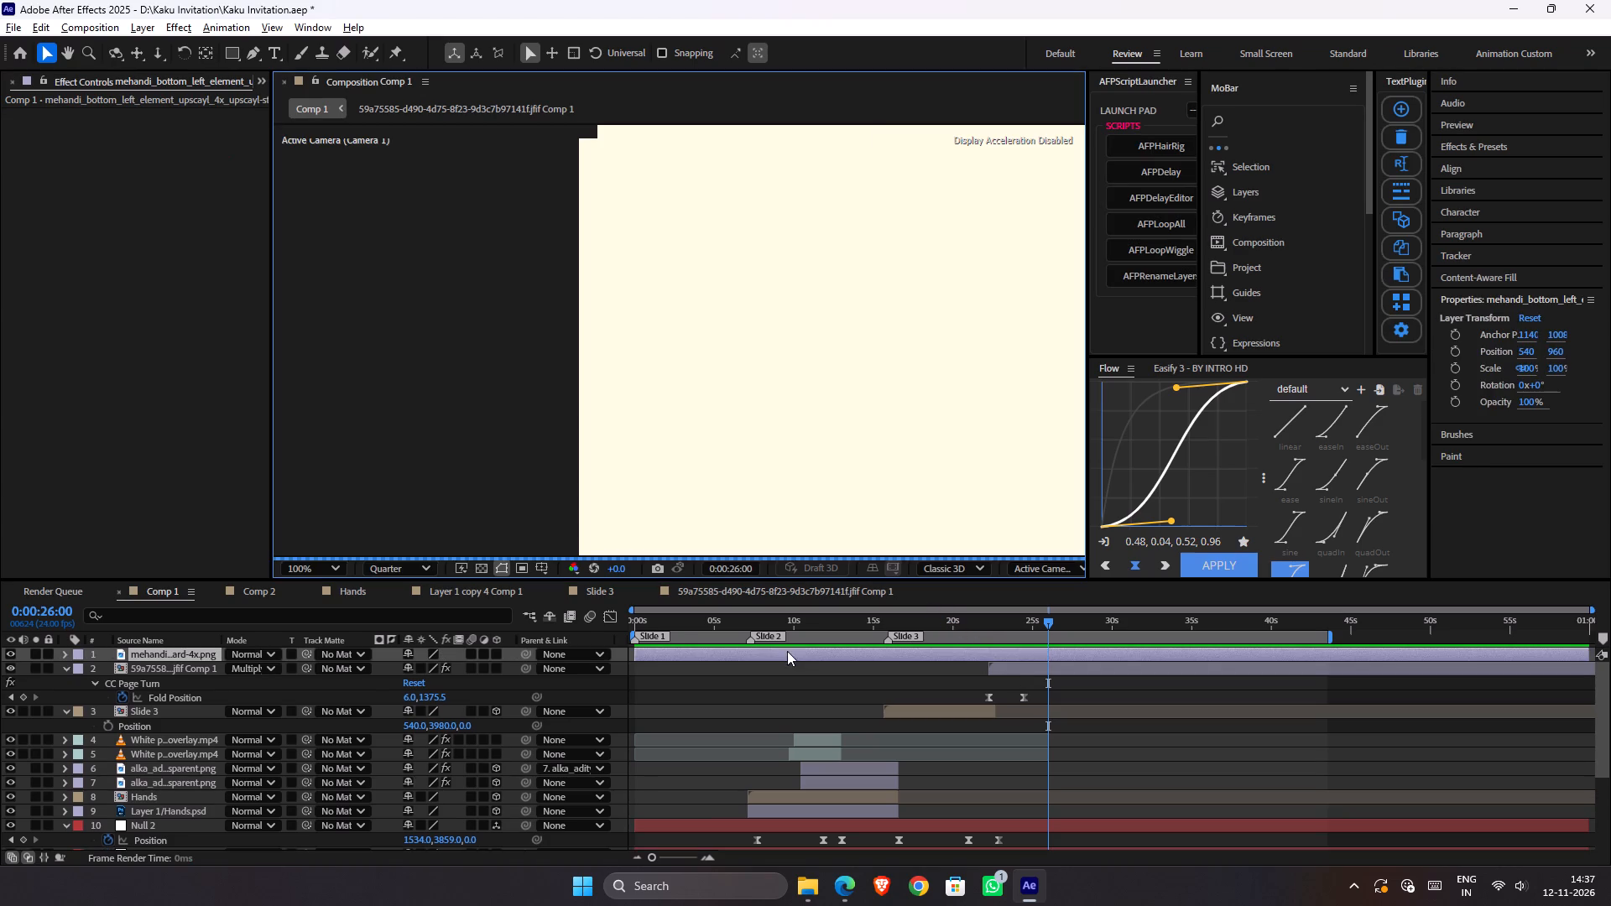
Shift the mehandi PNG layer later in the timeline so it starts at about 24 s, near the second Fold Position keyframe.
{"action": "left_click_drag", "start_coordinate": [757, 648], "coordinate": [1136, 661]}
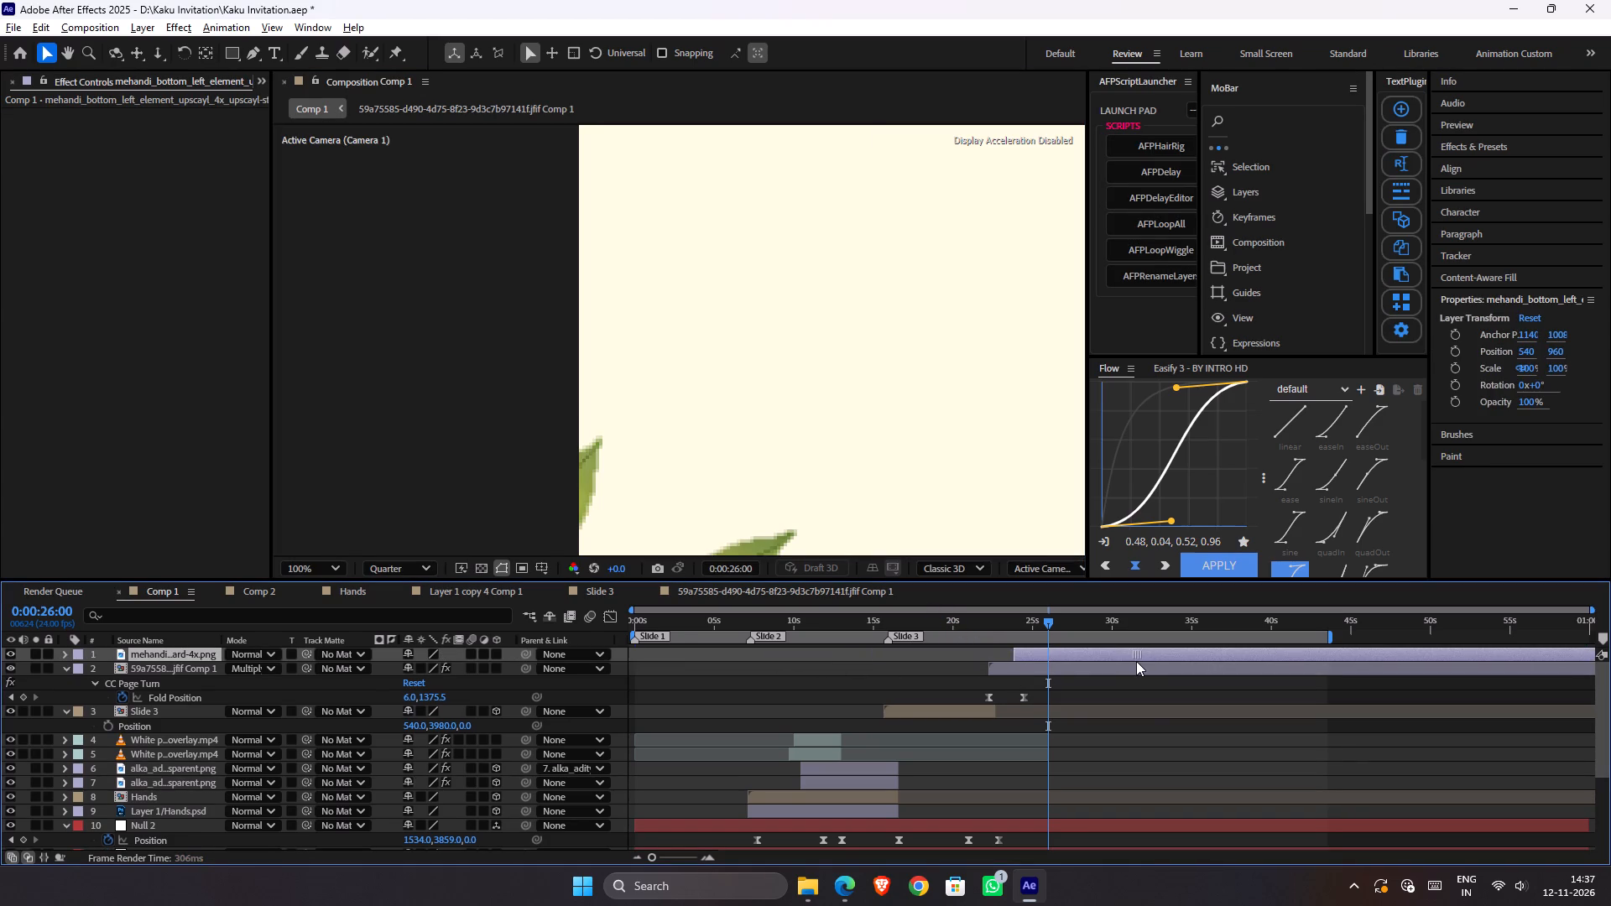
{"action": "left_click_drag", "start_coordinate": [1136, 661], "coordinate": [1144, 657]}
Scale the mehandi PNG layer down uniformly to 41%.
{"action": "key", "text": "s"}
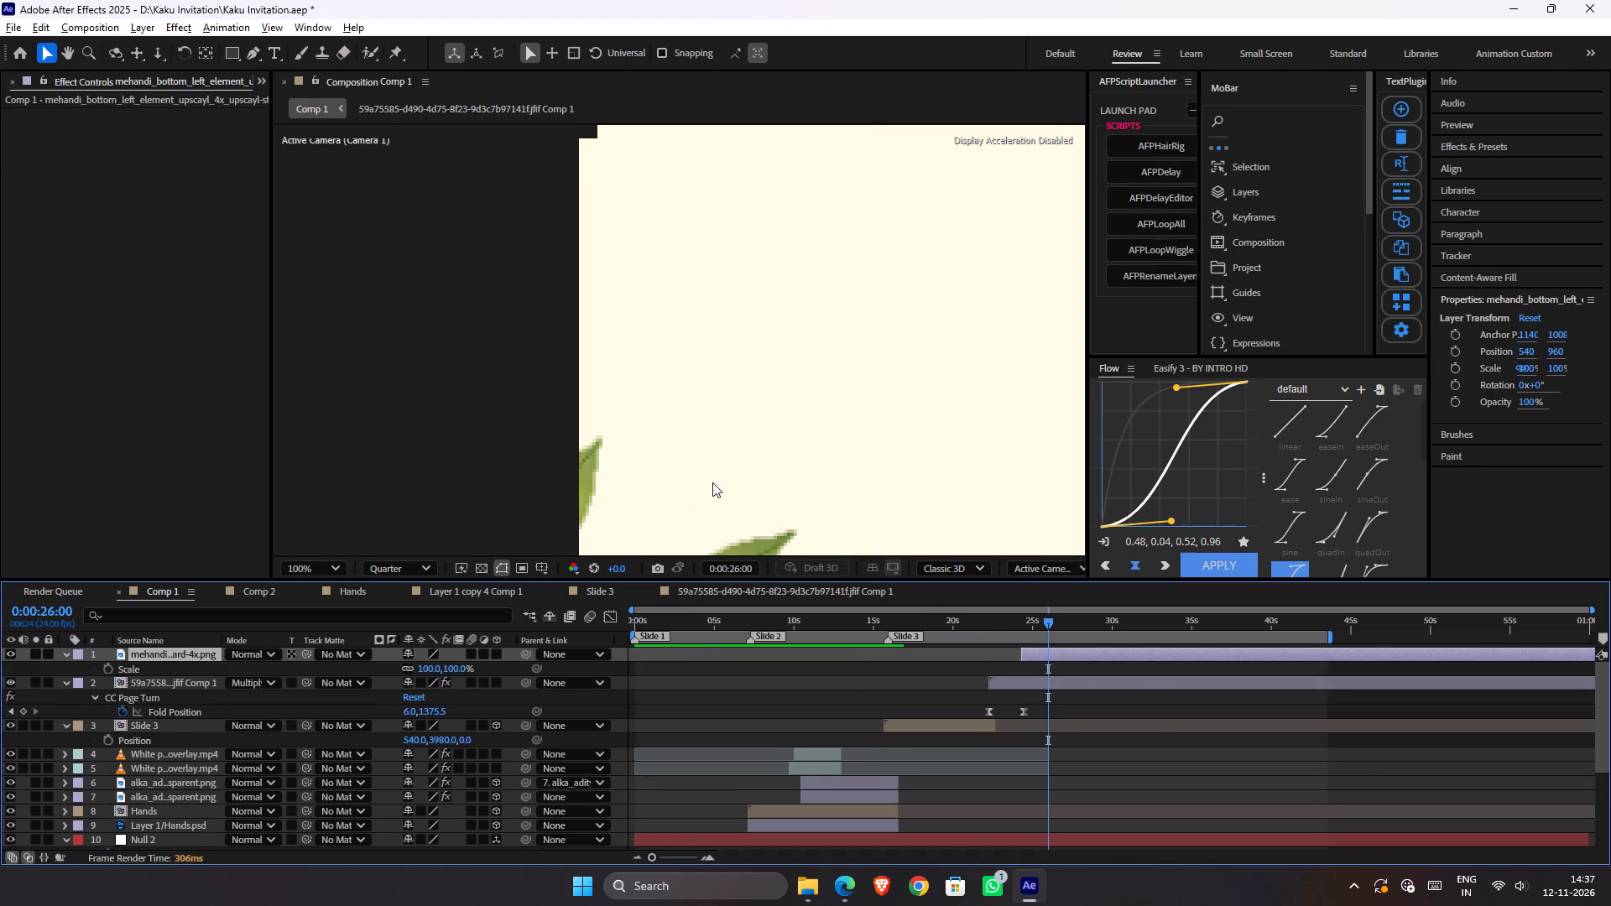
{"action": "scroll", "coordinate": [712, 482], "scroll_direction": "down", "scroll_amount": 1}
{"action": "scroll", "coordinate": [666, 493], "scroll_direction": "up", "scroll_amount": 3}
{"action": "scroll", "coordinate": [666, 495], "scroll_direction": "down", "scroll_amount": 1}
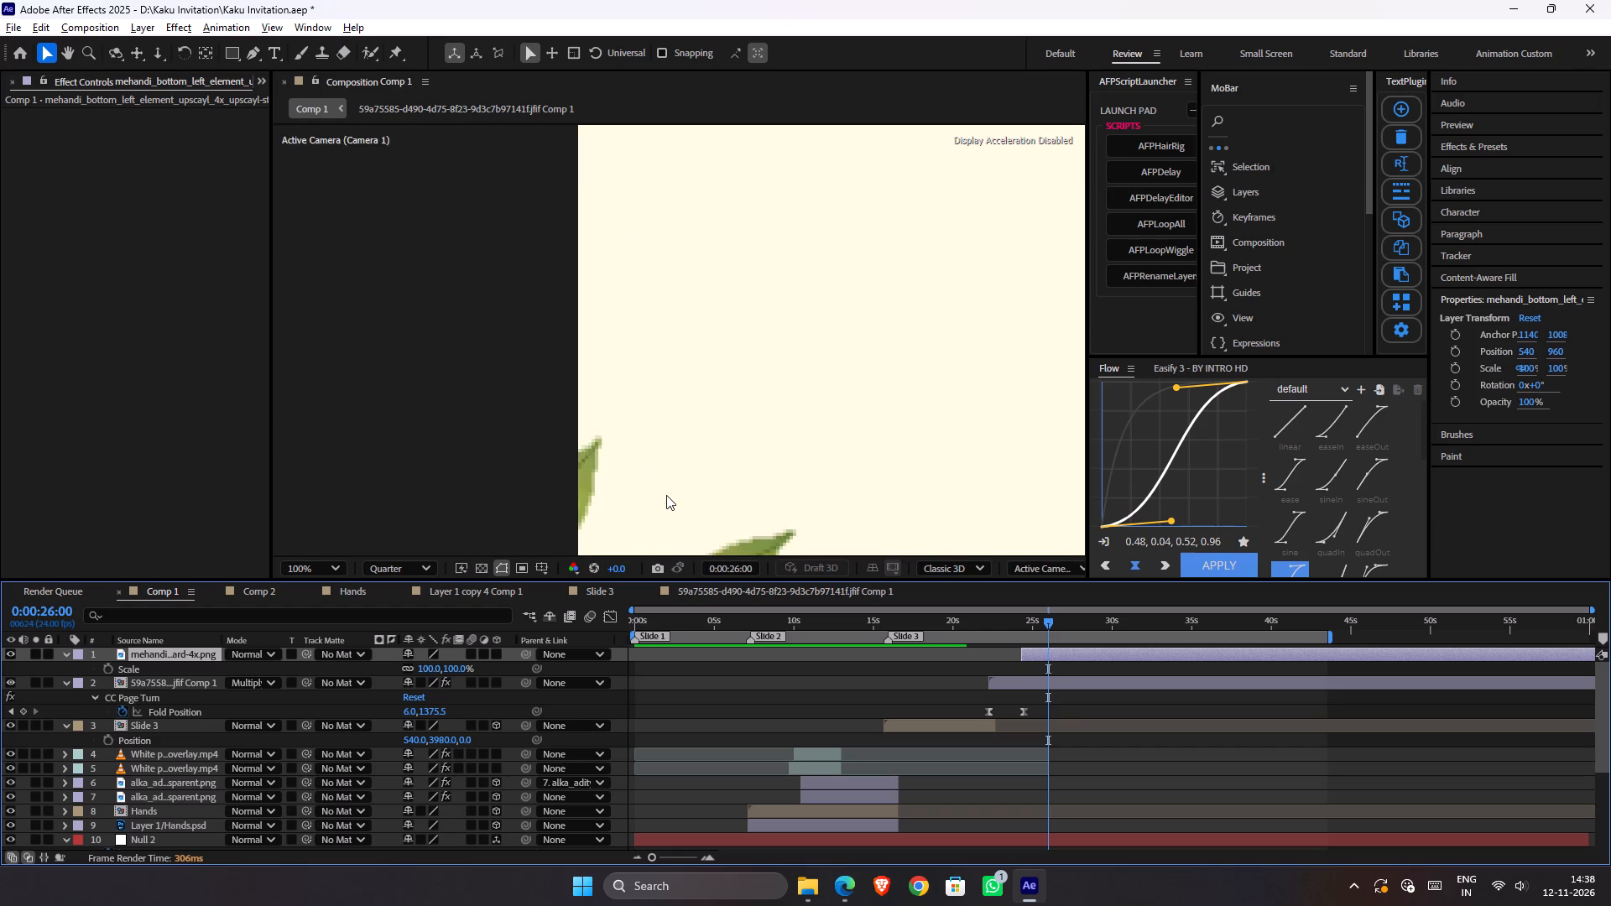
{"action": "scroll", "coordinate": [666, 495], "scroll_direction": "down", "scroll_amount": 3}
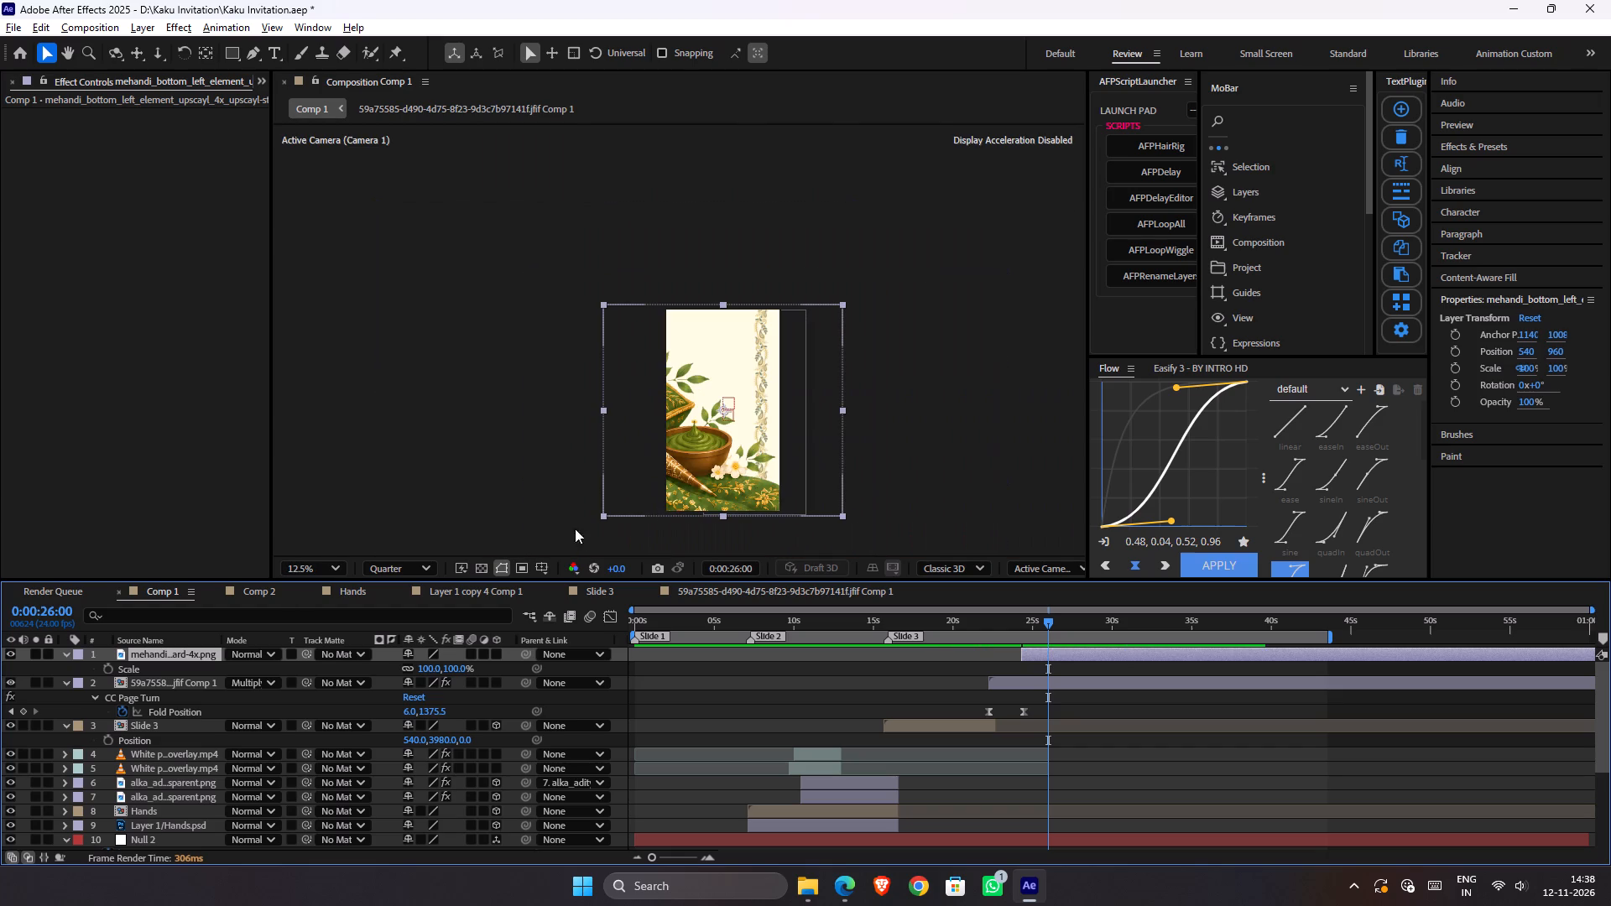
{"action": "left_click_drag", "start_coordinate": [457, 664], "coordinate": [433, 666]}
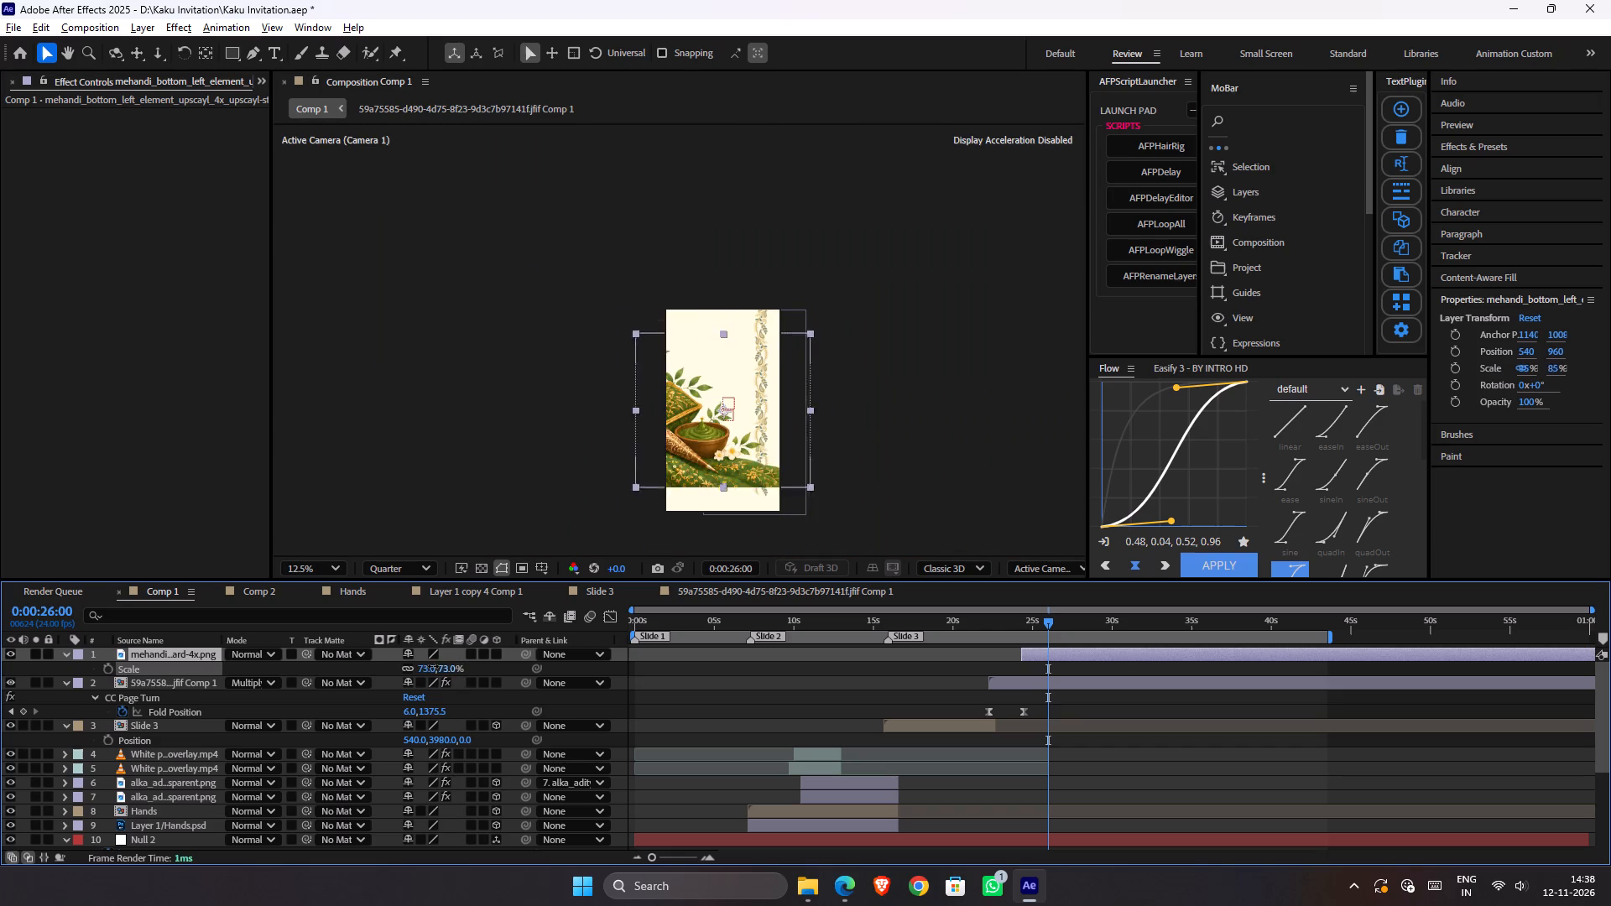
{"action": "left_click_drag", "start_coordinate": [433, 666], "coordinate": [409, 666]}
Move the mehandi artwork into the bottom-left corner of the composition frame.
{"action": "scroll", "coordinate": [678, 470], "scroll_direction": "up", "scroll_amount": 1}
{"action": "scroll", "coordinate": [703, 470], "scroll_direction": "down", "scroll_amount": 1}
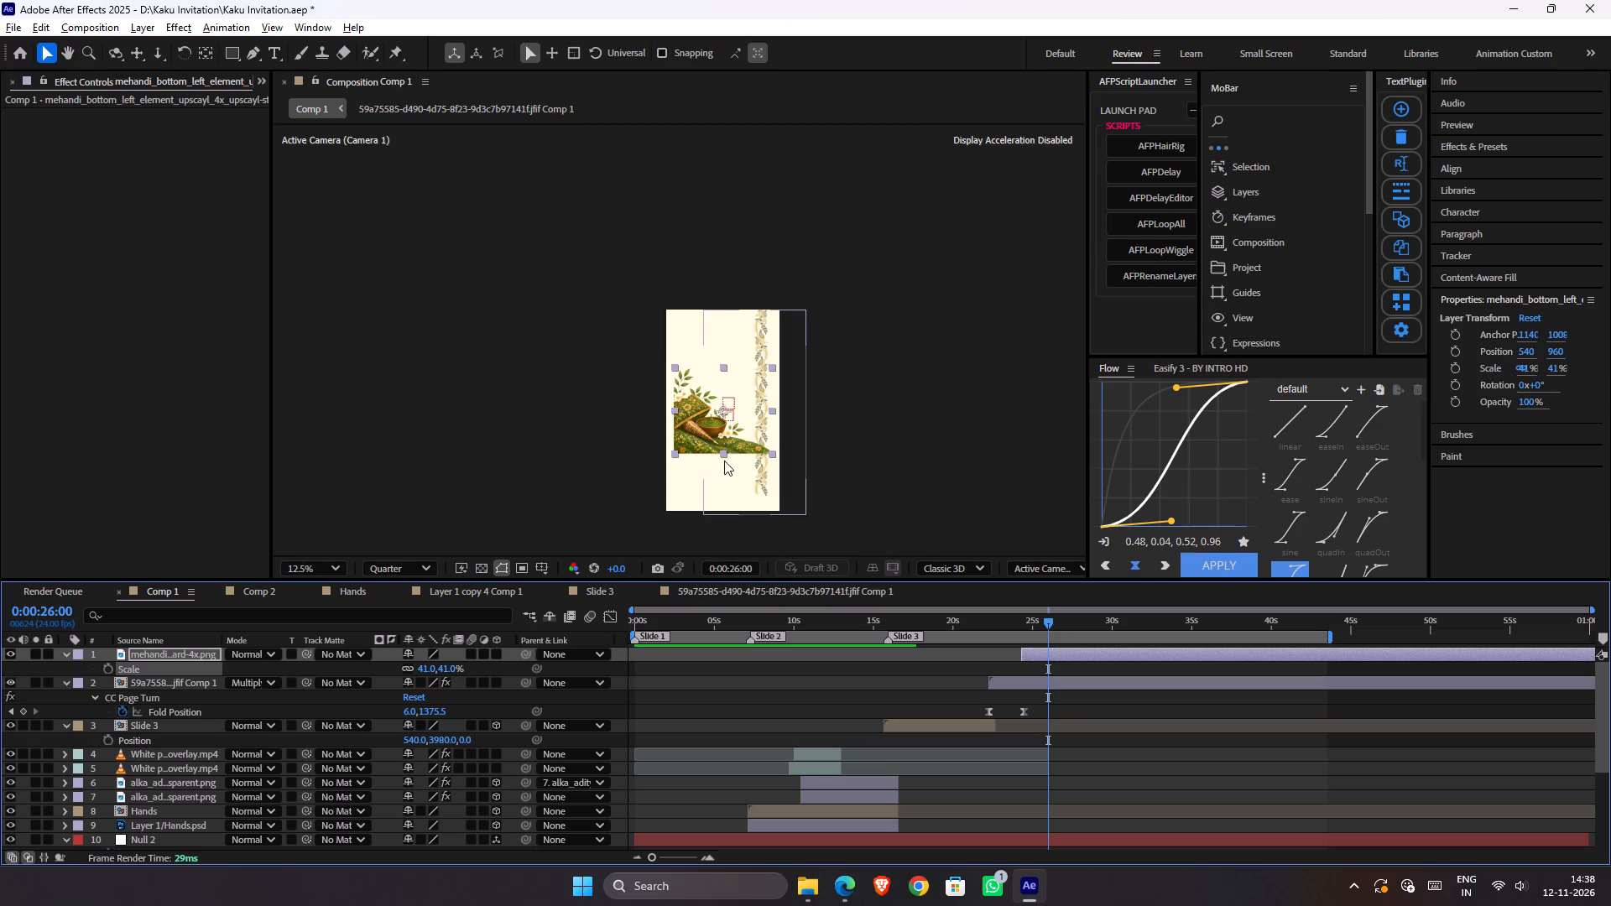
{"action": "left_click_drag", "start_coordinate": [741, 441], "coordinate": [733, 501]}
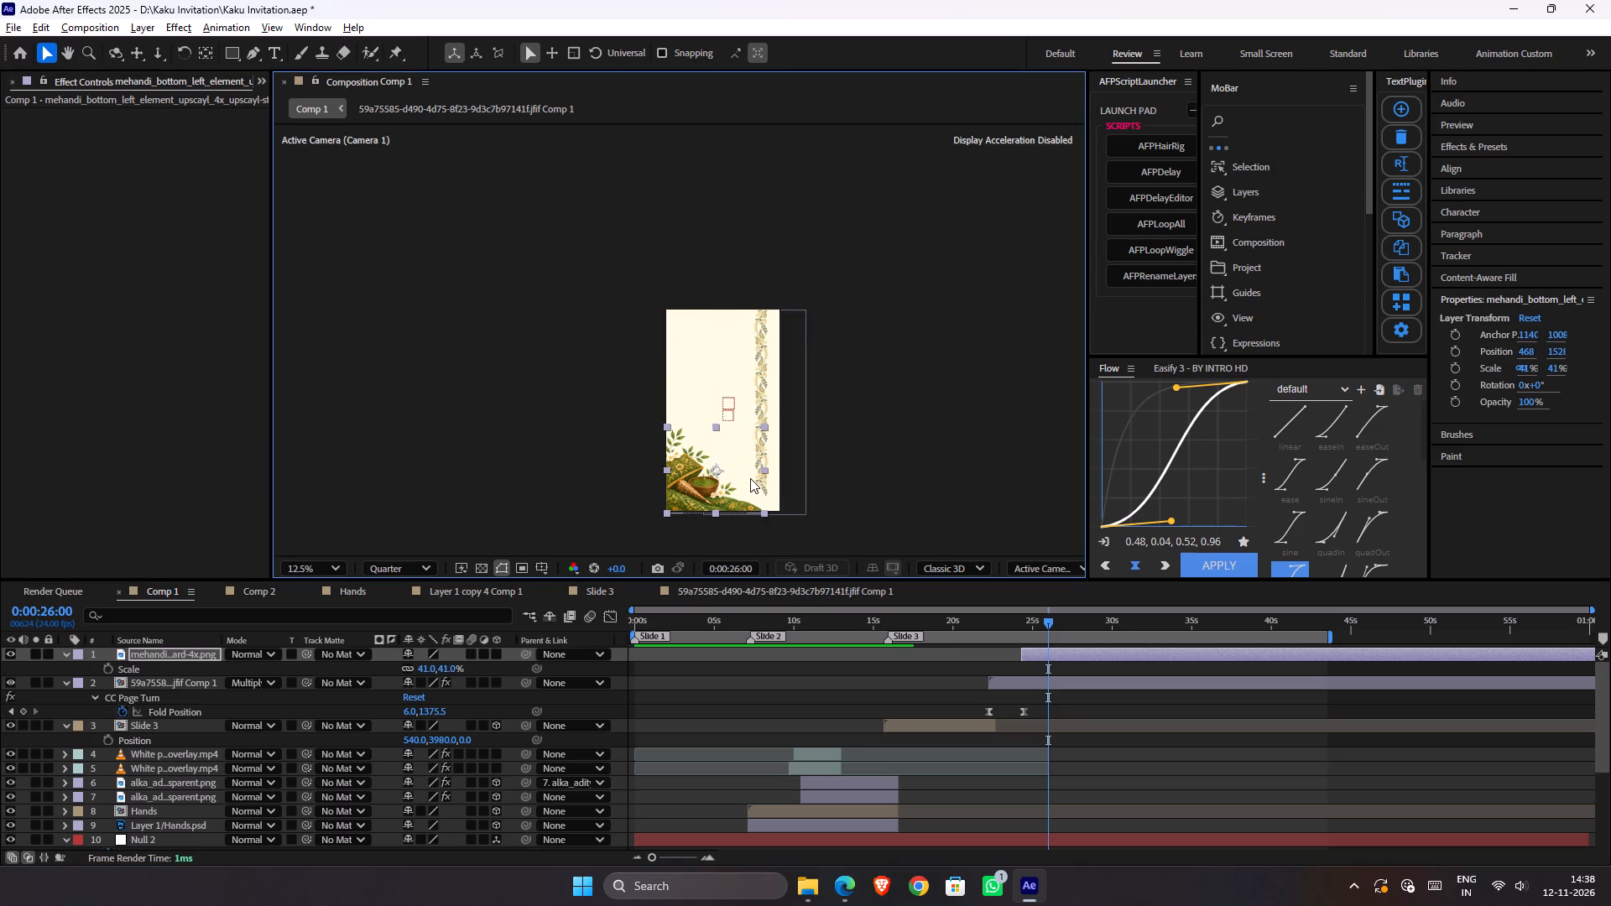
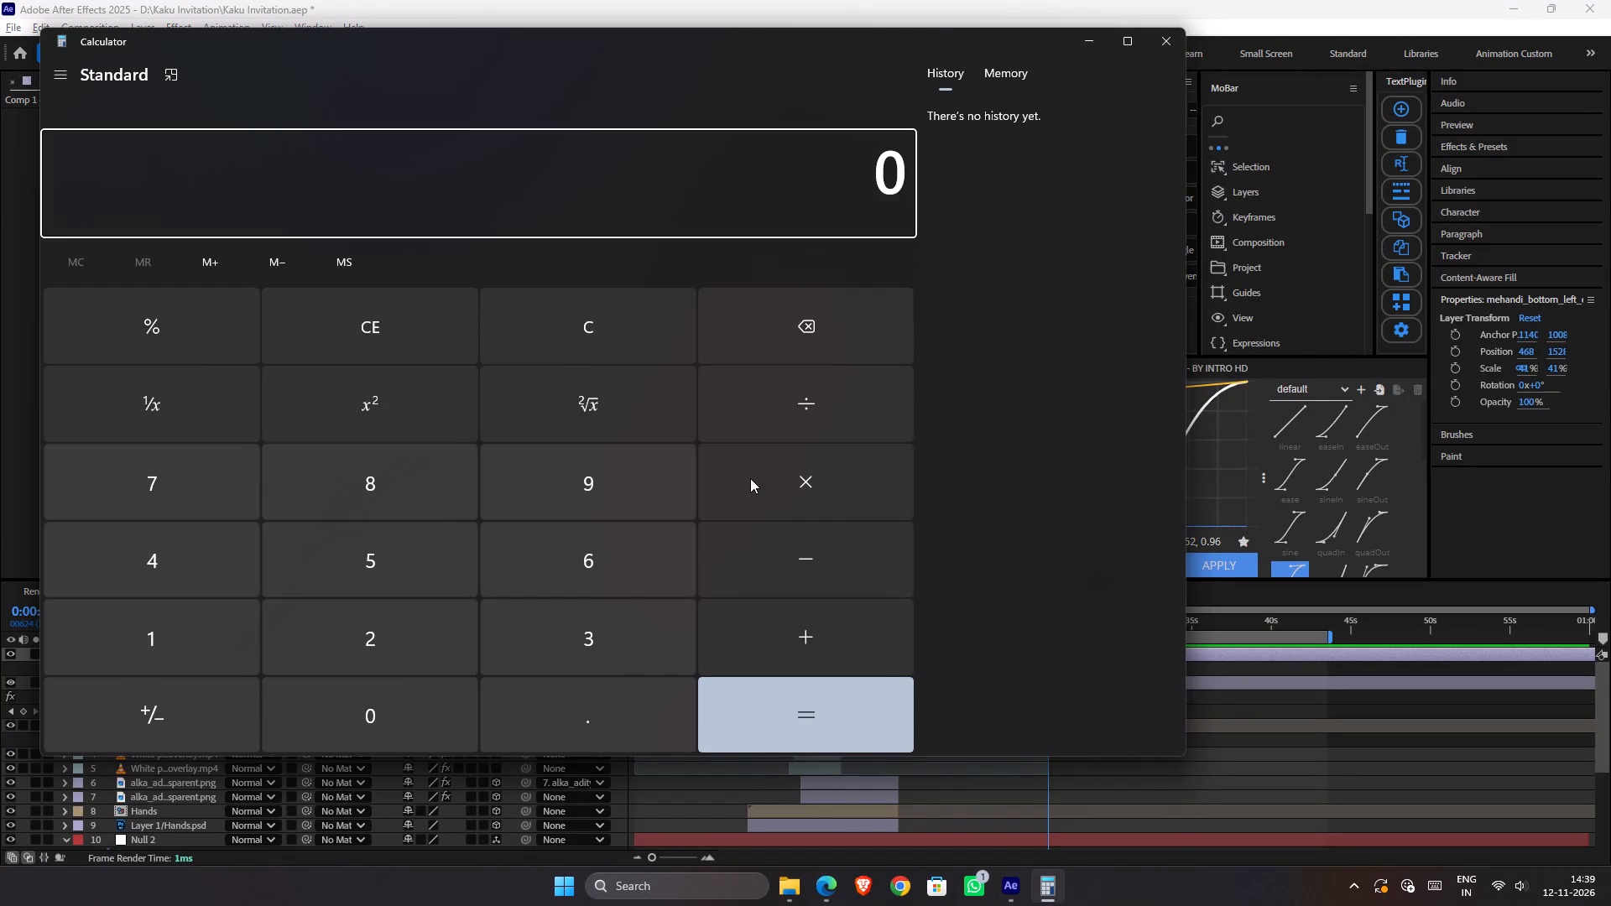
Add up 344.89, 7000 and 4125 in Calculator.
{"action": "key", "text": "3"}
{"action": "type", "text": "44"}
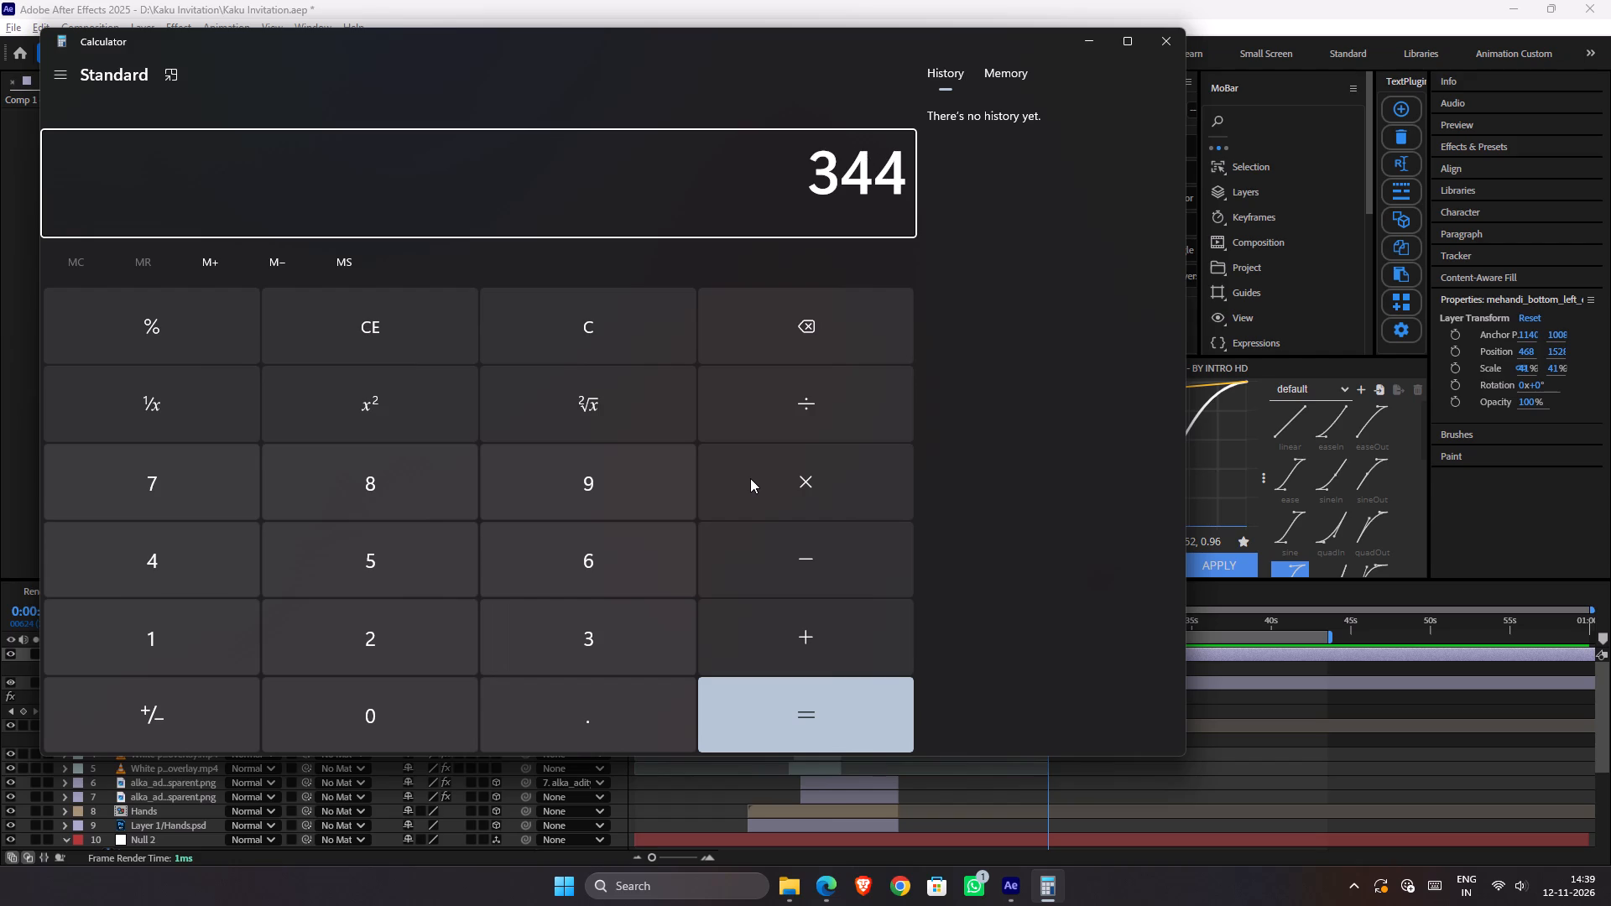
{"action": "type", "text": ".89"}
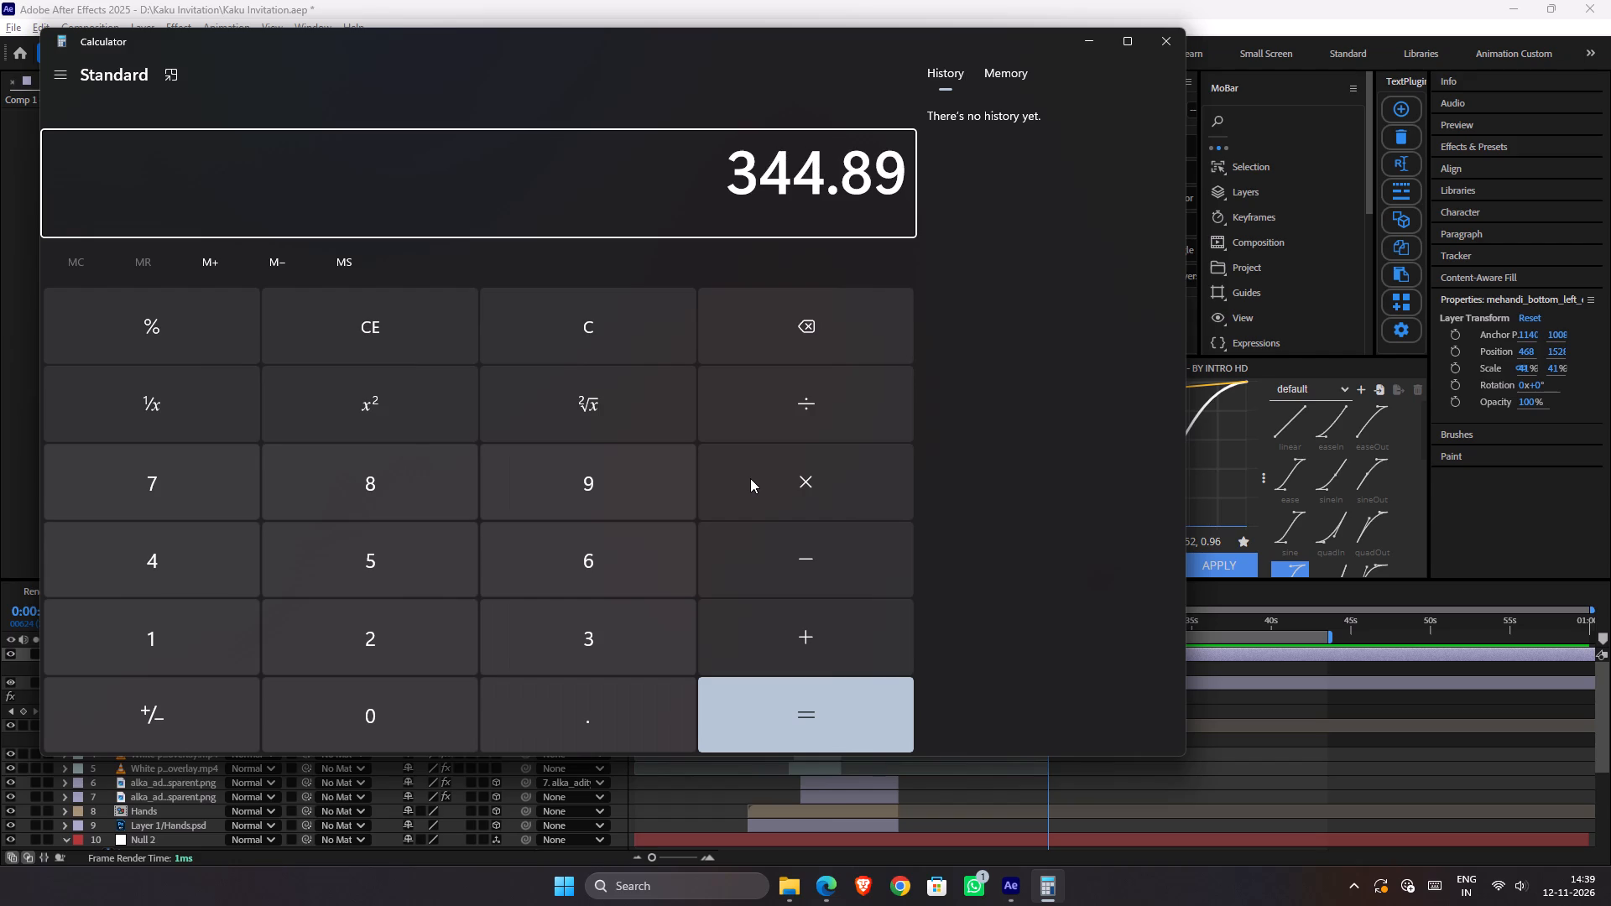
{"action": "type", "text": "+7000+"}
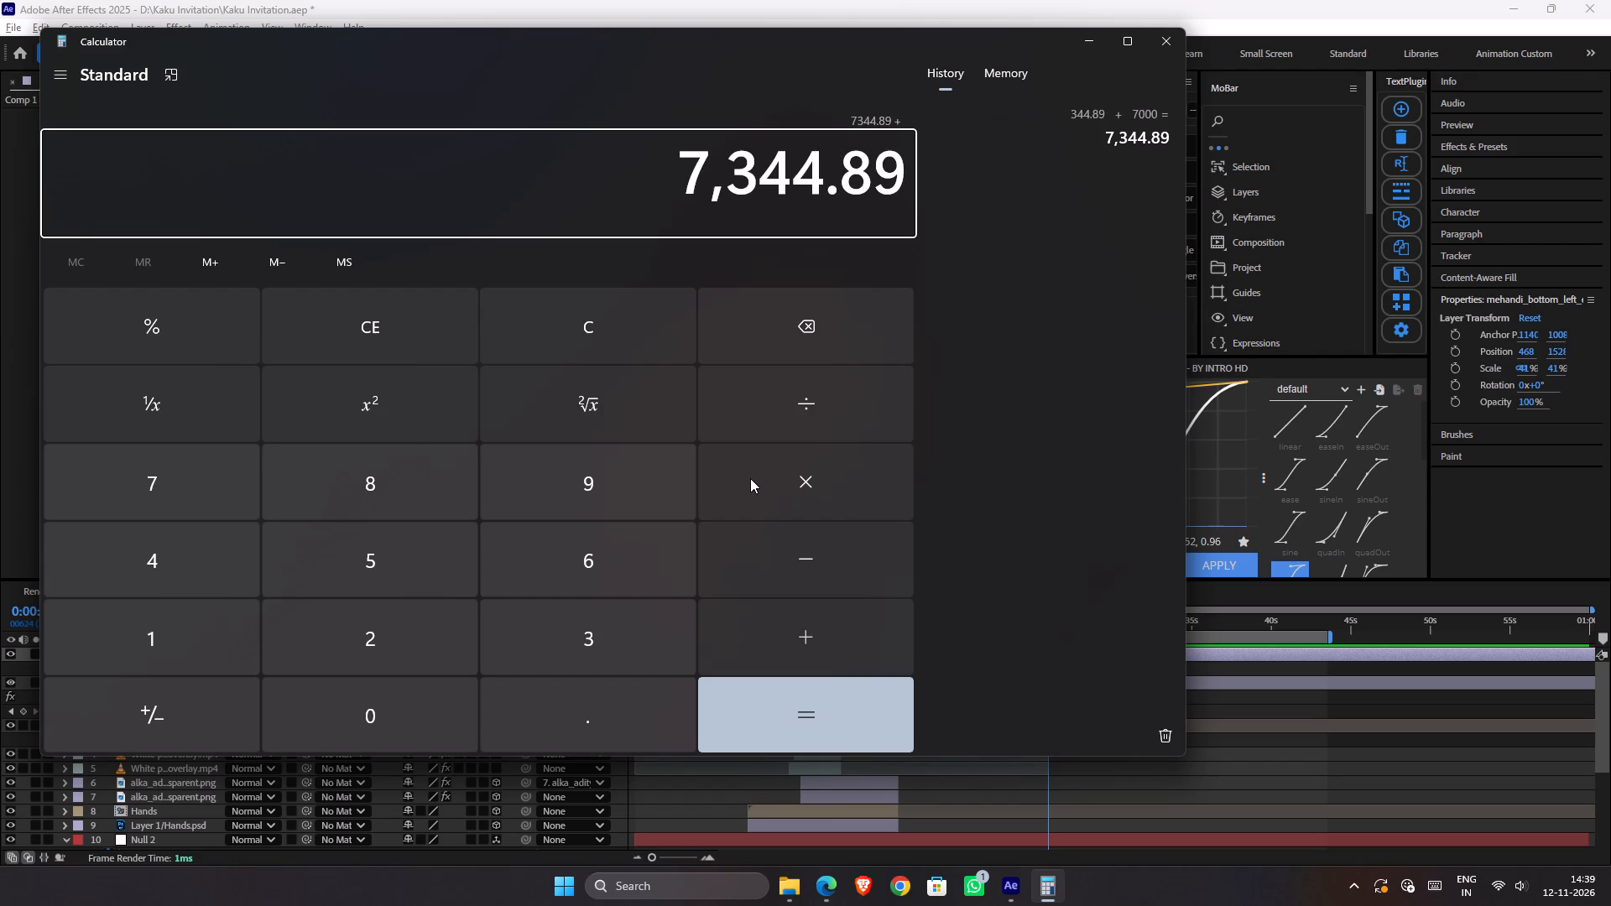
{"action": "type", "text": "4125"}
{"action": "key", "text": "Return"}
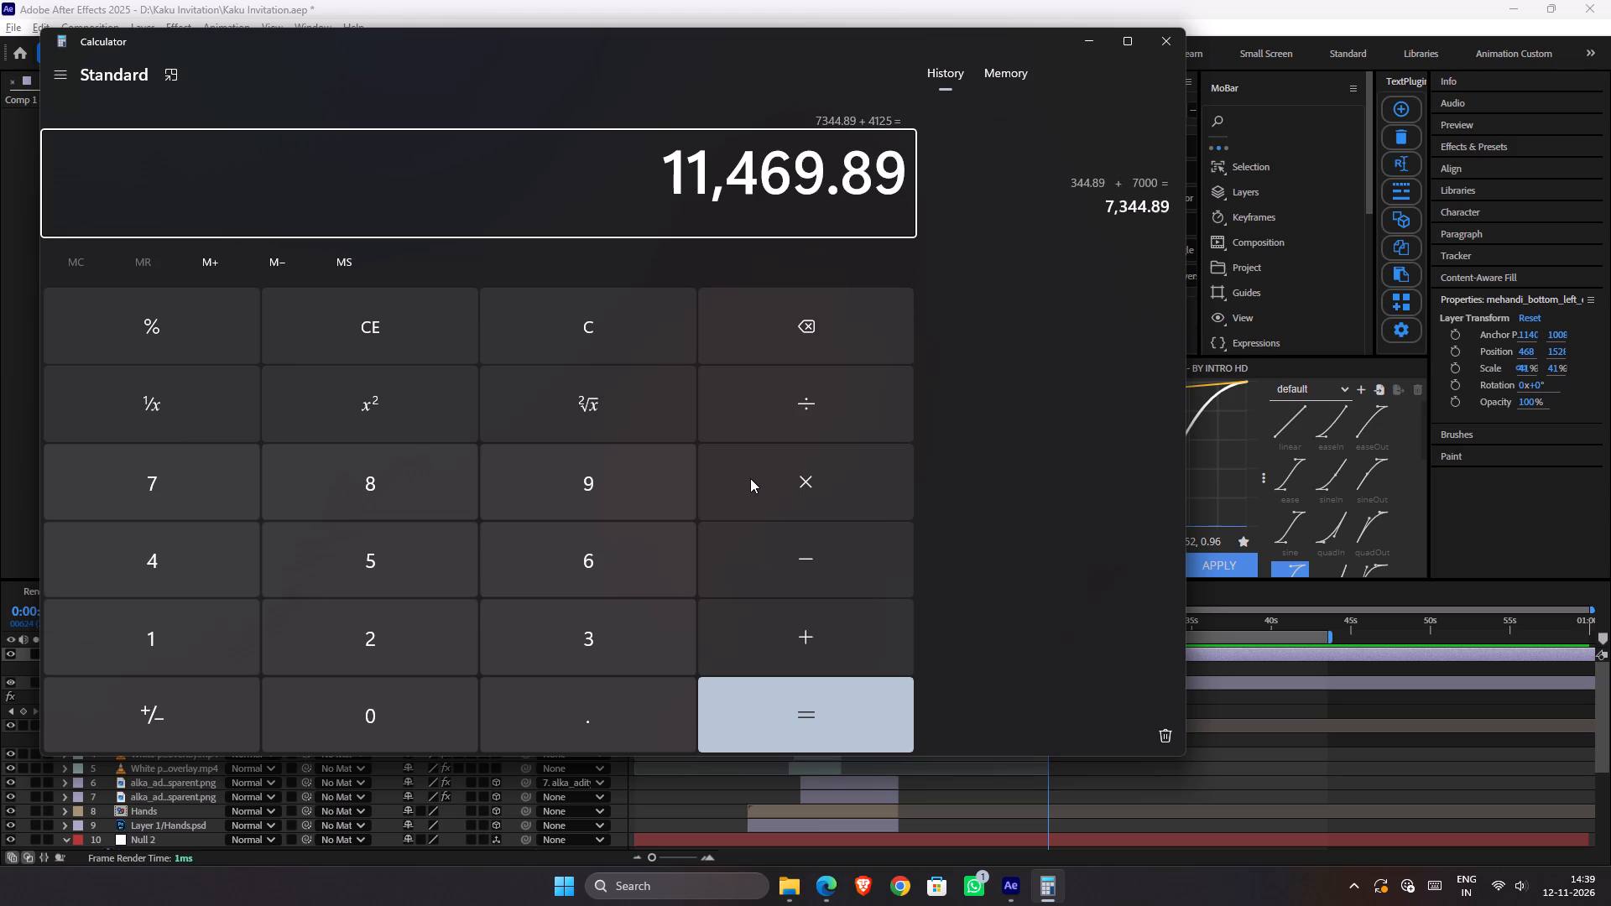
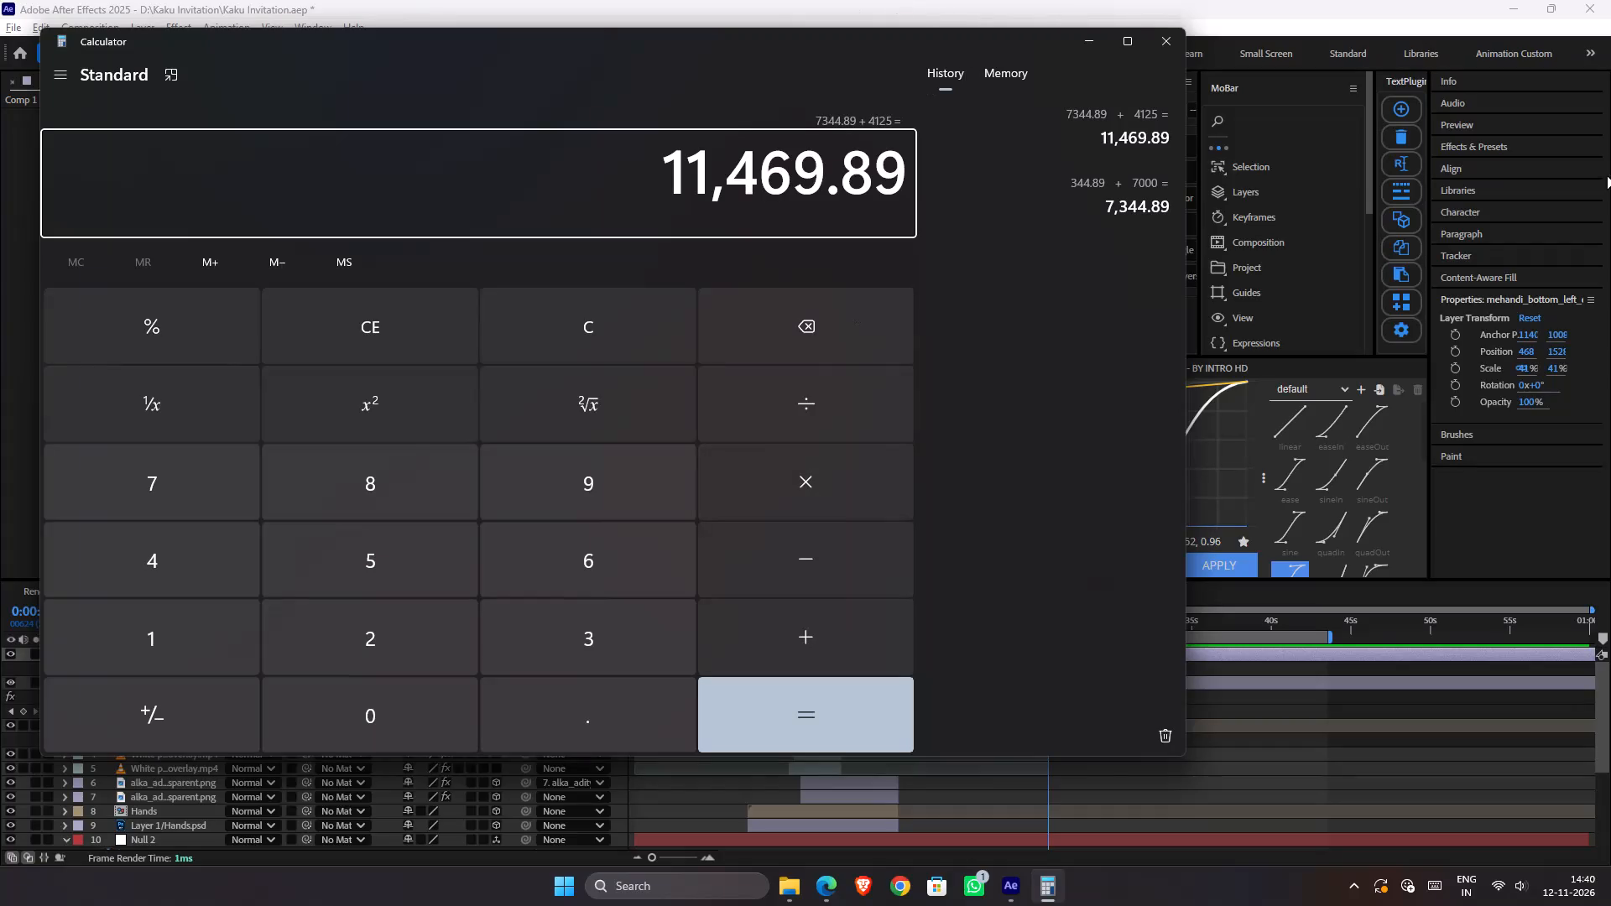
Close Calculator and return to the Kaku Invitation project in After Effects.
{"action": "left_click", "coordinate": [1165, 34]}
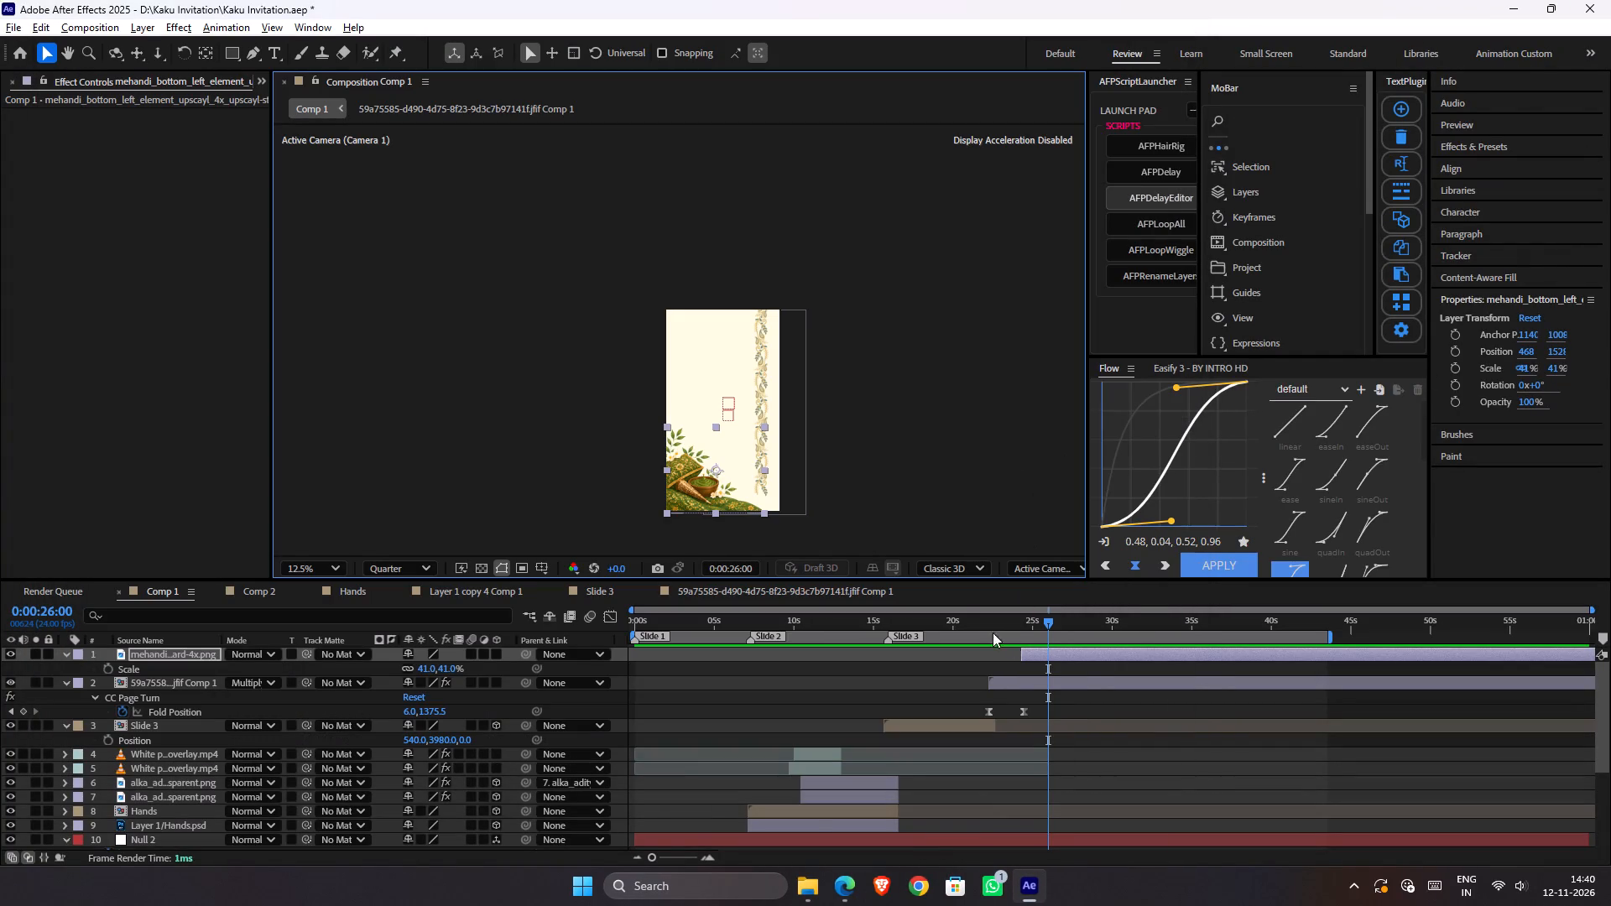
Hide the 59a75585….jfif Comp 1 layer that holds the vertical floral strip, and save the project.
{"action": "scroll", "coordinate": [831, 442], "scroll_direction": "up", "scroll_amount": 1}
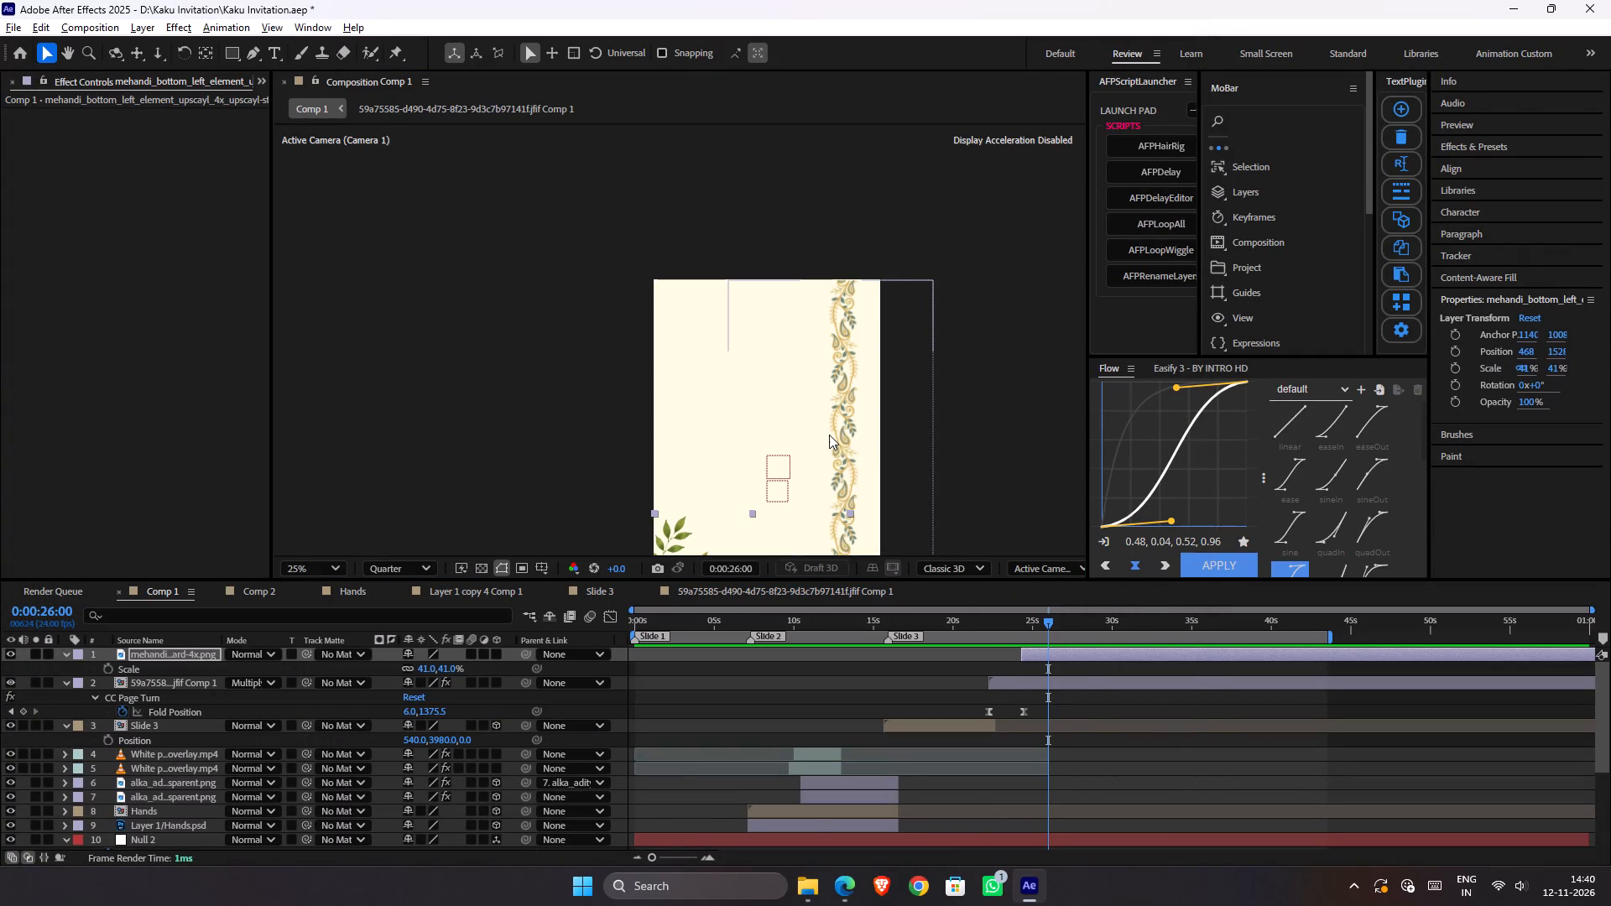
{"action": "key", "text": "space"}
{"action": "key", "text": "space"}
{"action": "key", "text": "space"}
{"action": "key", "text": "space"}
{"action": "key", "text": "space"}
{"action": "key", "text": "space"}
{"action": "key", "text": "space"}
{"action": "key", "text": "space"}
{"action": "key", "text": "space"}
{"action": "key", "text": "space"}
{"action": "key", "text": "space"}
{"action": "key", "text": "space"}
{"action": "key", "text": "space"}
{"action": "key", "text": "space"}
{"action": "key", "text": "space"}
{"action": "key", "text": "space"}
{"action": "key", "text": "space"}
{"action": "key", "text": "space"}
{"action": "key", "text": "space"}
{"action": "key", "text": "space"}
{"action": "left_click_drag", "start_coordinate": [829, 445], "coordinate": [783, 307]}
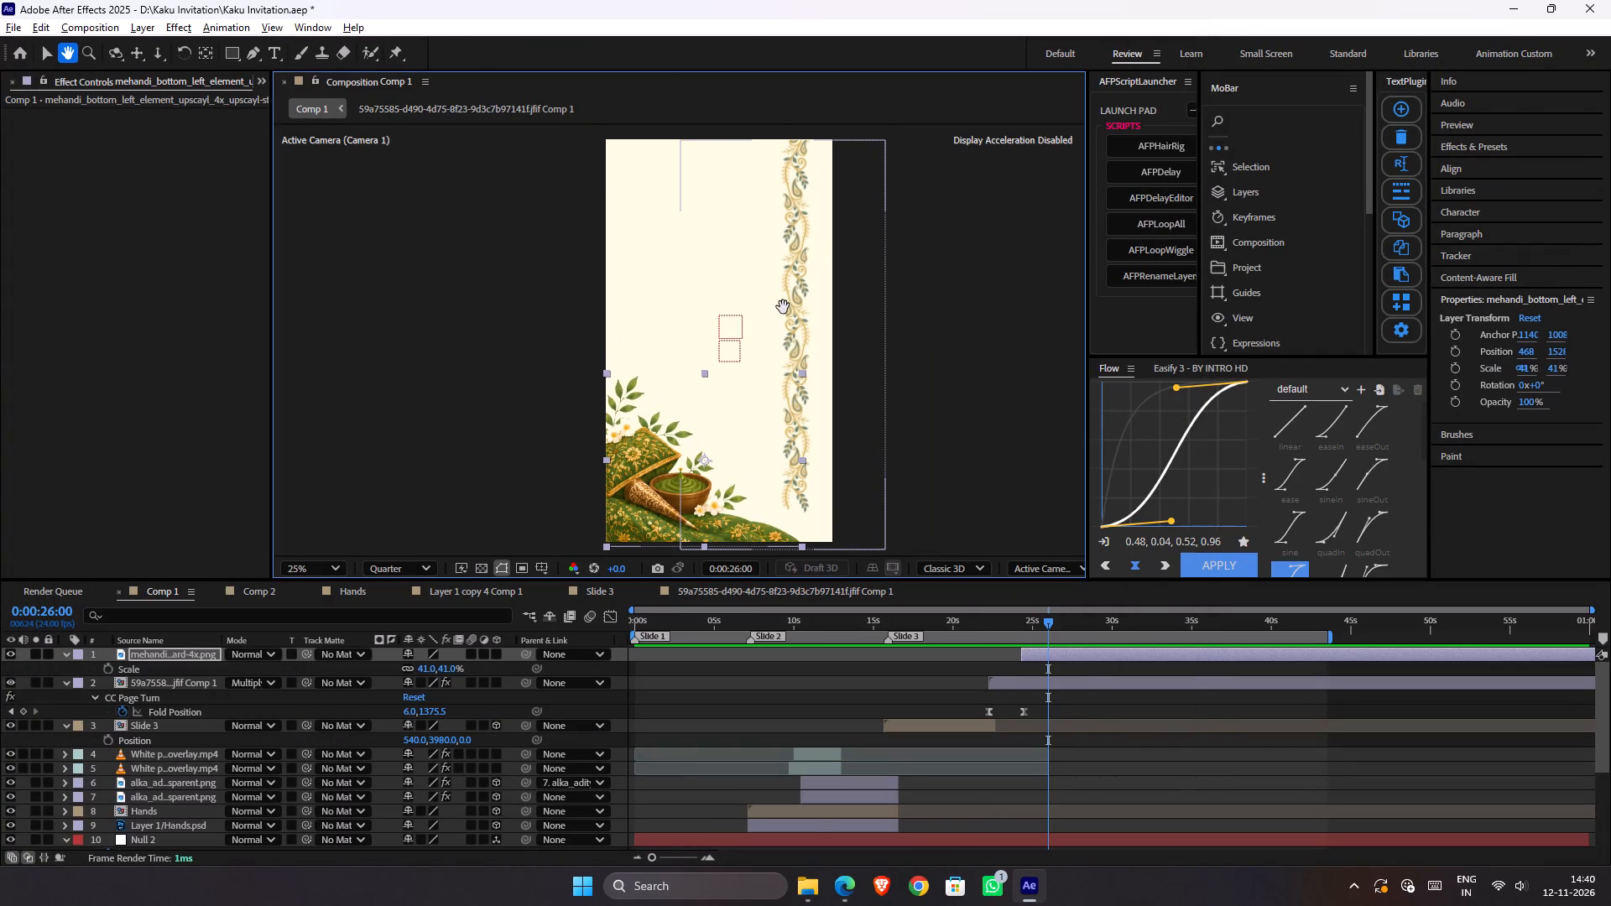
{"action": "left_click", "coordinate": [5, 683]}
{"action": "key", "text": "ctrl+s"}
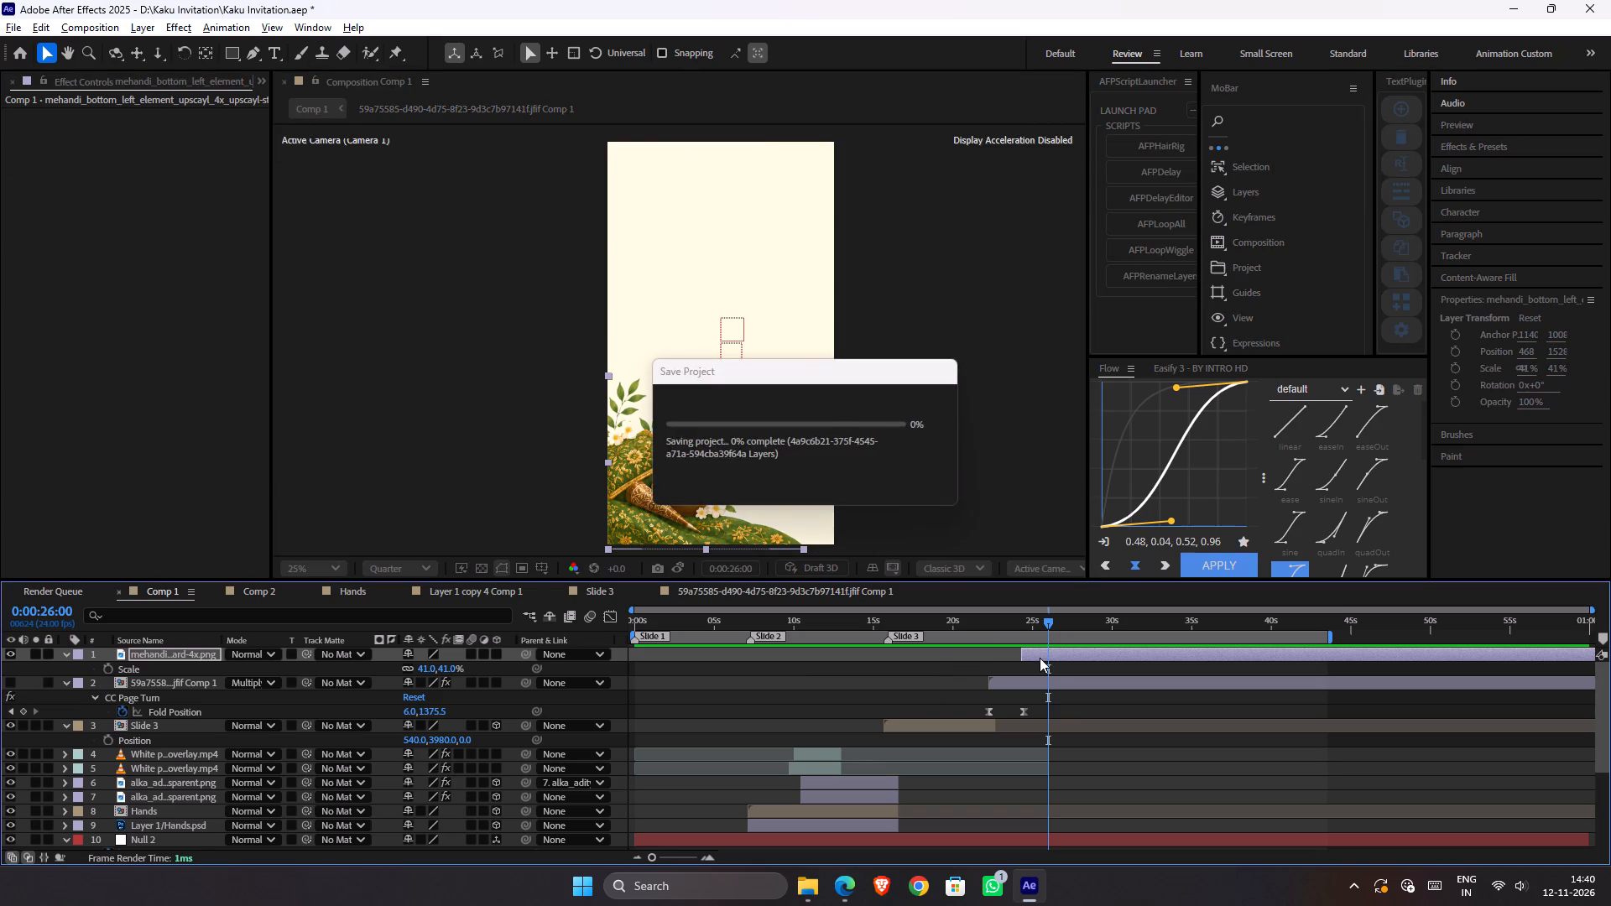
Add mehandi_top_left_element_upscayl_4x_upscayl-standard-4x.png from Downloads as Comp 1's top layer, starting together with the bottom-left mehandi layer.
{"action": "key", "text": "alt+Tab"}
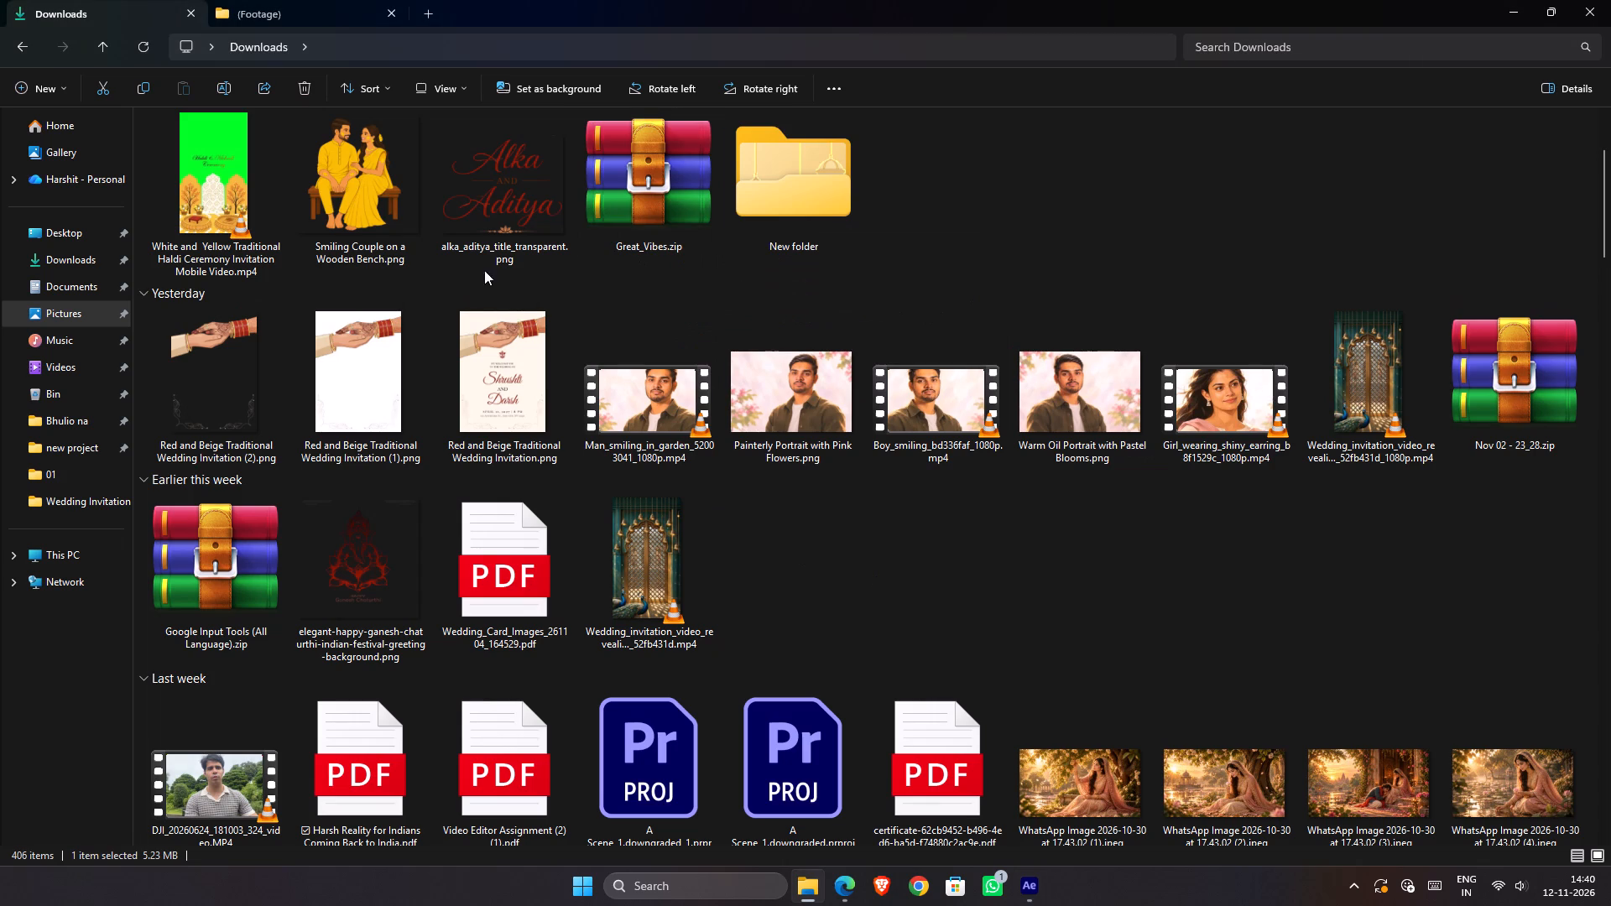
{"action": "scroll", "coordinate": [369, 370], "scroll_direction": "up", "scroll_amount": 3}
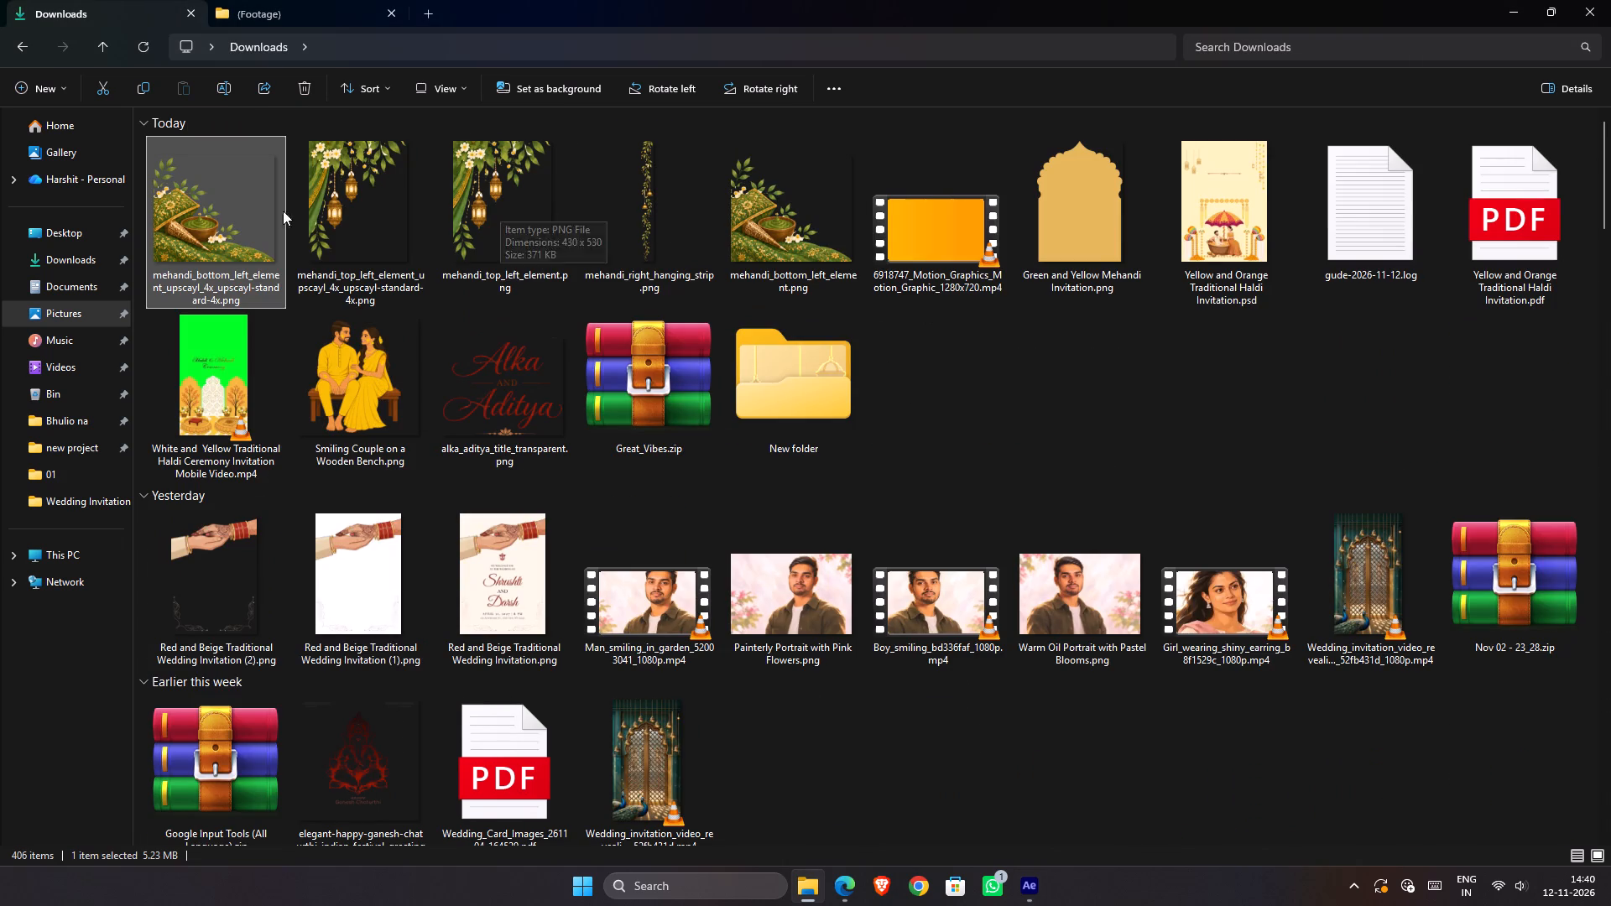
{"action": "left_click", "coordinate": [407, 217]}
{"action": "left_click_drag", "start_coordinate": [368, 195], "coordinate": [963, 721]}
{"action": "key", "text": "alt+Tab"}
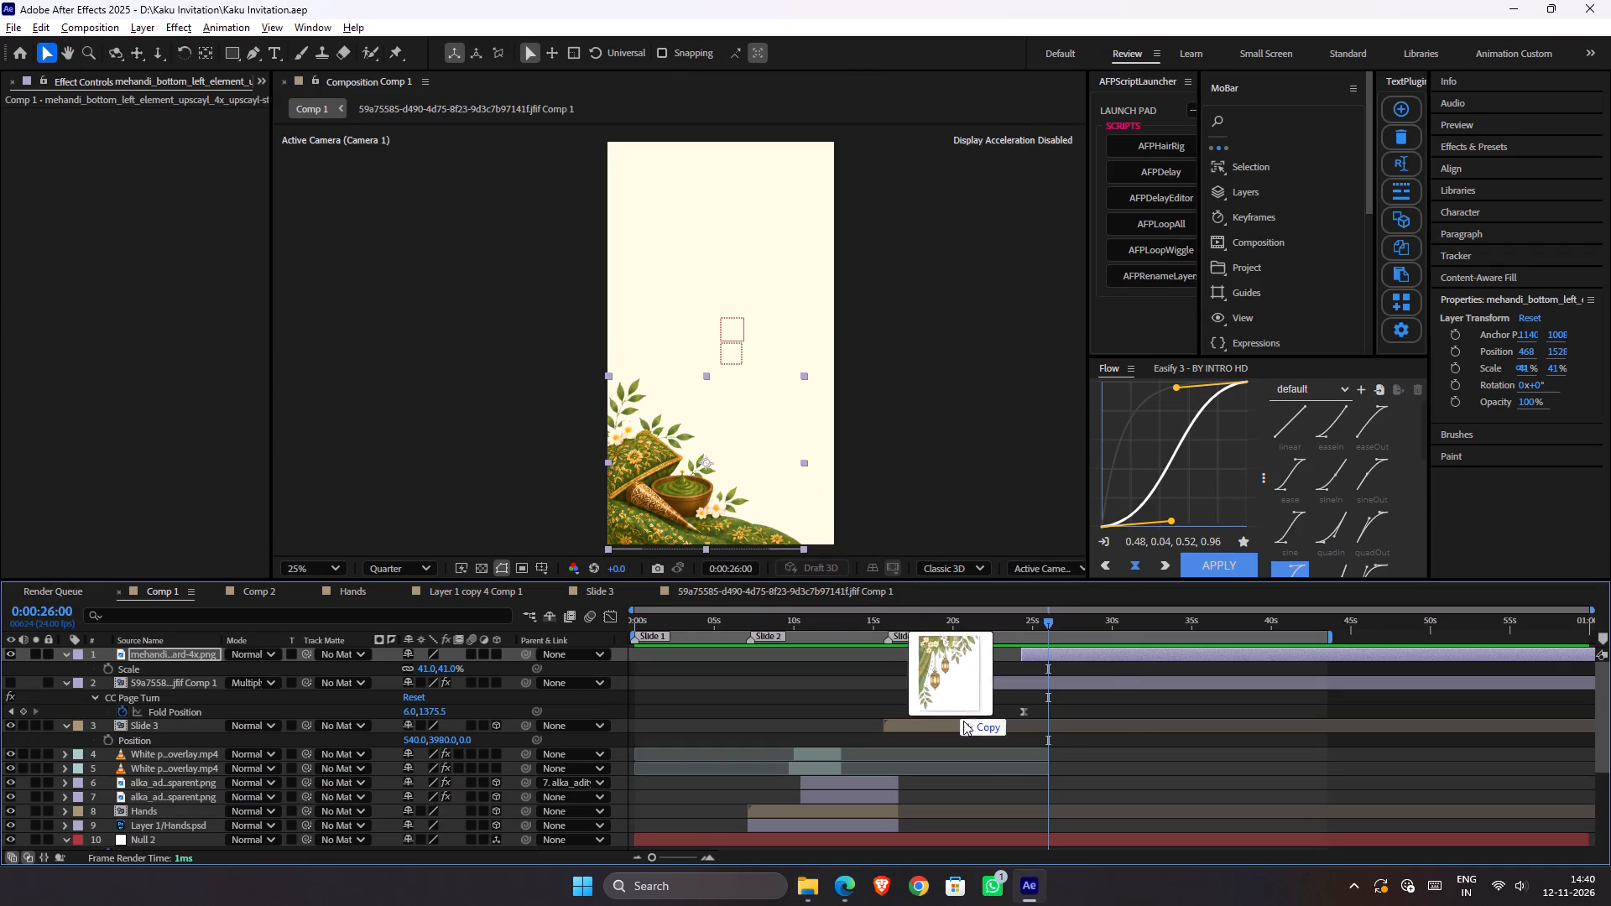
{"action": "left_click_drag", "start_coordinate": [963, 721], "coordinate": [1085, 700]}
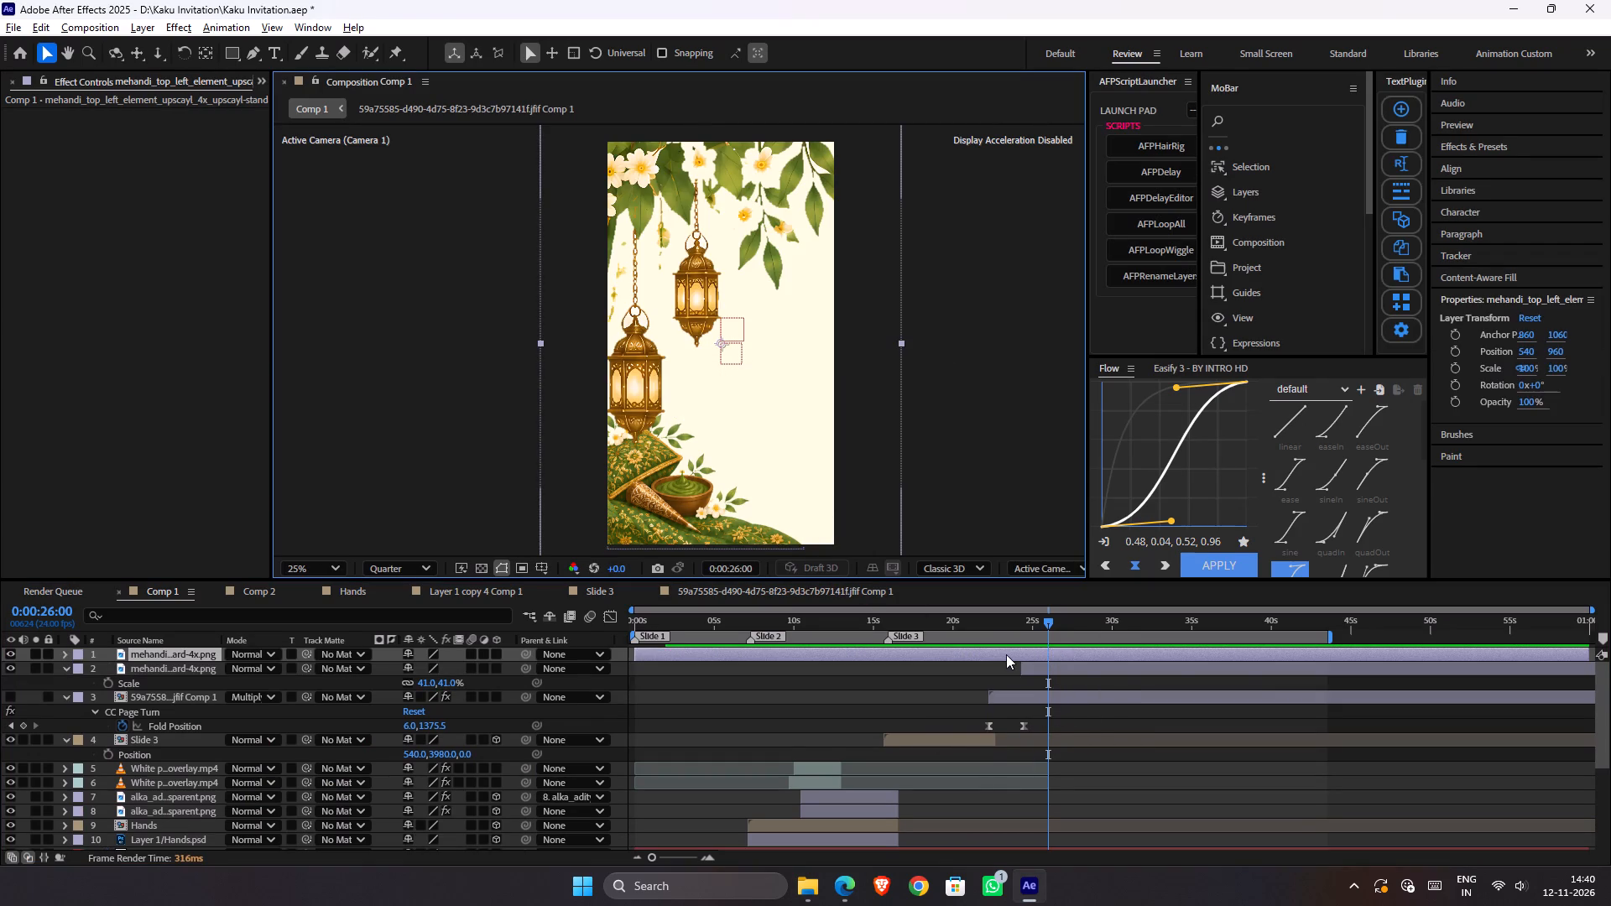
{"action": "left_click_drag", "start_coordinate": [1007, 655], "coordinate": [1405, 633]}
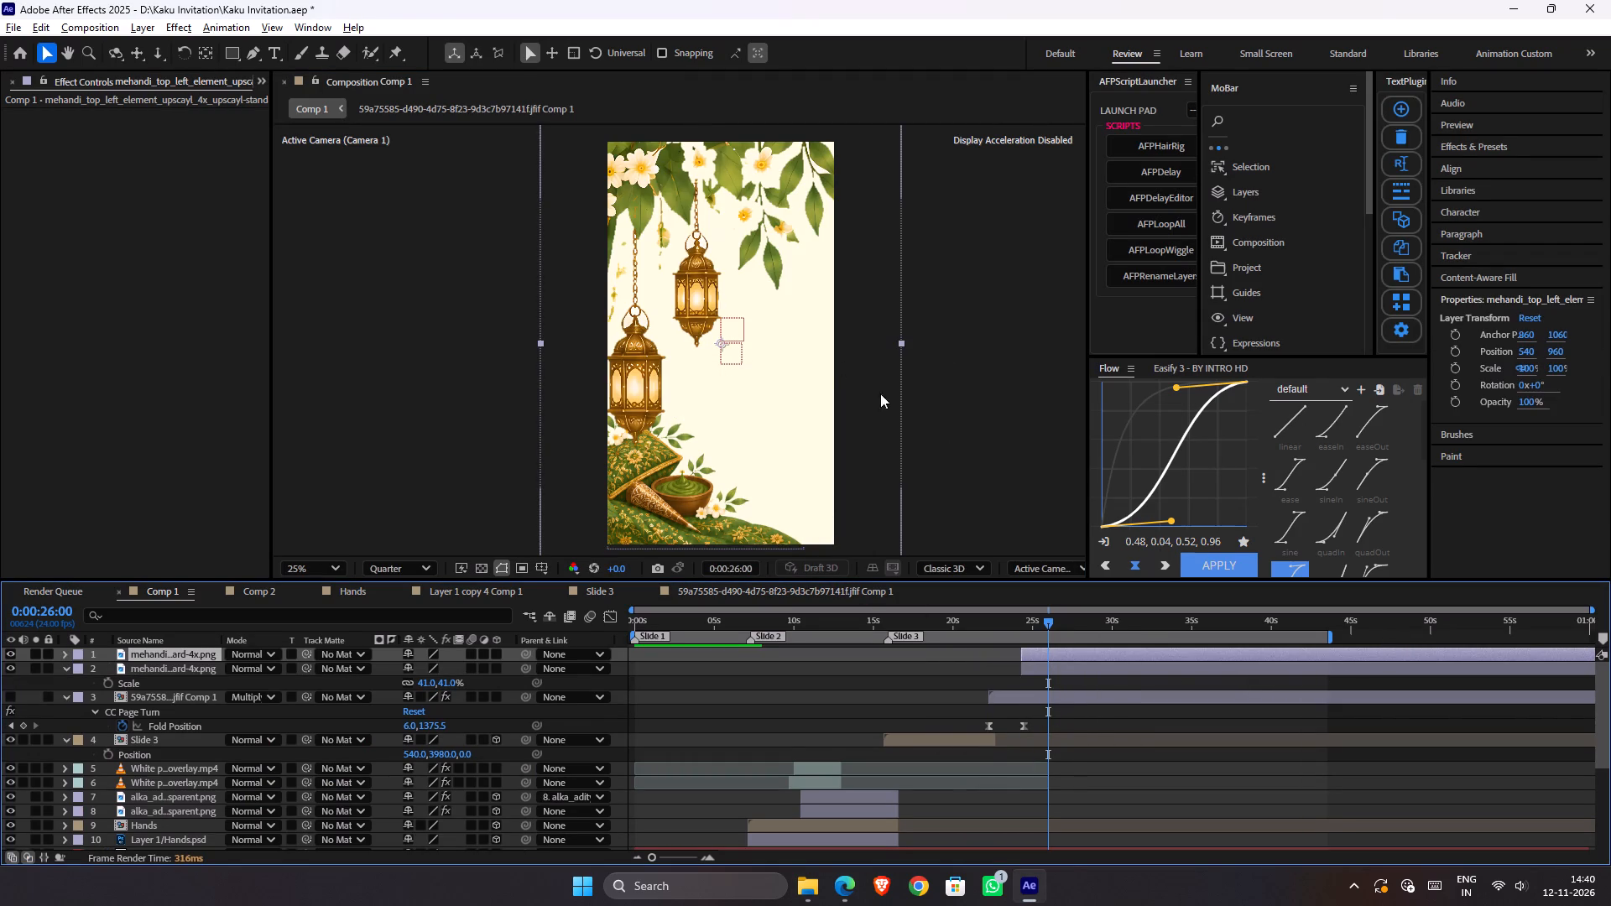
Scale the hanging-lantern decoration down to about 38% and place it in the page's top-left corner.
{"action": "left_click_drag", "start_coordinate": [901, 341], "coordinate": [791, 322]}
{"action": "left_click_drag", "start_coordinate": [770, 354], "coordinate": [727, 239]}
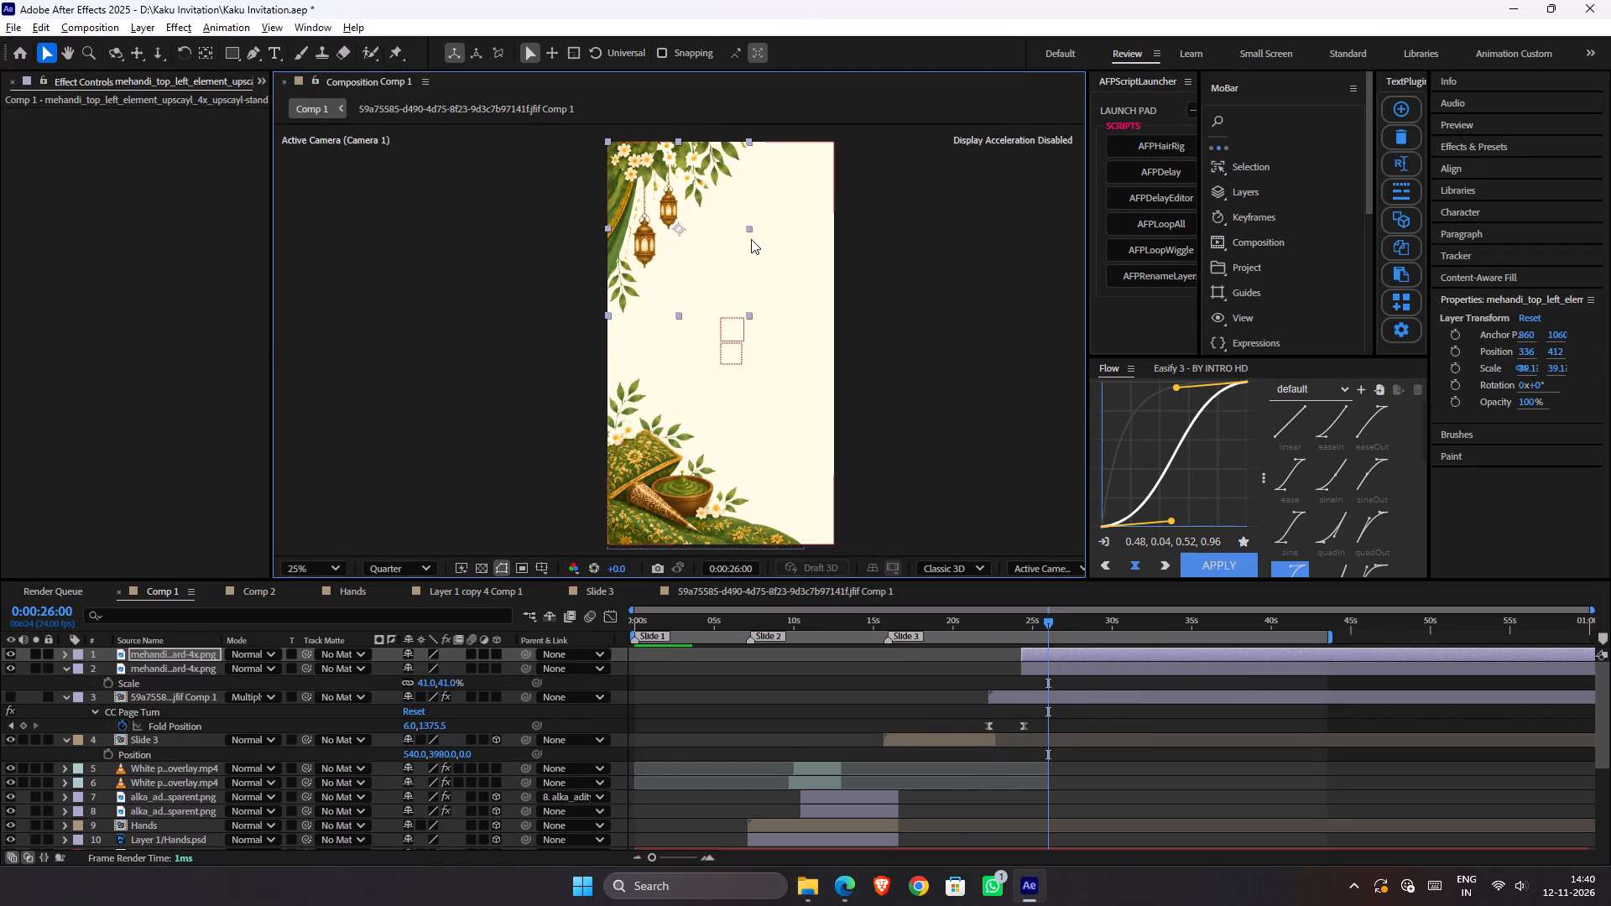
{"action": "left_click", "coordinate": [751, 231]}
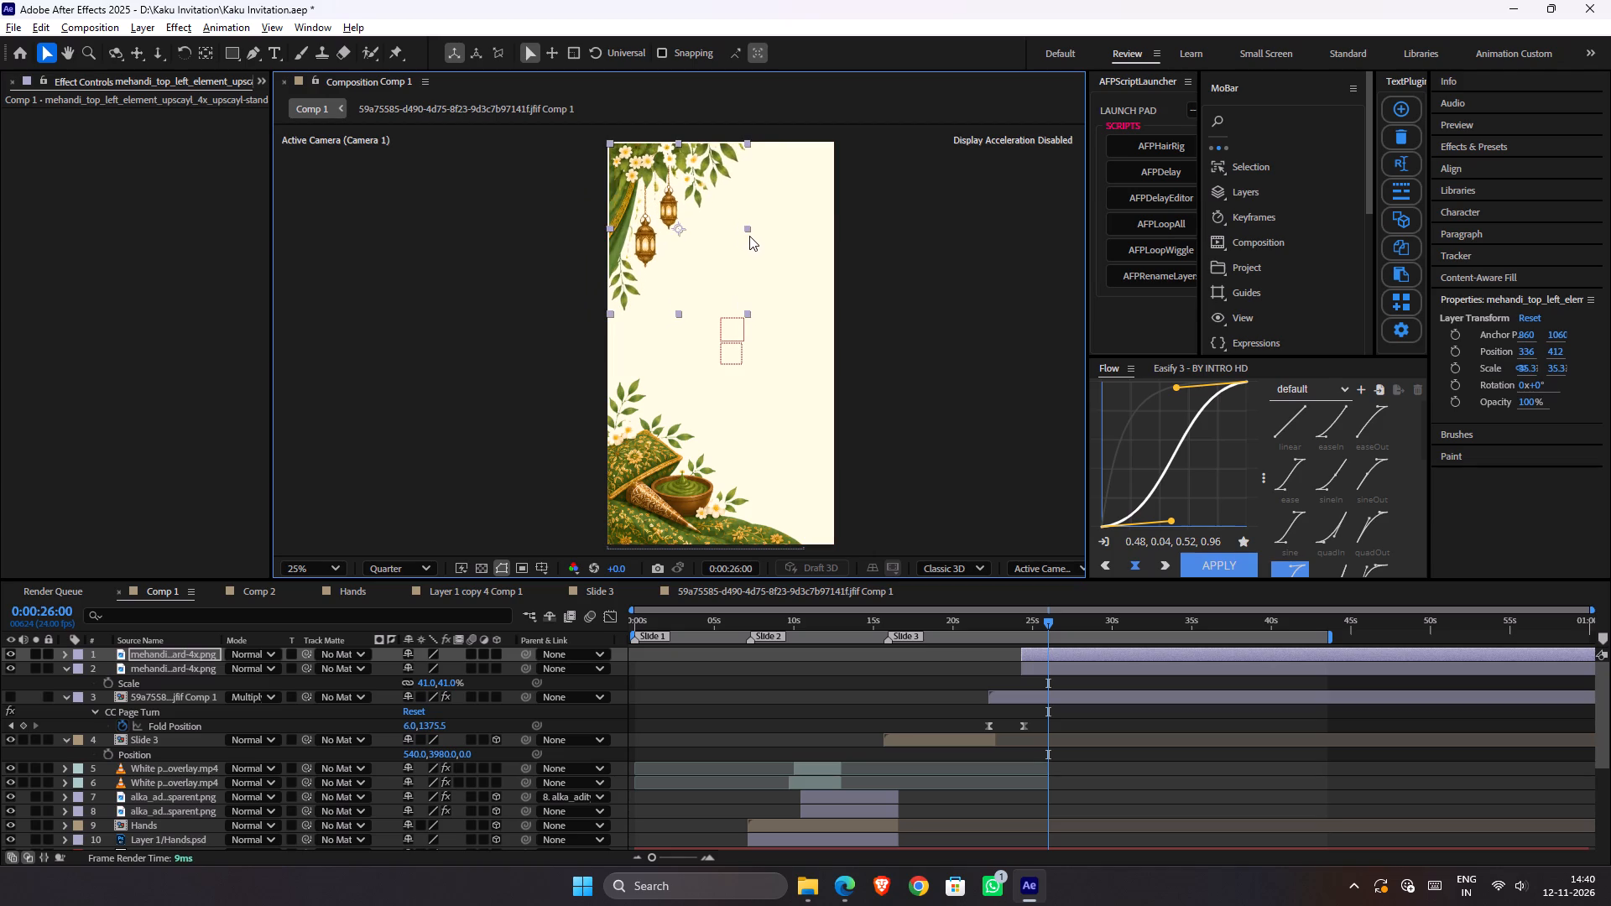
Move the lantern decoration to the page's top-right corner and flip it horizontally so the foliage hugs the right edge.
{"action": "left_click_drag", "start_coordinate": [717, 247], "coordinate": [838, 245]}
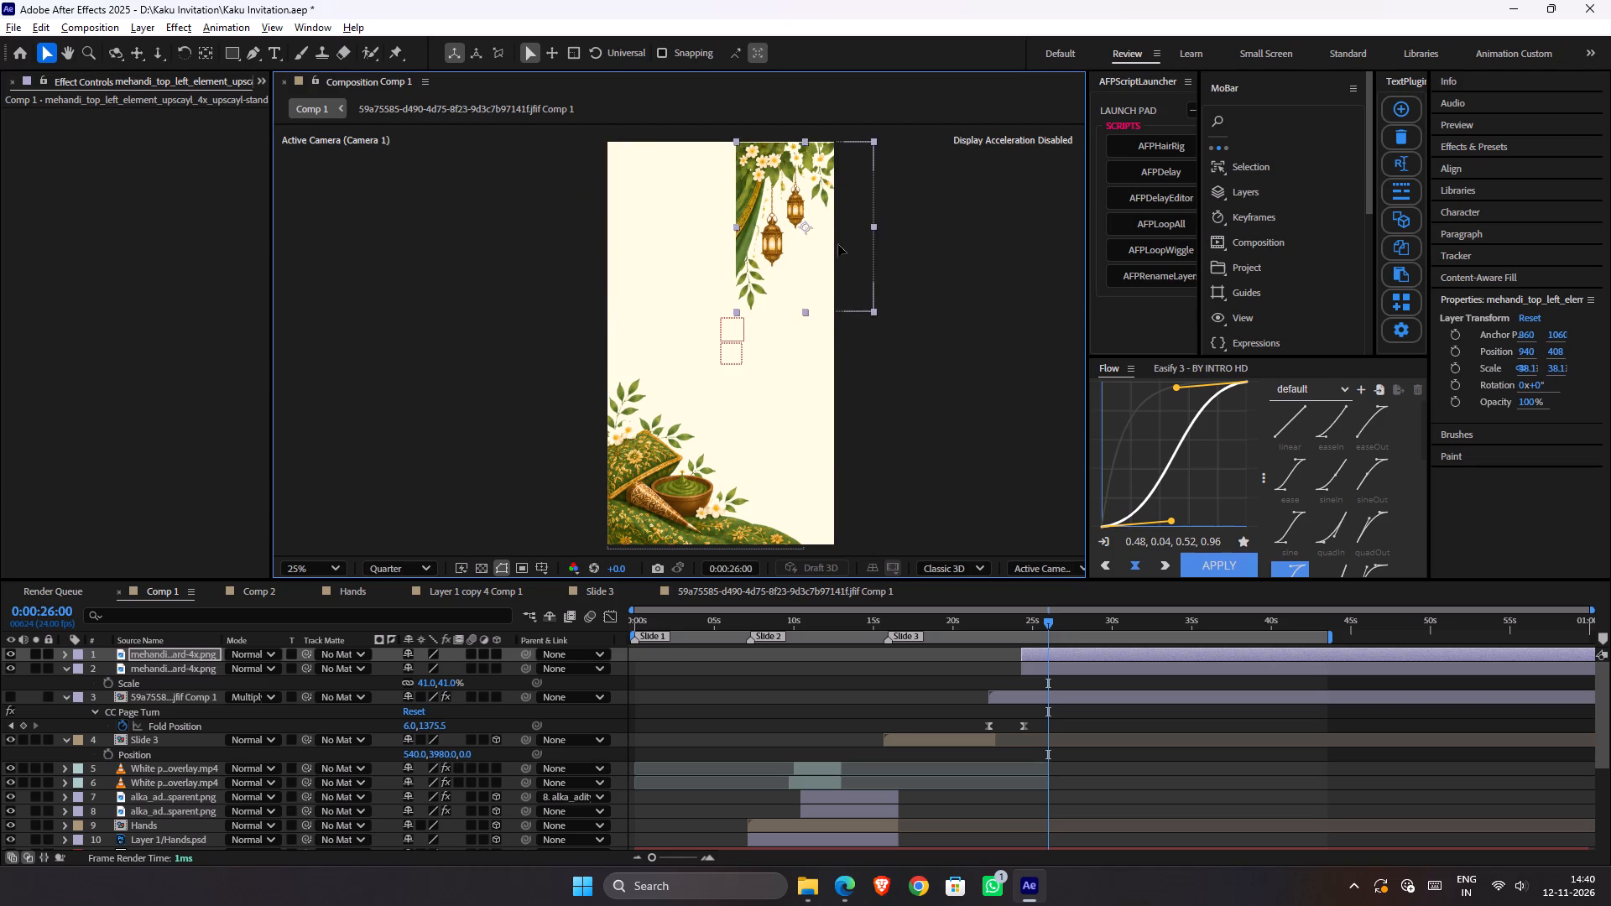
{"action": "left_click_drag", "start_coordinate": [838, 245], "coordinate": [823, 242]}
{"action": "right_click_drag", "start_coordinate": [800, 246], "coordinate": [802, 253]}
{"action": "right_click", "coordinate": [785, 204]}
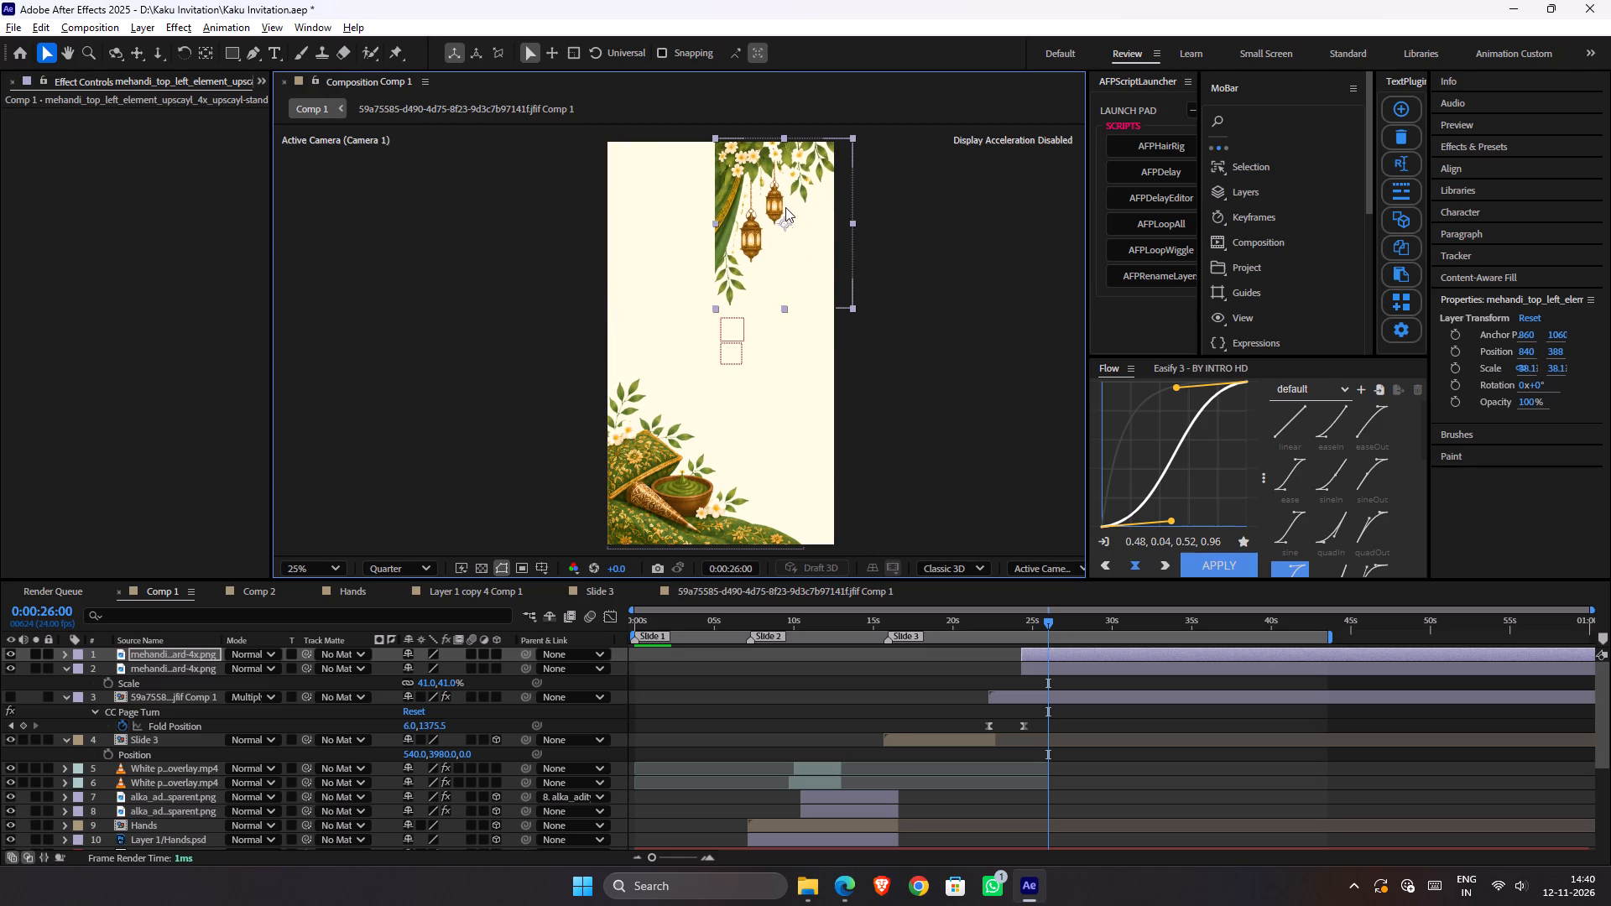
{"action": "right_click", "coordinate": [774, 190]}
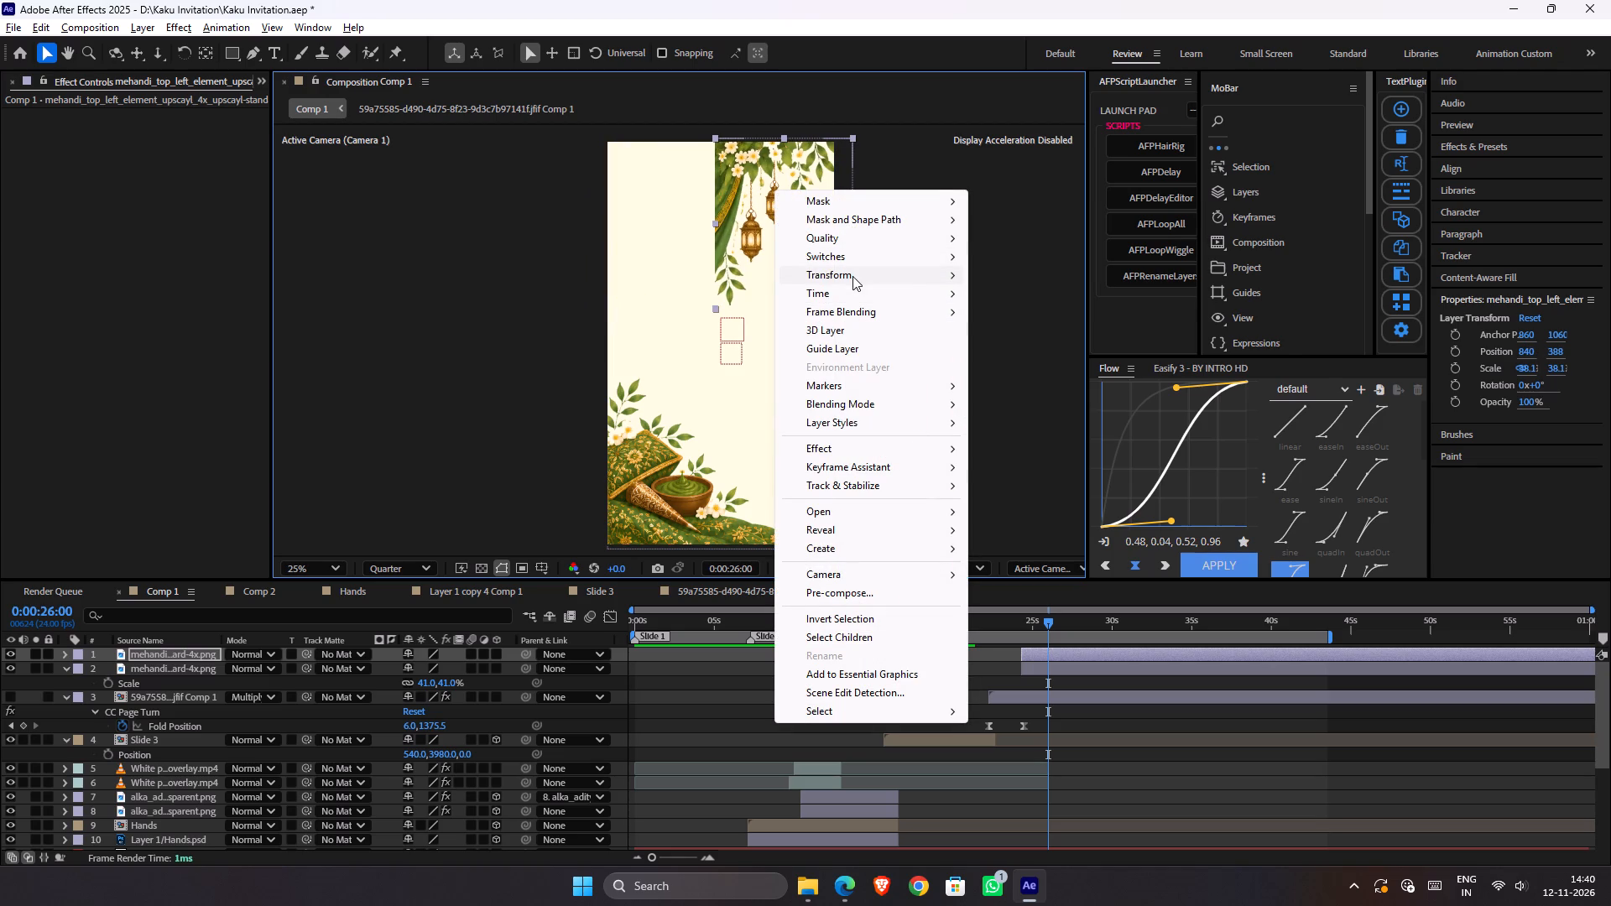
{"action": "left_click", "coordinate": [1032, 410]}
{"action": "left_click_drag", "start_coordinate": [818, 228], "coordinate": [810, 227]}
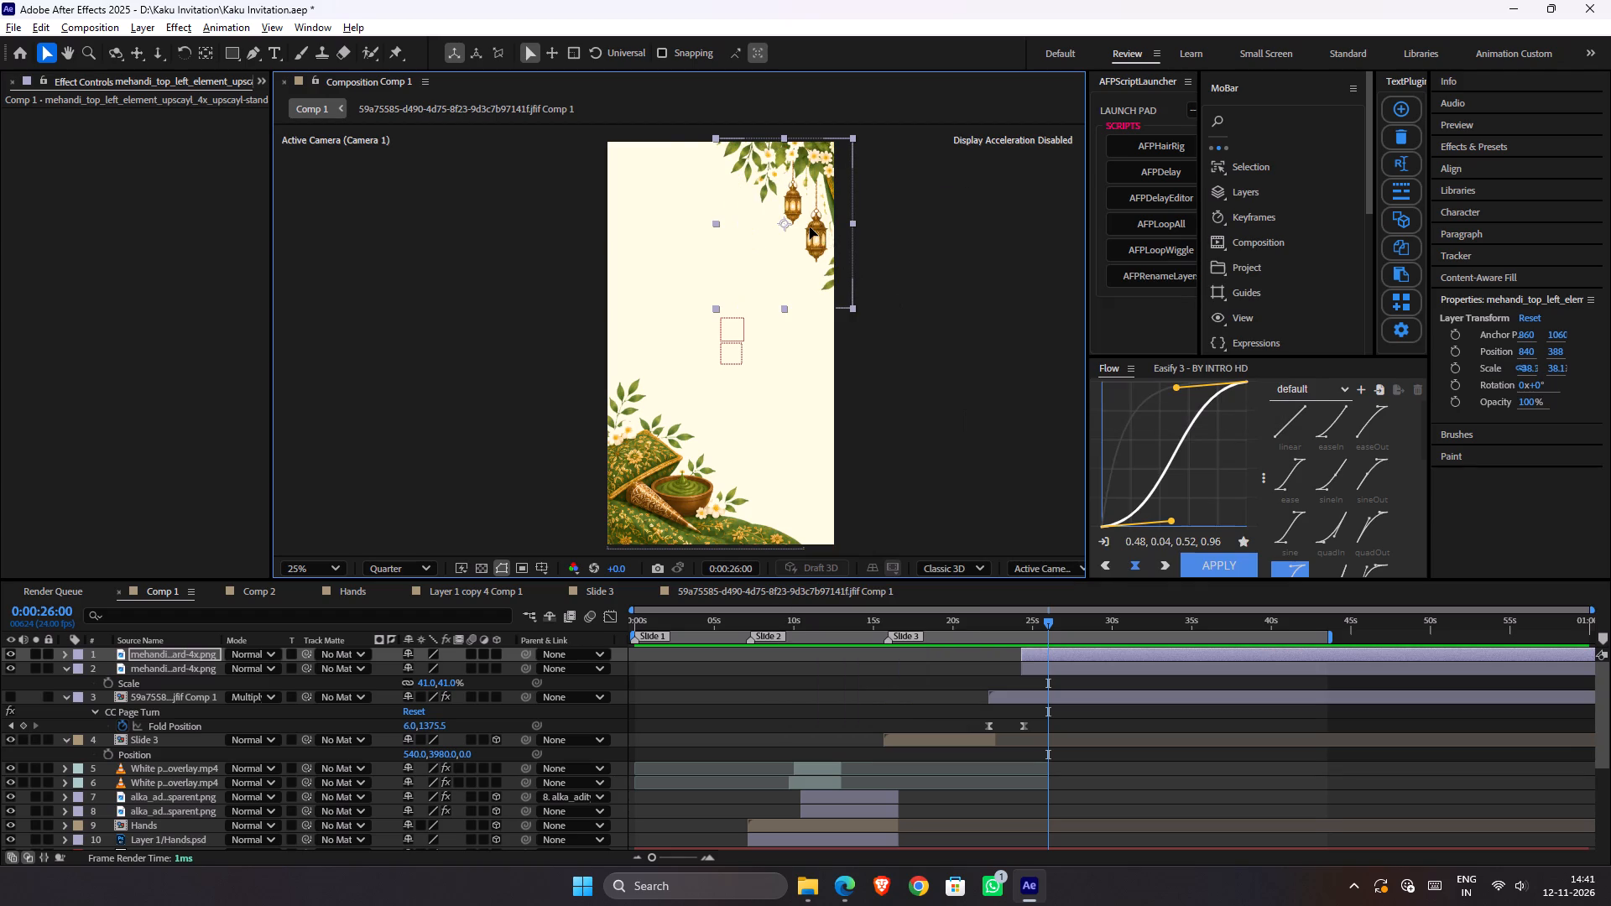
{"action": "left_click_drag", "start_coordinate": [810, 227], "coordinate": [809, 236]}
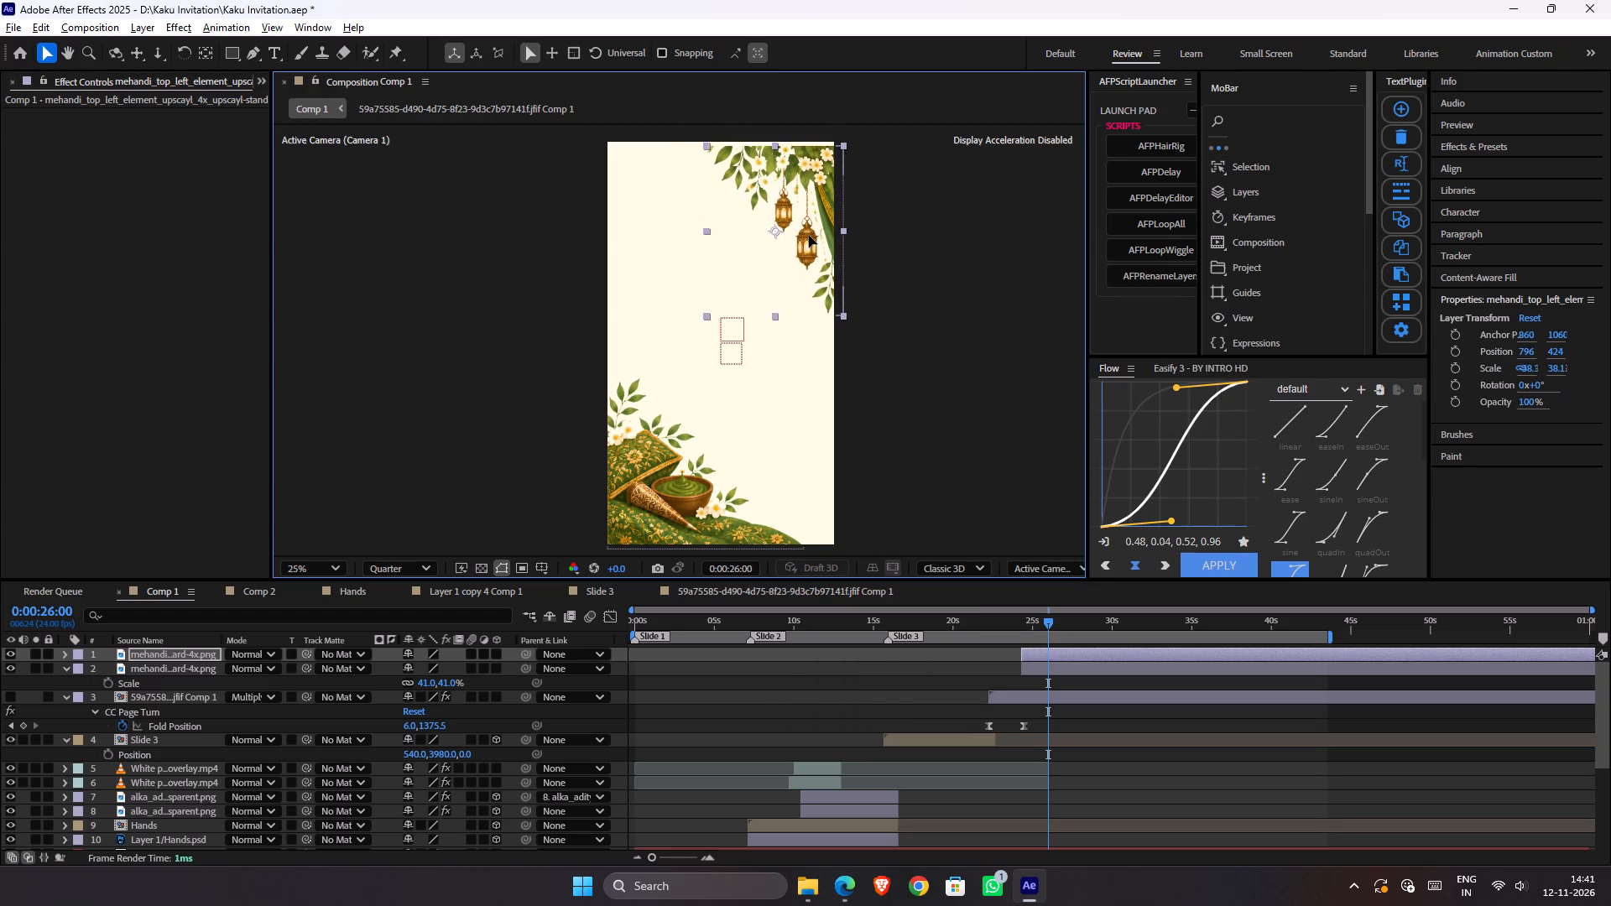
{"action": "left_click_drag", "start_coordinate": [809, 236], "coordinate": [805, 226]}
Deselect the lantern decoration, check the whole page layout and save the project.
{"action": "left_click", "coordinate": [919, 286]}
{"action": "scroll", "coordinate": [881, 306], "scroll_direction": "down", "scroll_amount": 4}
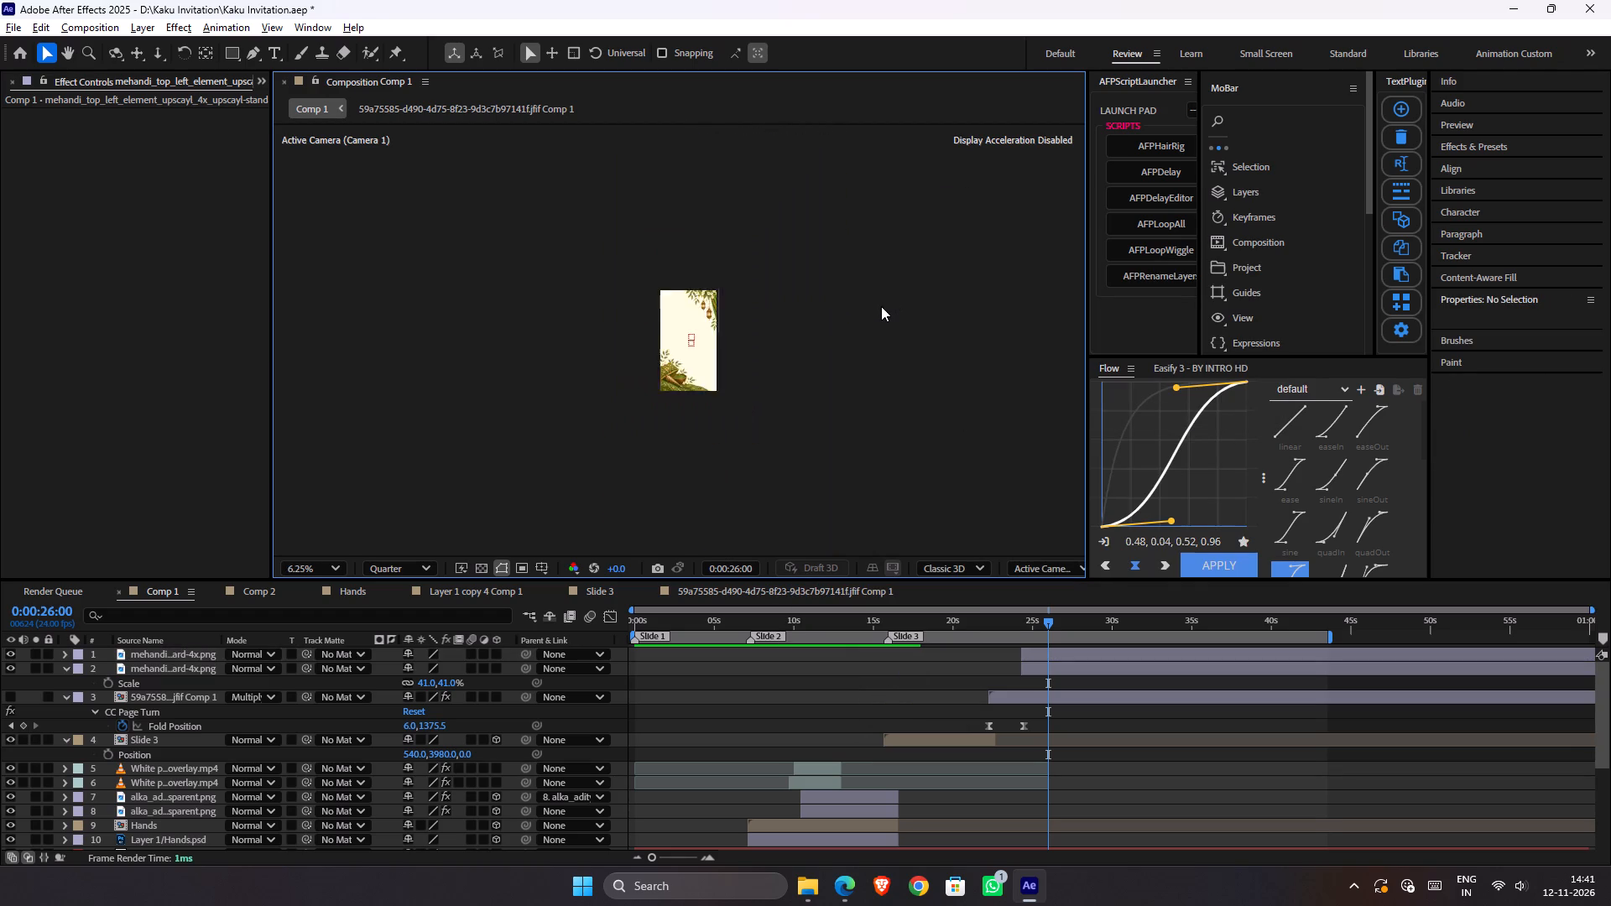
{"action": "scroll", "coordinate": [881, 306], "scroll_direction": "up", "scroll_amount": 1}
{"action": "scroll", "coordinate": [709, 320], "scroll_direction": "up", "scroll_amount": 1}
{"action": "key", "text": "ctrl+s"}
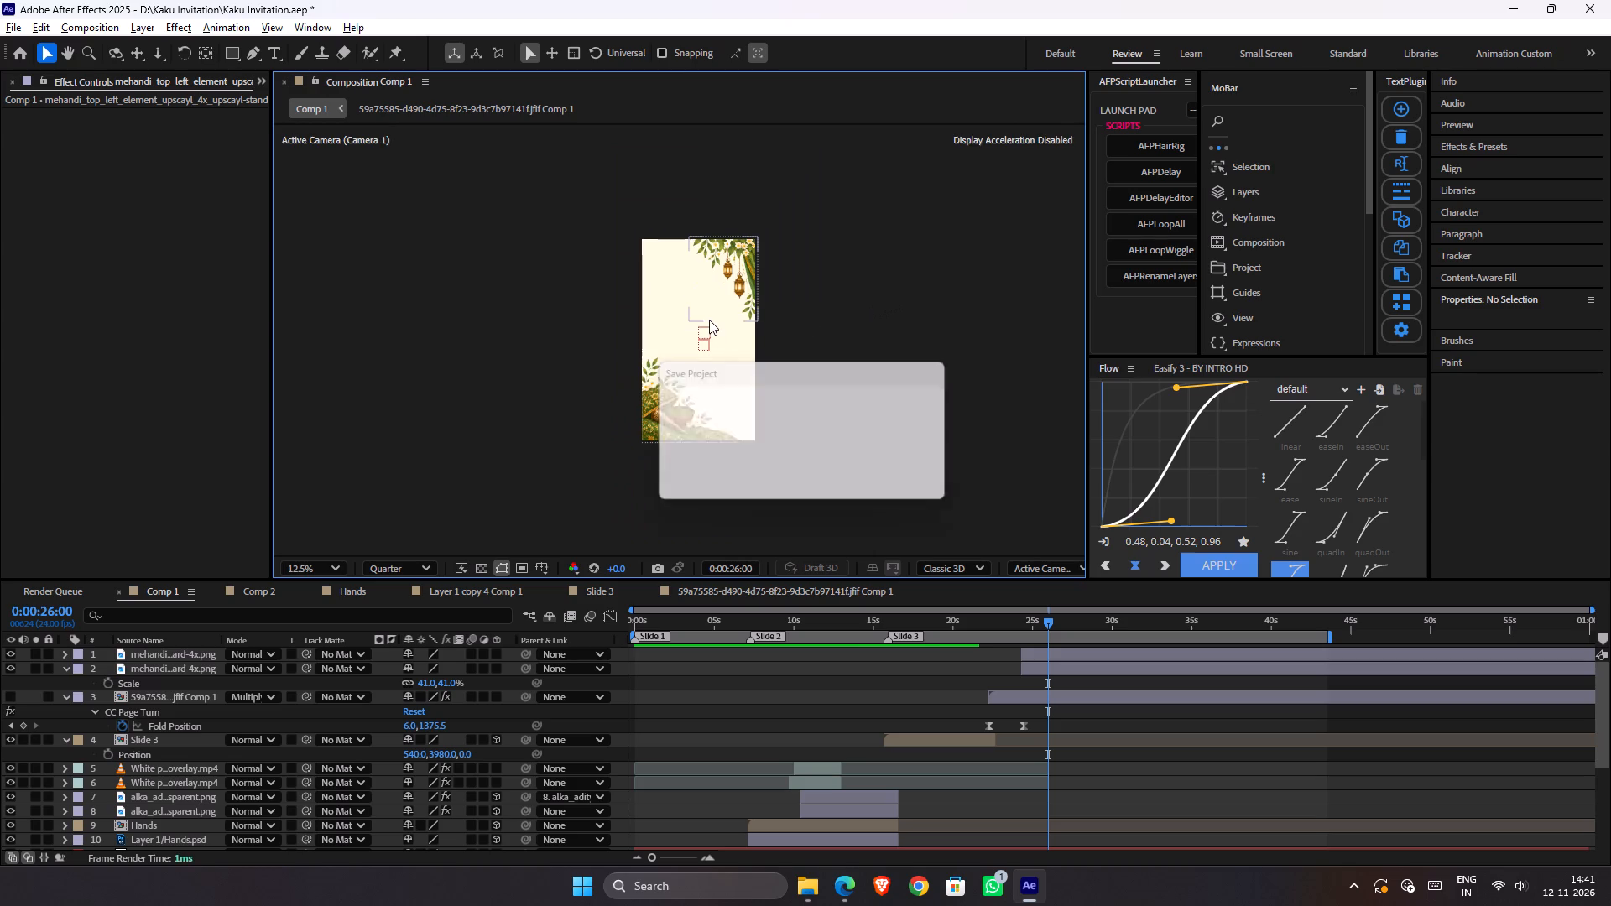
{"action": "scroll", "coordinate": [709, 320], "scroll_direction": "up", "scroll_amount": 1}
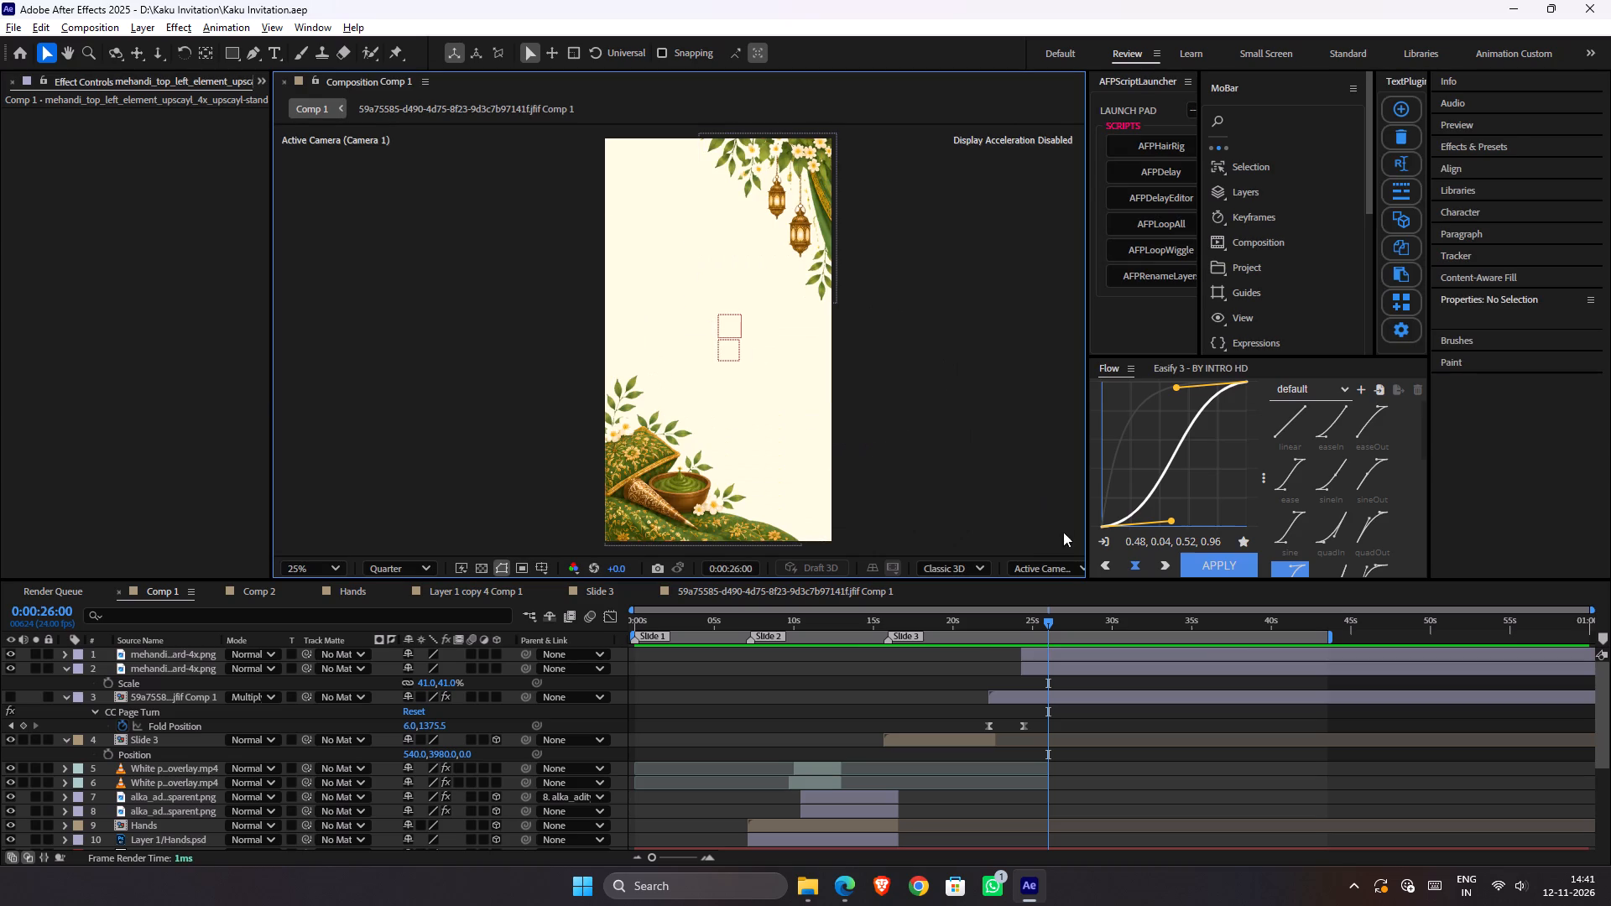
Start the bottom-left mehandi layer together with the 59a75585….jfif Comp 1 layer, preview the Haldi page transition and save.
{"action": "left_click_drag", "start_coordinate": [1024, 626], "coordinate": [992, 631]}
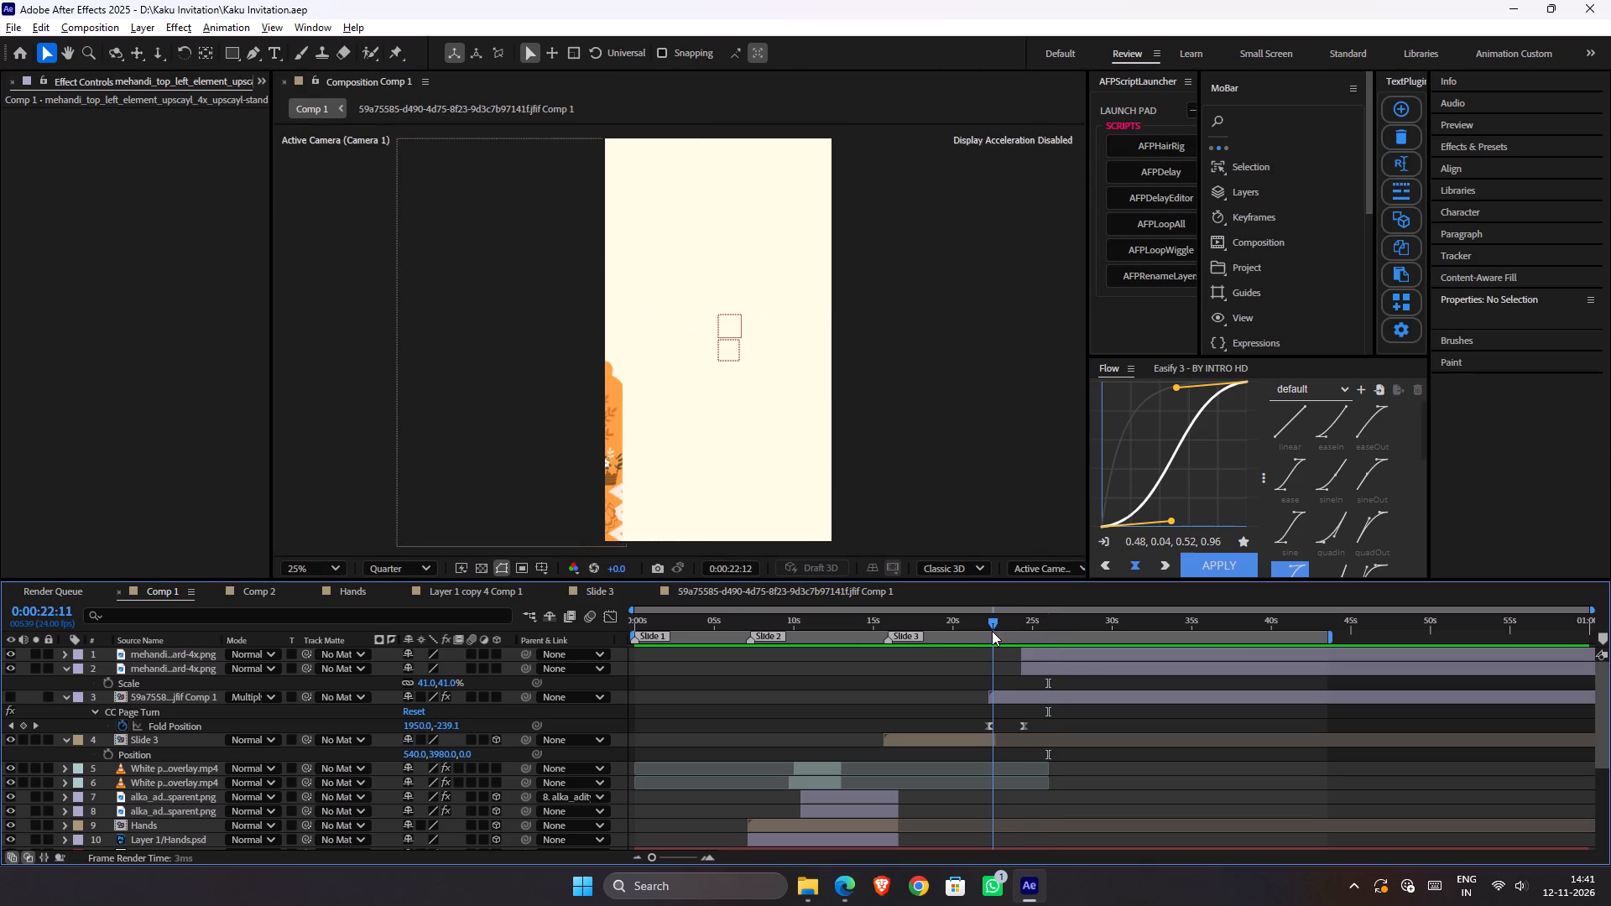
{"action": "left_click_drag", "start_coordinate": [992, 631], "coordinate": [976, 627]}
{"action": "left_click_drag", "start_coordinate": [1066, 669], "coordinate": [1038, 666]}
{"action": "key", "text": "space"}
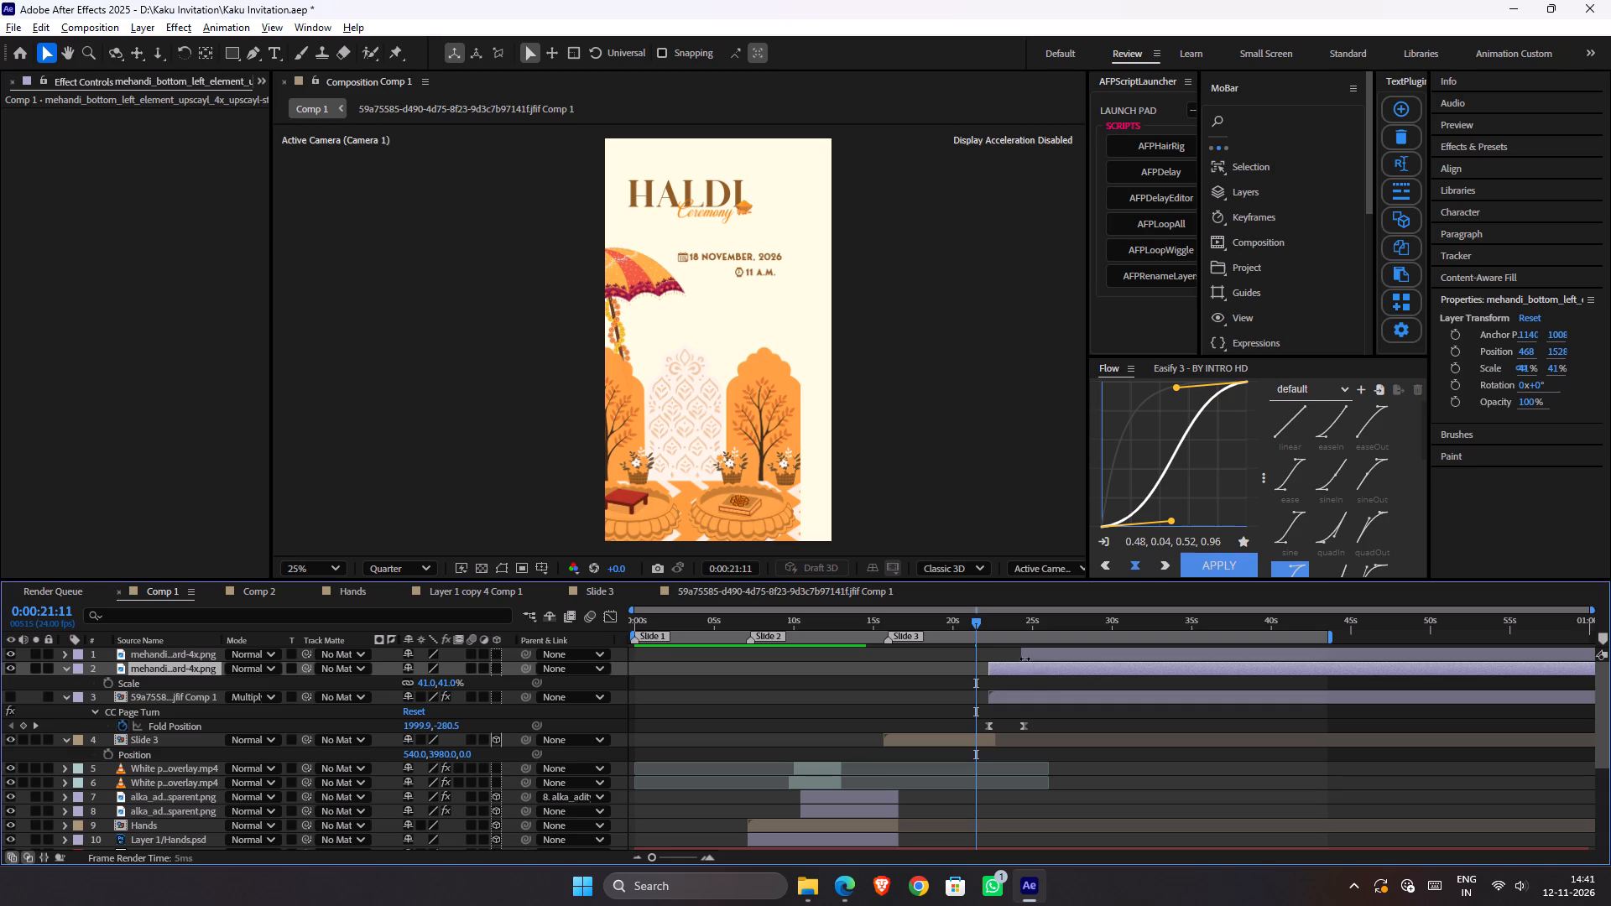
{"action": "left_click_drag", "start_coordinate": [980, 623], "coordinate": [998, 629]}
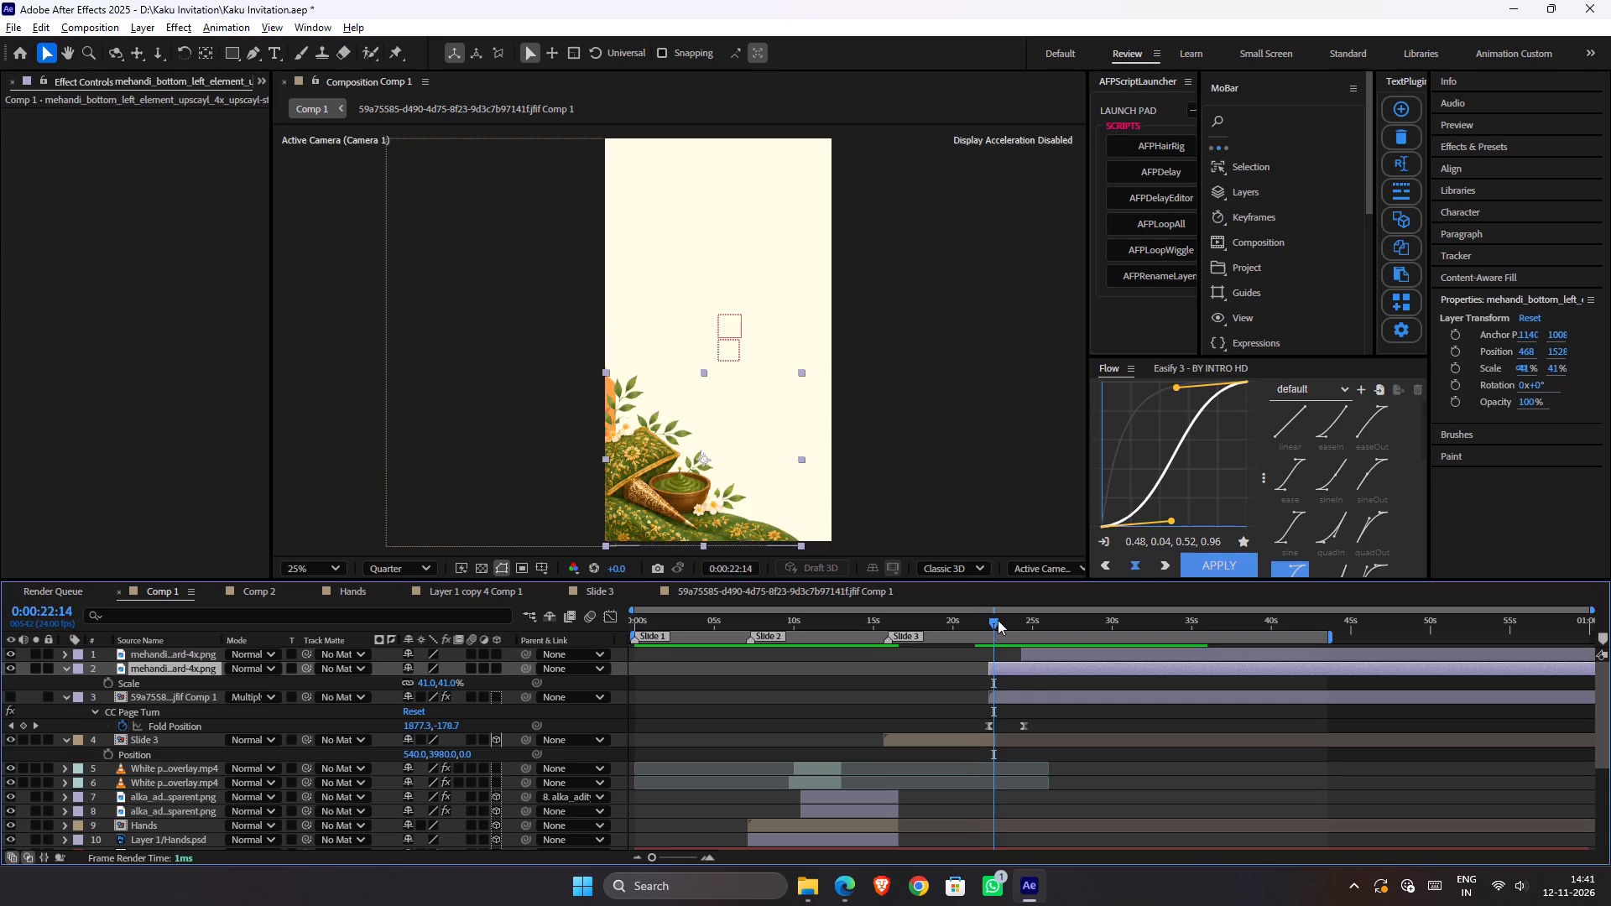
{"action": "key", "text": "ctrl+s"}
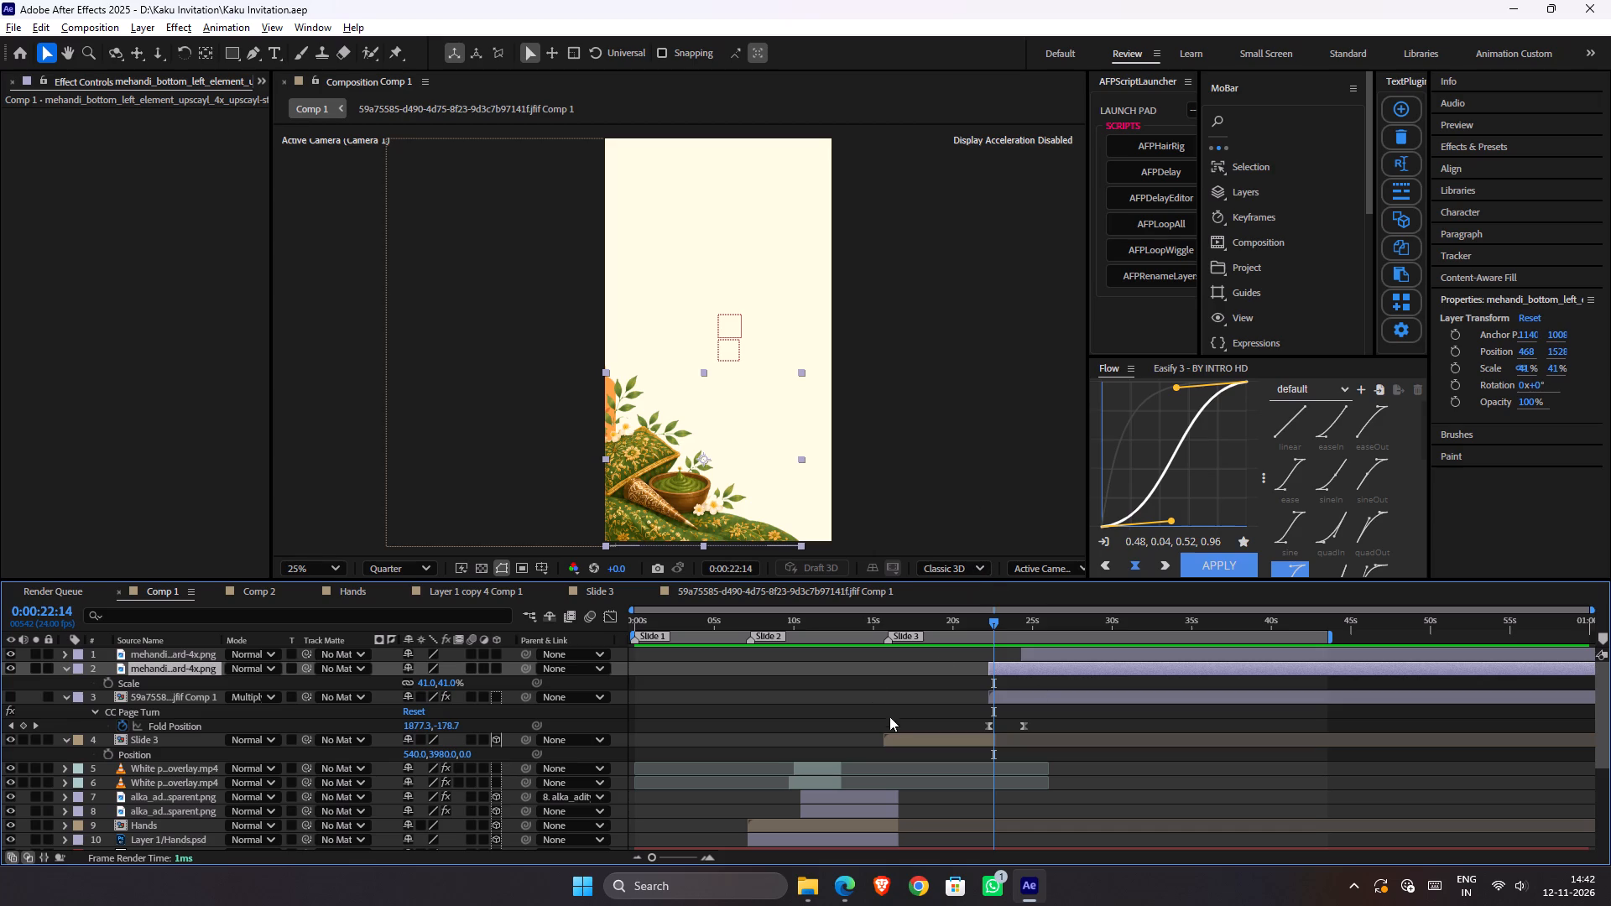
Start the bottom-left mehandi layer at 0:00:20:20 and make it a 3D layer.
{"action": "left_click", "coordinate": [981, 617]}
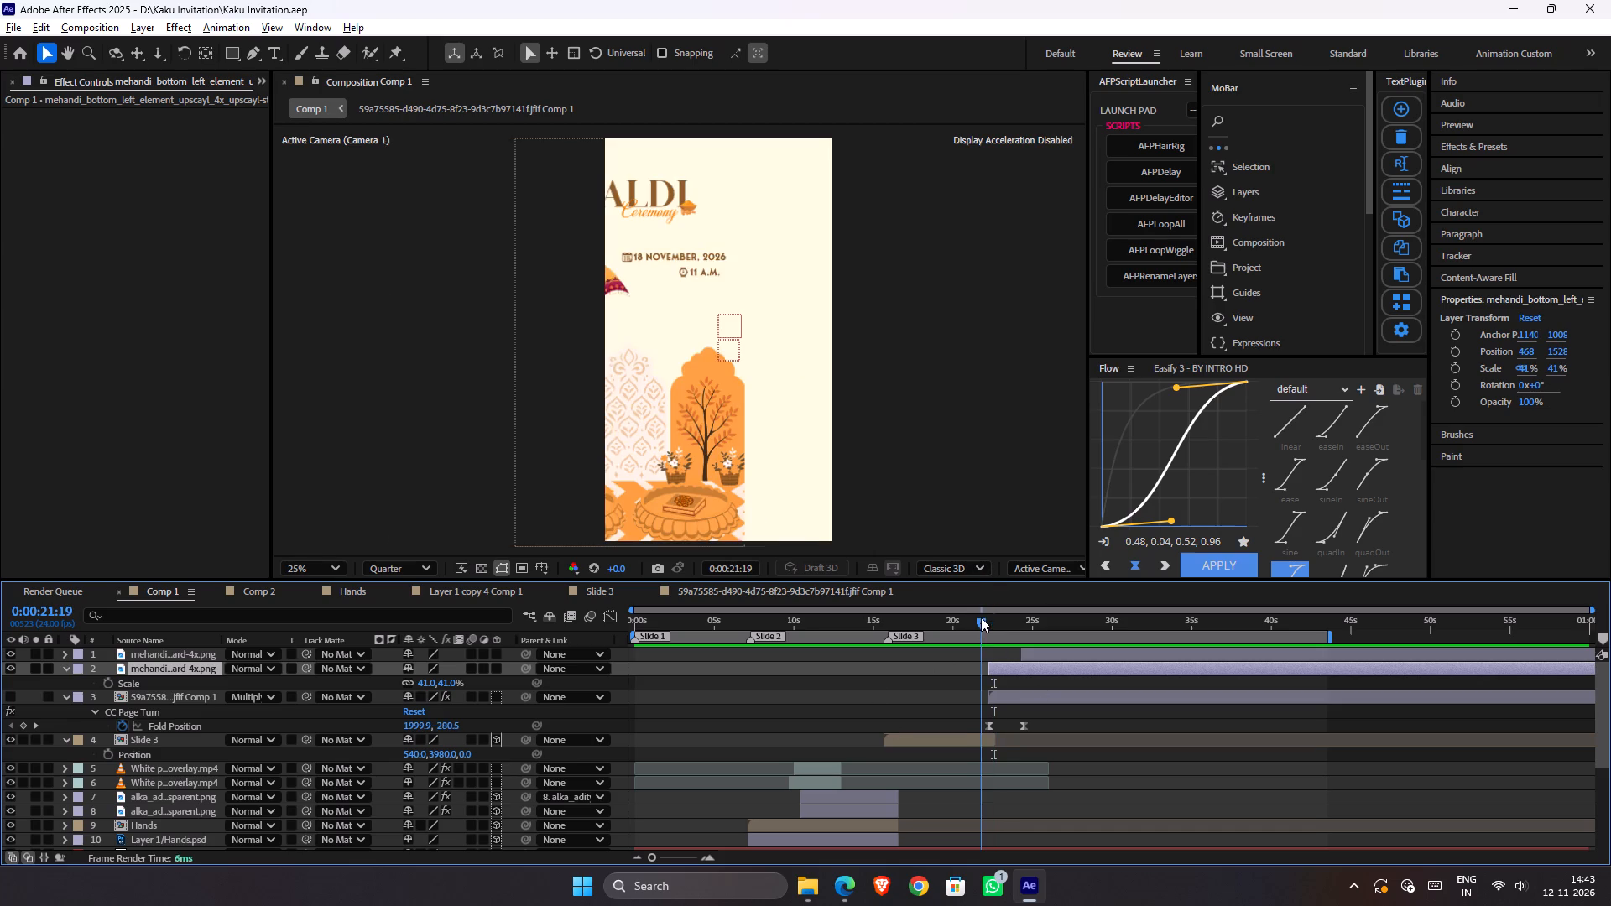
{"action": "left_click_drag", "start_coordinate": [975, 627], "coordinate": [966, 623]}
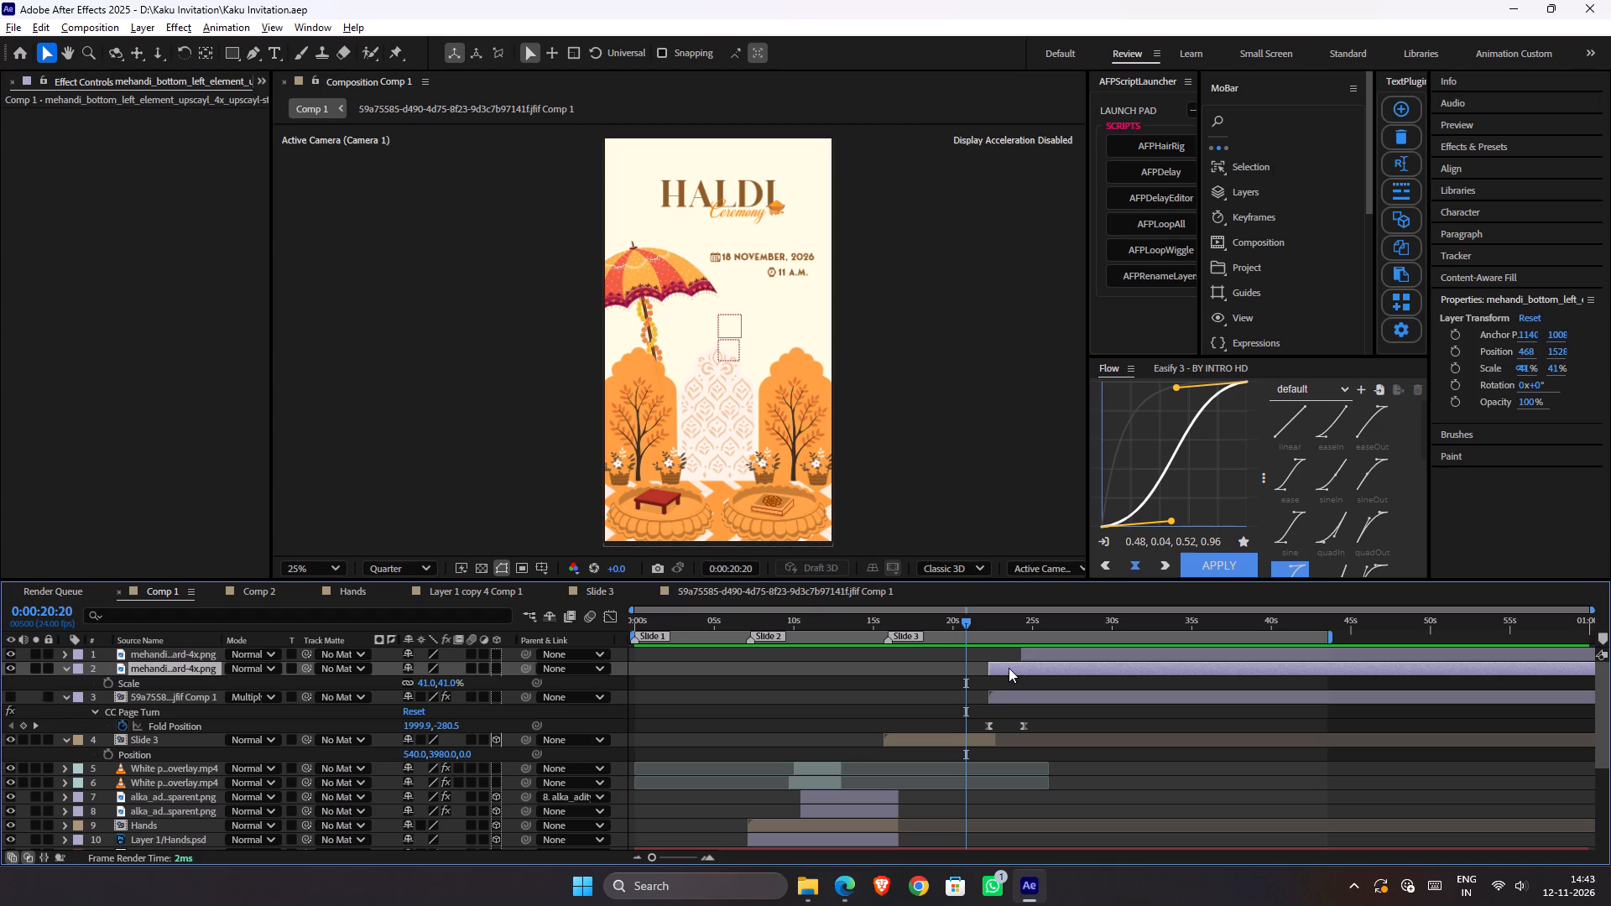
{"action": "left_click_drag", "start_coordinate": [1009, 668], "coordinate": [980, 662]}
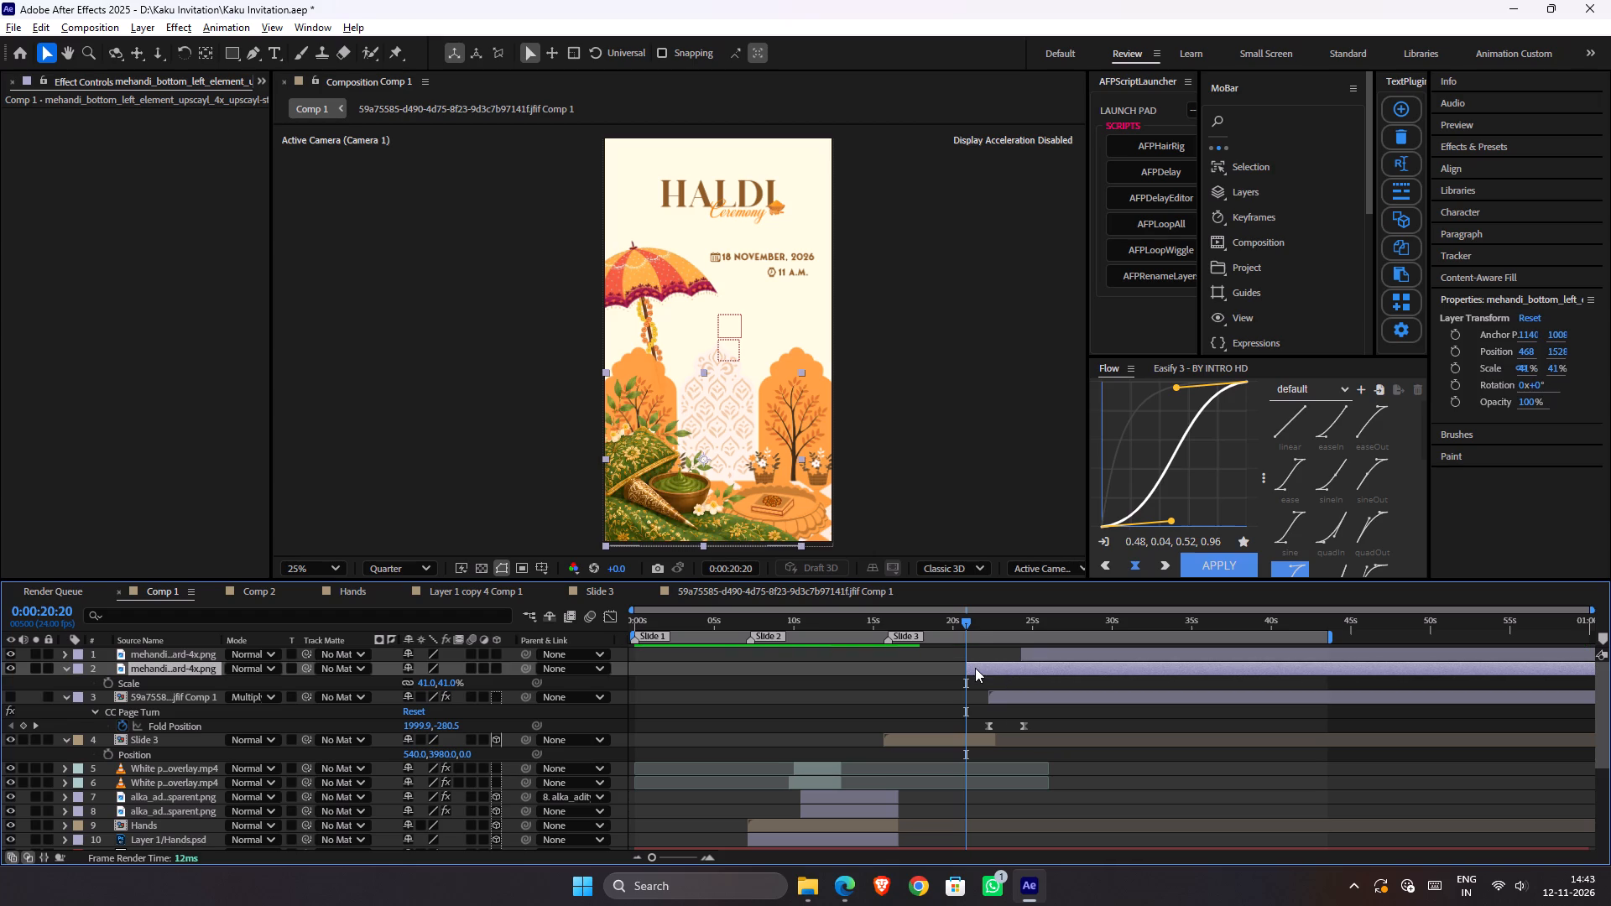
{"action": "left_click", "coordinate": [493, 668]}
Move the 3D bottom-left mehandi decoration down onto the Haldi page, to a Y position of about 4500.
{"action": "scroll", "coordinate": [889, 270], "scroll_direction": "up", "scroll_amount": 1}
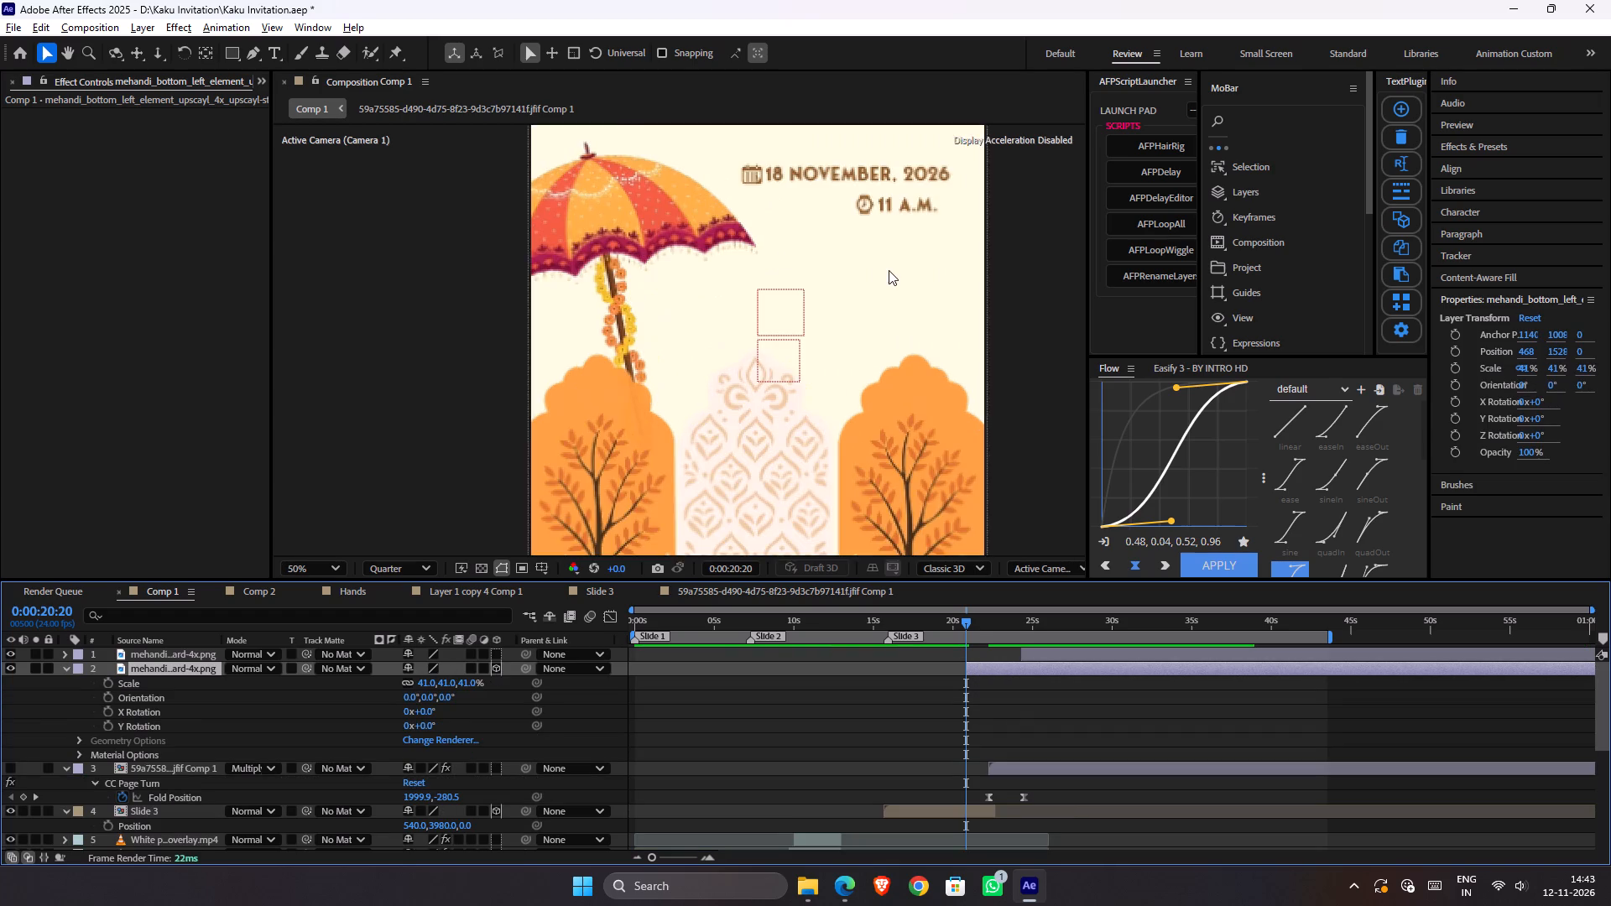
{"action": "scroll", "coordinate": [889, 270], "scroll_direction": "down", "scroll_amount": 4}
{"action": "key", "text": "shift+Down"}
{"action": "key", "text": "shift+Down"}
{"action": "key", "text": "shift+Down"}
{"action": "key", "text": "shift+Down"}
{"action": "key", "text": "shift+Down"}
{"action": "key", "text": "shift+Down"}
{"action": "key", "text": "shift+Down"}
{"action": "key", "text": "shift+Down"}
{"action": "key", "text": "shift+Down"}
{"action": "key", "text": "shift+Down"}
{"action": "key", "text": "shift+Down"}
{"action": "key", "text": "shift+Down"}
{"action": "key", "text": "shift+Down"}
{"action": "key", "text": "shift+Down"}
{"action": "key", "text": "shift+Down"}
{"action": "key", "text": "shift+Down"}
{"action": "key", "text": "shift+Down"}
{"action": "key", "text": "shift+Down"}
{"action": "key", "text": "shift+Down"}
{"action": "key", "text": "shift+Down"}
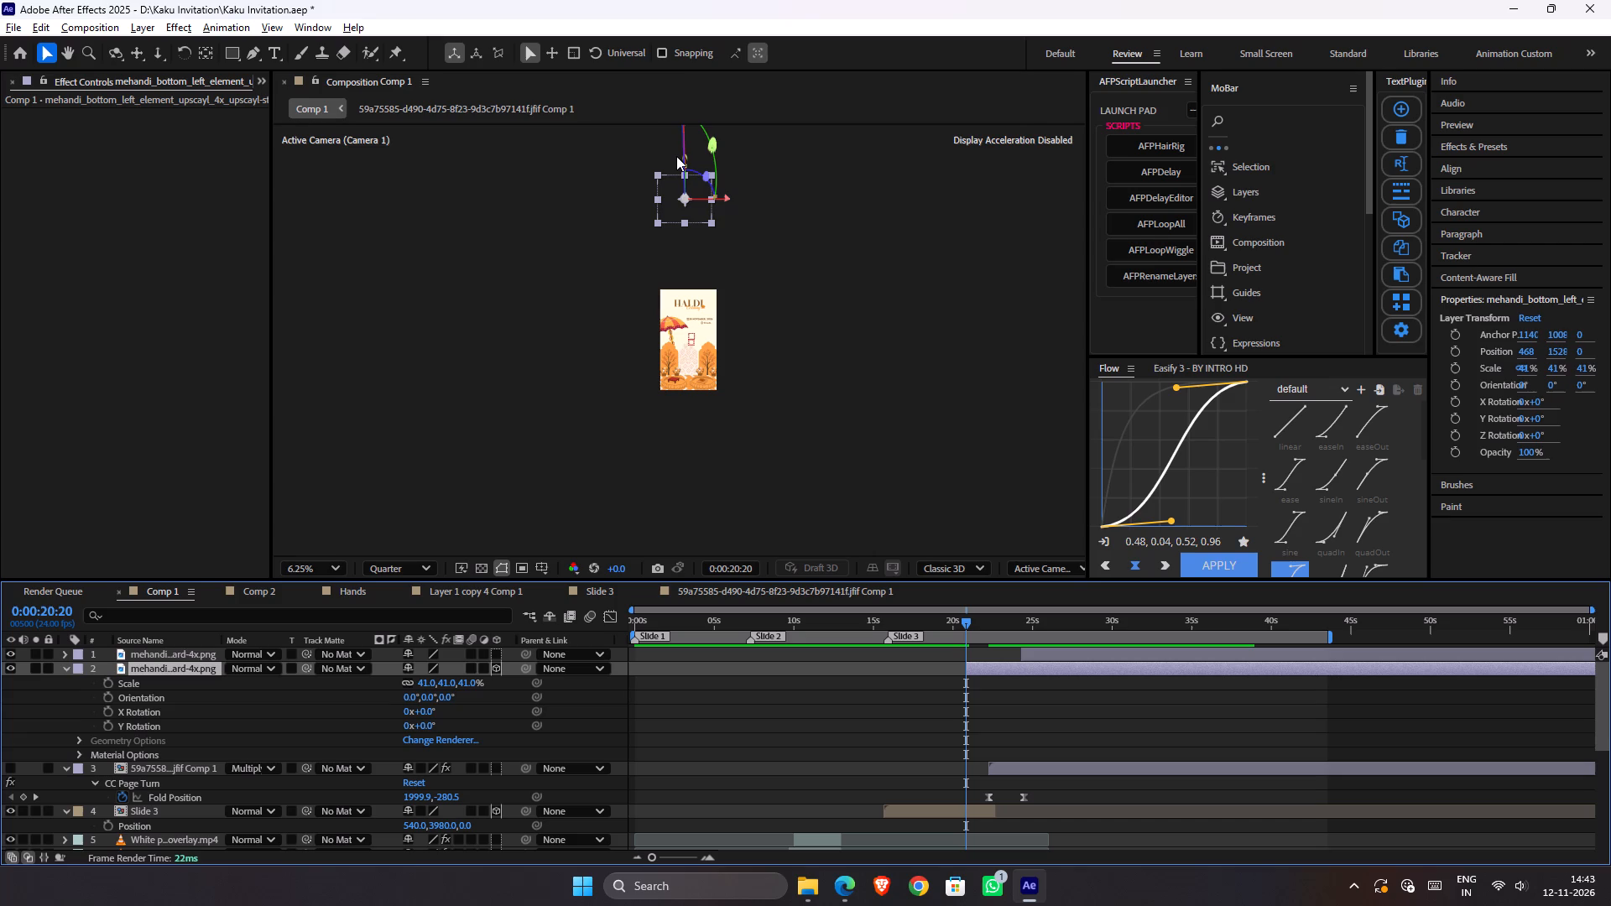
{"action": "key", "text": "shift+Down"}
{"action": "key", "text": "shift+Down"}
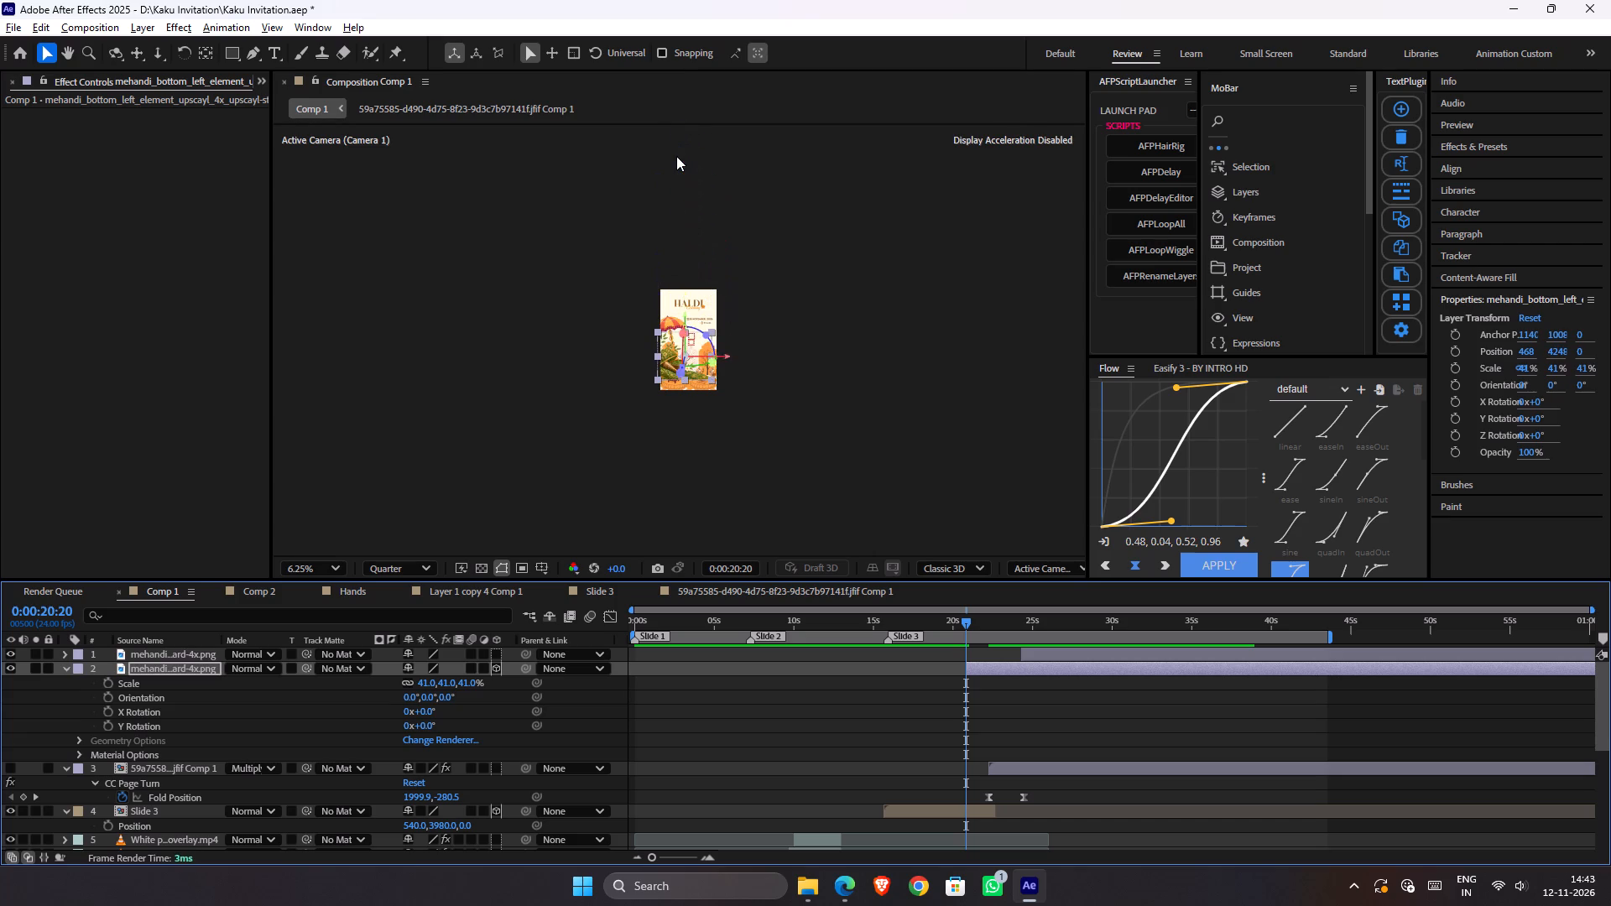
{"action": "key", "text": "shift+Down"}
{"action": "key", "text": "shift+Down"}
{"action": "key", "text": "Up"}
{"action": "key", "text": "Up"}
{"action": "key", "text": "Up"}
{"action": "key", "text": "Up"}
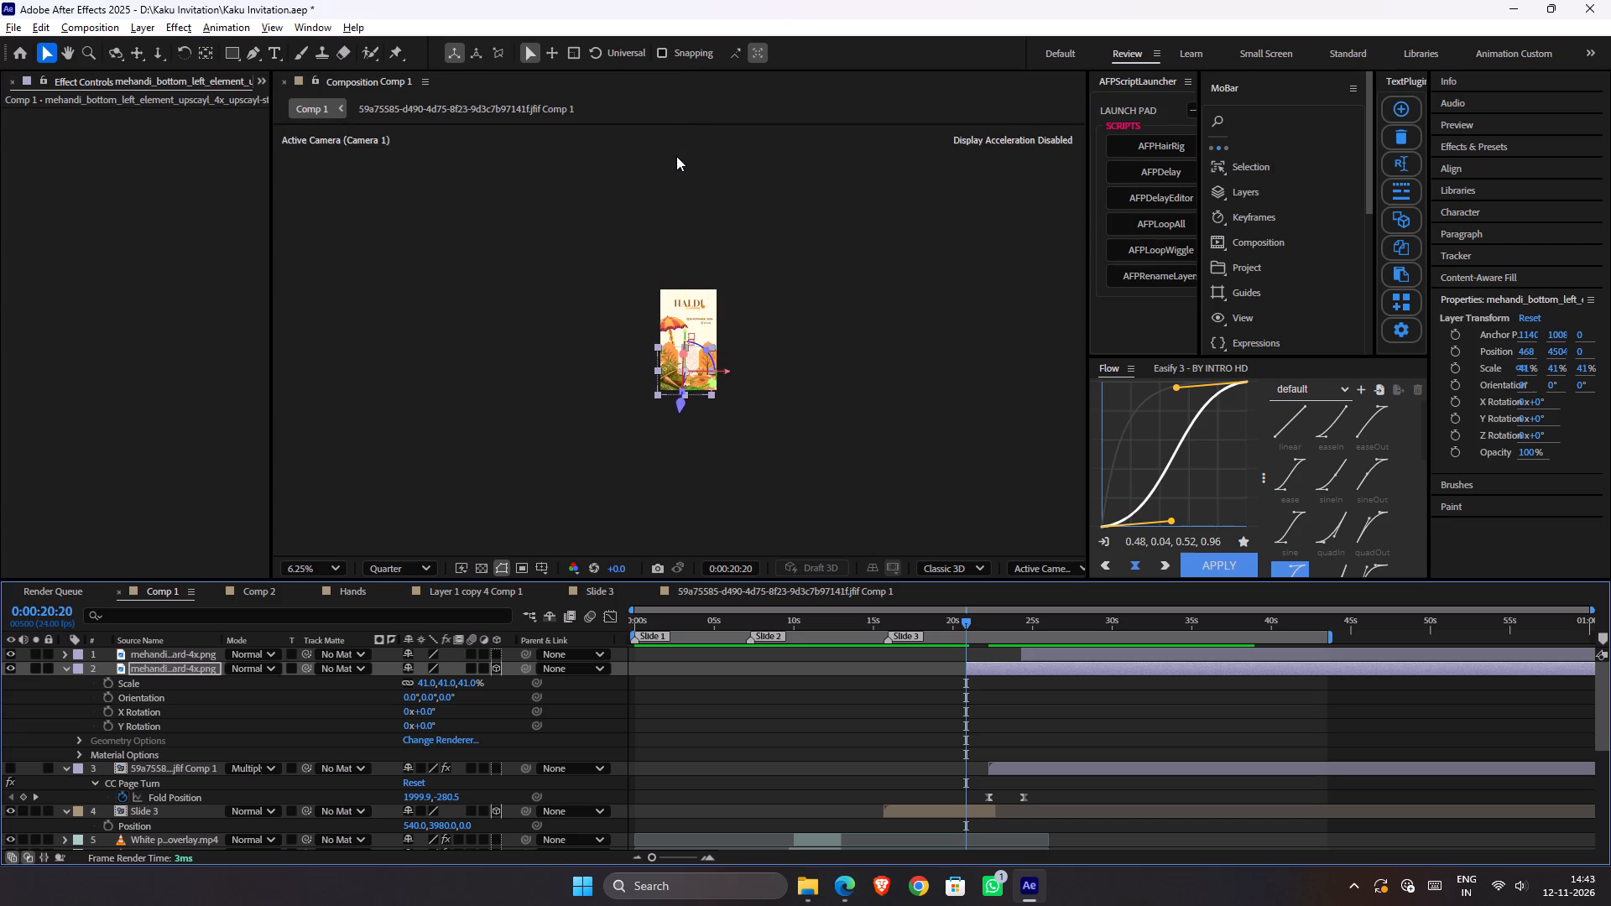
Nudge the bottom-left mehandi decoration up to a Y position of about 4436, aligning its base with the page's bottom edge.
{"action": "key", "text": "period"}
{"action": "key", "text": "period"}
{"action": "key", "text": "Up"}
{"action": "key", "text": "Up"}
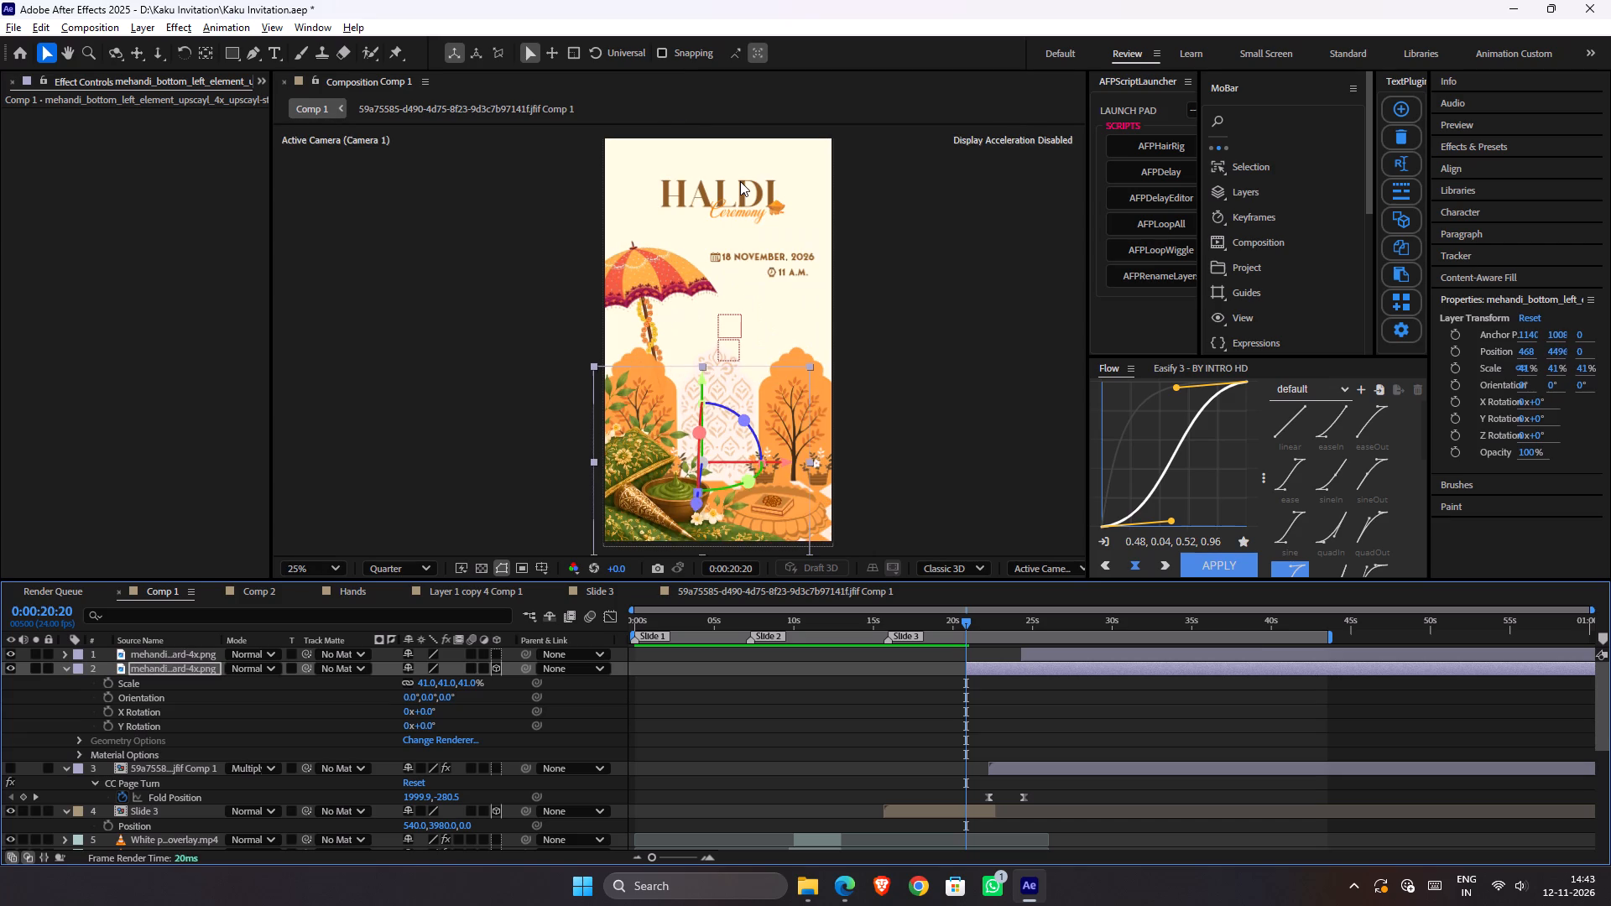
{"action": "key", "text": "Up"}
{"action": "key", "text": "Up"}
{"action": "key", "text": "Up"}
{"action": "key", "text": "Up"}
{"action": "key", "text": "Up"}
{"action": "key", "text": "Up"}
{"action": "key", "text": "Up"}
{"action": "key", "text": "Up"}
{"action": "key", "text": "Up"}
{"action": "key", "text": "Up"}
{"action": "key", "text": "Up"}
{"action": "key", "text": "Up"}
{"action": "key", "text": "Up"}
{"action": "key", "text": "Up"}
{"action": "key", "text": "Up"}
{"action": "key", "text": "Up"}
{"action": "key", "text": "Up"}
{"action": "key", "text": "Up"}
{"action": "key", "text": "Up"}
{"action": "key", "text": "Up"}
{"action": "key", "text": "Up"}
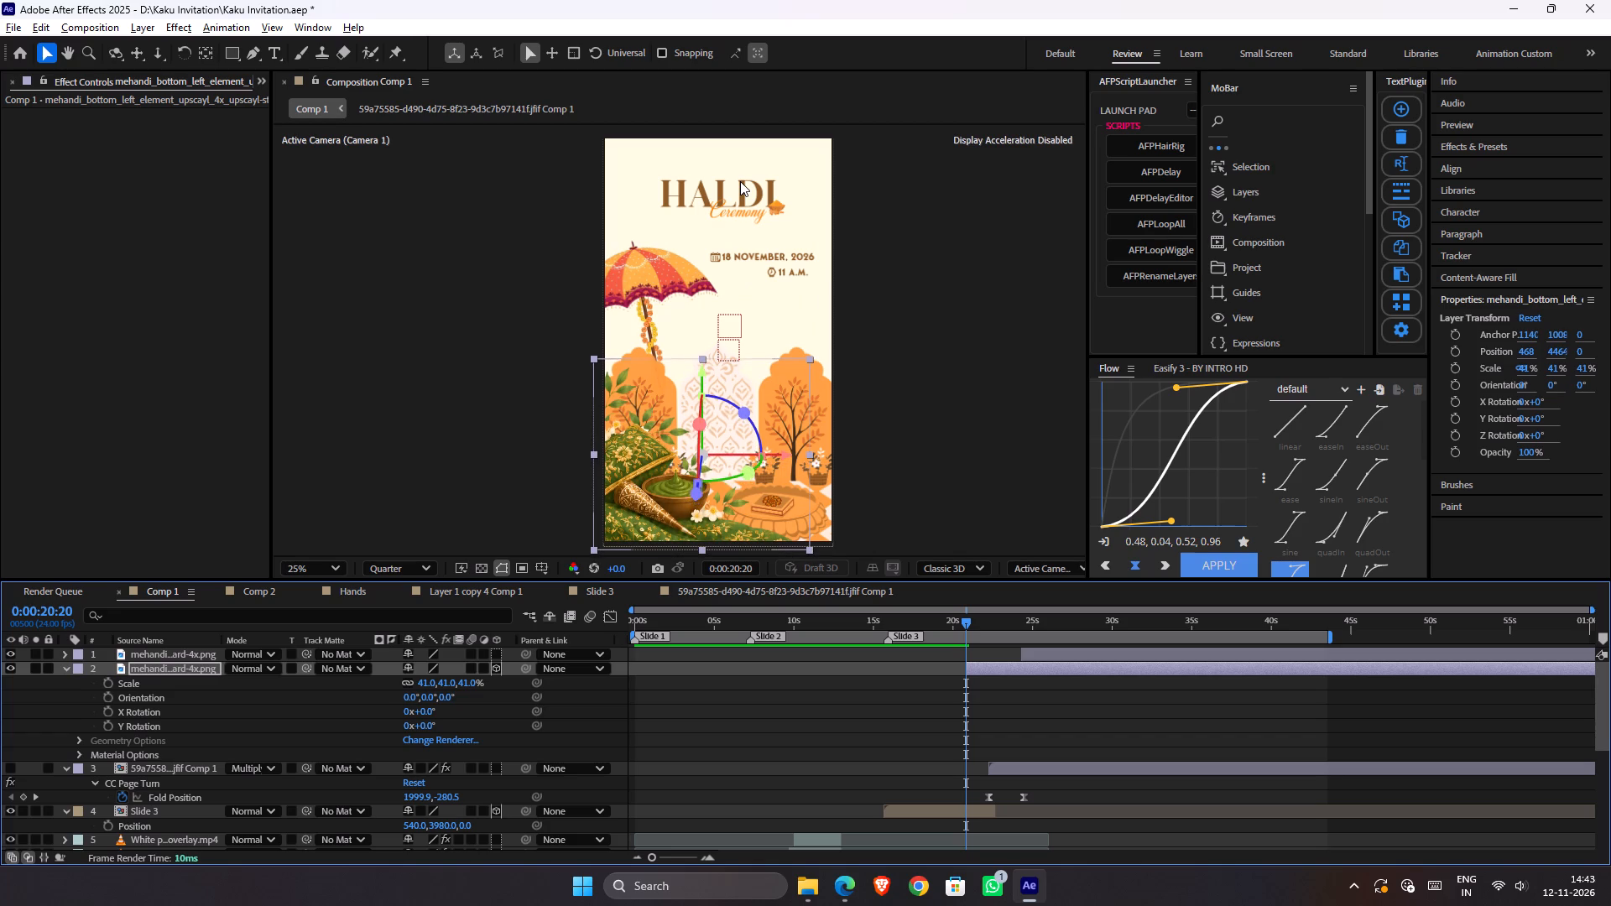
{"action": "key", "text": "Up"}
{"action": "key", "text": "Up"}
{"action": "key", "text": "Up"}
{"action": "key", "text": "Up"}
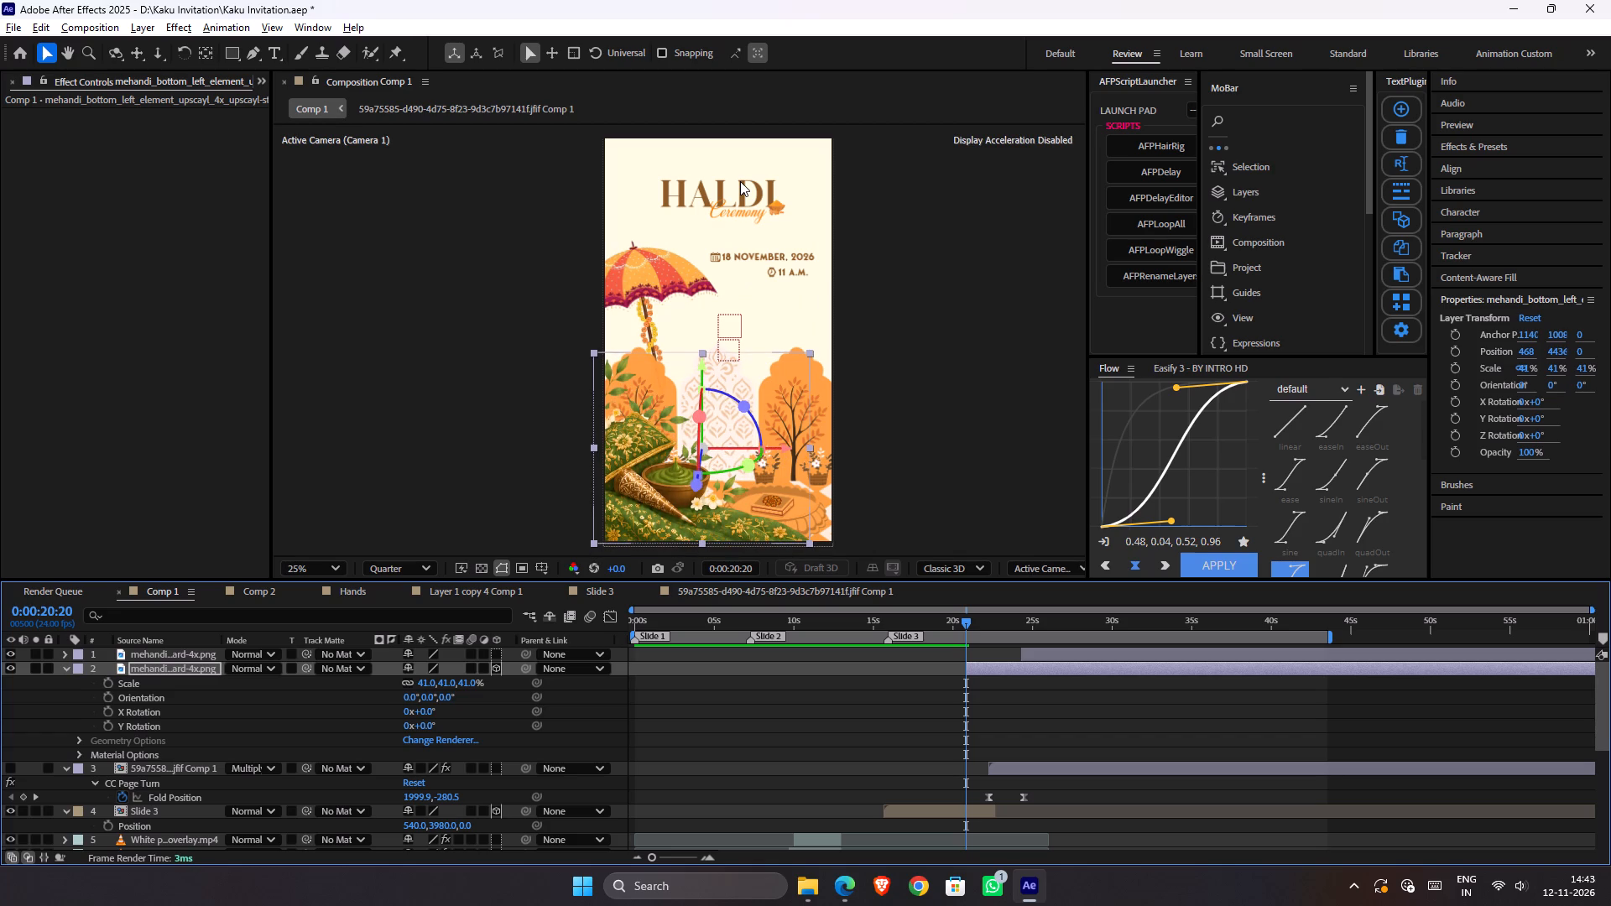
Nudge the 3D bottom-left mehandi decoration sideways to an X position of about 1508, just beyond the Haldi page's right edge.
{"action": "key", "text": "shift+Right"}
{"action": "key", "text": "shift+Right"}
{"action": "key", "text": "shift+Right"}
{"action": "key", "text": "shift+Right"}
{"action": "key", "text": "shift+Right"}
{"action": "key", "text": "shift+Right"}
{"action": "key", "text": "shift+Right"}
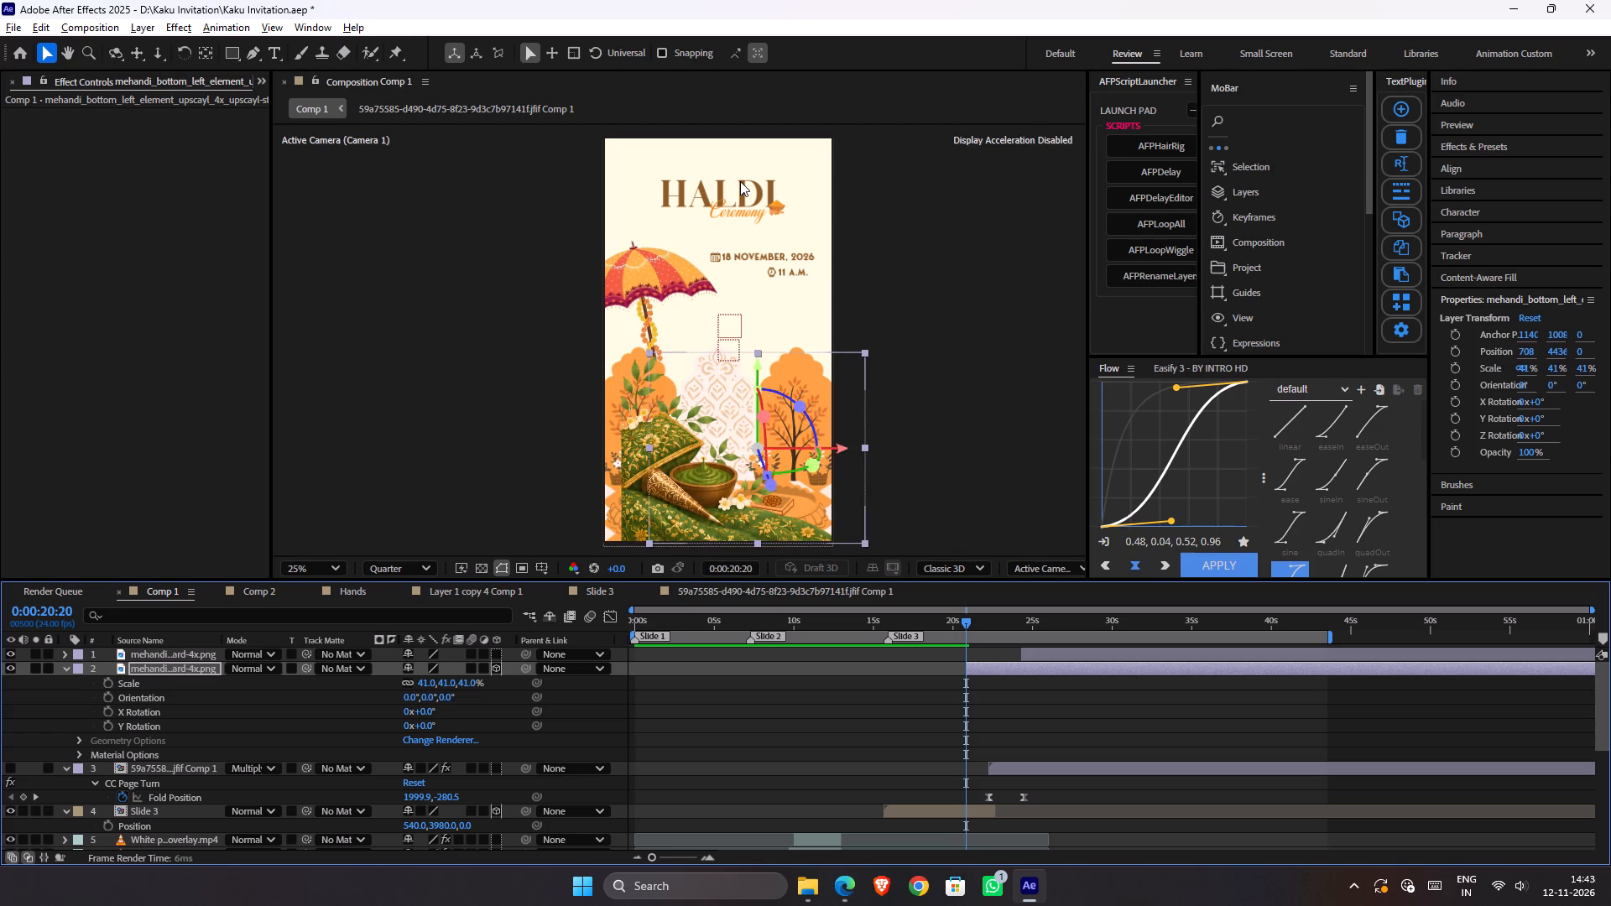
{"action": "key", "text": "shift+Right"}
{"action": "key", "text": "shift+Right"}
{"action": "key", "text": "shift+Right"}
{"action": "key", "text": "shift+Right"}
{"action": "key", "text": "shift+Right"}
{"action": "key", "text": "shift+Right"}
{"action": "key", "text": "shift+Right"}
{"action": "key", "text": "shift+Right"}
{"action": "key", "text": "shift+Right"}
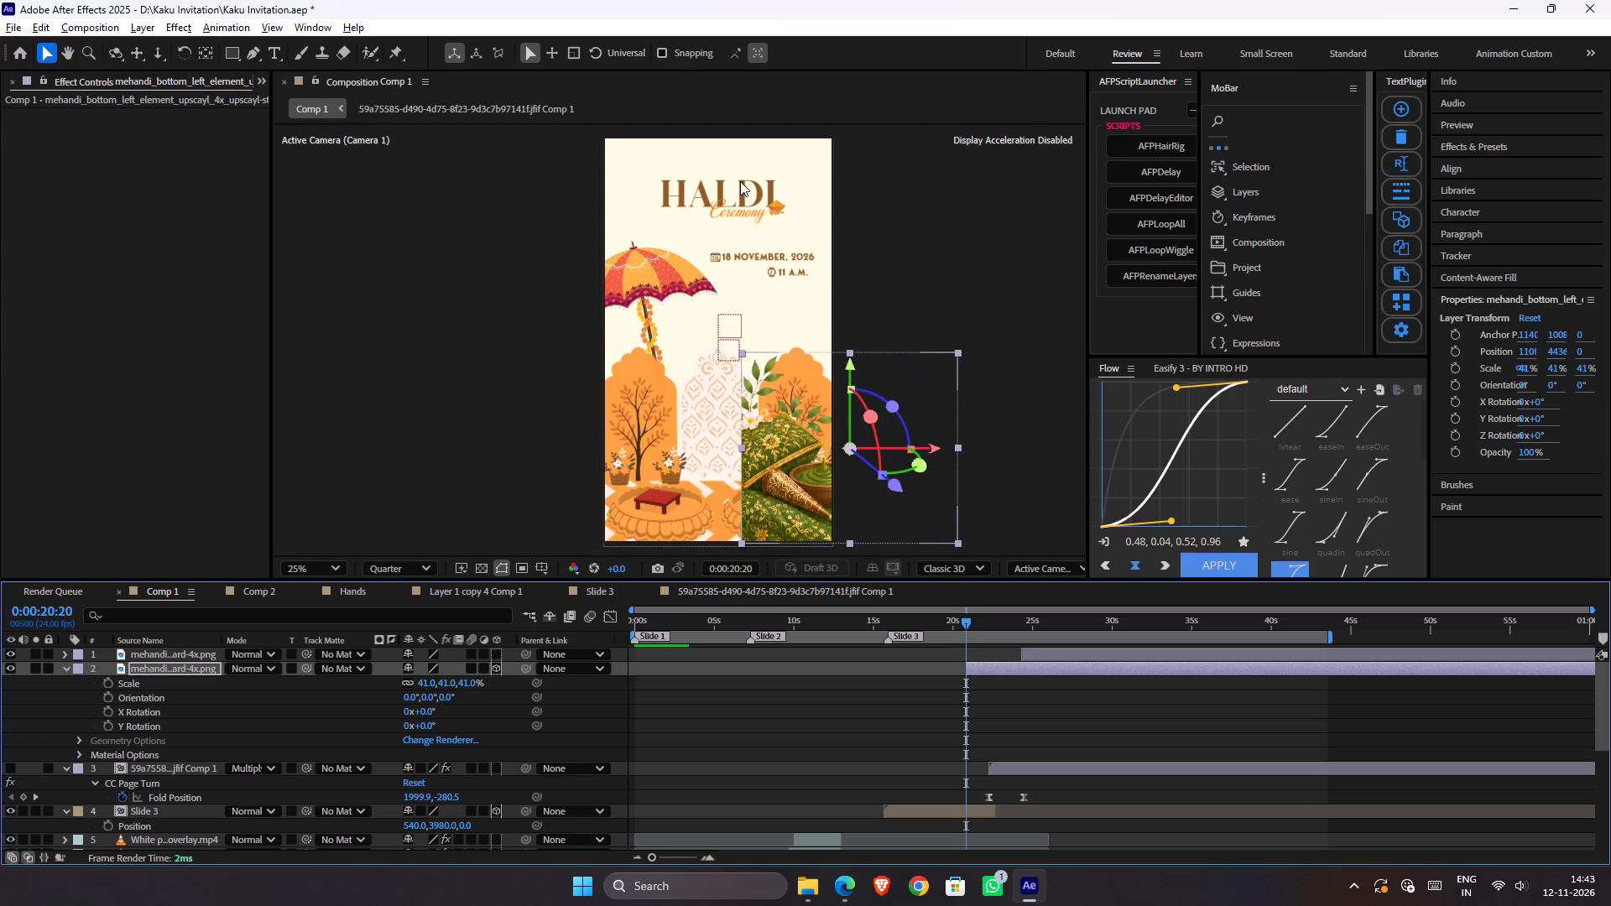
{"action": "key", "text": "shift+Right"}
{"action": "key", "text": "shift+Right"}
{"action": "key", "text": "shift+Right"}
{"action": "key", "text": "shift+Right"}
{"action": "key", "text": "shift+Right"}
{"action": "key", "text": "shift+Right"}
{"action": "key", "text": "shift+Right"}
{"action": "key", "text": "shift+Right"}
{"action": "key", "text": "shift+Right"}
{"action": "key", "text": "shift+Right"}
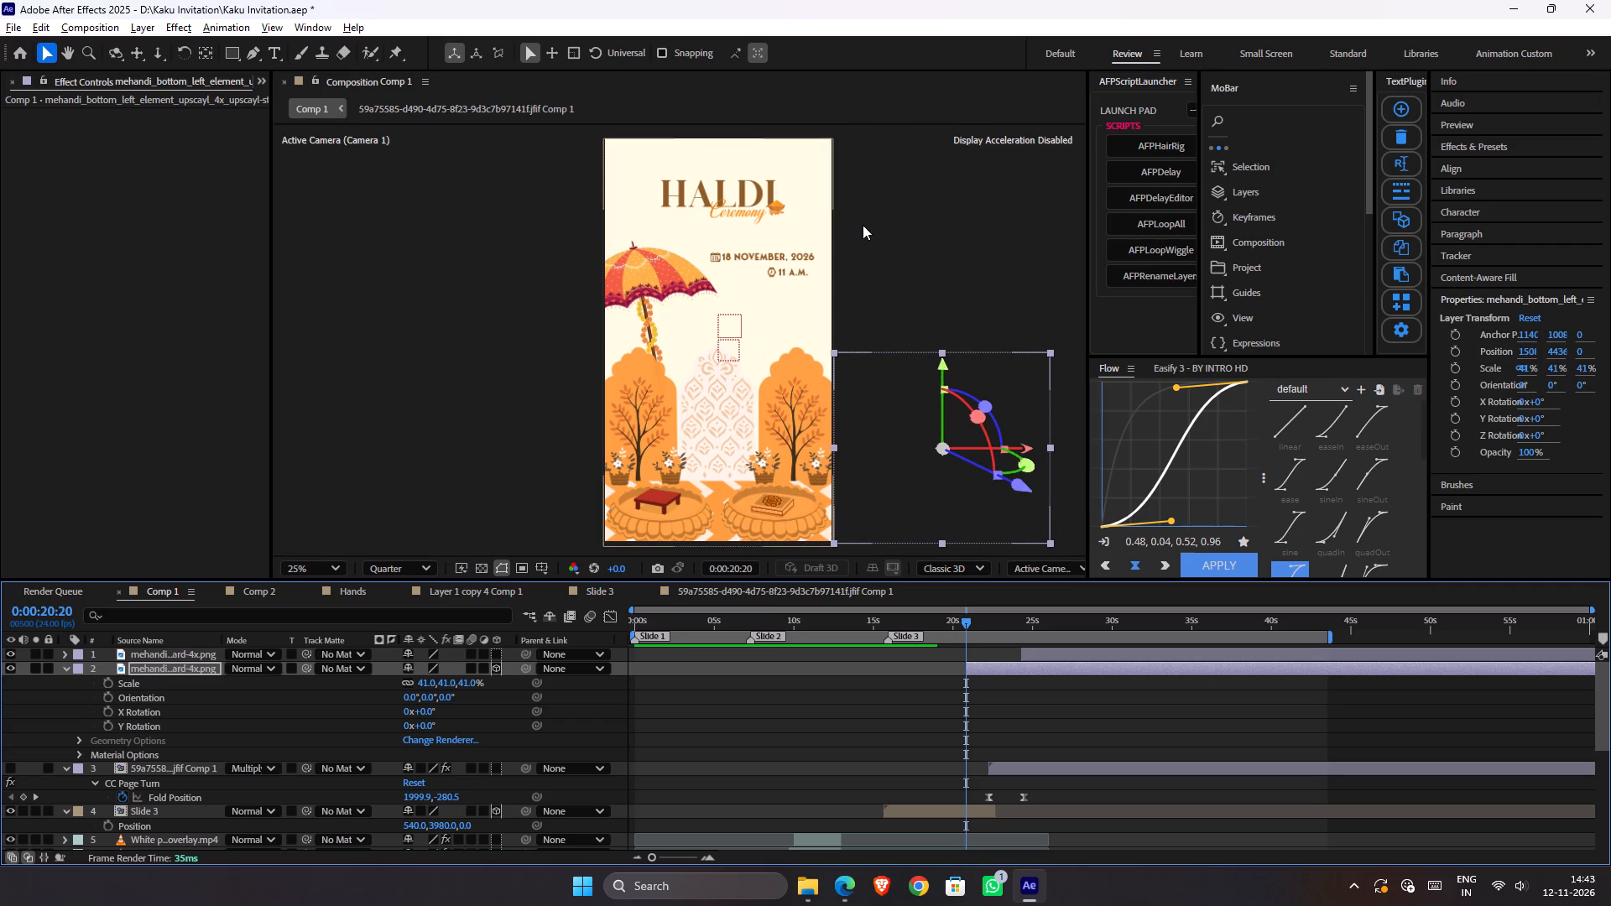
Preview the page transition, shift the mehandi decoration back along X to about 1497 to meet the page's left edge, and save.
{"action": "key", "text": "space"}
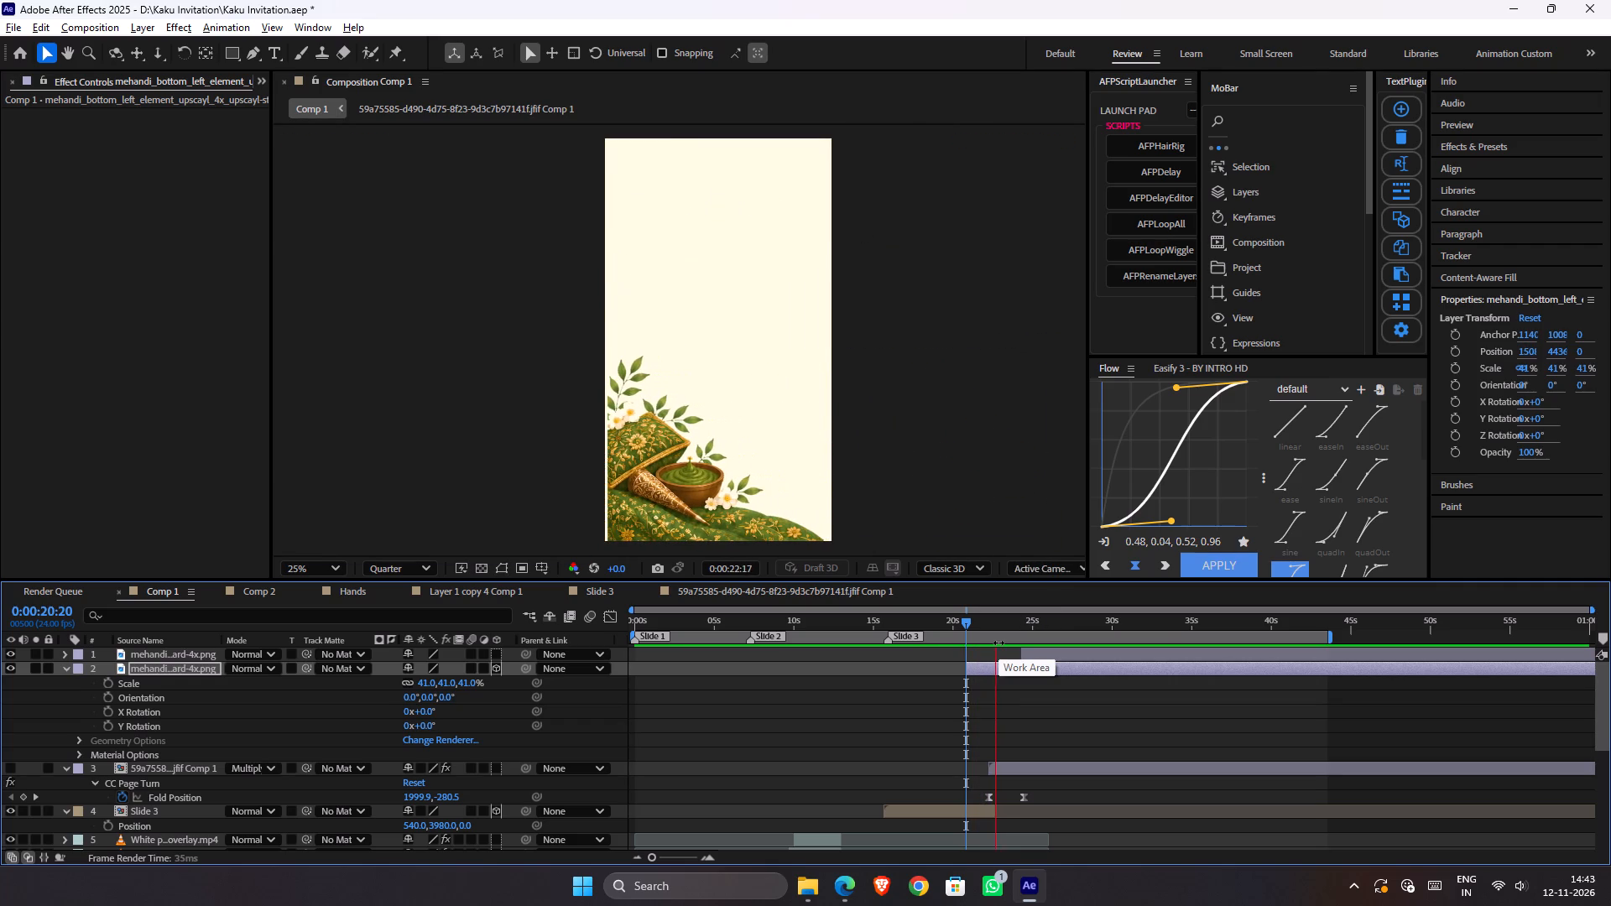
{"action": "key", "text": "space"}
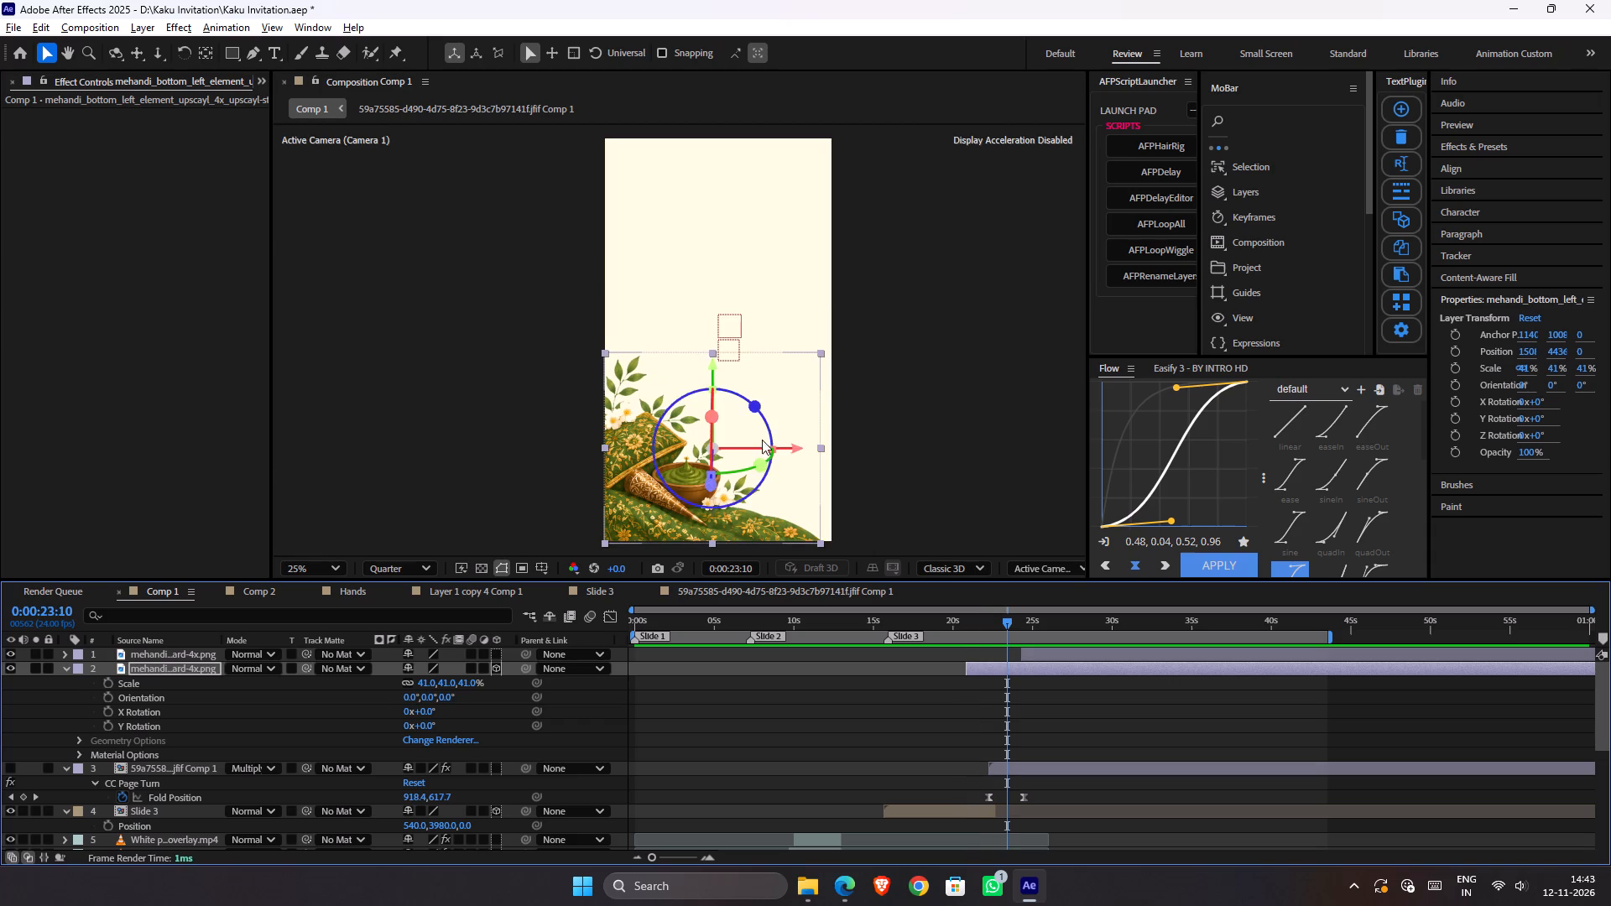
{"action": "left_click", "coordinate": [802, 445]}
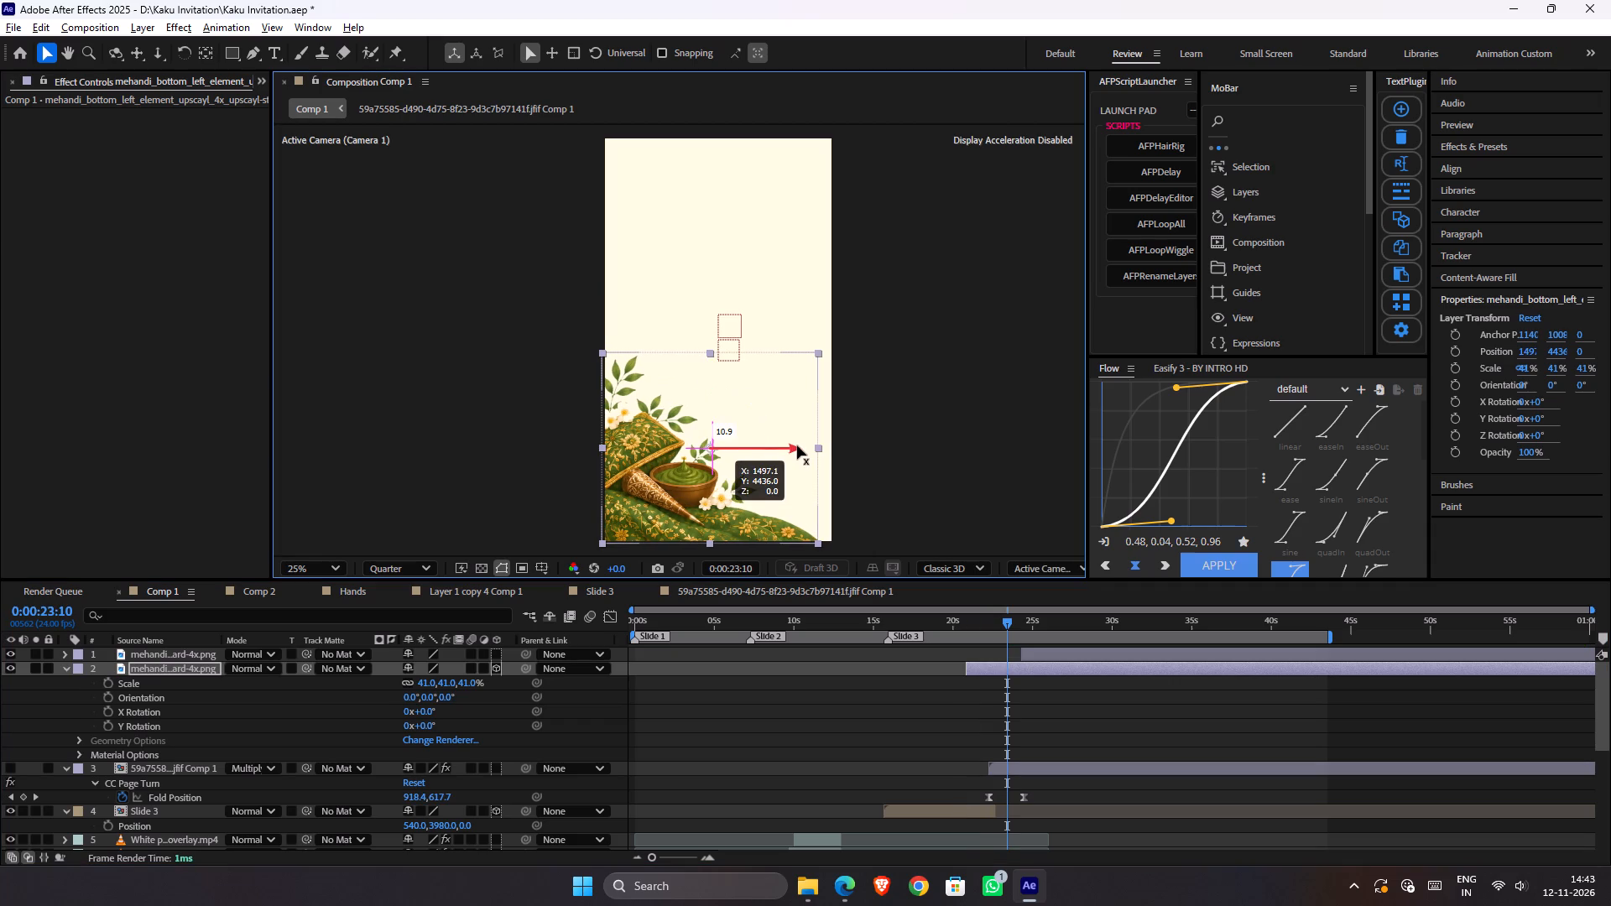
{"action": "left_click", "coordinate": [862, 450]}
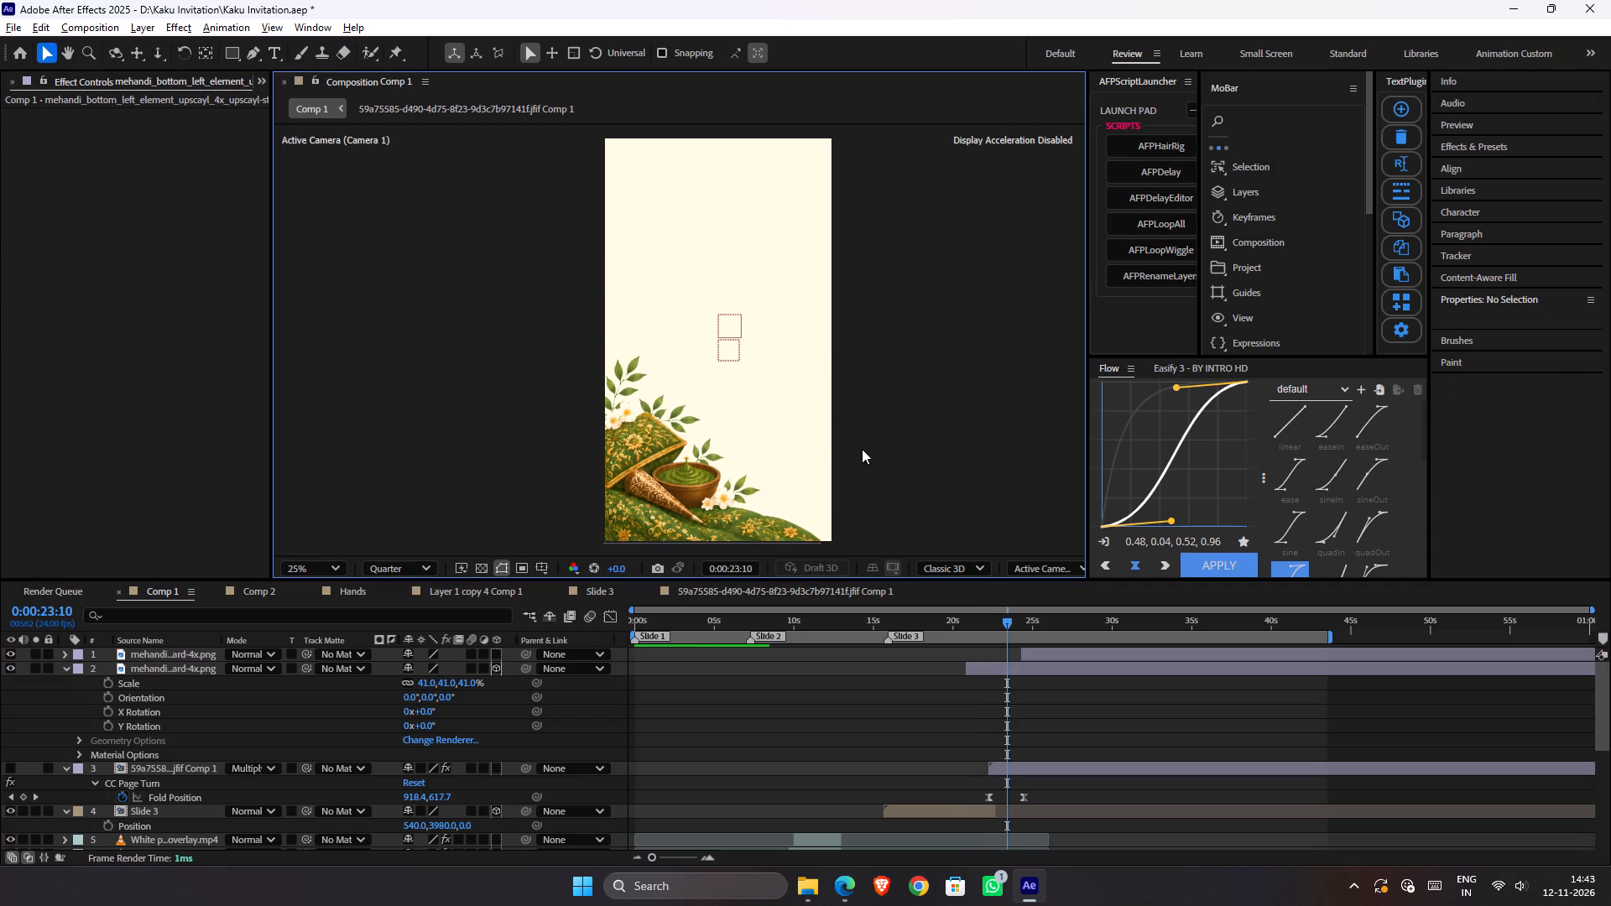
{"action": "key", "text": "ctrl+s"}
Replay the transition from the Haldi page to the mehandi page from about 0:00:20:17 and 0:00:20:10 to check its motion.
{"action": "left_click_drag", "start_coordinate": [993, 619], "coordinate": [967, 617]}
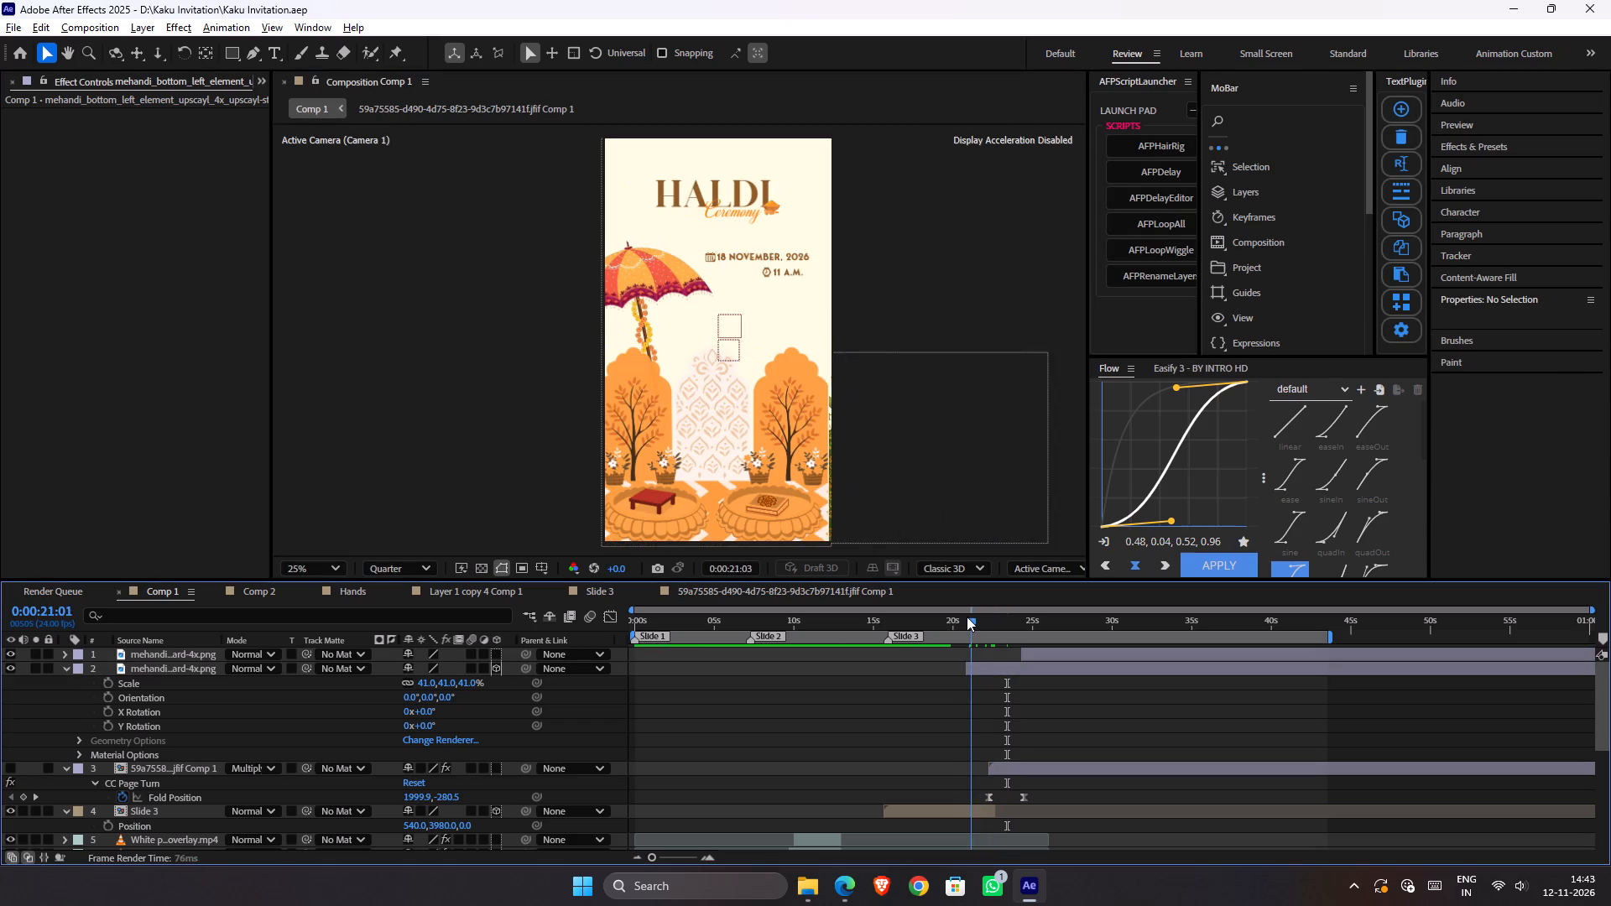
{"action": "left_click_drag", "start_coordinate": [967, 617], "coordinate": [964, 616]}
{"action": "key", "text": "space"}
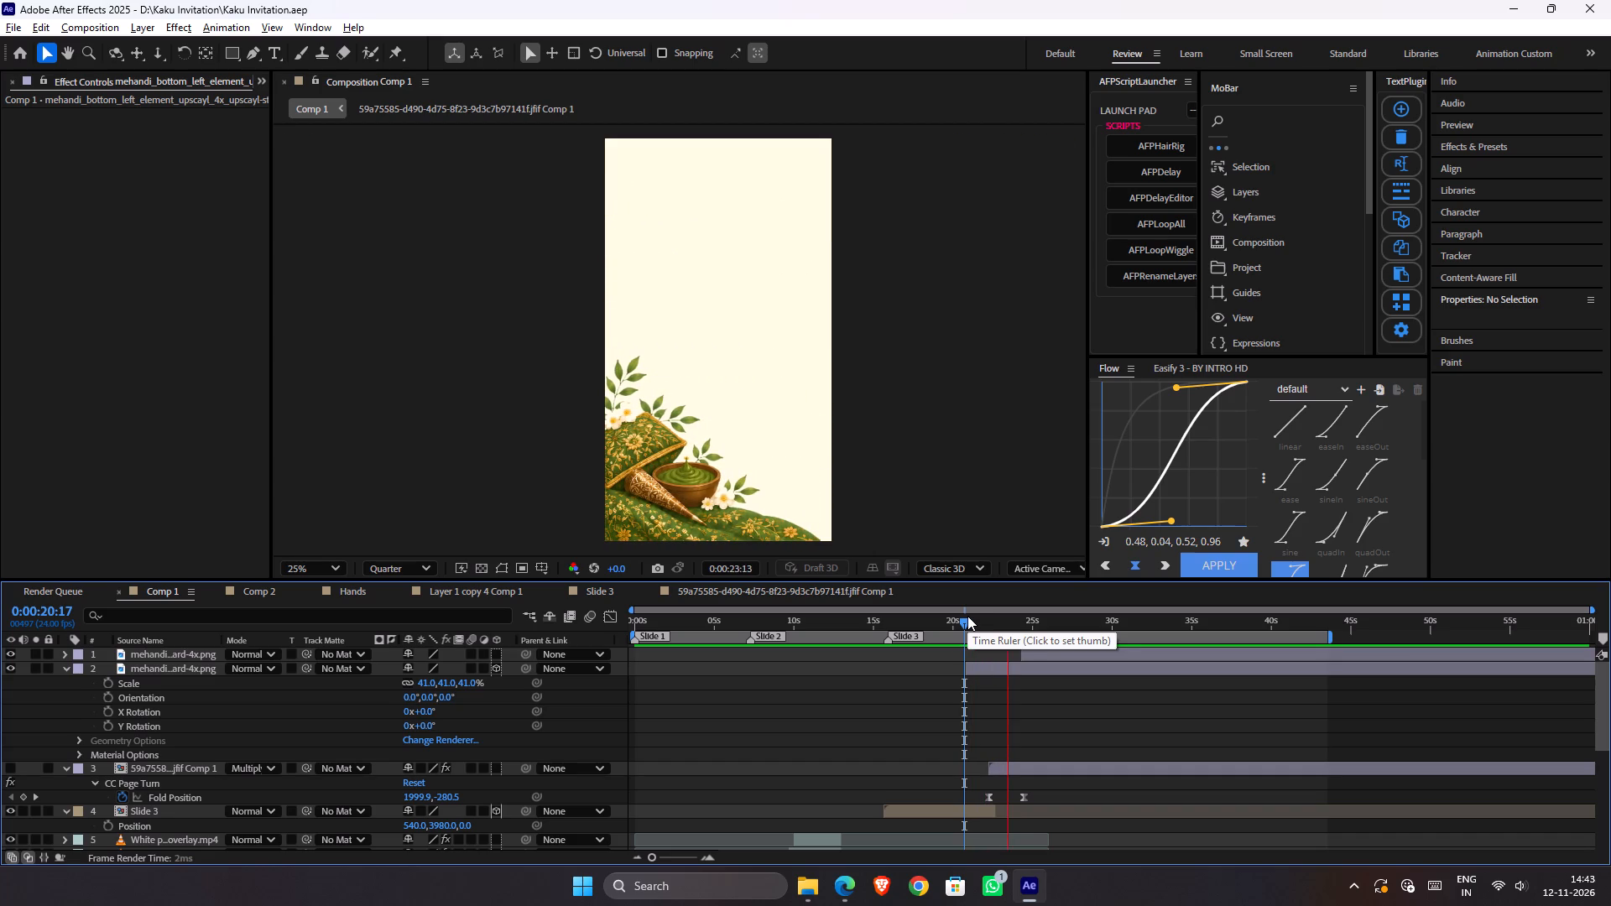
{"action": "key", "text": "space"}
{"action": "left_click_drag", "start_coordinate": [975, 617], "coordinate": [959, 615]}
{"action": "key", "text": "space"}
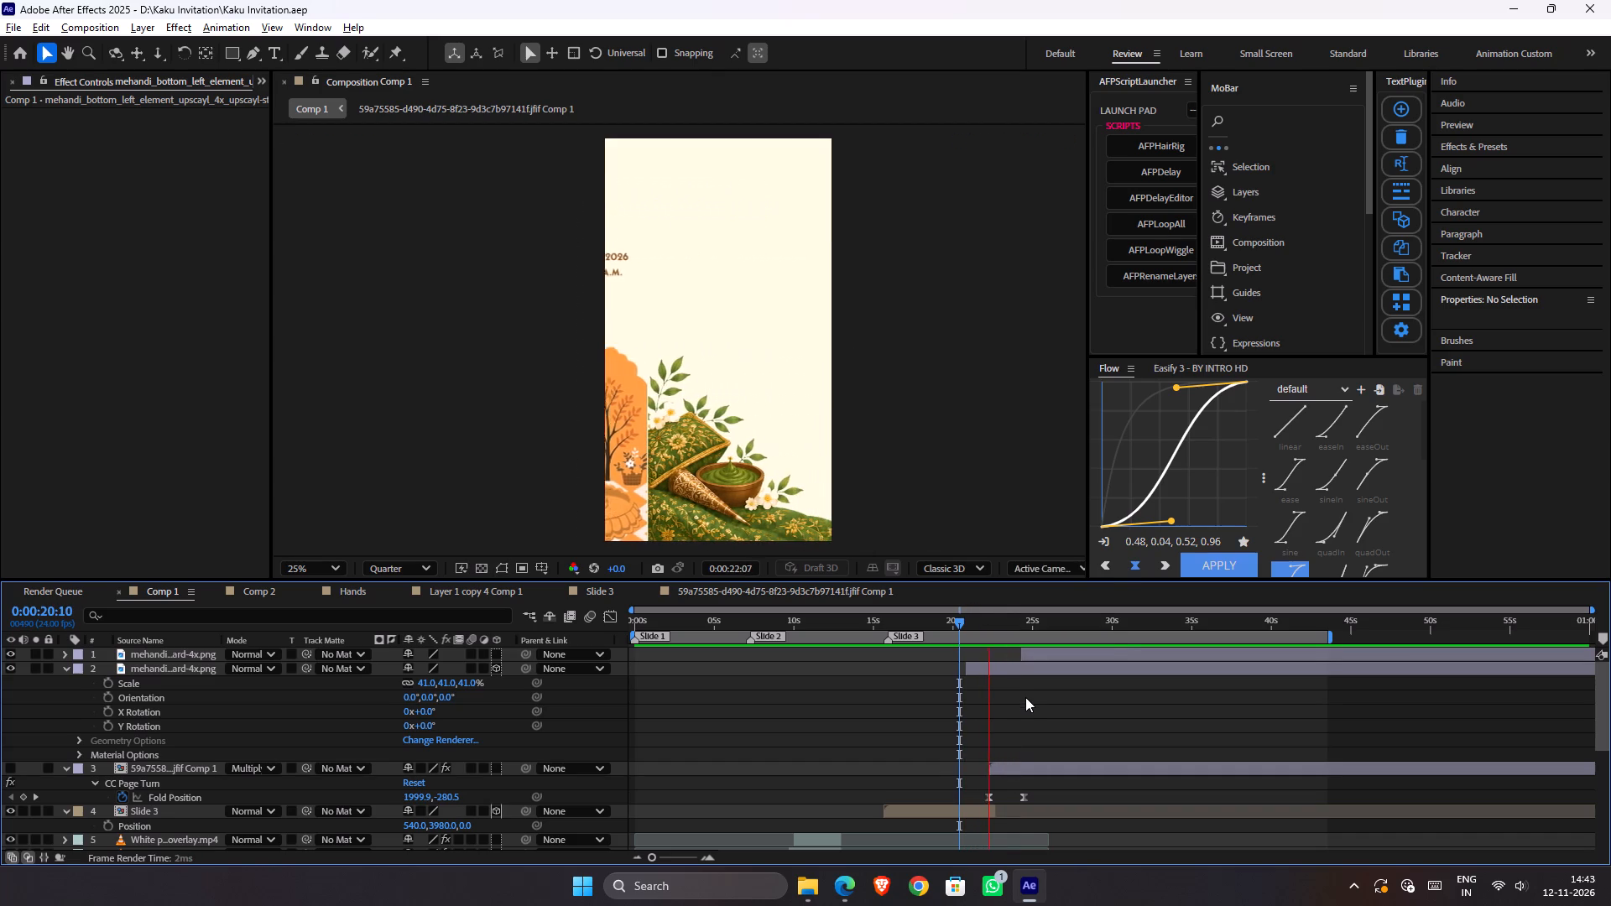
{"action": "key", "text": "space"}
Apply the Flow expo easing (0.90, 0.00, 0.10, 1.00) to the last two Position keyframes of Null 2.
{"action": "scroll", "coordinate": [1025, 697], "scroll_direction": "down", "scroll_amount": 2}
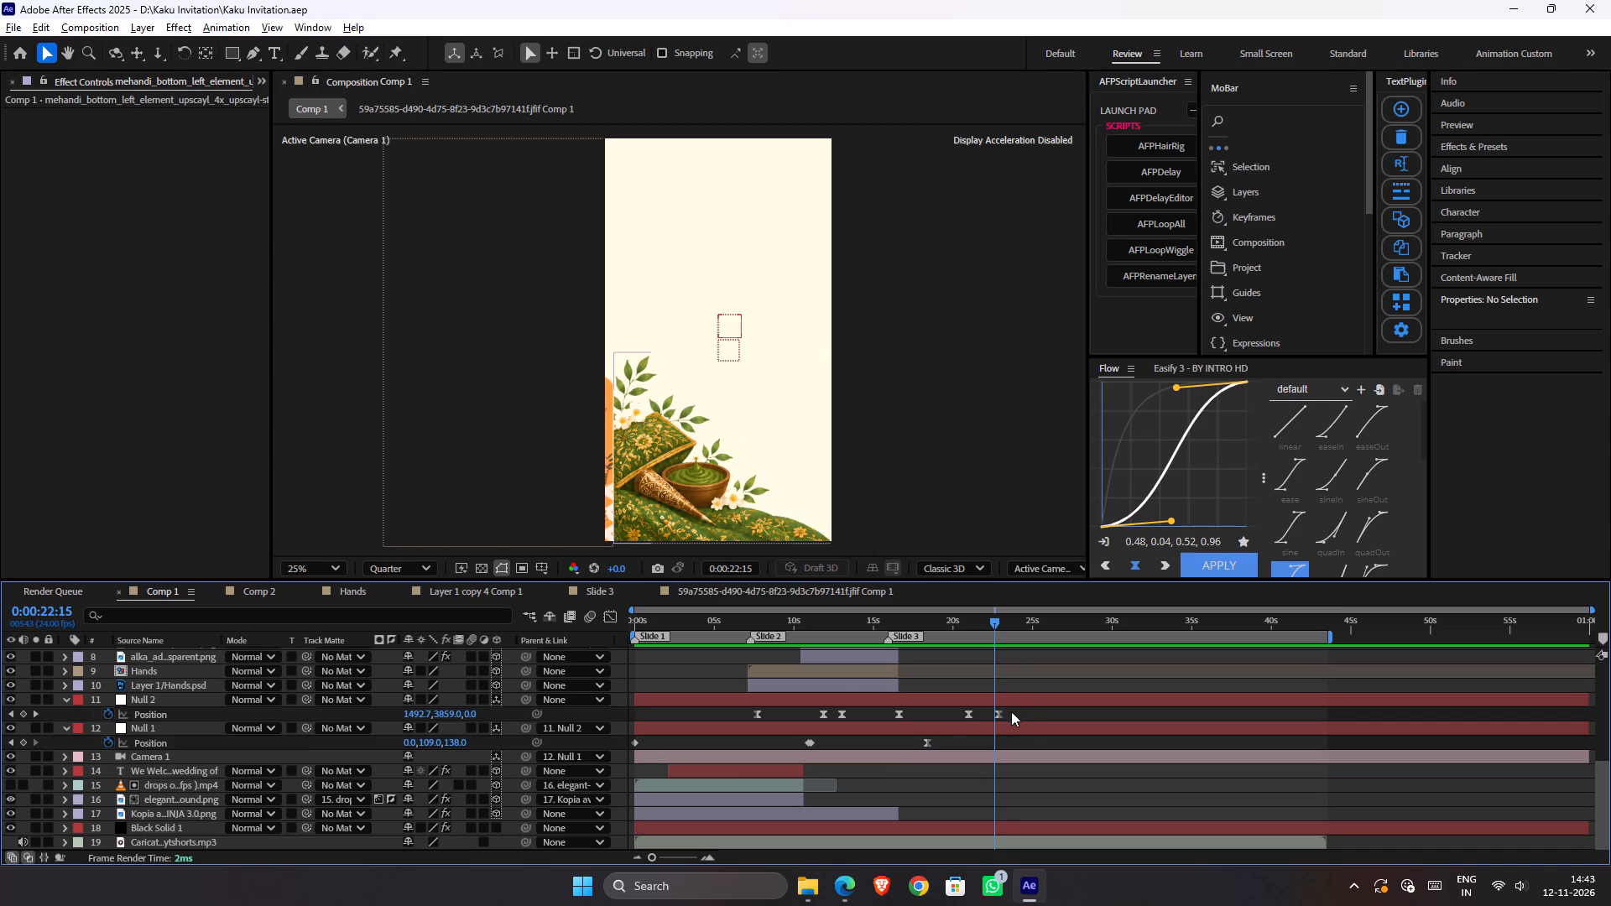
{"action": "left_click_drag", "start_coordinate": [1009, 713], "coordinate": [960, 722]}
{"action": "scroll", "coordinate": [1310, 513], "scroll_direction": "down", "scroll_amount": 1}
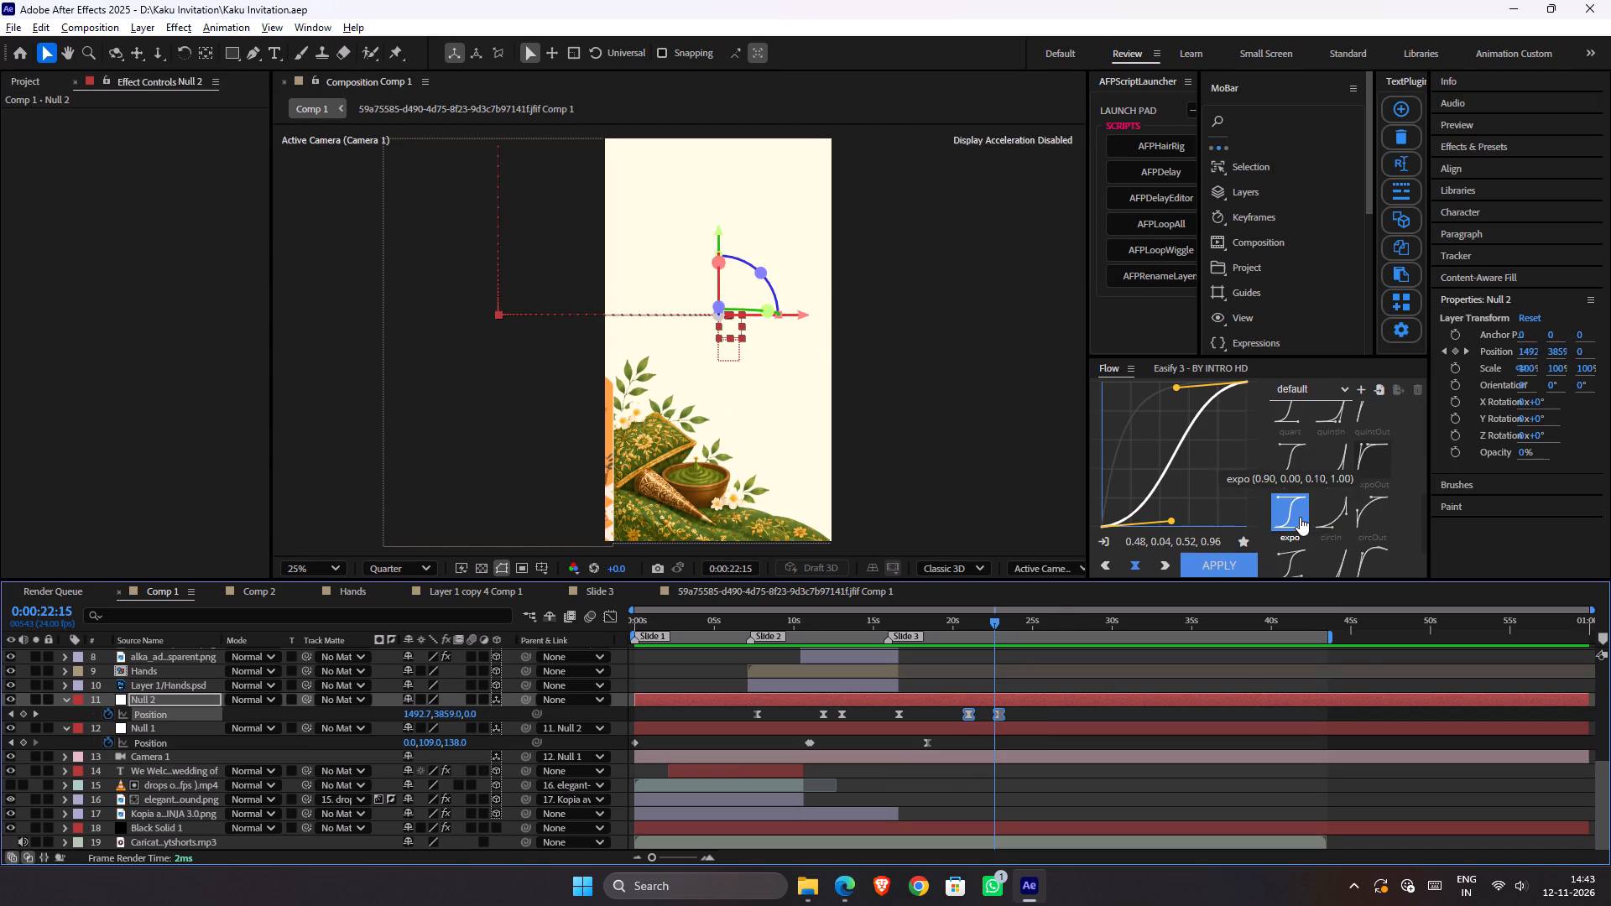
{"action": "left_click", "coordinate": [1300, 517]}
{"action": "left_click", "coordinate": [1236, 565]}
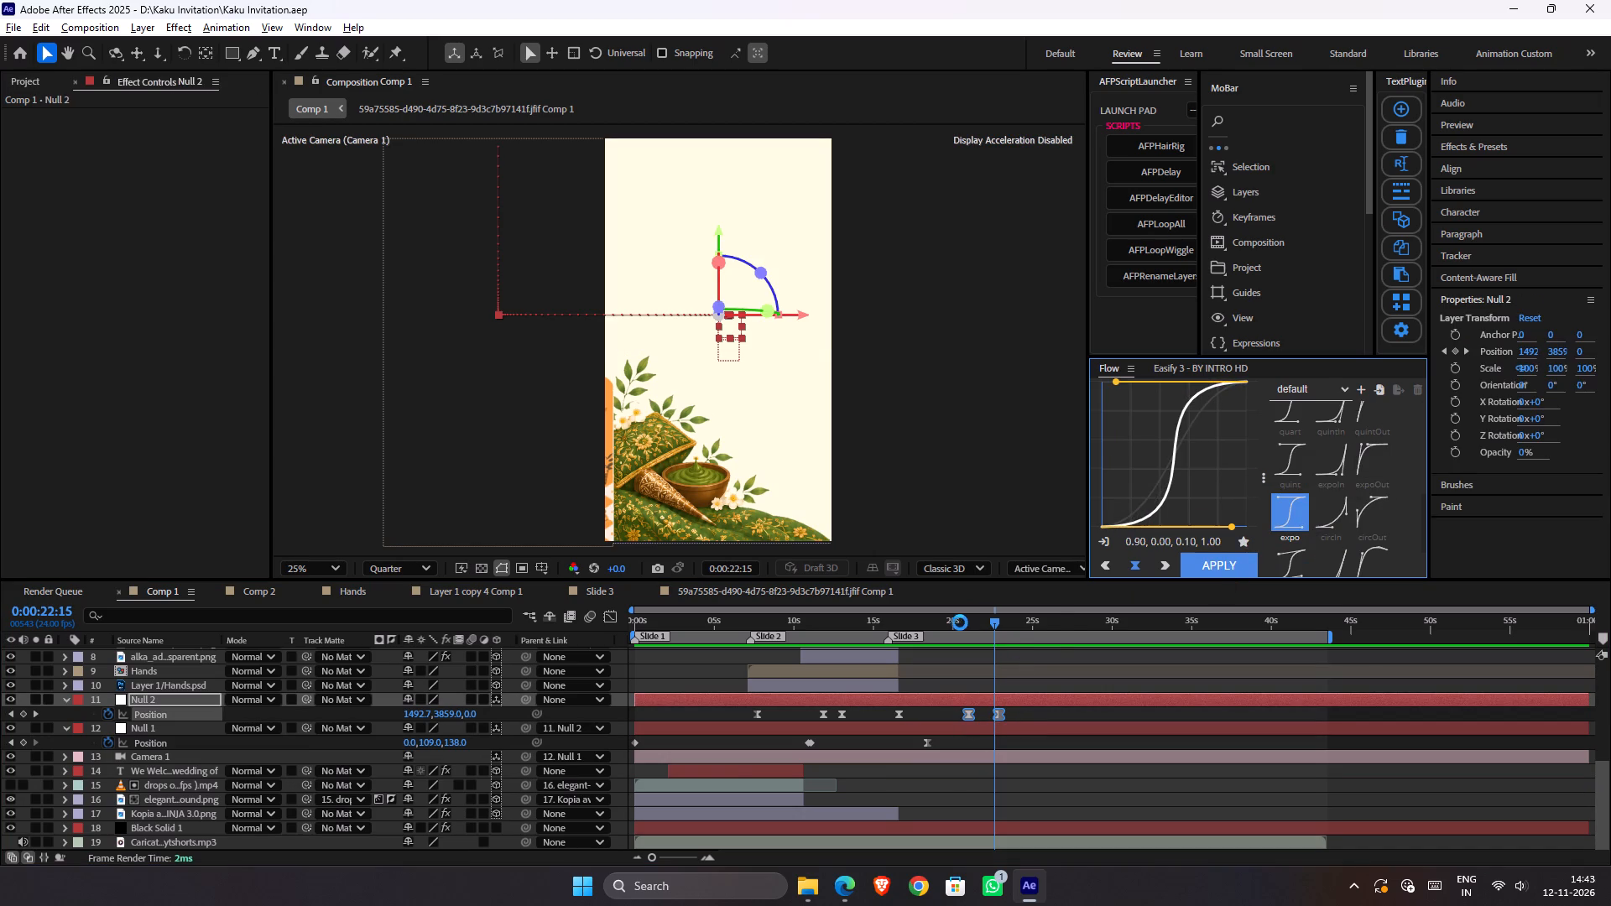
Preview the eased camera move from the Haldi page to the mehandi page, starting at 0:00:20:05 and 0:00:20:13.
{"action": "left_click", "coordinate": [956, 622]}
{"action": "key", "text": "space"}
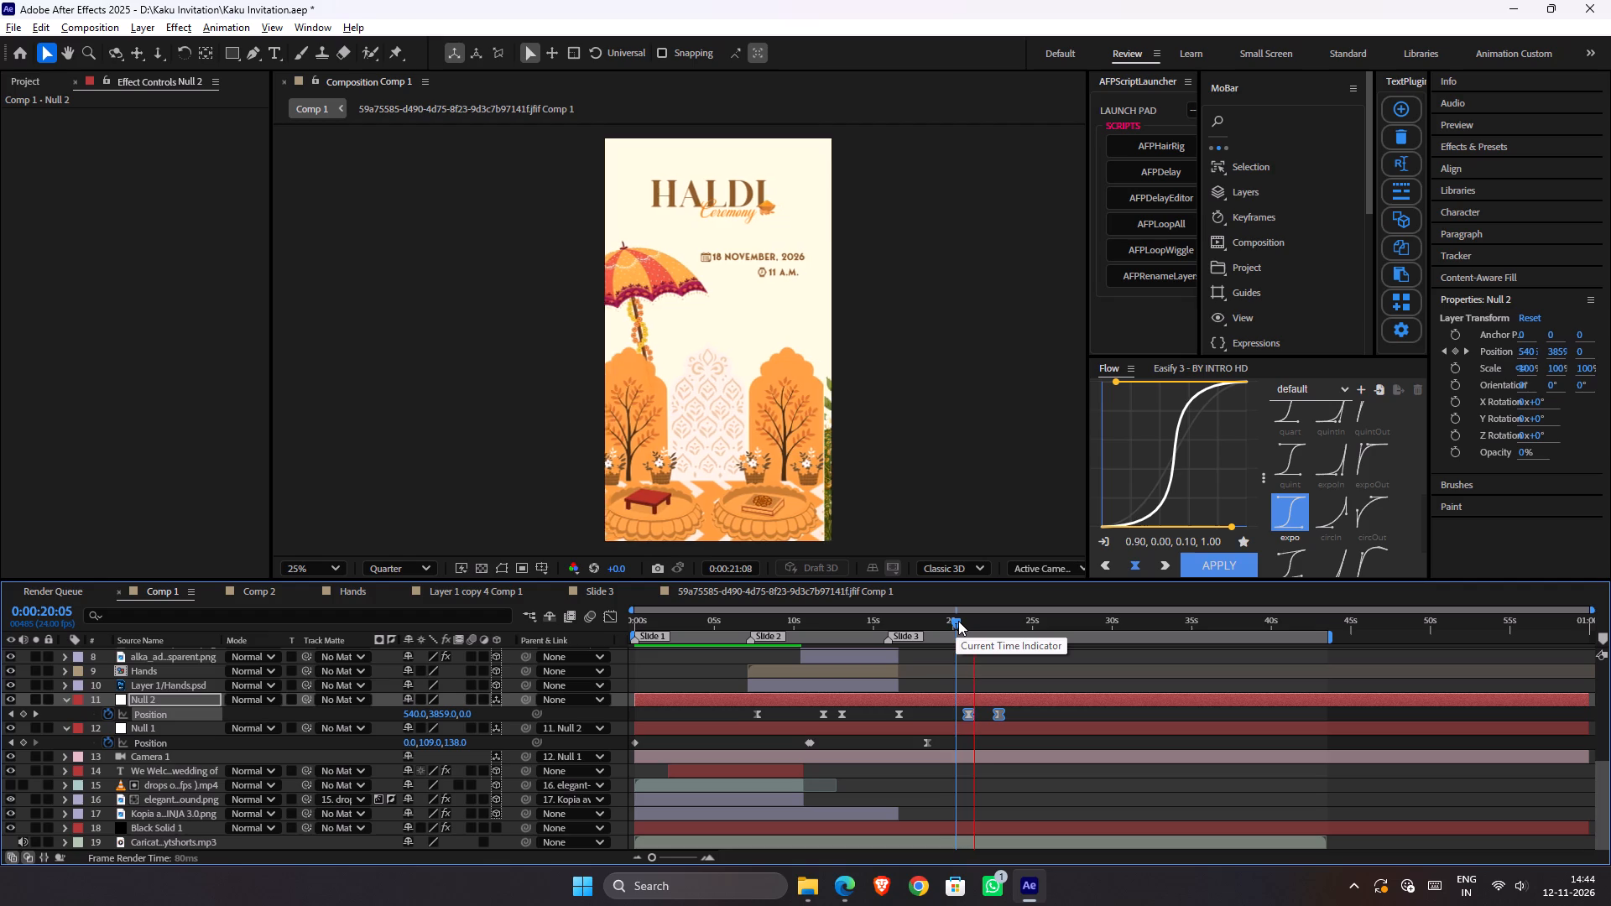
{"action": "left_click", "coordinate": [962, 621]}
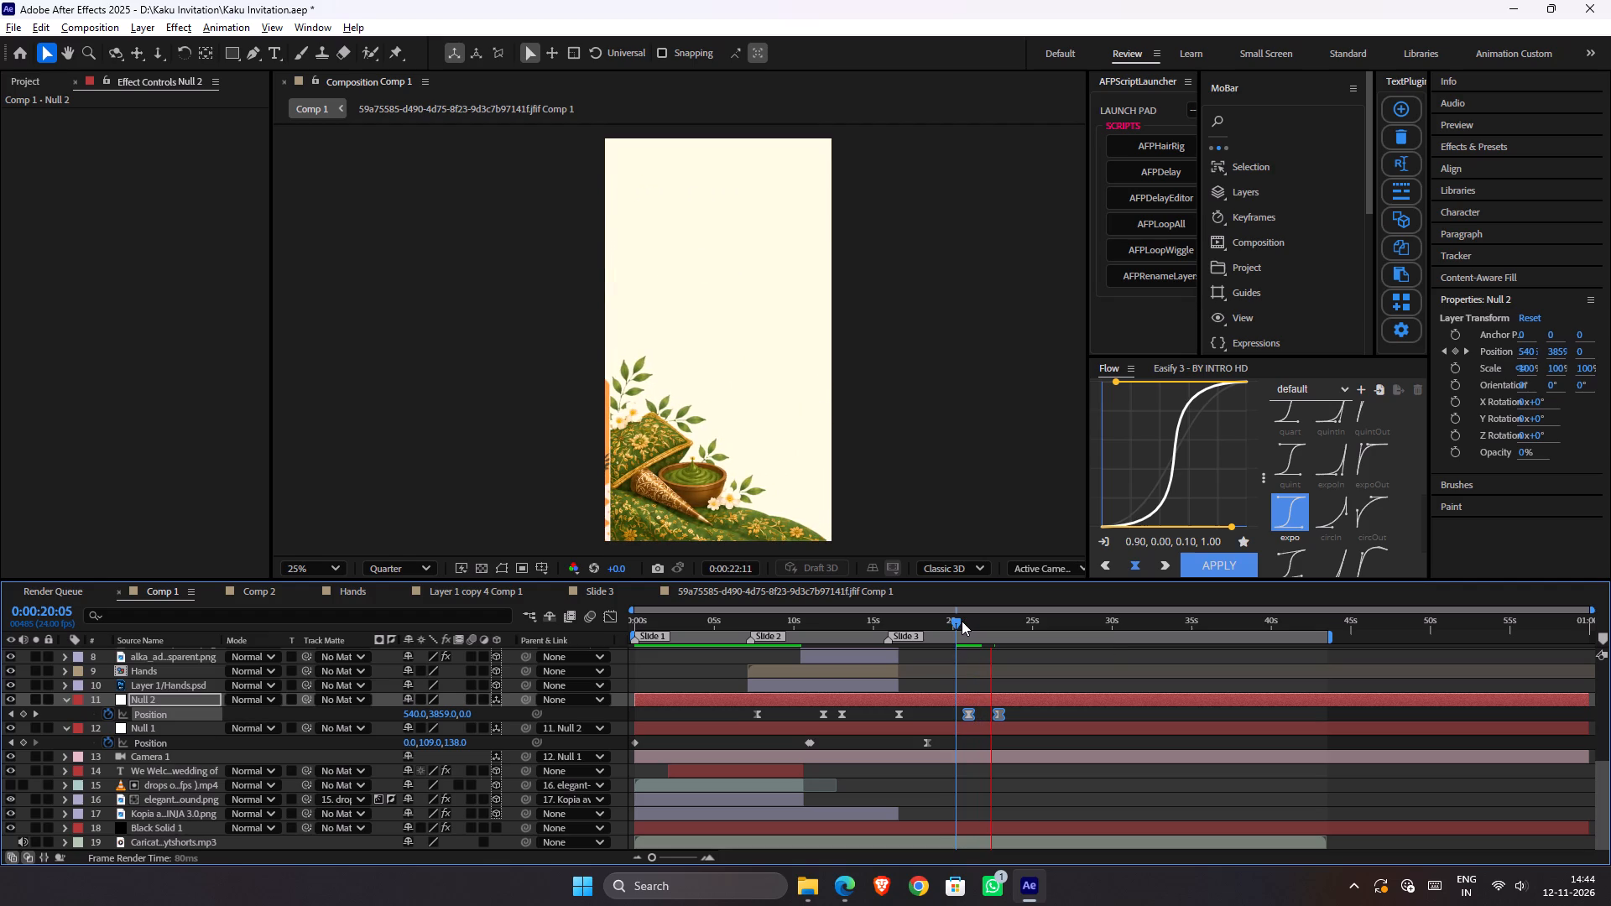
{"action": "key", "text": "space"}
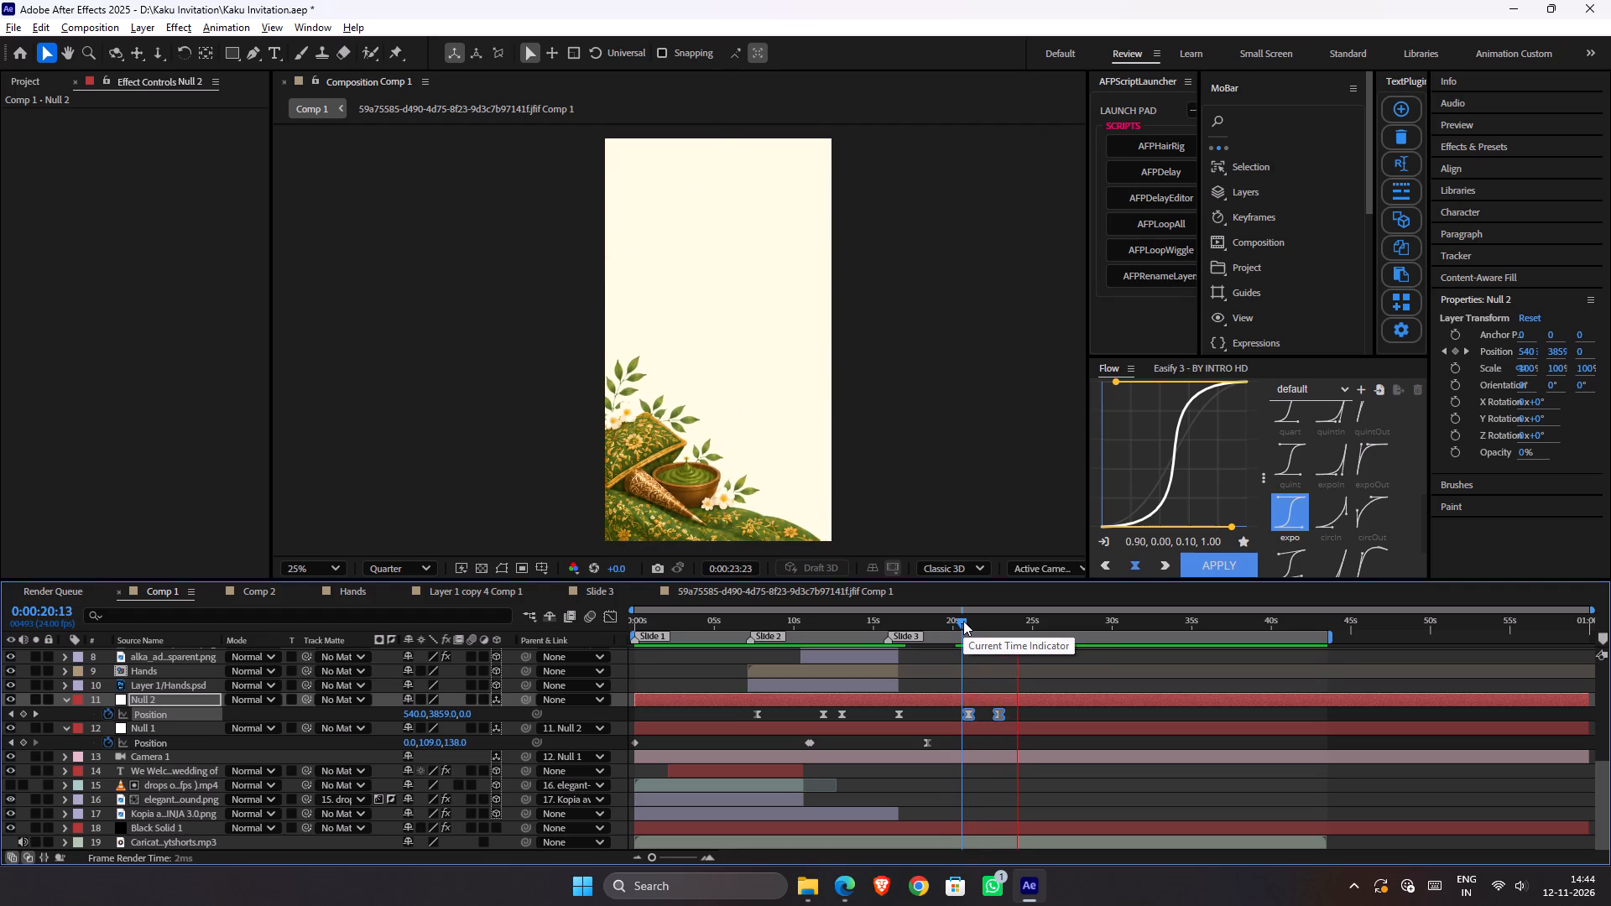
{"action": "left_click", "coordinate": [964, 621]}
{"action": "key", "text": "space"}
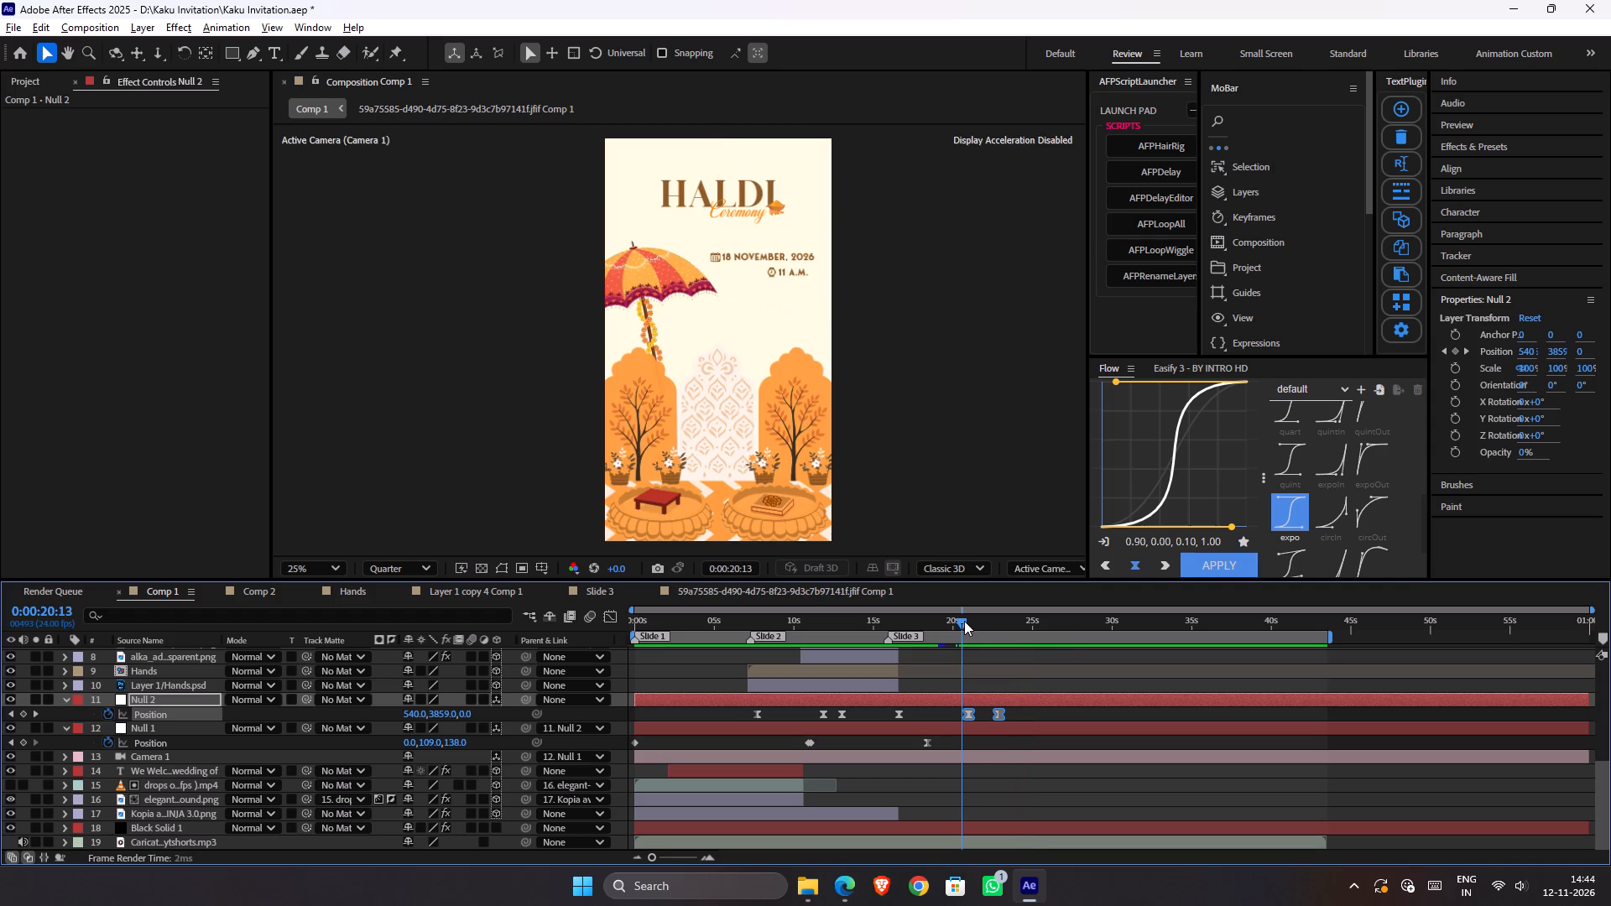
{"action": "key", "text": "space"}
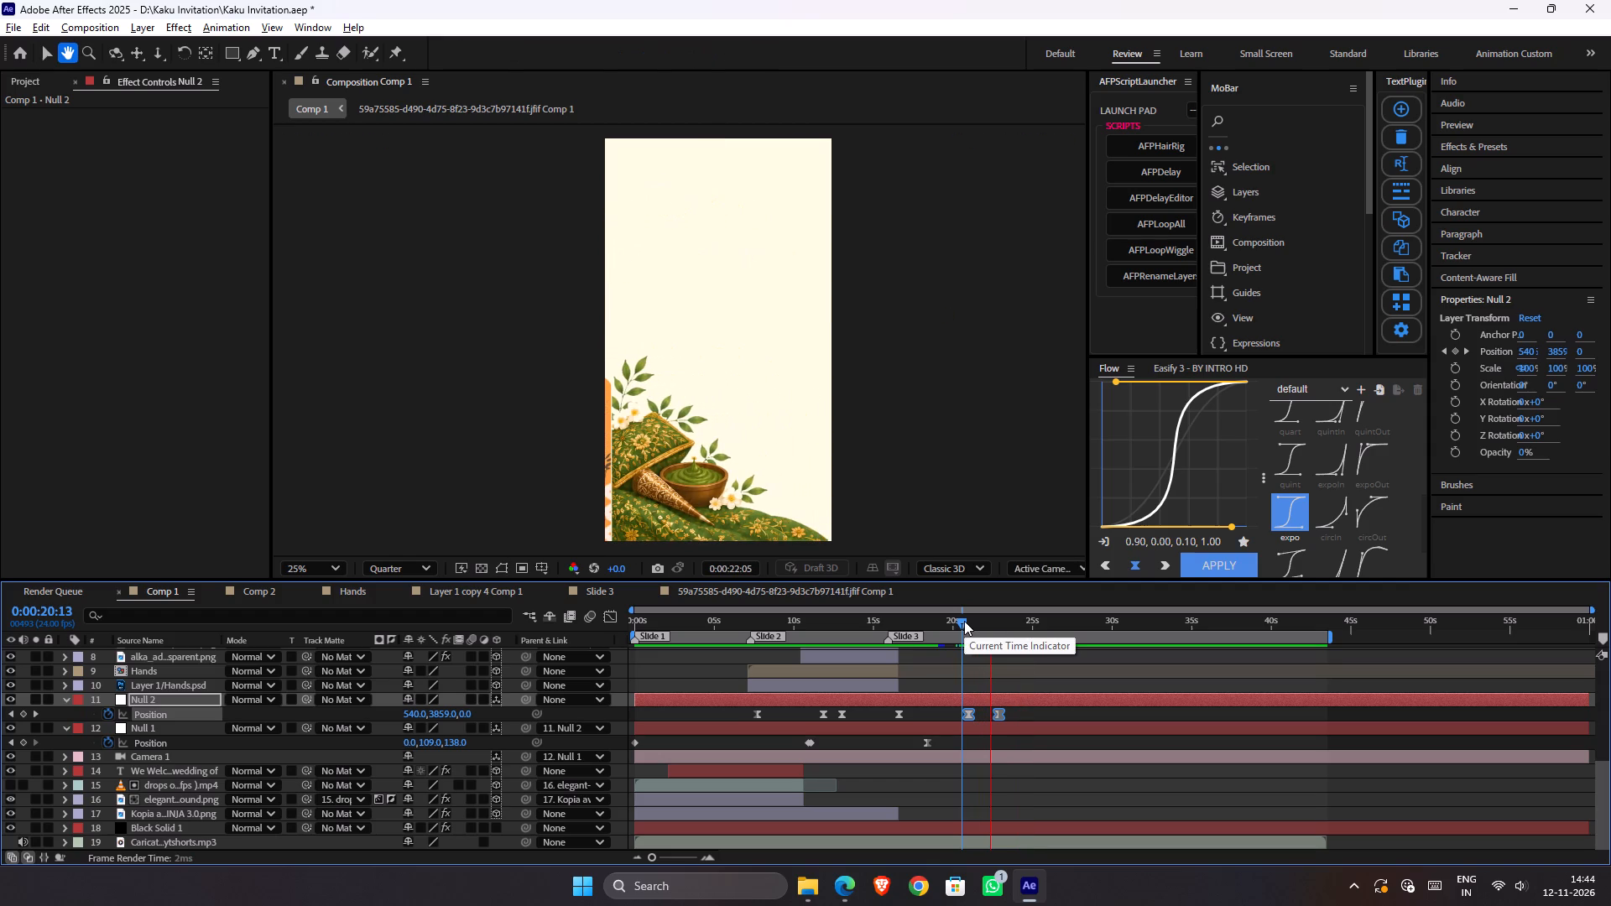
{"action": "left_click", "coordinate": [964, 621]}
{"action": "left_click_drag", "start_coordinate": [962, 623], "coordinate": [980, 627]}
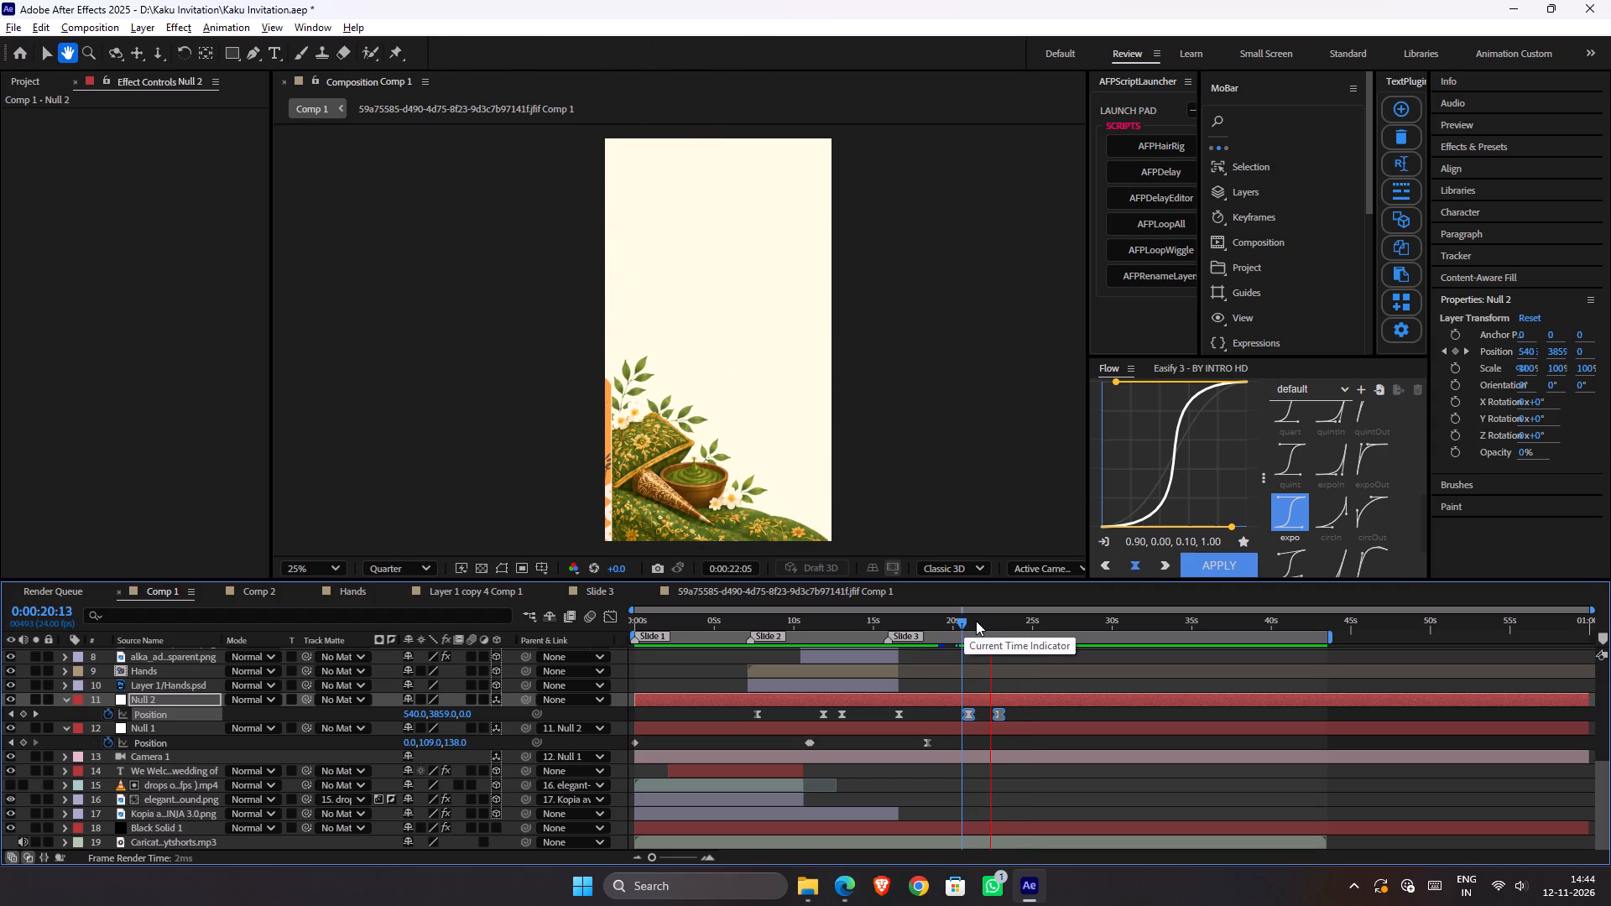
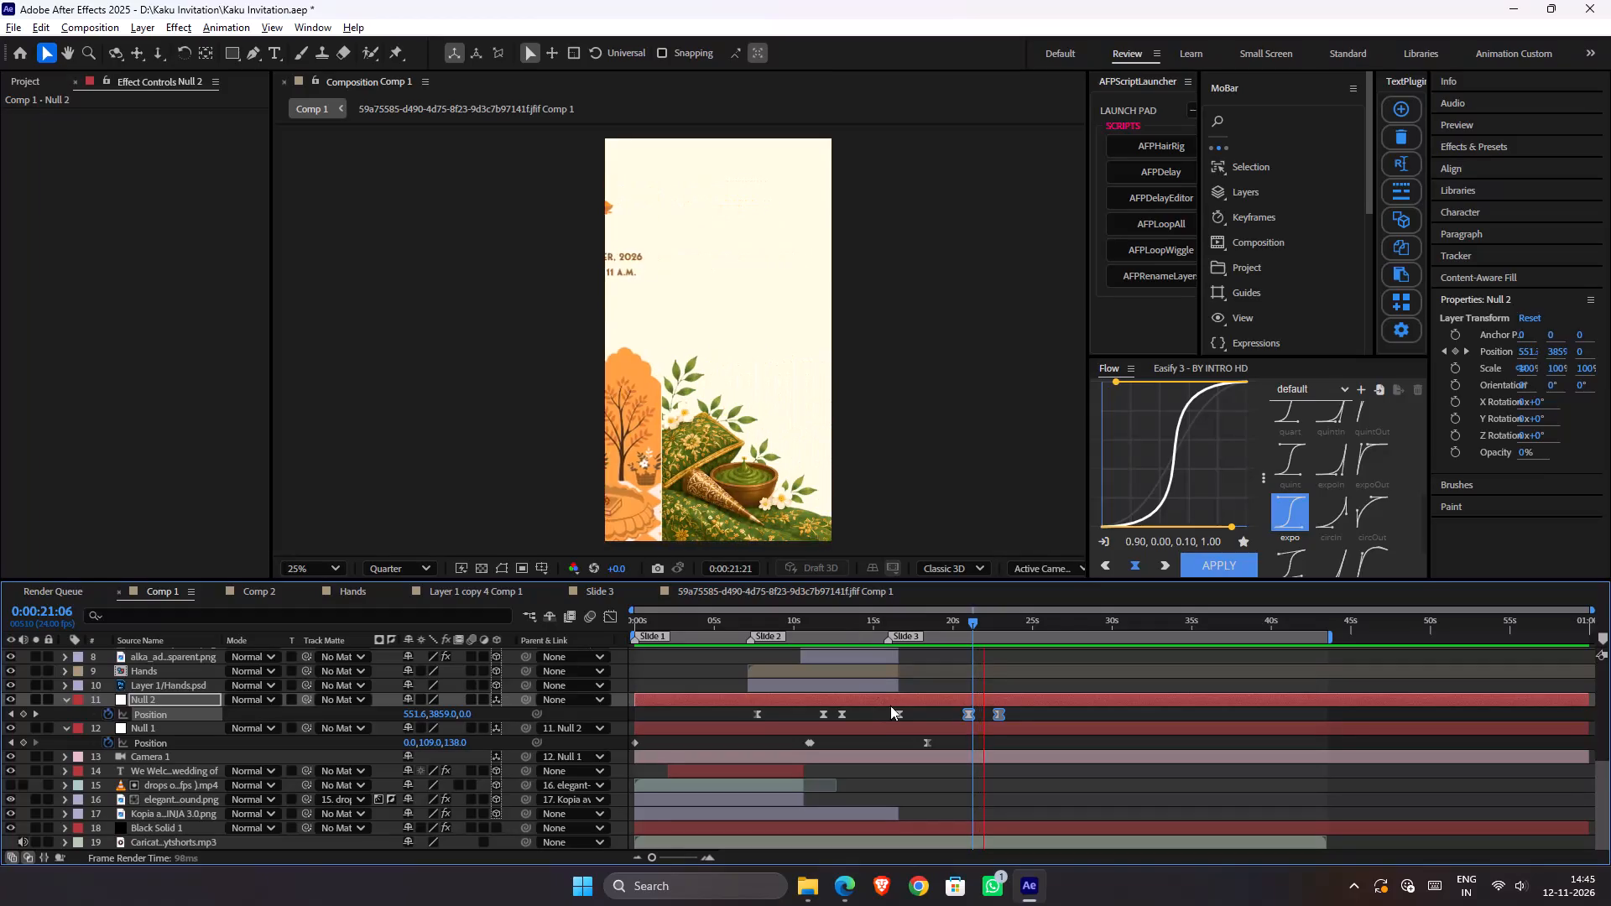
Replay the camera move from the Haldi page to the mehandi page from 0:00:17:12, and save the project.
{"action": "key", "text": "space"}
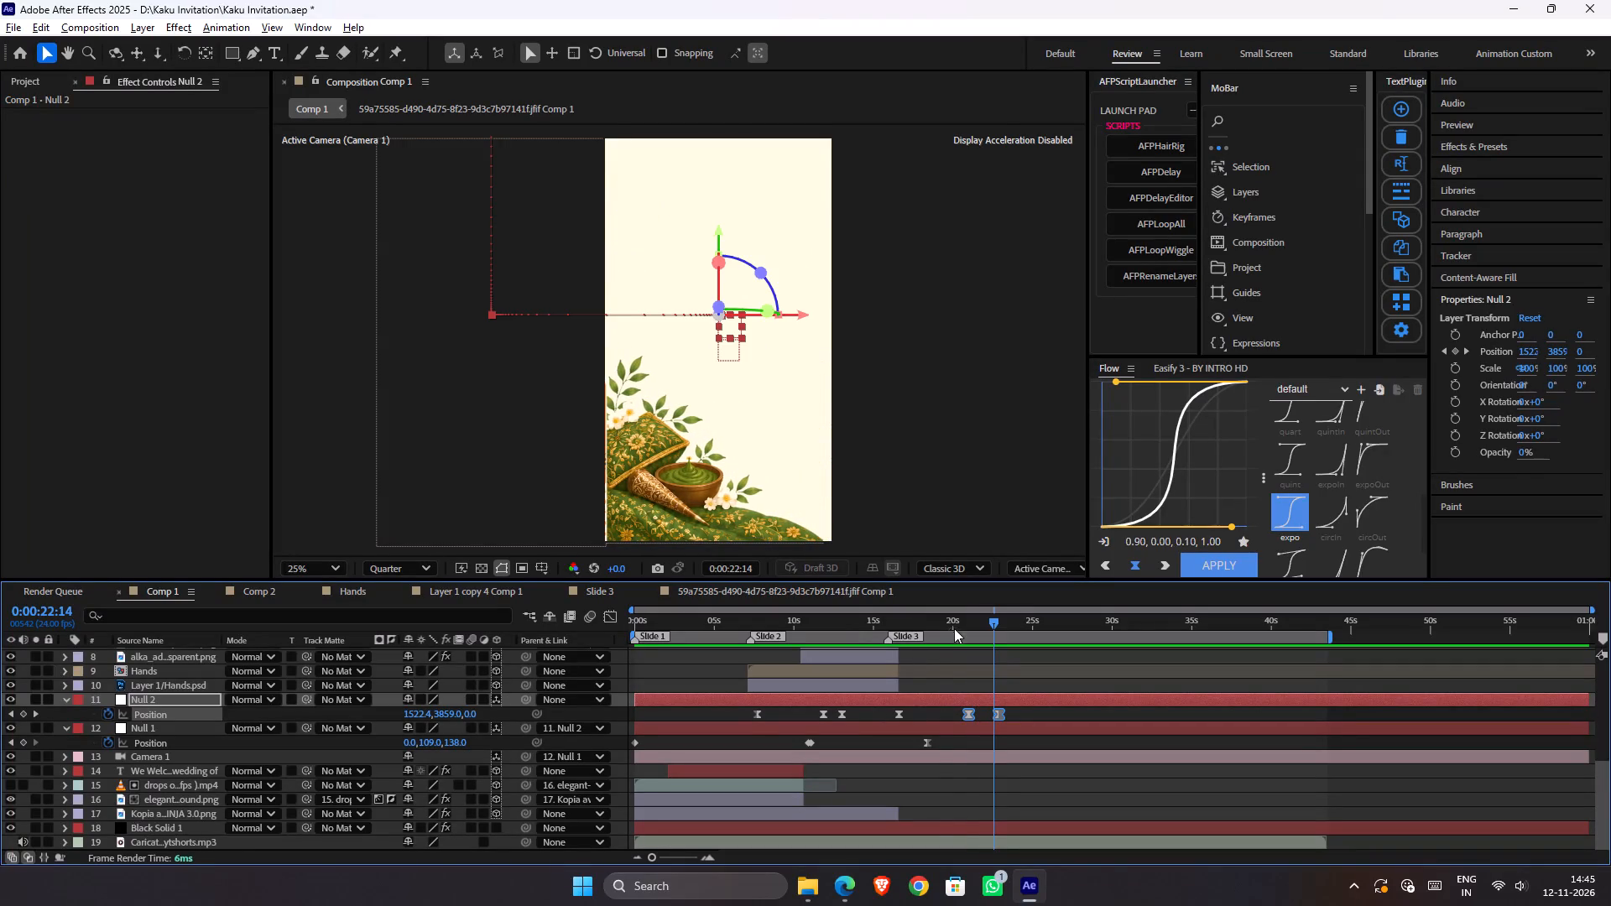
{"action": "left_click_drag", "start_coordinate": [954, 623], "coordinate": [912, 617]}
{"action": "key", "text": "space"}
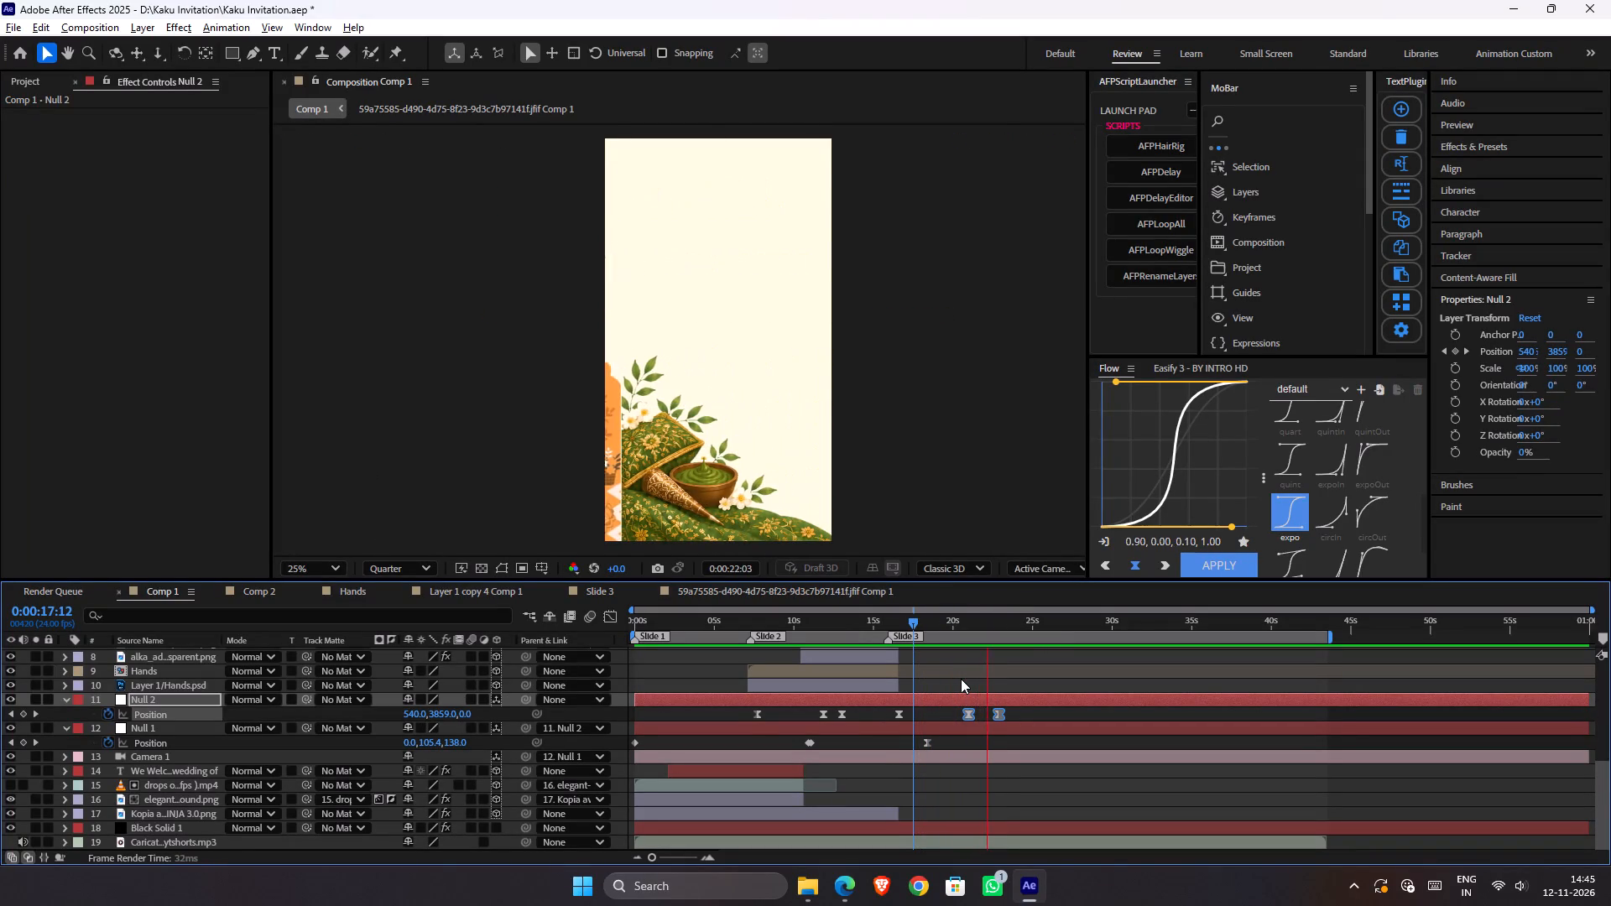
{"action": "key", "text": "space"}
{"action": "key", "text": "ctrl+s"}
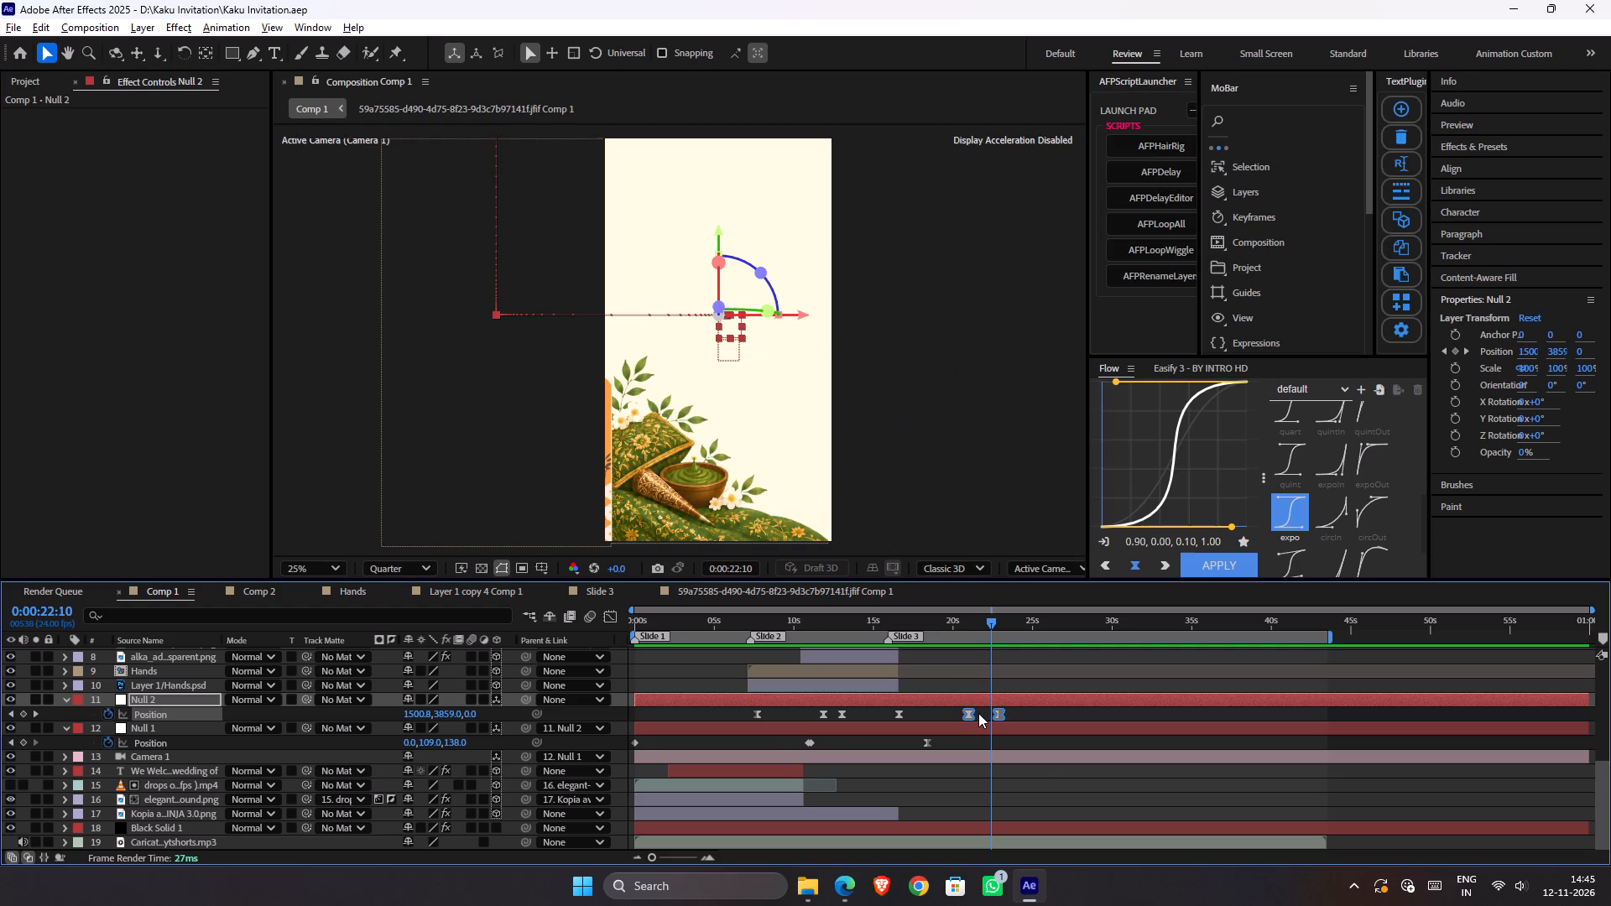
Slide the top mehandi decoration layer (layer 1) earlier in time so it starts at about 0:00:19:05.
{"action": "scroll", "coordinate": [978, 713], "scroll_direction": "up", "scroll_amount": 1}
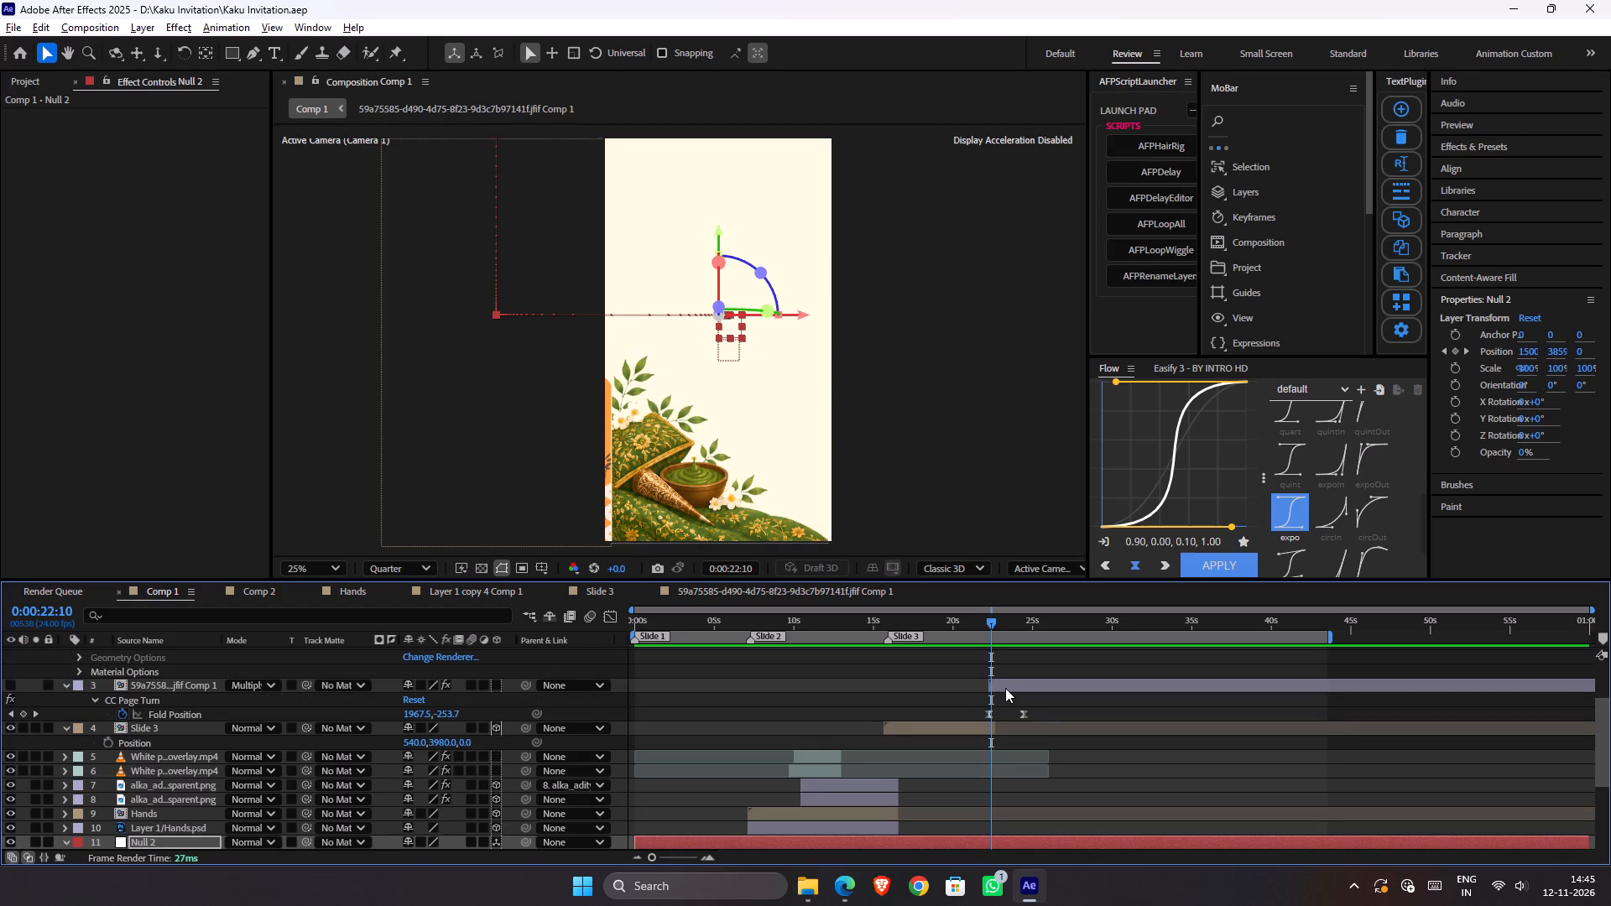
{"action": "scroll", "coordinate": [1004, 687], "scroll_direction": "up", "scroll_amount": 1}
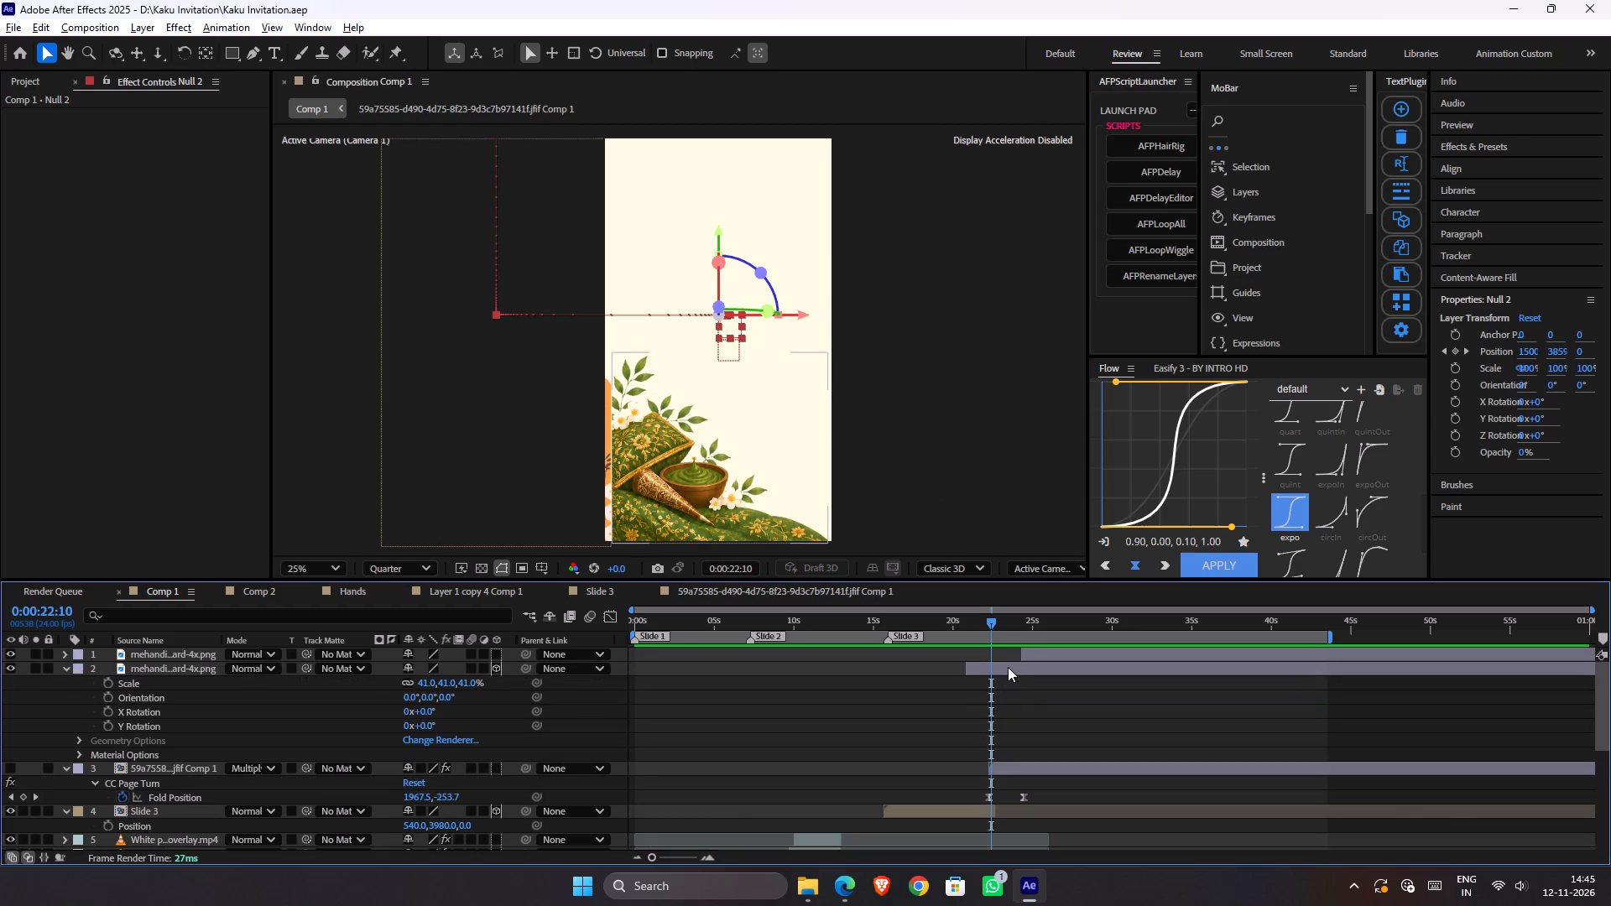
{"action": "left_click", "coordinate": [1008, 667]}
{"action": "key", "text": "ctrl+s"}
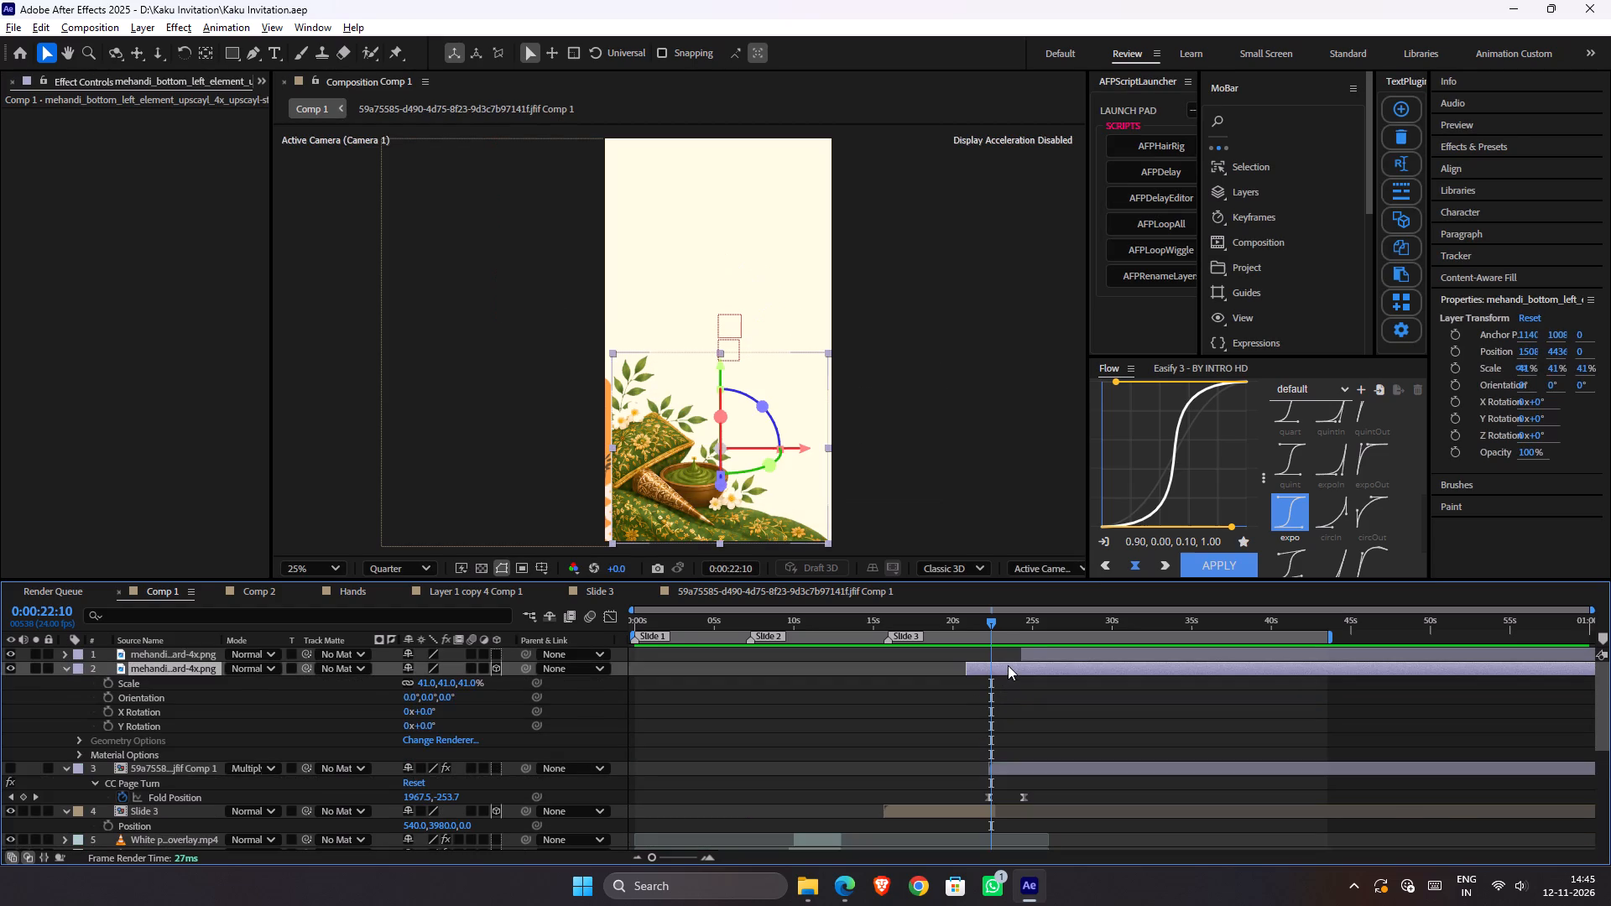
{"action": "left_click_drag", "start_coordinate": [1040, 655], "coordinate": [1033, 653]}
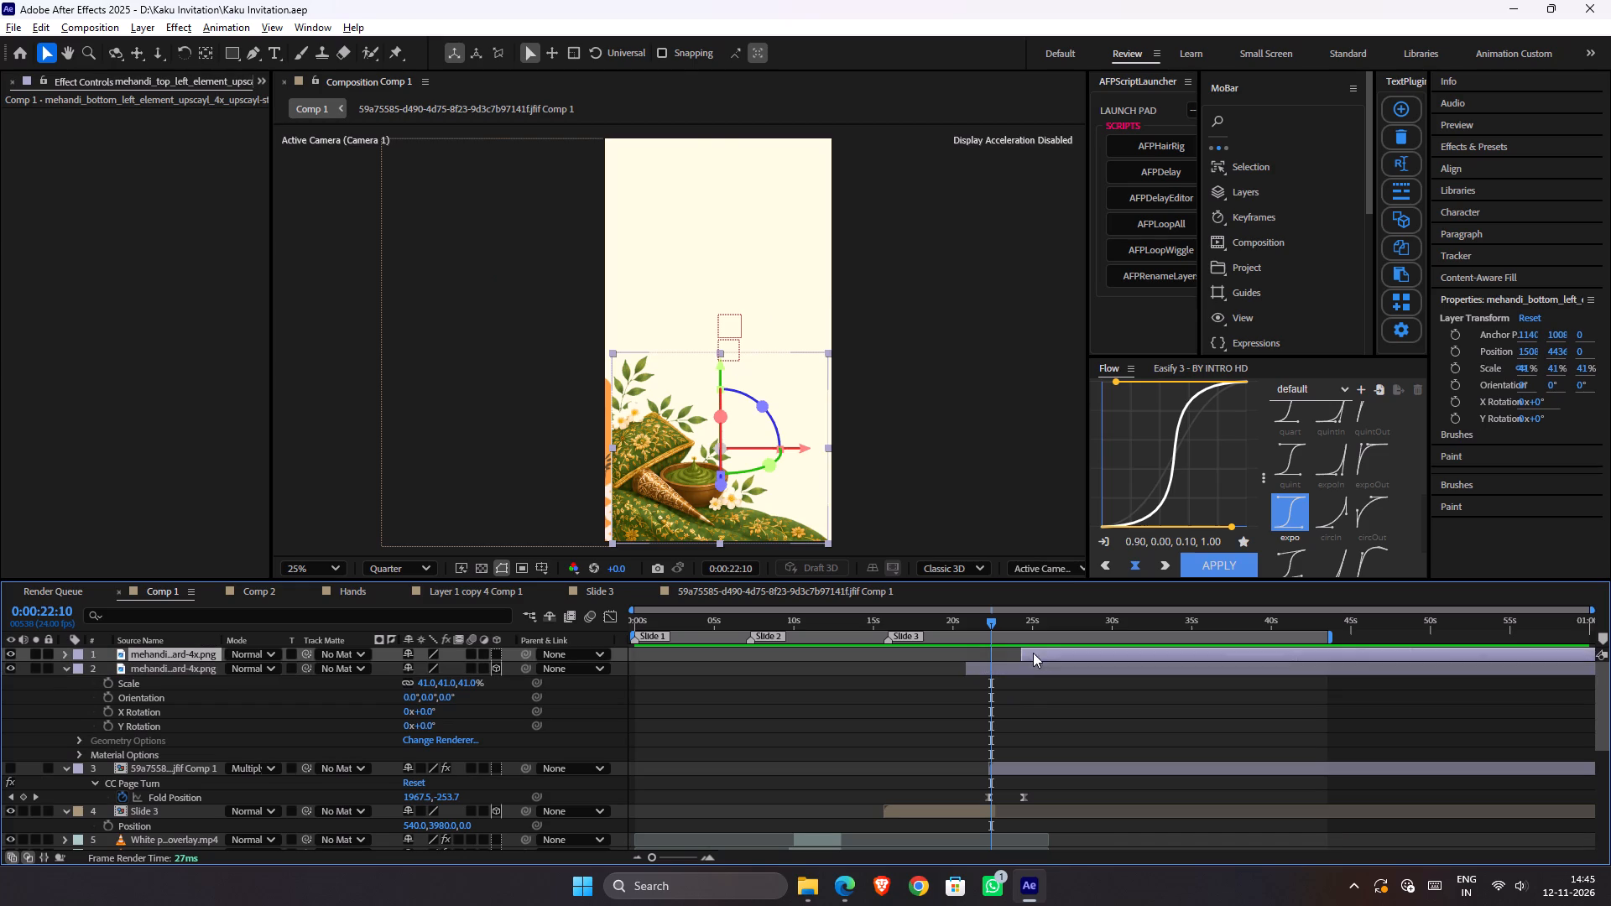
{"action": "left_click_drag", "start_coordinate": [1033, 653], "coordinate": [958, 643]}
Flip the hanging-lantern mehandi decoration horizontally.
{"action": "right_click", "coordinate": [805, 214]}
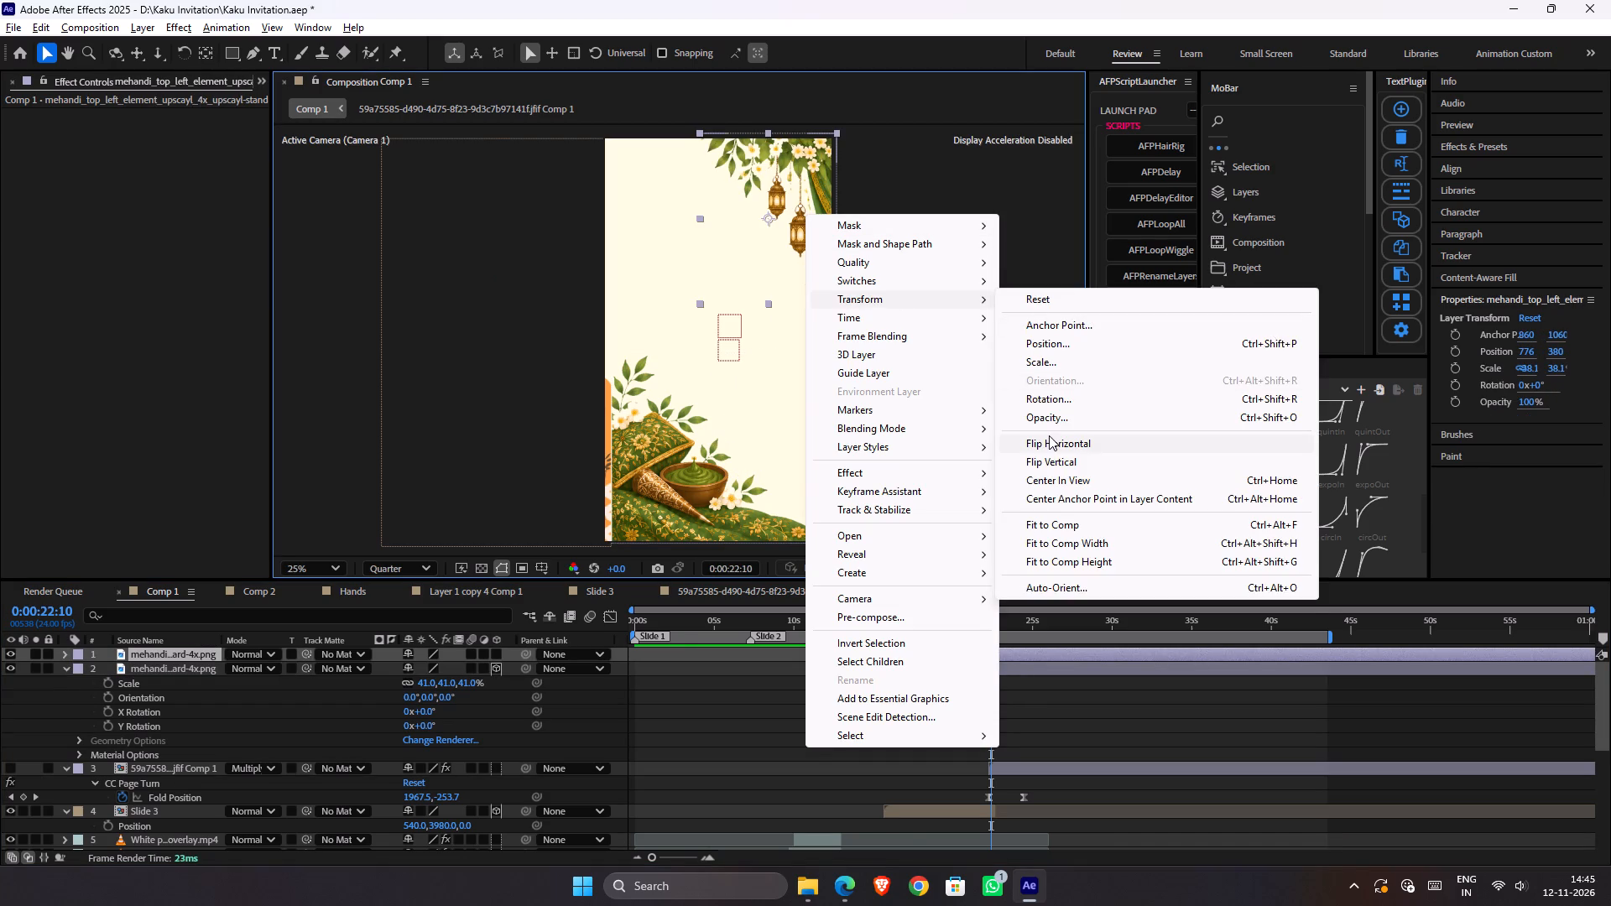
{"action": "left_click", "coordinate": [1061, 443]}
Enlarge the flipped lantern decoration to about 191% scale and move it to about X 944, Y 1720.
{"action": "left_click_drag", "start_coordinate": [743, 210], "coordinate": [603, 377]}
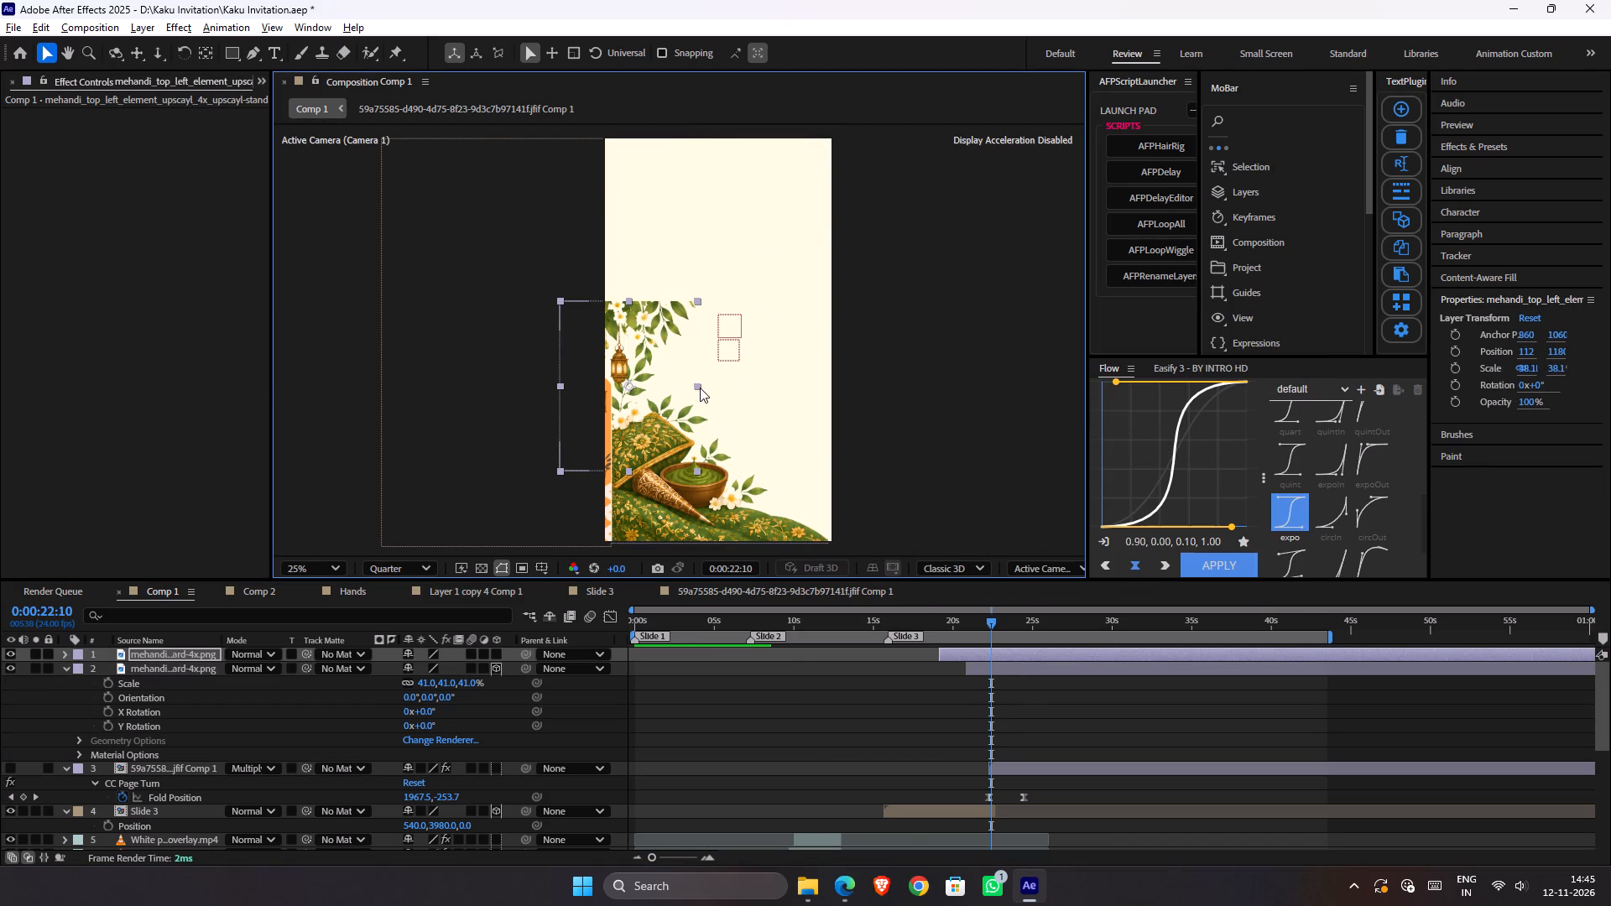
{"action": "left_click_drag", "start_coordinate": [700, 388], "coordinate": [976, 393]}
{"action": "left_click_drag", "start_coordinate": [642, 240], "coordinate": [753, 371]}
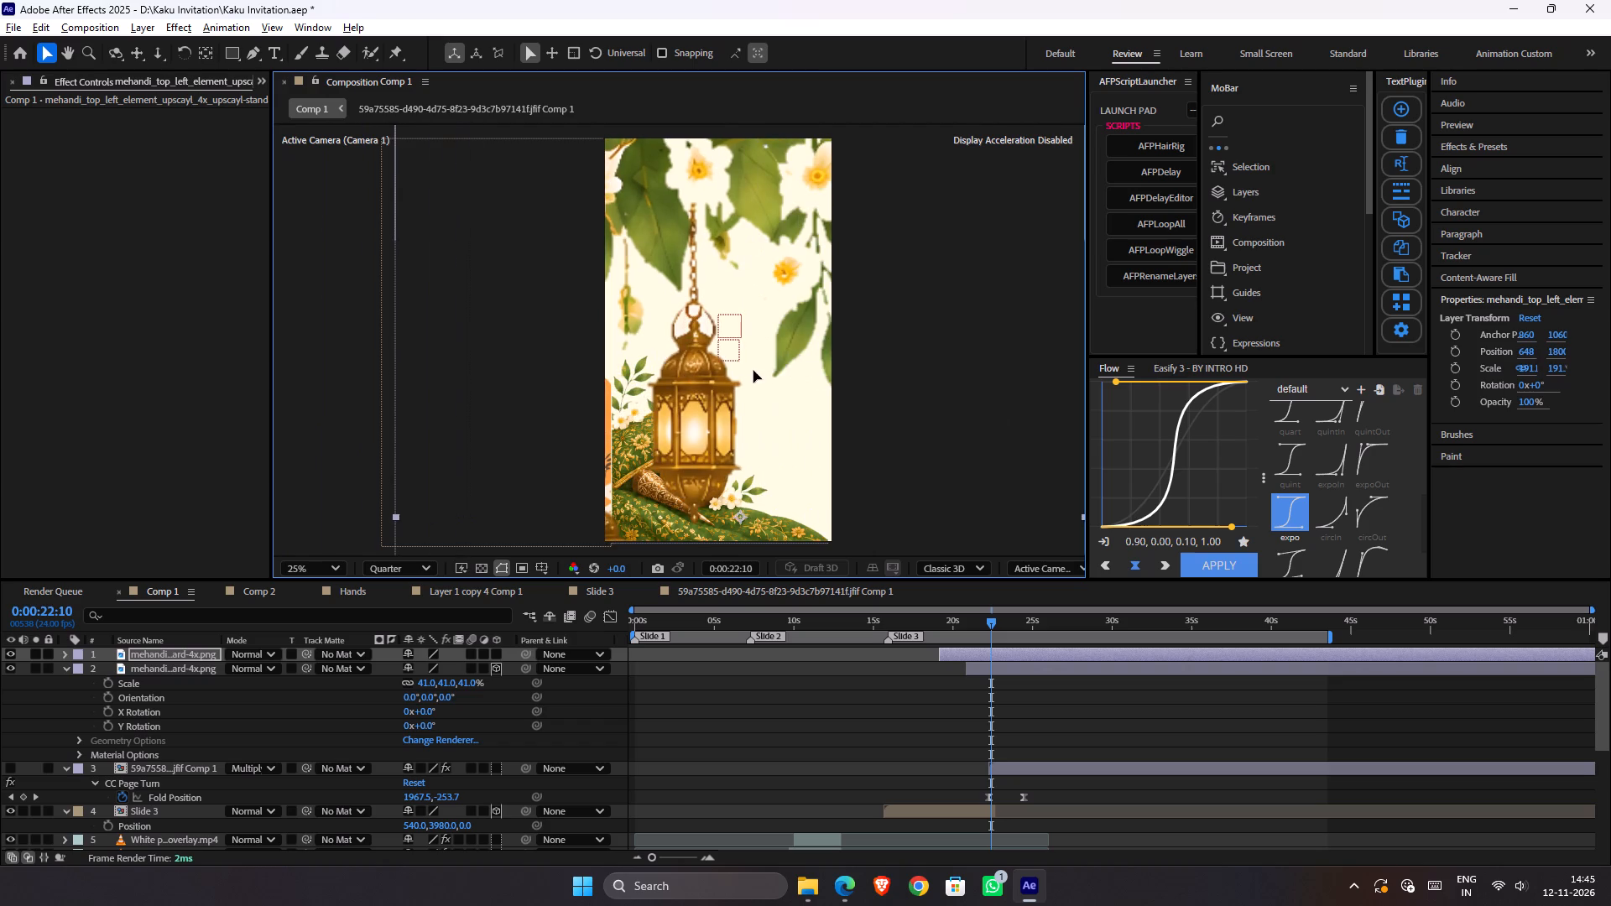
{"action": "left_click_drag", "start_coordinate": [753, 371], "coordinate": [816, 353]}
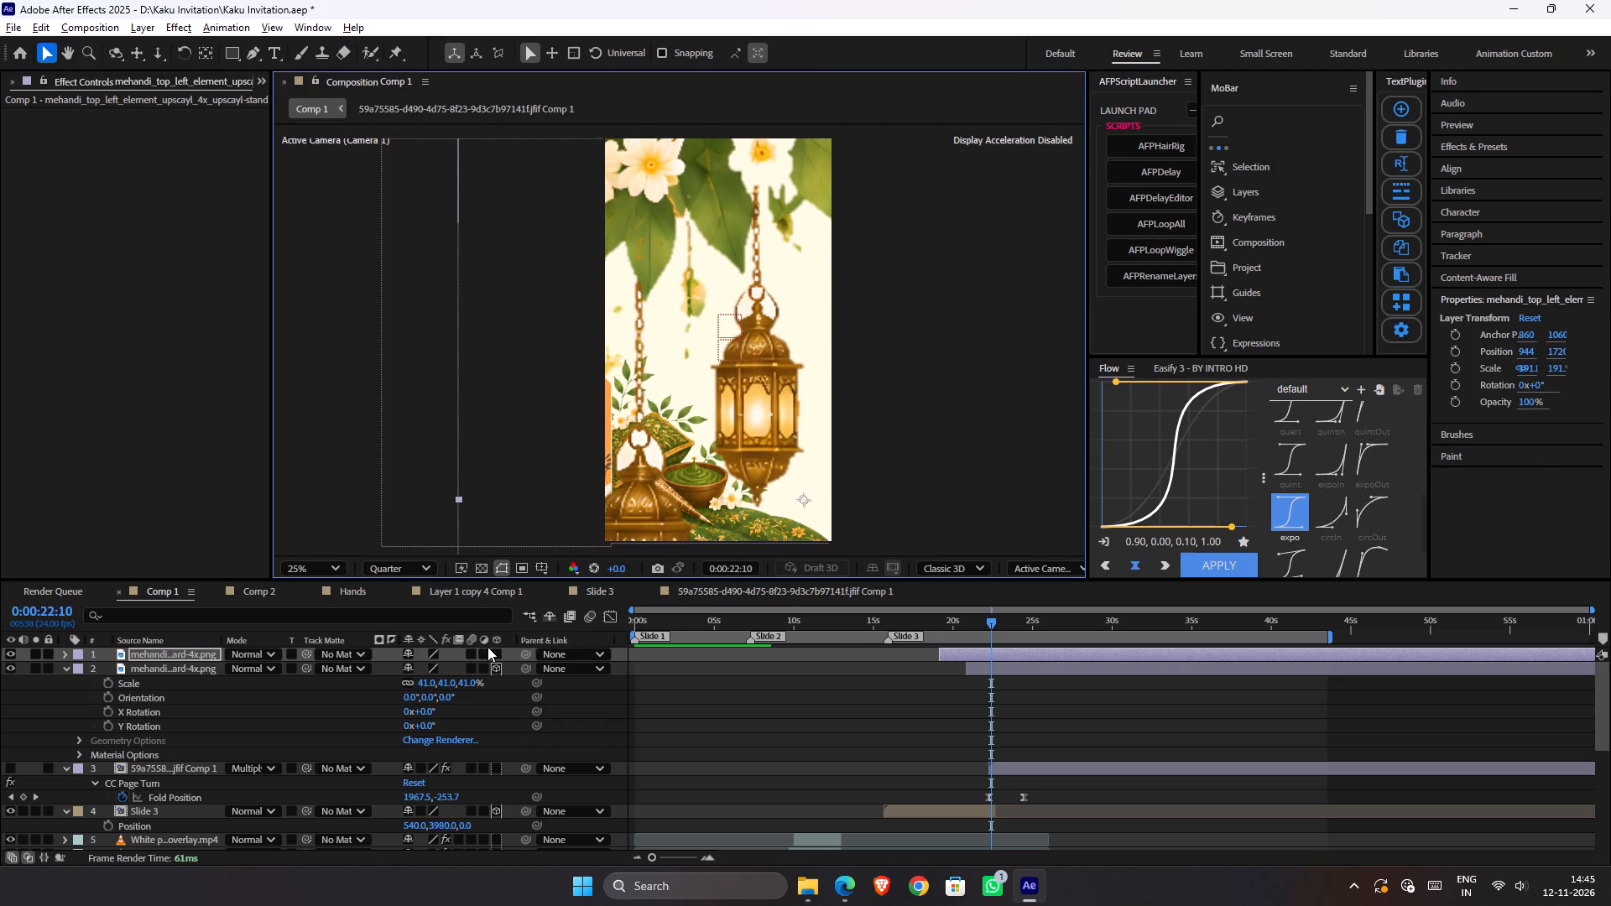
Make the lantern decoration a 3D layer and lower it to about Y 5000 so it falls within the camera's view.
{"action": "left_click", "coordinate": [493, 650]}
{"action": "scroll", "coordinate": [738, 362], "scroll_direction": "down", "scroll_amount": 1}
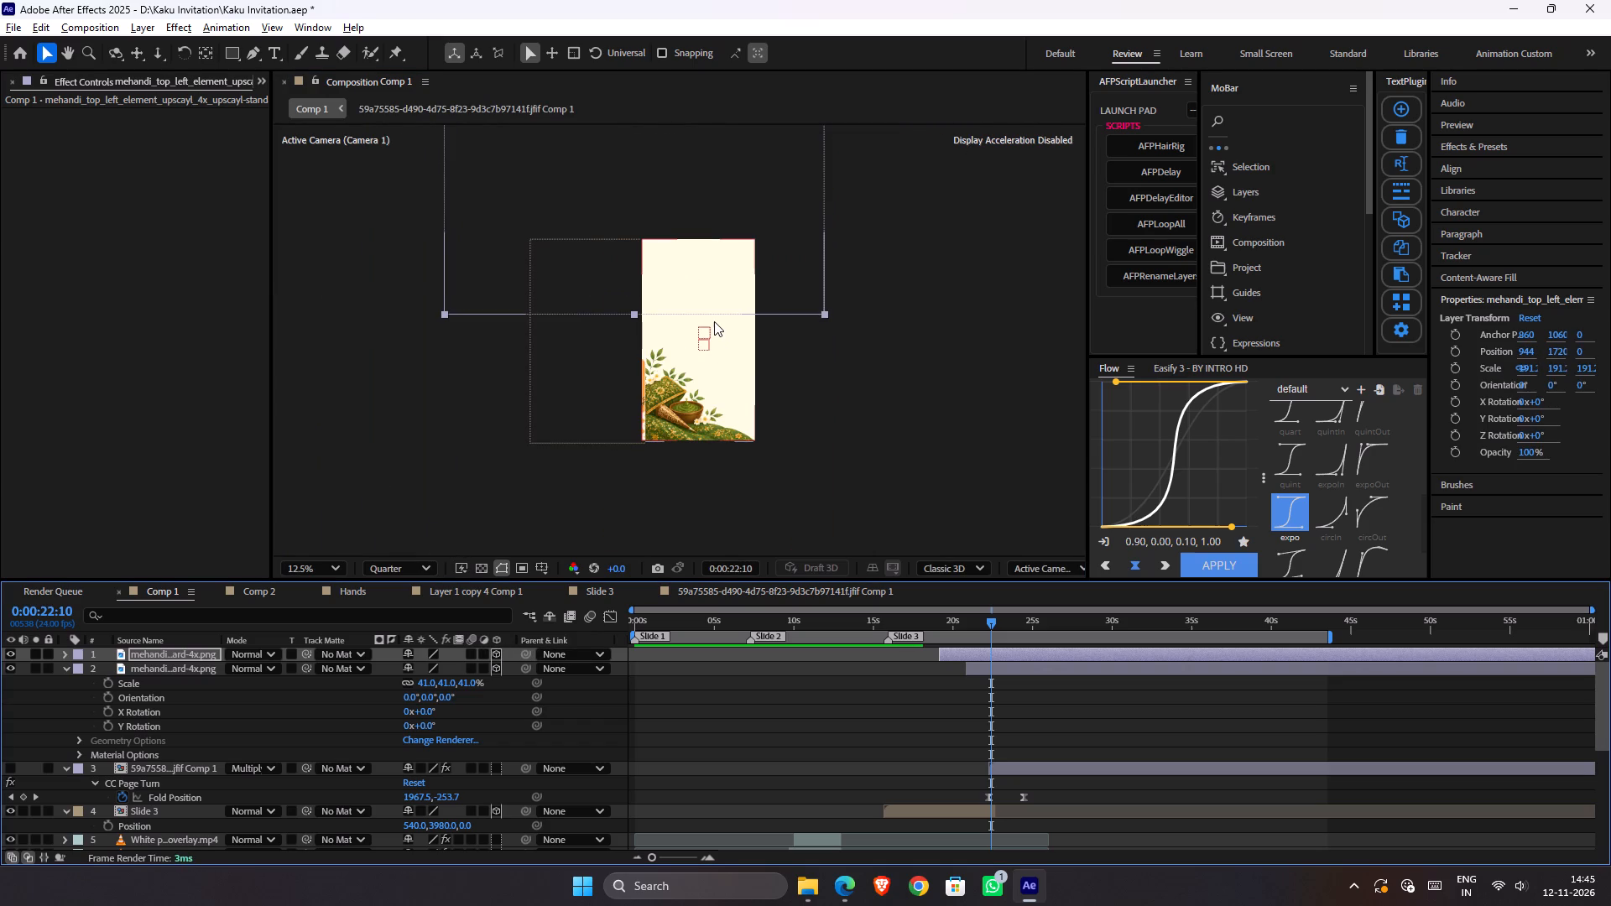
{"action": "key", "text": "shift+Down"}
{"action": "key", "text": "shift+Down"}
{"action": "key", "text": "shift+Down"}
{"action": "key", "text": "shift+Down"}
{"action": "key", "text": "shift+Down"}
{"action": "key", "text": "shift+Down"}
{"action": "key", "text": "shift+Down"}
{"action": "key", "text": "shift+Down"}
{"action": "key", "text": "shift+Down"}
{"action": "key", "text": "shift+Down"}
{"action": "key", "text": "shift+Down"}
{"action": "key", "text": "shift+Down"}
{"action": "key", "text": "shift+Down"}
{"action": "key", "text": "shift+Down"}
{"action": "key", "text": "shift+Down"}
{"action": "key", "text": "shift+Down"}
{"action": "key", "text": "shift+Down"}
{"action": "key", "text": "shift+Down"}
{"action": "key", "text": "shift+Down"}
{"action": "key", "text": "shift+Down"}
{"action": "key", "text": "shift+Down"}
{"action": "key", "text": "shift+Down"}
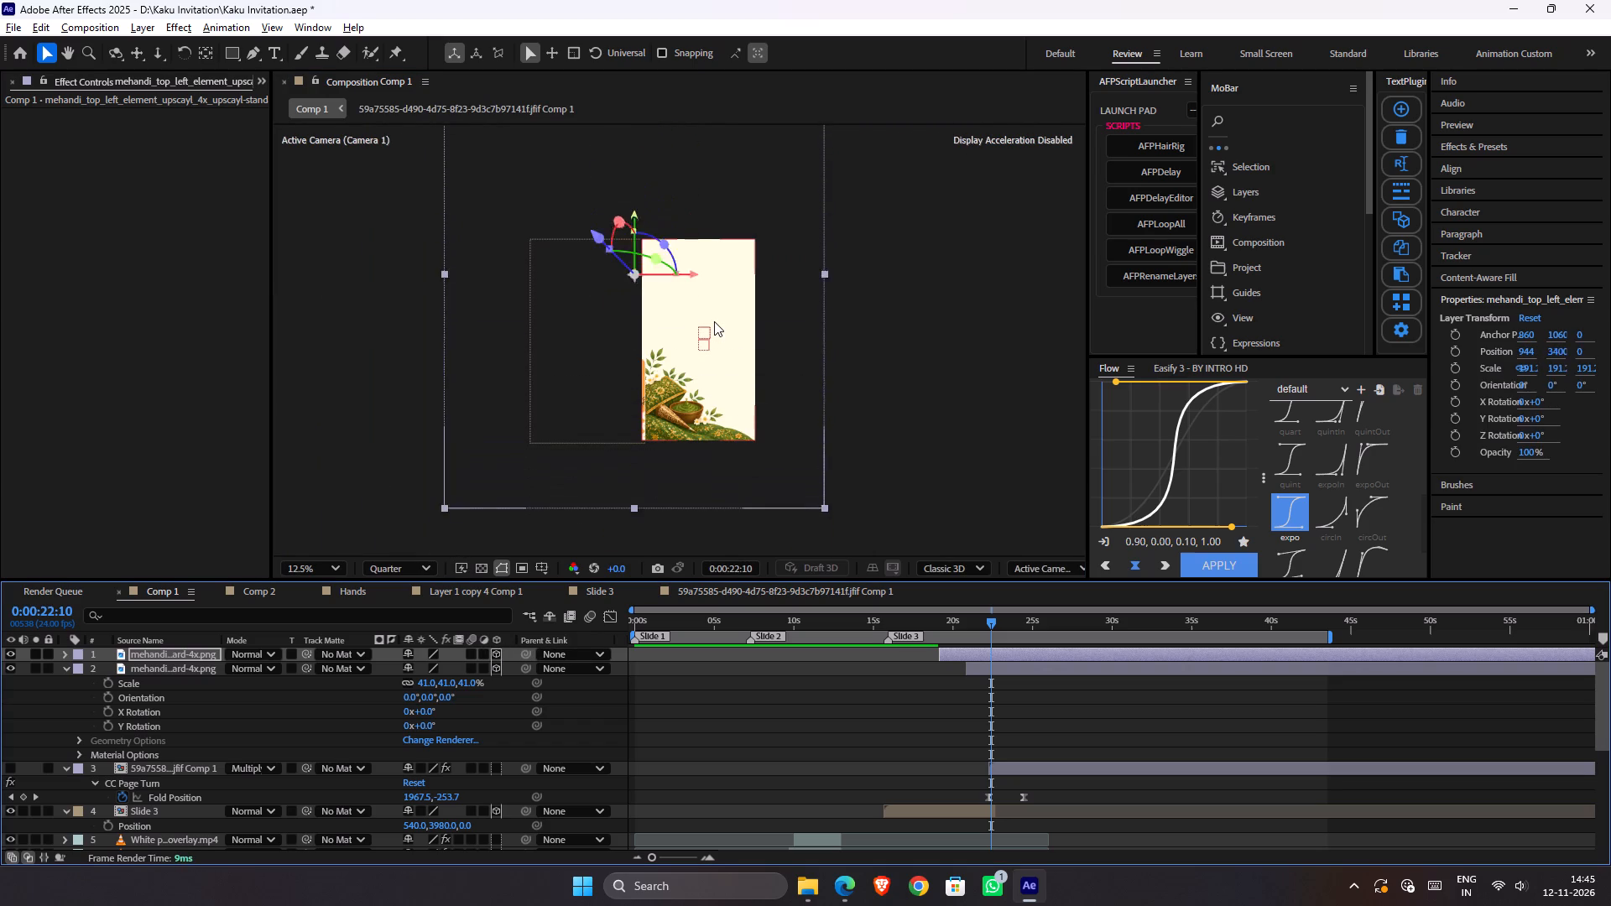
{"action": "key", "text": "shift+Down"}
{"action": "key", "text": "shift+Down"}
{"action": "key", "text": "shift+Down"}
{"action": "key", "text": "shift+Down"}
{"action": "key", "text": "shift+Down"}
{"action": "key", "text": "shift+Down"}
{"action": "key", "text": "shift+Down"}
{"action": "key", "text": "shift+Down"}
{"action": "key", "text": "shift+Down"}
{"action": "key", "text": "shift+Down"}
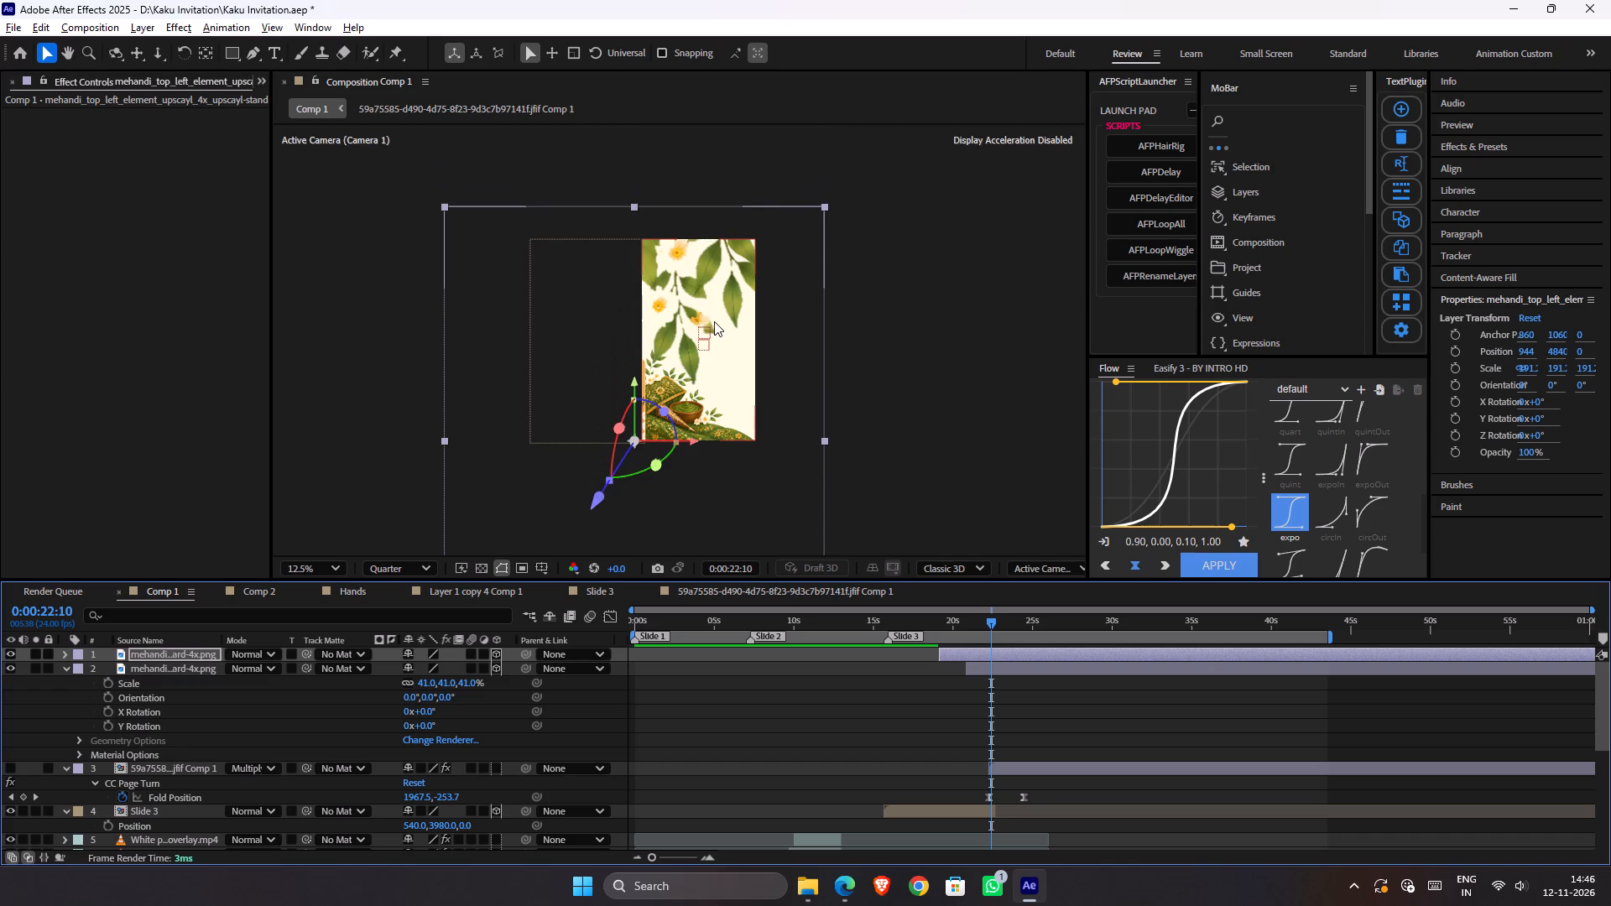
{"action": "key", "text": "shift+Down"}
{"action": "key", "text": "shift+Down"}
{"action": "key", "text": "shift+Down"}
{"action": "key", "text": "shift+Down"}
{"action": "key", "text": "shift+Down"}
{"action": "key", "text": "shift+Down"}
{"action": "key", "text": "shift+Down"}
{"action": "key", "text": "shift+Down"}
{"action": "key", "text": "shift+Down"}
{"action": "key", "text": "shift+Down"}
{"action": "key", "text": "shift+Up"}
{"action": "key", "text": "shift+Up"}
{"action": "key", "text": "shift+Up"}
{"action": "key", "text": "shift+Up"}
{"action": "key", "text": "shift+Up"}
{"action": "key", "text": "shift+Up"}
{"action": "key", "text": "shift+Up"}
{"action": "key", "text": "shift+Up"}
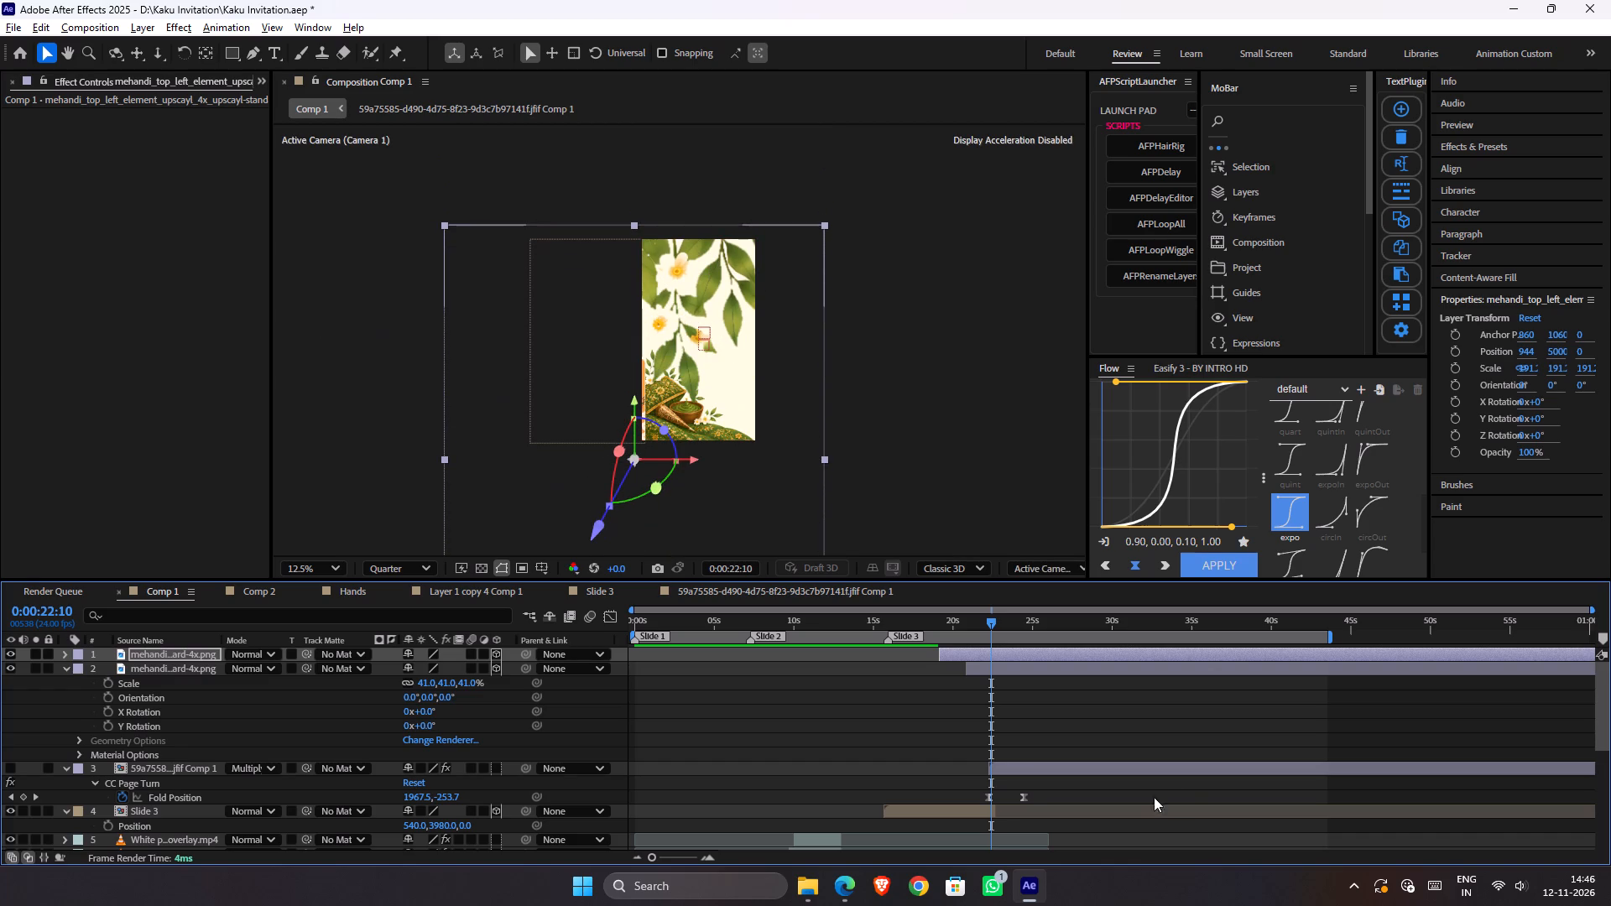
At 0:00:20:01, bring the lantern decoration forward to about Z -450 and shift it along X to about 2537, just outside the Haldi page.
{"action": "left_click", "coordinate": [974, 633]}
{"action": "left_click_drag", "start_coordinate": [966, 621], "coordinate": [962, 621]}
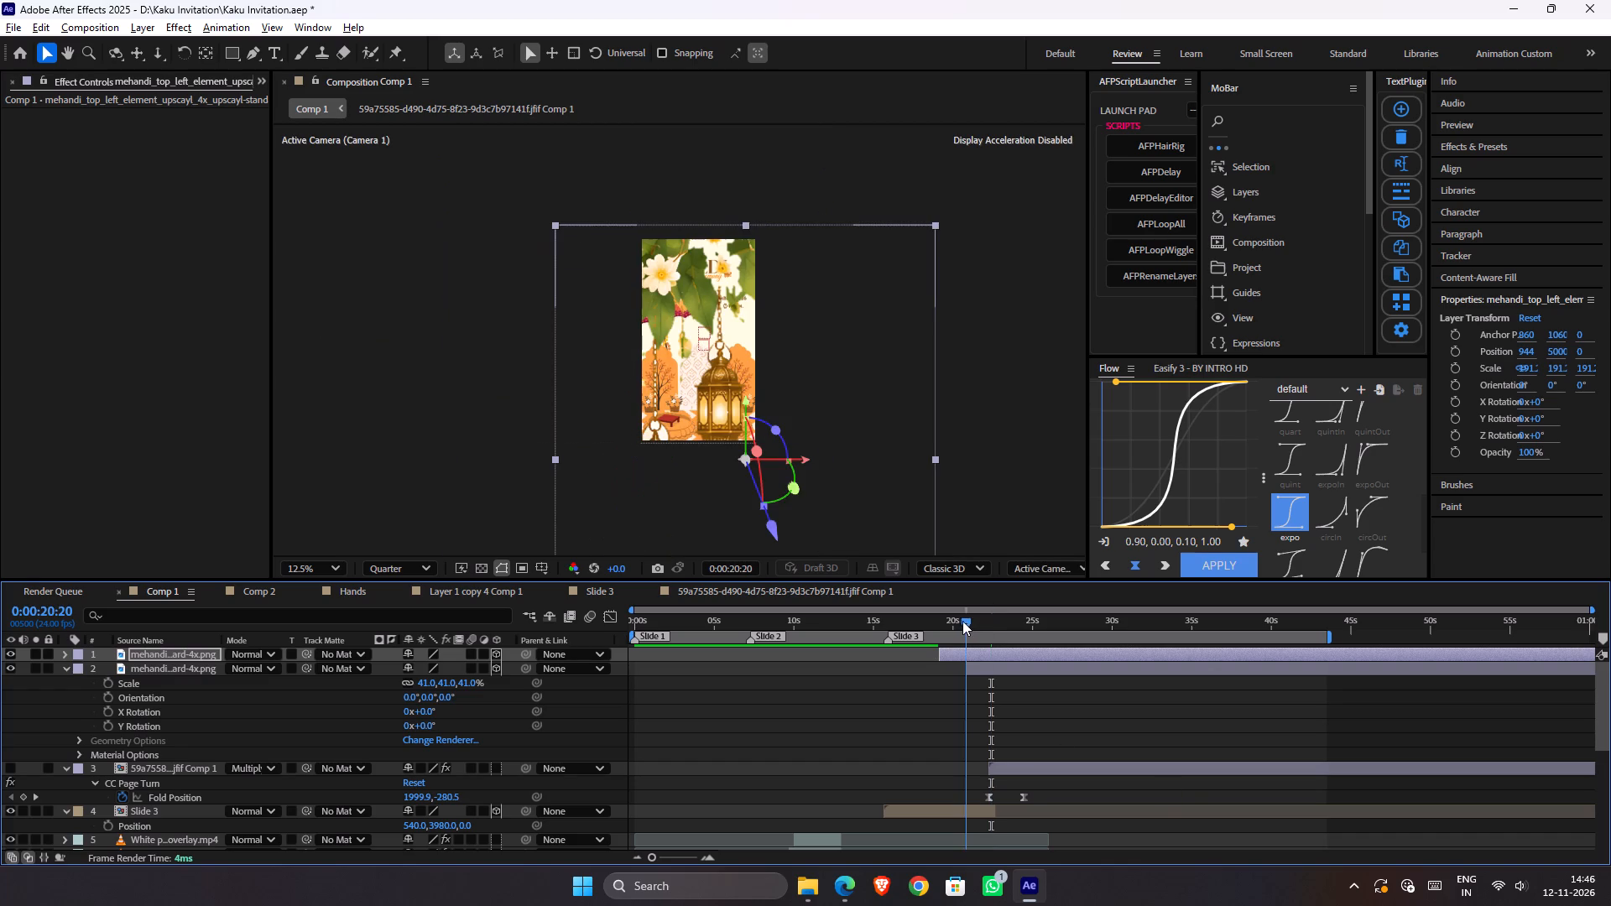
{"action": "left_click_drag", "start_coordinate": [962, 621], "coordinate": [953, 621]}
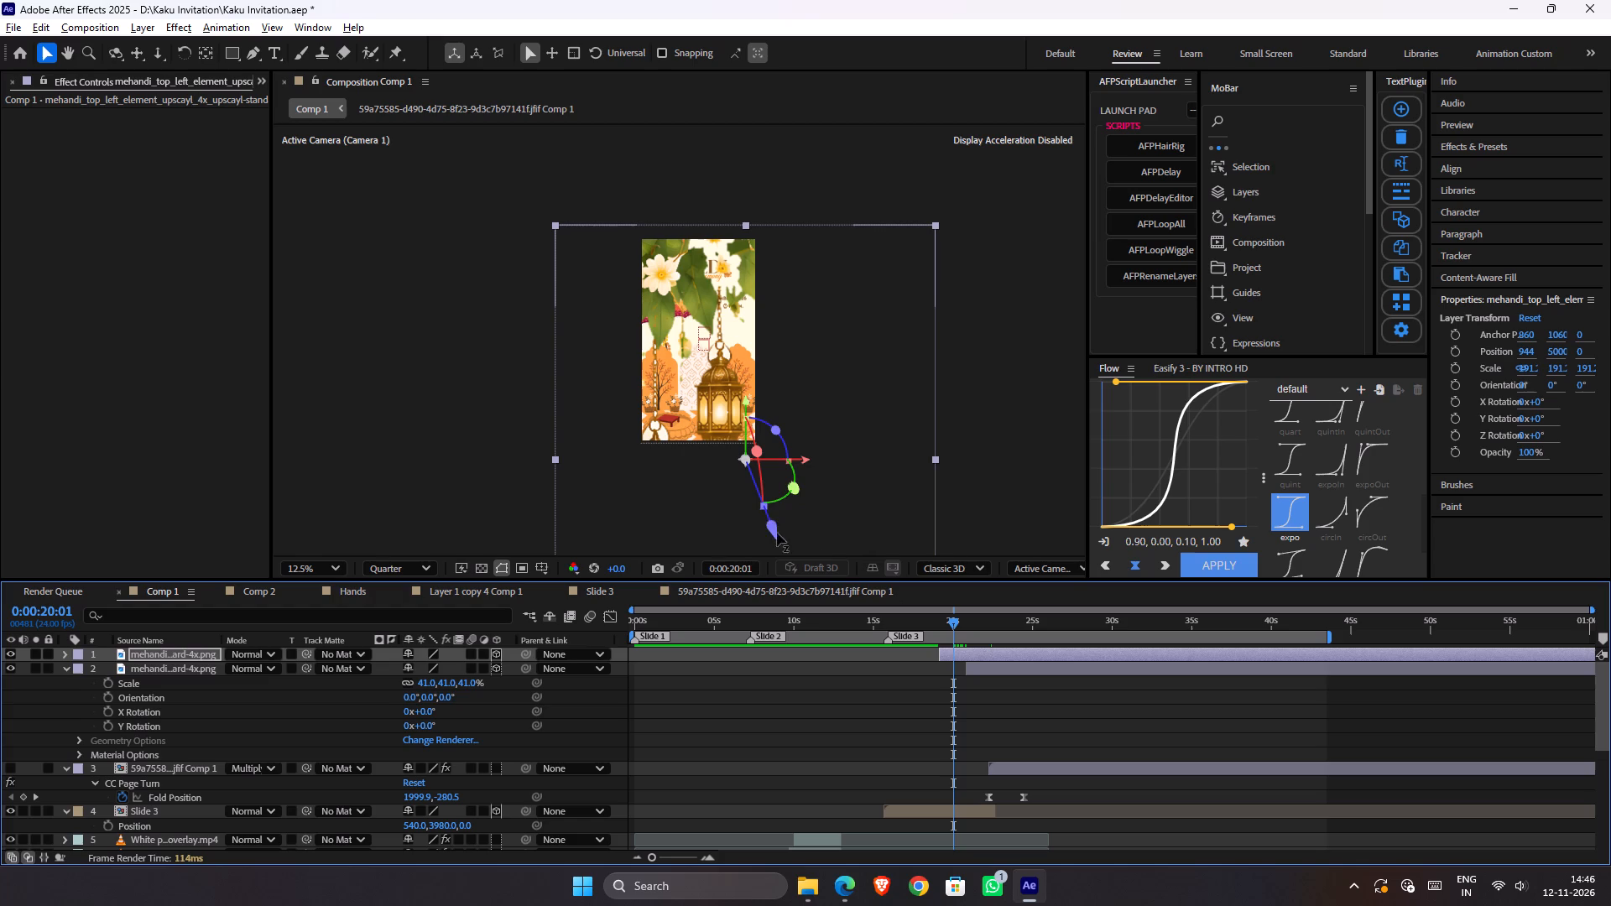
{"action": "left_click_drag", "start_coordinate": [771, 528], "coordinate": [850, 752]}
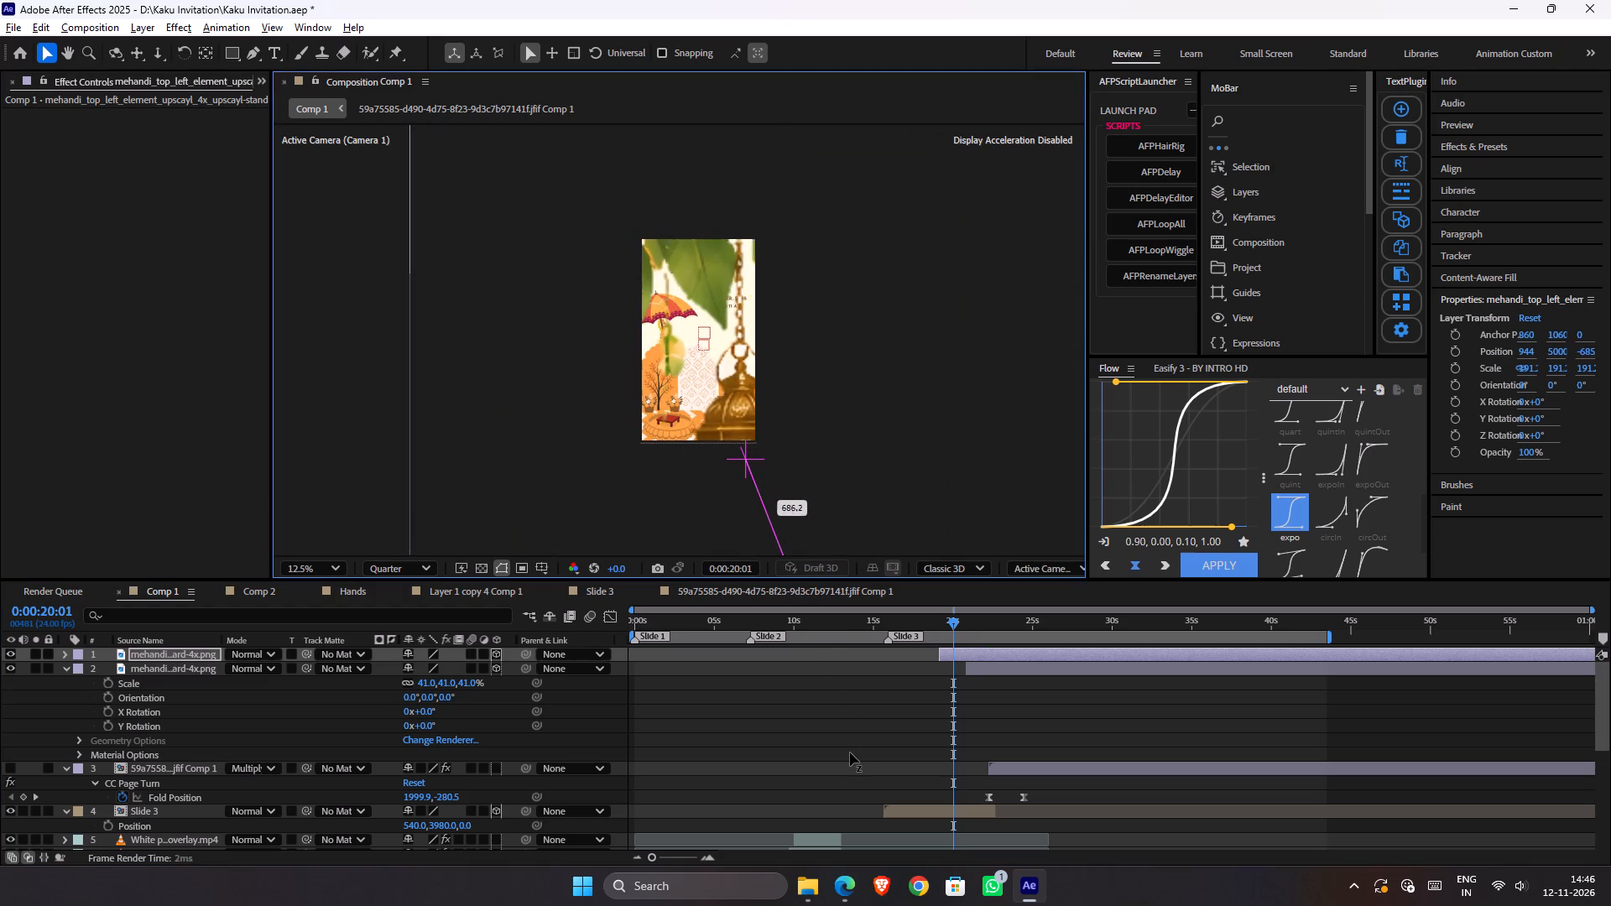
{"action": "left_click_drag", "start_coordinate": [850, 752], "coordinate": [810, 664]}
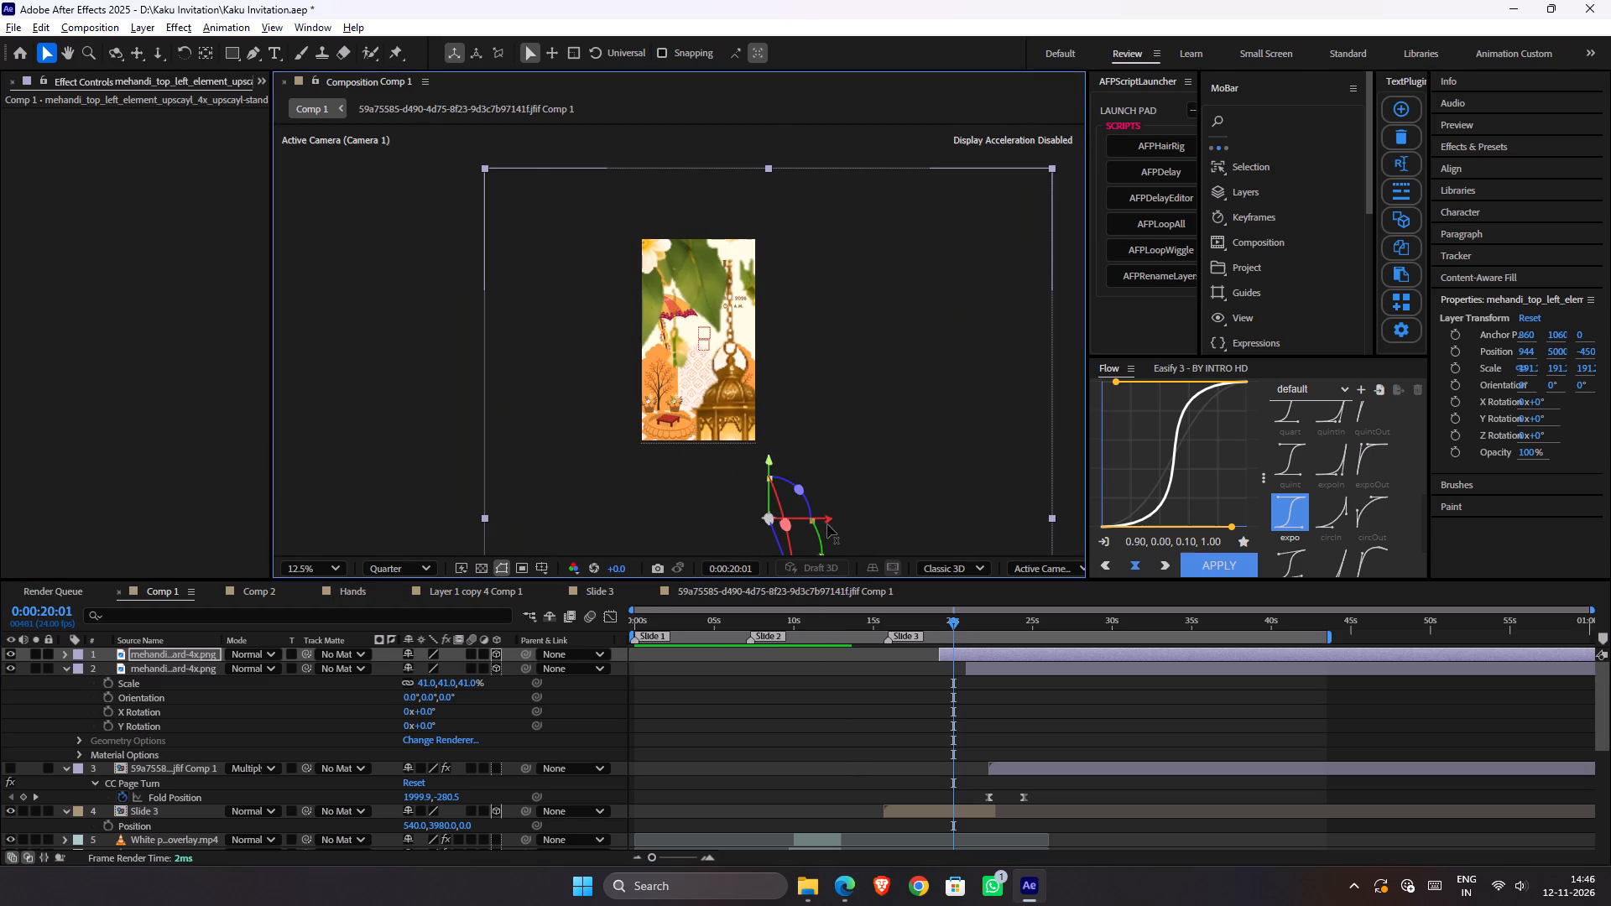
{"action": "left_click_drag", "start_coordinate": [827, 524], "coordinate": [1088, 526]}
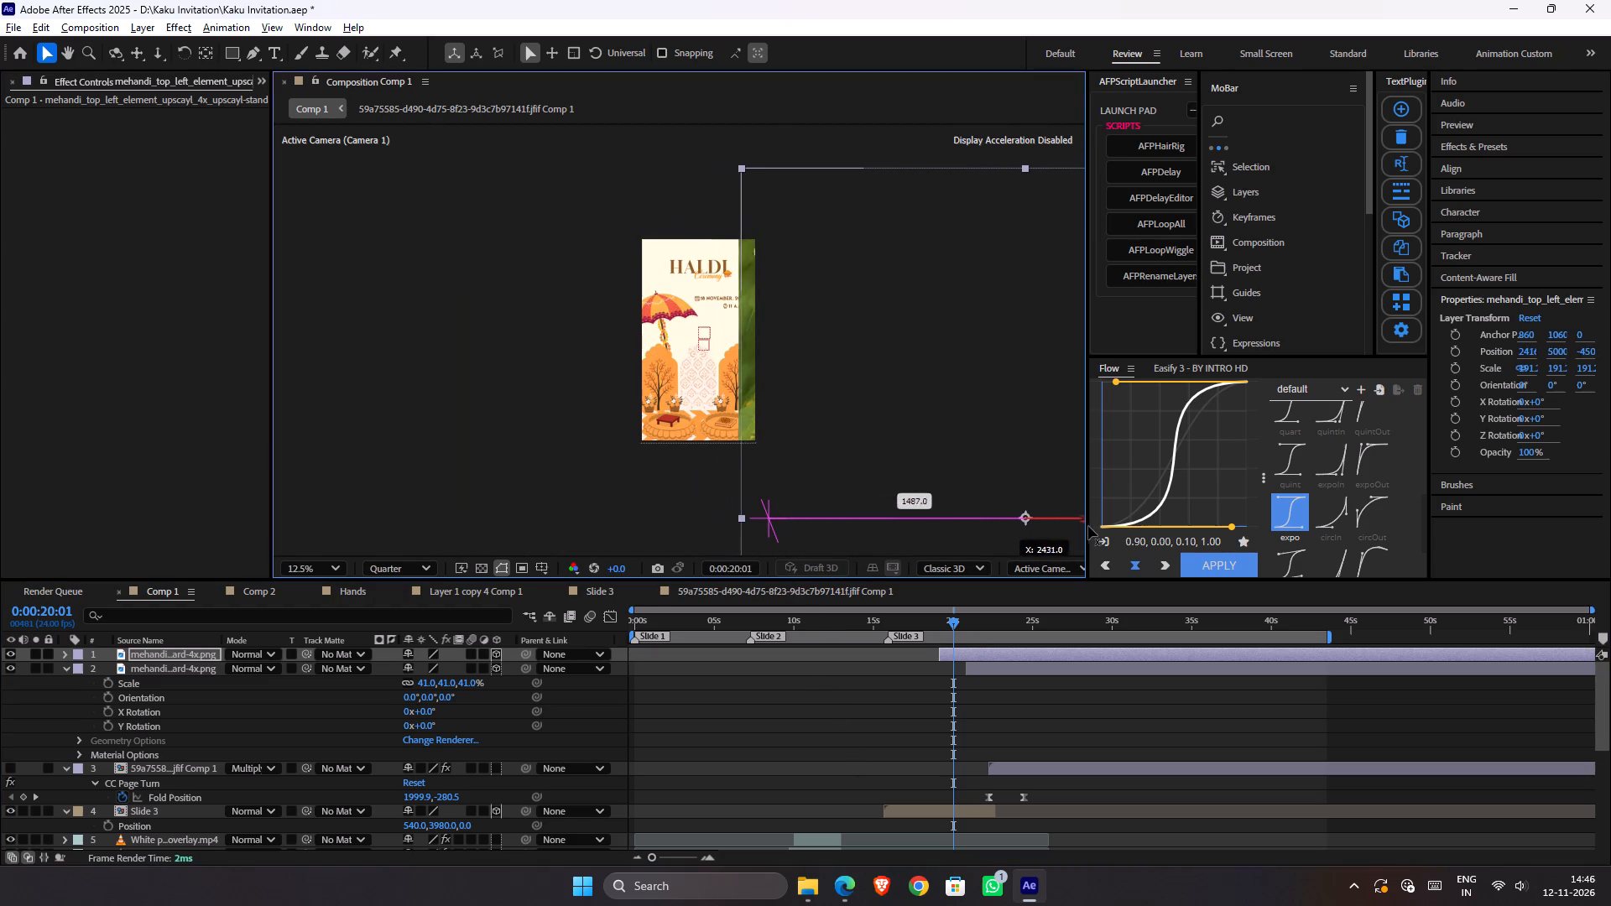
{"action": "left_click_drag", "start_coordinate": [1088, 526], "coordinate": [1105, 527]}
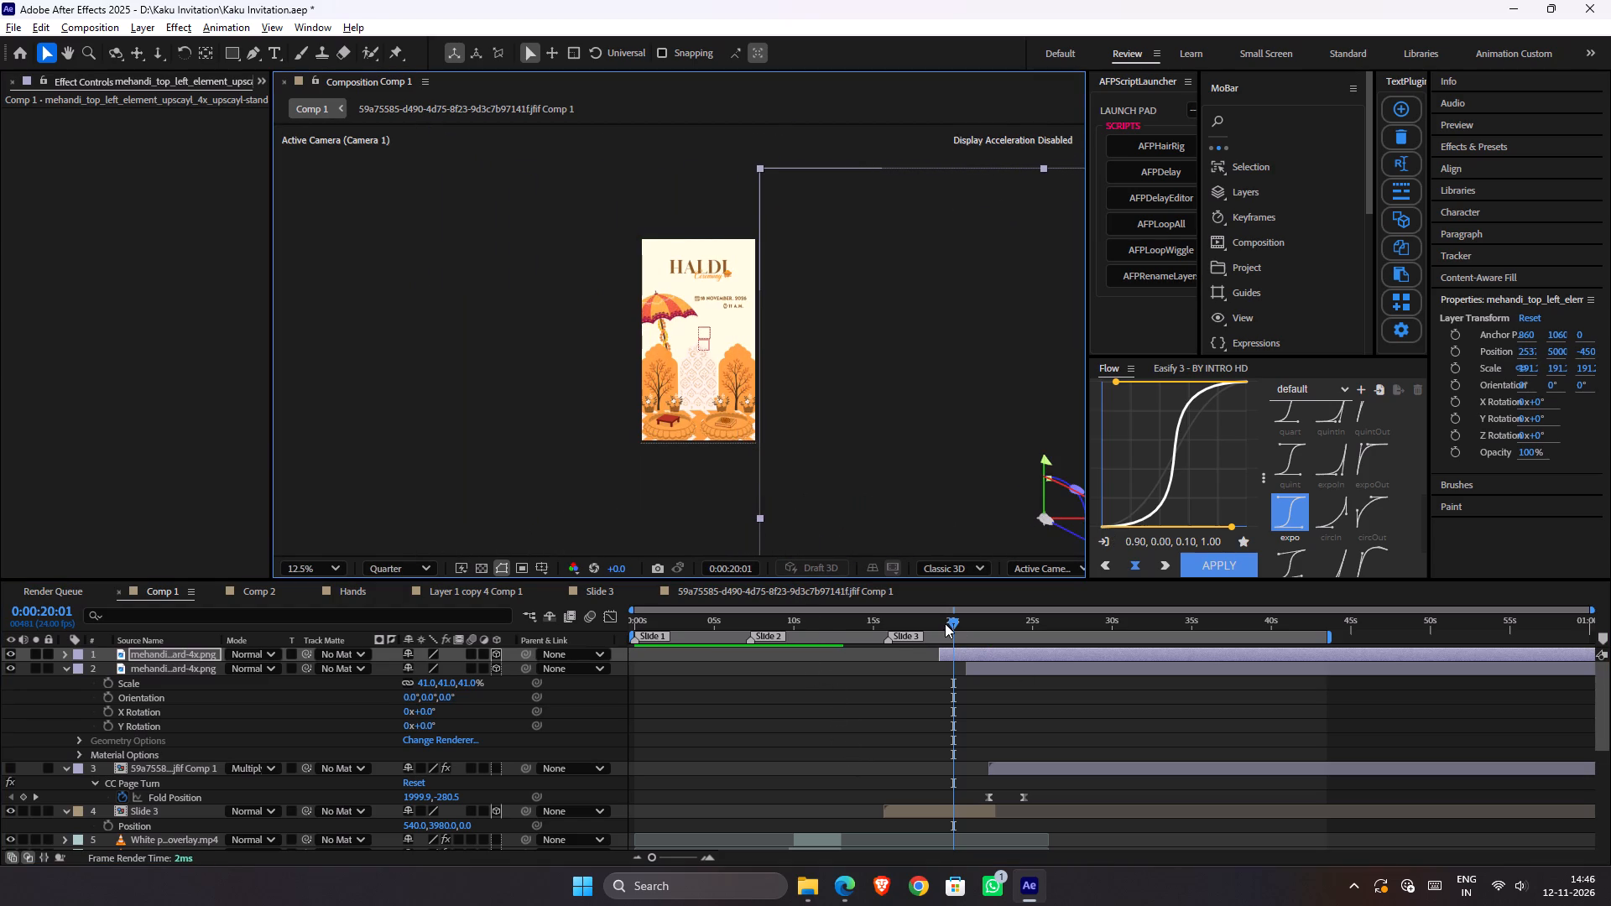
Preview the page transition with the foreground lantern decoration from 0:00:17:15 and 0:00:19:06.
{"action": "left_click_drag", "start_coordinate": [945, 623], "coordinate": [915, 618]}
{"action": "key", "text": "space"}
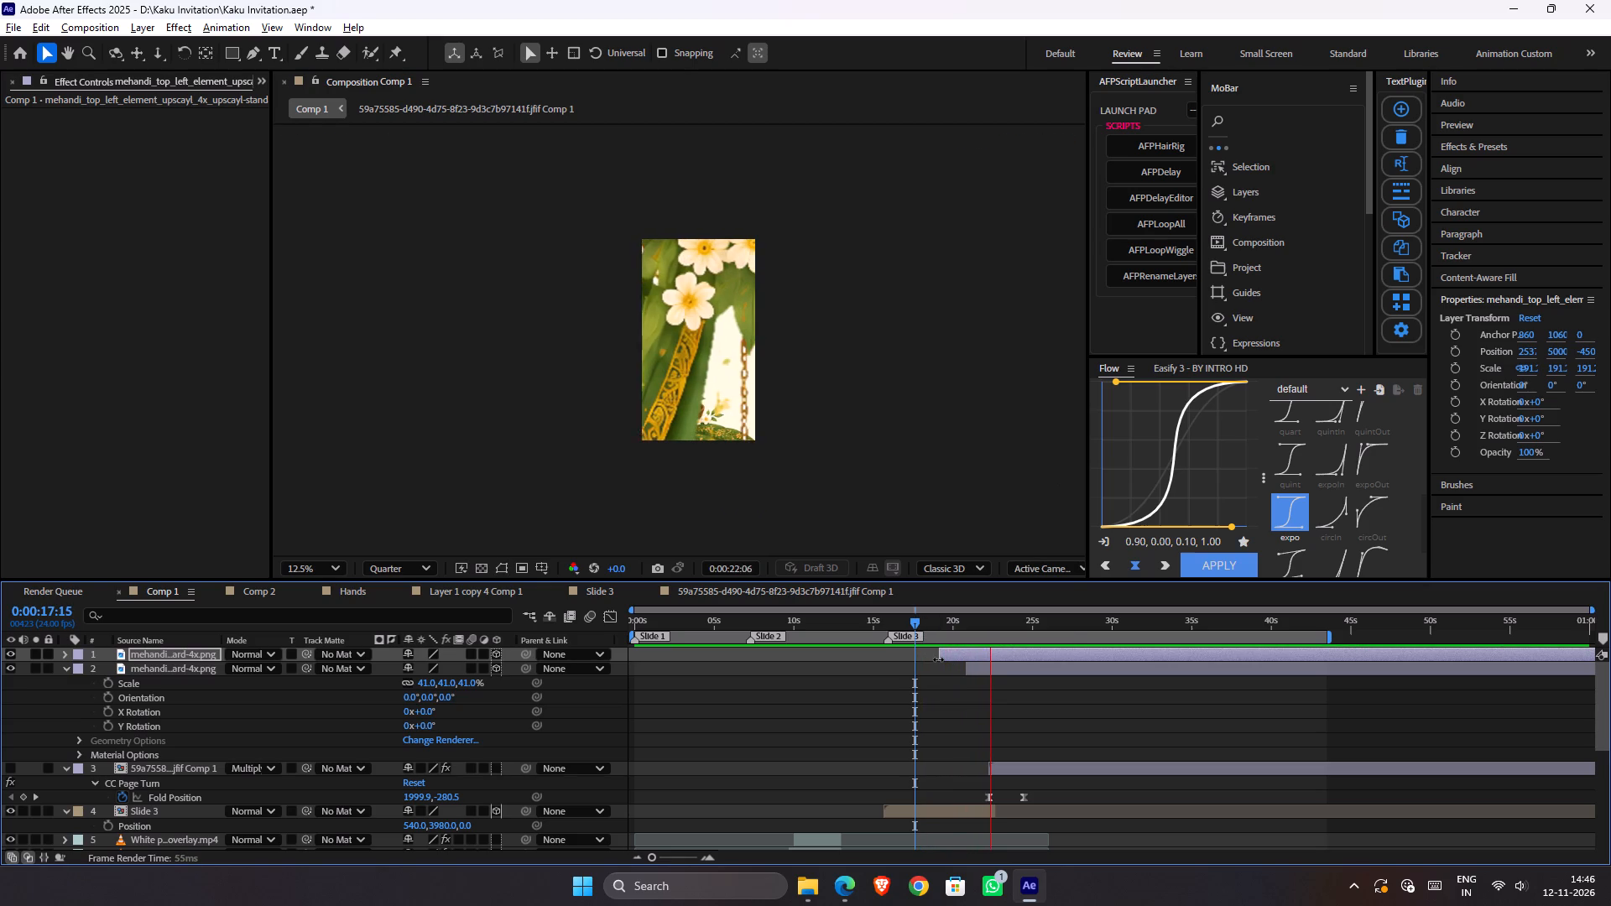
{"action": "key", "text": "space"}
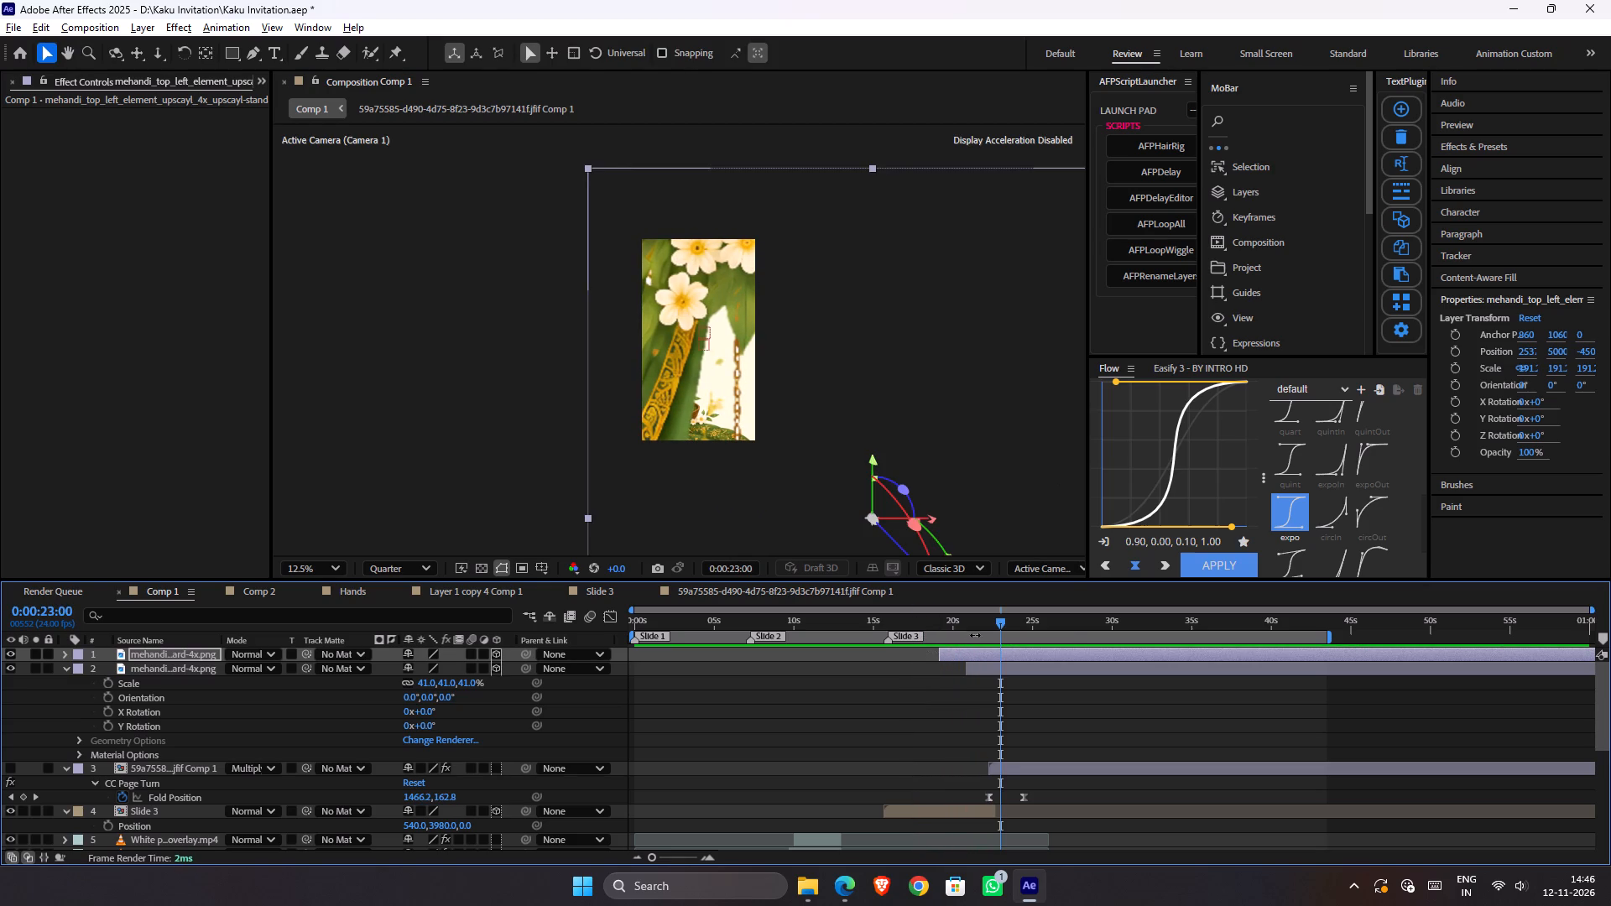
{"action": "left_click_drag", "start_coordinate": [976, 625], "coordinate": [941, 631]}
{"action": "key", "text": "space"}
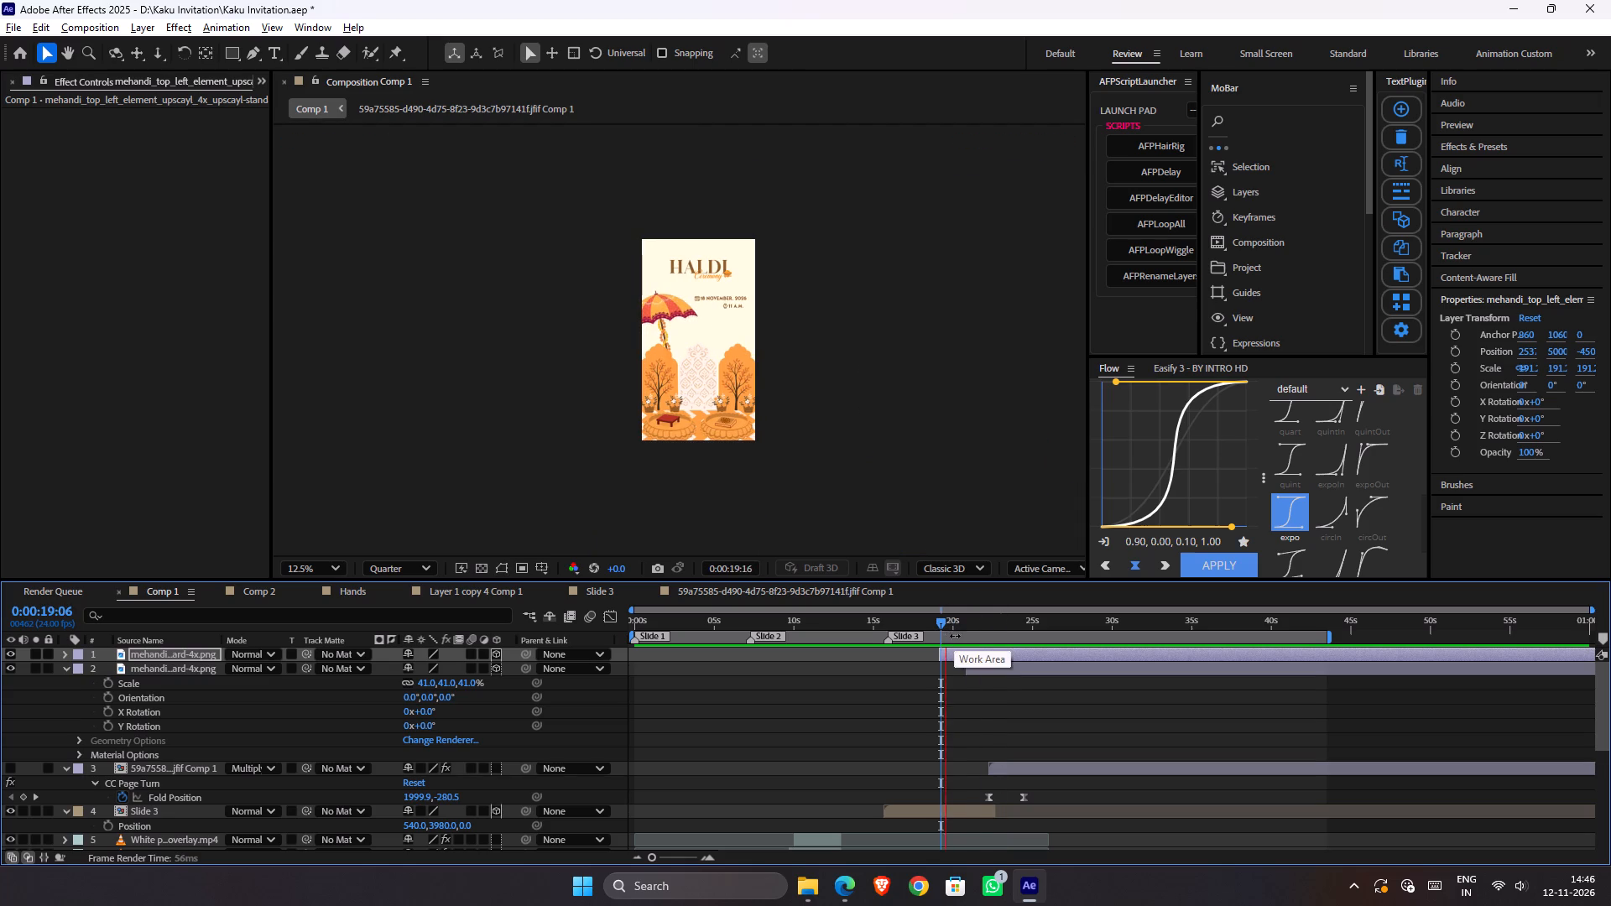
{"action": "key", "text": "space"}
Move the last Position keyframe of Null 2 to about 0:00:24:14 to lengthen the camera move.
{"action": "scroll", "coordinate": [1007, 707], "scroll_direction": "down", "scroll_amount": 1}
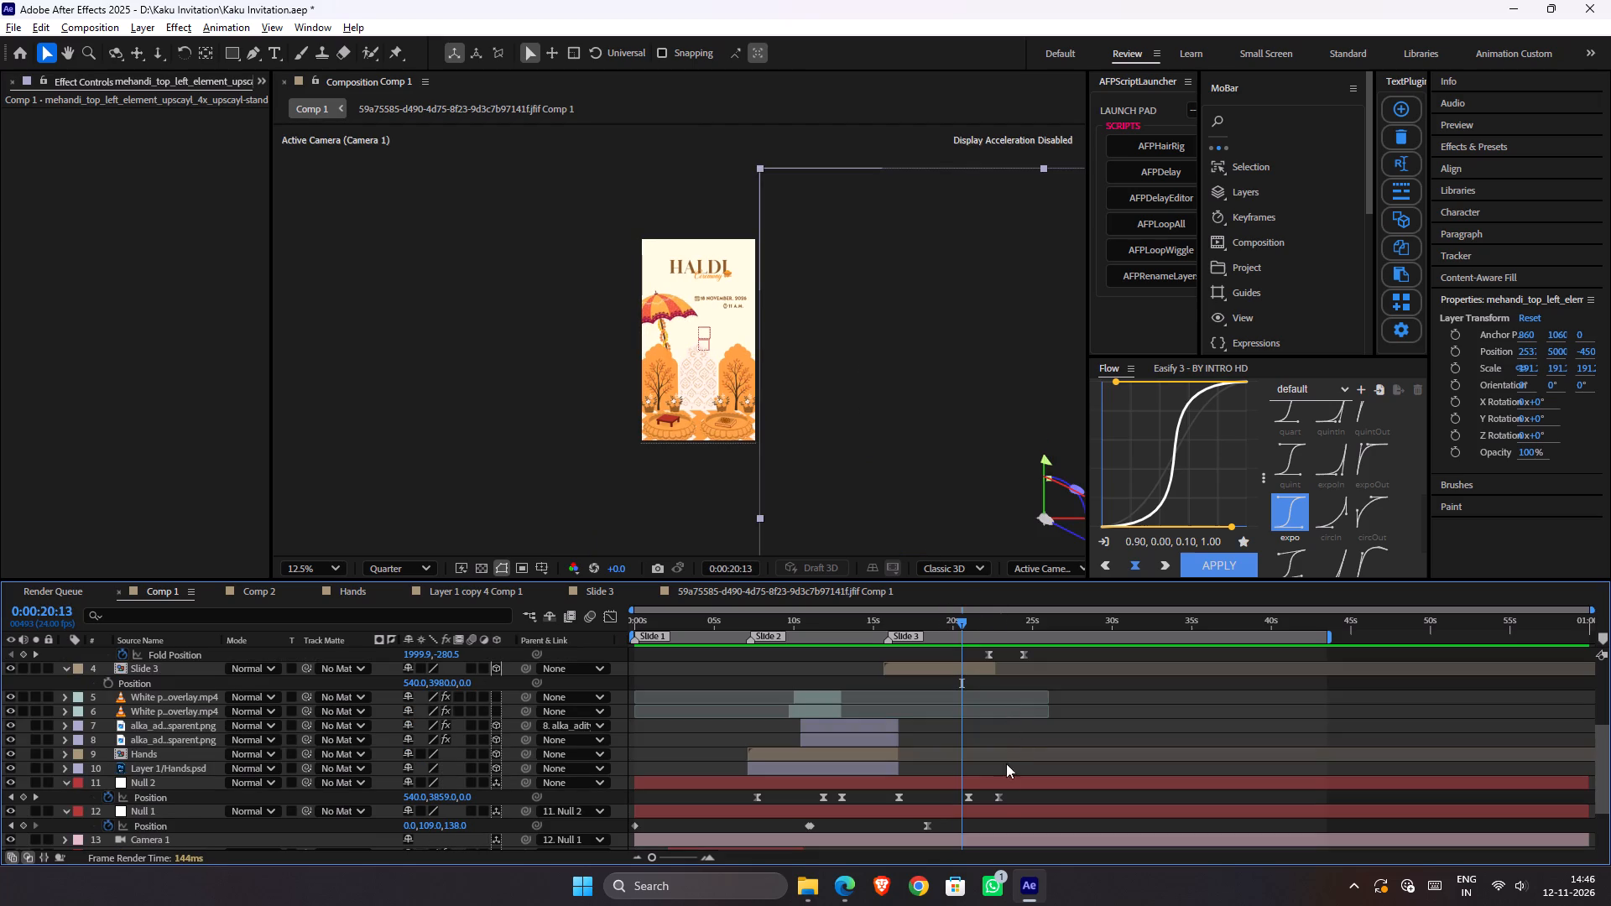
{"action": "left_click_drag", "start_coordinate": [995, 802], "coordinate": [1023, 801]}
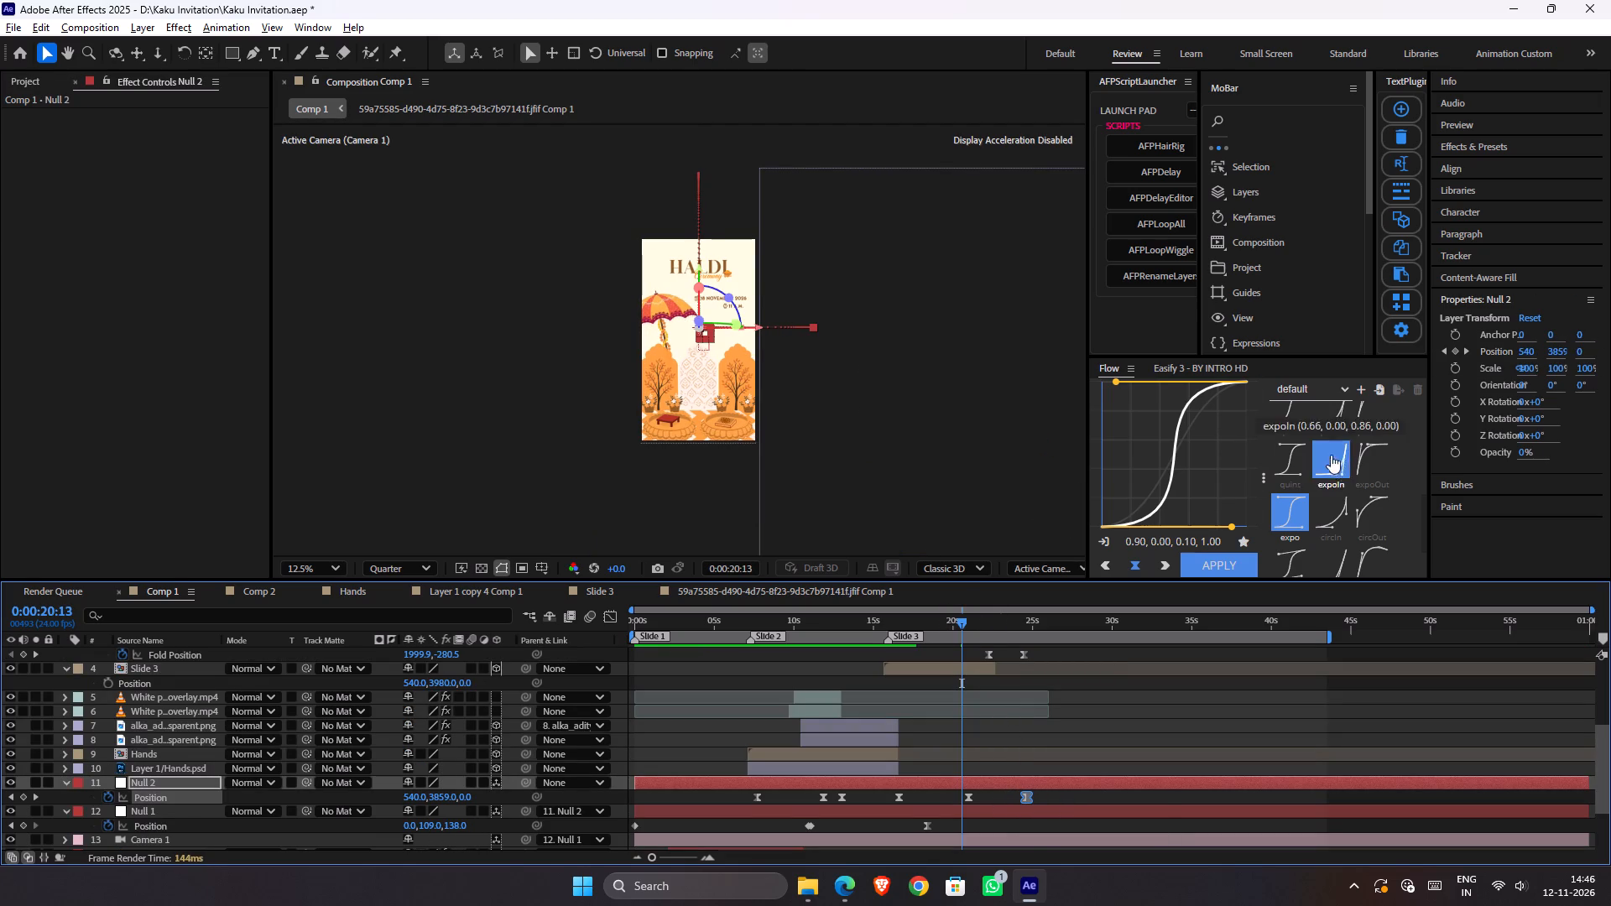
Apply the Flow ease curve (0.33, 0.00, 0.67, 1.00) to the last Null 2 Position keyframe and preview from 0:00:20:13.
{"action": "left_click", "coordinate": [1297, 418]}
{"action": "scroll", "coordinate": [1314, 483], "scroll_direction": "down", "scroll_amount": 3}
{"action": "scroll", "coordinate": [1314, 483], "scroll_direction": "up", "scroll_amount": 3}
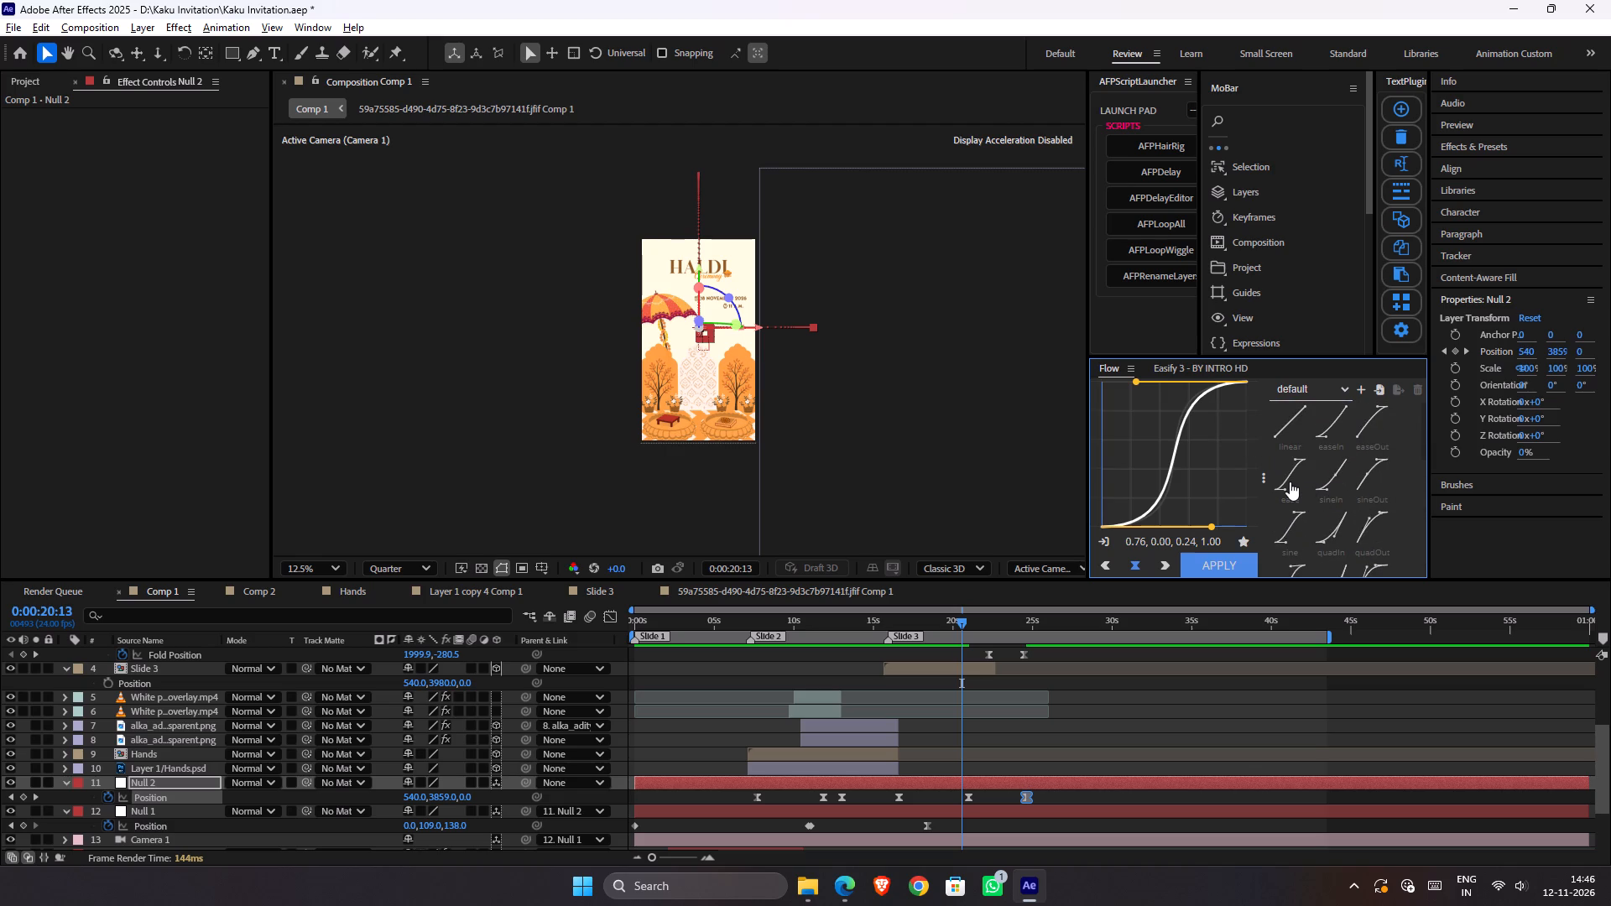
{"action": "left_click", "coordinate": [1290, 482]}
{"action": "left_click", "coordinate": [1210, 570]}
{"action": "key", "text": "space"}
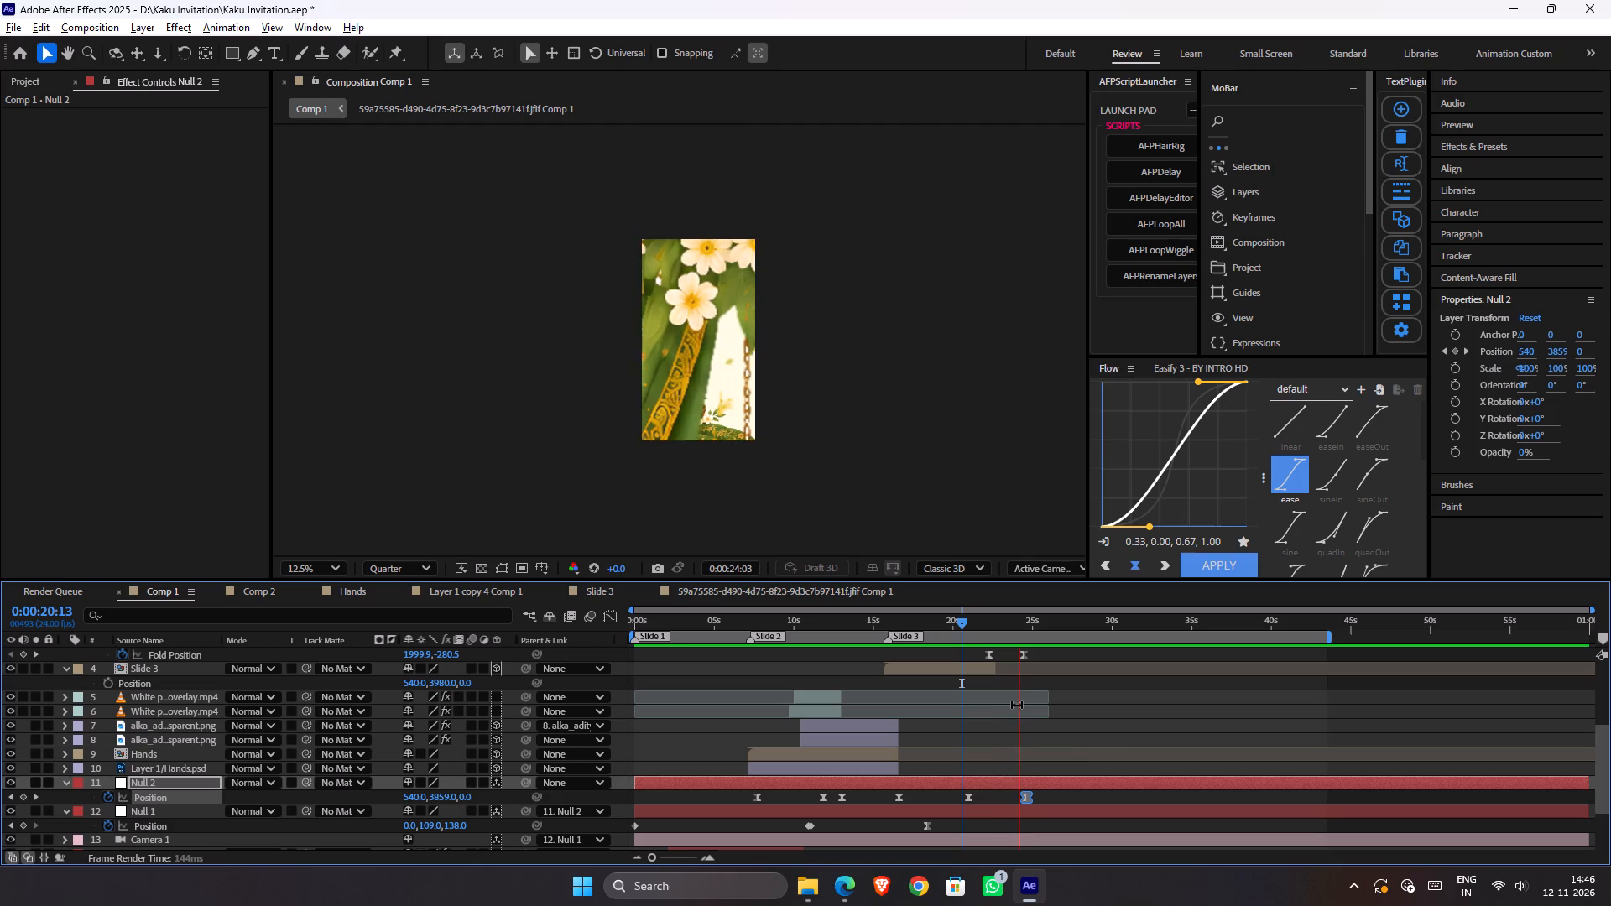
{"action": "key", "text": "space"}
Extend the end of the Slide 3 layer to about 0:00:25 and preview the transition from 0:00:21:16.
{"action": "left_click_drag", "start_coordinate": [994, 664], "coordinate": [1034, 671]}
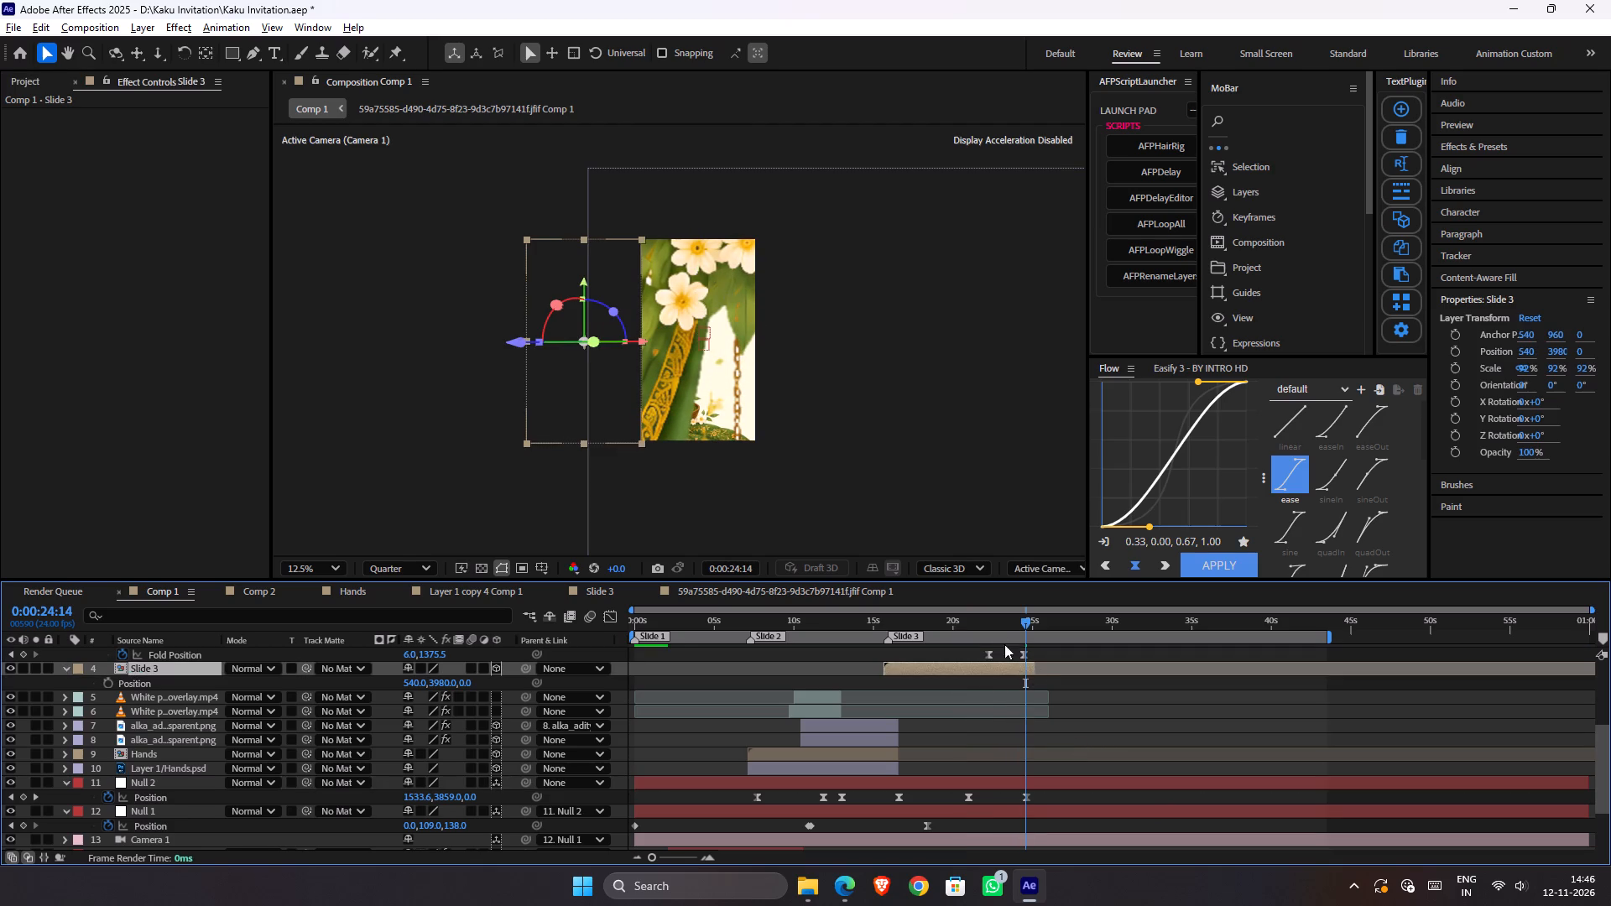
{"action": "left_click_drag", "start_coordinate": [989, 627], "coordinate": [979, 622]}
{"action": "key", "text": "space"}
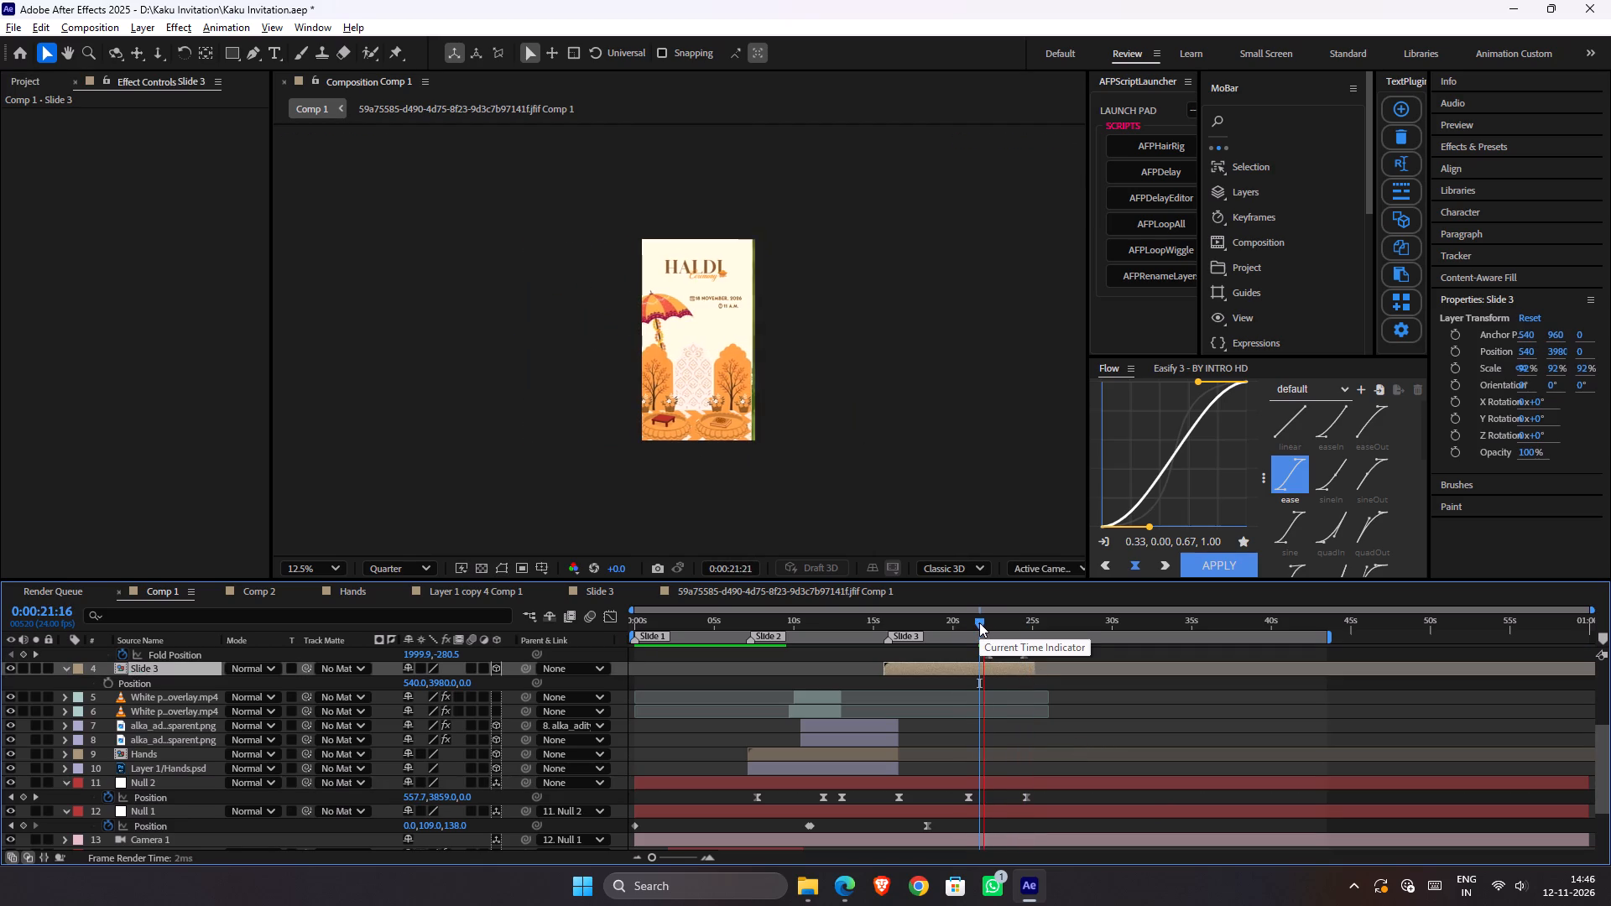
{"action": "key", "text": "space"}
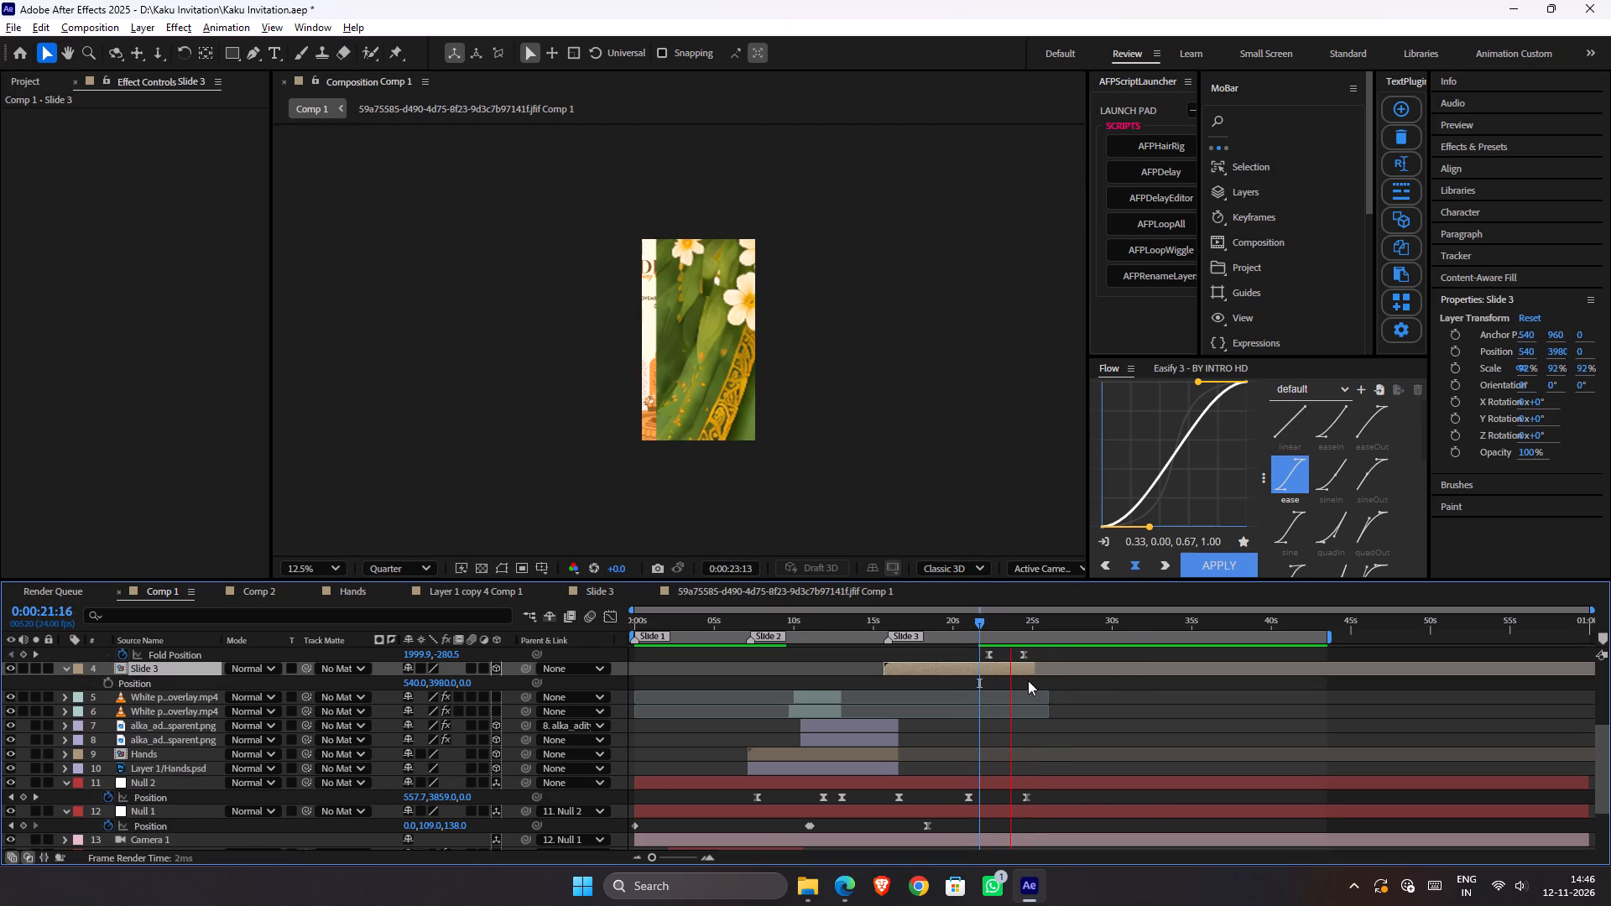
Apply Gaussian Blur to the enlarged foreground mehandi_top_left_element layer with a Blurriness of 78.
{"action": "scroll", "coordinate": [1028, 681], "scroll_direction": "up", "scroll_amount": 2}
{"action": "left_click", "coordinate": [1027, 765]}
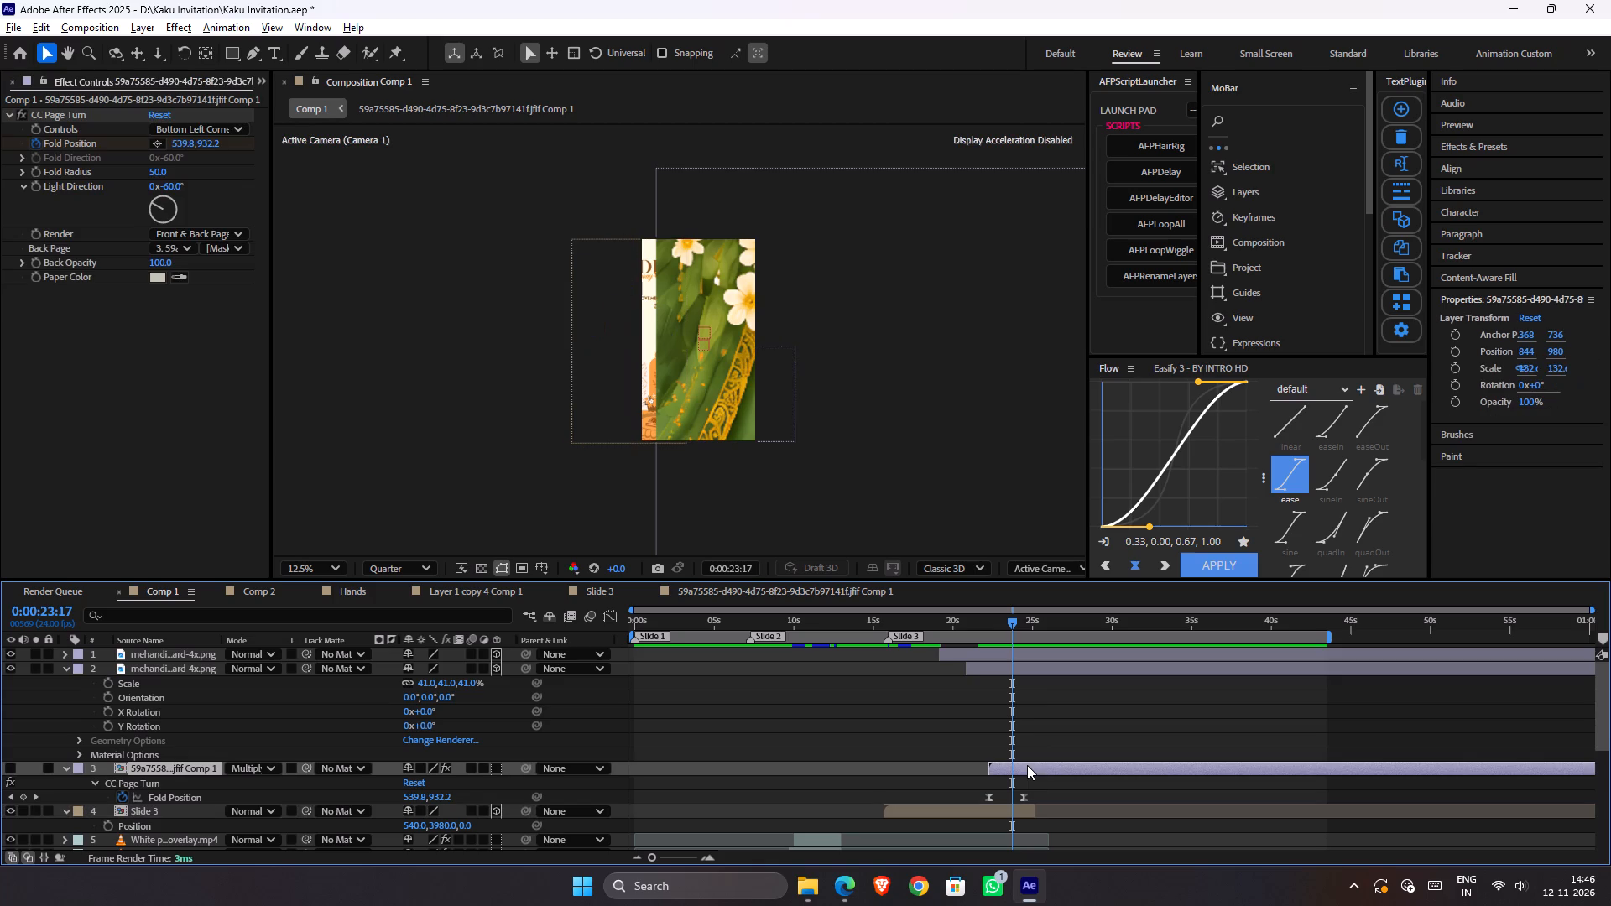
{"action": "left_click", "coordinate": [1030, 649]}
{"action": "key", "text": "ctrl+space"}
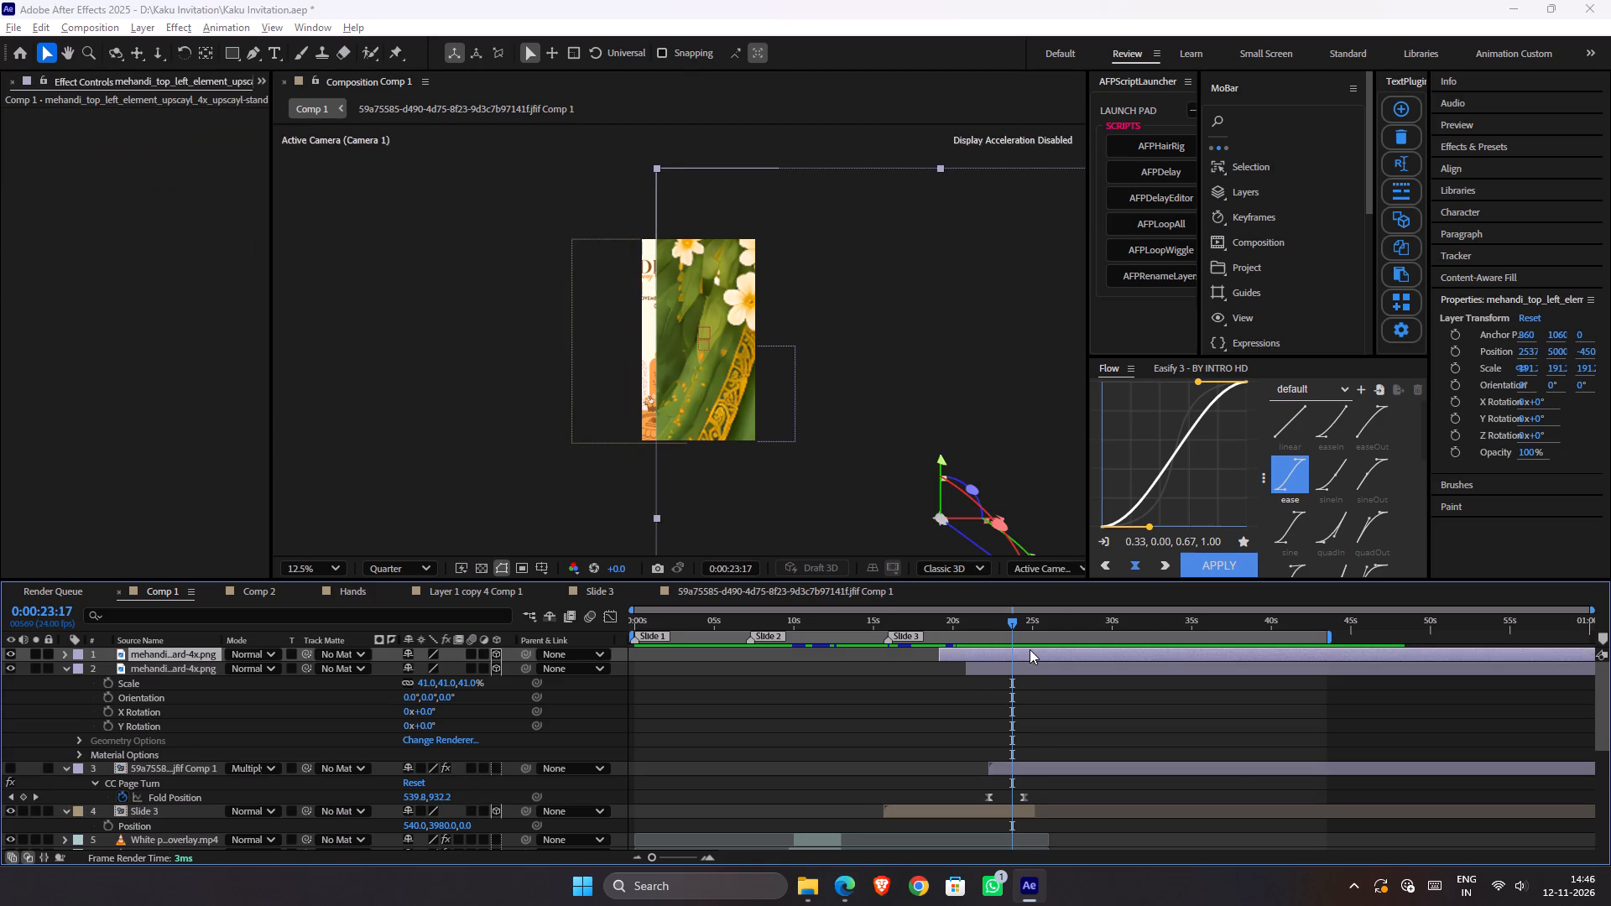
{"action": "key", "text": "g"}
{"action": "key", "text": "a"}
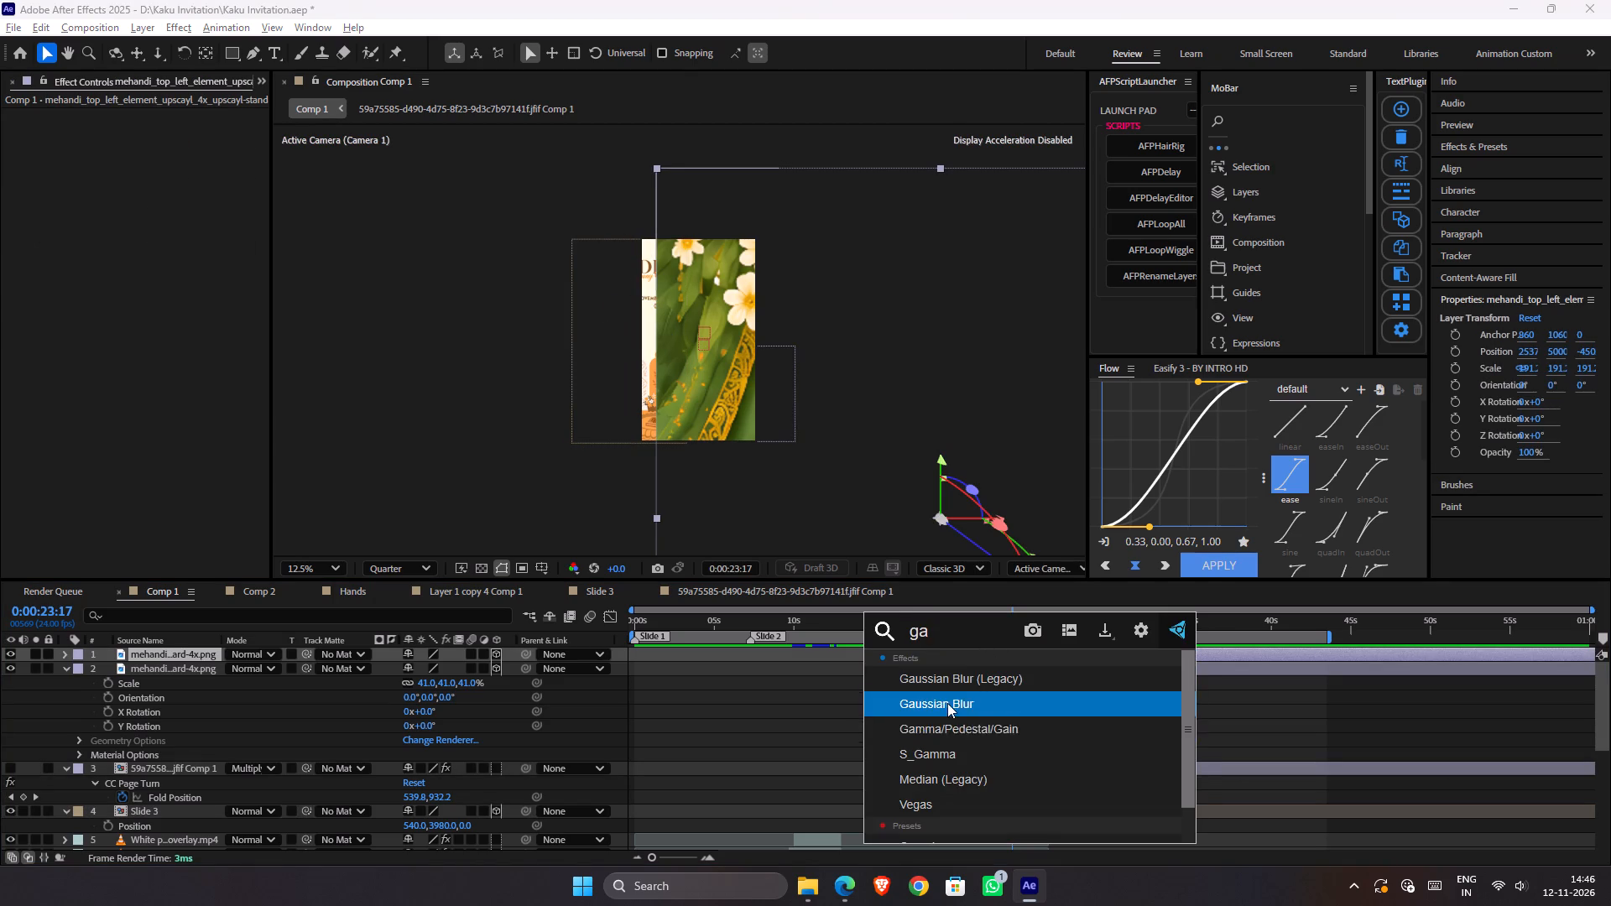
{"action": "left_click", "coordinate": [947, 703]}
{"action": "left_click", "coordinate": [151, 161]}
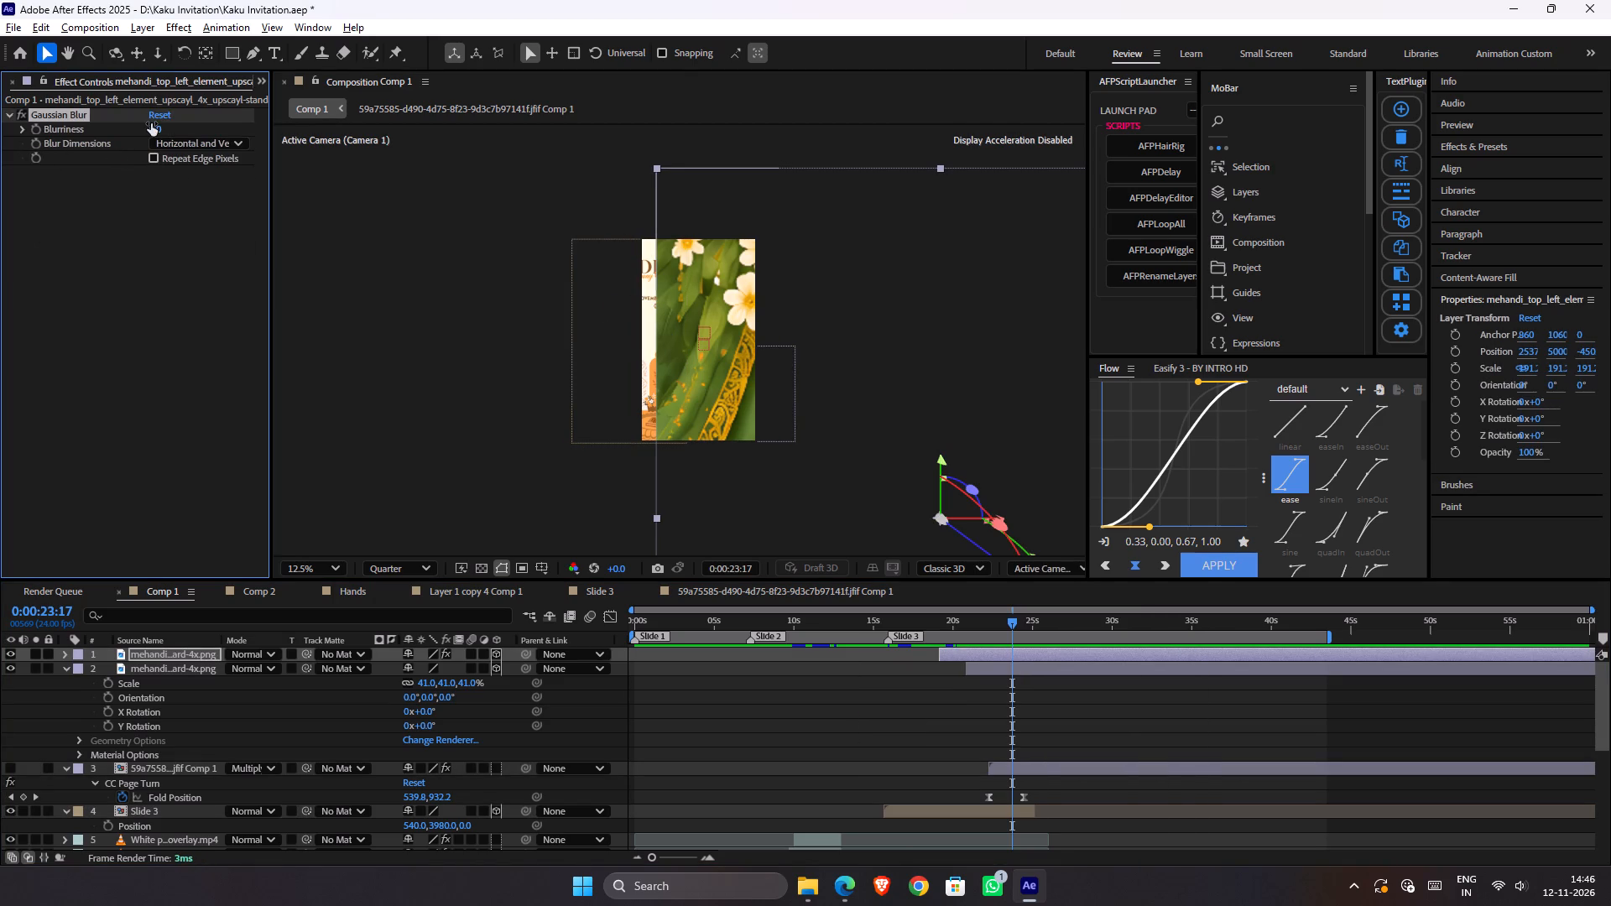
{"action": "left_click_drag", "start_coordinate": [152, 126], "coordinate": [805, 123]}
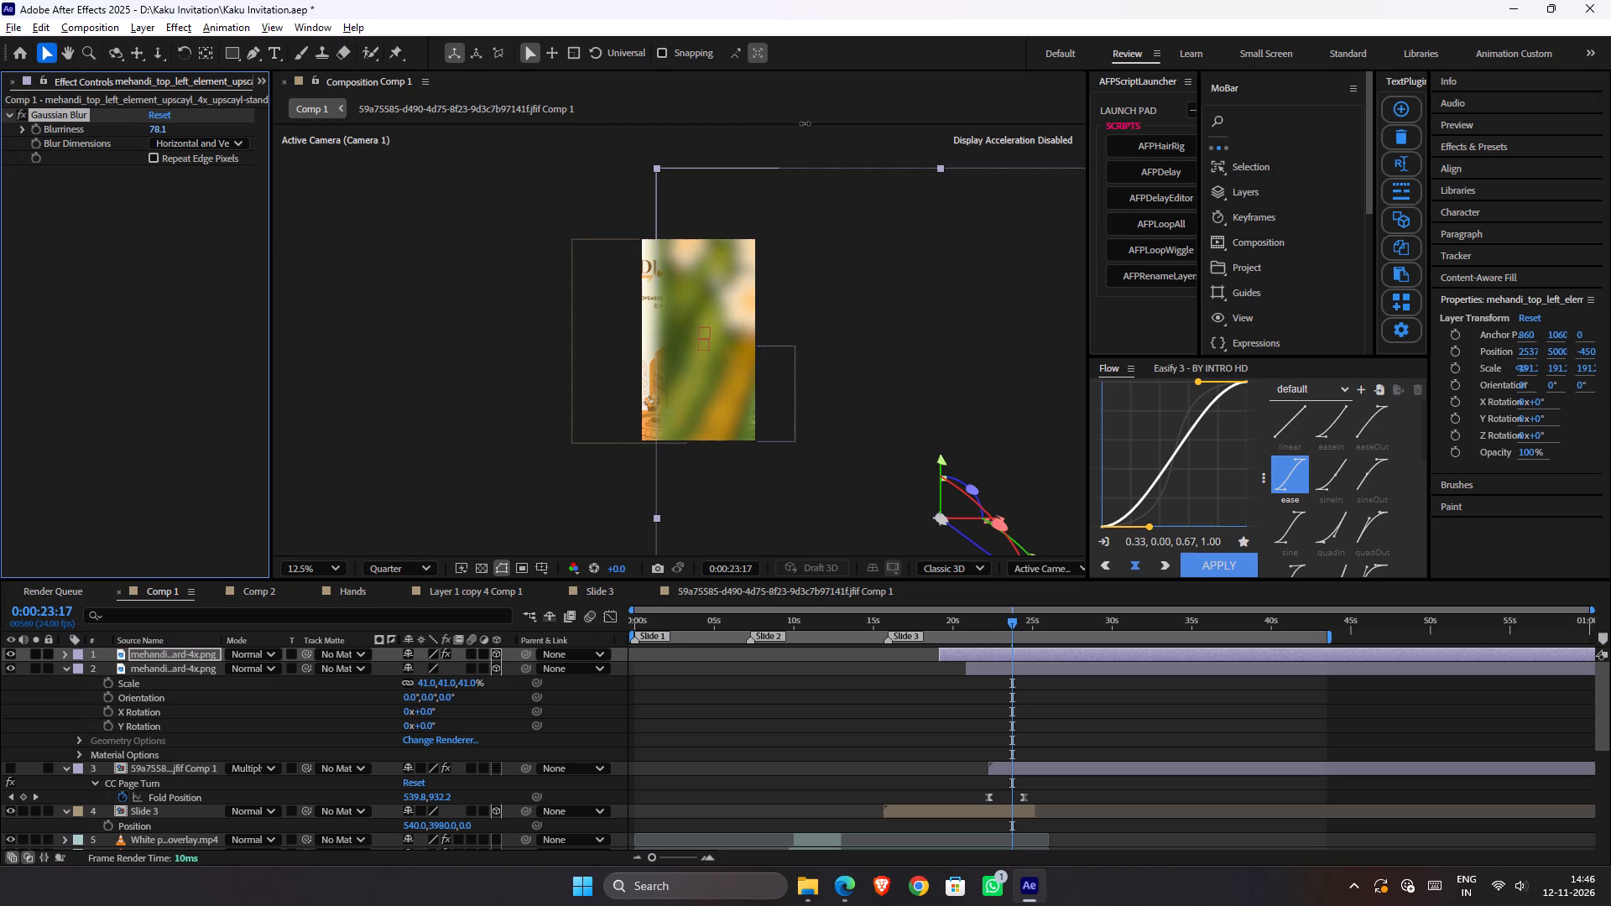
{"action": "left_click_drag", "start_coordinate": [805, 123], "coordinate": [804, 123]}
Preview the page transition with the blurred foreground decoration from 0:00:20:01.
{"action": "left_click_drag", "start_coordinate": [989, 627], "coordinate": [952, 620]}
{"action": "key", "text": "space"}
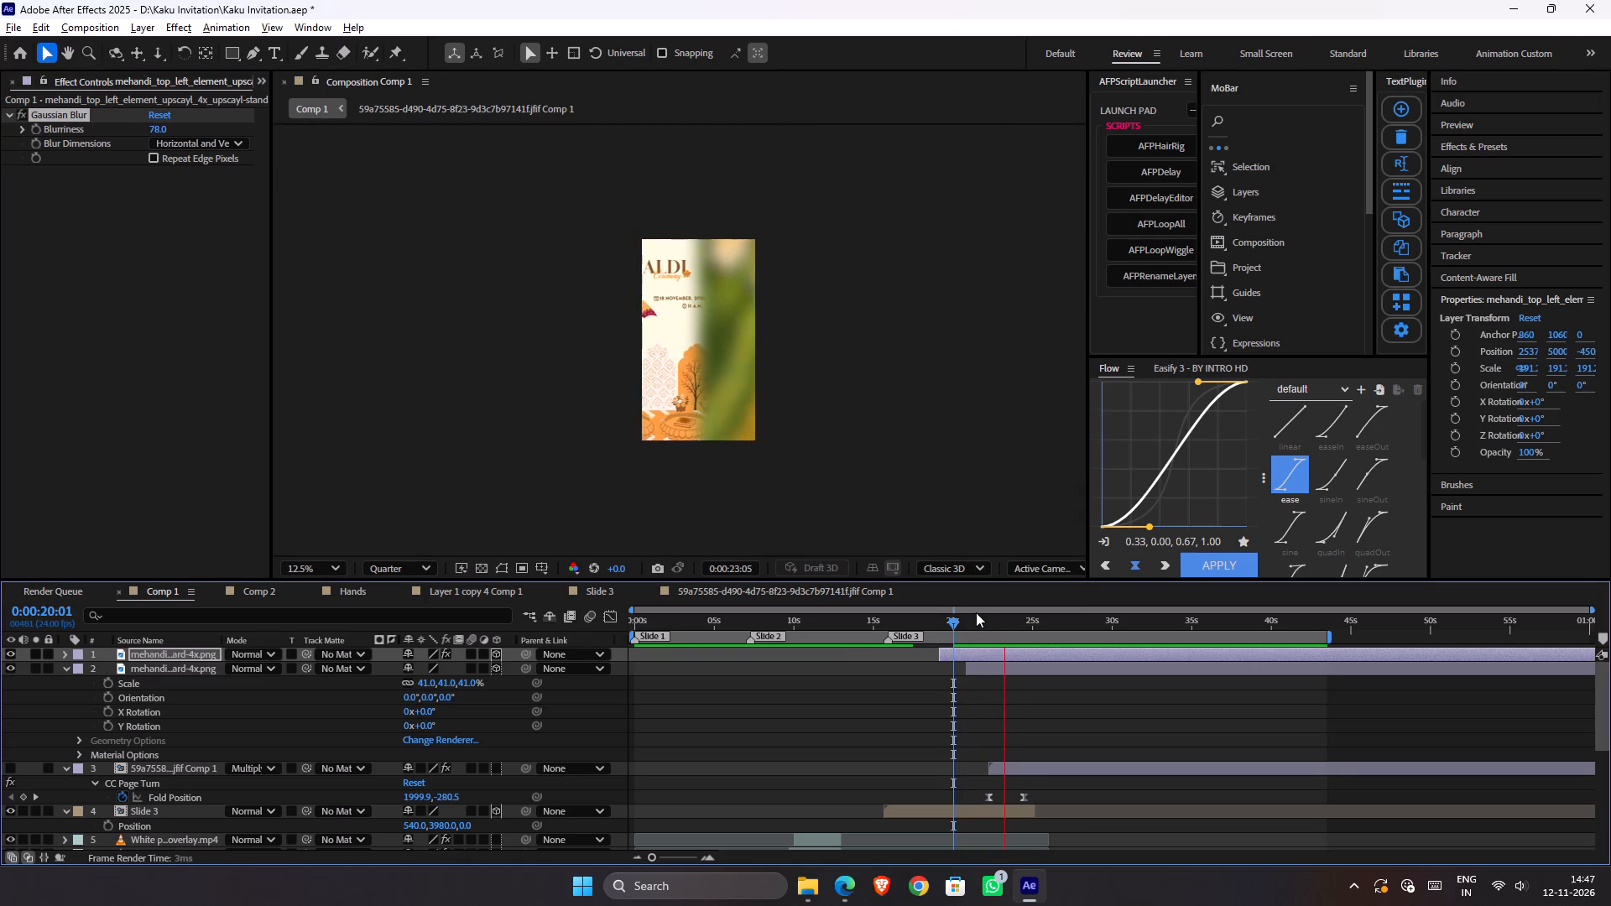
{"action": "key", "text": "space"}
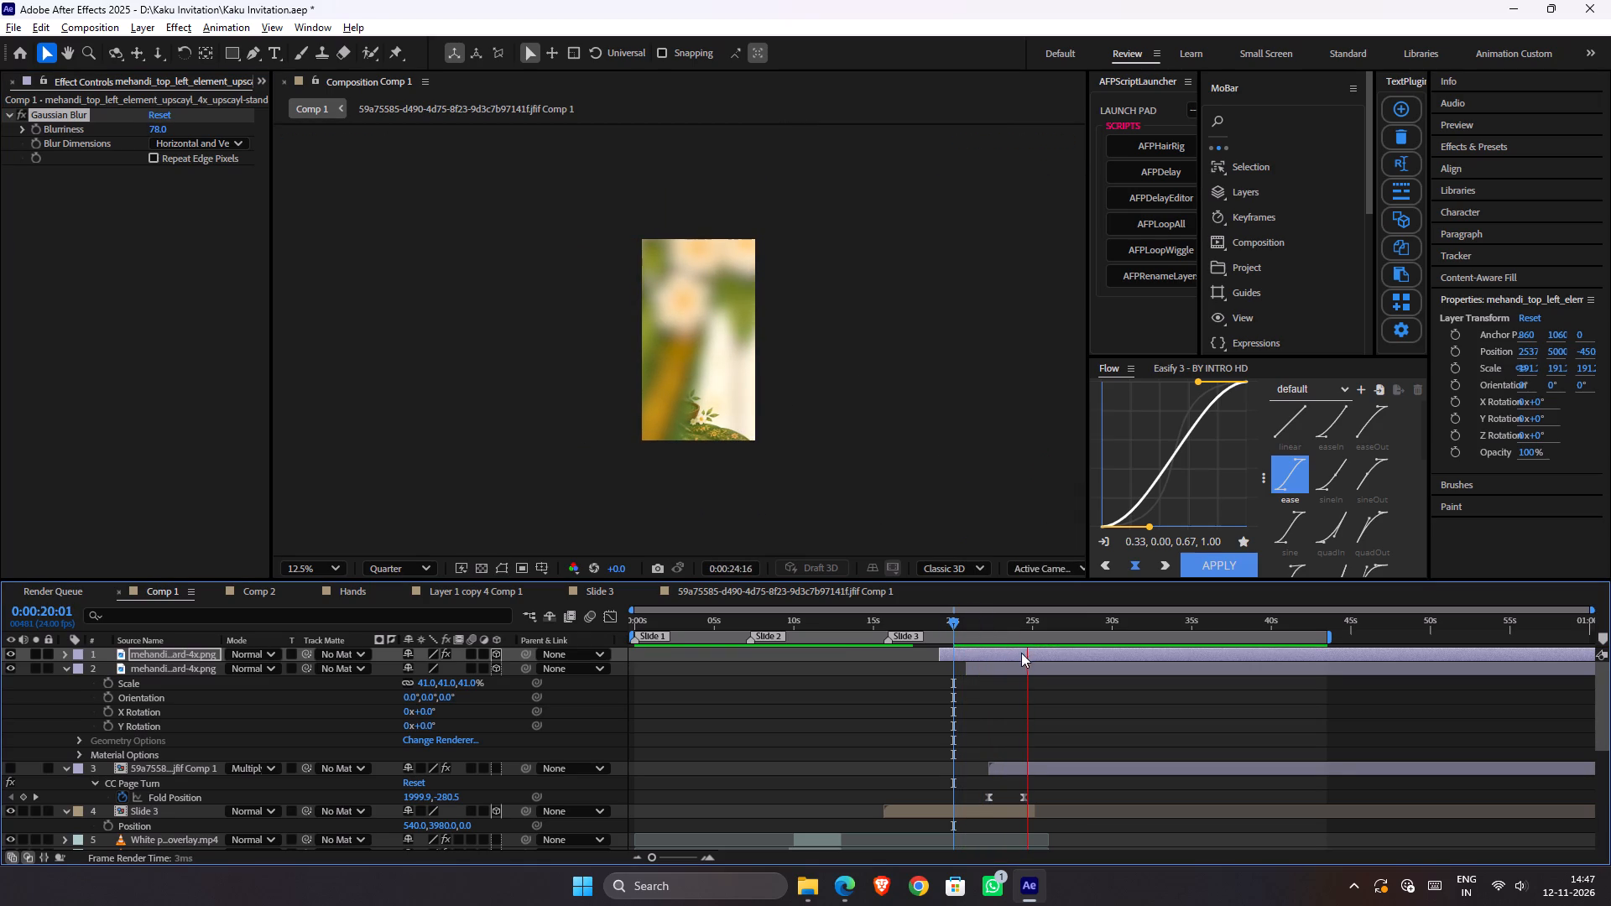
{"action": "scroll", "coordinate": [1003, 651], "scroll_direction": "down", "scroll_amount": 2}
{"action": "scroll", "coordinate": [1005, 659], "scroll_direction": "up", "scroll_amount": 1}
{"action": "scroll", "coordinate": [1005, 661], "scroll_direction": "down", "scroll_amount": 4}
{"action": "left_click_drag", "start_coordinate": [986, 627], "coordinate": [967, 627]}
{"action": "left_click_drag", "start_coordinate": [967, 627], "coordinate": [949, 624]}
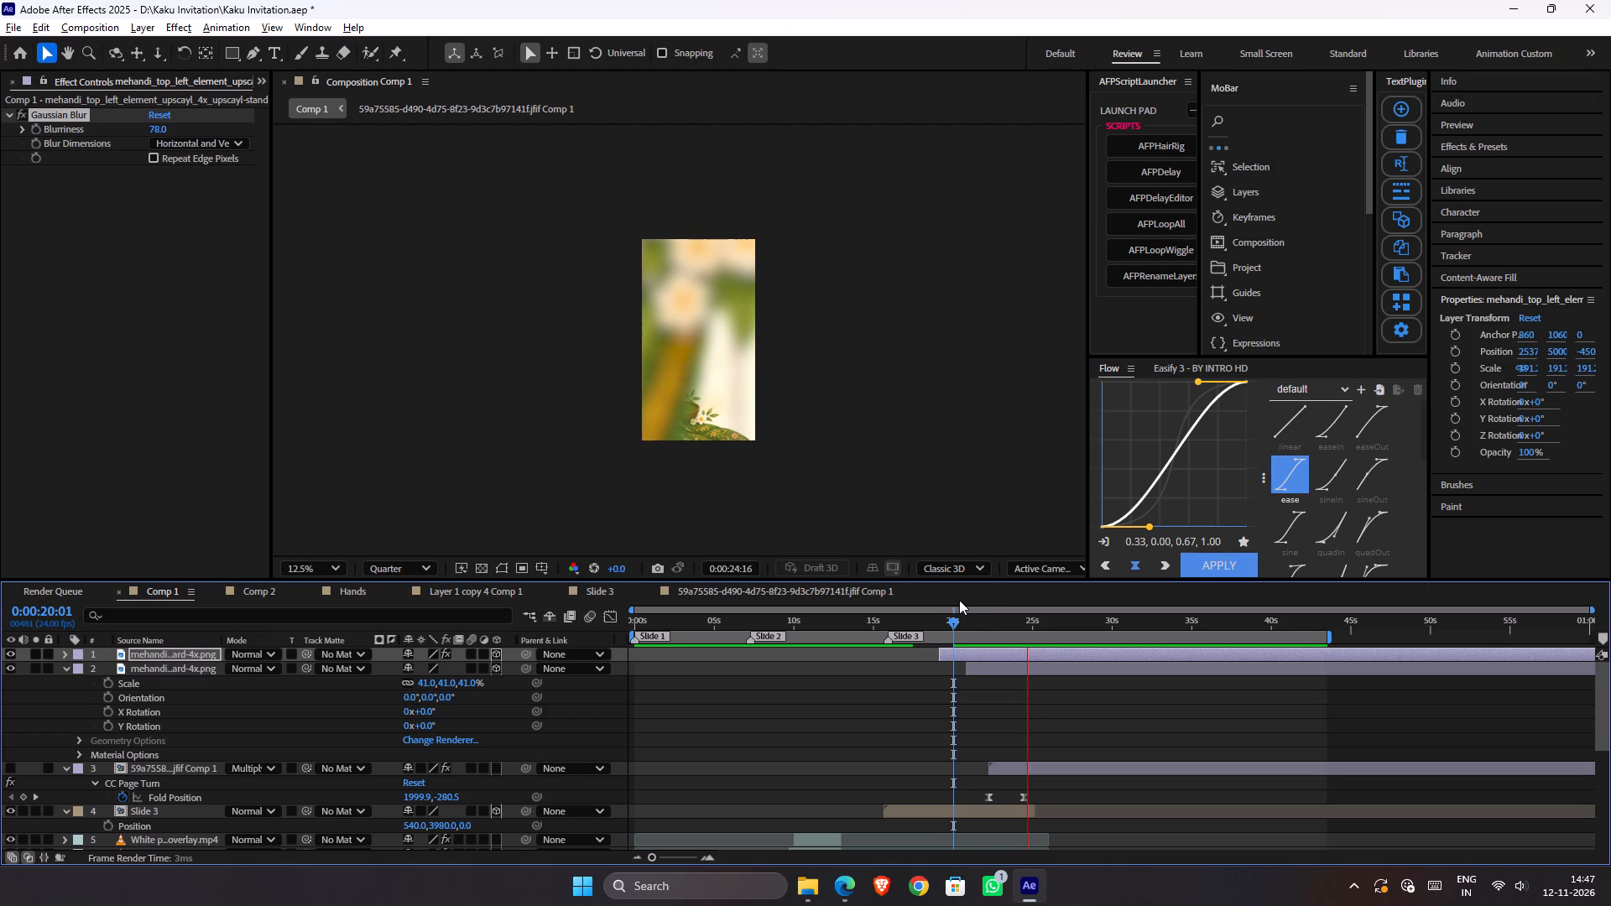
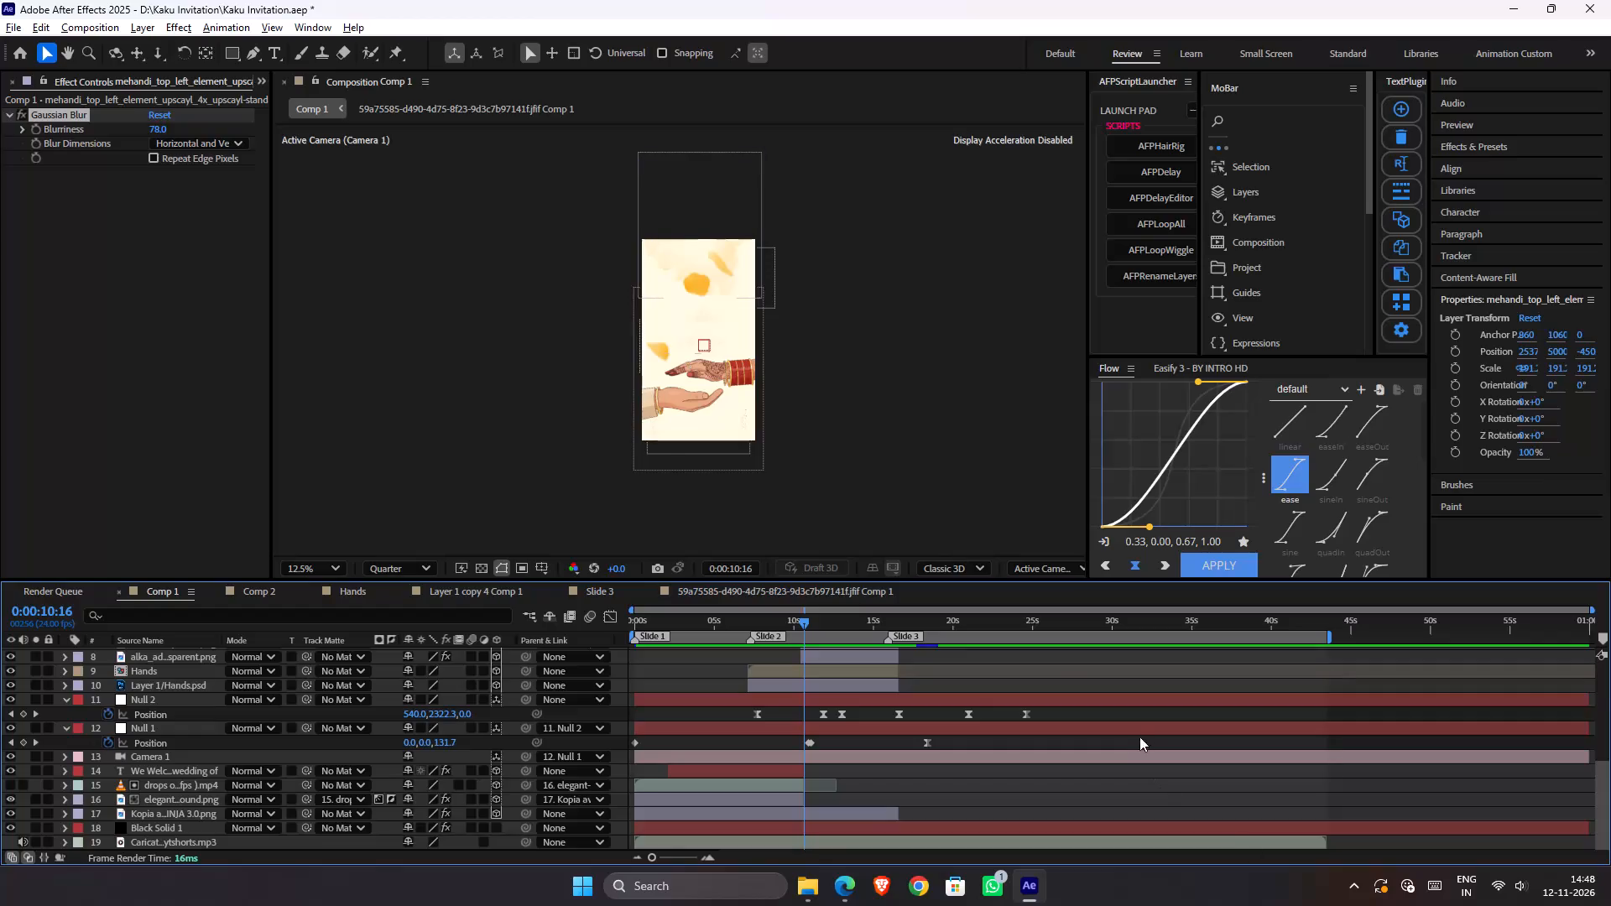
Preview the page transition with the blurred foreground decoration from 0:00:18:22 and save the project.
{"action": "scroll", "coordinate": [1073, 693], "scroll_direction": "up", "scroll_amount": 1}
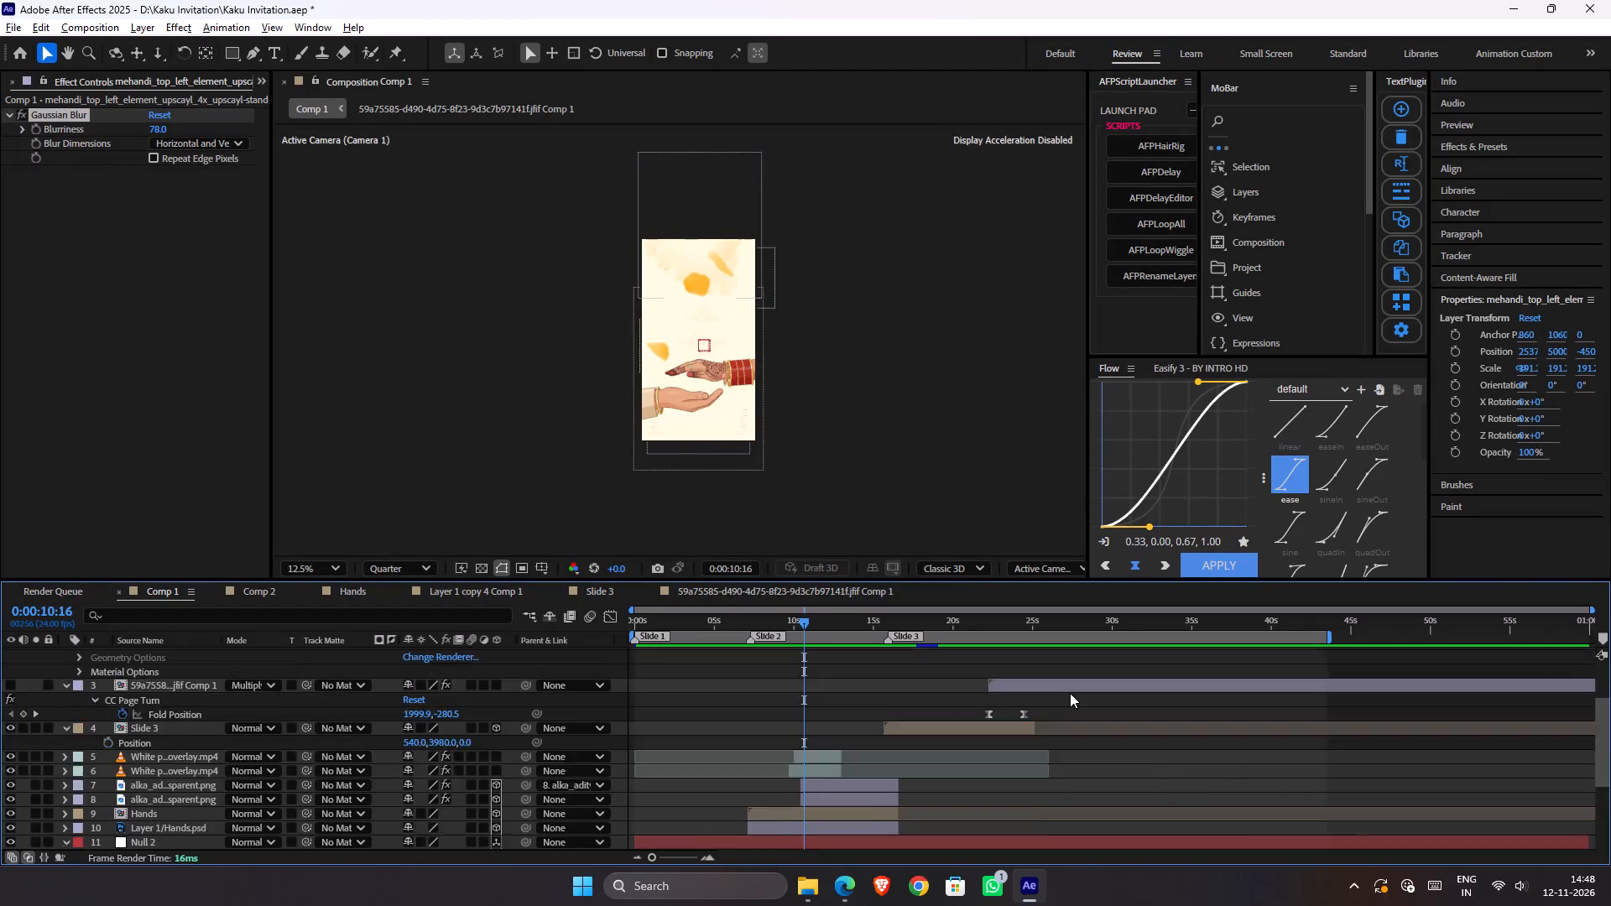
{"action": "scroll", "coordinate": [1070, 693], "scroll_direction": "up", "scroll_amount": 1}
{"action": "left_click_drag", "start_coordinate": [920, 623], "coordinate": [936, 631]}
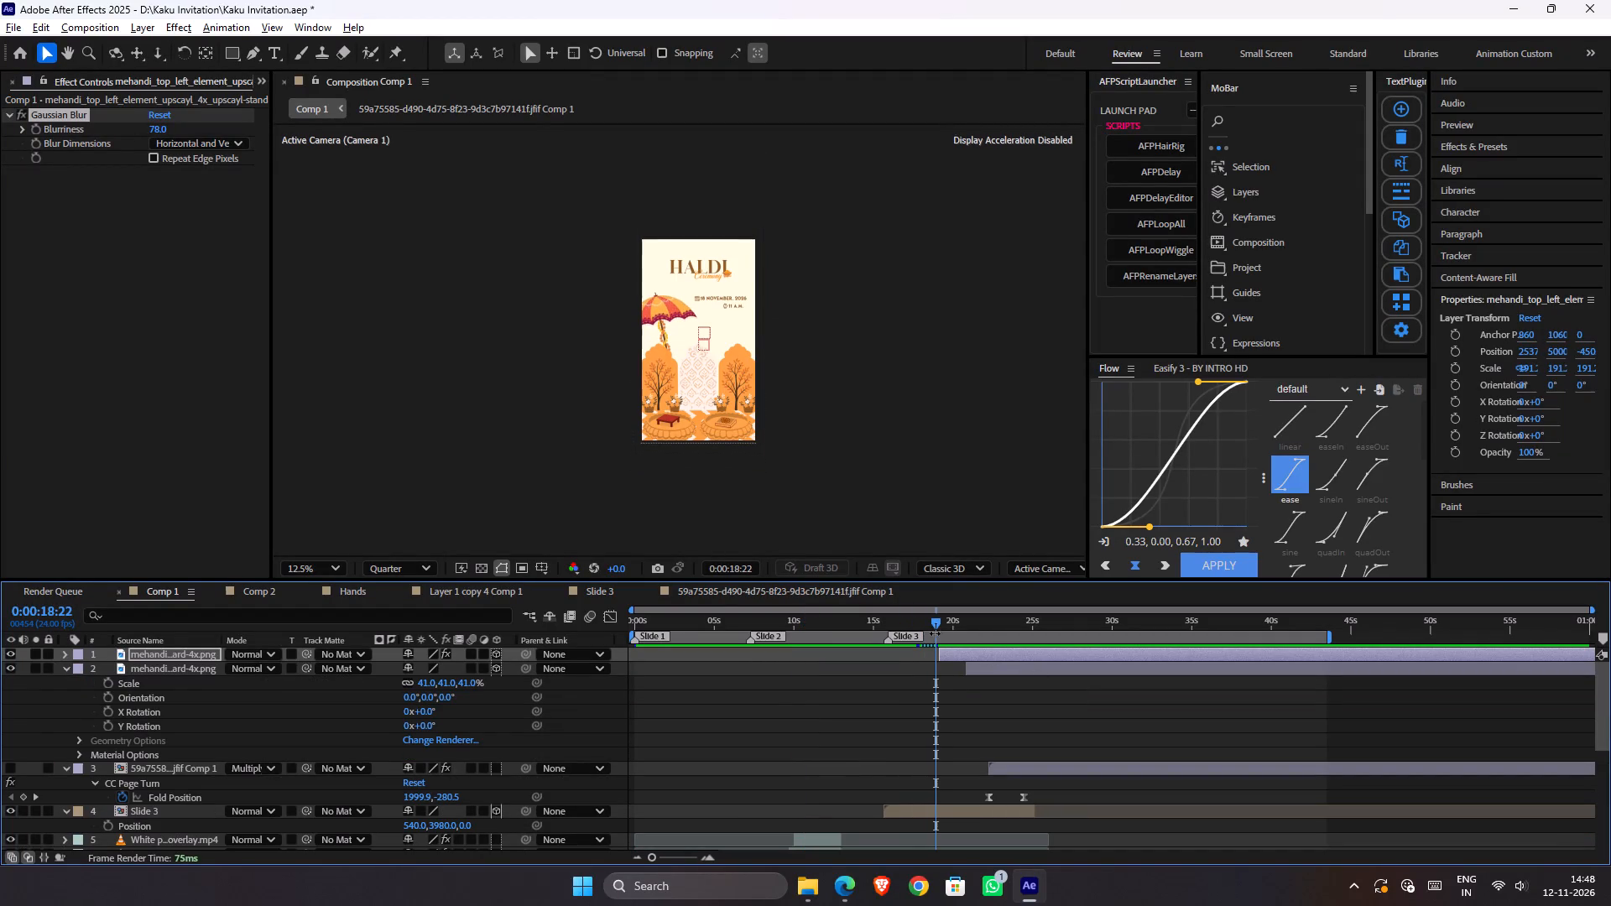
{"action": "key", "text": "space"}
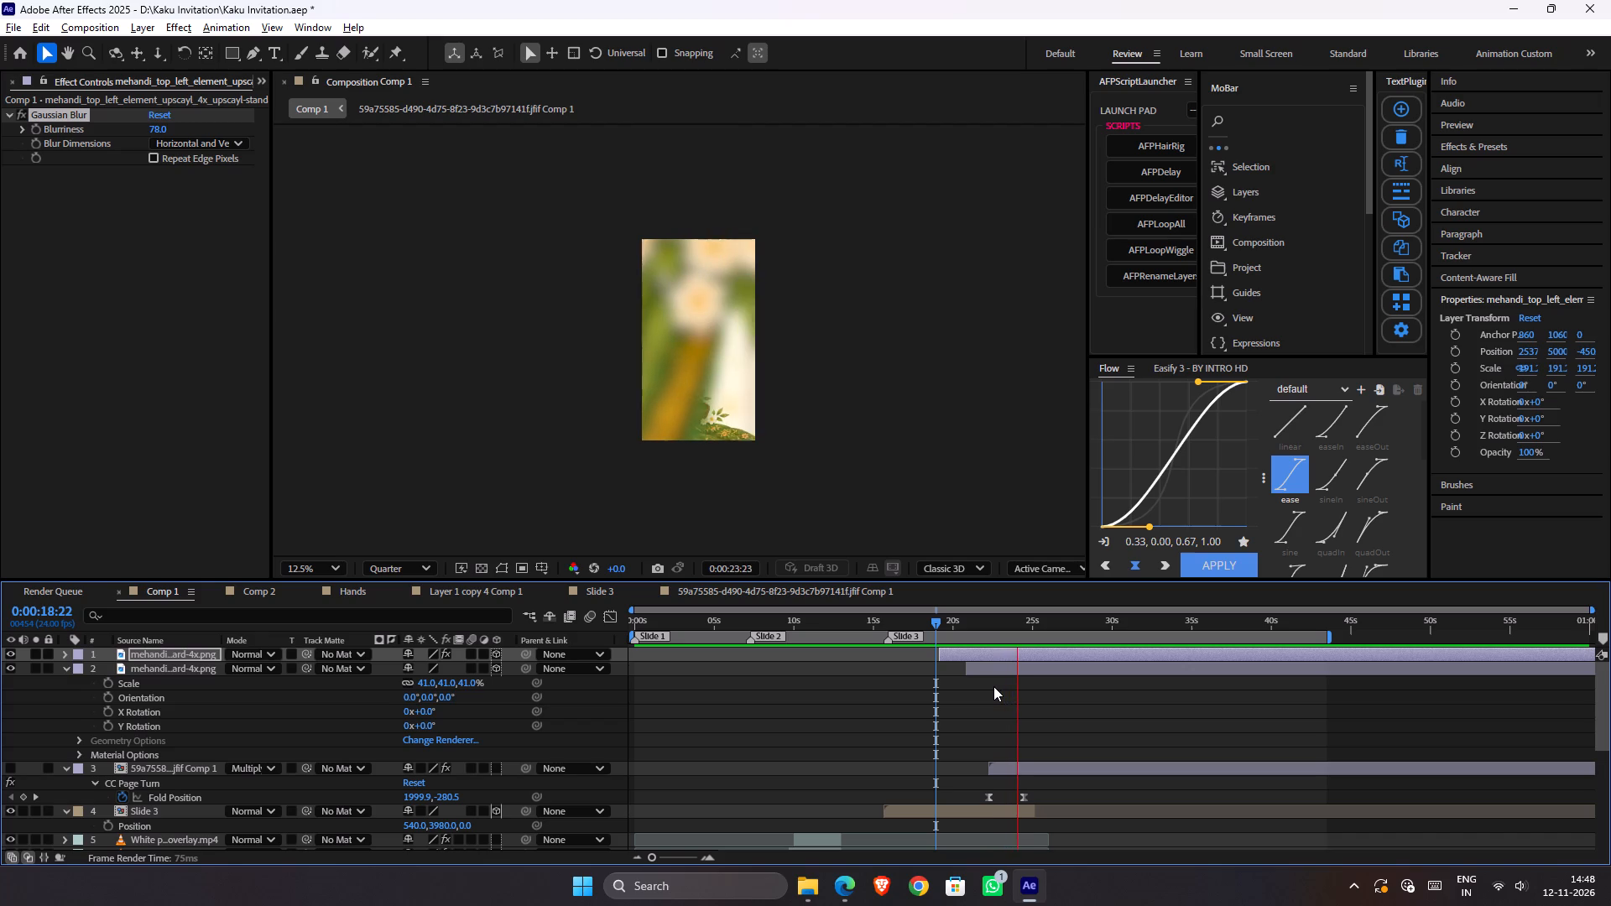
{"action": "key", "text": "space"}
{"action": "key", "text": "ctrl+s"}
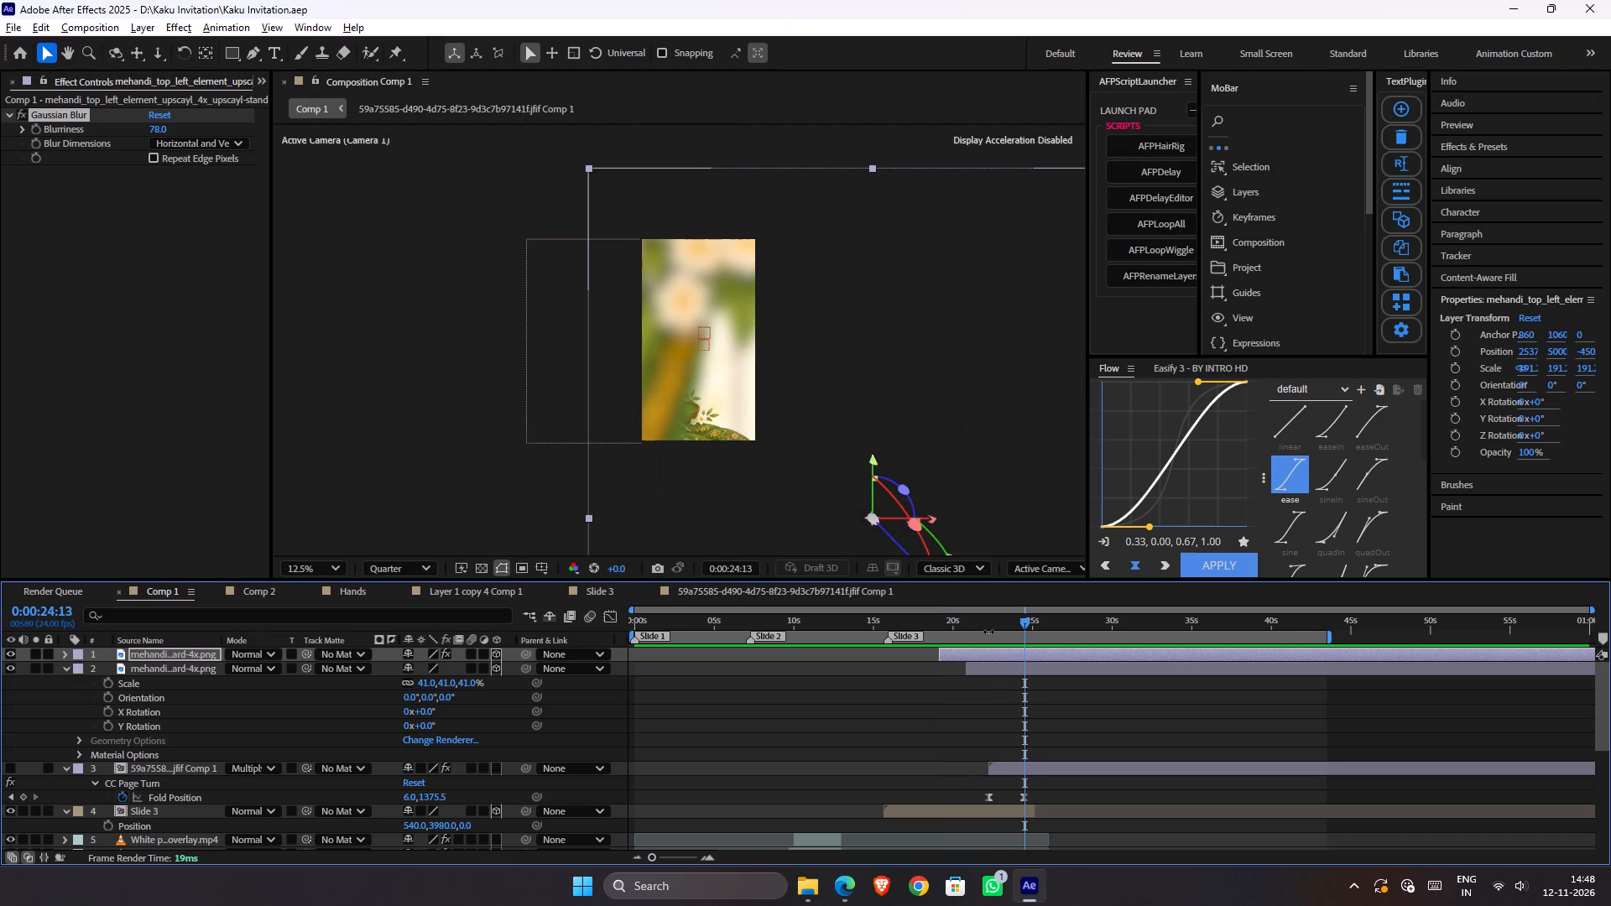
Add a Position keyframe to Null 1 at 0:00:22:09, keeping its current value, and briefly preview from there.
{"action": "left_click", "coordinate": [989, 629]}
{"action": "scroll", "coordinate": [997, 754], "scroll_direction": "down", "scroll_amount": 2}
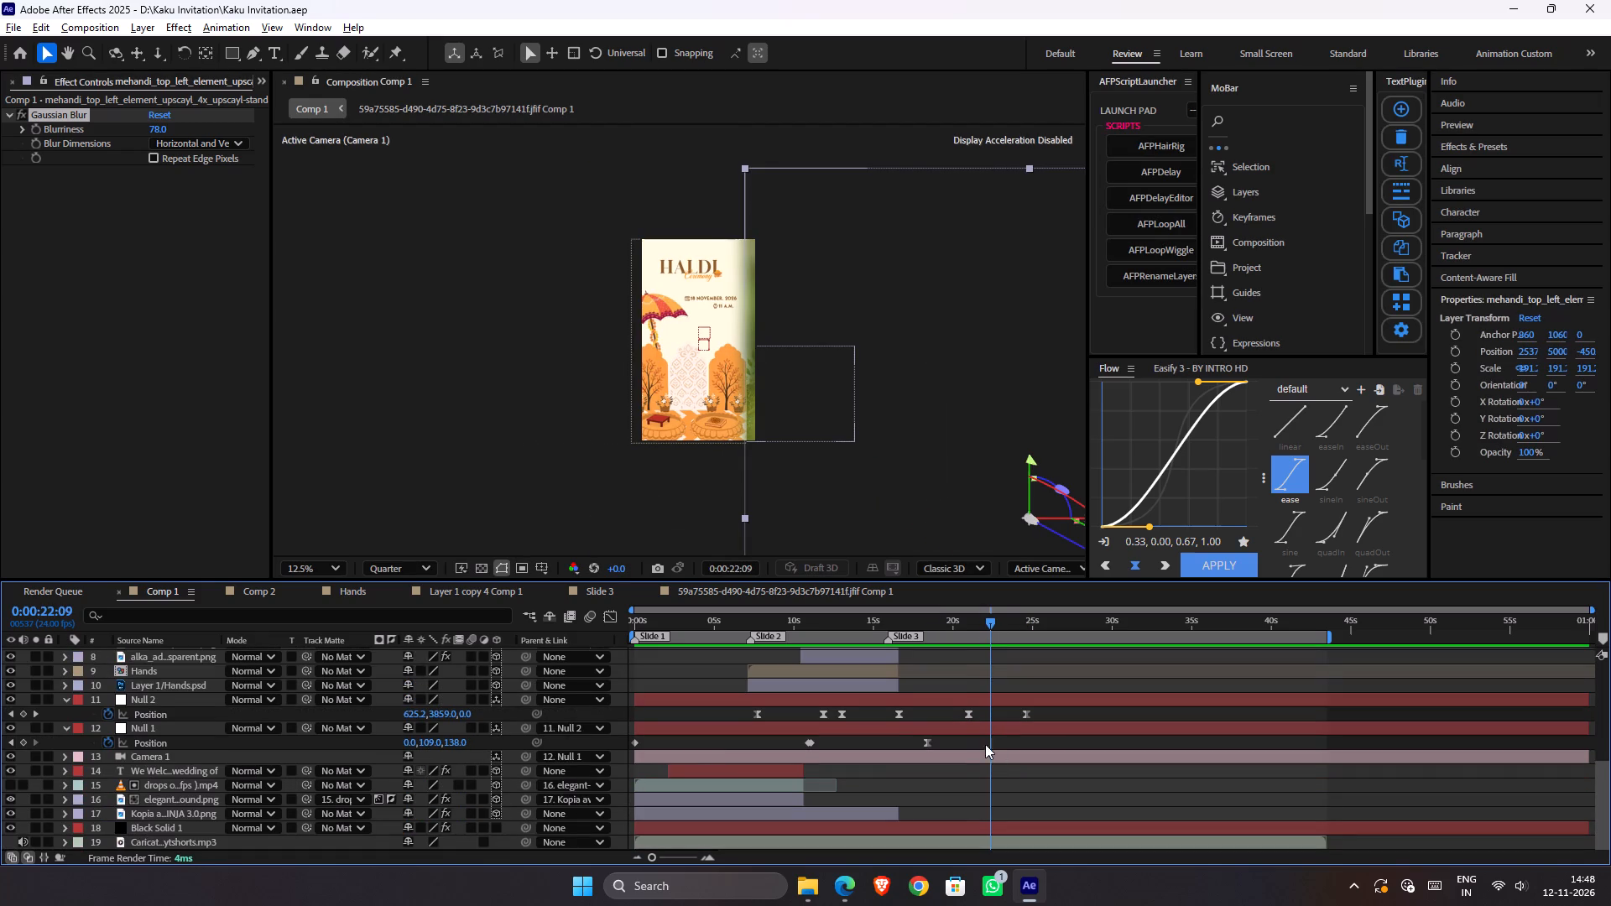
{"action": "left_click", "coordinate": [169, 729]}
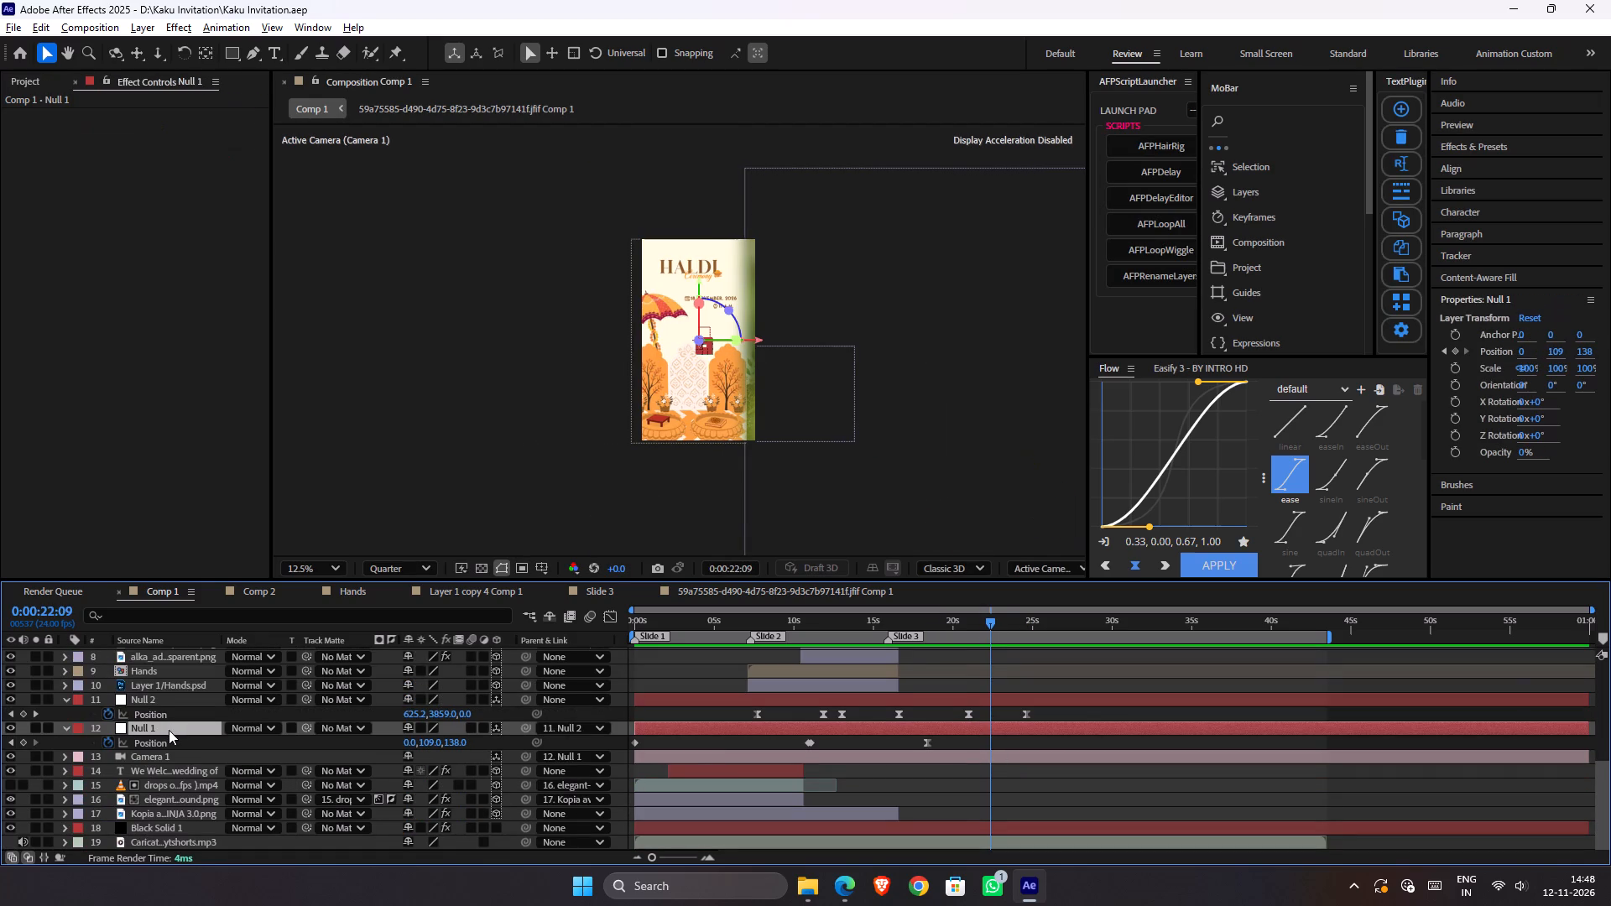
{"action": "left_click", "coordinate": [22, 740]}
{"action": "key", "text": "space"}
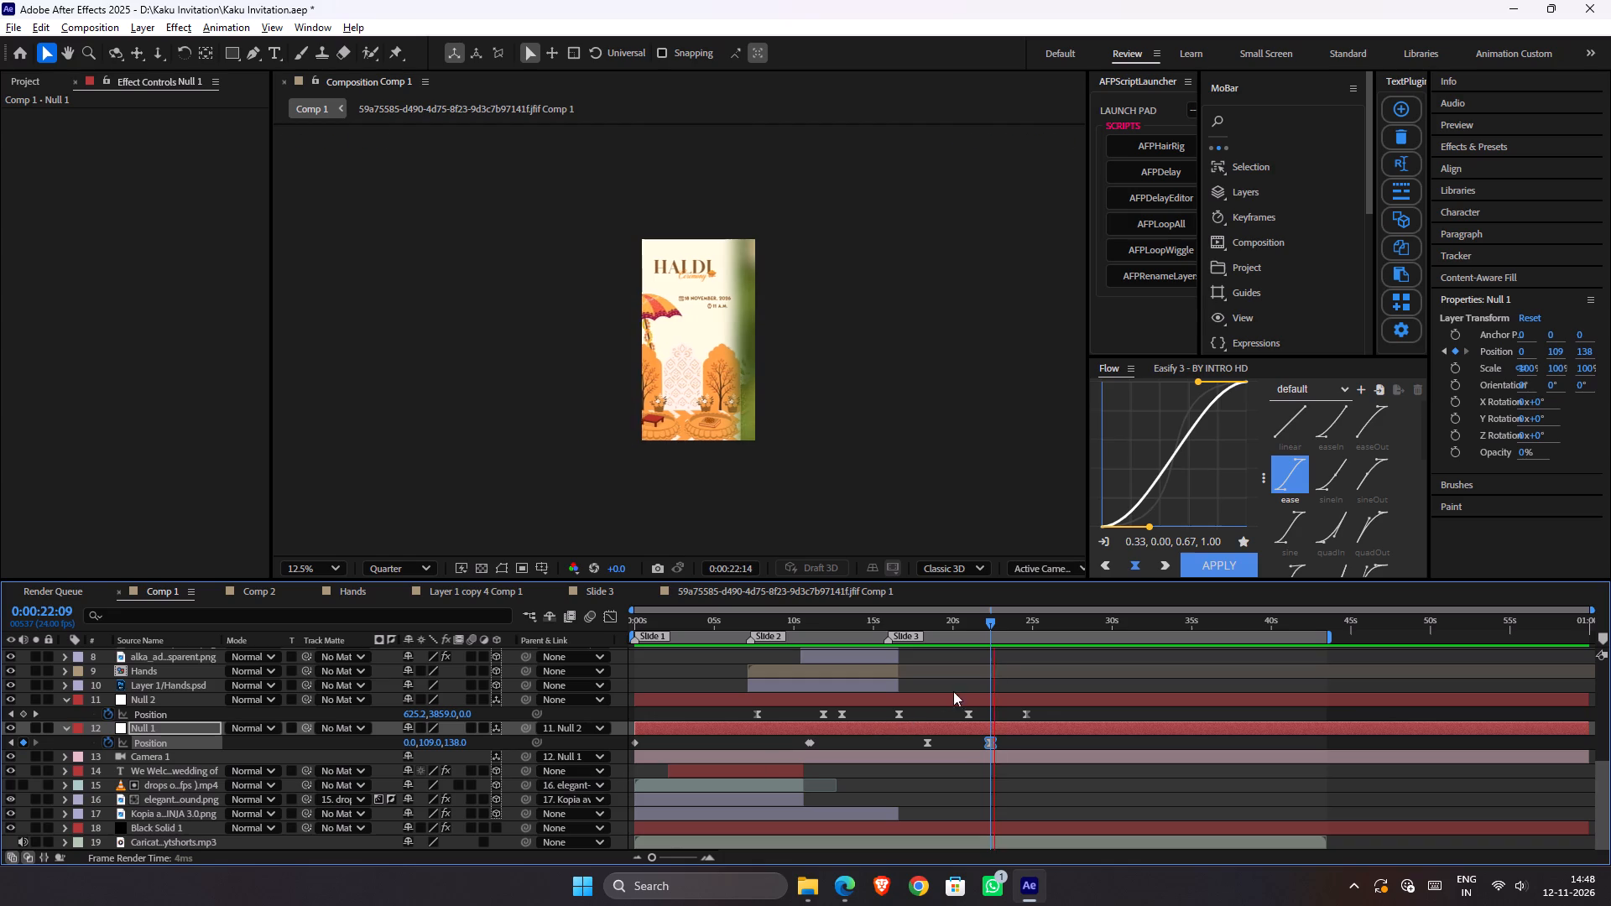
{"action": "key", "text": "space"}
At 0:00:27:01, keyframe the Null 1 Position at 174, 109, 686 to push the camera in towards the mehandi page.
{"action": "left_click_drag", "start_coordinate": [1038, 617], "coordinate": [1052, 629]}
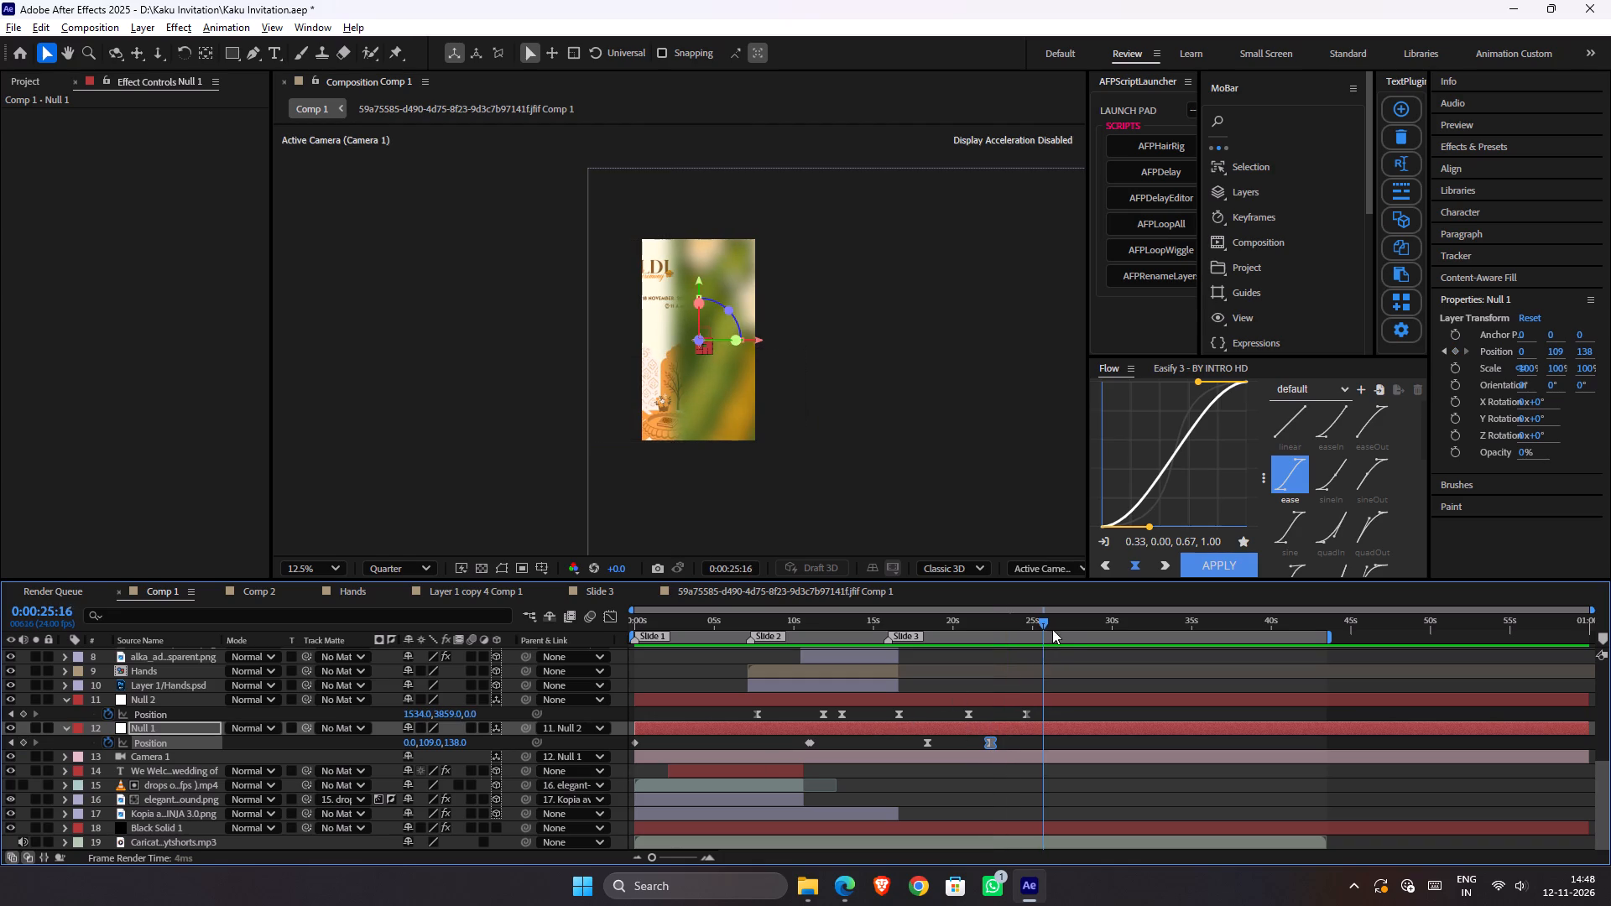
{"action": "left_click_drag", "start_coordinate": [1052, 629], "coordinate": [1065, 636]}
{"action": "left_click_drag", "start_coordinate": [461, 743], "coordinate": [482, 744]}
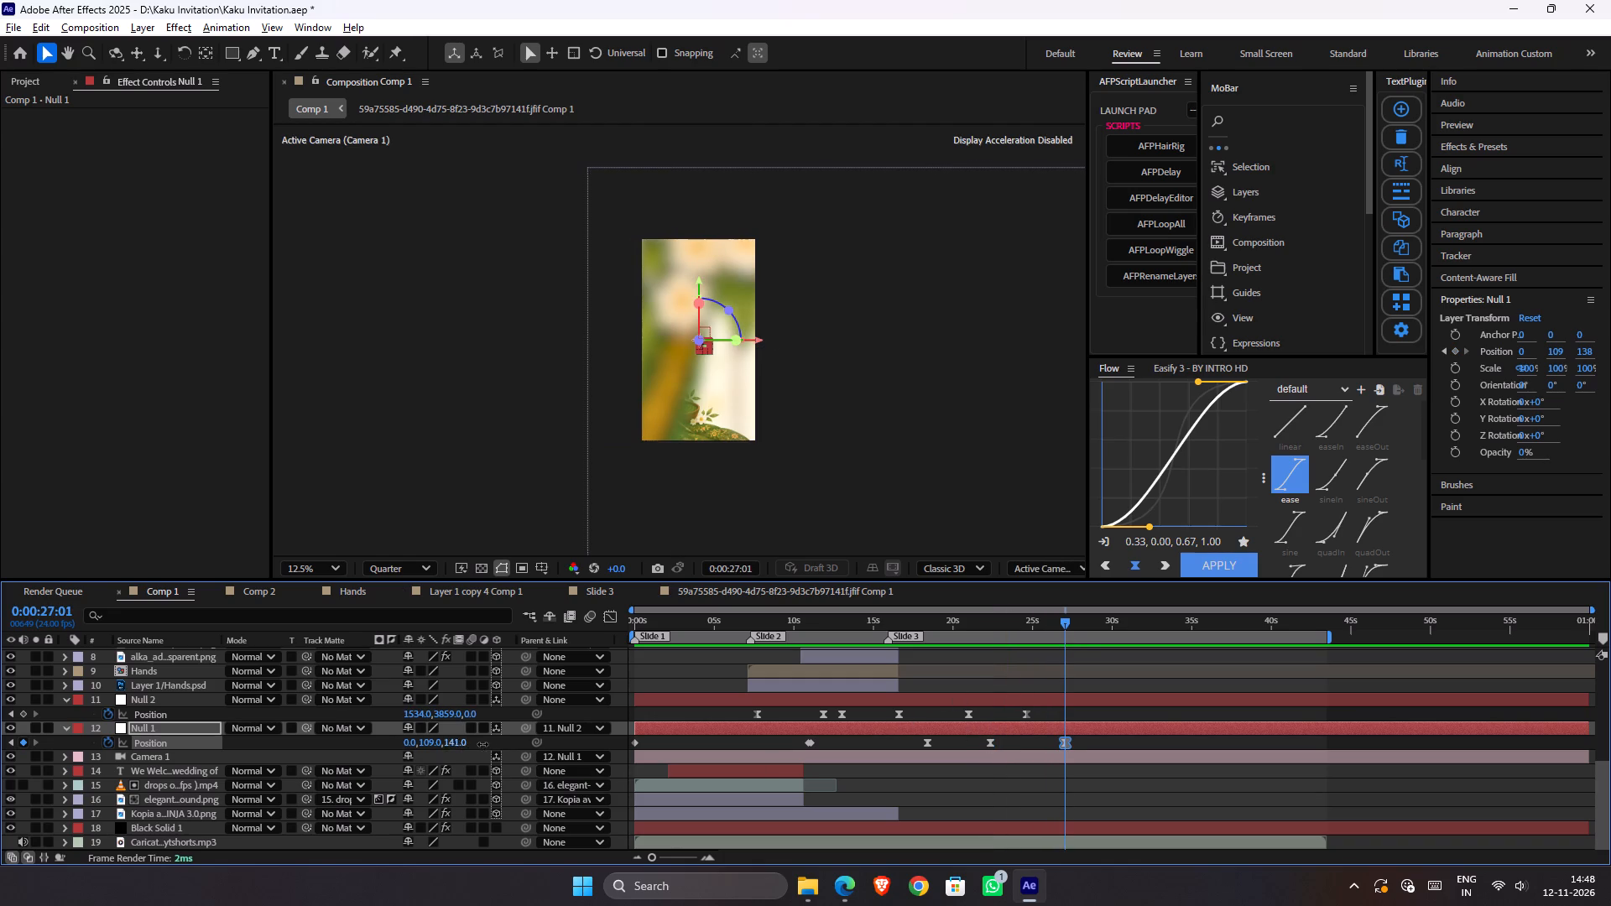
{"action": "left_click_drag", "start_coordinate": [482, 744], "coordinate": [730, 741]}
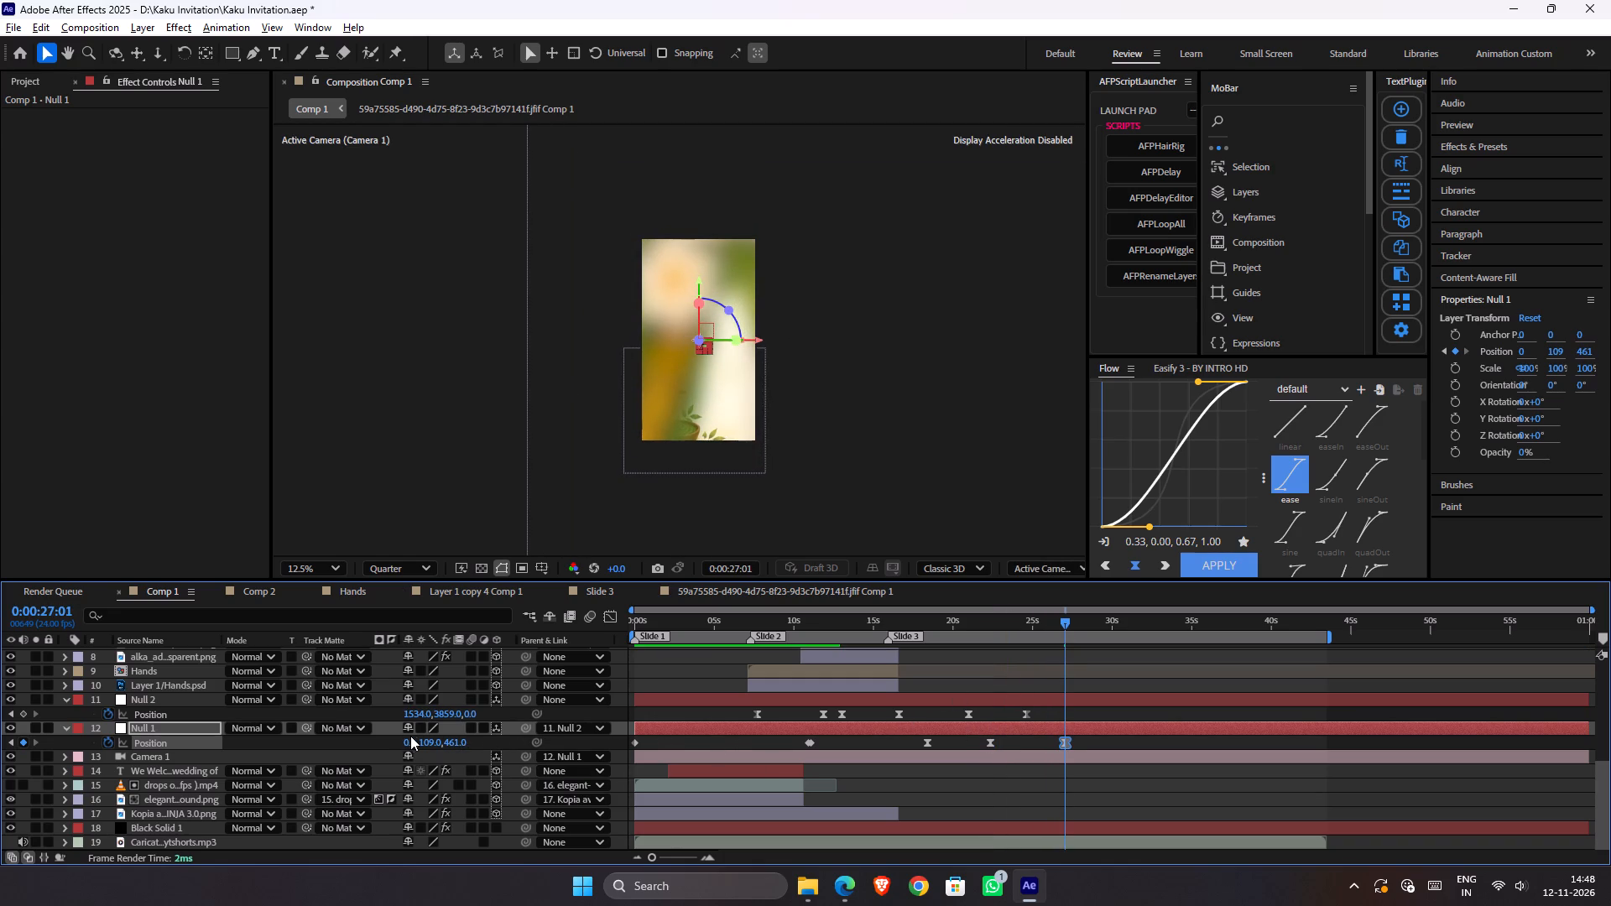
{"action": "left_click_drag", "start_coordinate": [411, 739], "coordinate": [548, 731]}
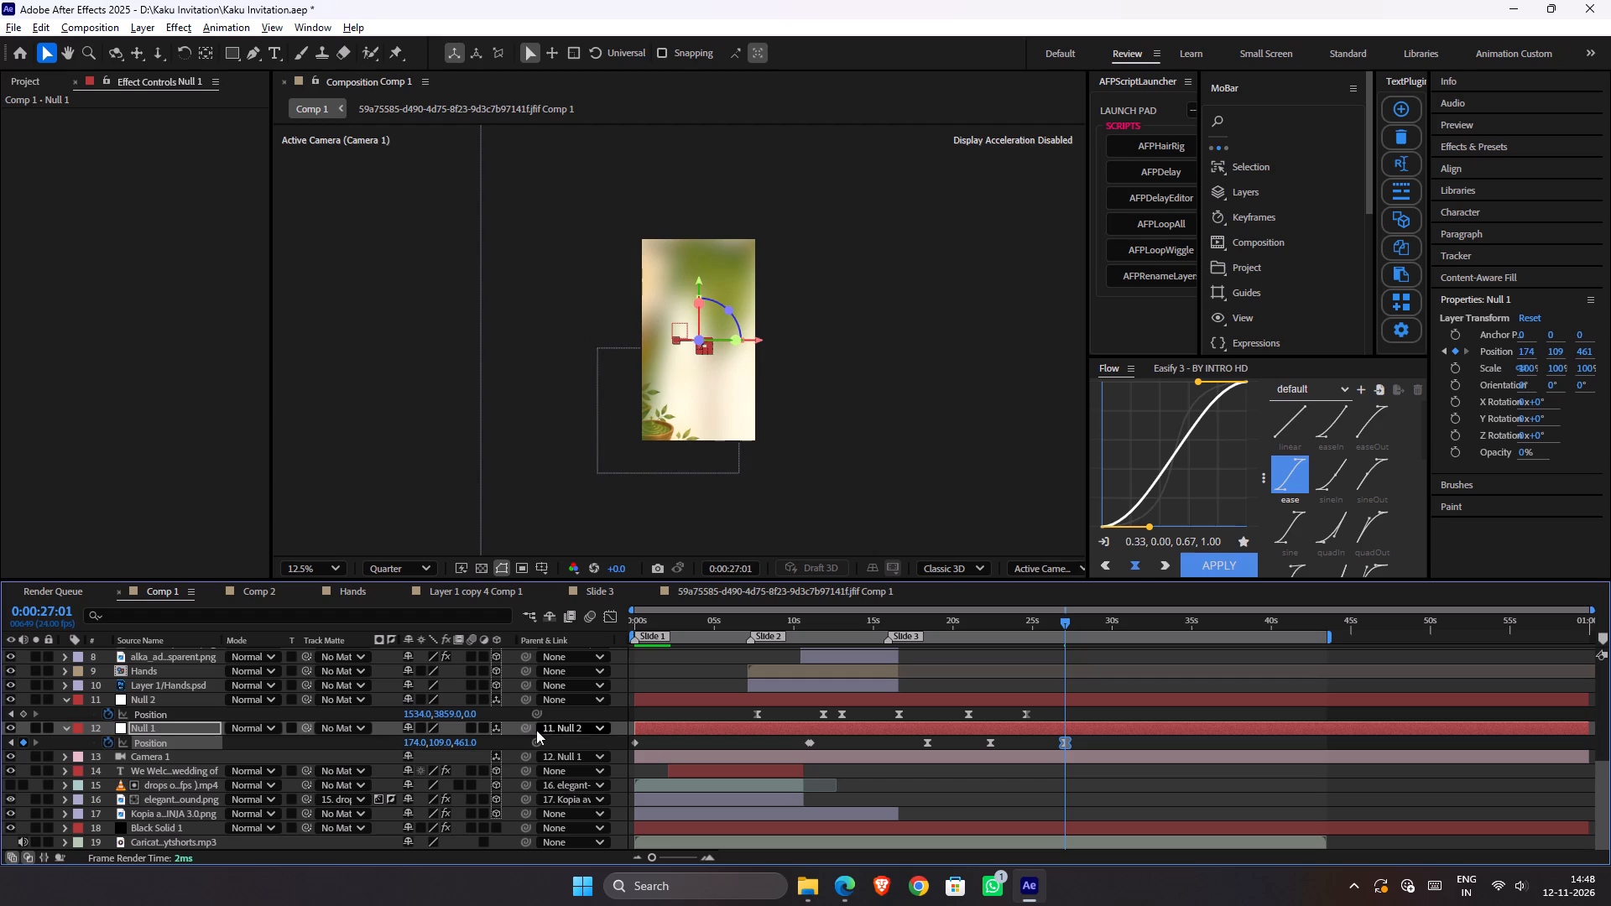
{"action": "left_click_drag", "start_coordinate": [471, 742], "coordinate": [659, 742]}
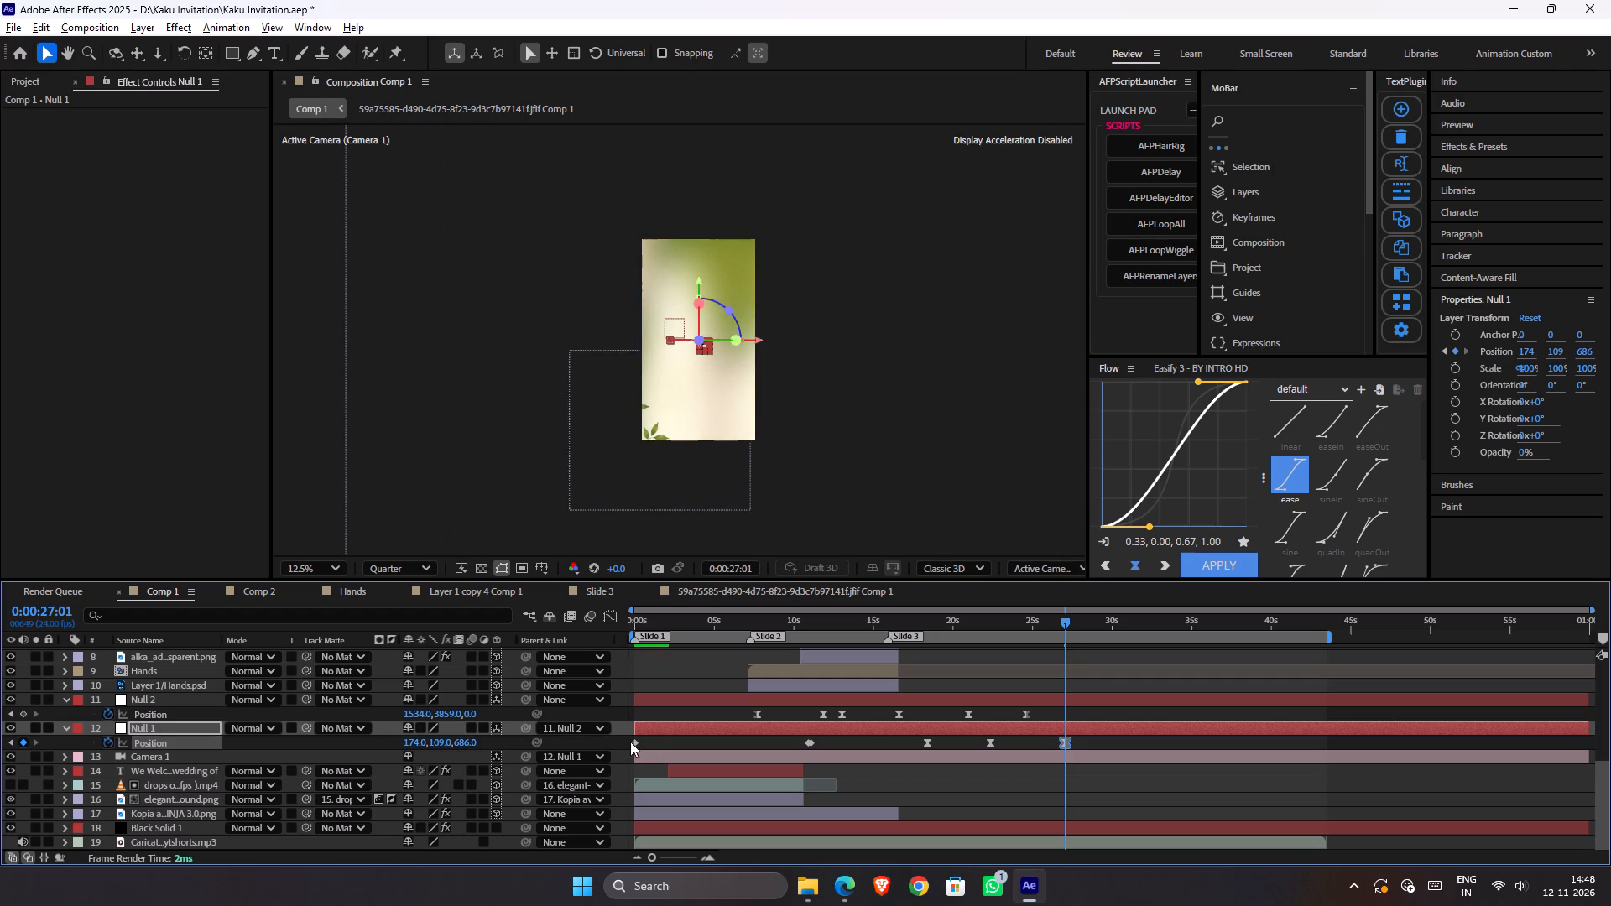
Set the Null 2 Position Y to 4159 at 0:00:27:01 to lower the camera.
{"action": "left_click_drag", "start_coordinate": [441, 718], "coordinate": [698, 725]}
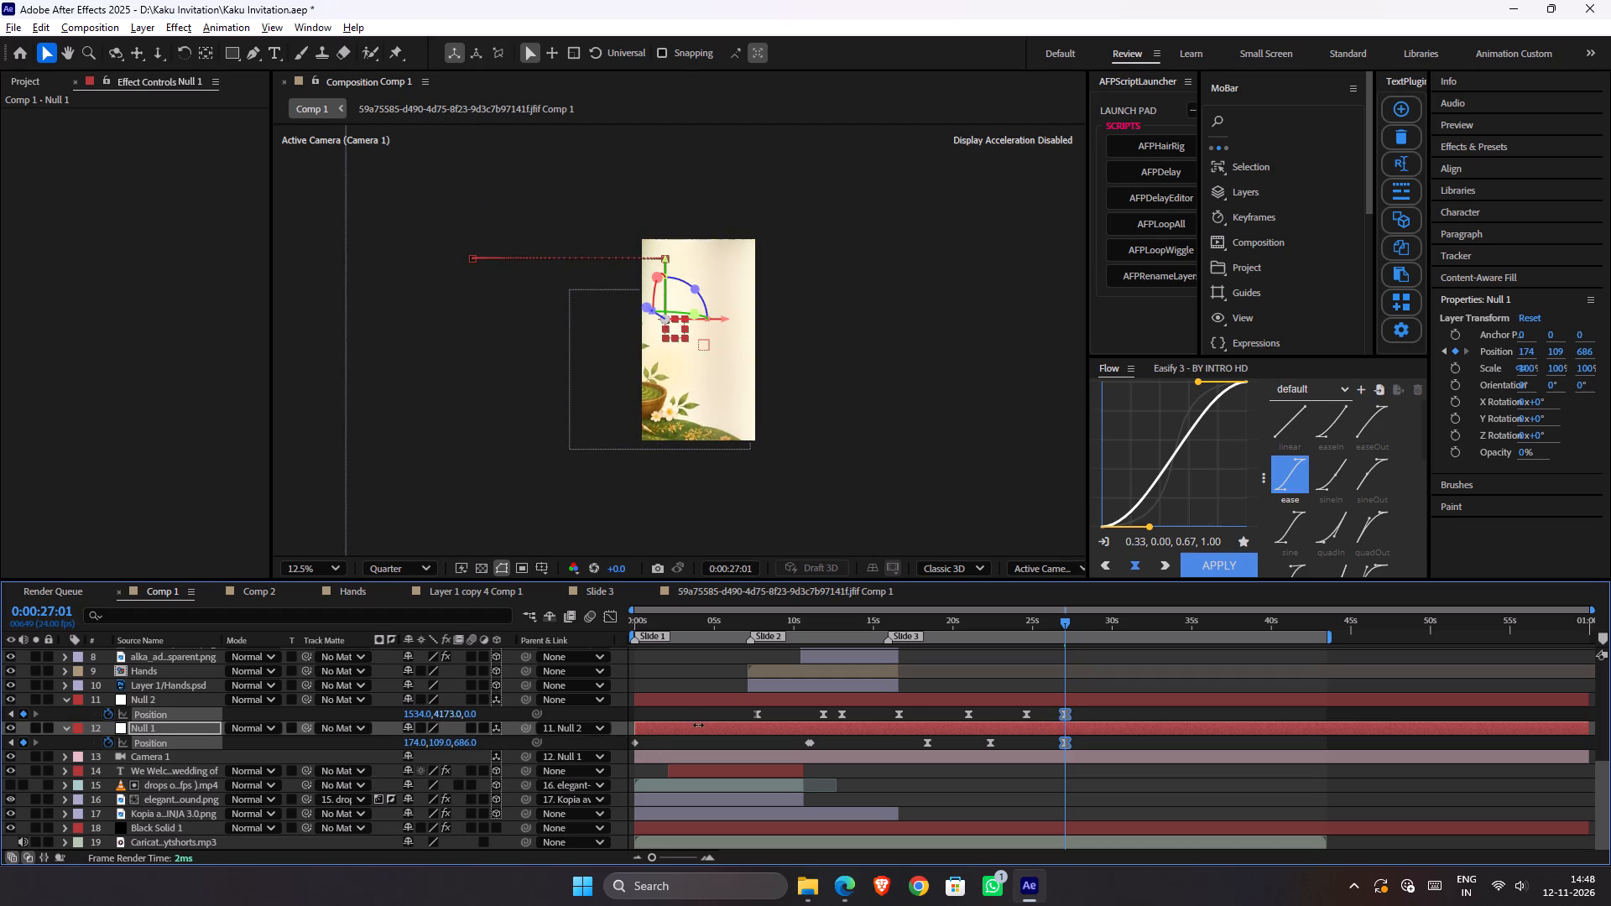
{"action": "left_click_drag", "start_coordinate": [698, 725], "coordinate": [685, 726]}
Scale the mehandi_bottom_left_element layer to 22%, move it to about X 1659, Y 4566 in the page's bottom corner, and save.
{"action": "scroll", "coordinate": [1078, 690], "scroll_direction": "up", "scroll_amount": 1}
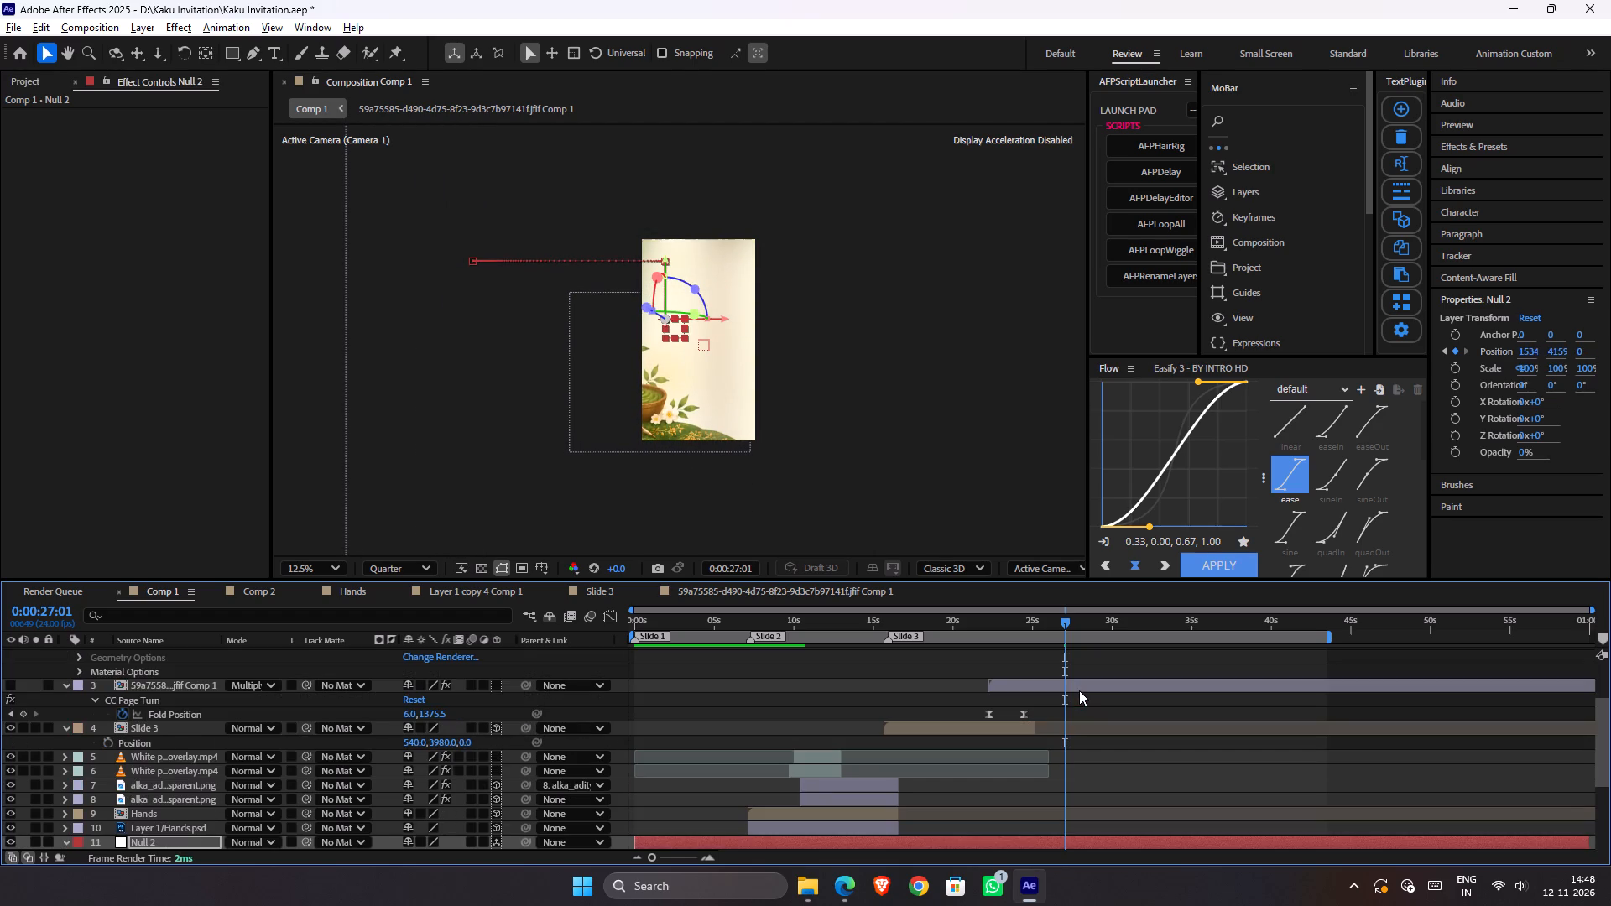
{"action": "scroll", "coordinate": [1068, 690], "scroll_direction": "up", "scroll_amount": 1}
{"action": "left_click", "coordinate": [1049, 672]}
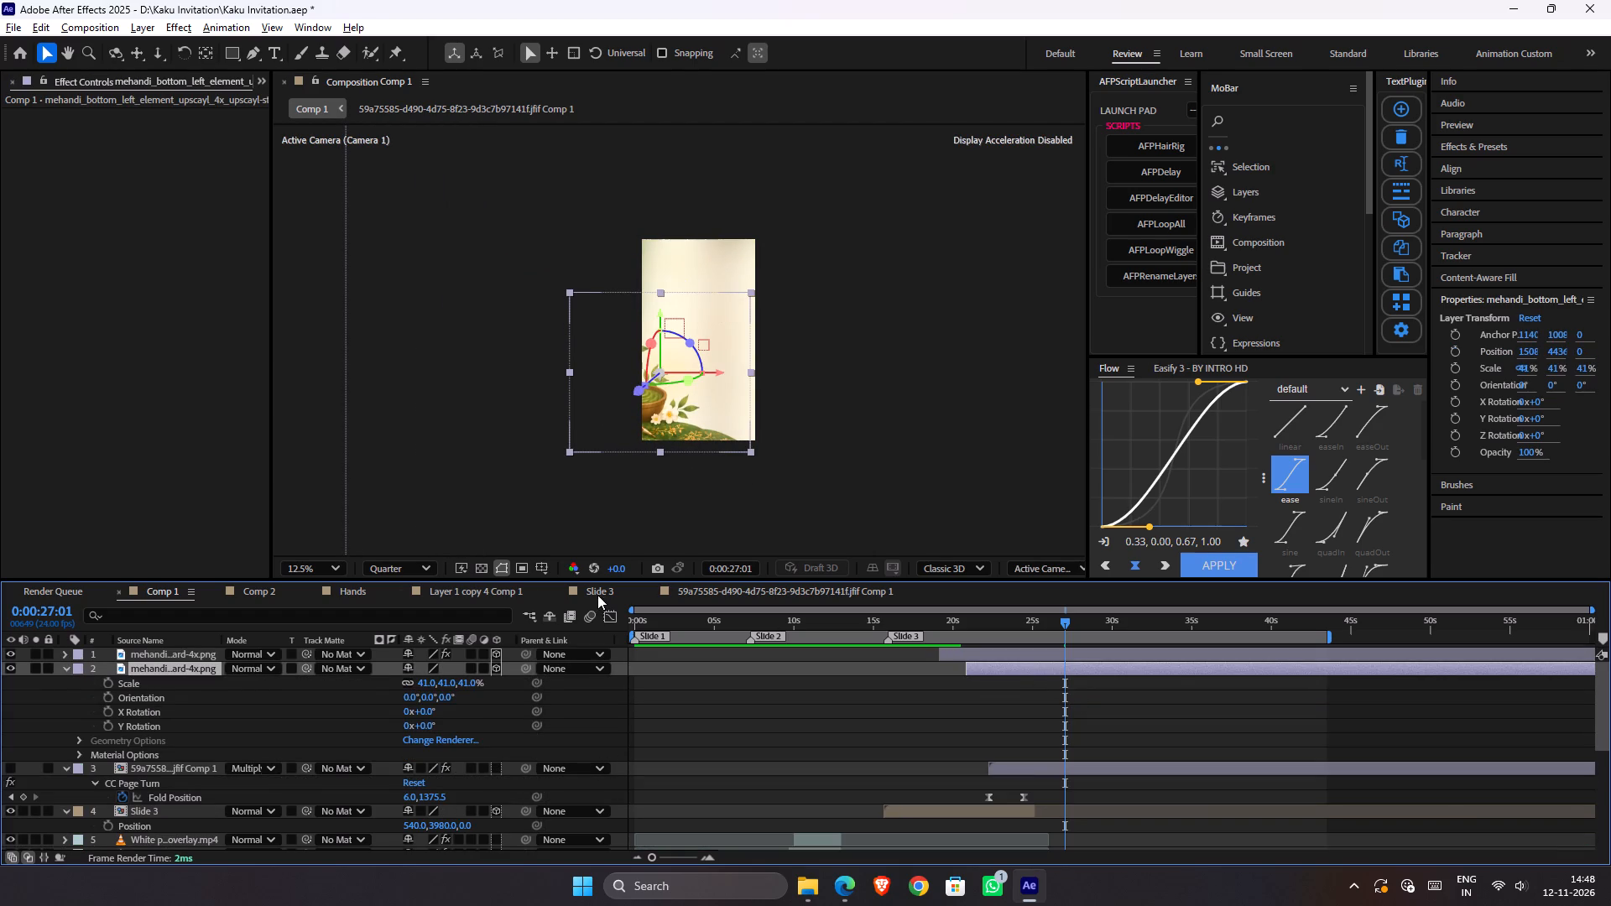
{"action": "left_click_drag", "start_coordinate": [751, 372], "coordinate": [717, 372]}
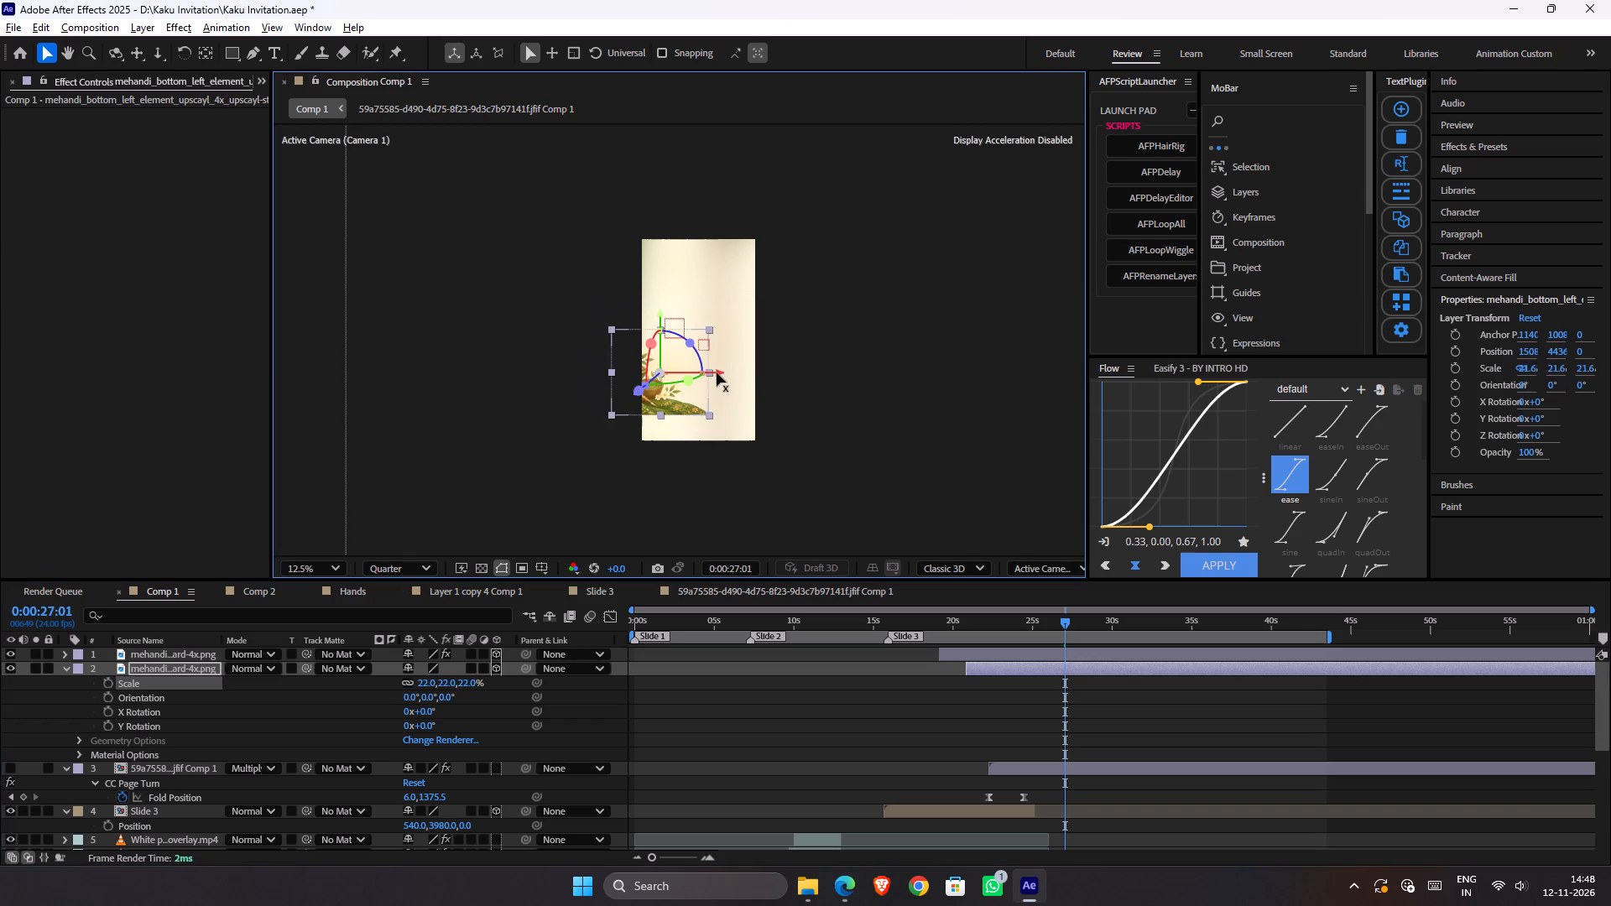
{"action": "left_click_drag", "start_coordinate": [717, 372], "coordinate": [721, 373]}
{"action": "left_click_drag", "start_coordinate": [715, 372], "coordinate": [743, 375]}
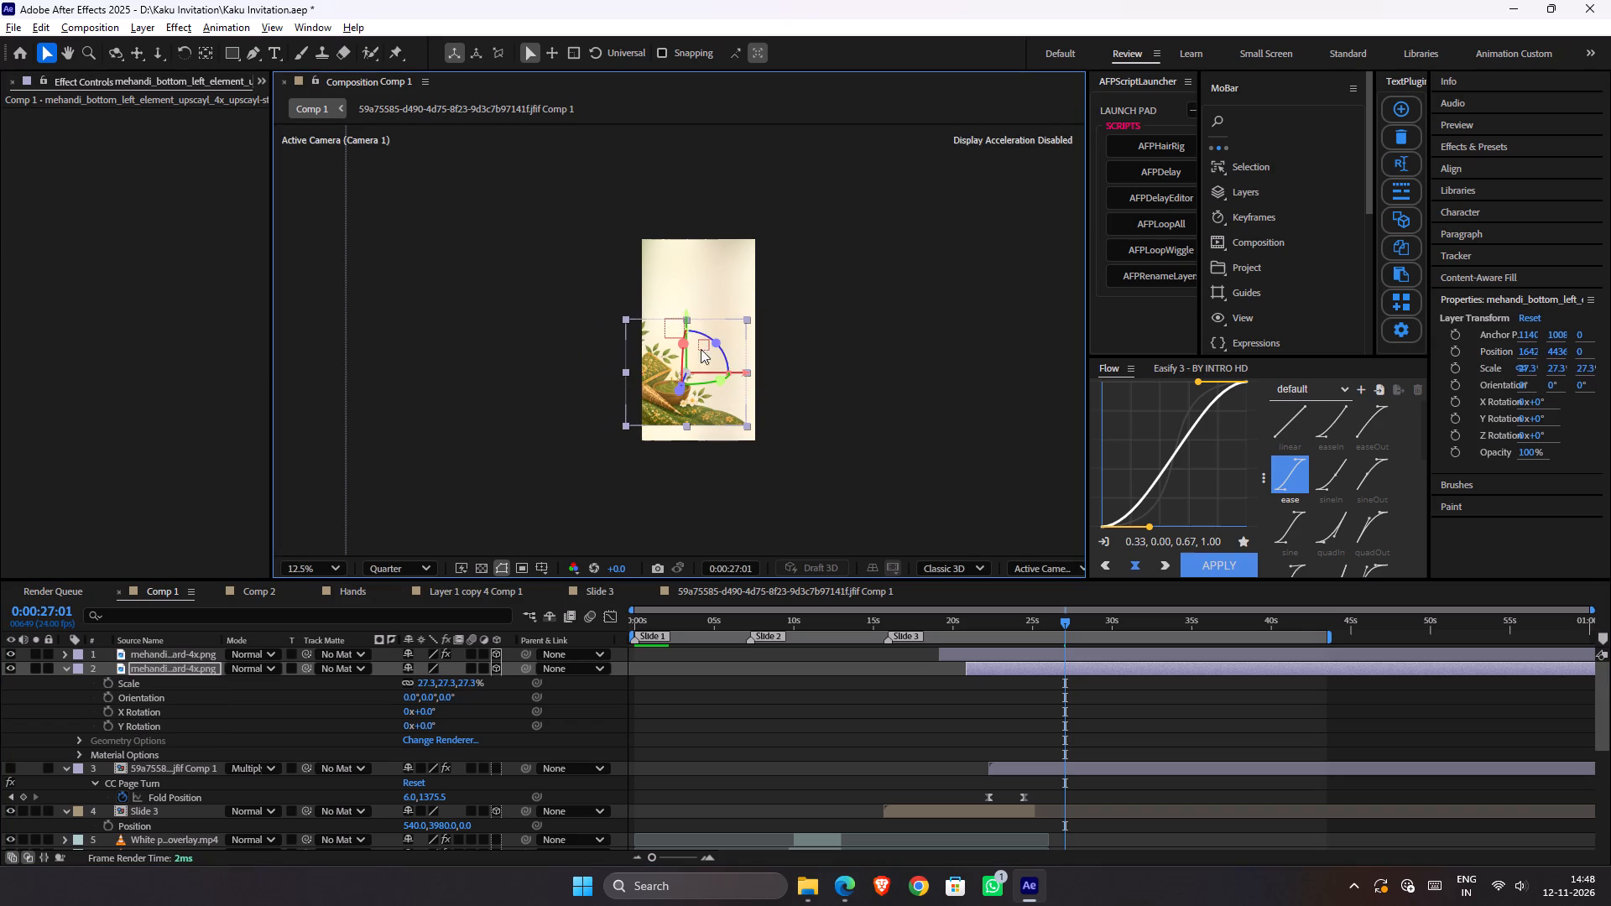
{"action": "left_click_drag", "start_coordinate": [690, 316], "coordinate": [701, 341]}
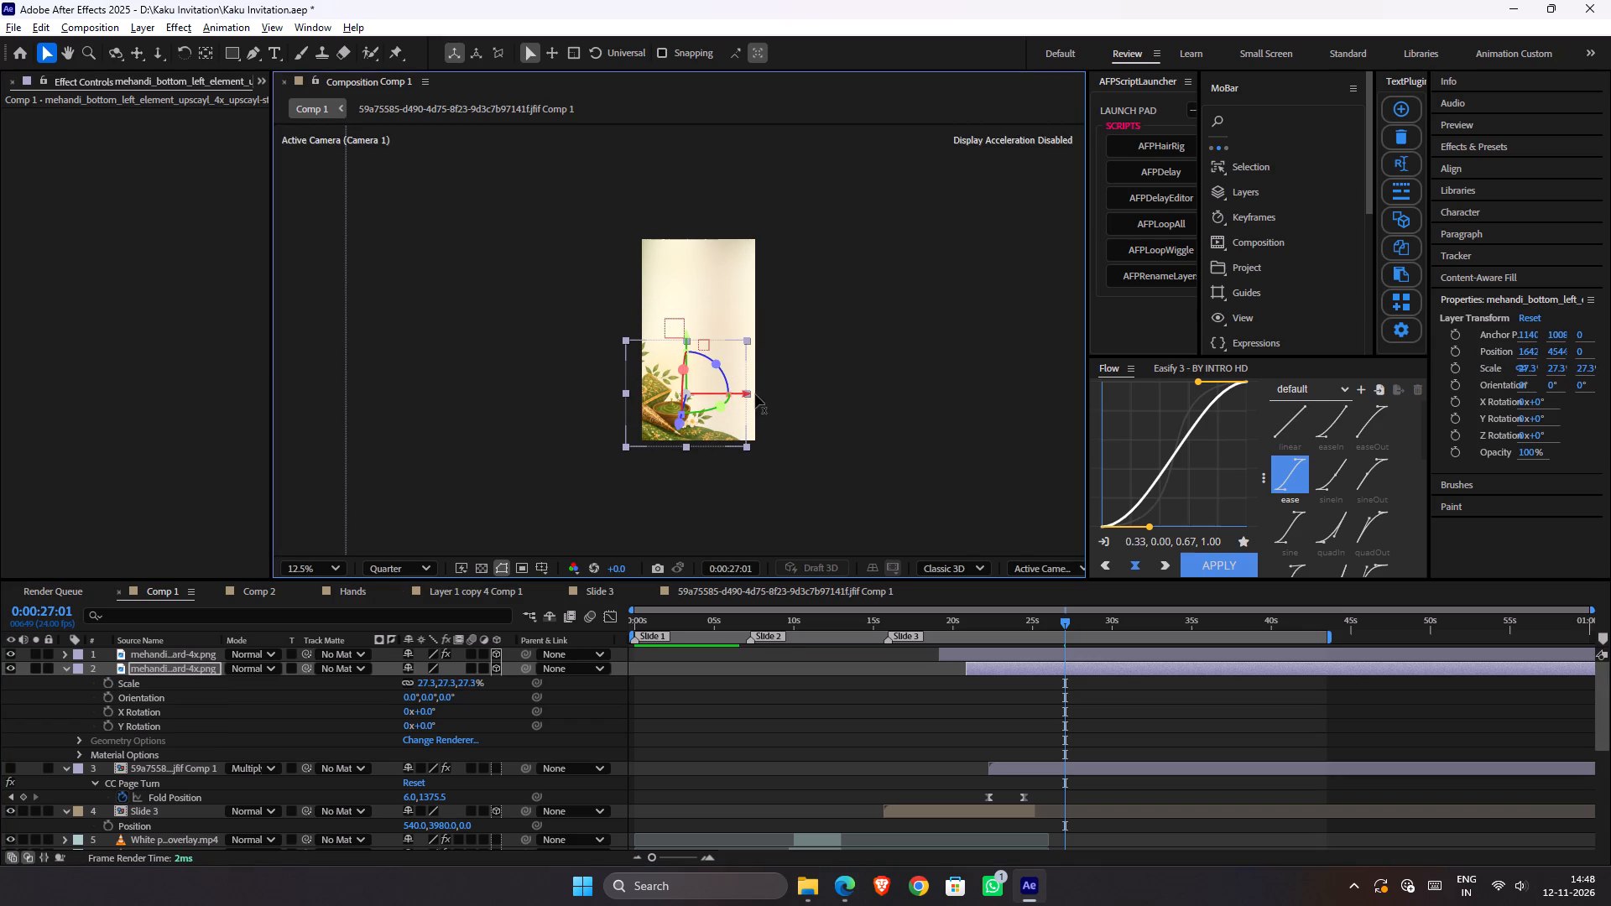
{"action": "left_click_drag", "start_coordinate": [748, 341], "coordinate": [736, 352]}
{"action": "left_click", "coordinate": [746, 390]}
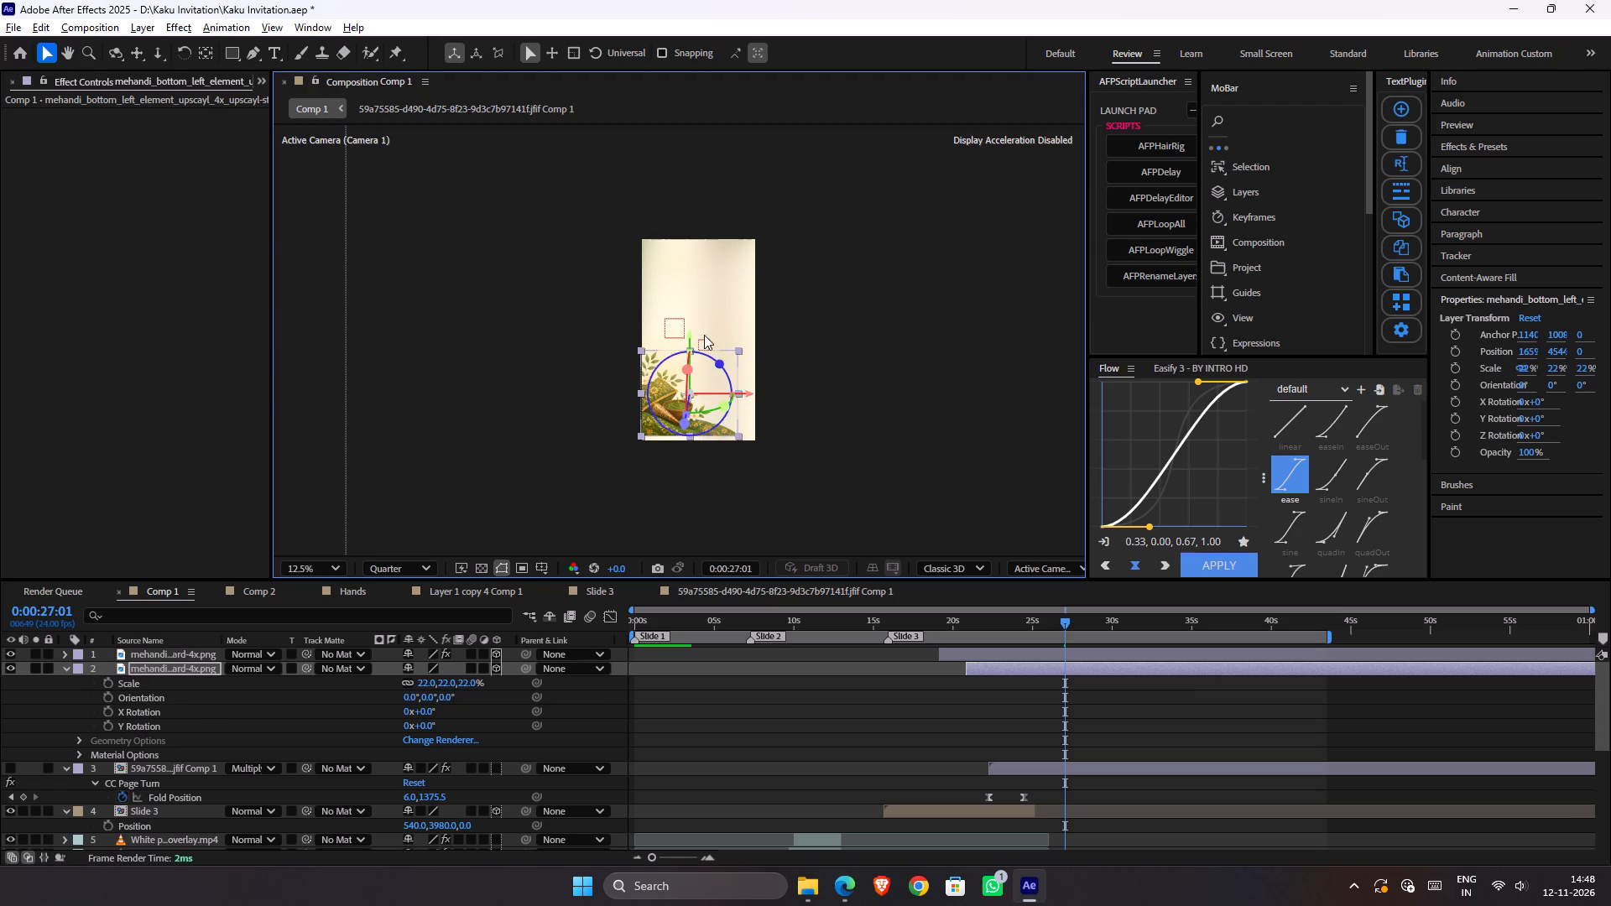
{"action": "left_click_drag", "start_coordinate": [690, 339], "coordinate": [701, 346]}
{"action": "key", "text": "ctrl+s"}
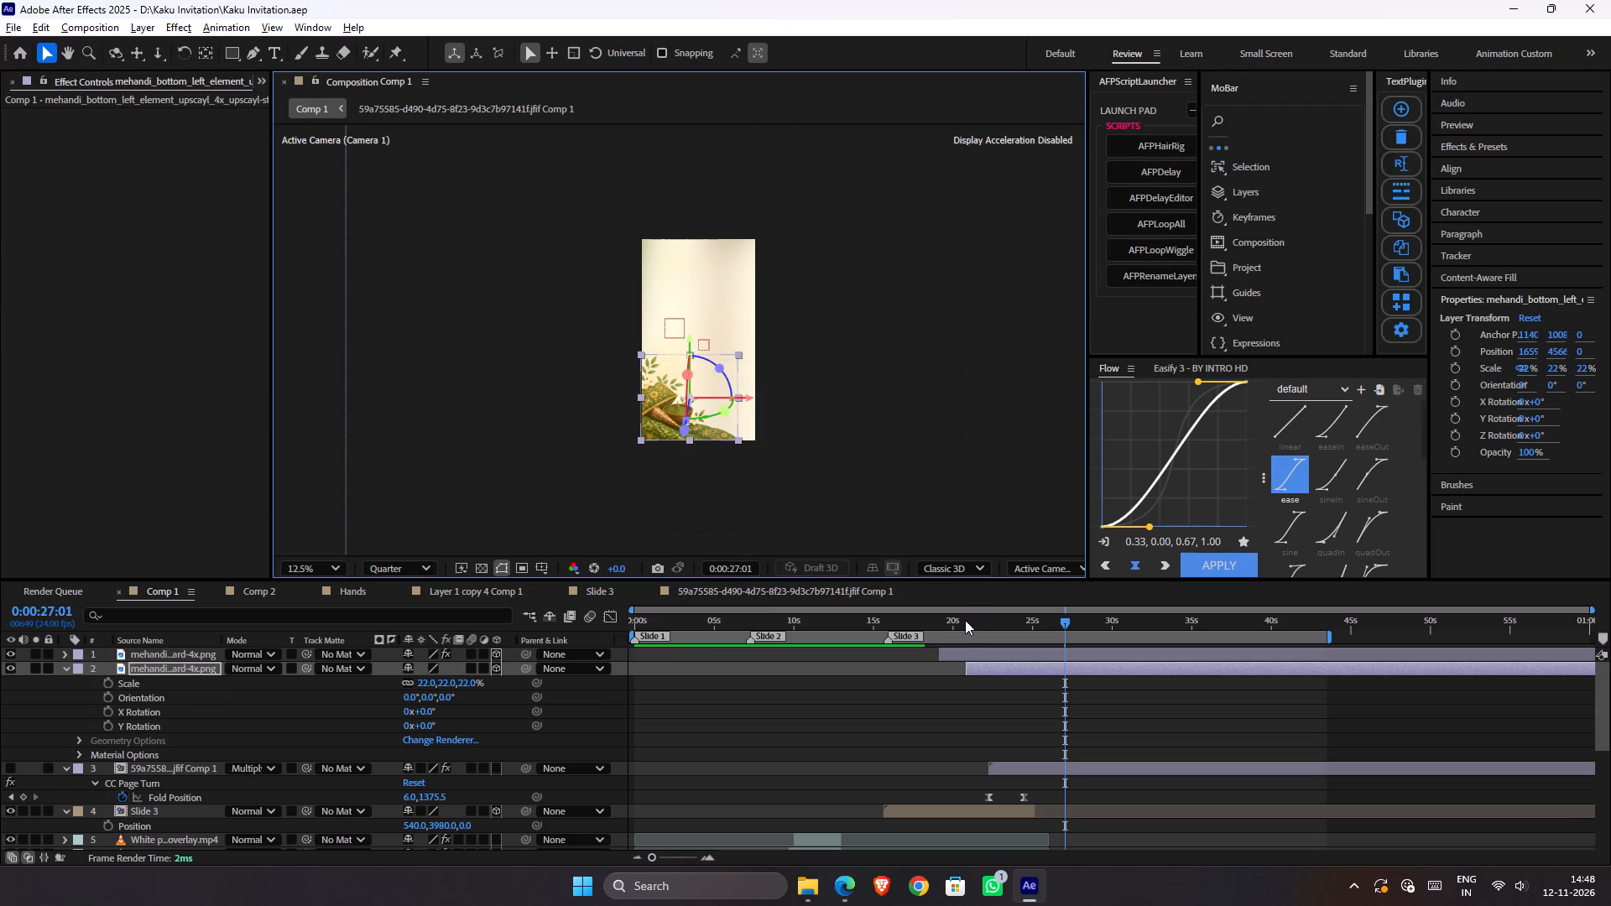
Preview the Haldi to mehandi transition from 0:00:19:10.
{"action": "left_click_drag", "start_coordinate": [965, 620], "coordinate": [943, 619]}
{"action": "key", "text": "space"}
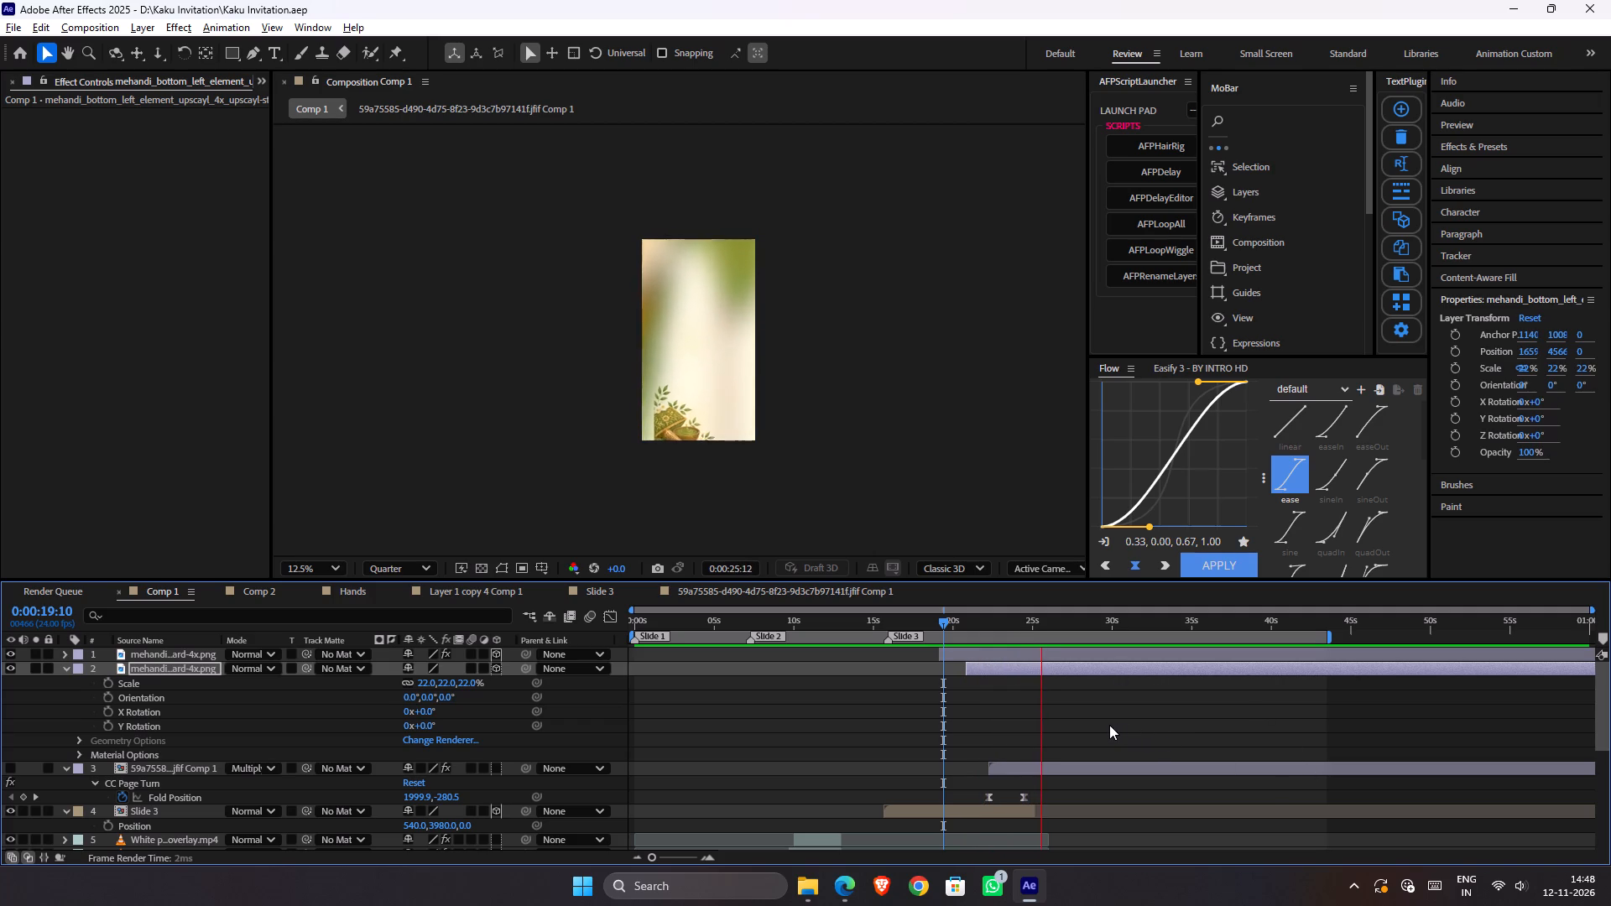
{"action": "key", "text": "space"}
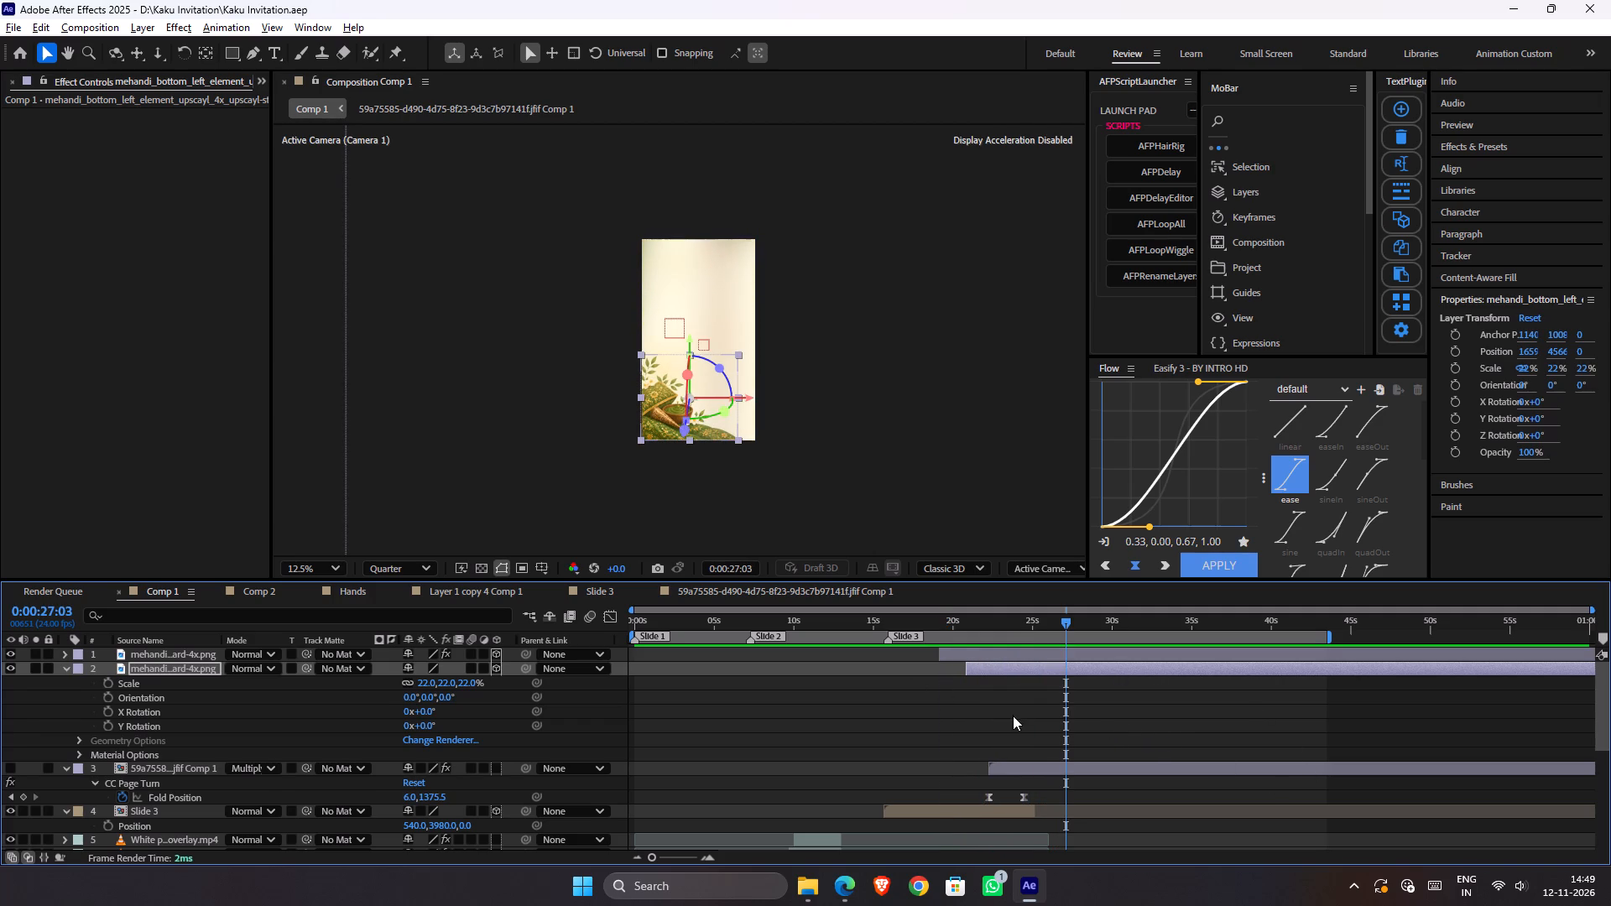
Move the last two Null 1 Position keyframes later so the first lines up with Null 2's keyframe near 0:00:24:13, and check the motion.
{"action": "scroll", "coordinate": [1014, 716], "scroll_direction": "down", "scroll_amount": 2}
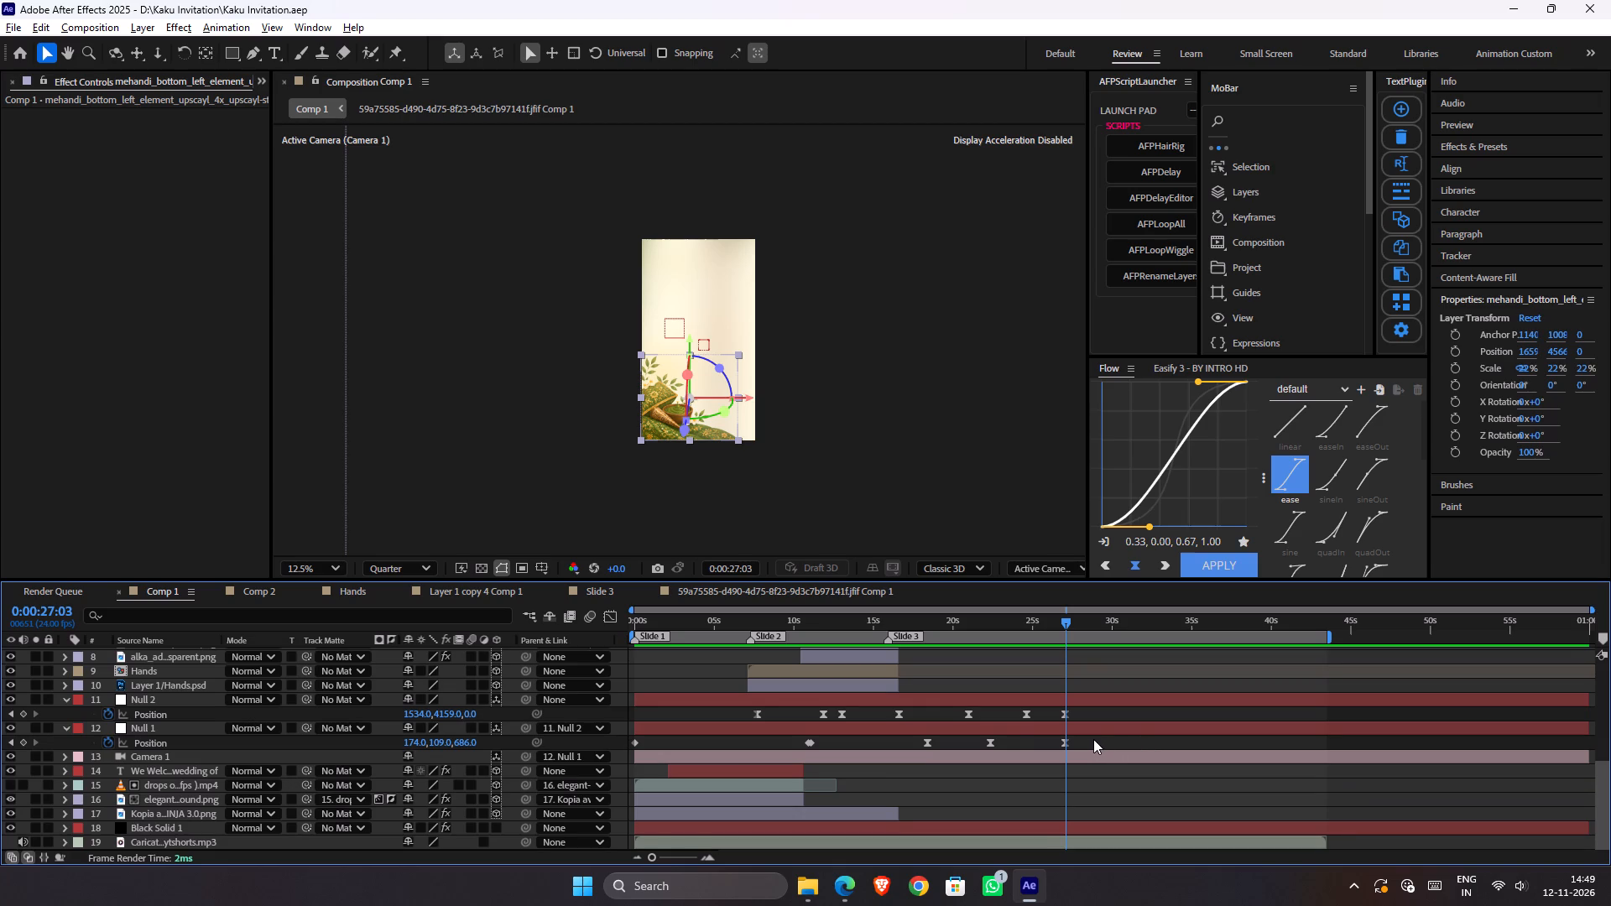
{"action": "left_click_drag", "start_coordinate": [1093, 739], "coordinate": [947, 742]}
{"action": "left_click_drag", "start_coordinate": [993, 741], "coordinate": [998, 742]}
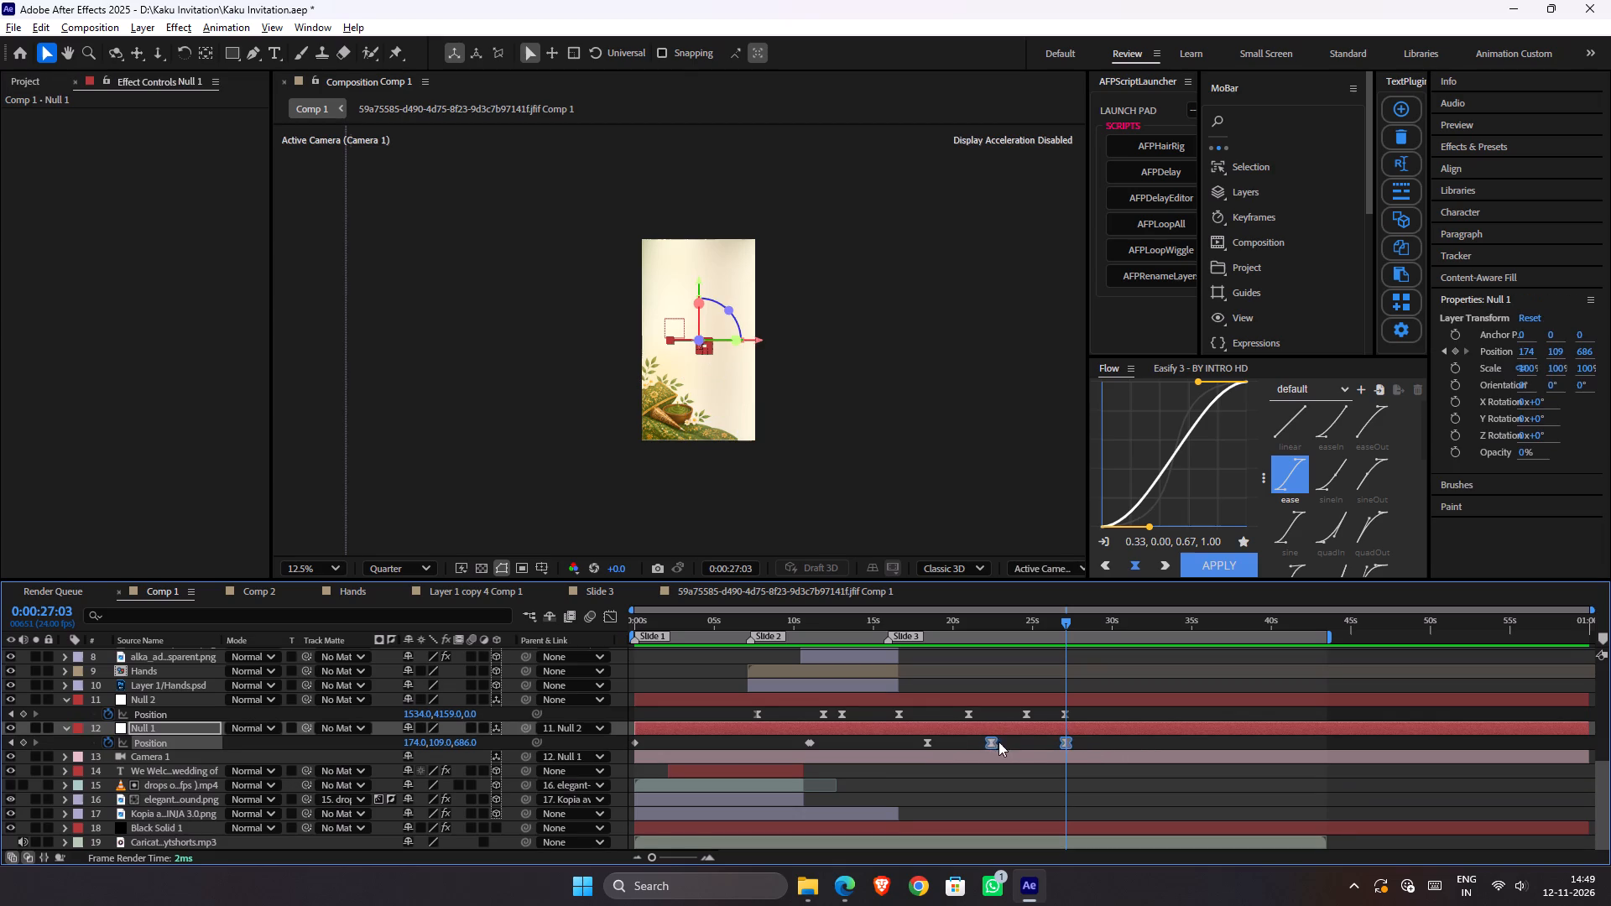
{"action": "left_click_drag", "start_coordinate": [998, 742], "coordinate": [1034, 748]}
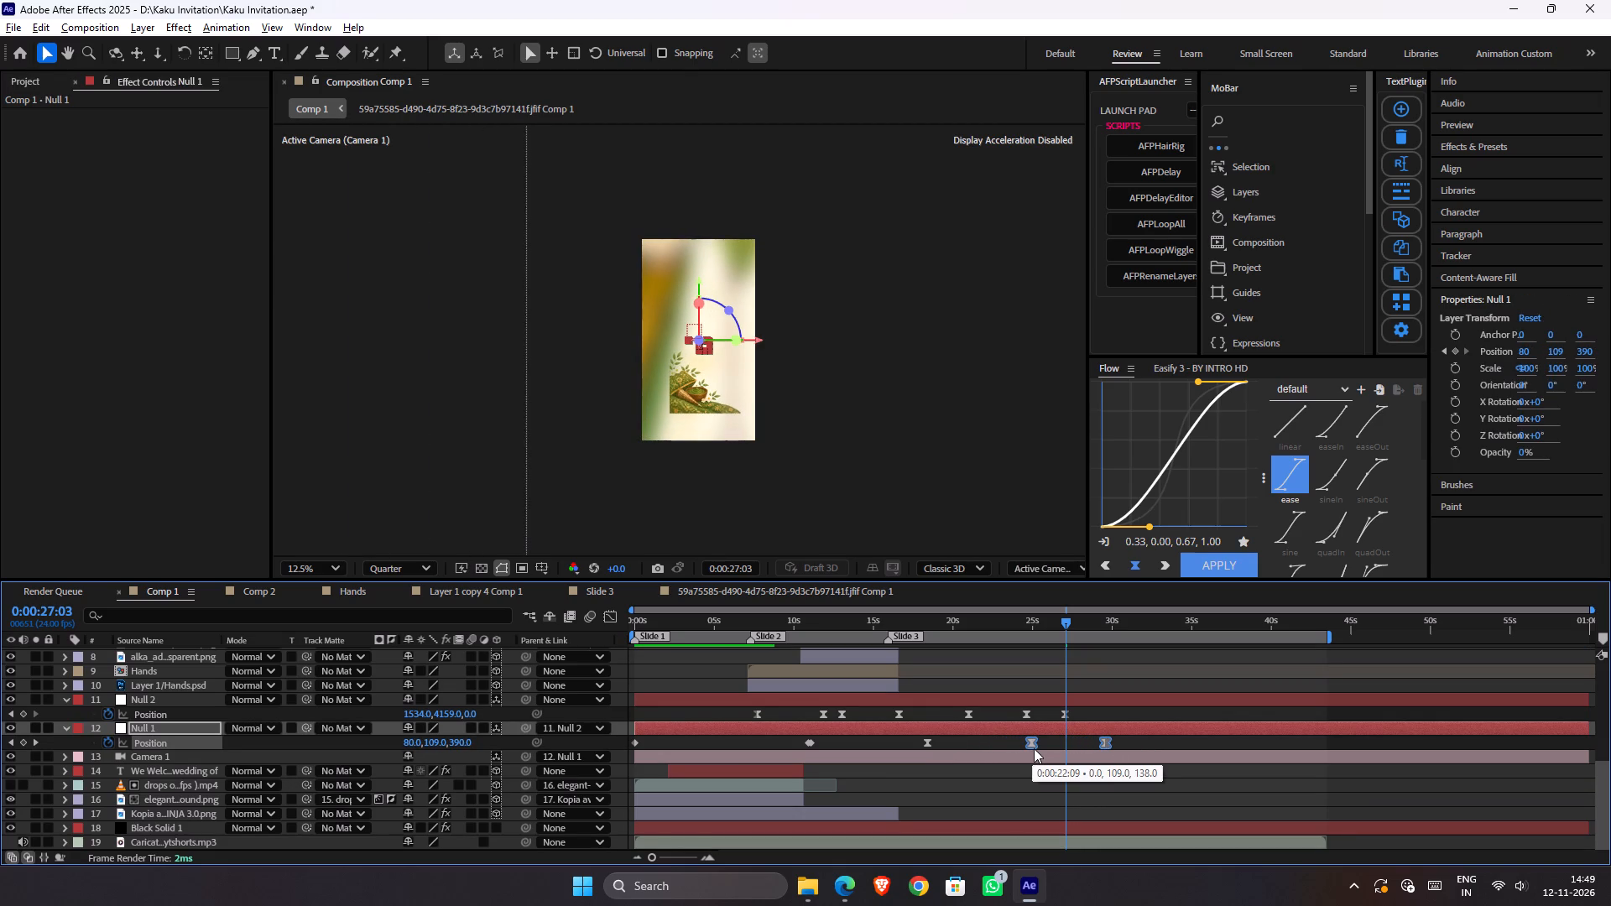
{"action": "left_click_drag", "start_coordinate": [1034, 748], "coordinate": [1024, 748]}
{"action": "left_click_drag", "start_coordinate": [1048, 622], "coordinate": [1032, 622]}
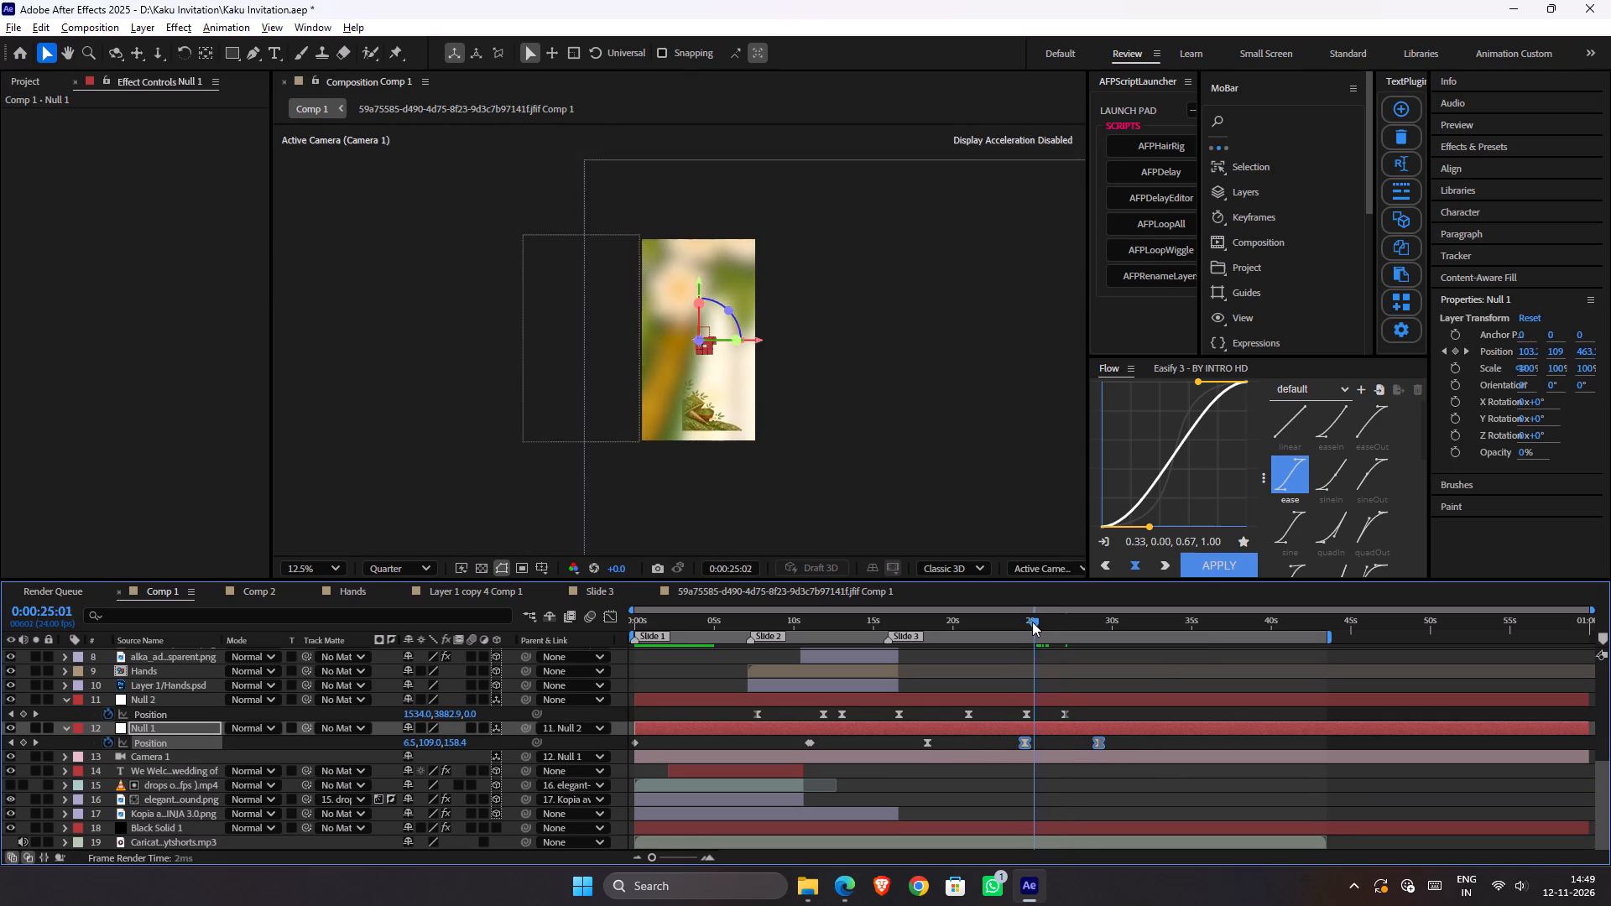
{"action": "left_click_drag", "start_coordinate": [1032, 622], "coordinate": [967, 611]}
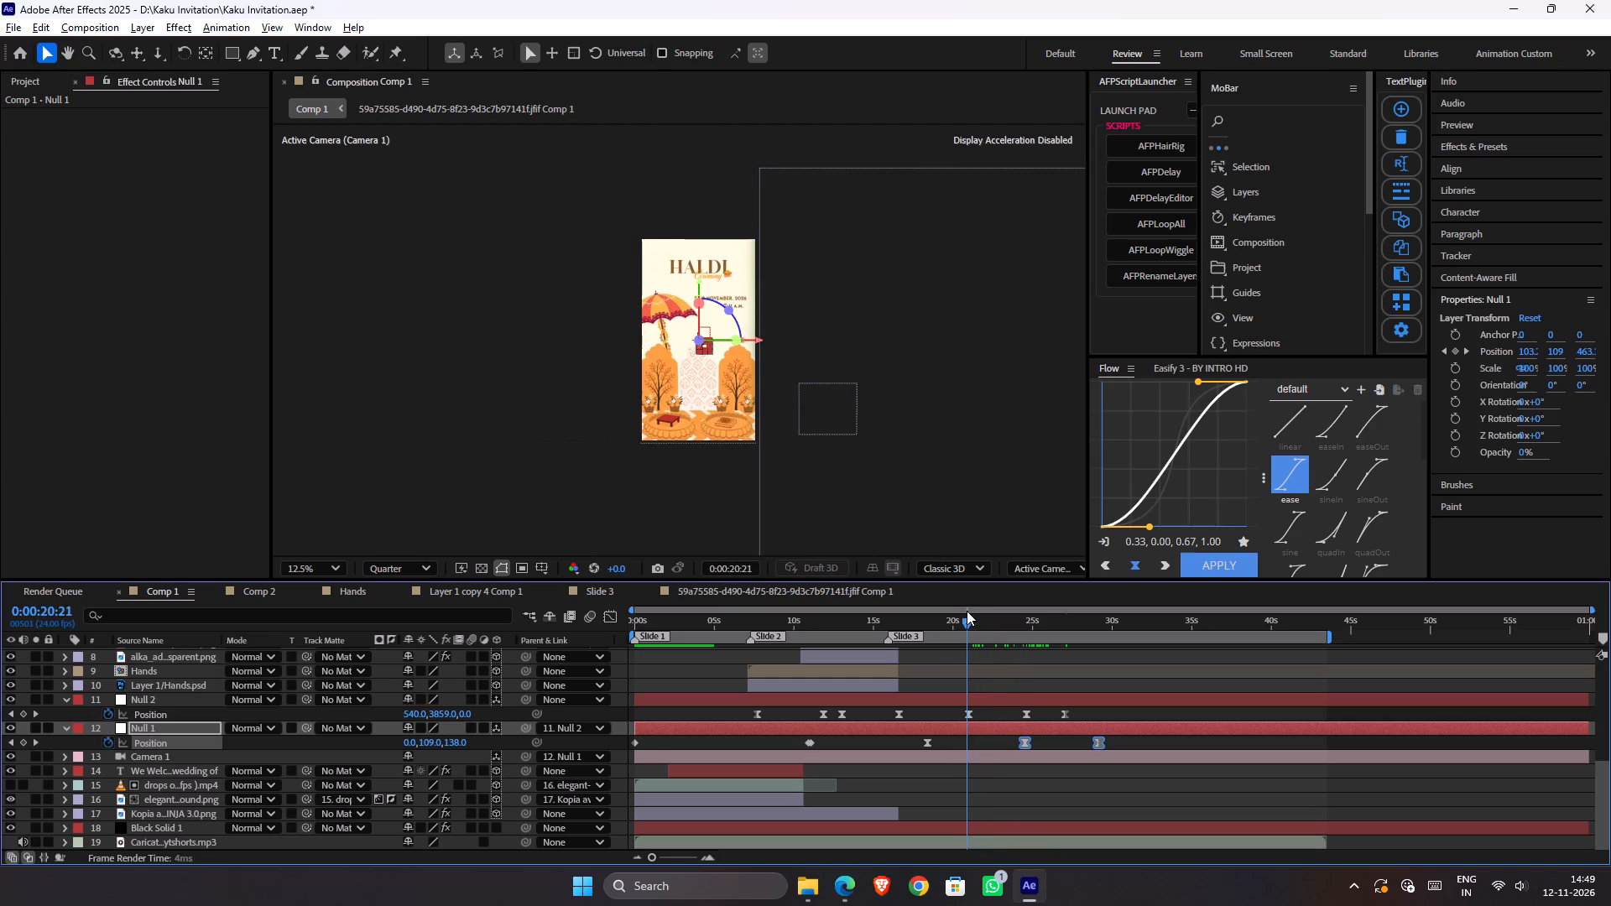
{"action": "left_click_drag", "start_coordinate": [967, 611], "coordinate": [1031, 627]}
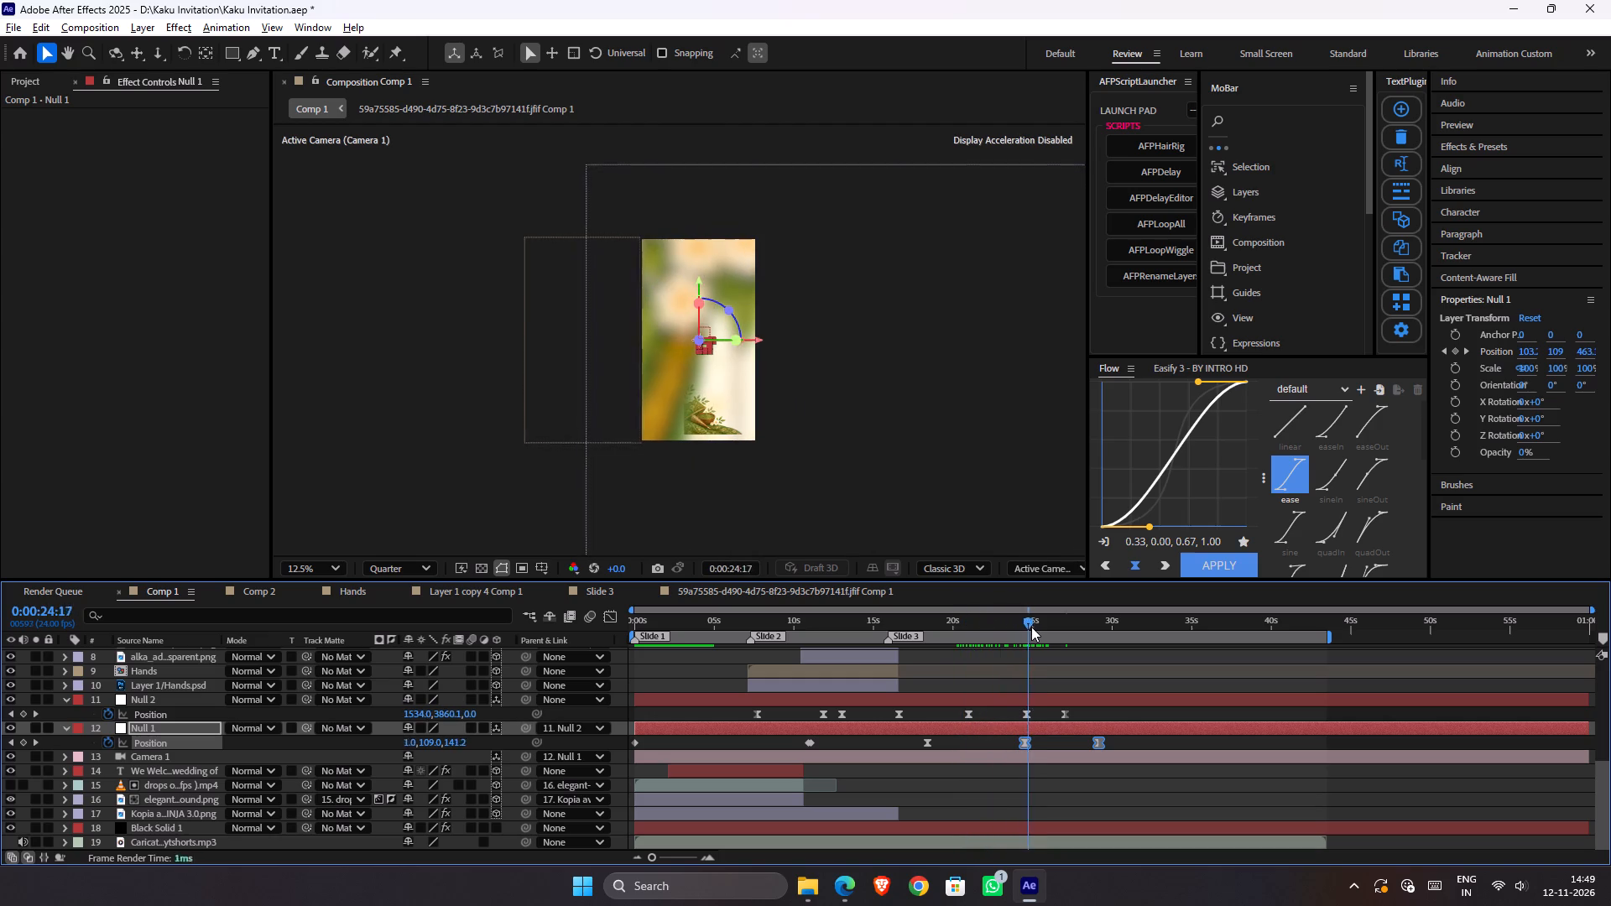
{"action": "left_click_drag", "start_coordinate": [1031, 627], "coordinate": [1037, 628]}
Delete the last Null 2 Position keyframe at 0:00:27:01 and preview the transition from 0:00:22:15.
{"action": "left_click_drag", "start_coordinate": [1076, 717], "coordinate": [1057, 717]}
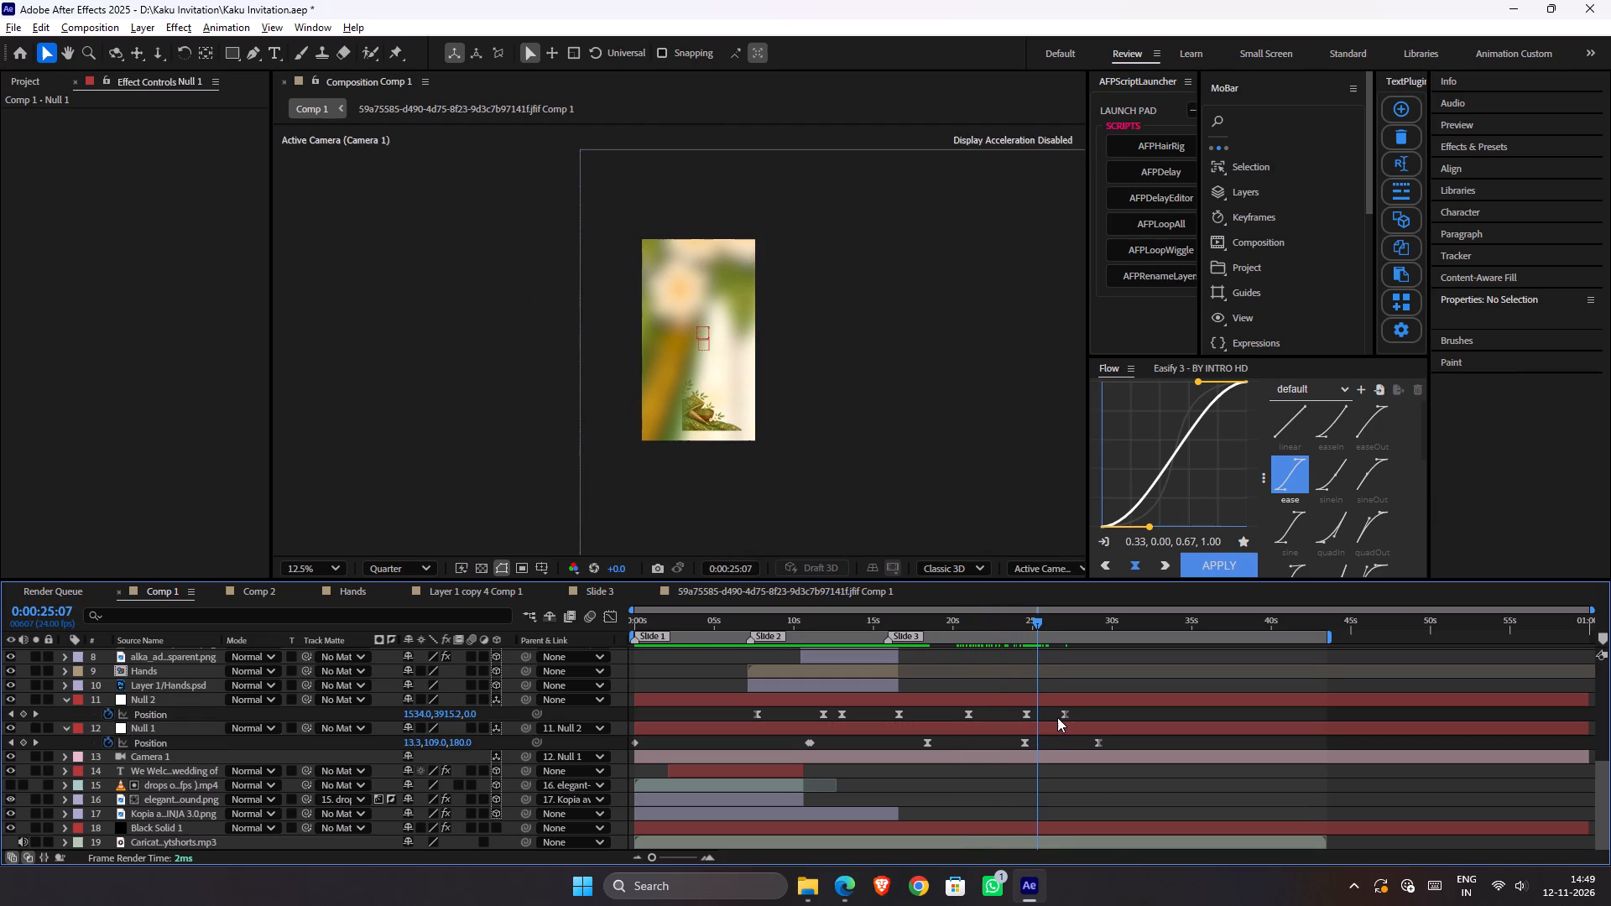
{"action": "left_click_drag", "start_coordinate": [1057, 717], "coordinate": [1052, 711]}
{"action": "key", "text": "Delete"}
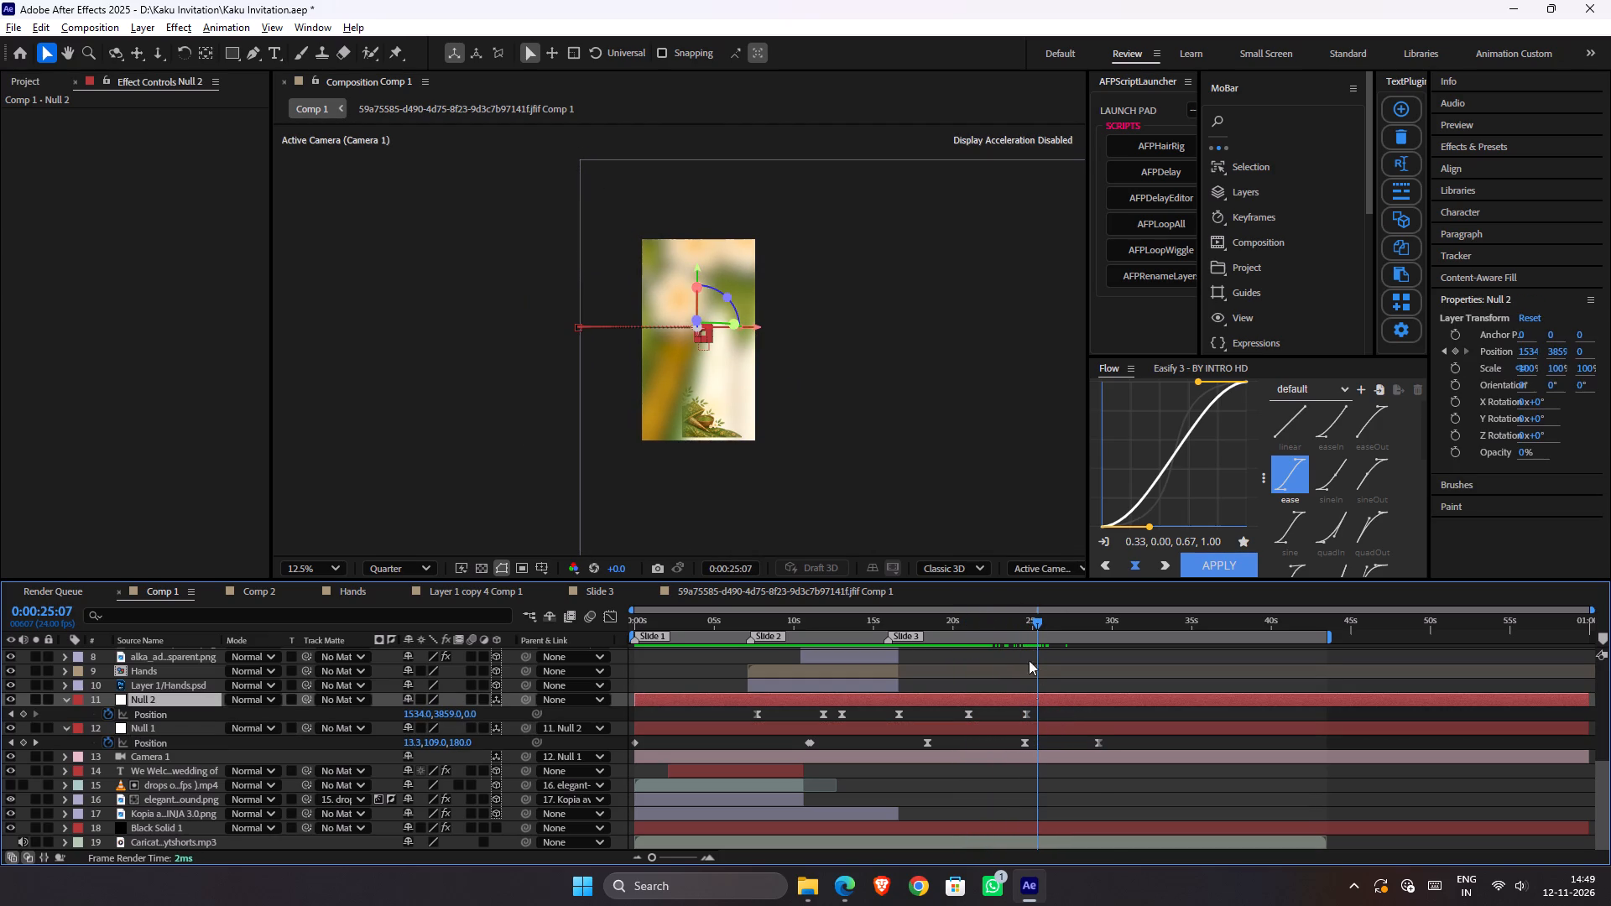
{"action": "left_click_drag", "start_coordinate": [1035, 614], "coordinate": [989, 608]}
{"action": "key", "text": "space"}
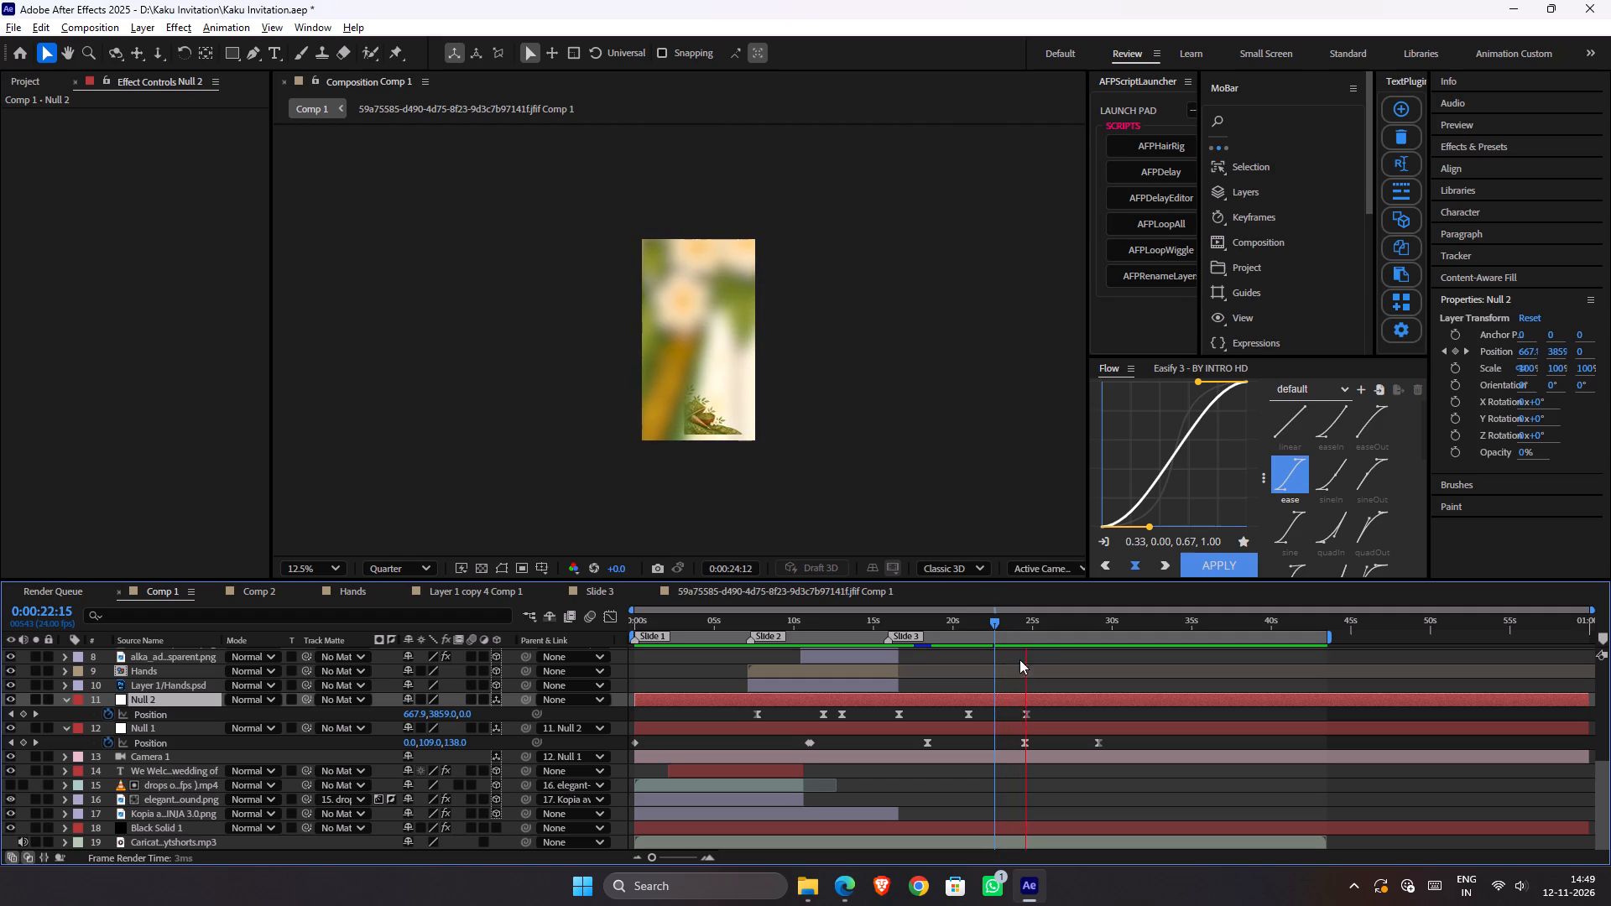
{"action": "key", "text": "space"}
Move the last two Null 1 Position keyframes earlier so the final one sits at 0:00:27:10, and preview from 0:00:22:12.
{"action": "left_click_drag", "start_coordinate": [1014, 743], "coordinate": [1111, 751]}
{"action": "left_click_drag", "start_coordinate": [1098, 746], "coordinate": [1071, 745]}
{"action": "left_click_drag", "start_coordinate": [1006, 619], "coordinate": [993, 622]}
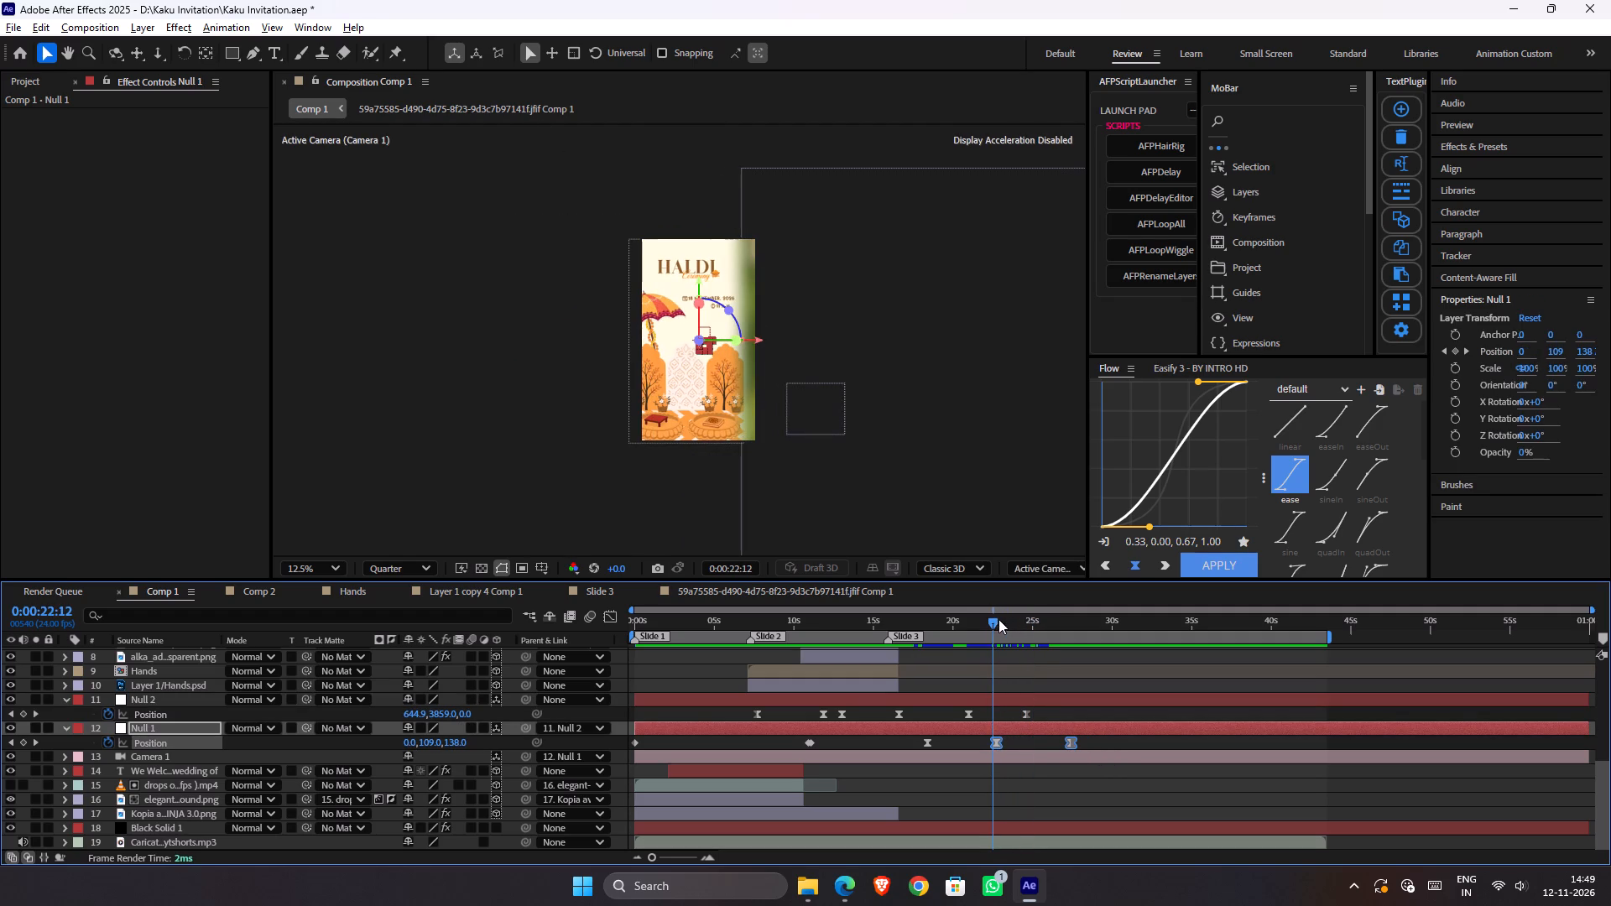
{"action": "key", "text": "space"}
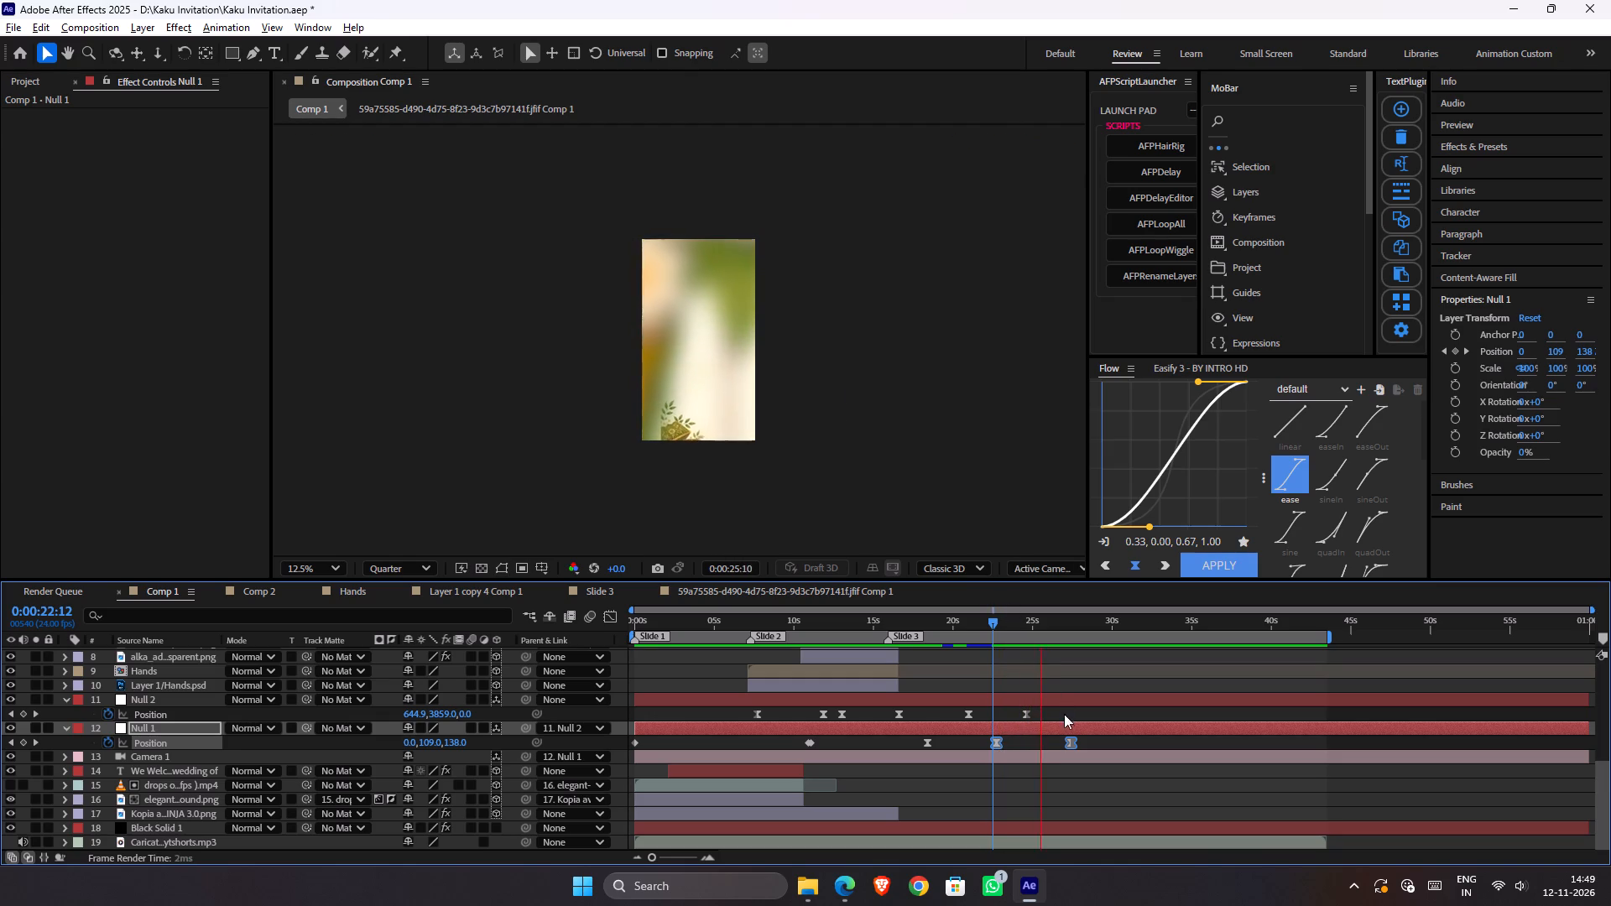
{"action": "key", "text": "space"}
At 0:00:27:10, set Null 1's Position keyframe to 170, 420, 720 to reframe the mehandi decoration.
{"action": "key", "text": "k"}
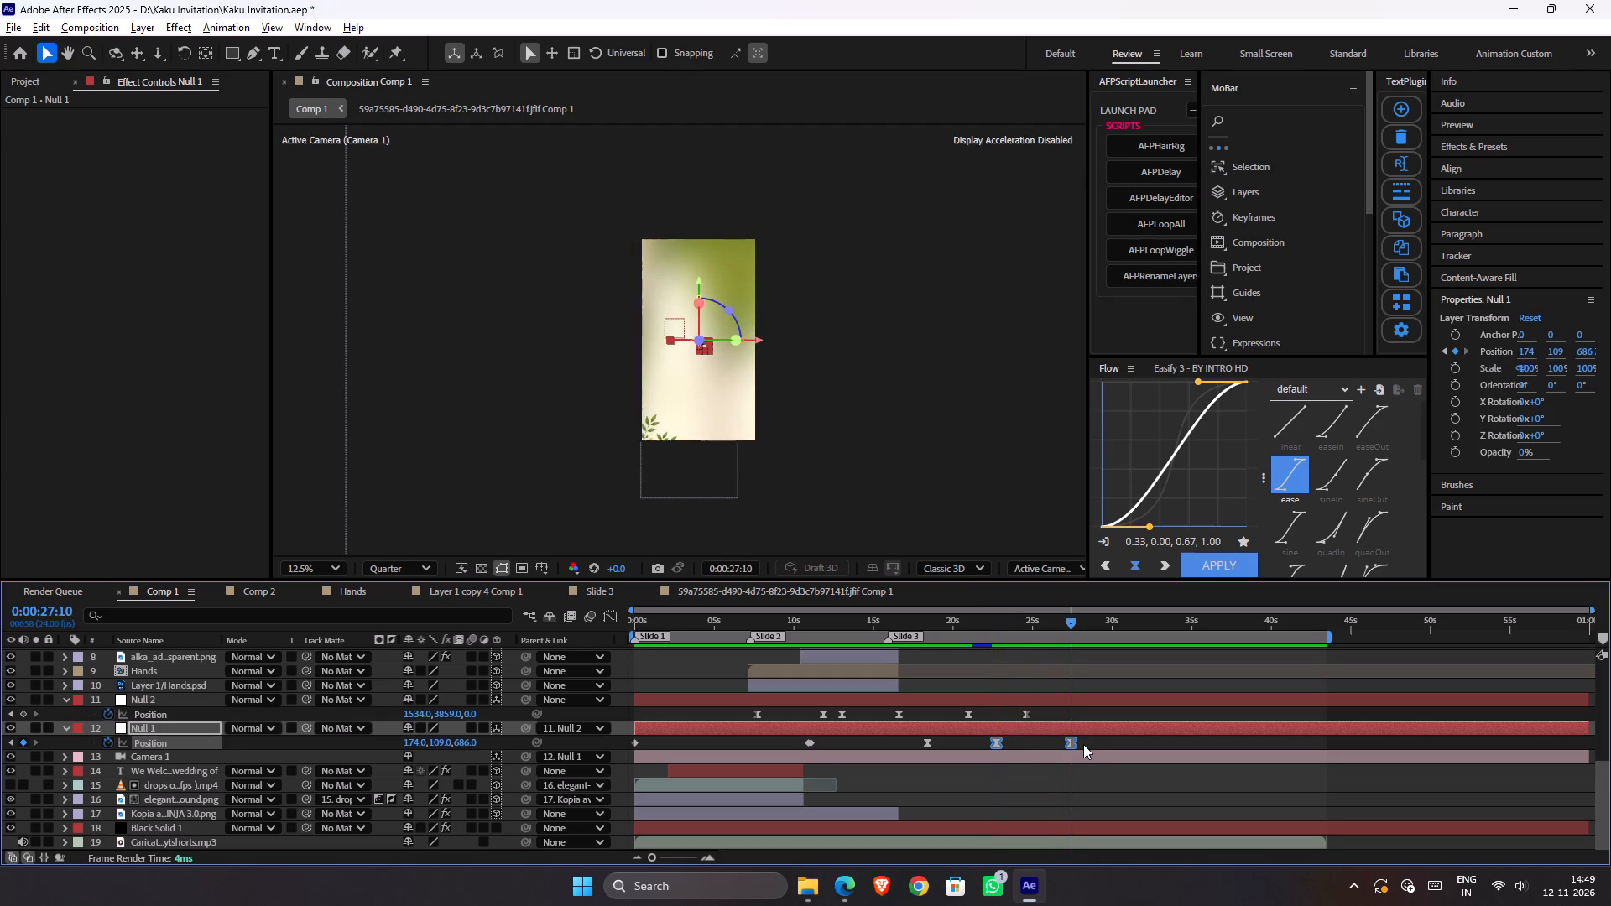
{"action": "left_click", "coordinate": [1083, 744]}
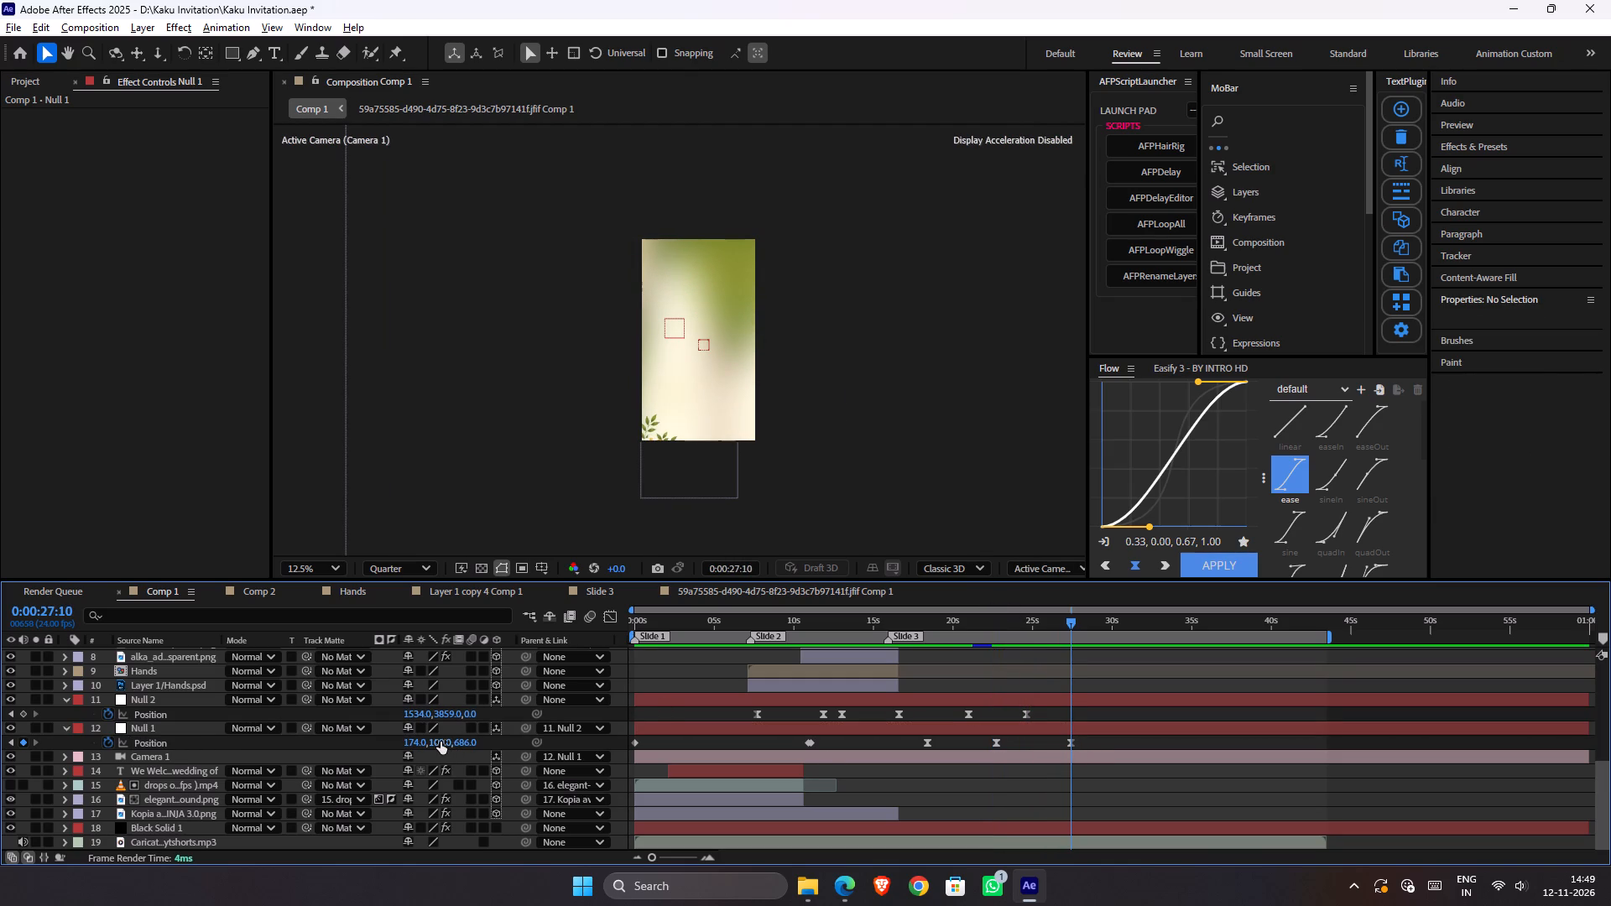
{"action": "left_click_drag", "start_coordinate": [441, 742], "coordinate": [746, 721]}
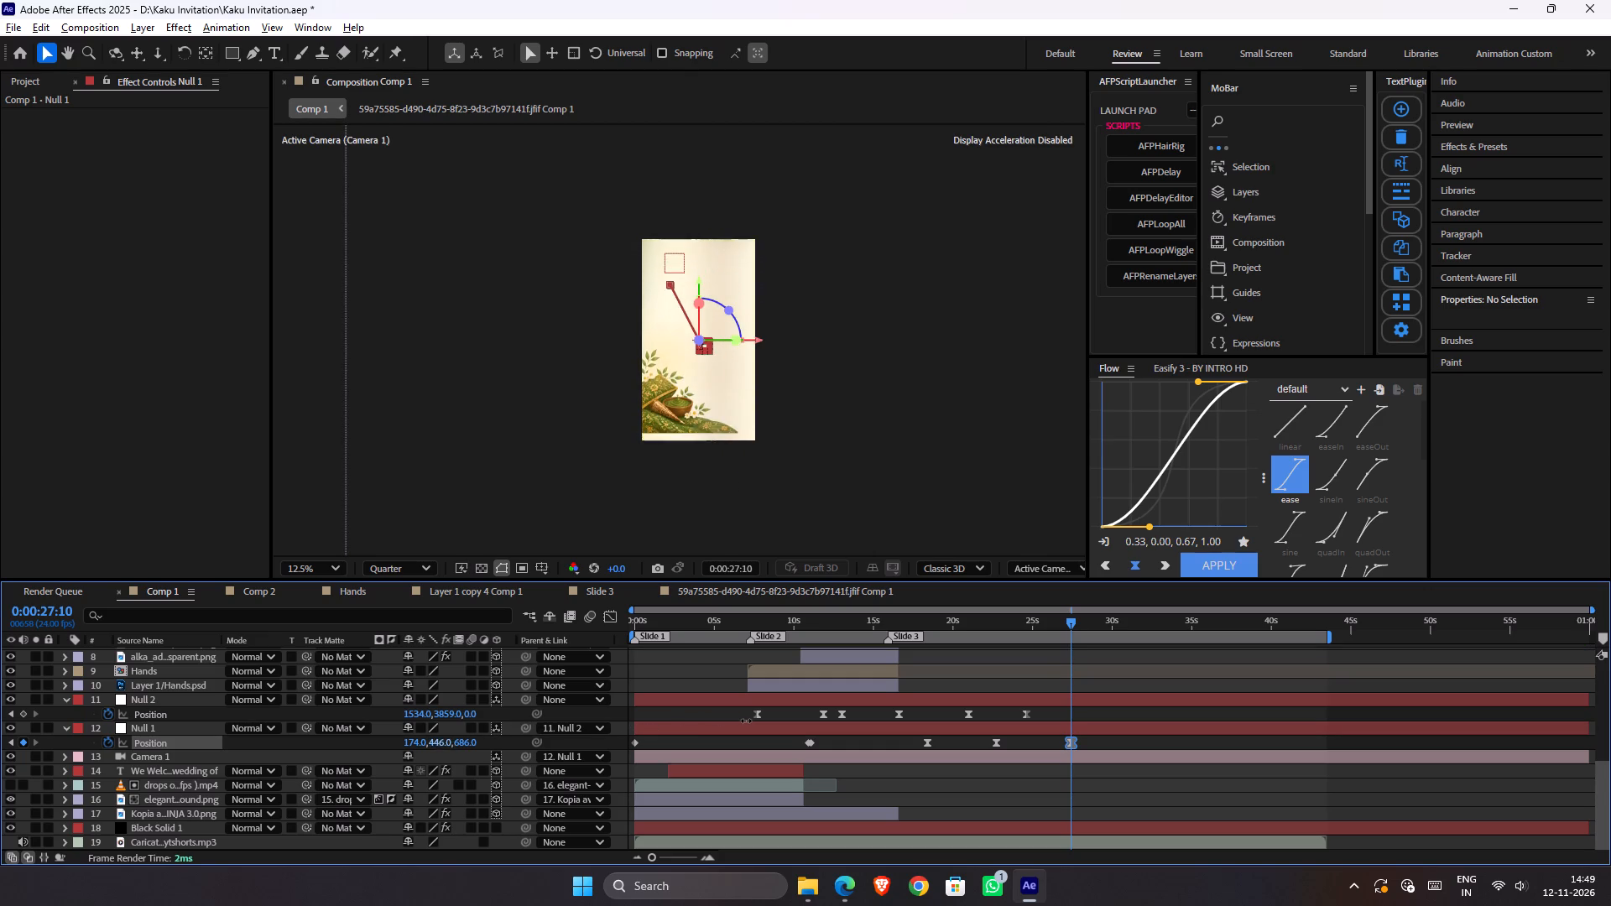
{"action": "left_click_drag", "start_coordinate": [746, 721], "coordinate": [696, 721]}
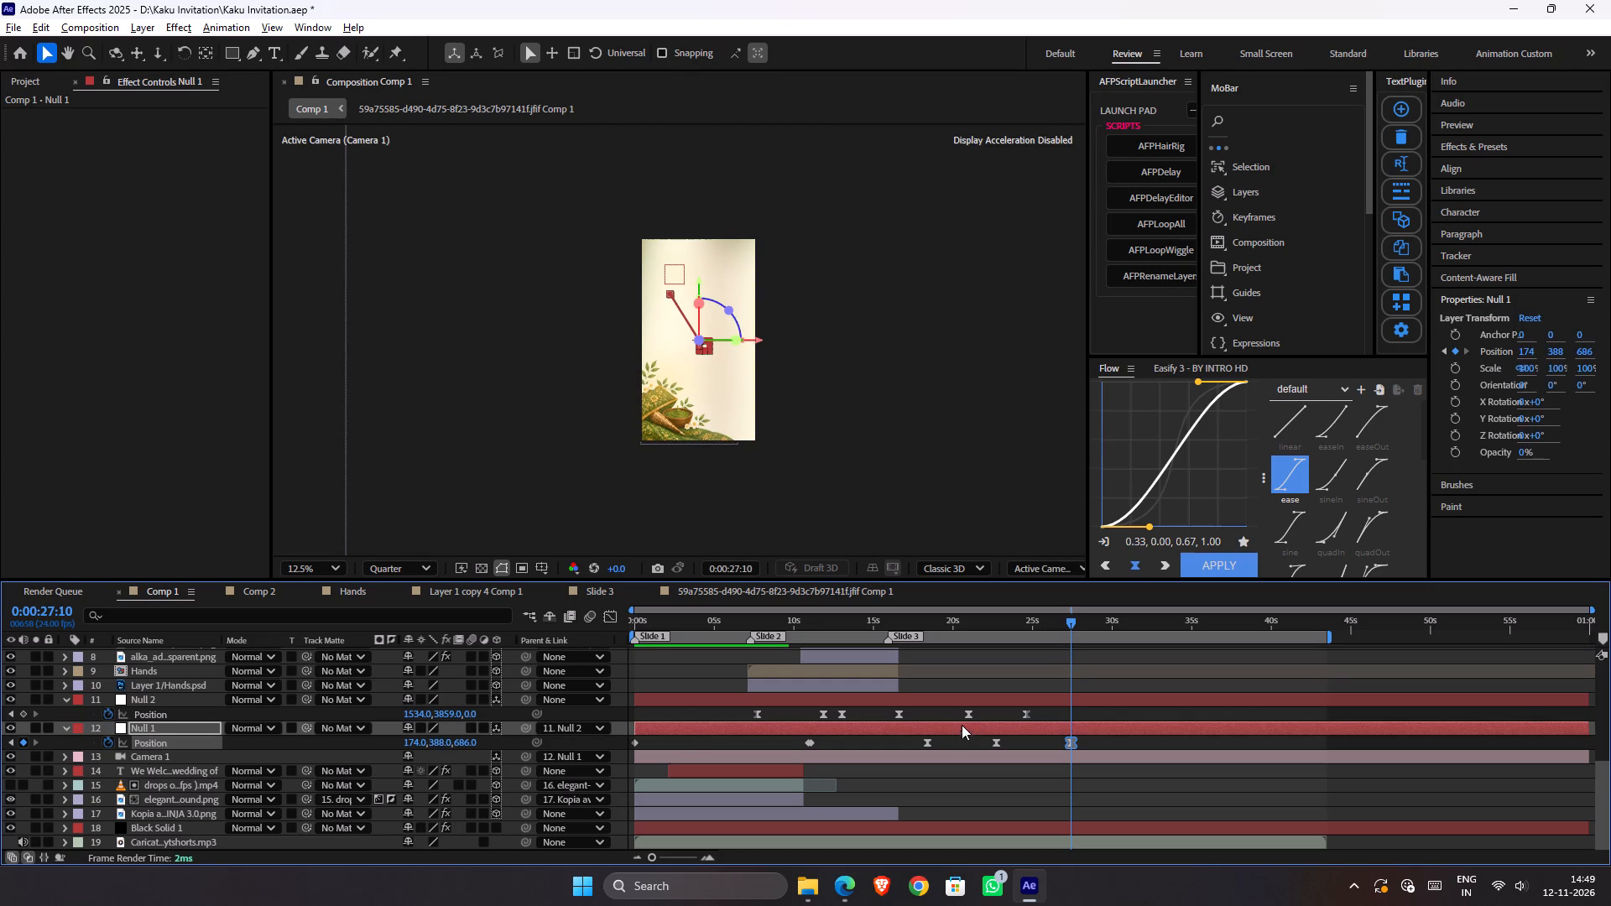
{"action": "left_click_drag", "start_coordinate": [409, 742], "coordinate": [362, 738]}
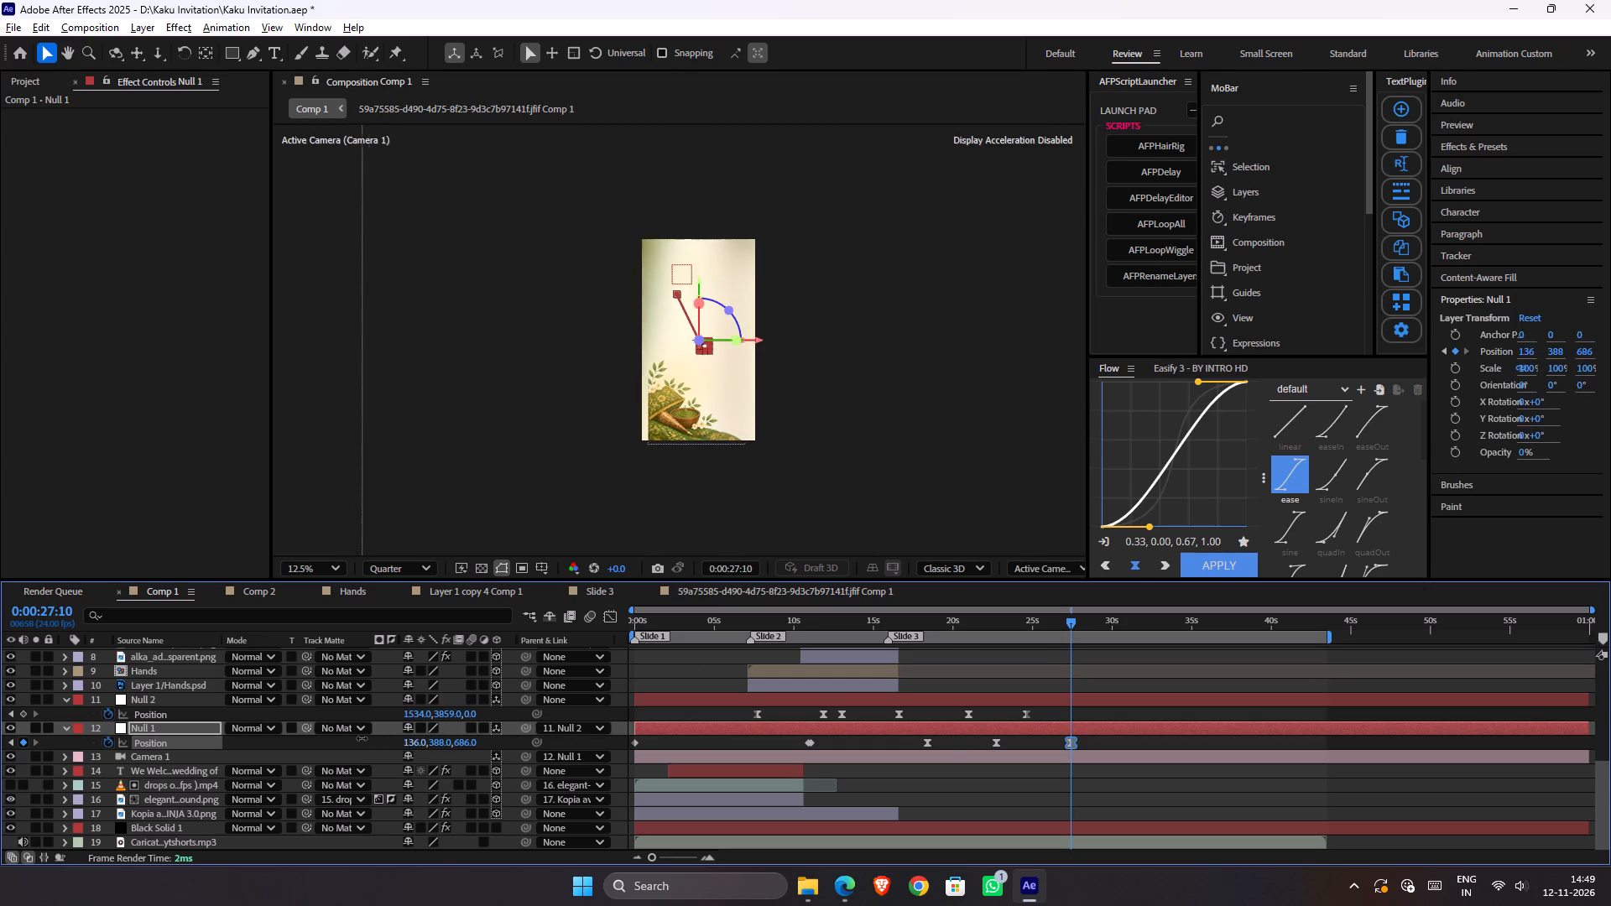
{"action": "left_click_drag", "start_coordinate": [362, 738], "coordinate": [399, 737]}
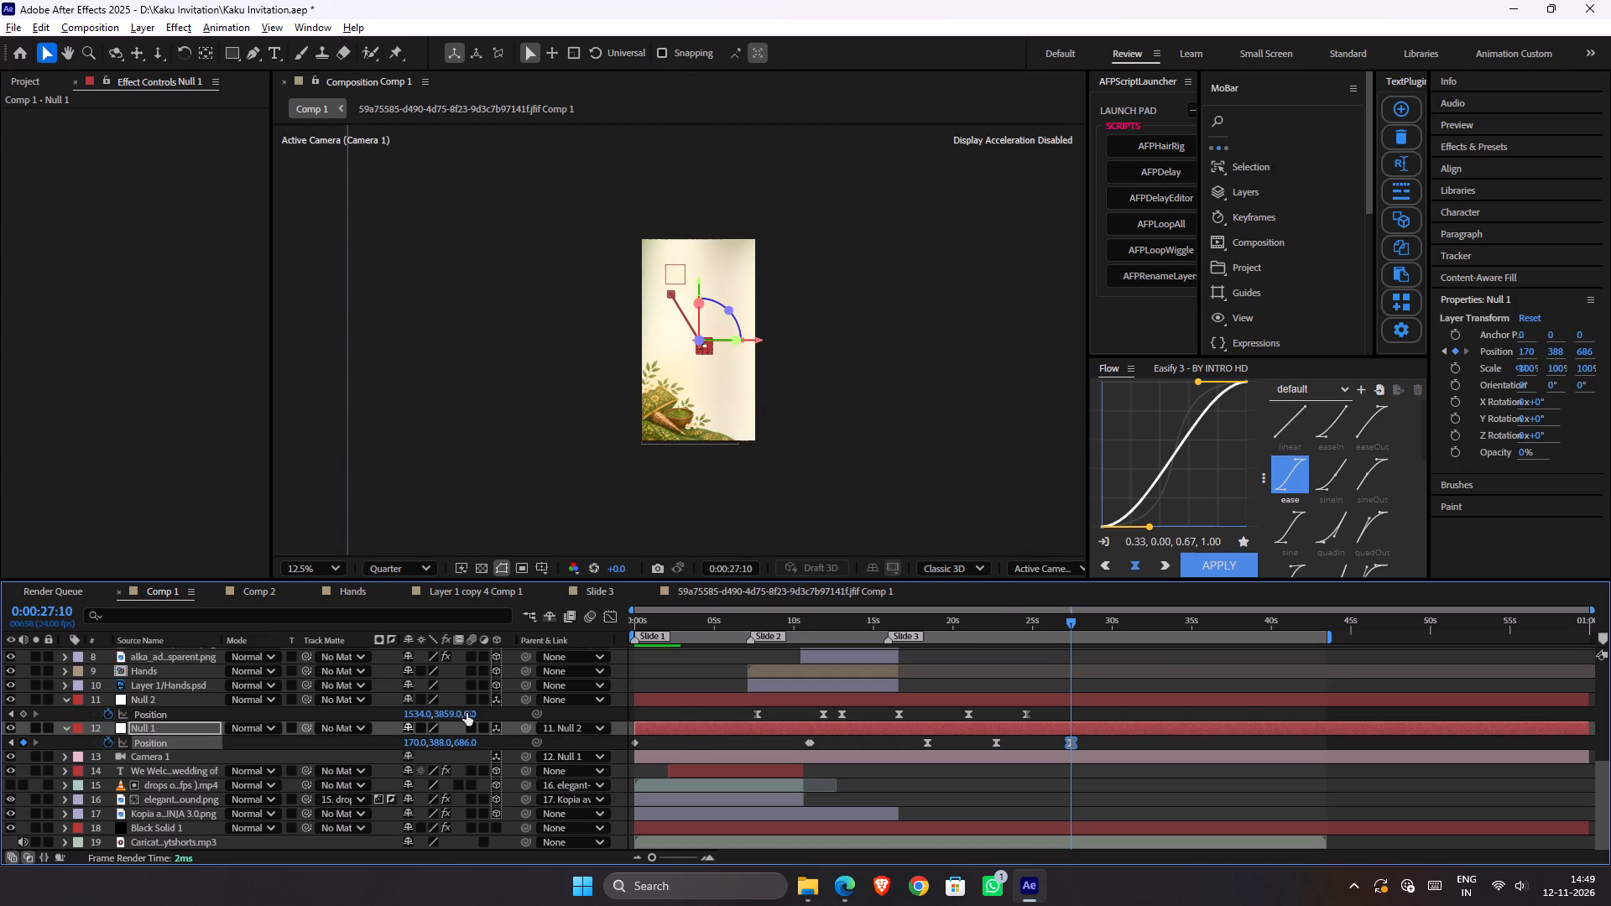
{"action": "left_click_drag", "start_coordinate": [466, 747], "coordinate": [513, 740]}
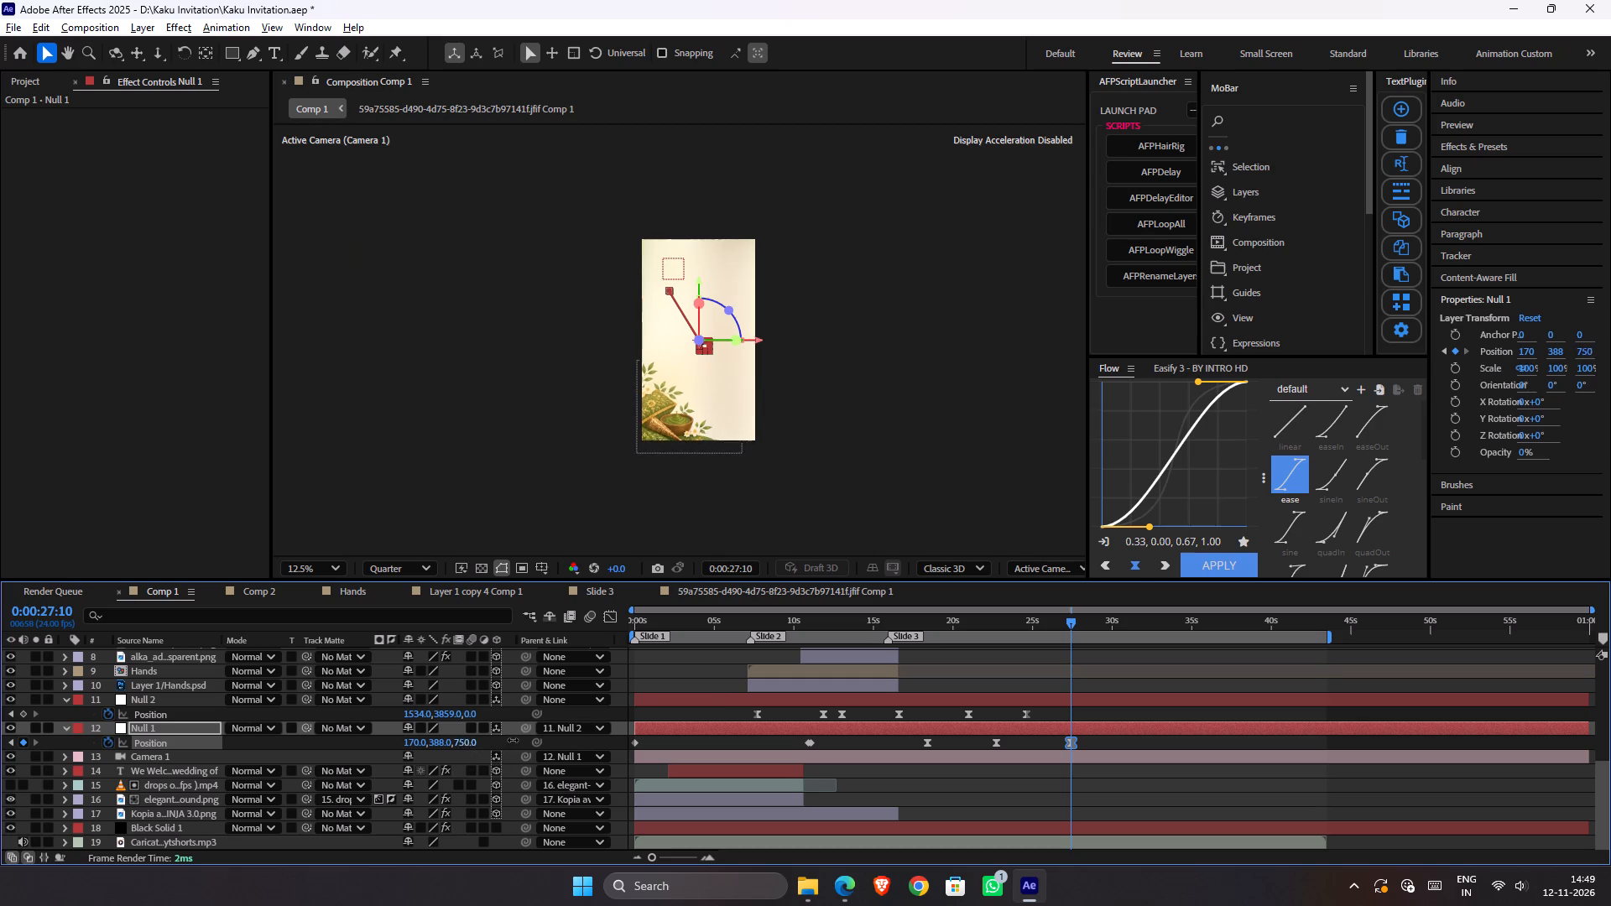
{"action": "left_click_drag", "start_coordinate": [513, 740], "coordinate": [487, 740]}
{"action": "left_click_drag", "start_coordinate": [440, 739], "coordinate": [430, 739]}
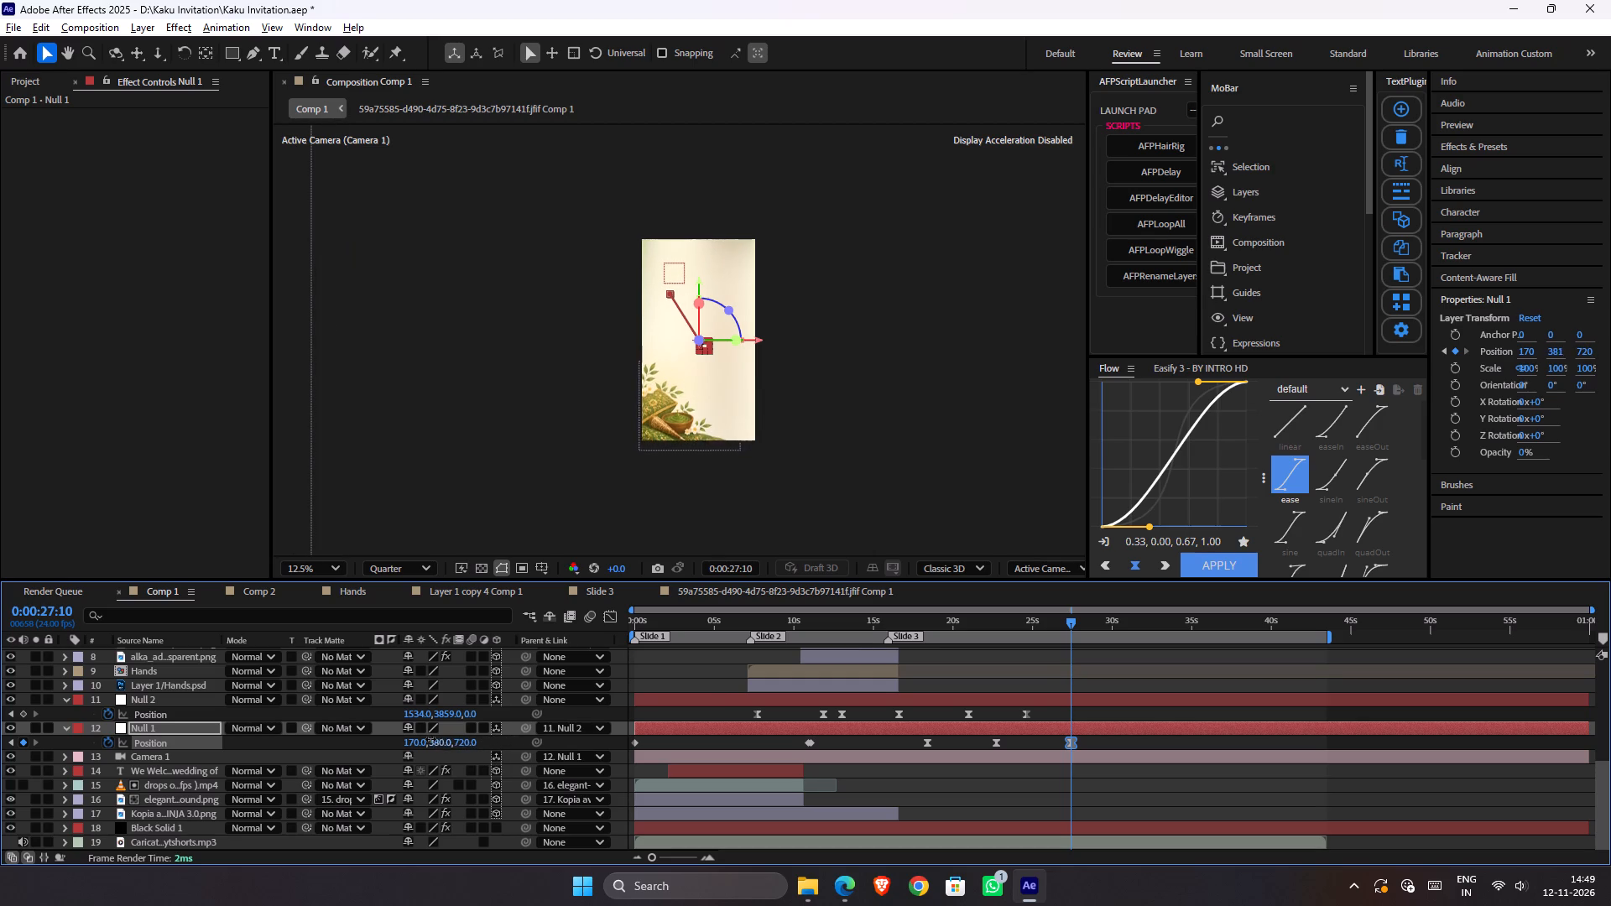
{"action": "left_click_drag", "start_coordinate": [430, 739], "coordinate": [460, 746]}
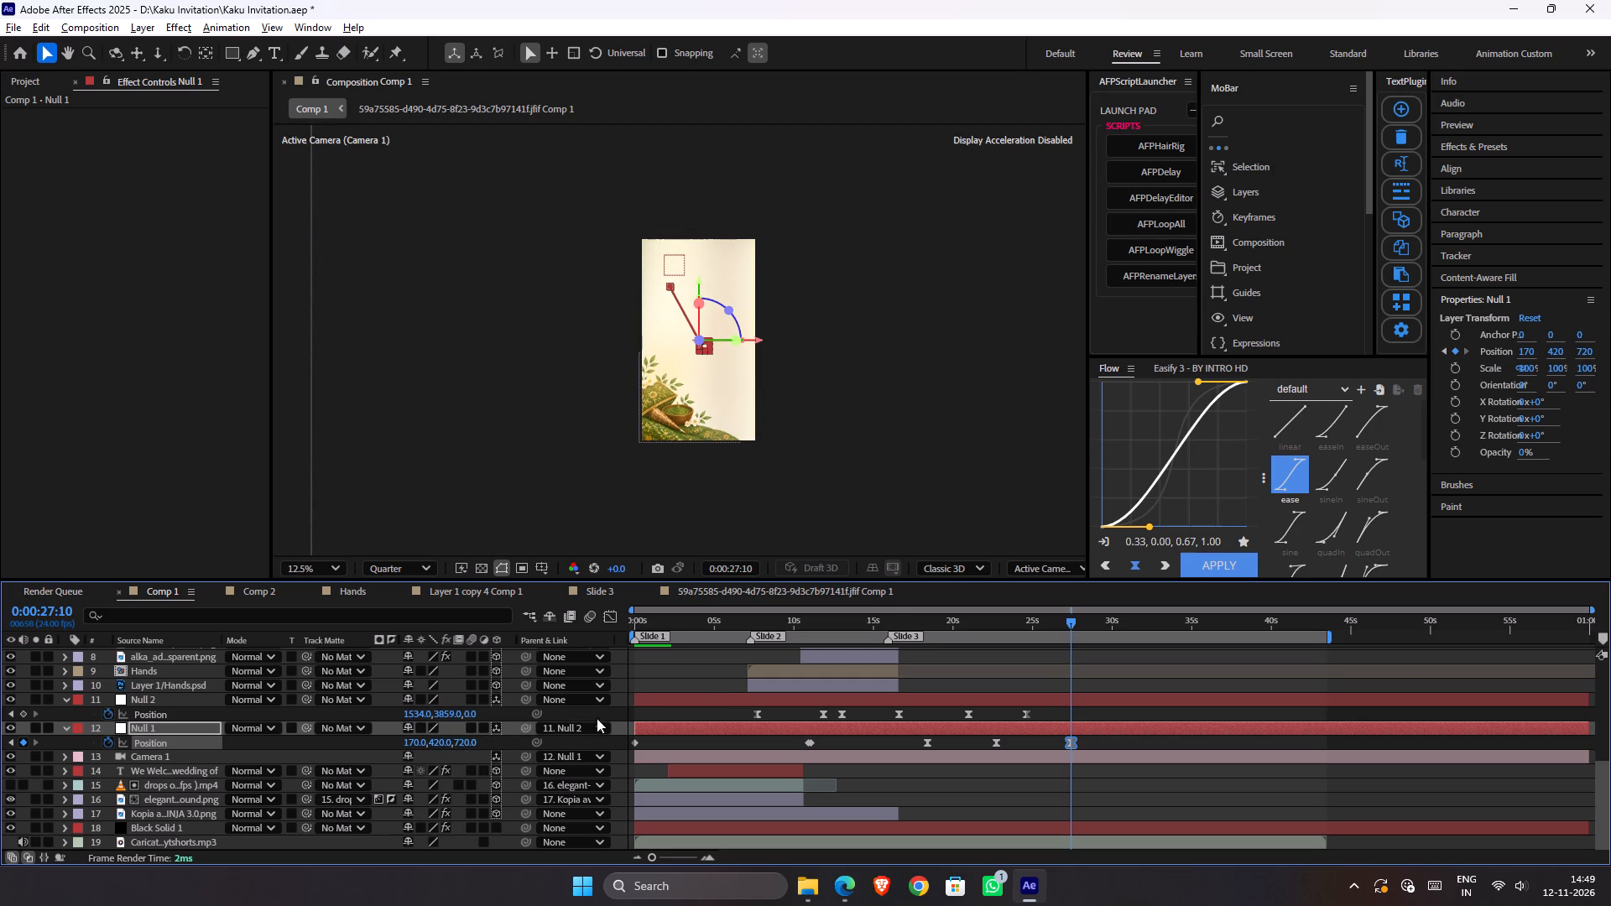
Preview the Haldi to mehandi transition from 0:00:20:15.
{"action": "left_click", "coordinate": [964, 618]}
{"action": "key", "text": "space"}
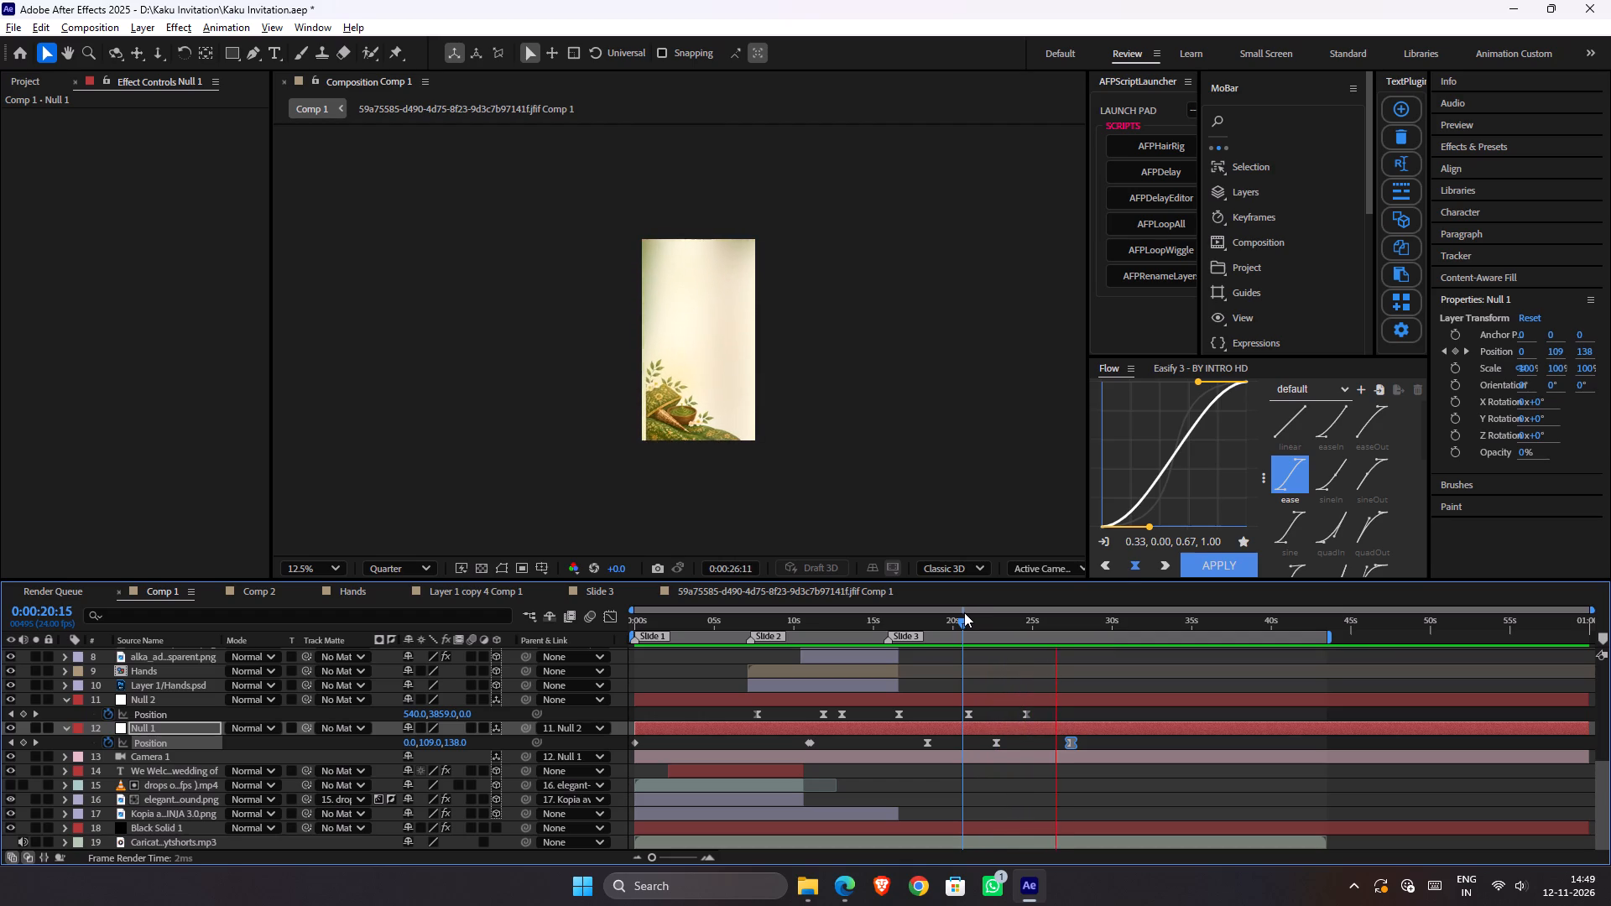
{"action": "key", "text": "space"}
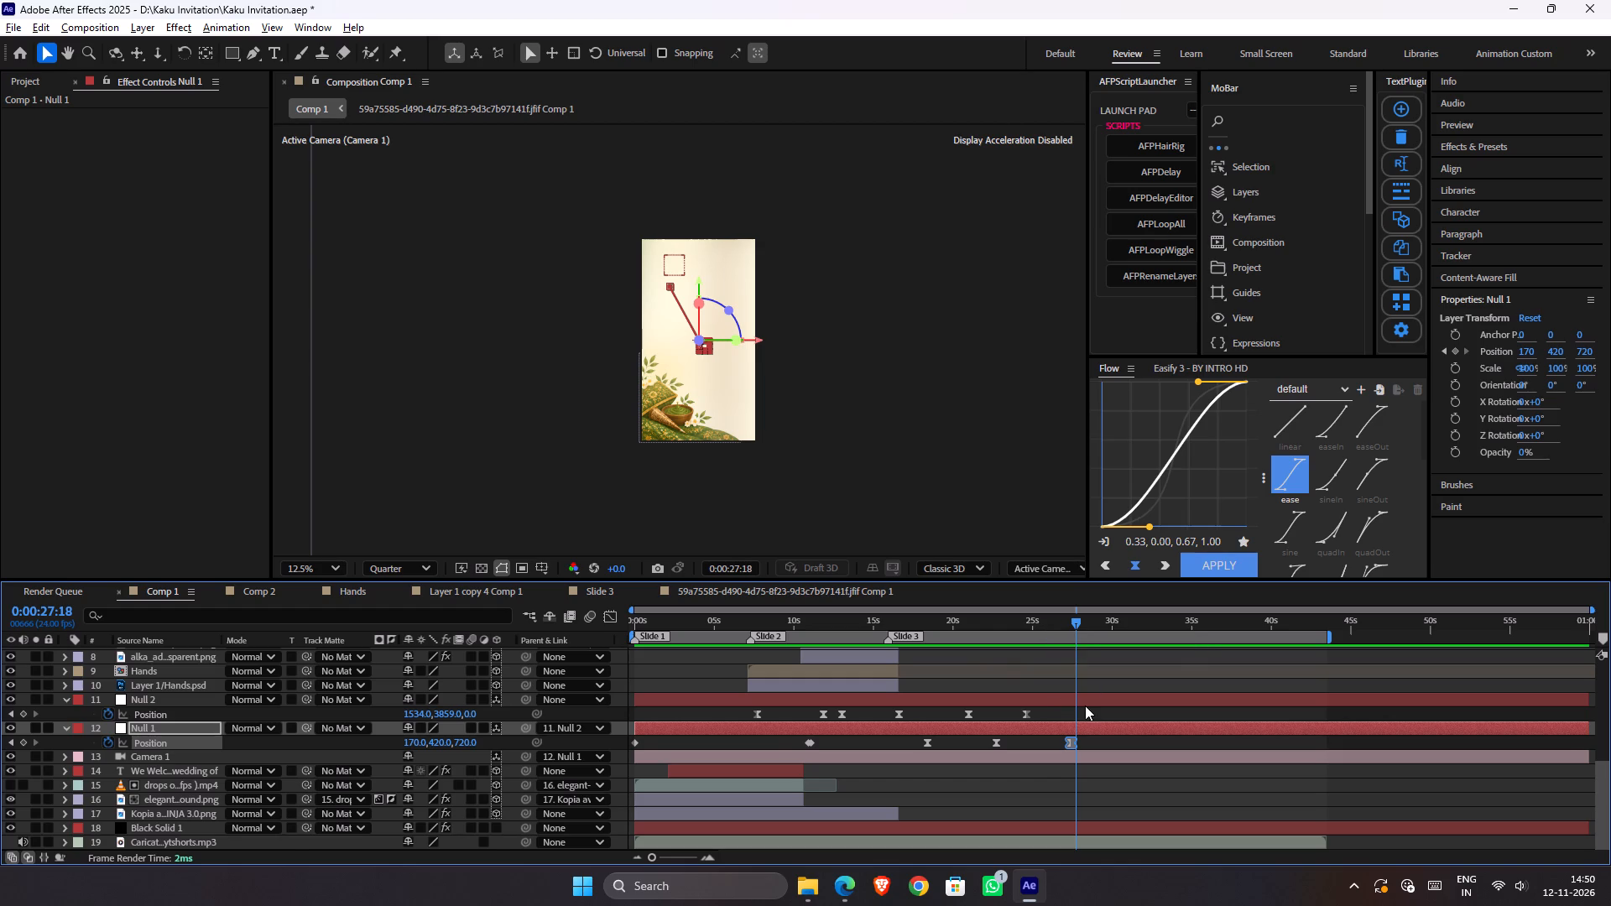
At 0:00:24:15, scale the mehandi_bottom_left_element layer up to 30% and move it slightly upward.
{"action": "scroll", "coordinate": [1085, 706], "scroll_direction": "up", "scroll_amount": 2}
{"action": "left_click", "coordinate": [1061, 768]}
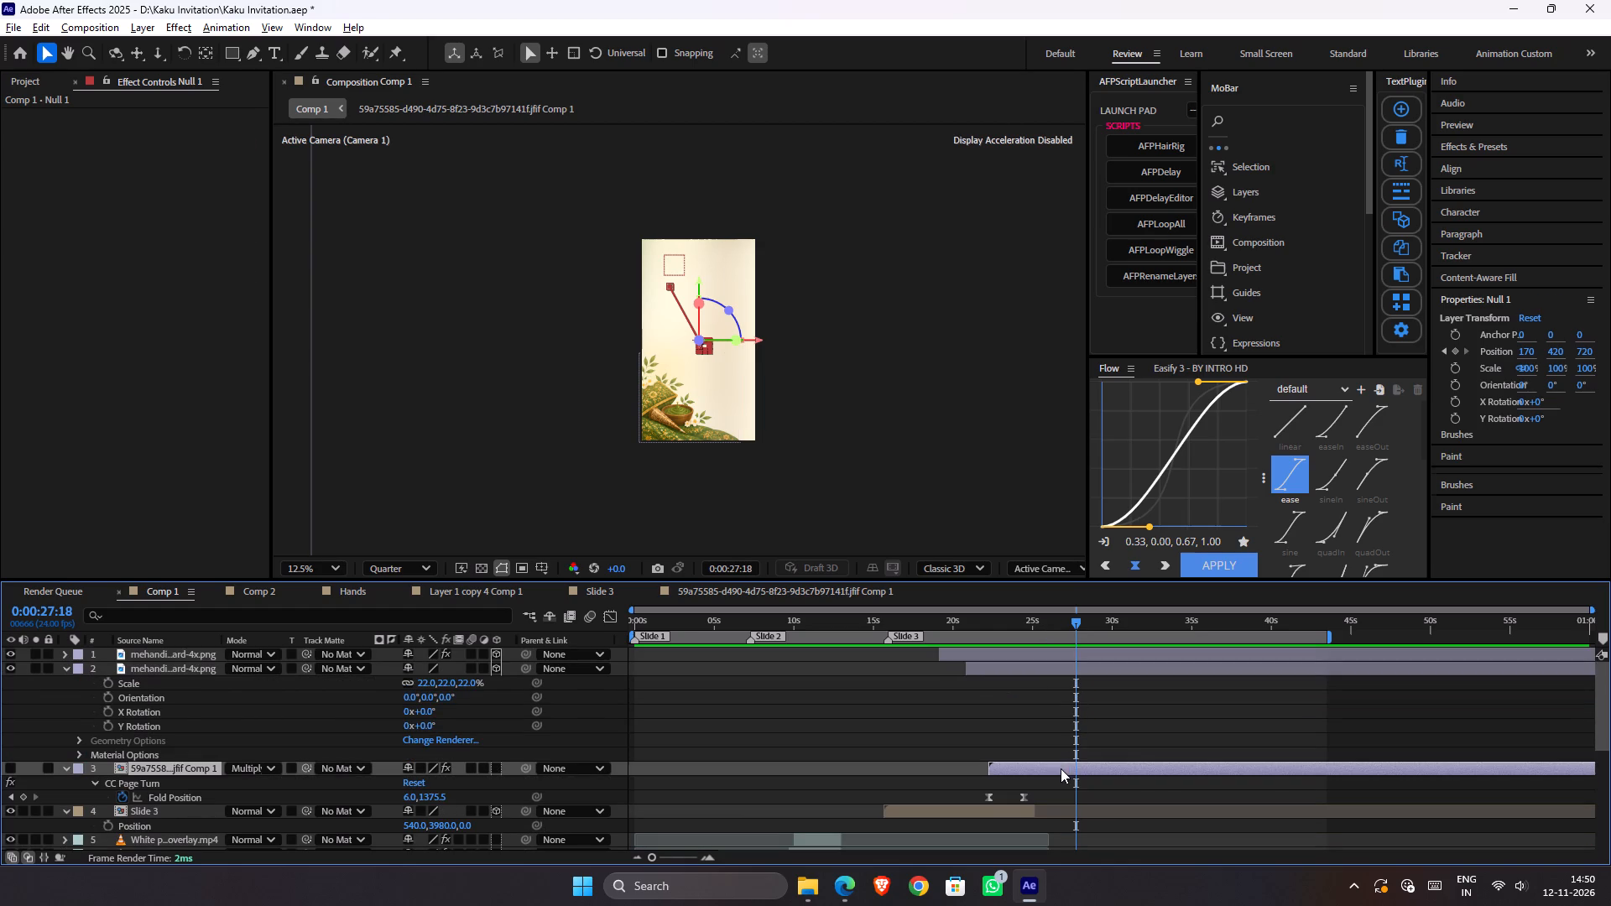
{"action": "left_click_drag", "start_coordinate": [1054, 623], "coordinate": [1009, 618]}
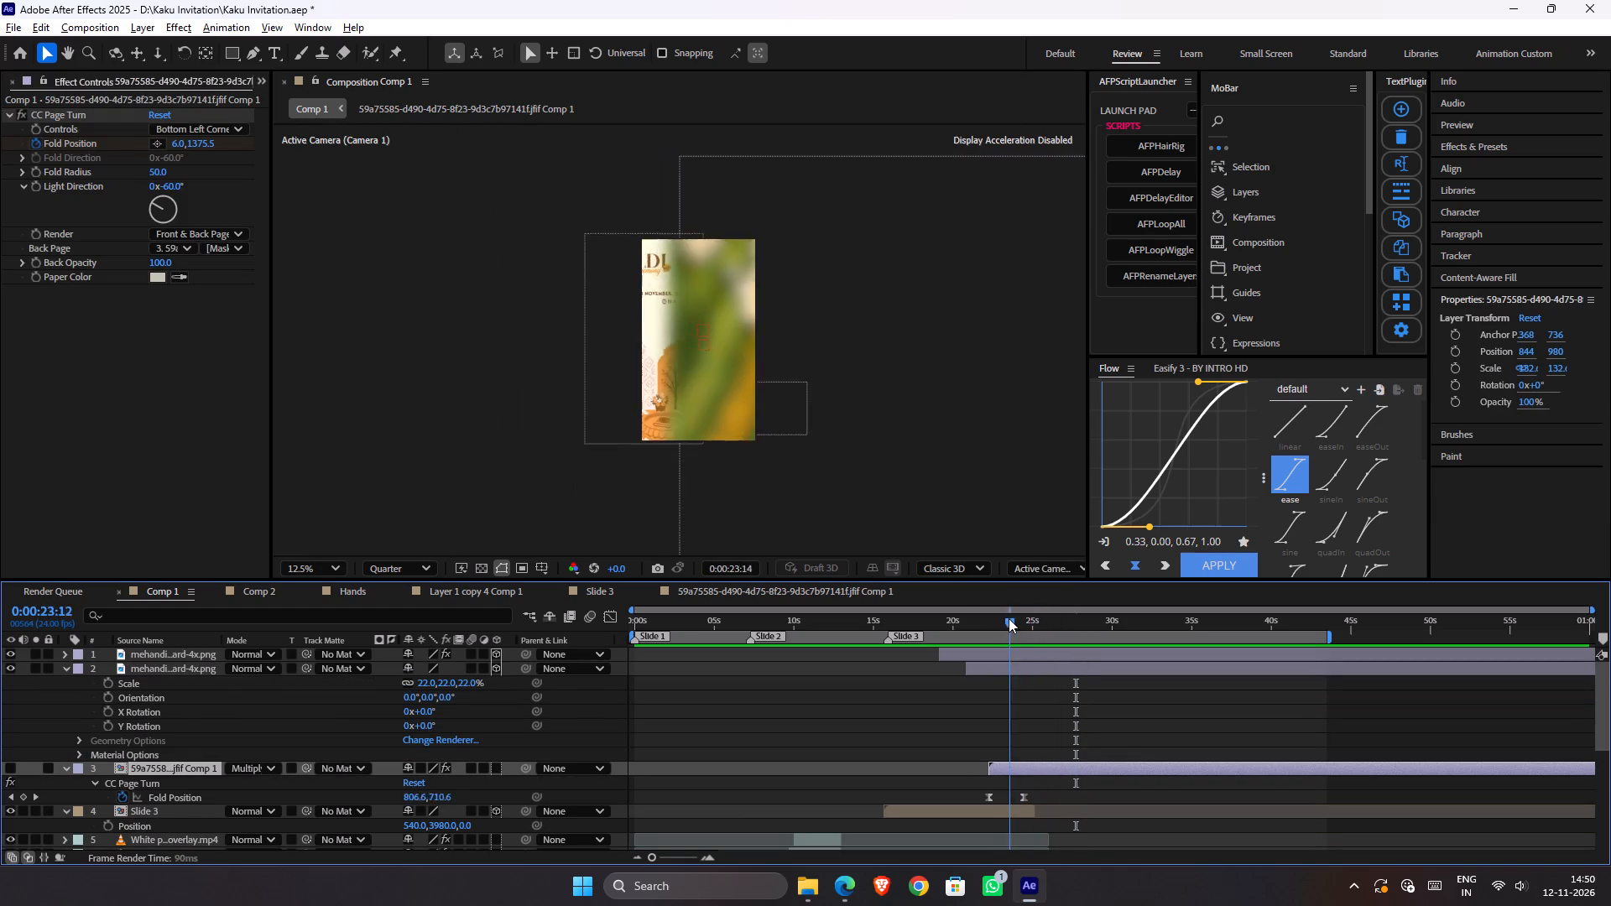
{"action": "left_click_drag", "start_coordinate": [1009, 618], "coordinate": [1026, 620]}
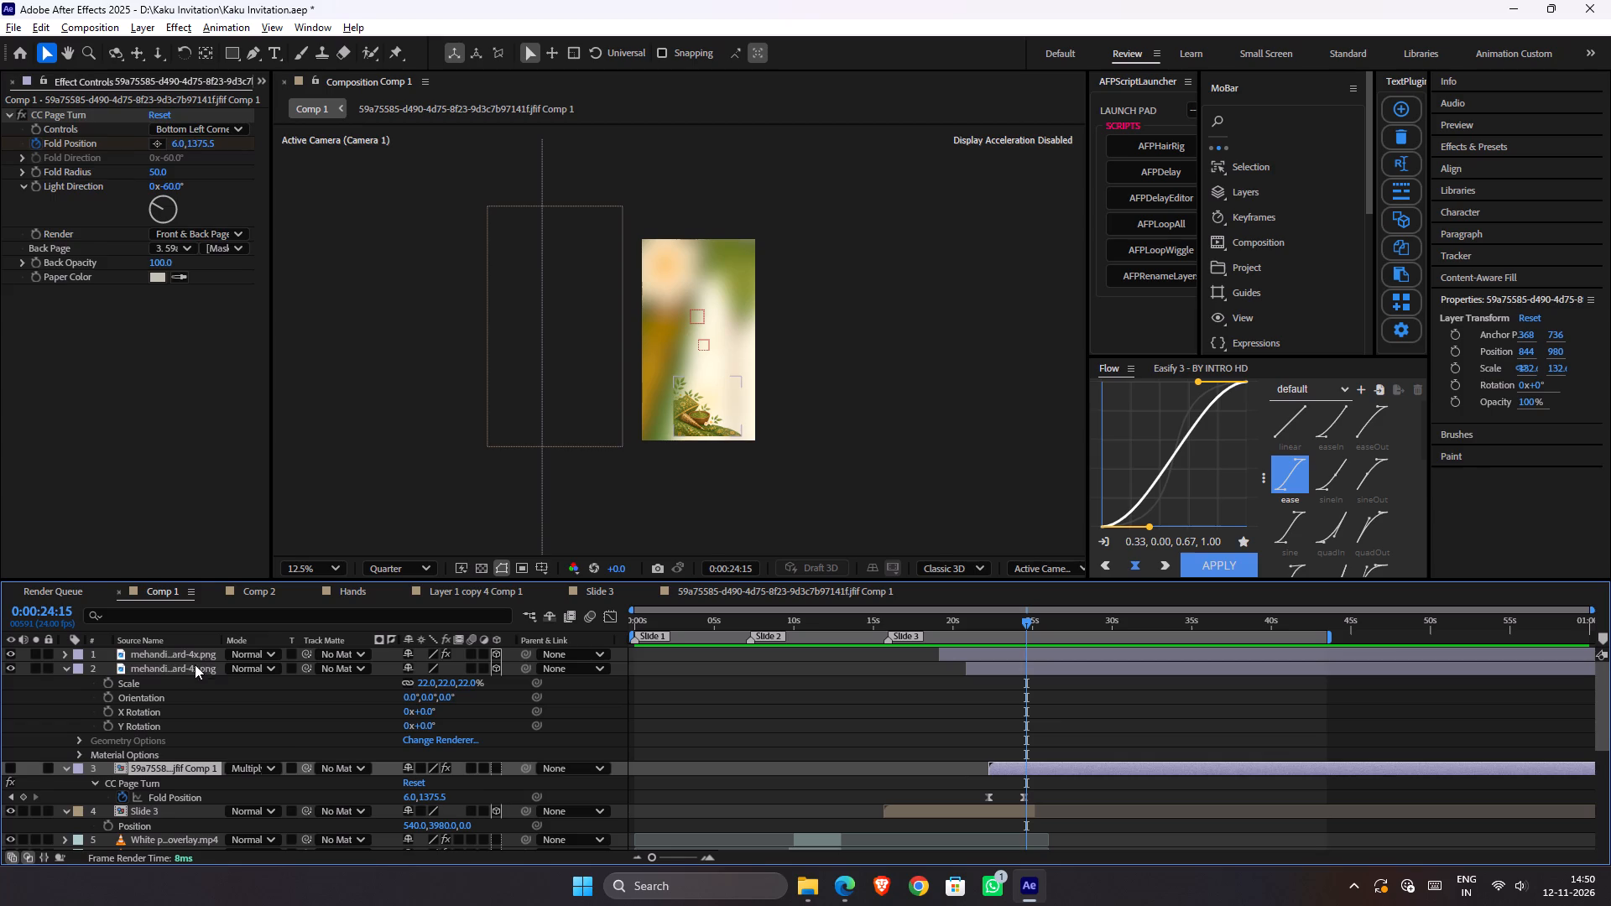
{"action": "left_click", "coordinate": [195, 670]}
{"action": "left_click", "coordinate": [471, 689]}
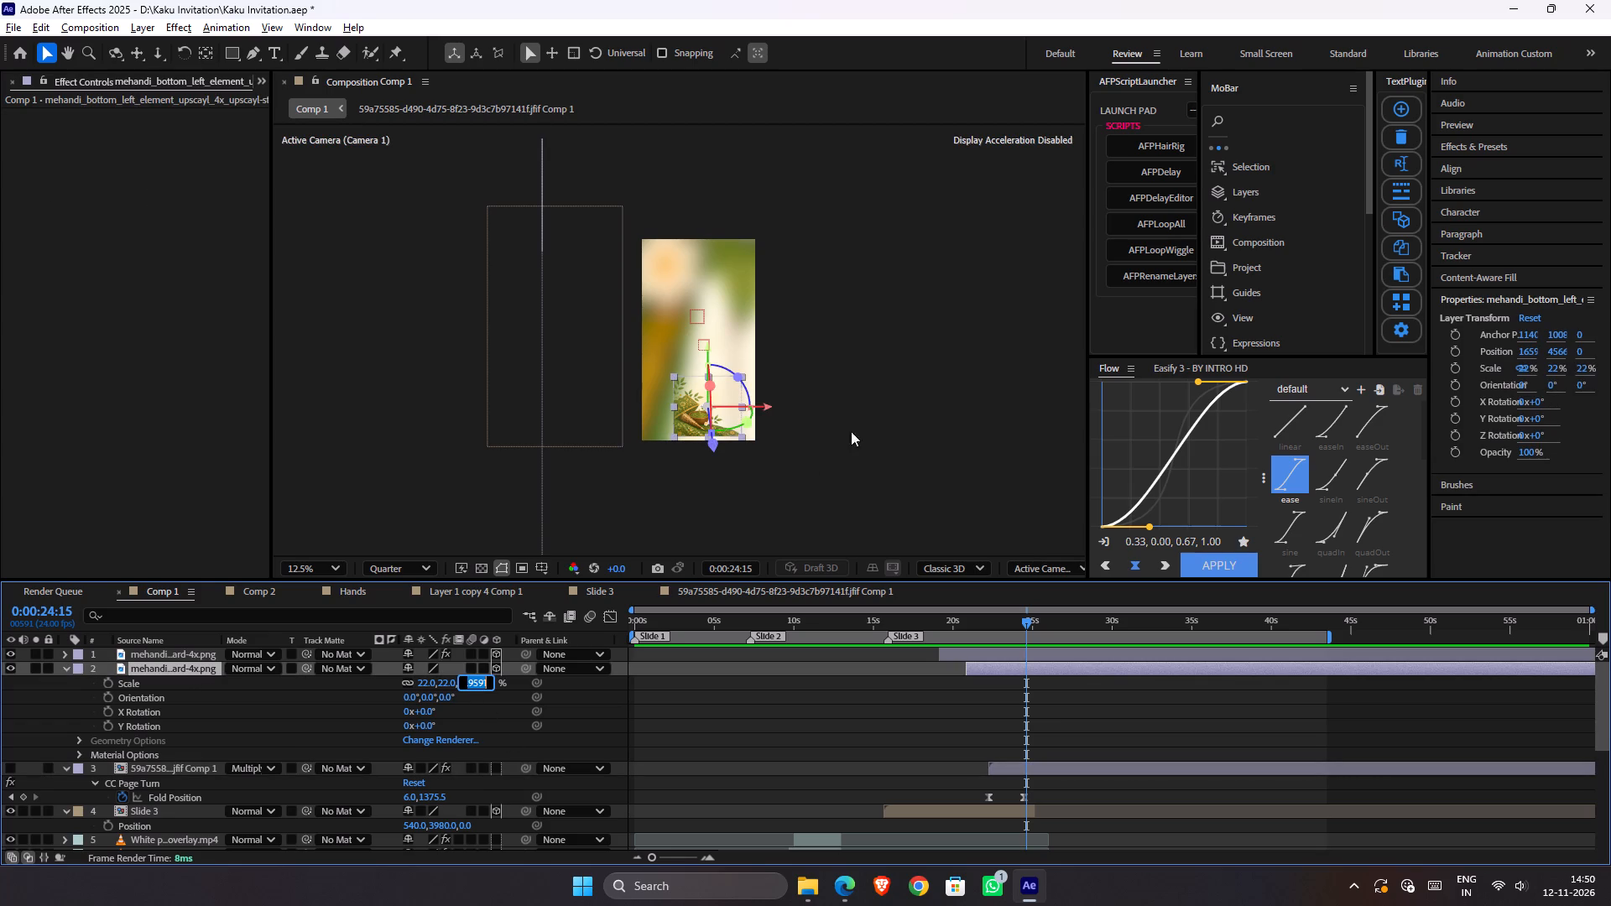
{"action": "key", "text": "Up"}
{"action": "key", "text": "Up"}
{"action": "key", "text": "Up"}
{"action": "key", "text": "Up"}
{"action": "key", "text": "Up"}
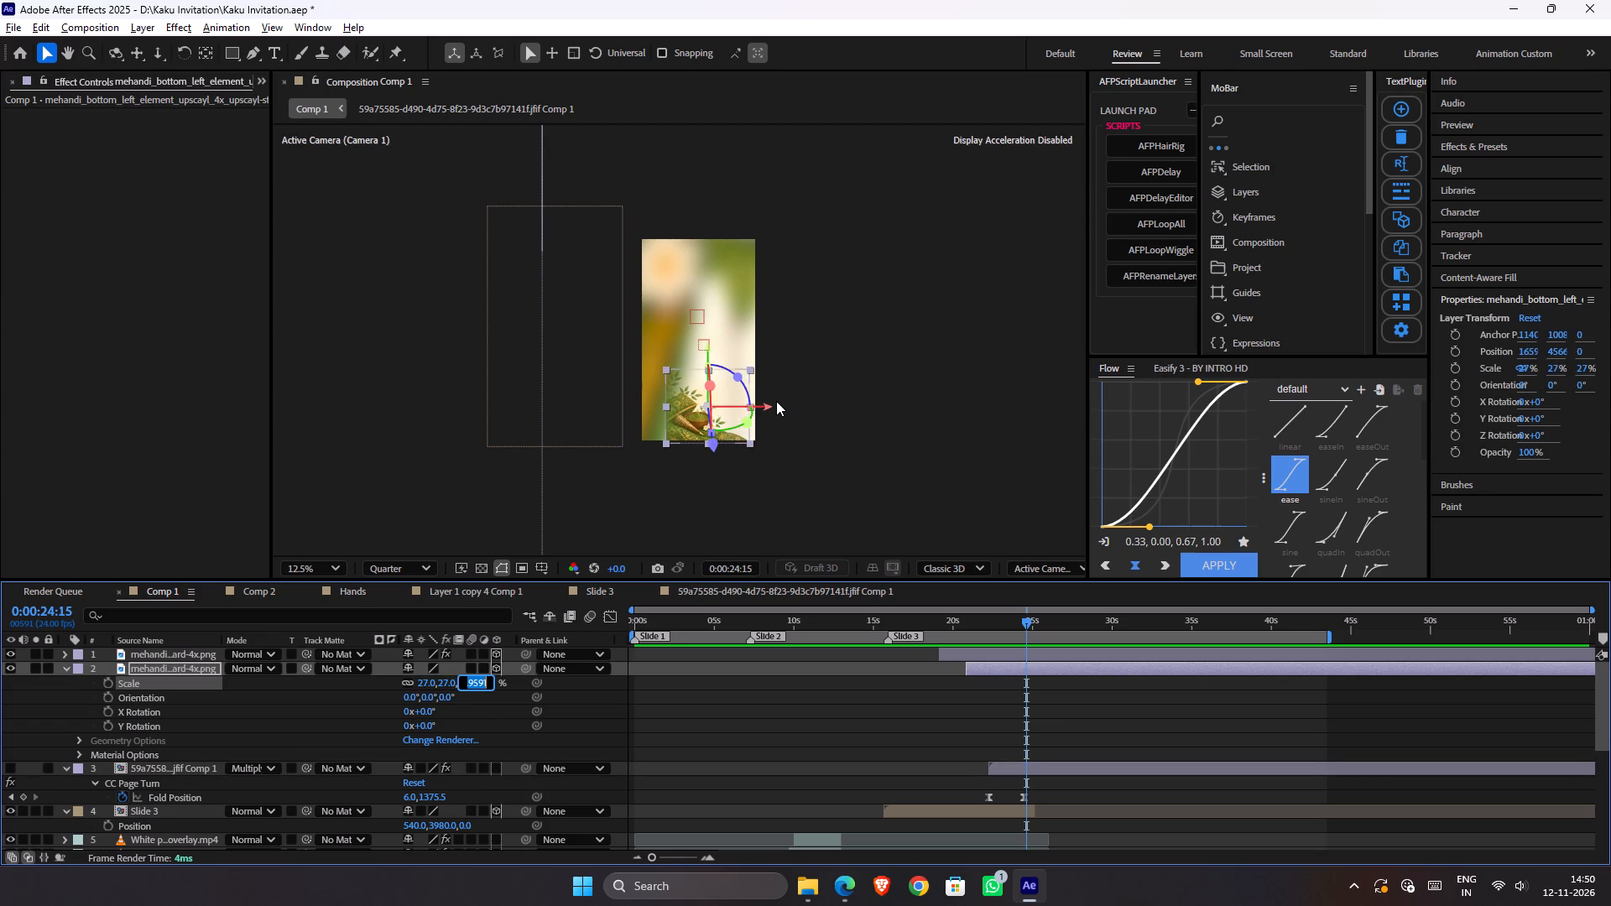
{"action": "key", "text": "Up"}
{"action": "key", "text": "Up"}
{"action": "key", "text": "Up"}
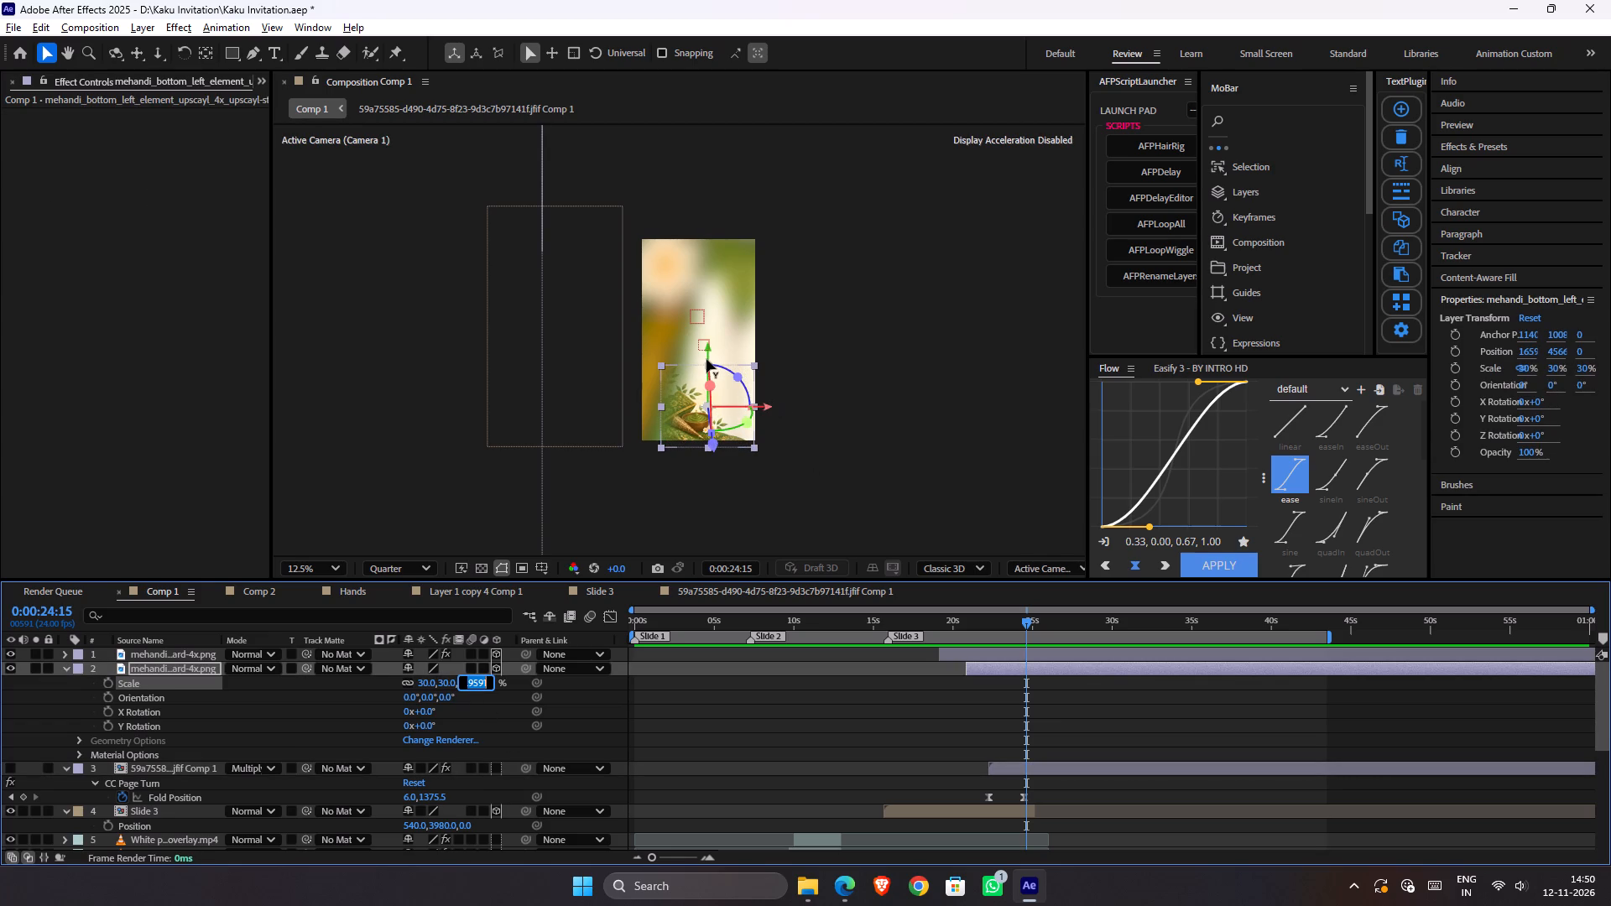
{"action": "left_click_drag", "start_coordinate": [706, 354], "coordinate": [706, 345]}
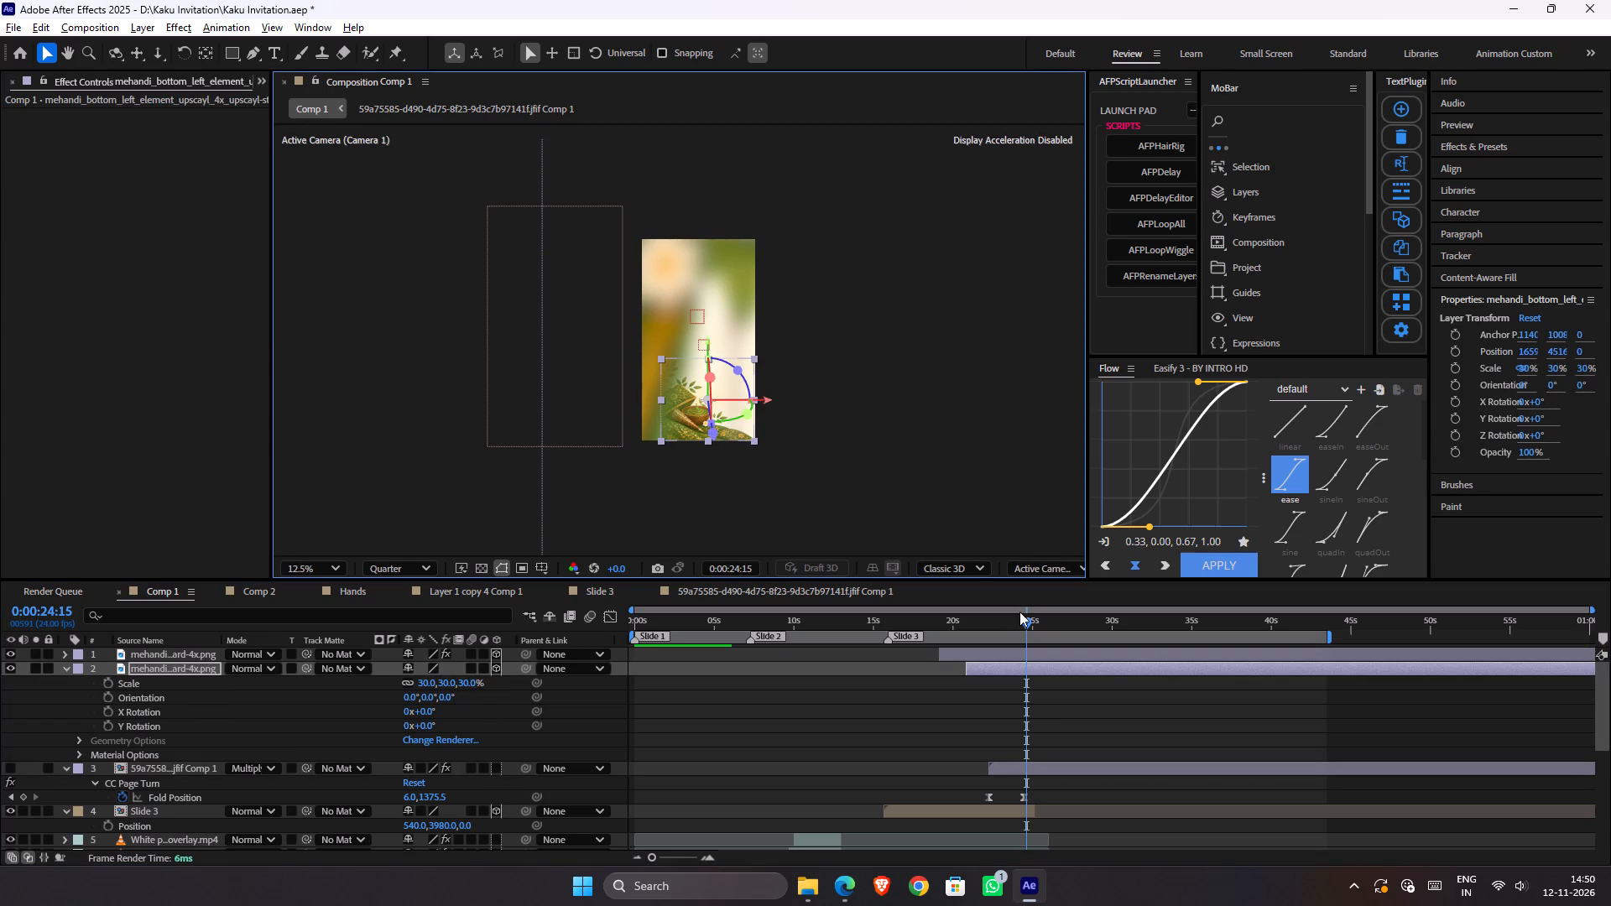
Preview the enlarged mehandi decoration in the transition from 0:00:21:20 and again from 0:00:21:11.
{"action": "left_click_drag", "start_coordinate": [1002, 620], "coordinate": [982, 622]}
{"action": "key", "text": "space"}
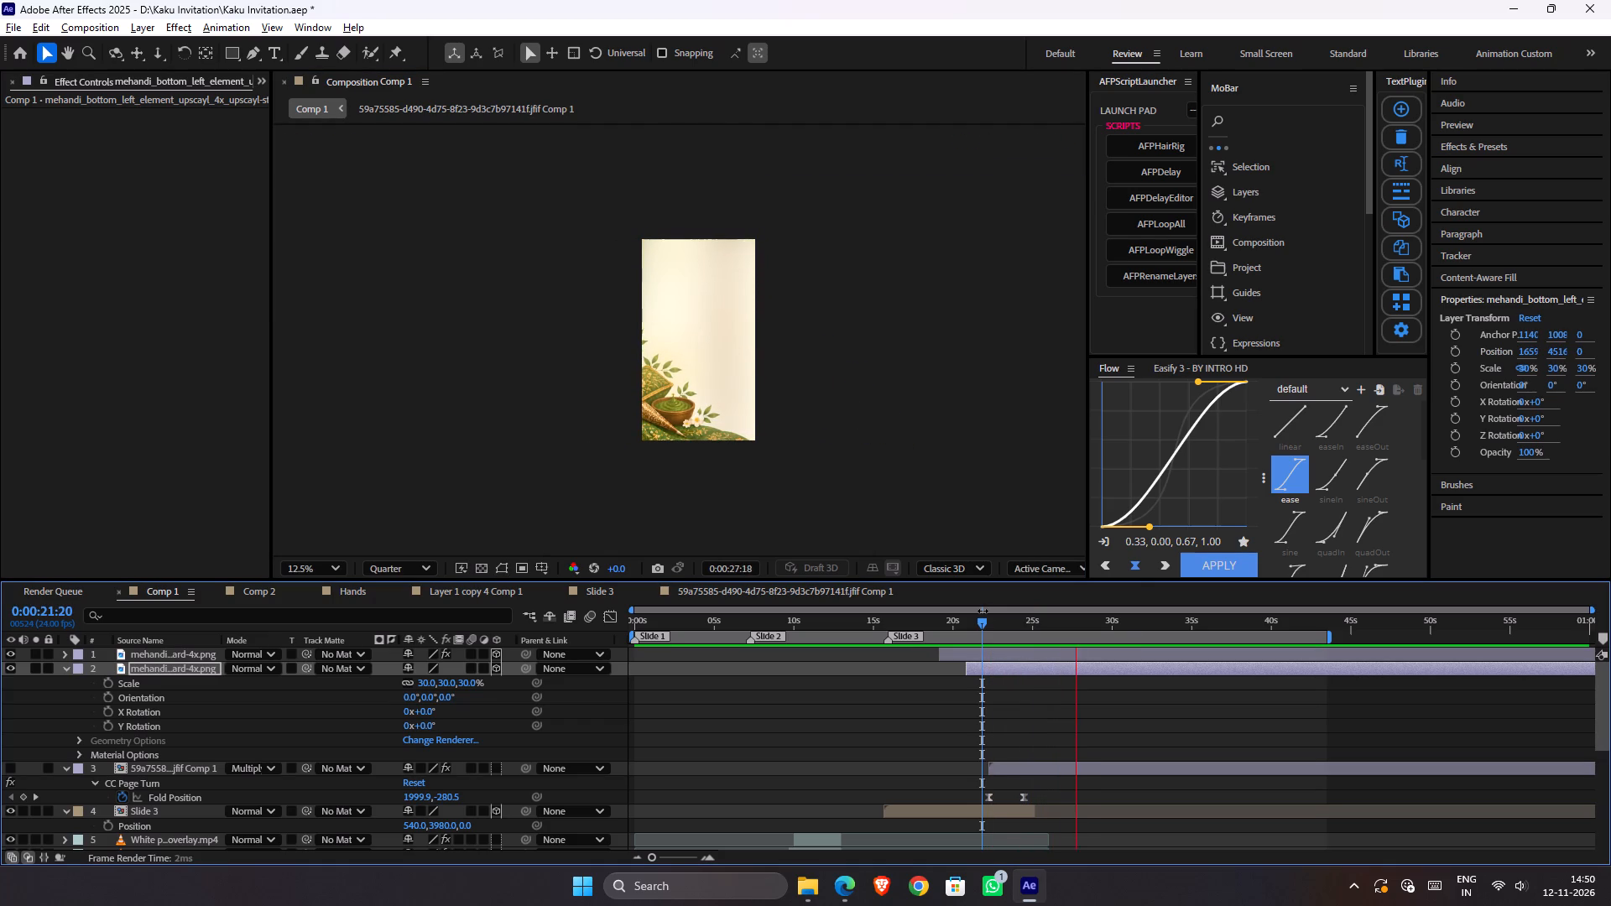
{"action": "key", "text": "space"}
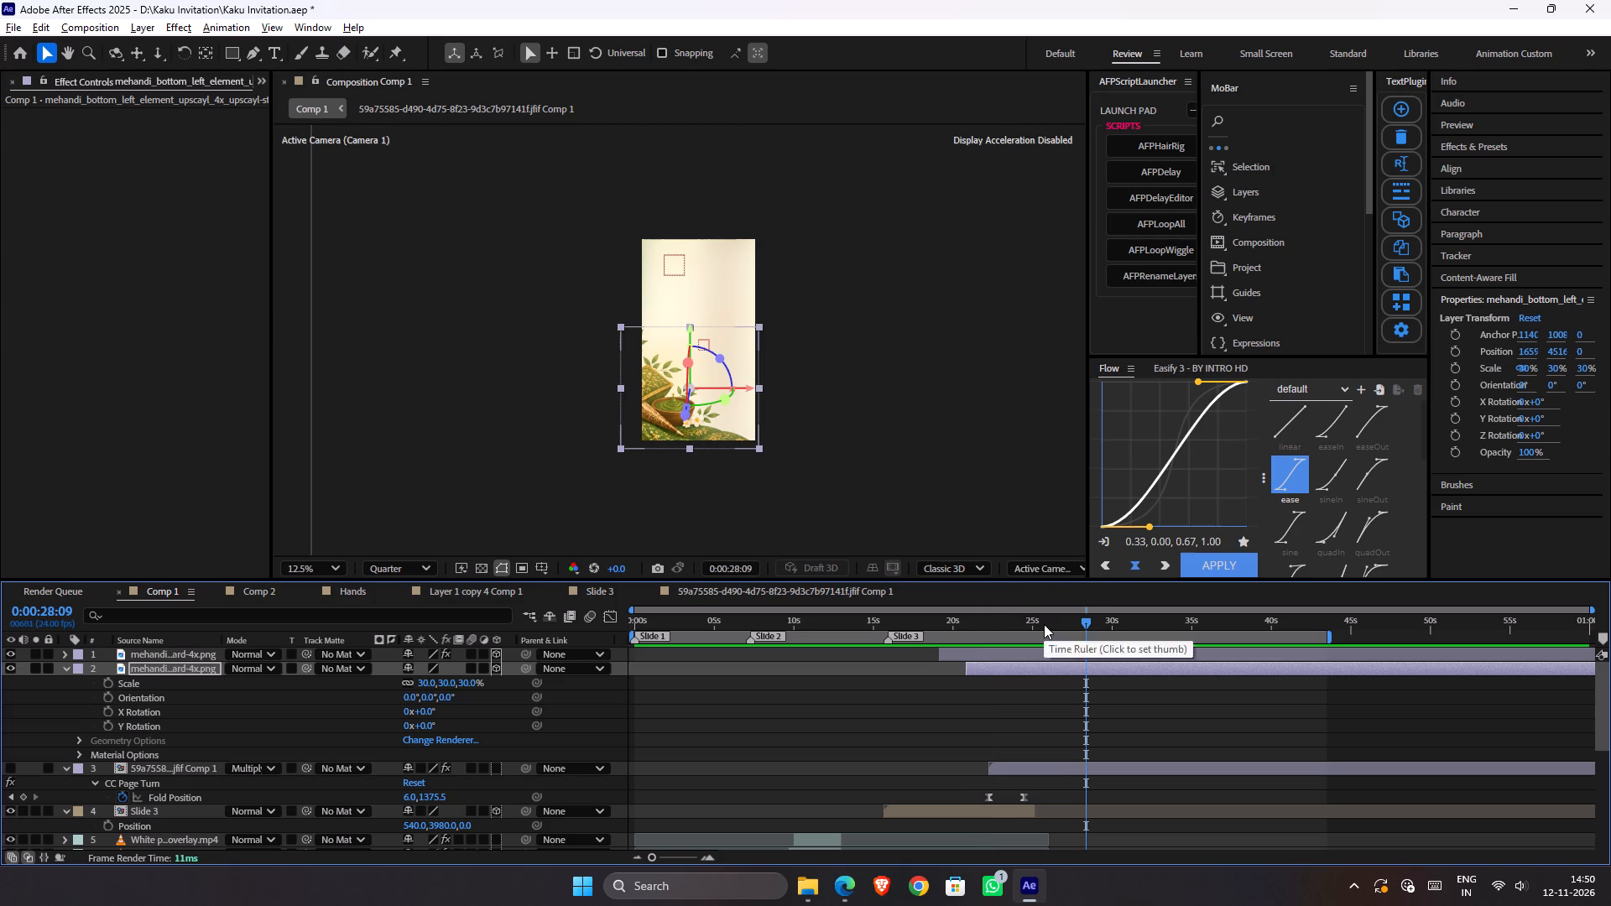
{"action": "left_click_drag", "start_coordinate": [1042, 624], "coordinate": [973, 606]}
{"action": "key", "text": "space"}
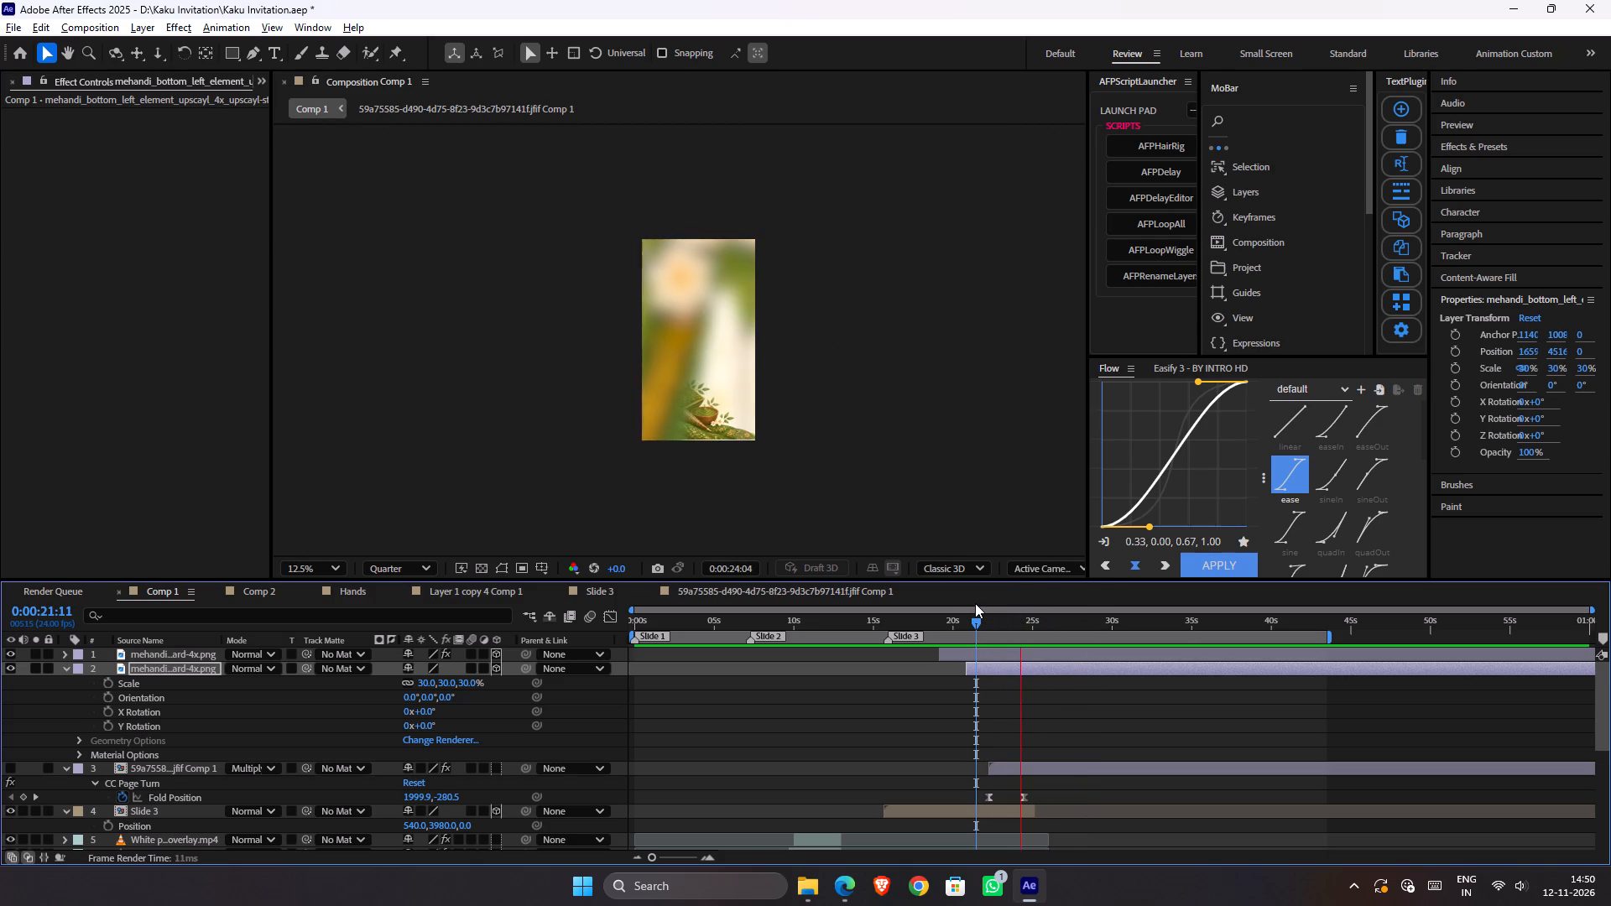
{"action": "key", "text": "space"}
Undo the mehandi decoration's upward move and its last scale increases, back to 24%, checking the frames near 0:00:27:09.
{"action": "key", "text": "ctrl+z"}
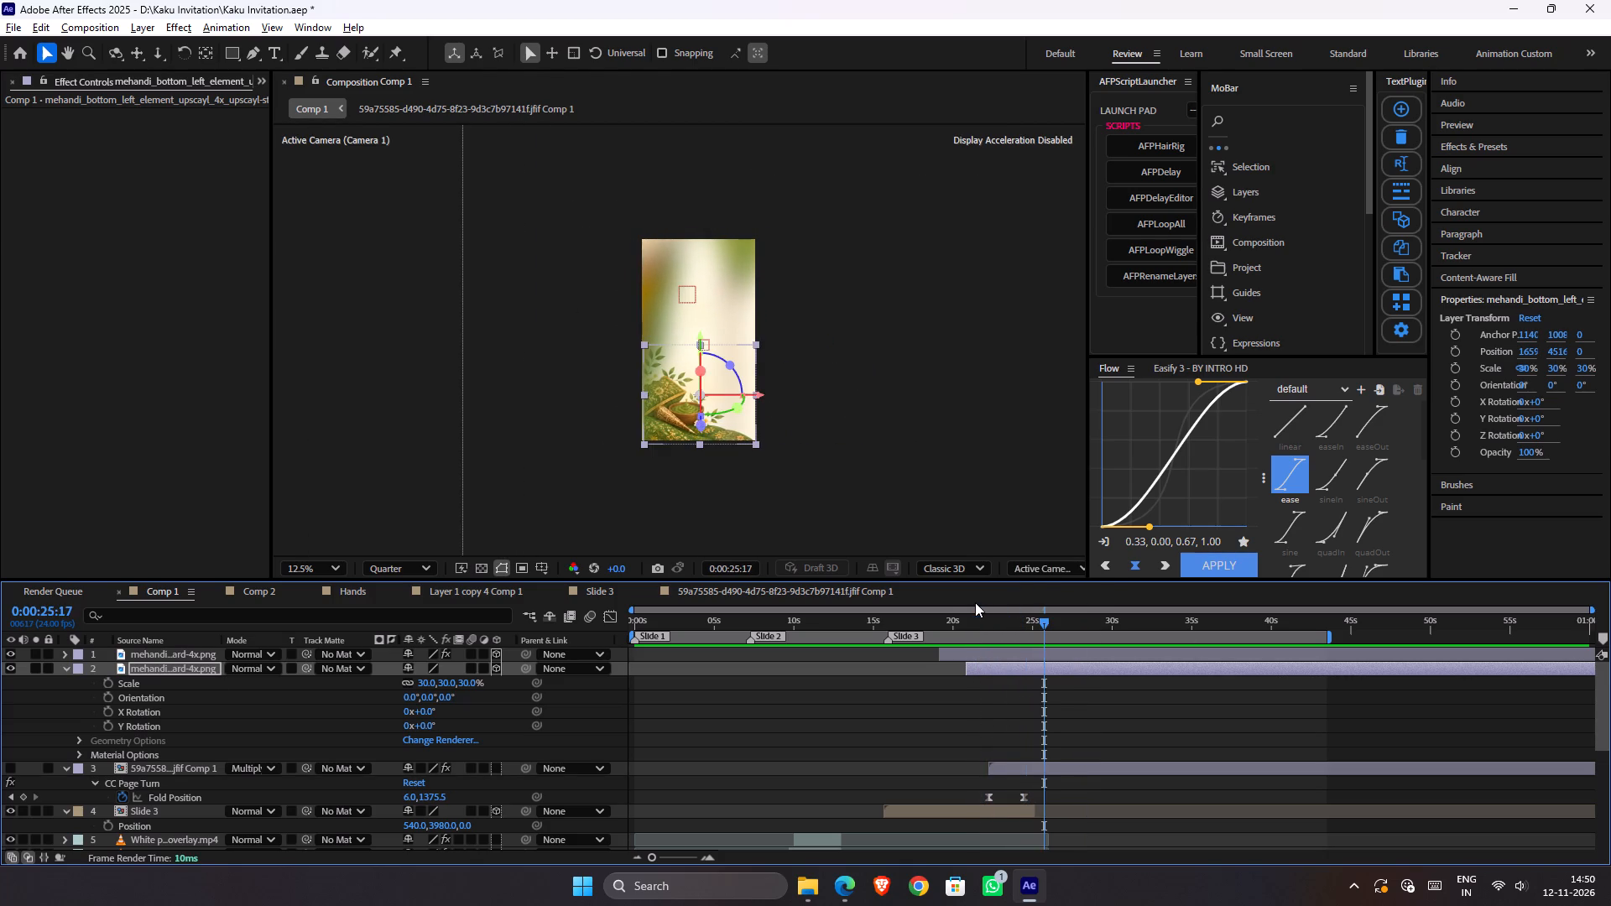
{"action": "key", "text": "ctrl+z"}
{"action": "key", "text": "ctrl+z"}
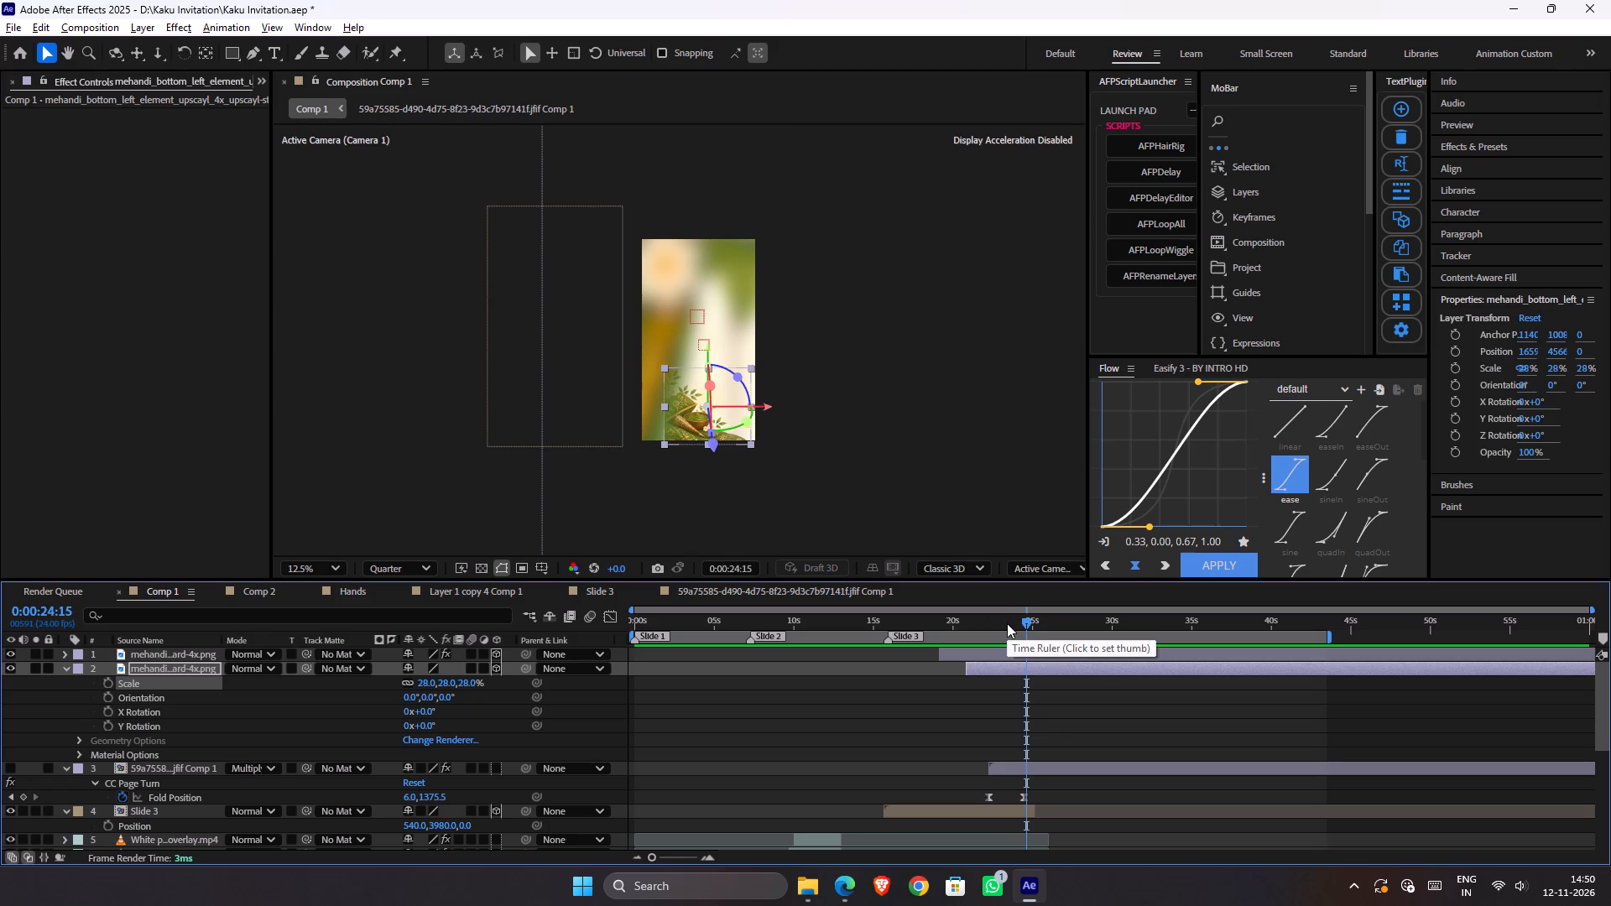
{"action": "key", "text": "ctrl+z"}
{"action": "key", "text": "ctrl+z"}
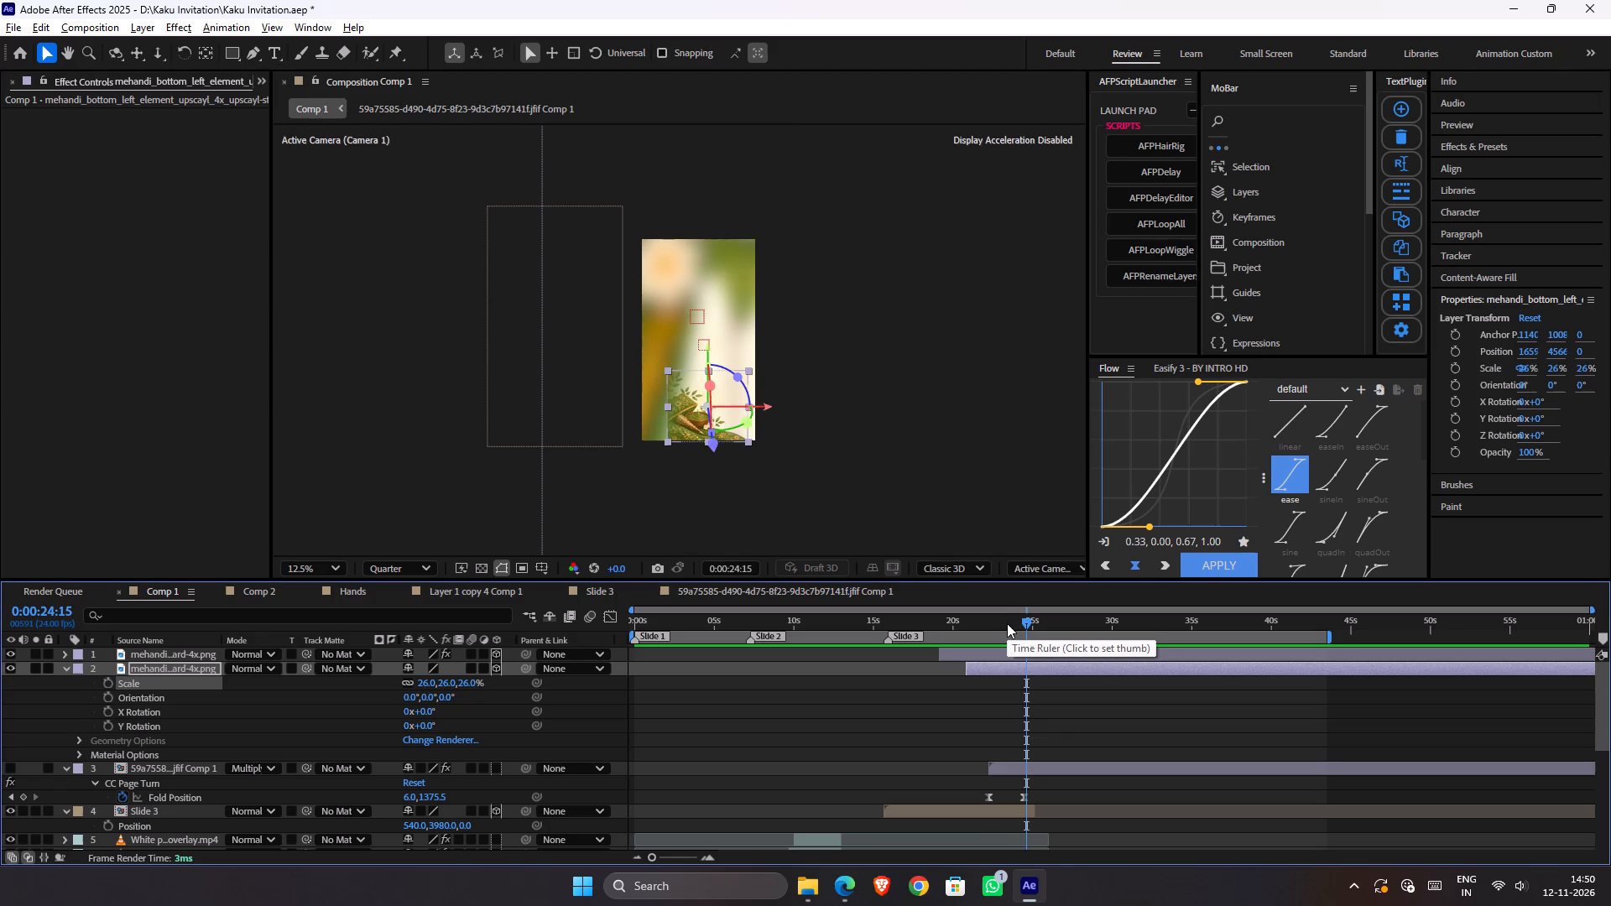
{"action": "key", "text": "ctrl+z"}
{"action": "left_click_drag", "start_coordinate": [1022, 626], "coordinate": [1033, 631]}
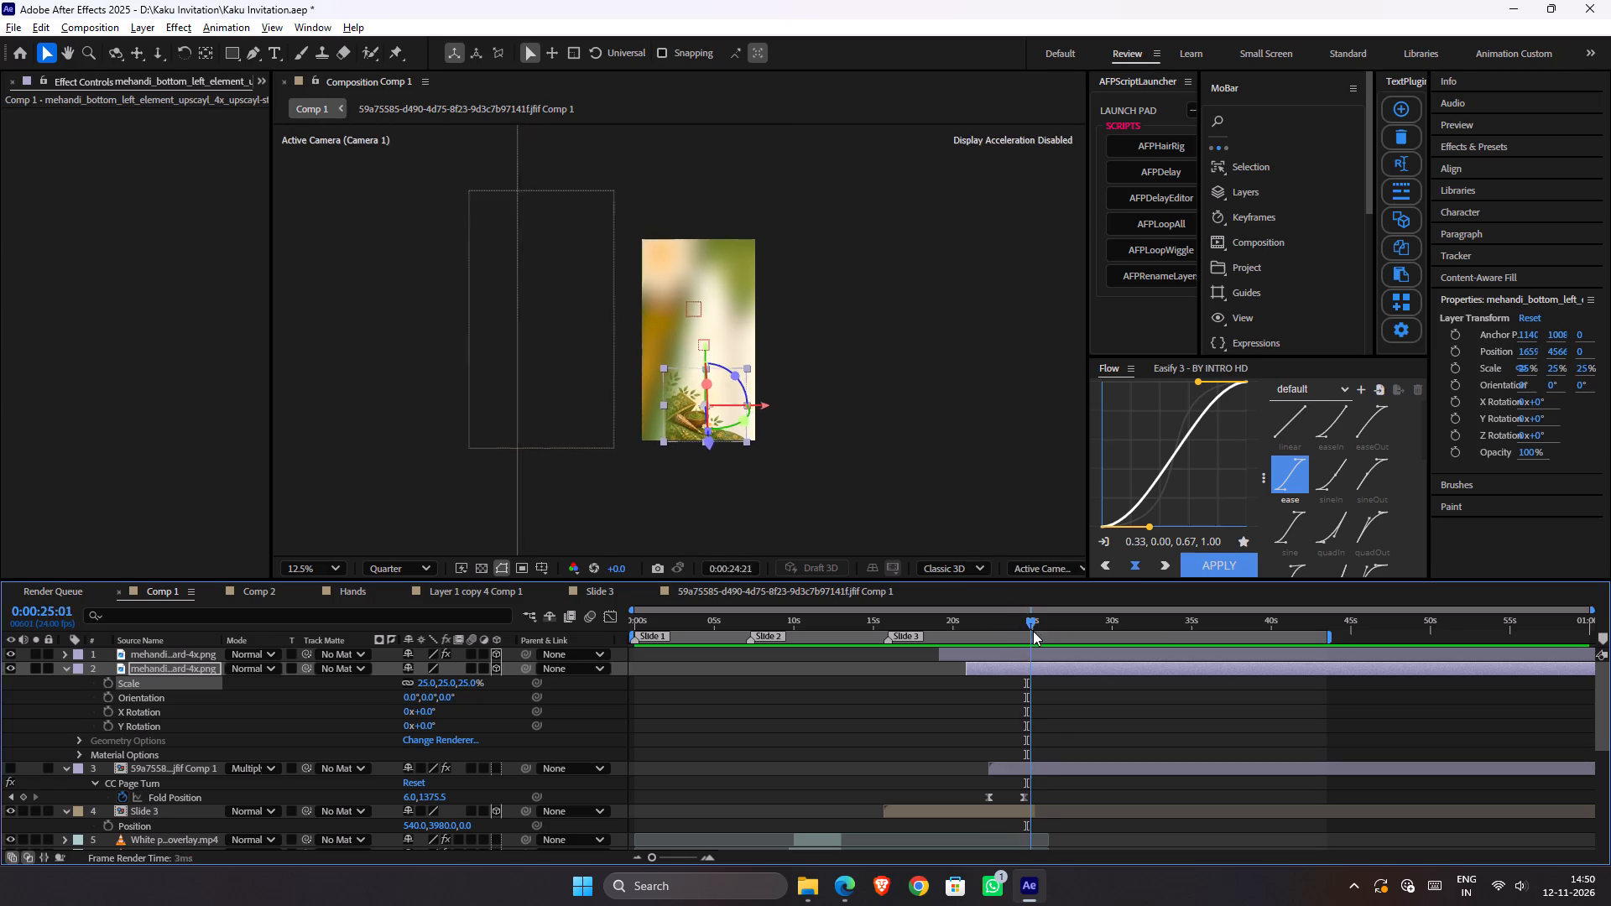
{"action": "left_click_drag", "start_coordinate": [1033, 631], "coordinate": [1066, 631]}
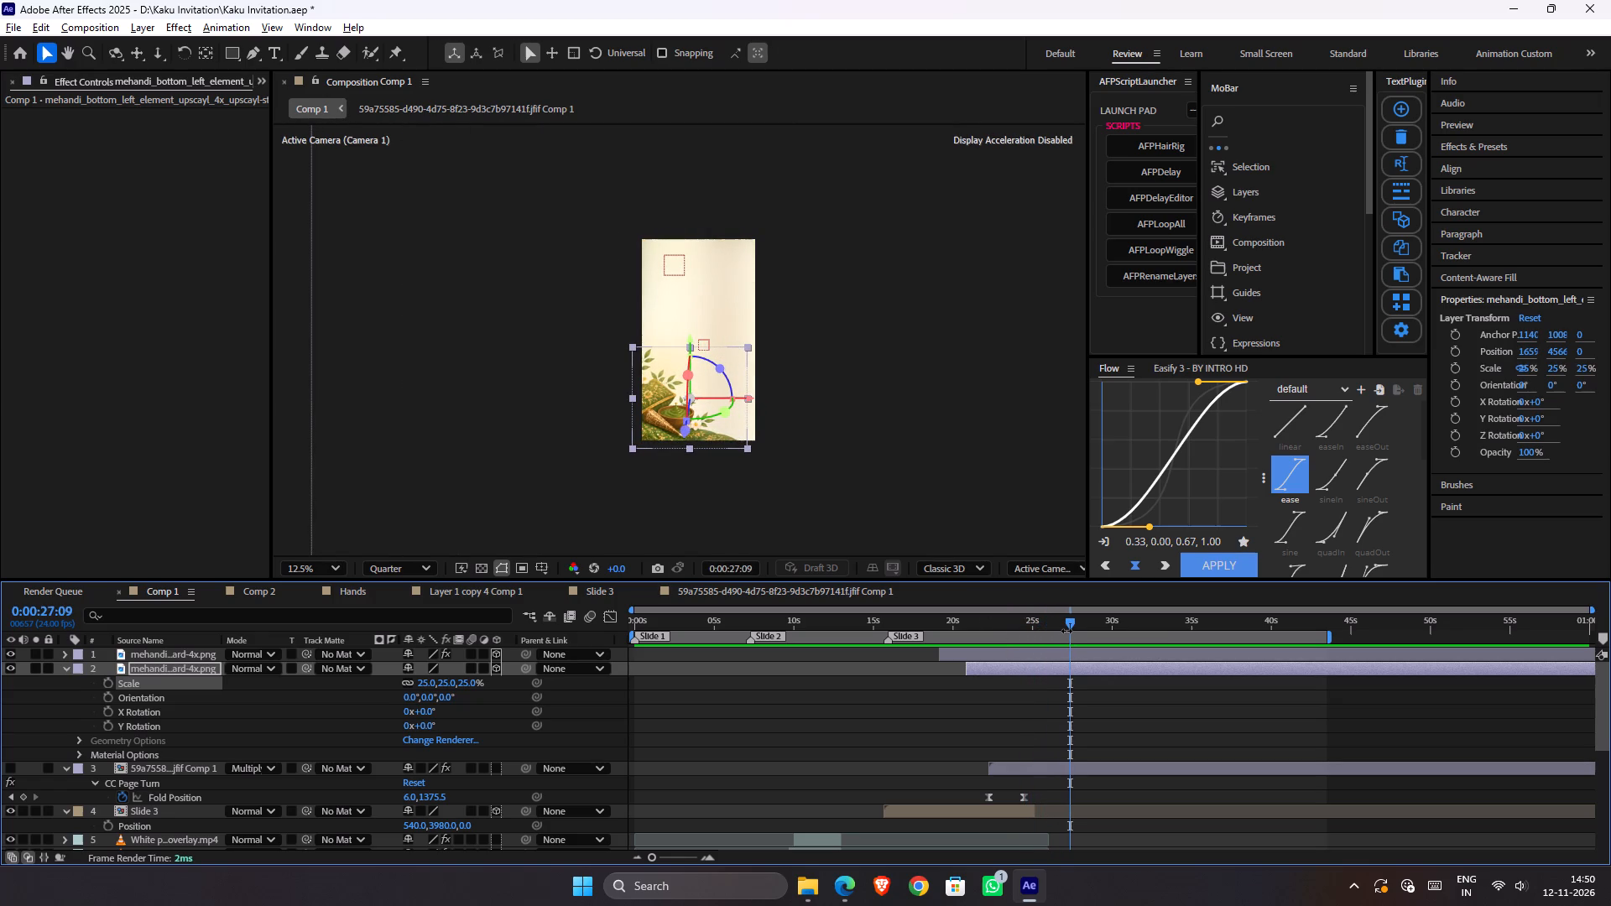
{"action": "key", "text": "ctrl+z"}
At 0:00:27:10, set Null 1's Position keyframe to Y 262 and Z 450, and increase its X value.
{"action": "left_click_drag", "start_coordinate": [1045, 620], "coordinate": [1063, 628]}
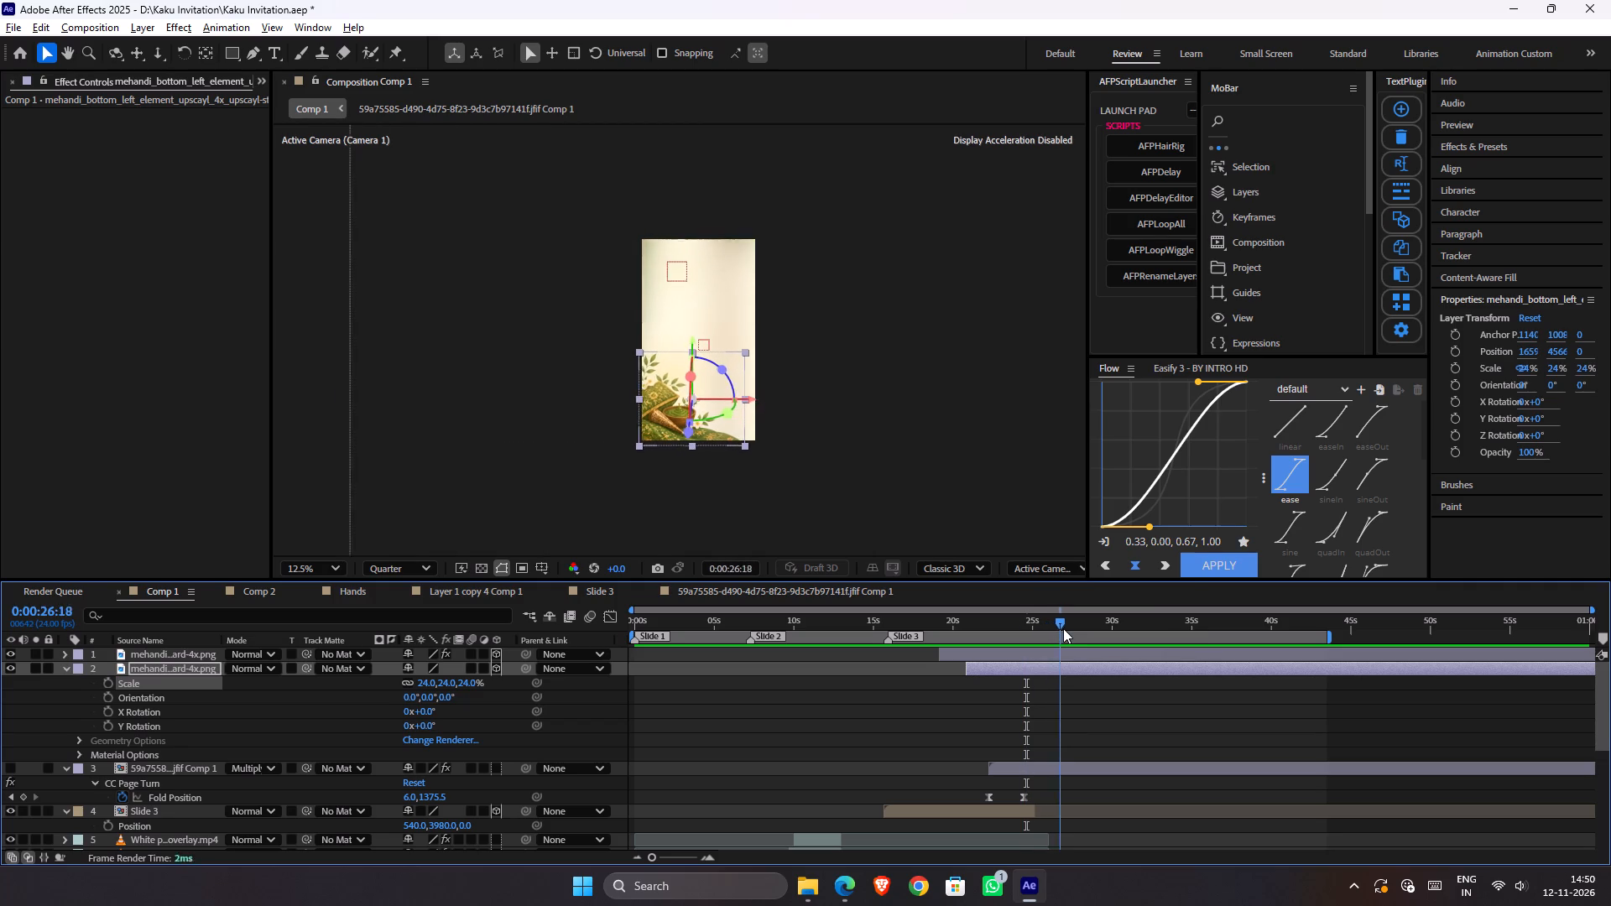
{"action": "left_click_drag", "start_coordinate": [1063, 628], "coordinate": [1065, 628]}
{"action": "scroll", "coordinate": [1036, 699], "scroll_direction": "down", "scroll_amount": 2}
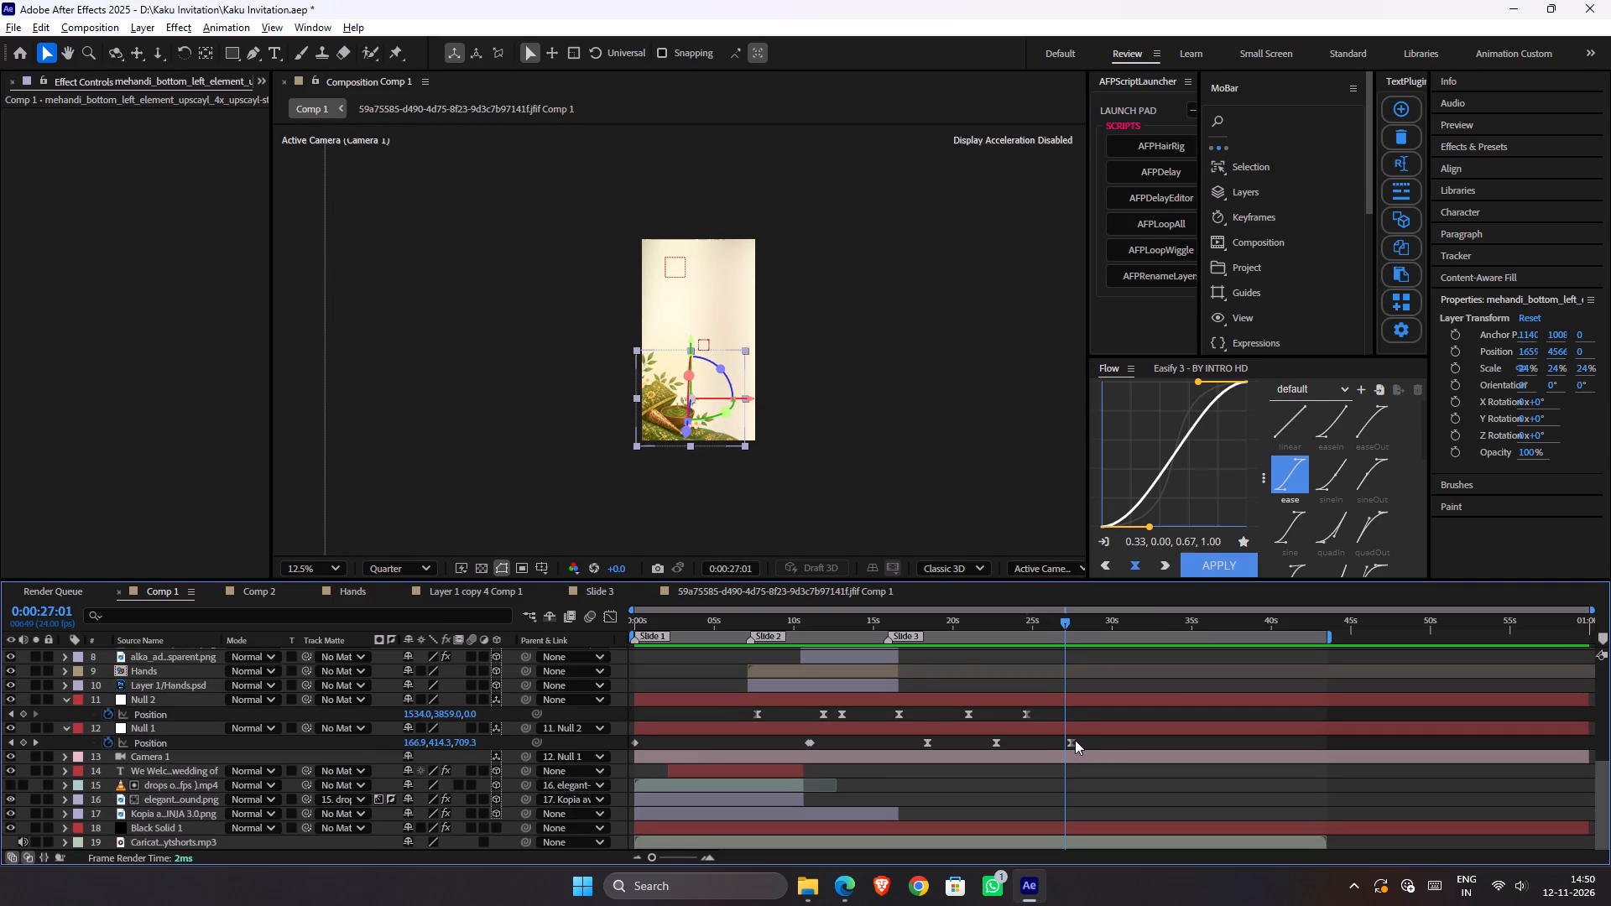
{"action": "key", "text": "j"}
{"action": "key", "text": "k"}
{"action": "left_click", "coordinate": [1078, 742]}
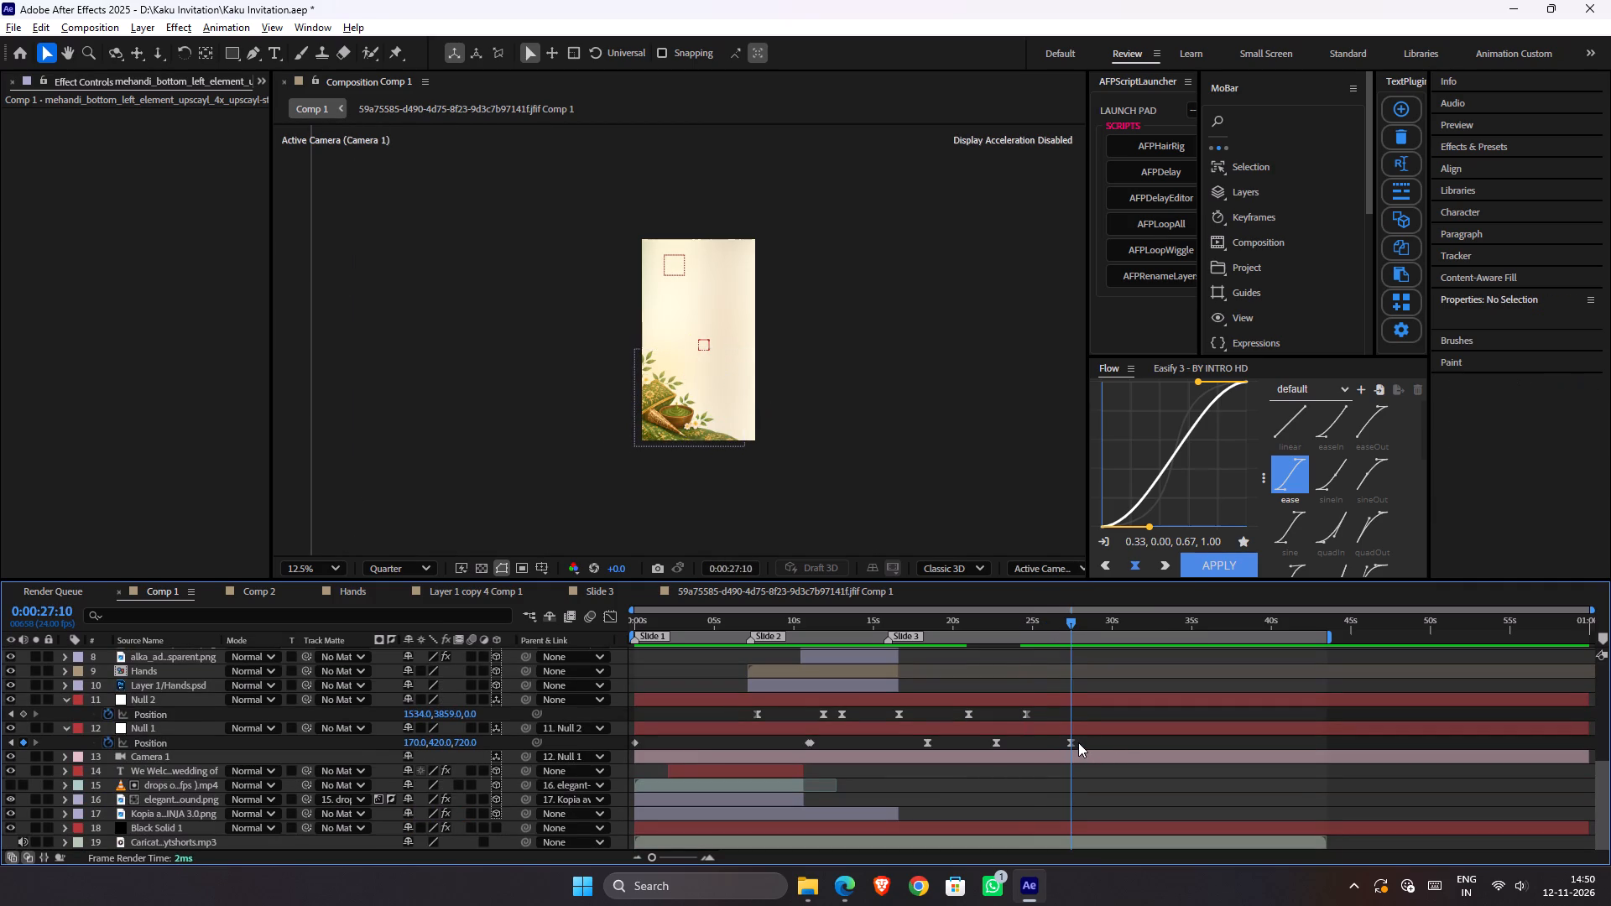
{"action": "scroll", "coordinate": [589, 747], "scroll_direction": "down", "scroll_amount": 1}
{"action": "left_click_drag", "start_coordinate": [468, 744], "coordinate": [368, 781]}
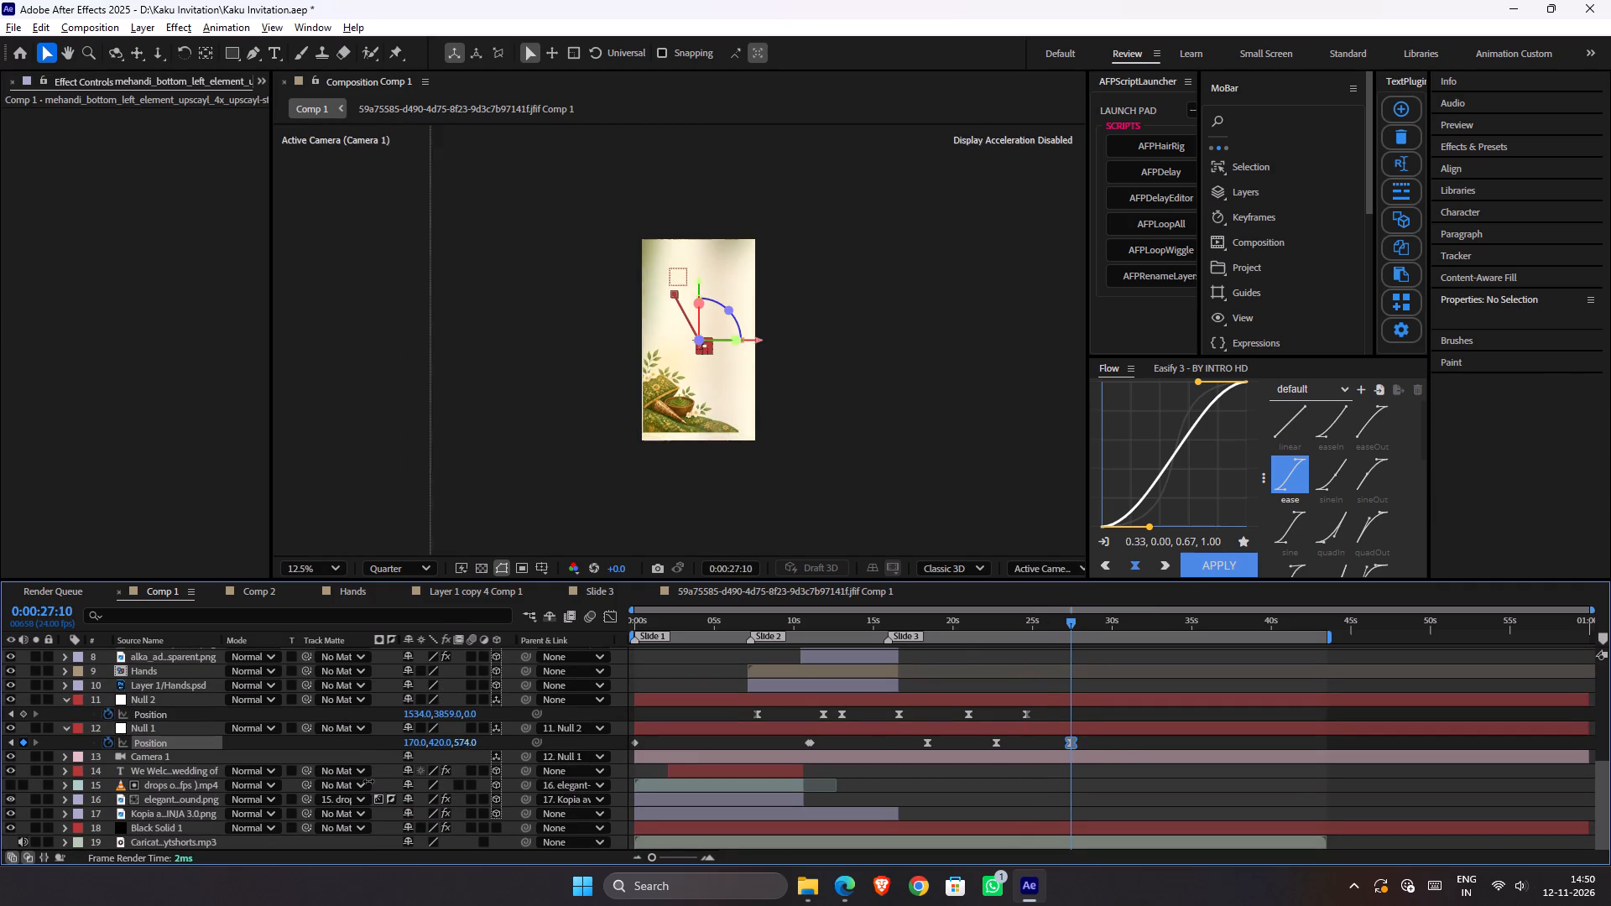
{"action": "left_click_drag", "start_coordinate": [368, 781], "coordinate": [297, 800]}
{"action": "left_click_drag", "start_coordinate": [436, 741], "coordinate": [459, 741]}
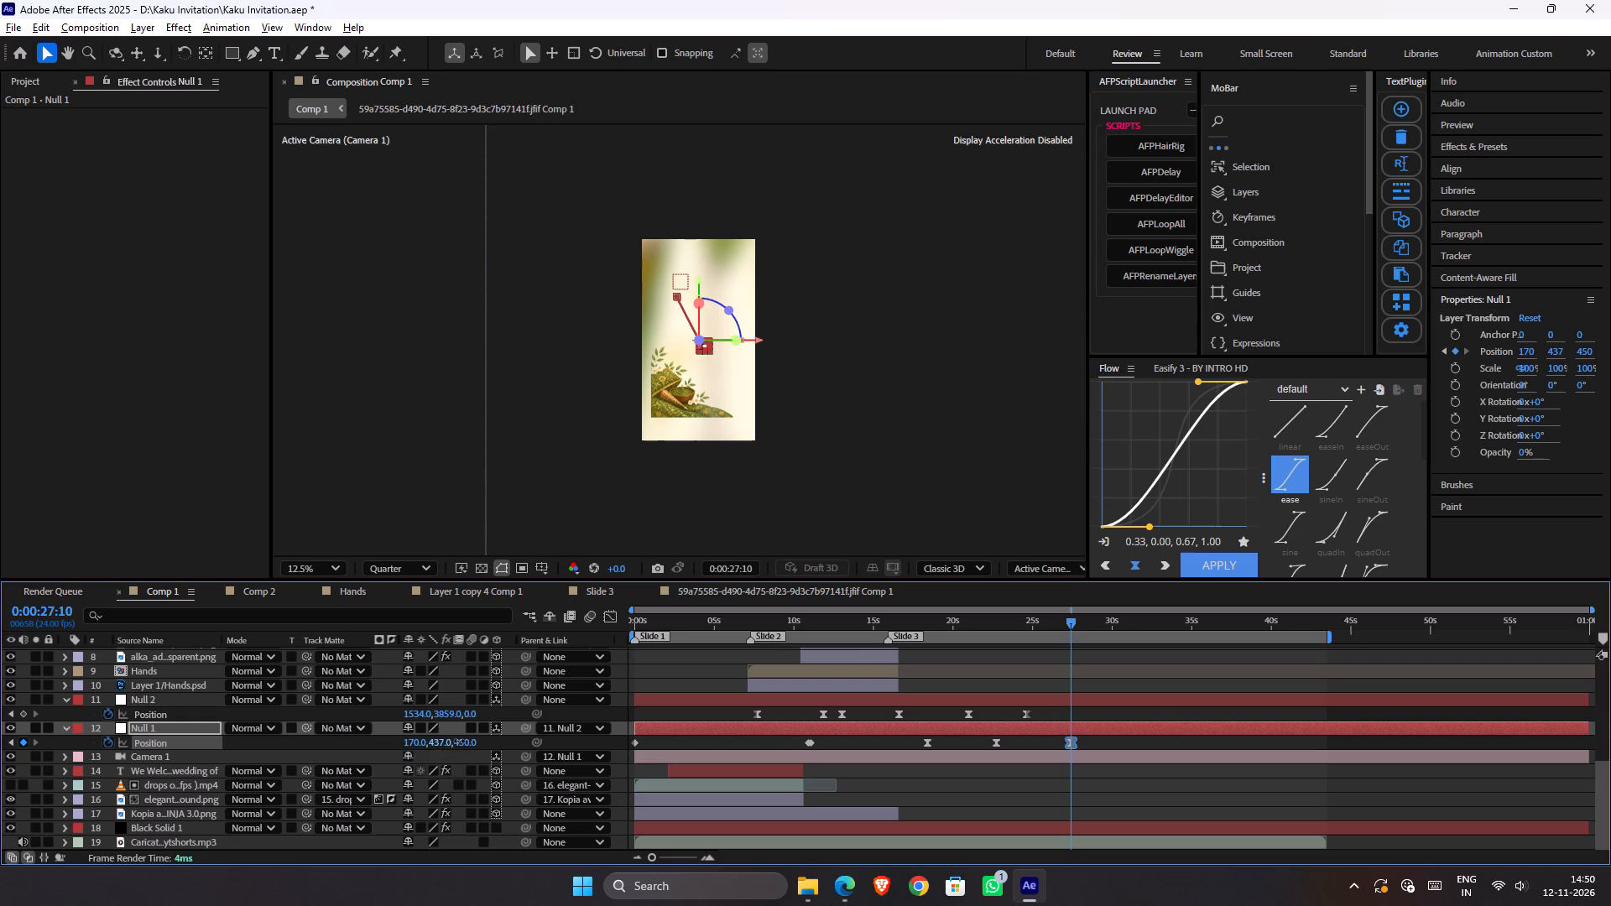
{"action": "left_click_drag", "start_coordinate": [459, 741], "coordinate": [305, 739]}
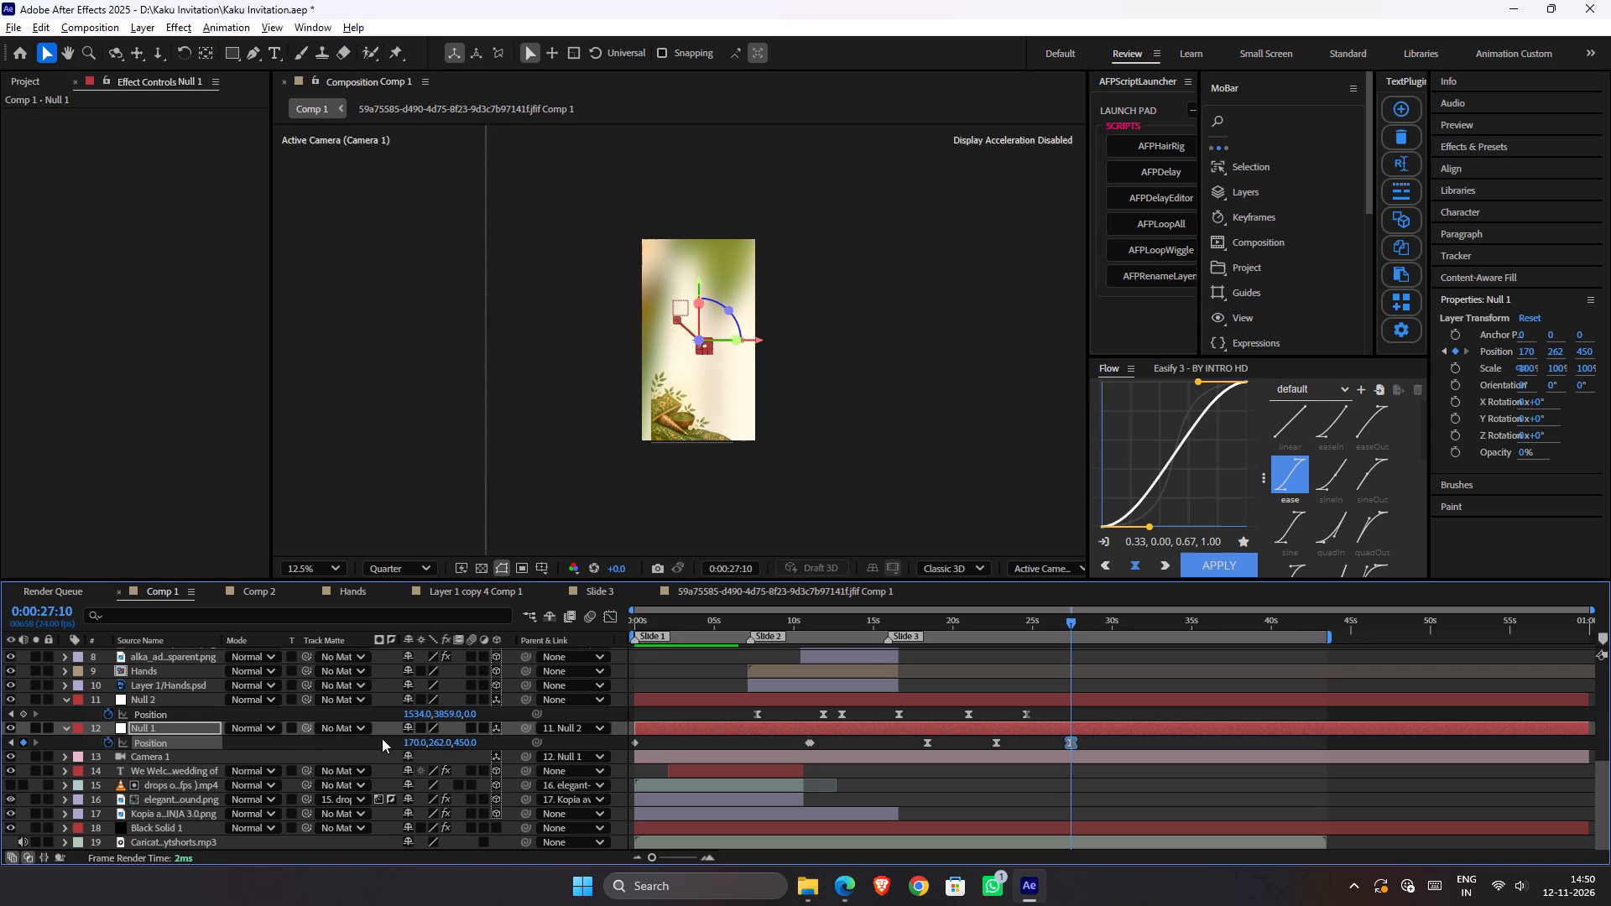
{"action": "left_click_drag", "start_coordinate": [412, 742], "coordinate": [331, 749]}
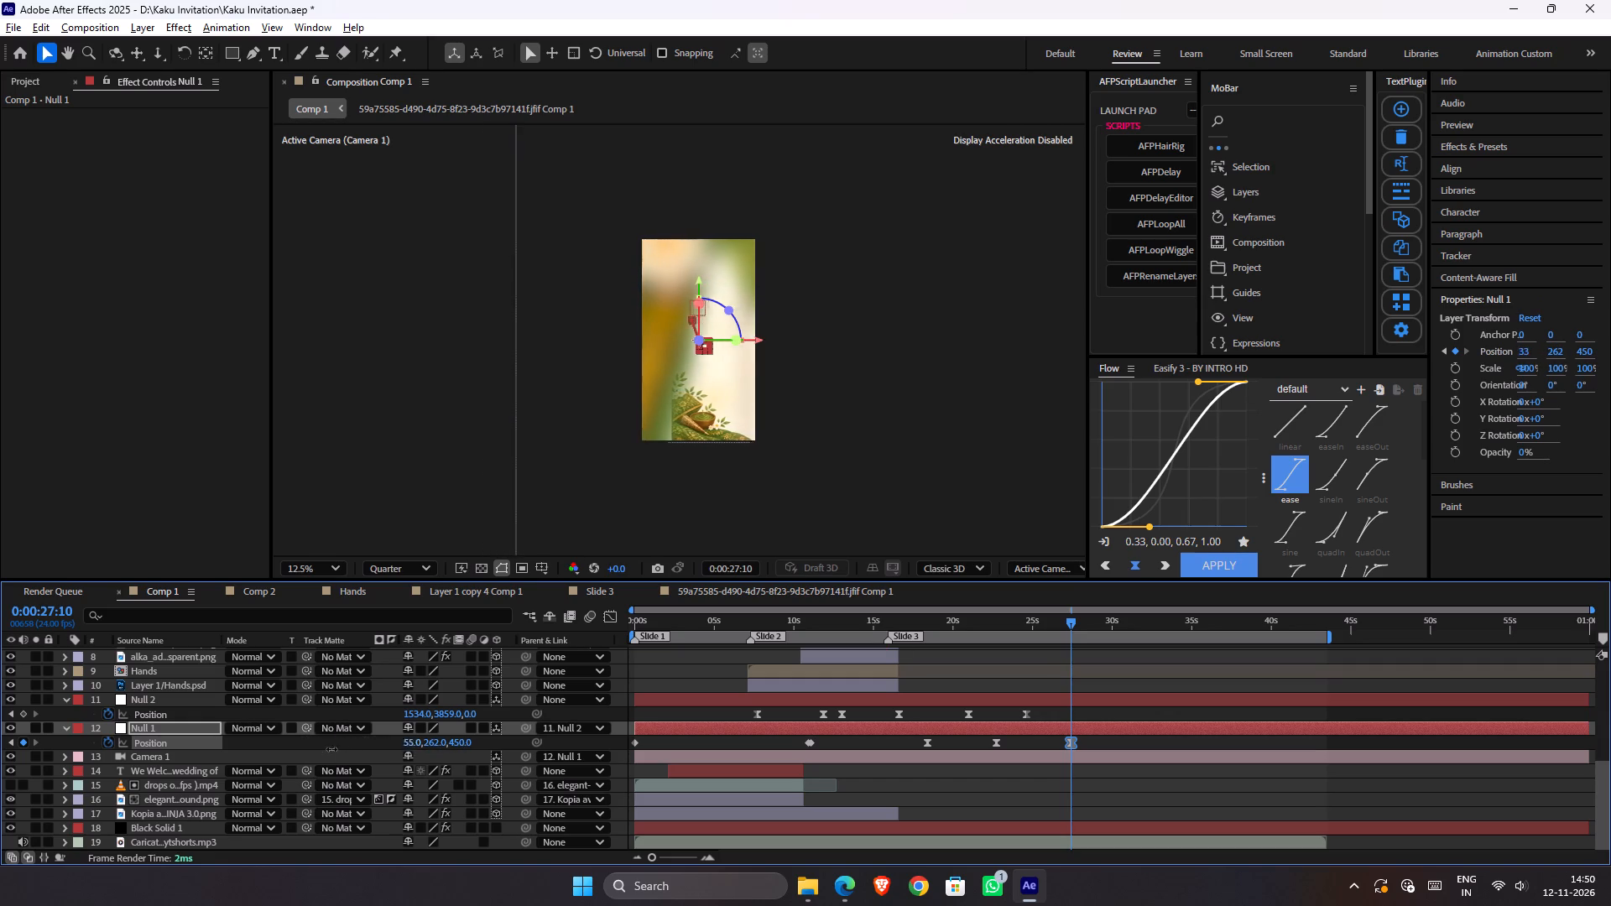
{"action": "left_click_drag", "start_coordinate": [331, 749], "coordinate": [485, 754]}
Preview the revised camera move through the Haldi to mehandi transition from 0:00:20:00.
{"action": "left_click_drag", "start_coordinate": [981, 621], "coordinate": [952, 627]}
{"action": "key", "text": "space"}
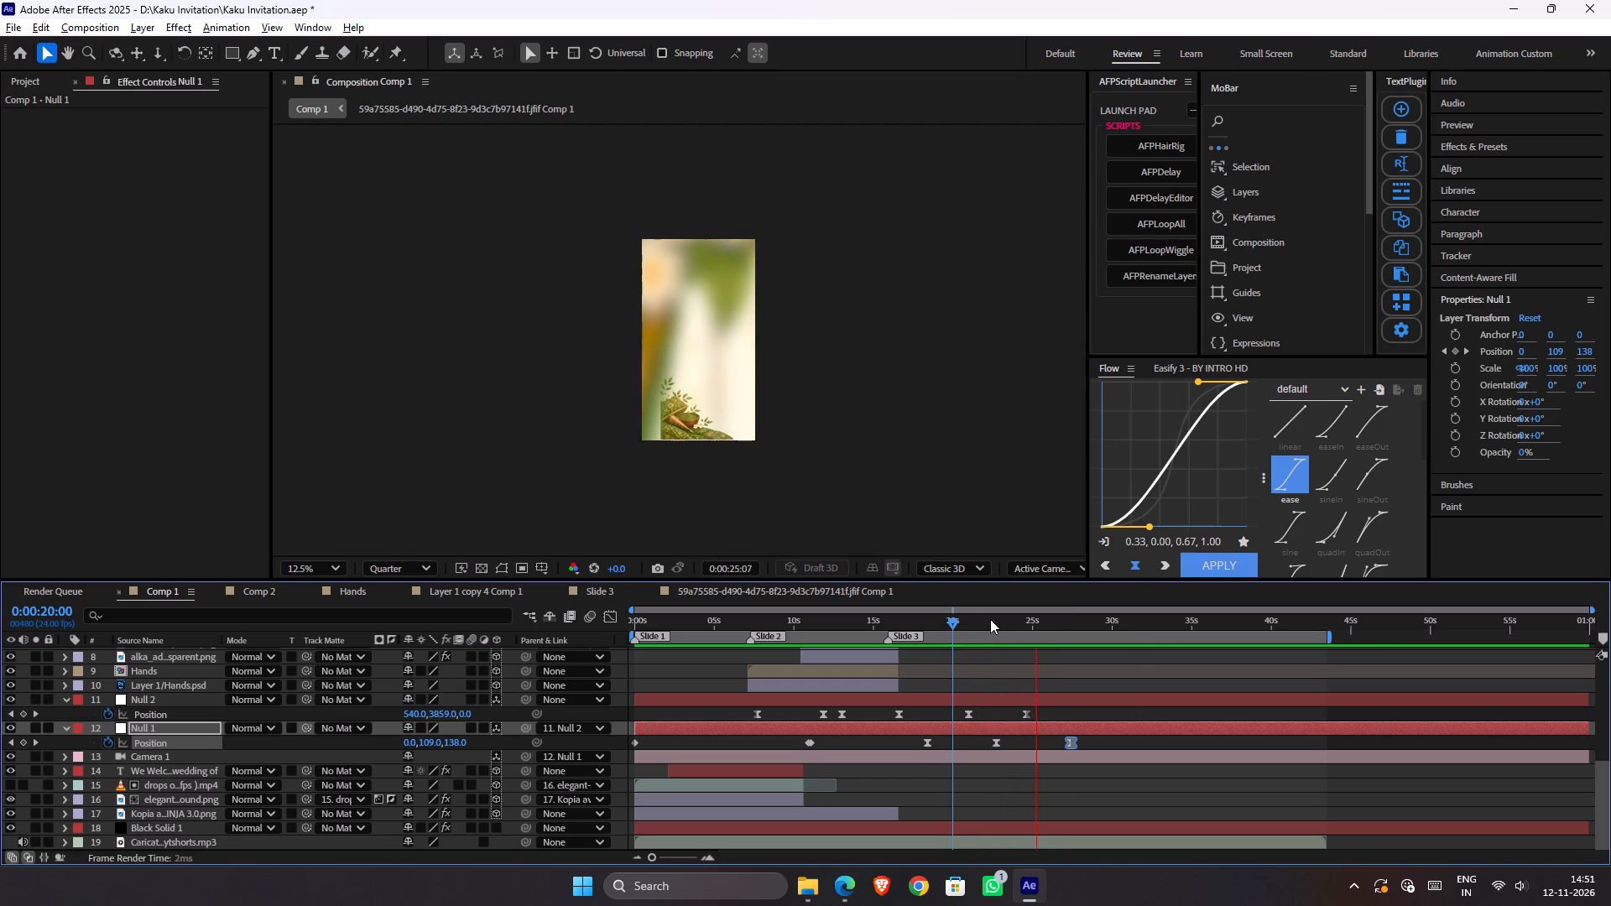
{"action": "key", "text": "space"}
{"action": "scroll", "coordinate": [1013, 679], "scroll_direction": "up", "scroll_amount": 3}
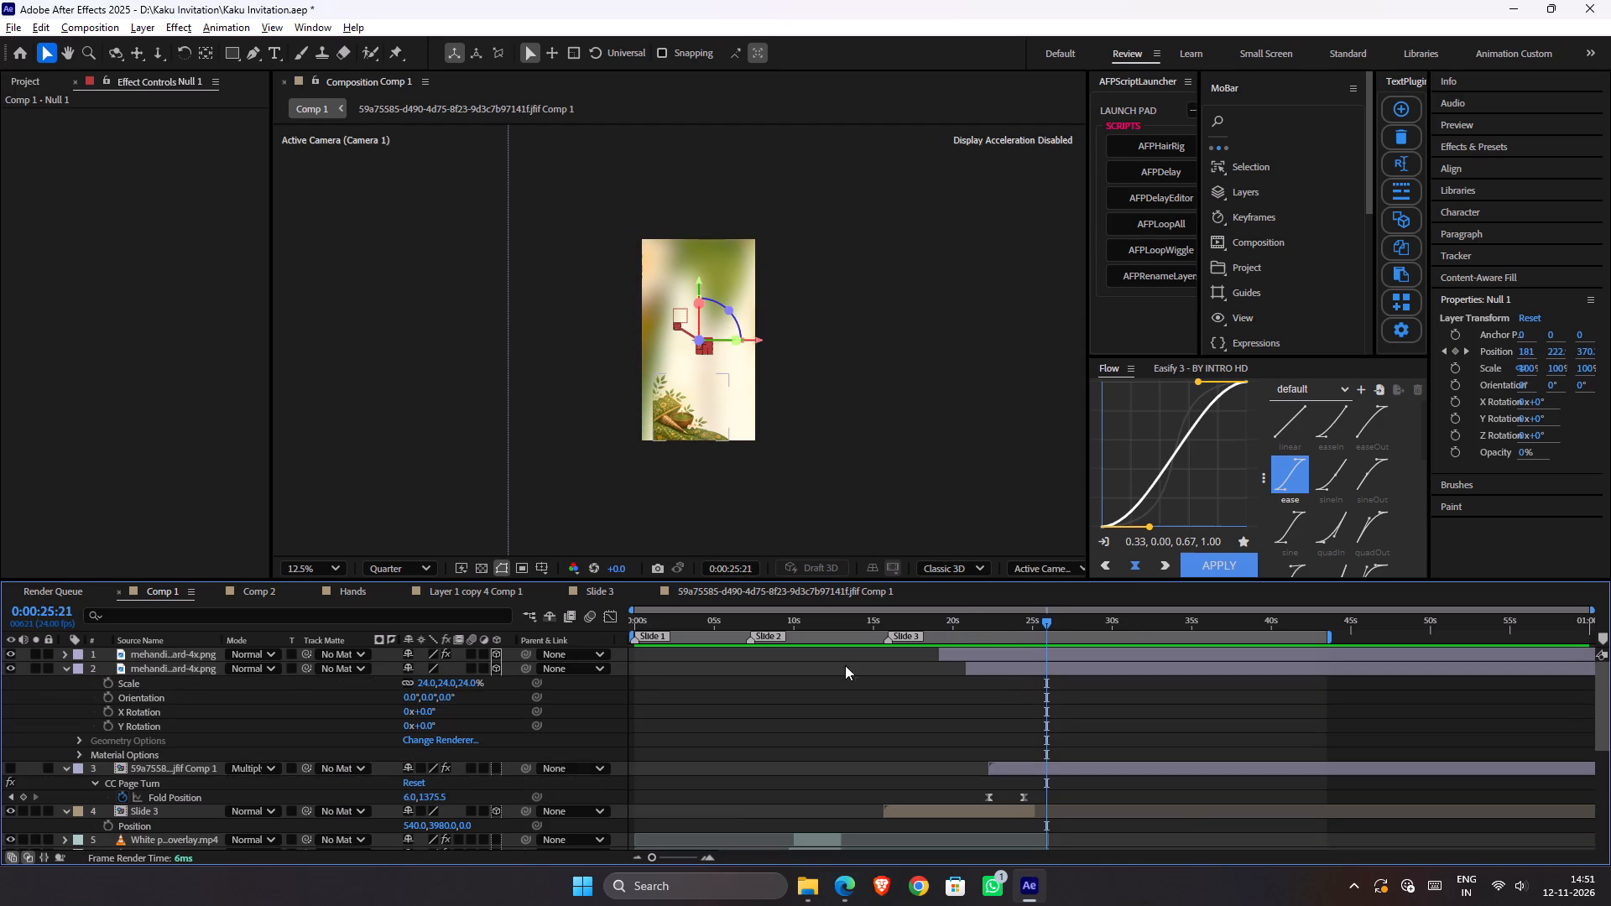
Start Position keyframing on the top mehandi decoration layer and place the first keyframe at the layer's start, about 0:00:19:03.
{"action": "left_click", "coordinate": [196, 650]}
{"action": "key", "text": "p"}
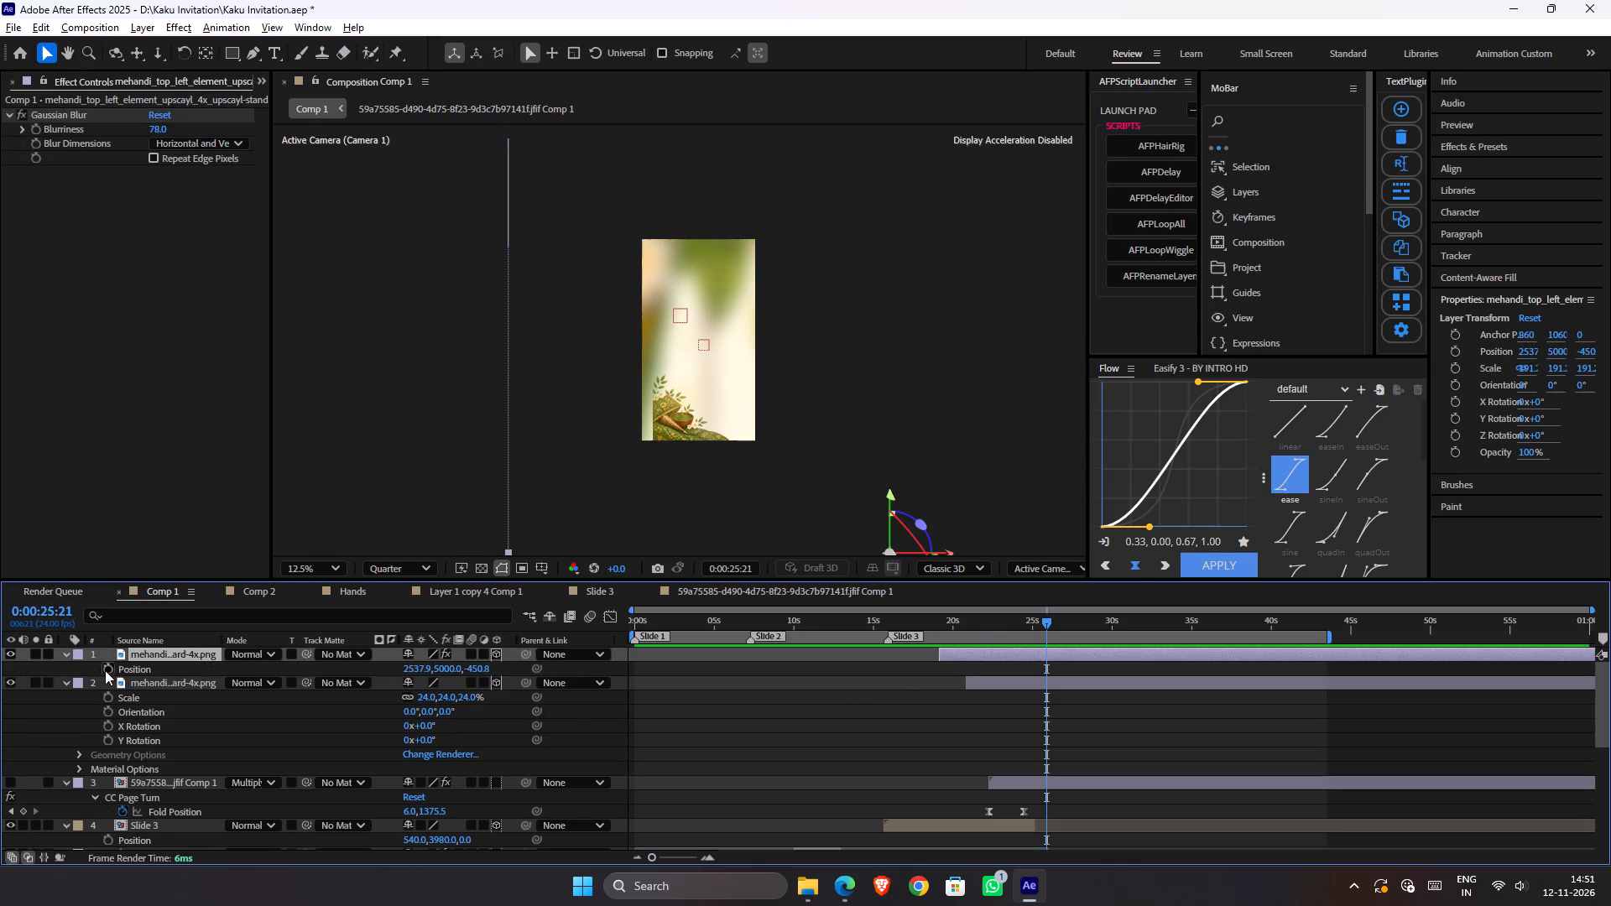
{"action": "left_click", "coordinate": [105, 670]}
{"action": "left_click_drag", "start_coordinate": [1049, 667], "coordinate": [948, 666]}
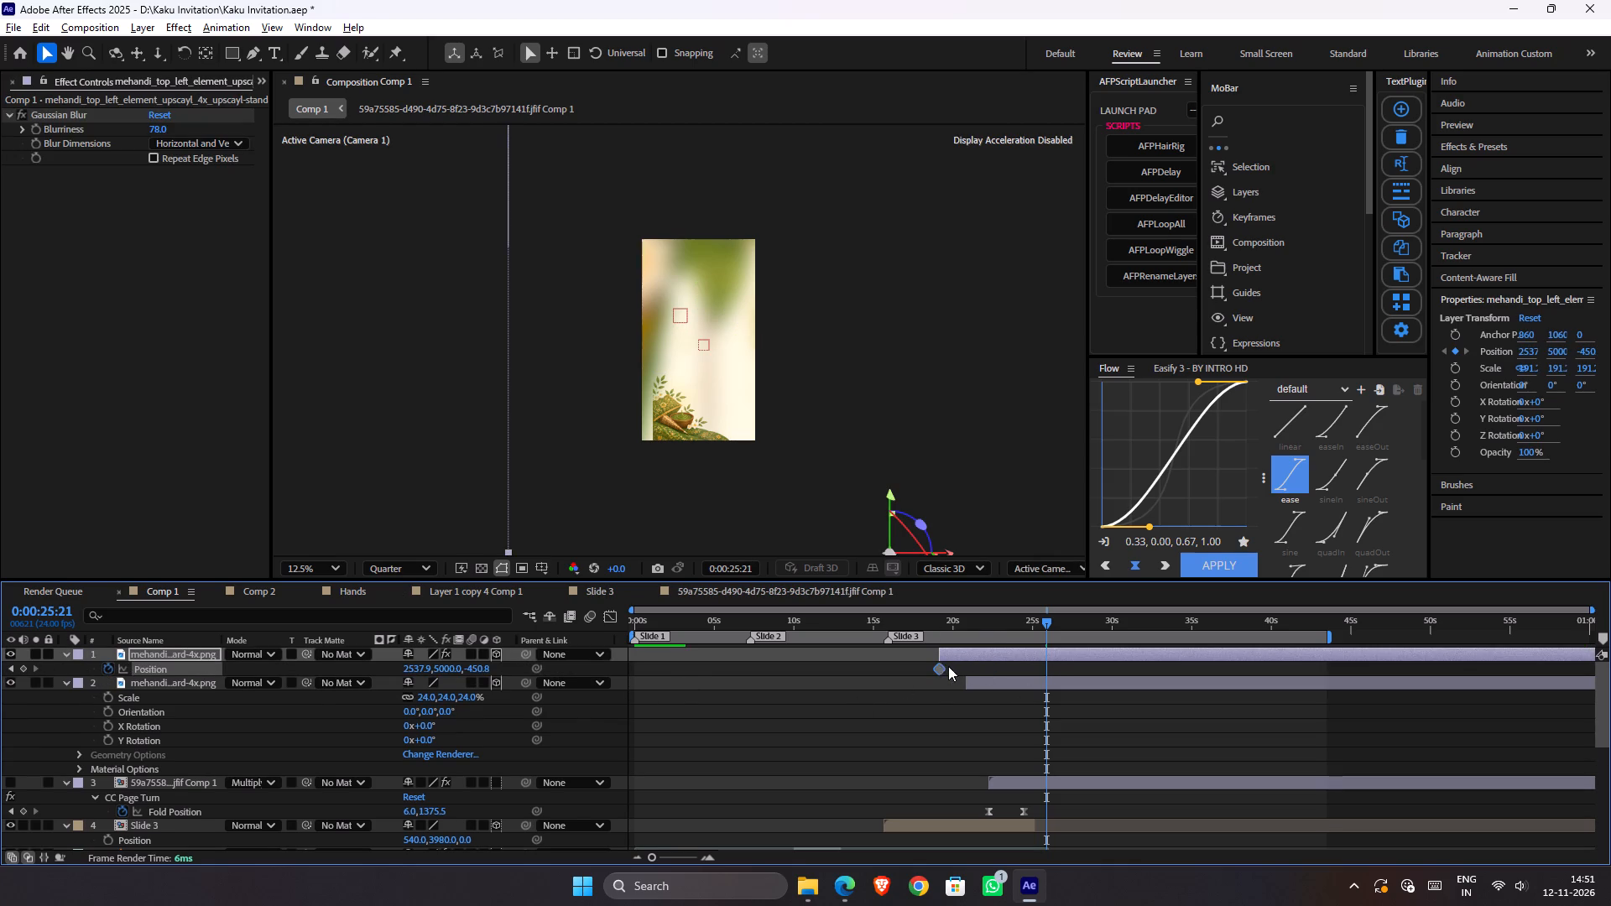
{"action": "left_click_drag", "start_coordinate": [948, 666], "coordinate": [938, 666]}
At 0:00:25:21, set the blurred decoration's Position to X 2749.9 and Z -276.8, and move that keyframe back to about 0:00:22:12.
{"action": "left_click_drag", "start_coordinate": [474, 669], "coordinate": [506, 669]}
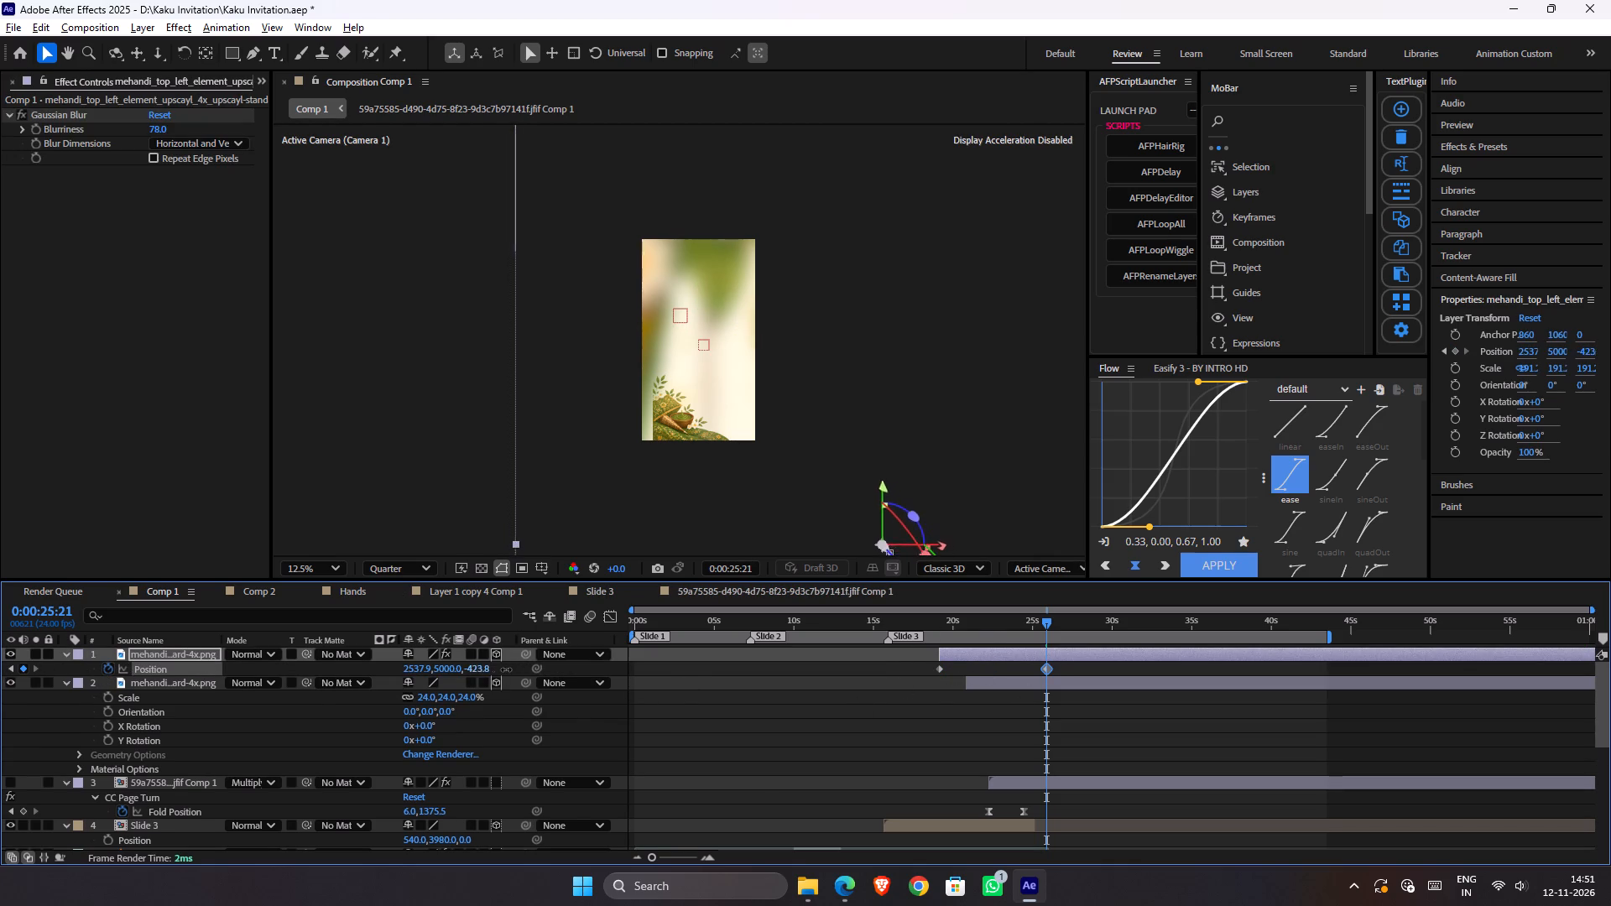
{"action": "left_click_drag", "start_coordinate": [506, 669], "coordinate": [272, 653]}
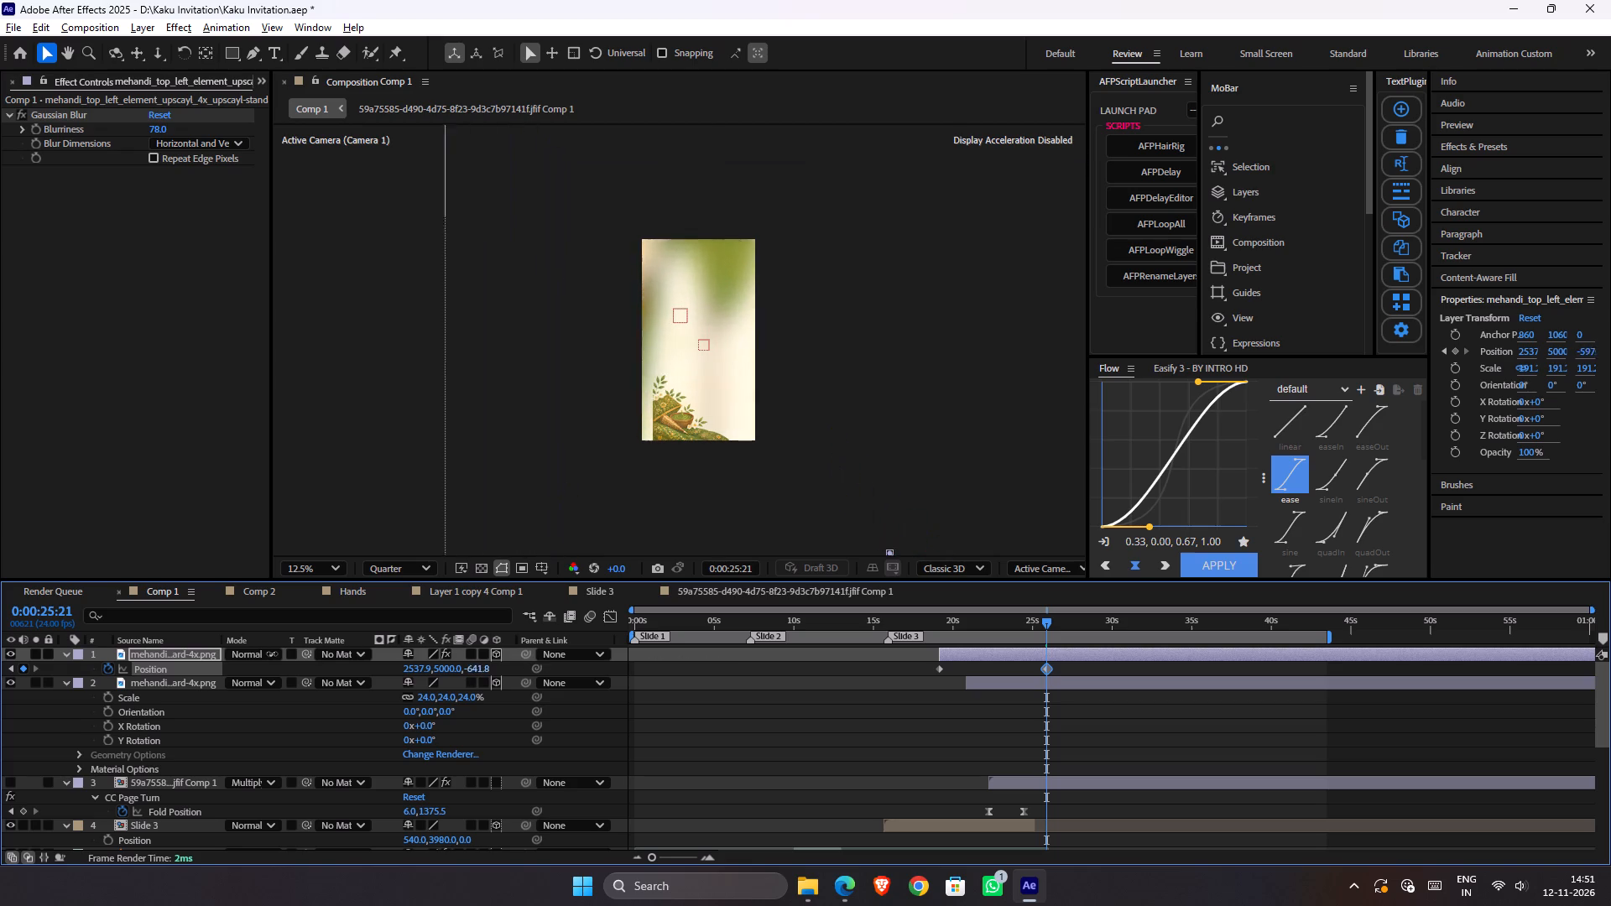
{"action": "left_click_drag", "start_coordinate": [272, 653], "coordinate": [695, 627]}
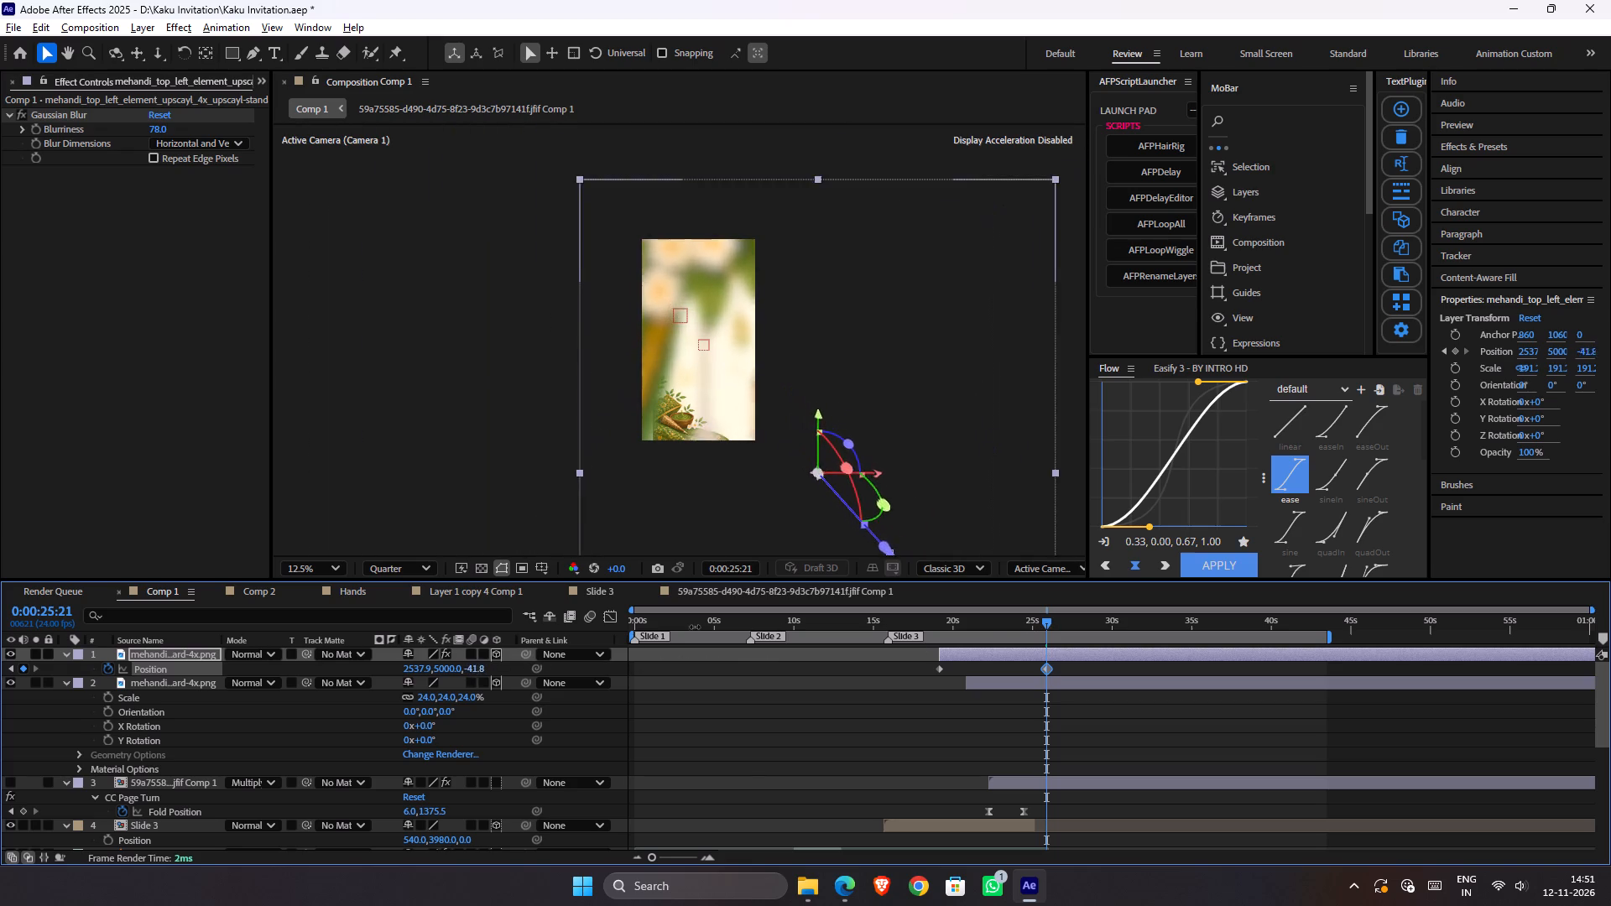
{"action": "left_click_drag", "start_coordinate": [695, 627], "coordinate": [580, 629]}
{"action": "left_click_drag", "start_coordinate": [411, 670], "coordinate": [506, 669]}
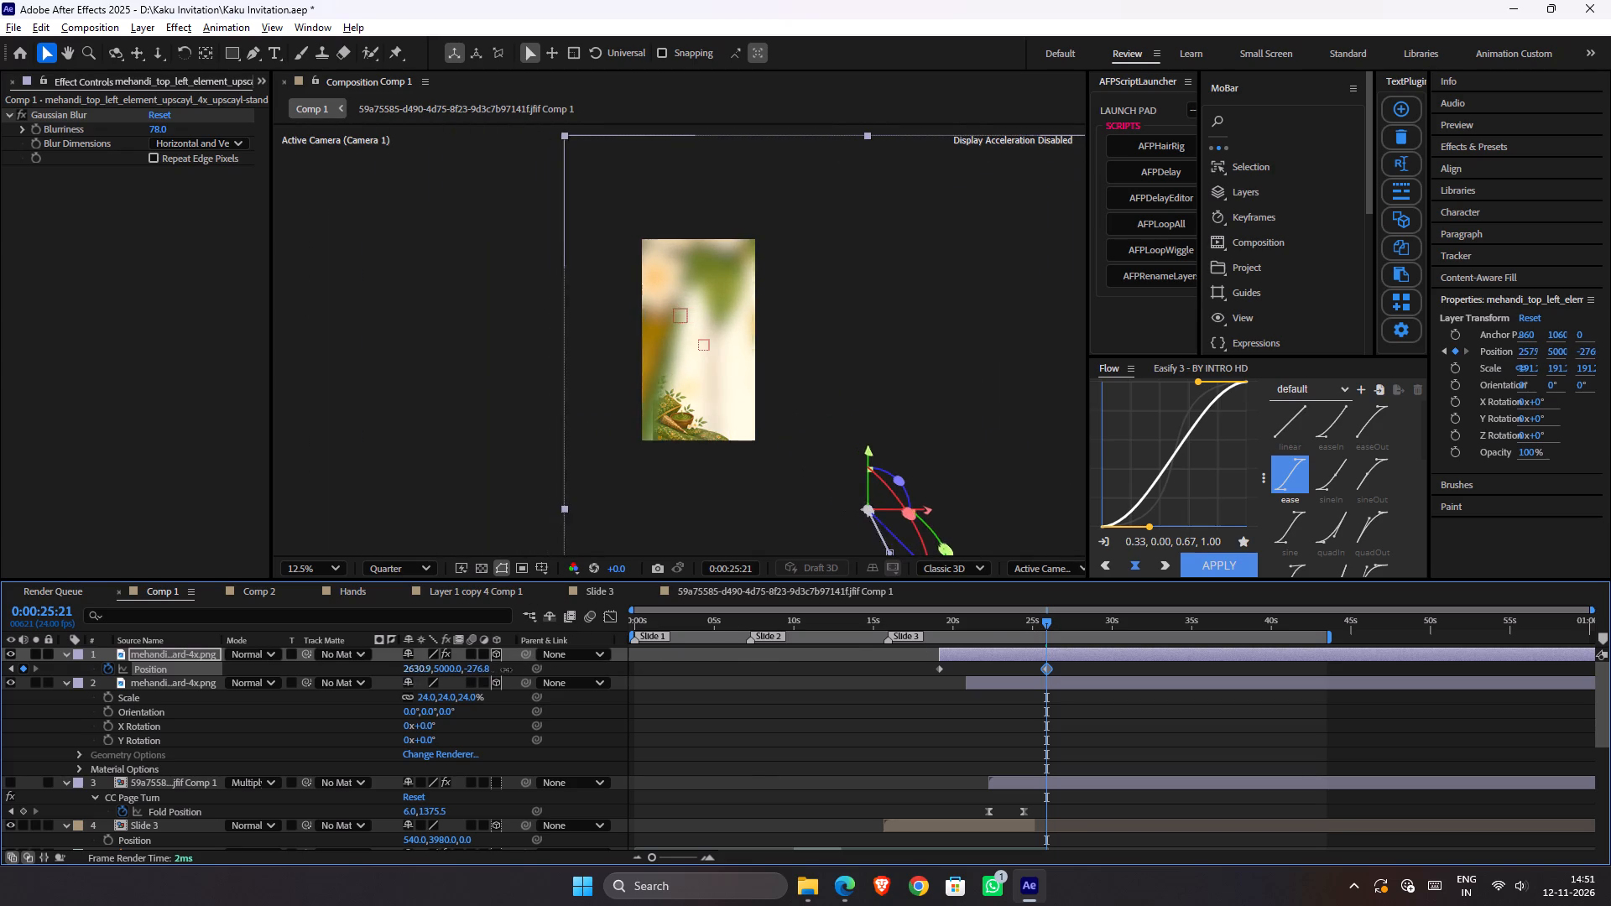
{"action": "left_click_drag", "start_coordinate": [506, 669], "coordinate": [587, 669]}
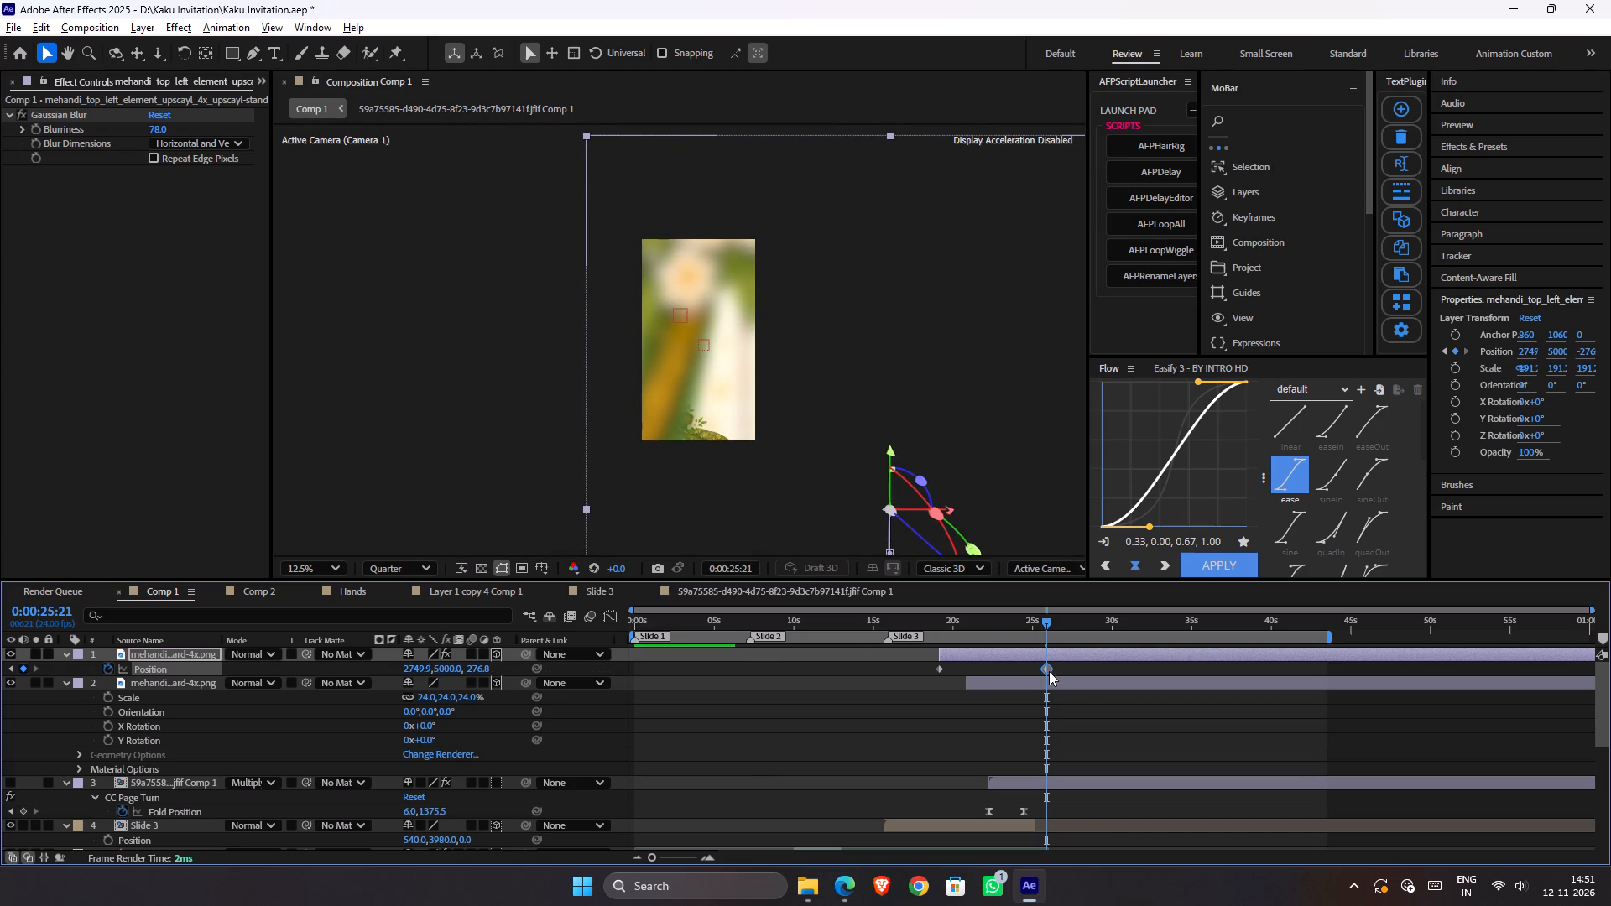
{"action": "left_click_drag", "start_coordinate": [1046, 672], "coordinate": [992, 679]}
Add another Position keyframe at 0:00:25:21 with X 2585.9 and Z -749.8, and move it out to about 0:00:30:00.
{"action": "left_click_drag", "start_coordinate": [481, 674], "coordinate": [149, 684]}
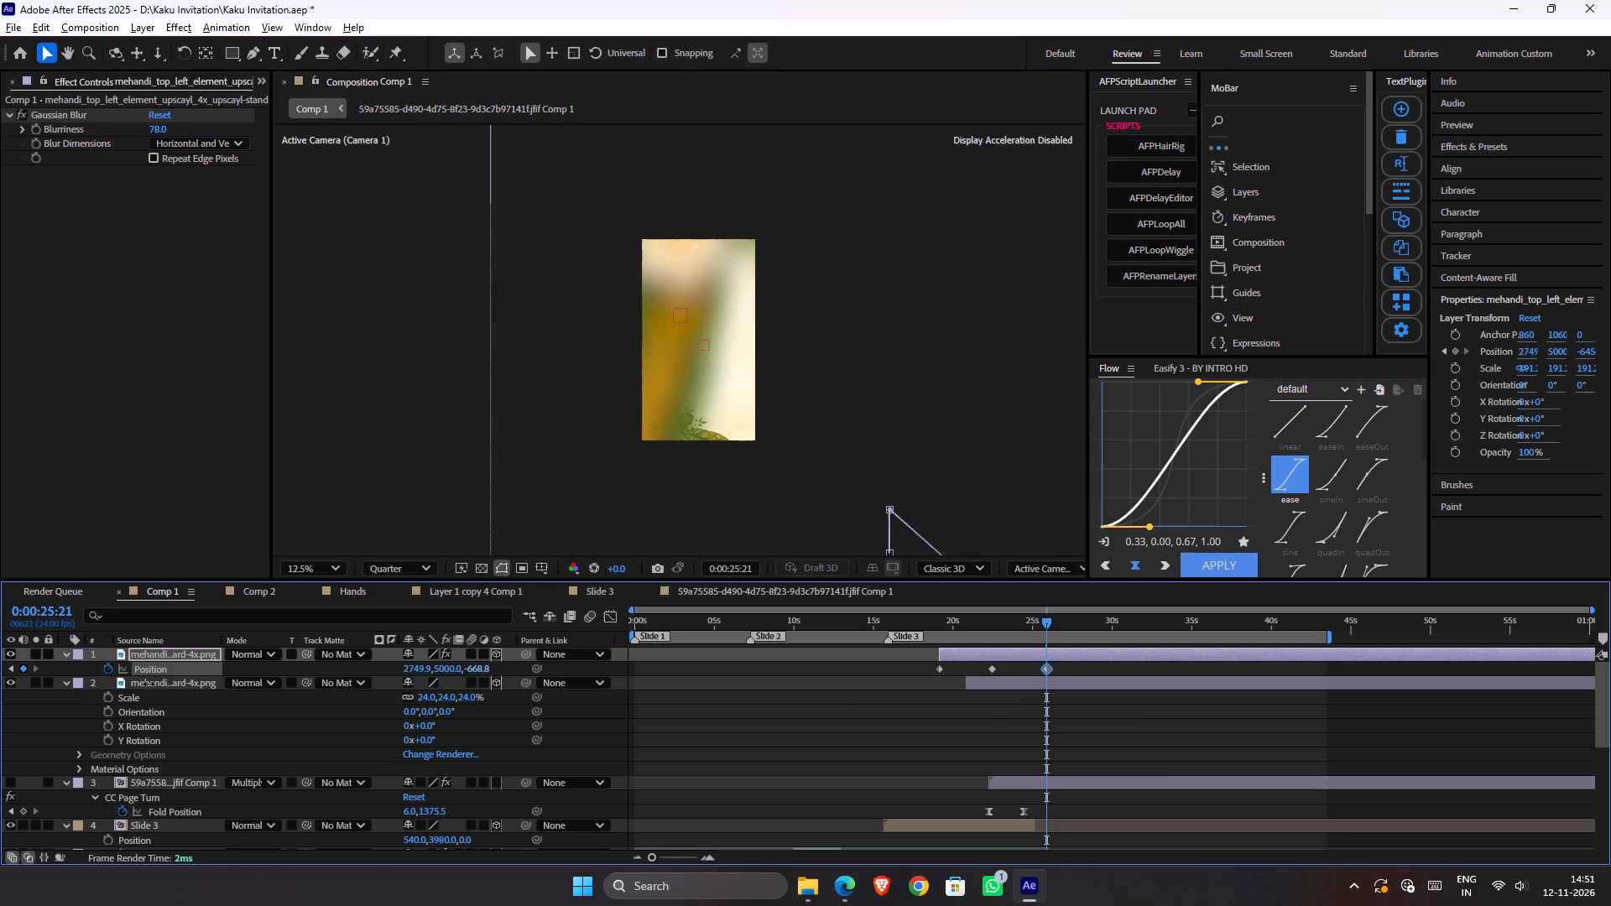
{"action": "left_click_drag", "start_coordinate": [149, 684], "coordinate": [109, 699]}
{"action": "left_click_drag", "start_coordinate": [411, 670], "coordinate": [258, 671]}
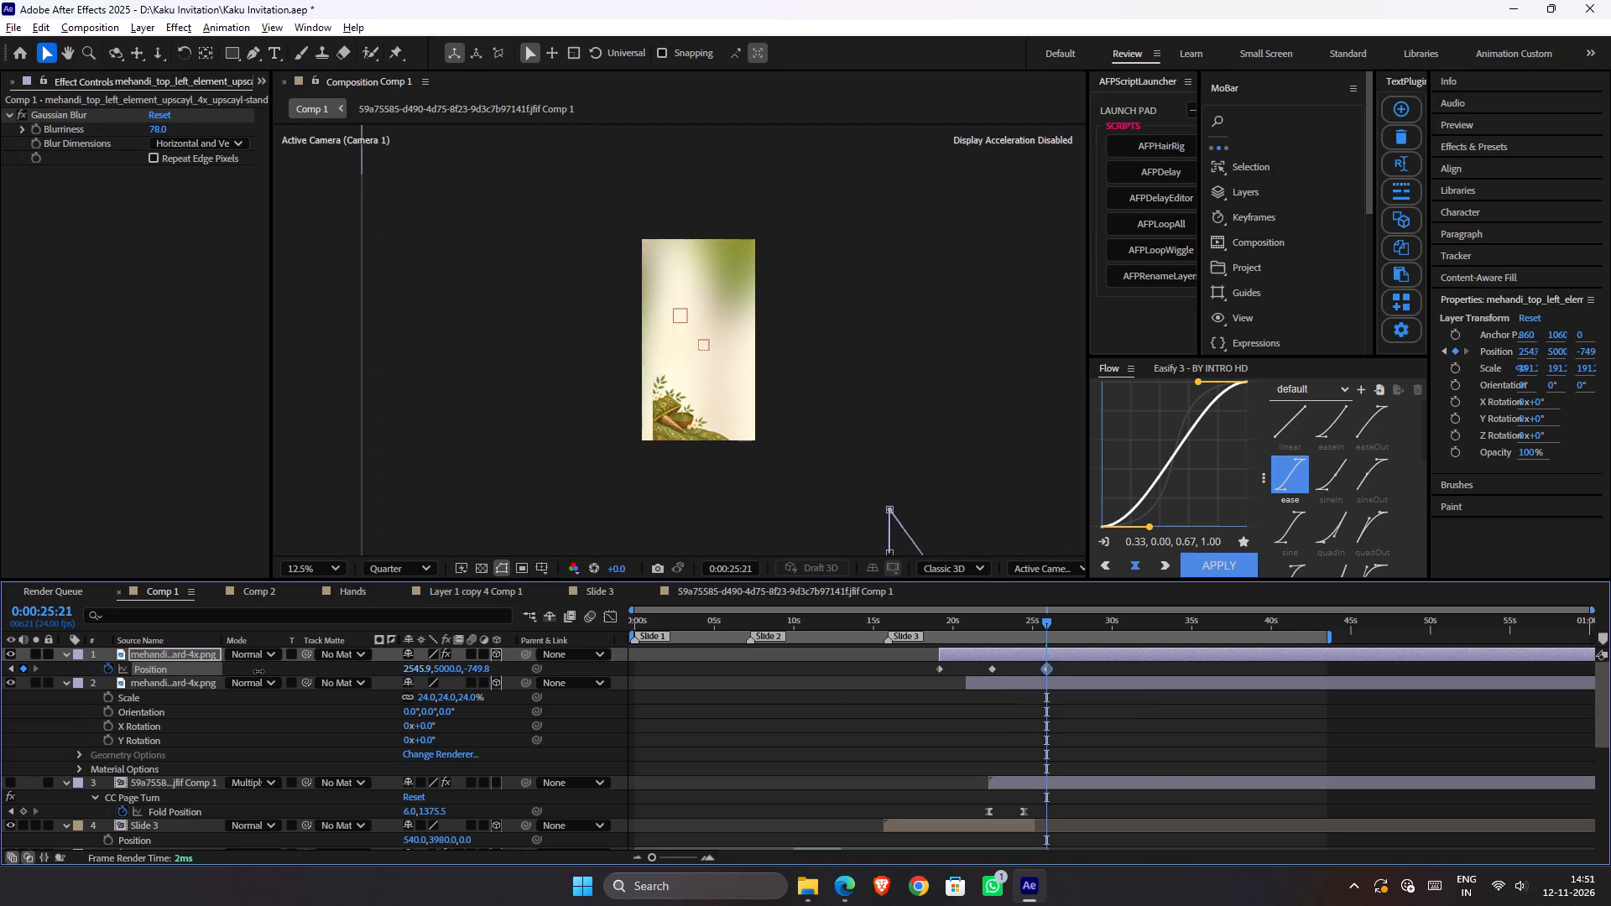
{"action": "left_click_drag", "start_coordinate": [258, 671], "coordinate": [274, 671]}
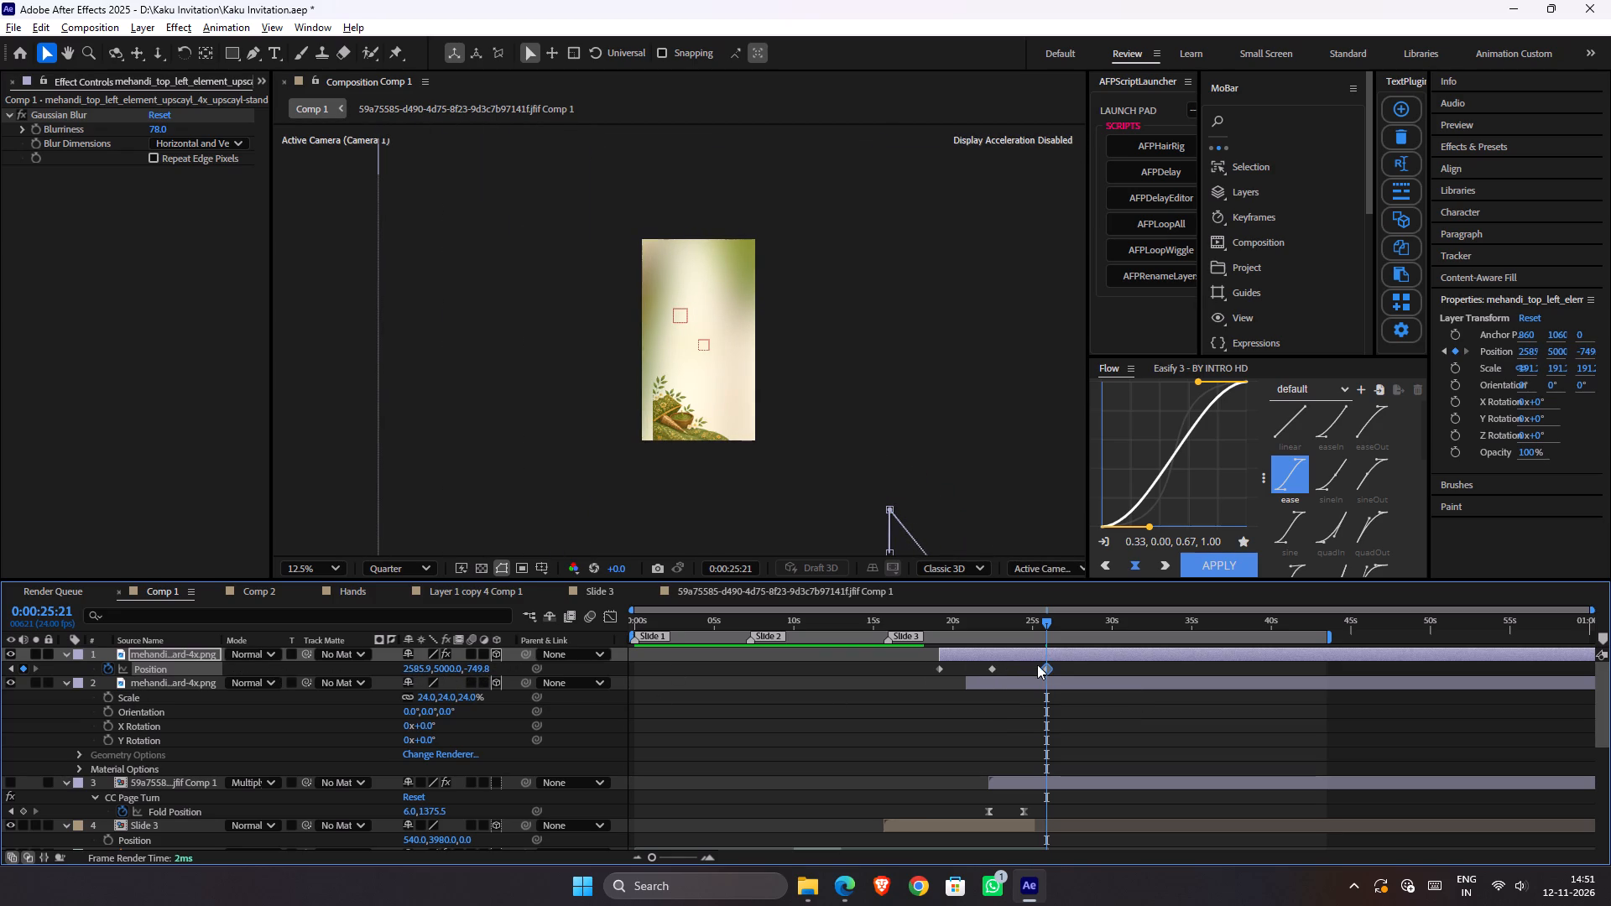
{"action": "left_click_drag", "start_coordinate": [1044, 668], "coordinate": [1112, 674]}
Apply Easy Ease to all three Position keyframes of the top mehandi decoration layer.
{"action": "left_click_drag", "start_coordinate": [1121, 664], "coordinate": [1039, 671]}
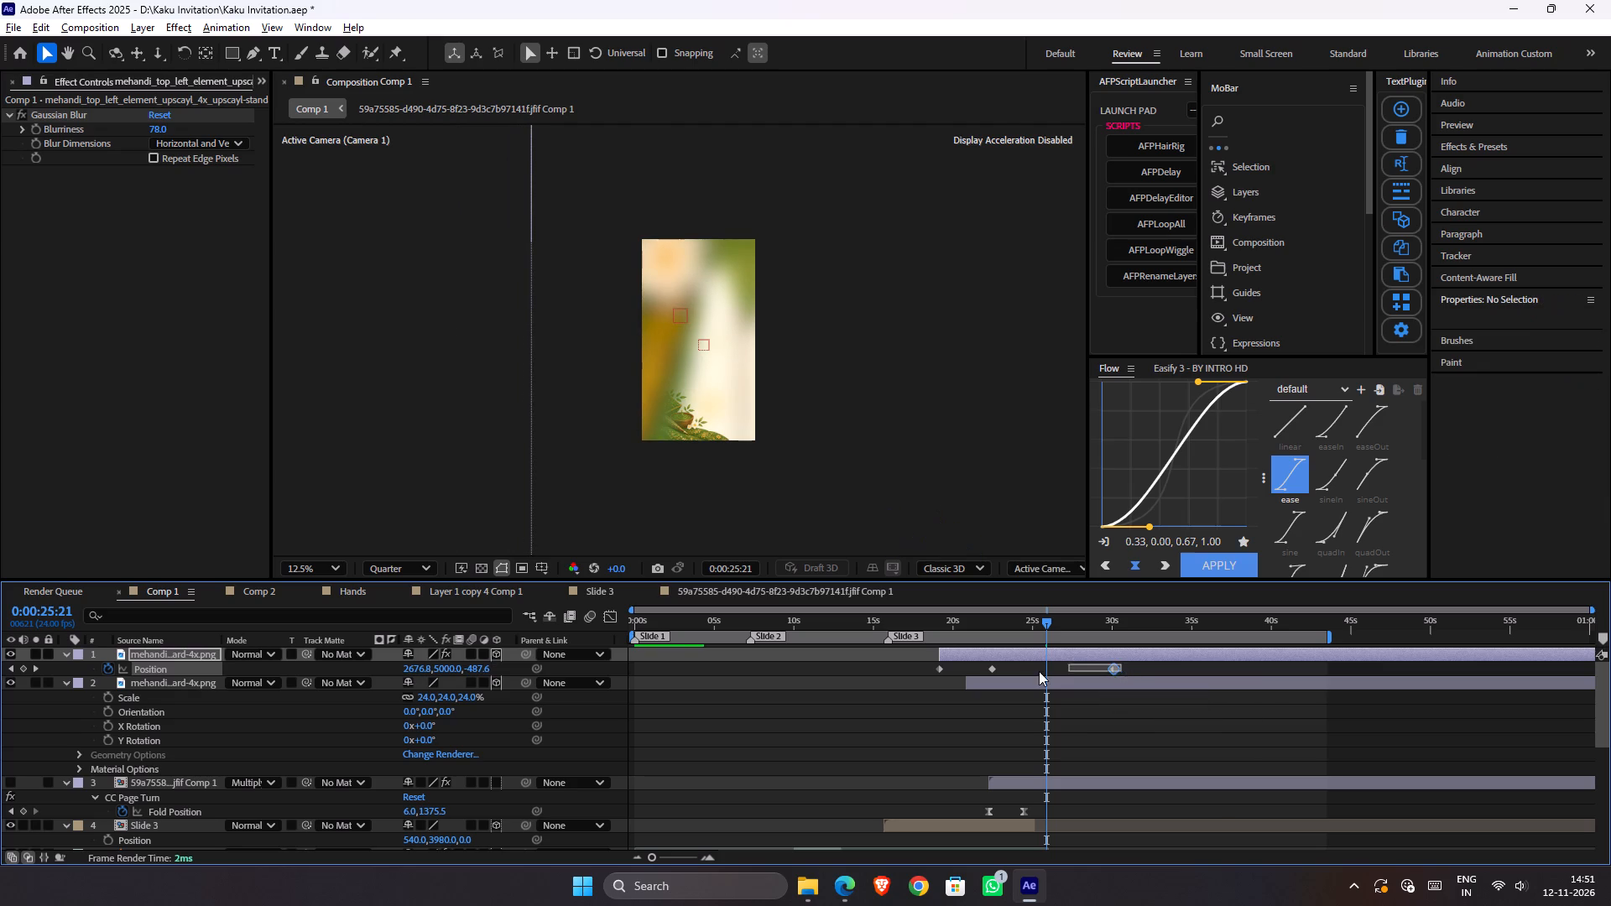
{"action": "left_click_drag", "start_coordinate": [1039, 671], "coordinate": [918, 686]}
{"action": "key", "text": "F9"}
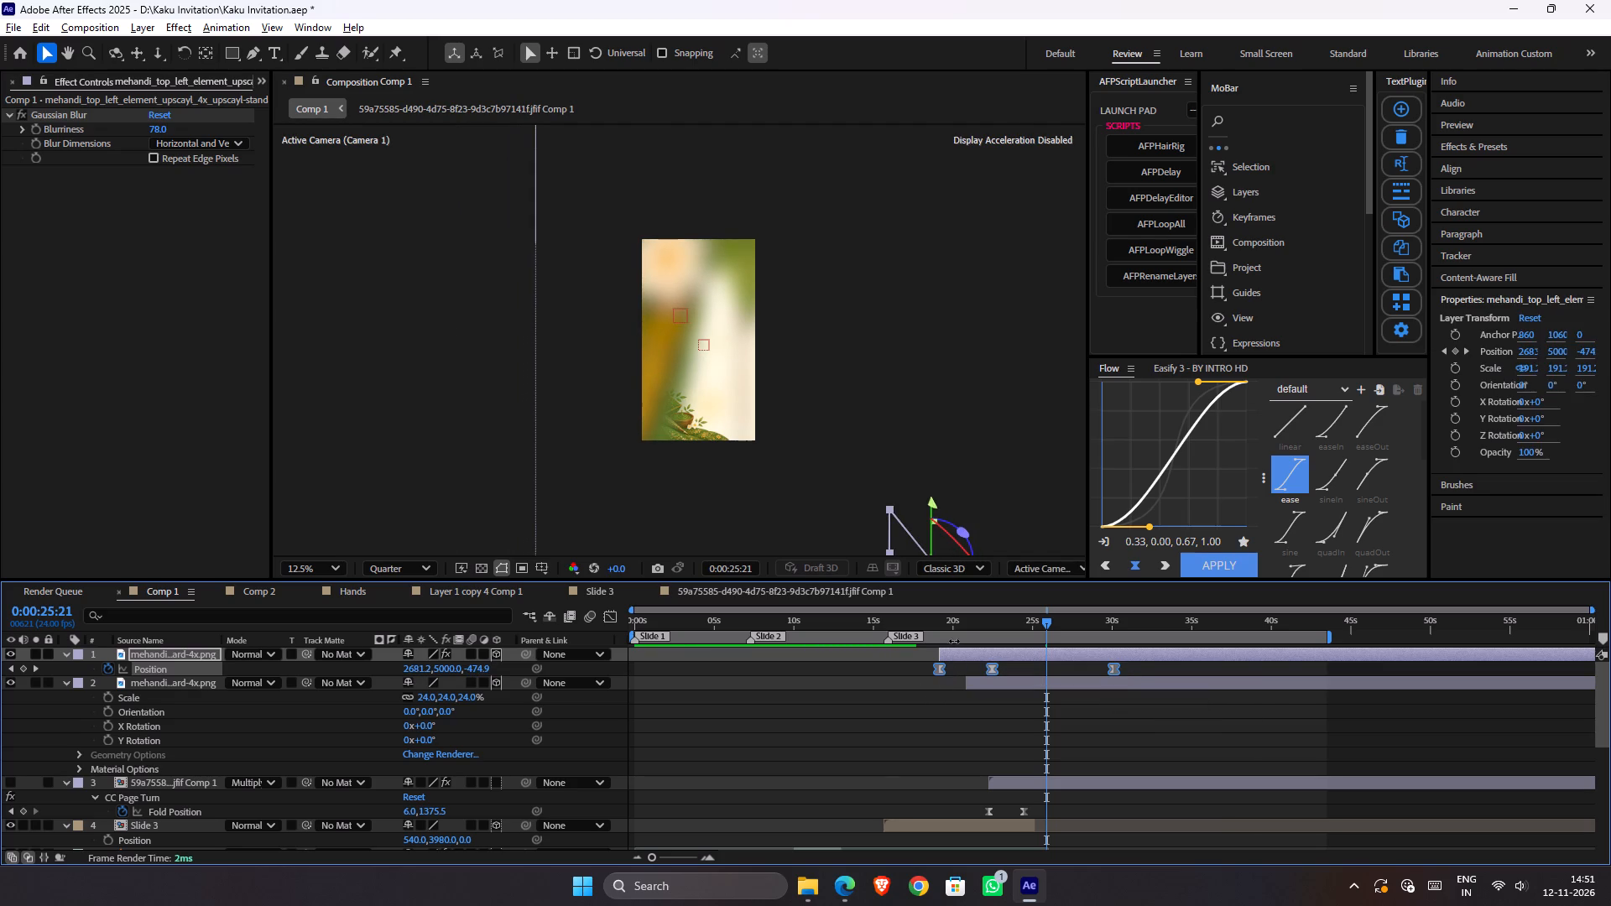
Preview the decoration's eased movement through the transition from 0:00:19:03.
{"action": "left_click", "coordinate": [939, 622]}
{"action": "key", "text": "space"}
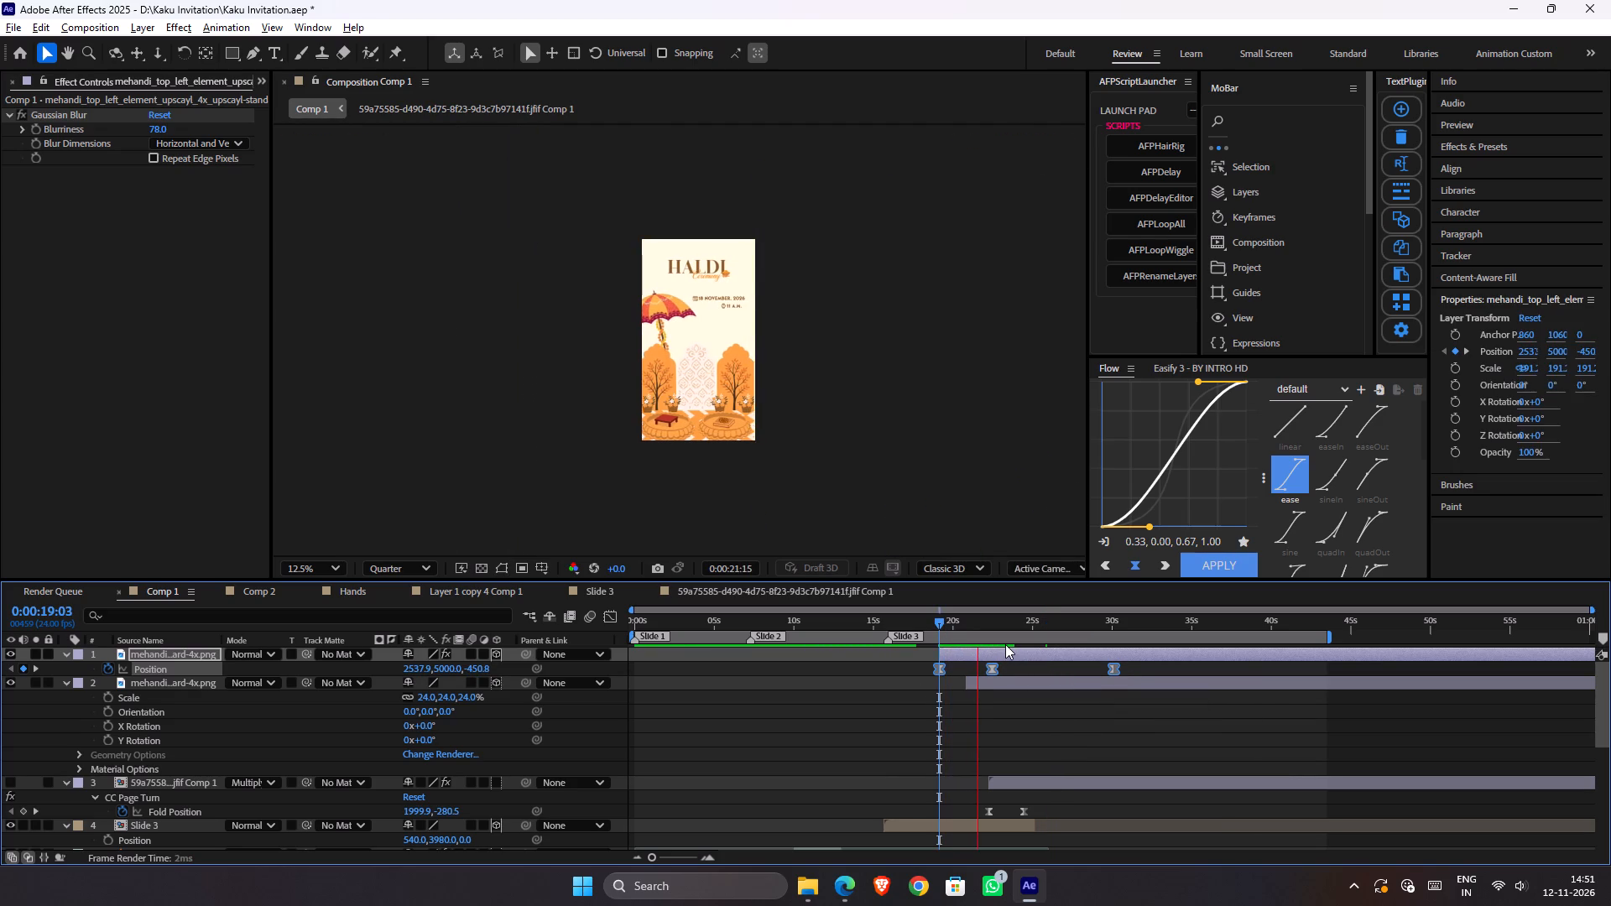
{"action": "key", "text": "space"}
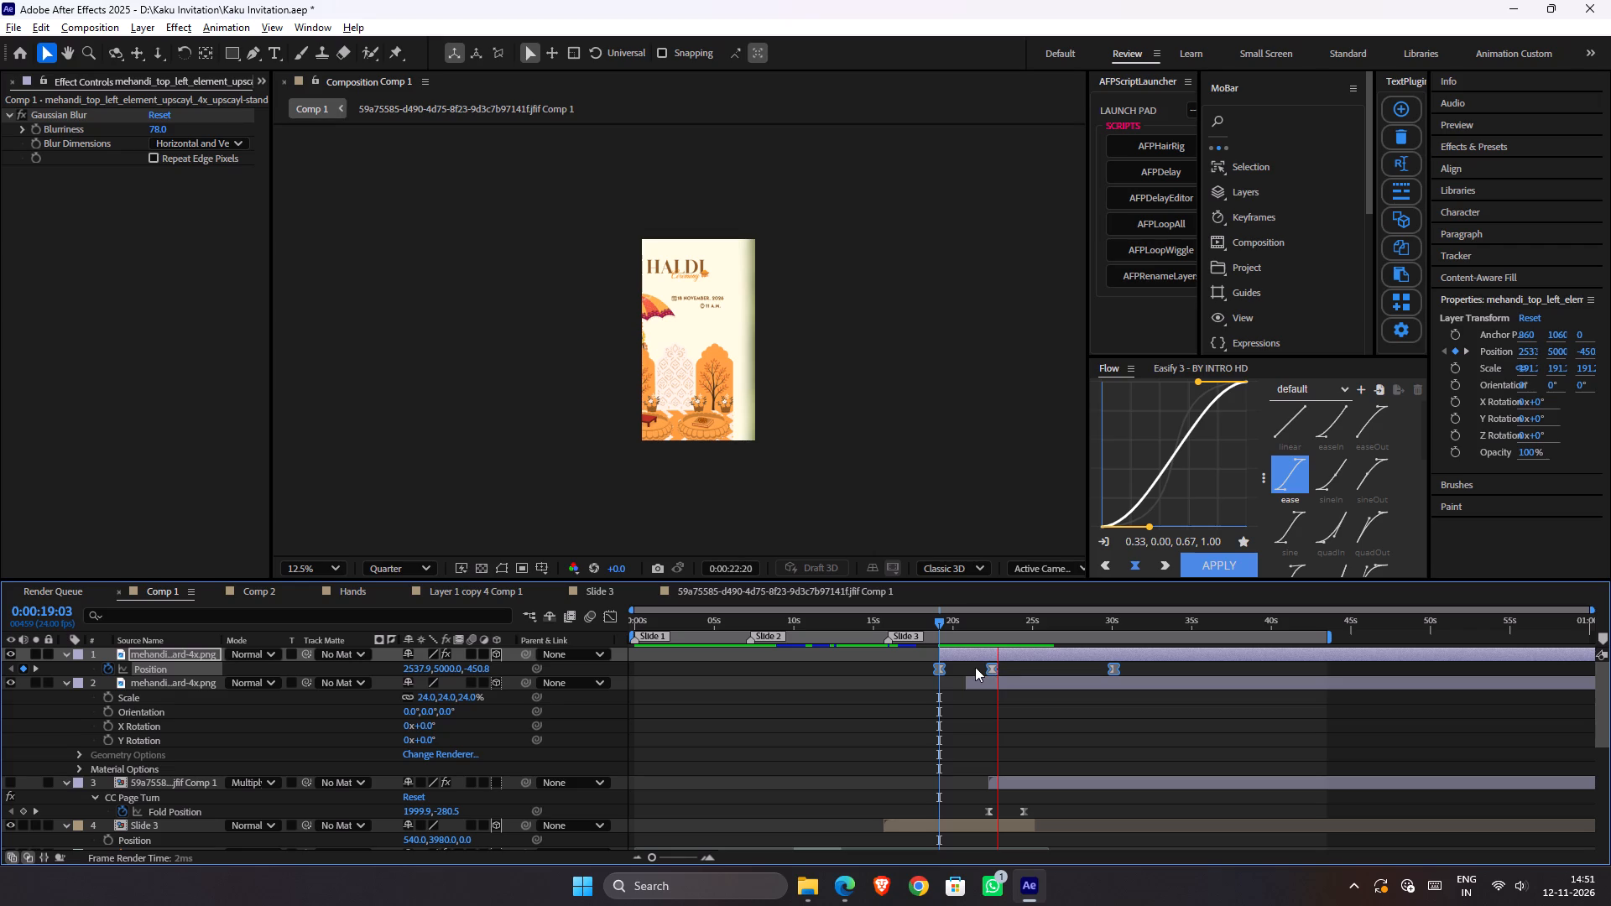
Swap the first two Position keyframes, moving the first to about 0:00:24:02 and the second to about 0:00:20:05.
{"action": "left_click", "coordinate": [971, 669]}
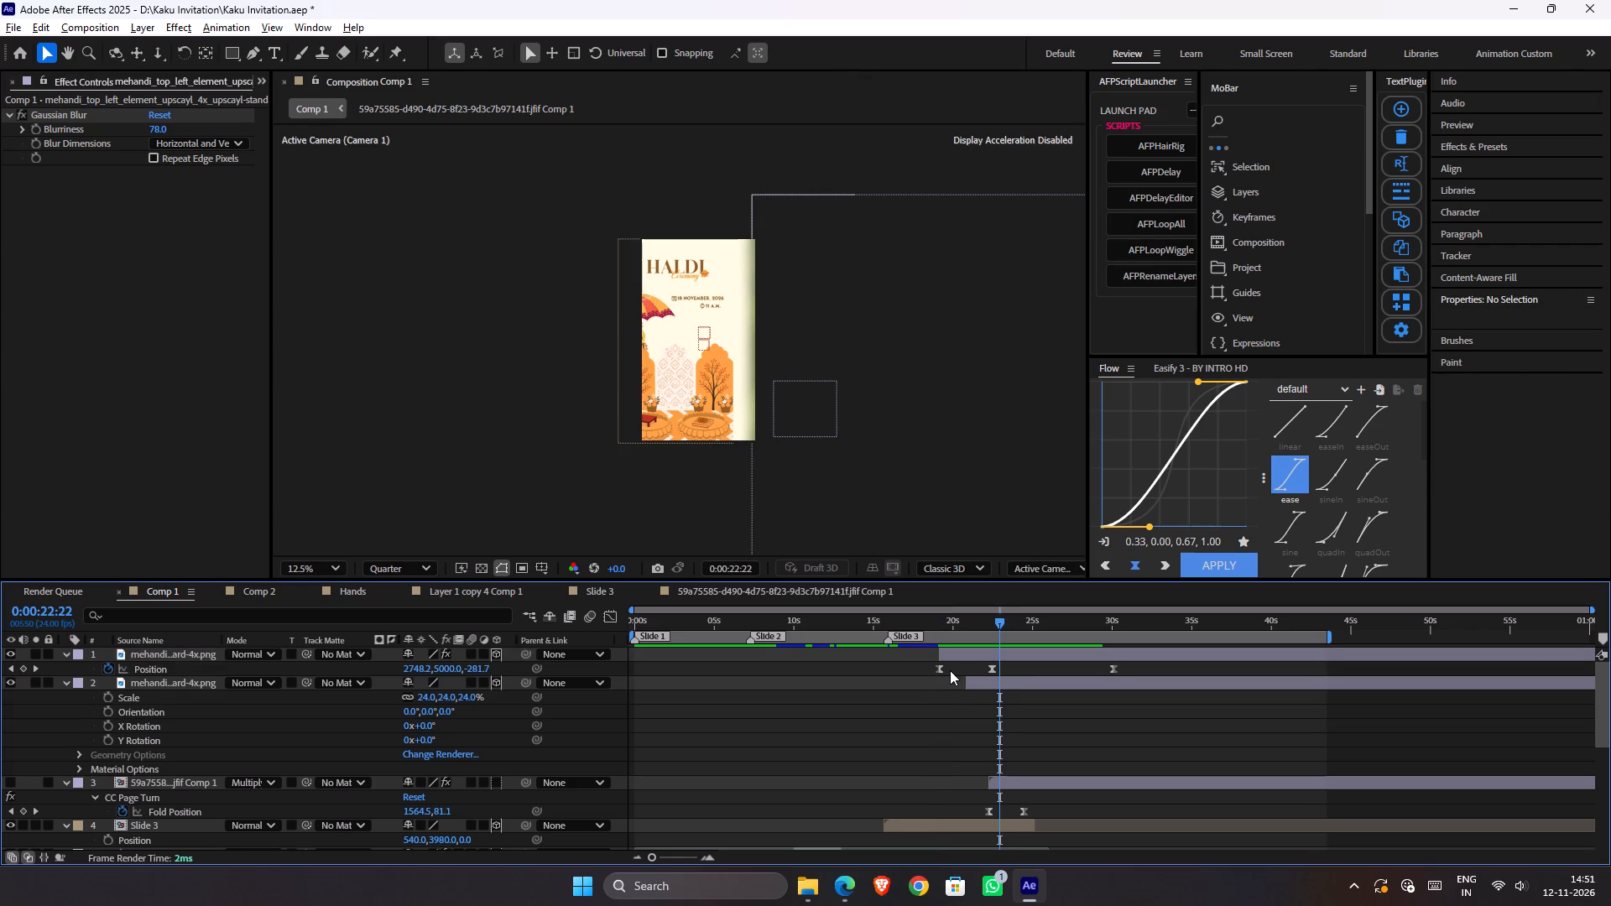
{"action": "left_click_drag", "start_coordinate": [940, 666], "coordinate": [1019, 672]}
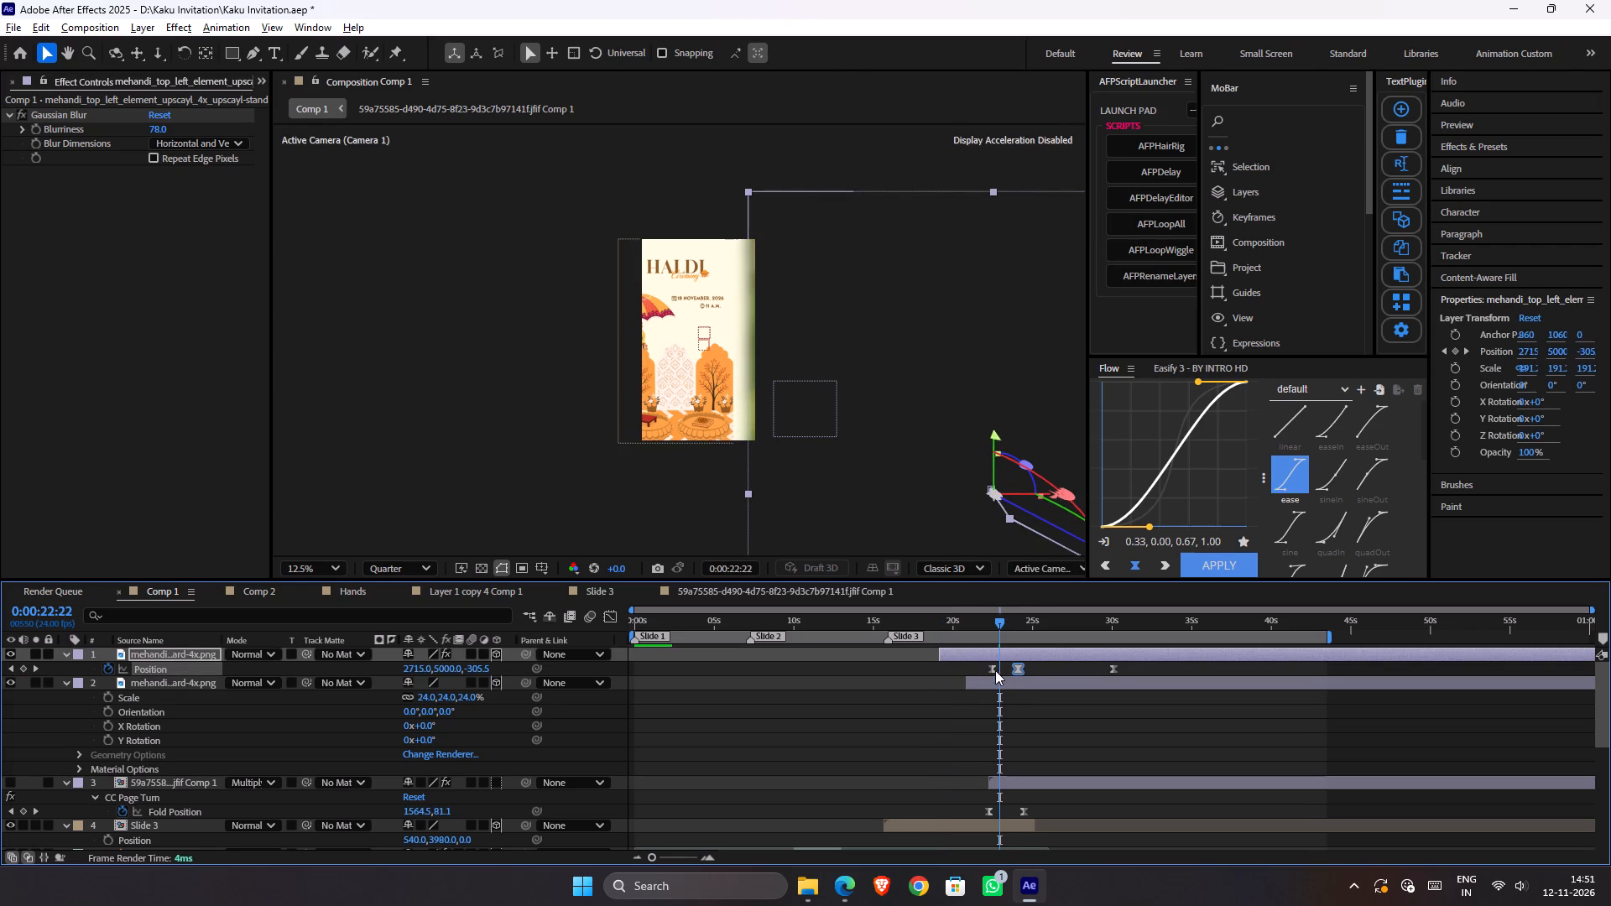
{"action": "left_click_drag", "start_coordinate": [995, 670], "coordinate": [959, 664]}
Preview the reordered decoration movement from 0:00:19:11.
{"action": "left_click_drag", "start_coordinate": [953, 618], "coordinate": [944, 618]}
{"action": "key", "text": "space"}
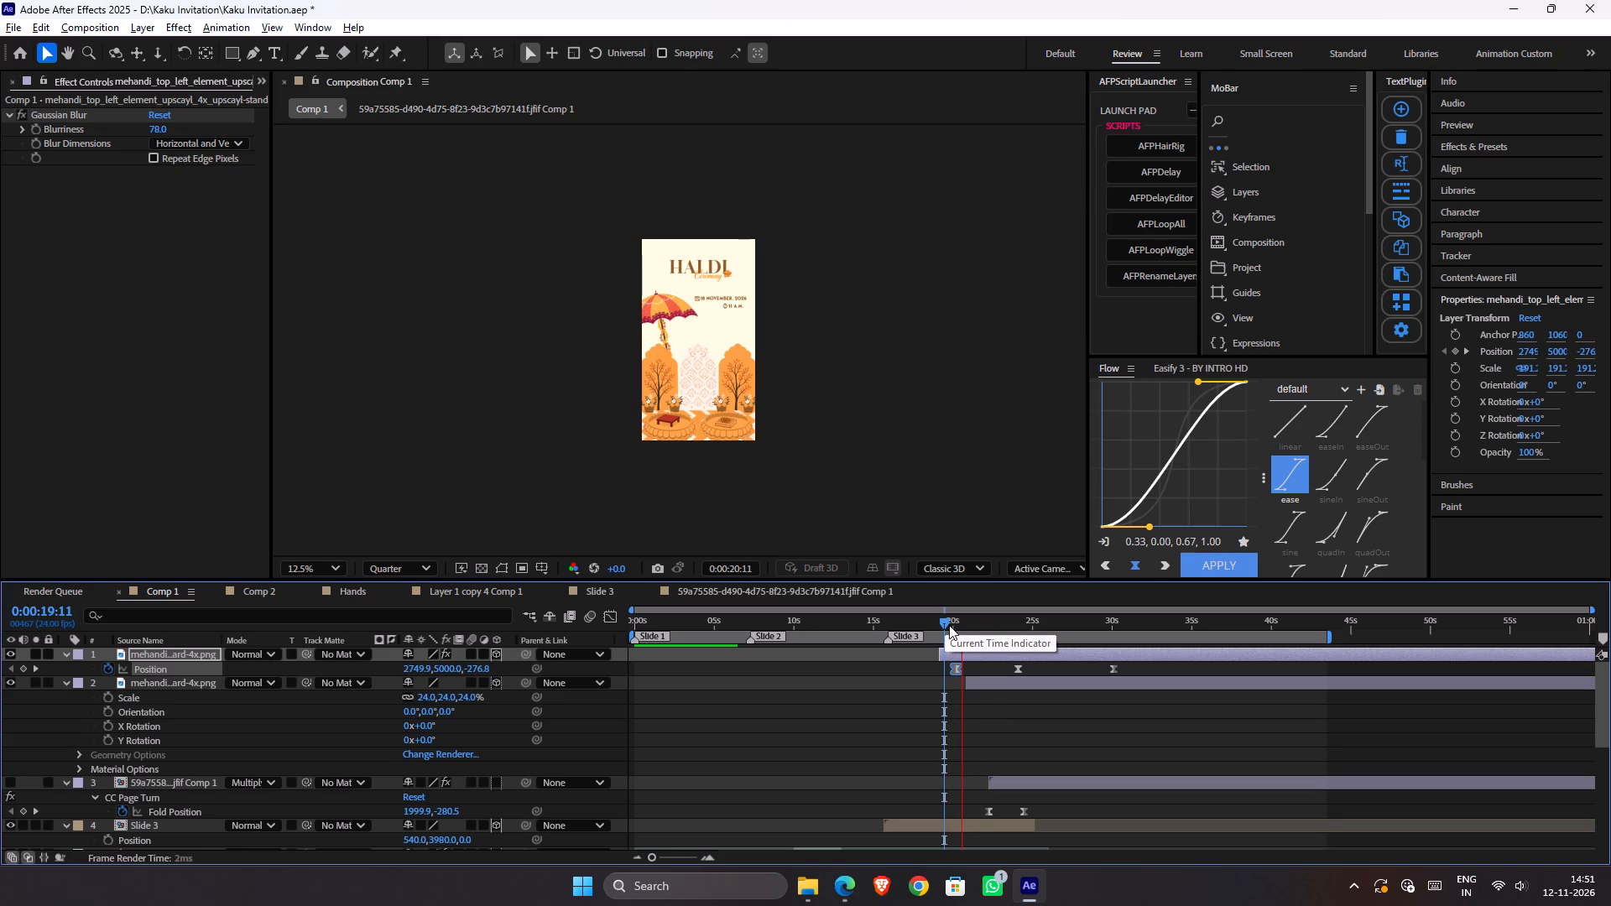
{"action": "key", "text": "space"}
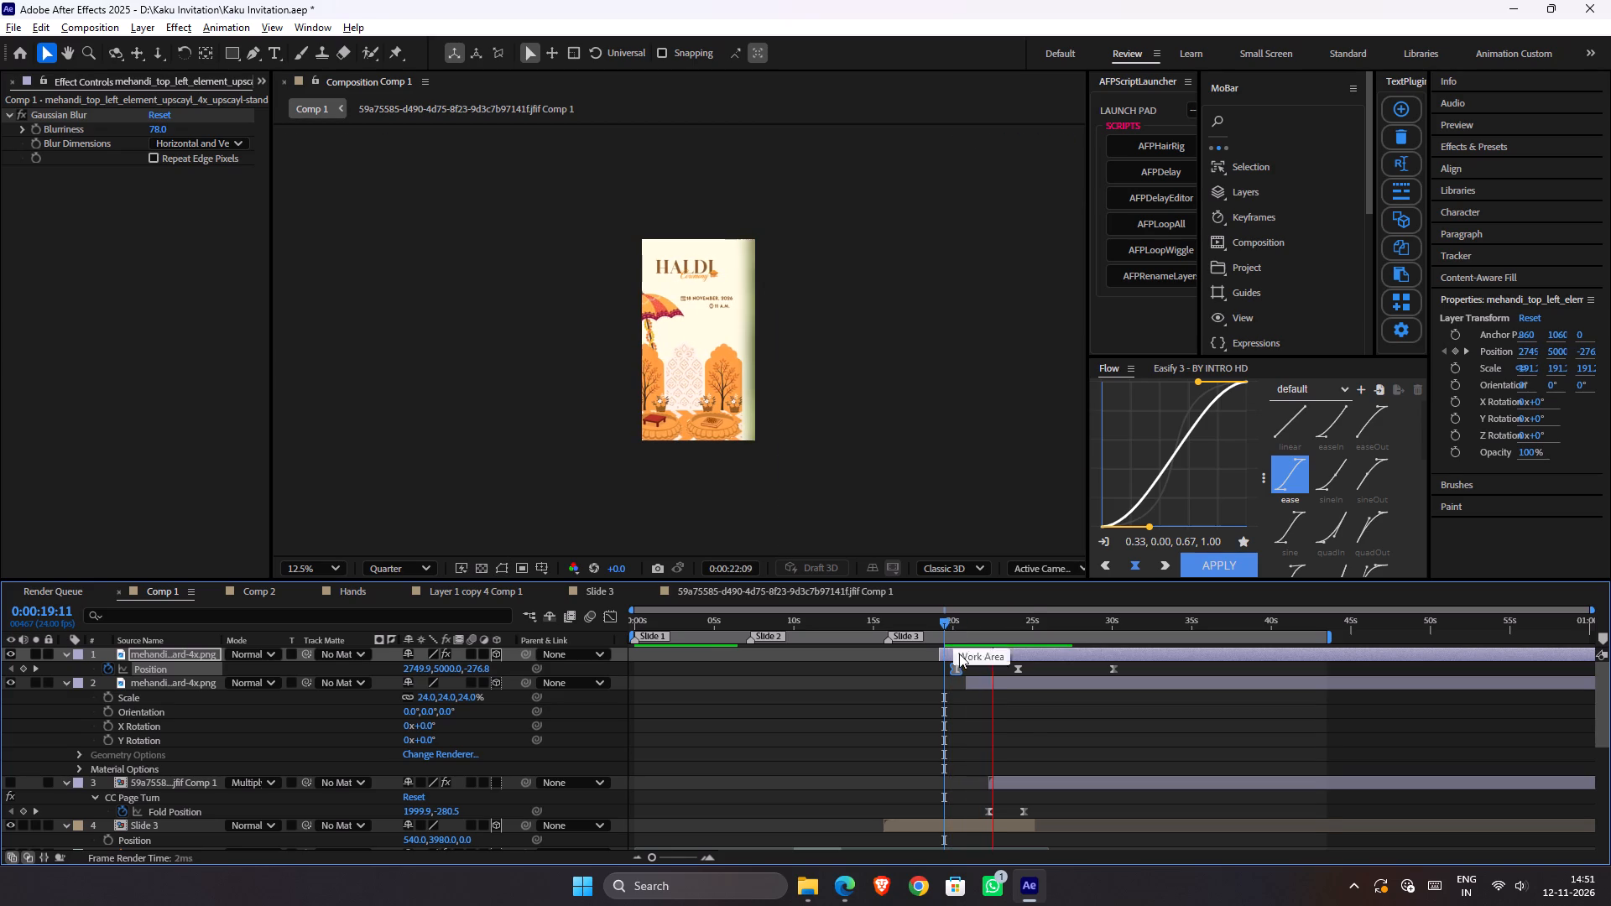
Move the decoration's earliest Position keyframe to 0:00:19:14 and set its X value to 2587.9.
{"action": "left_click_drag", "start_coordinate": [958, 672], "coordinate": [949, 670]}
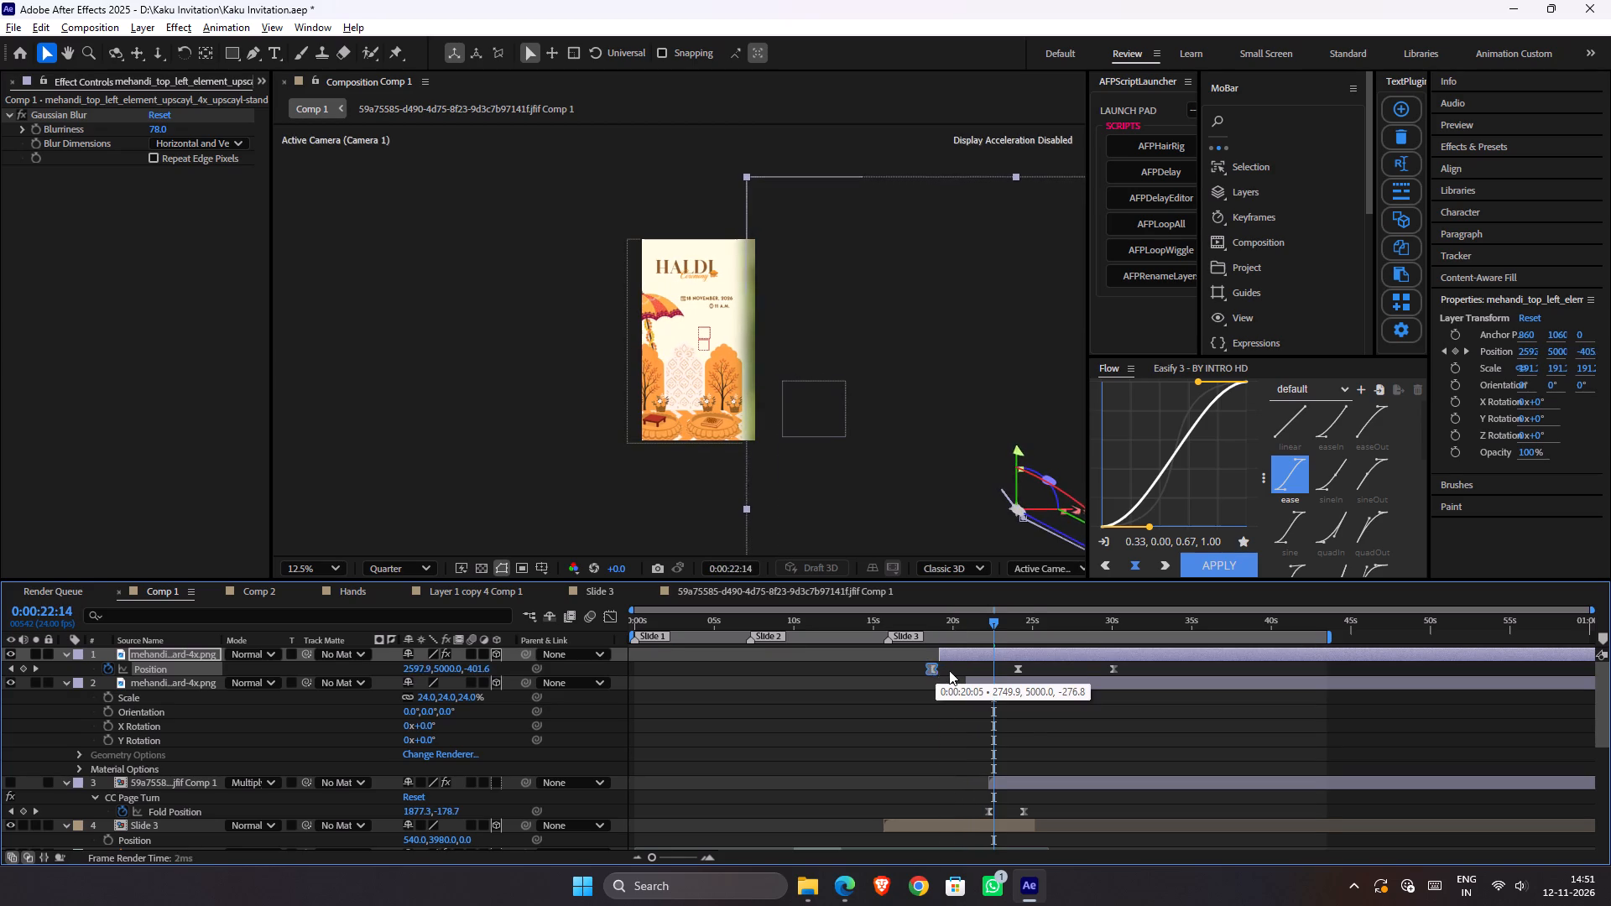
{"action": "left_click_drag", "start_coordinate": [949, 670], "coordinate": [948, 671]}
{"action": "left_click_drag", "start_coordinate": [963, 625], "coordinate": [954, 627]}
{"action": "key", "text": "j"}
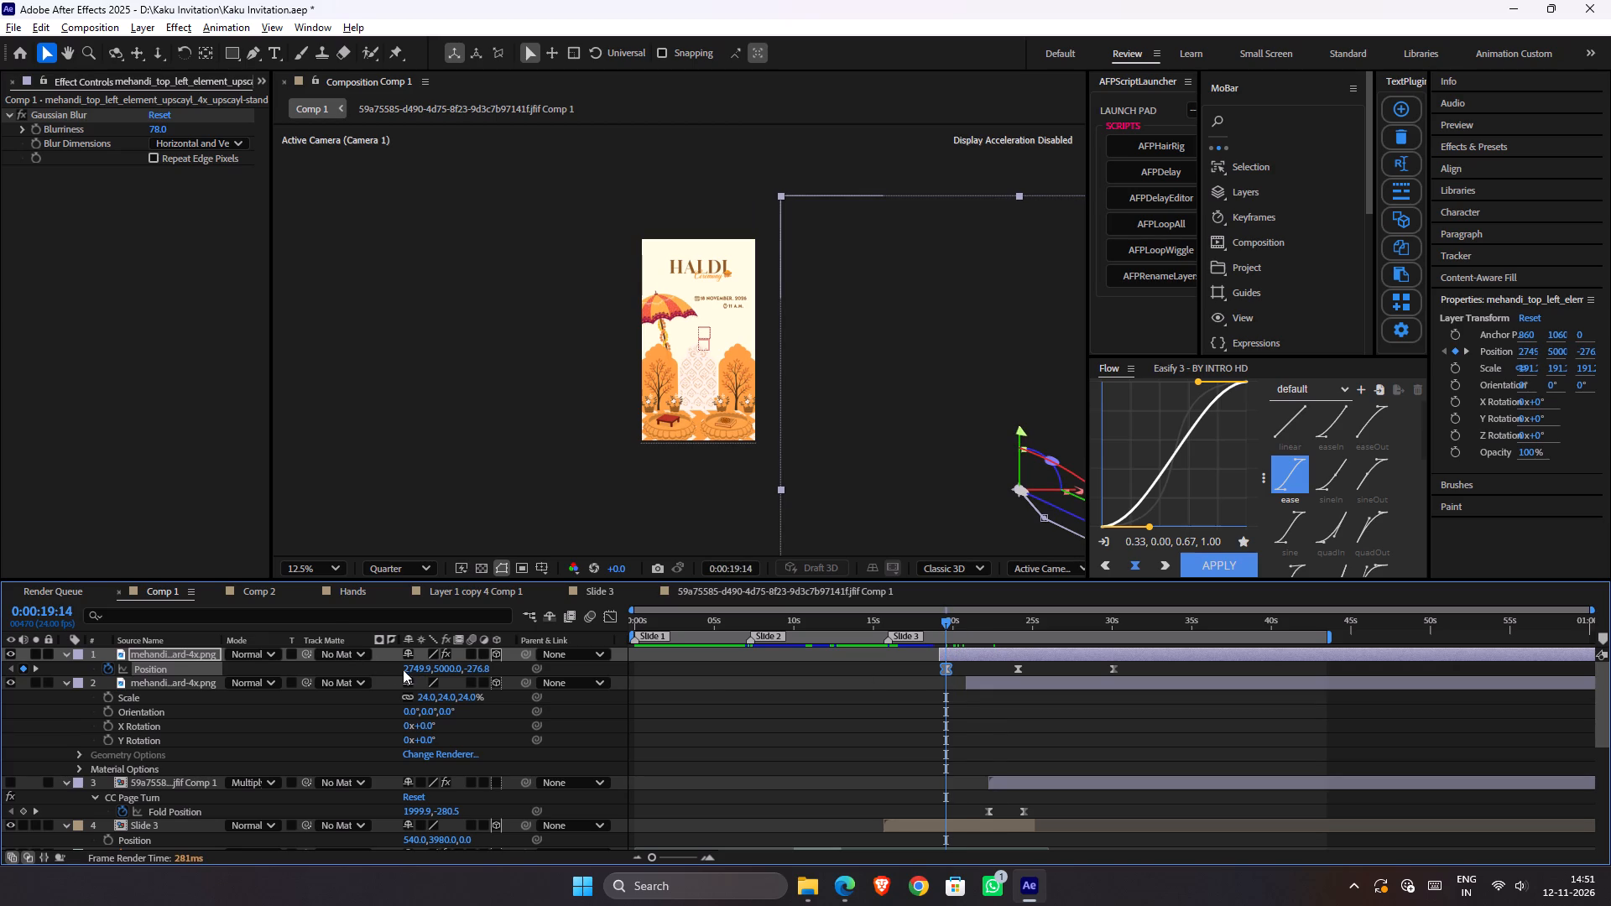
{"action": "left_click_drag", "start_coordinate": [407, 669], "coordinate": [281, 679]}
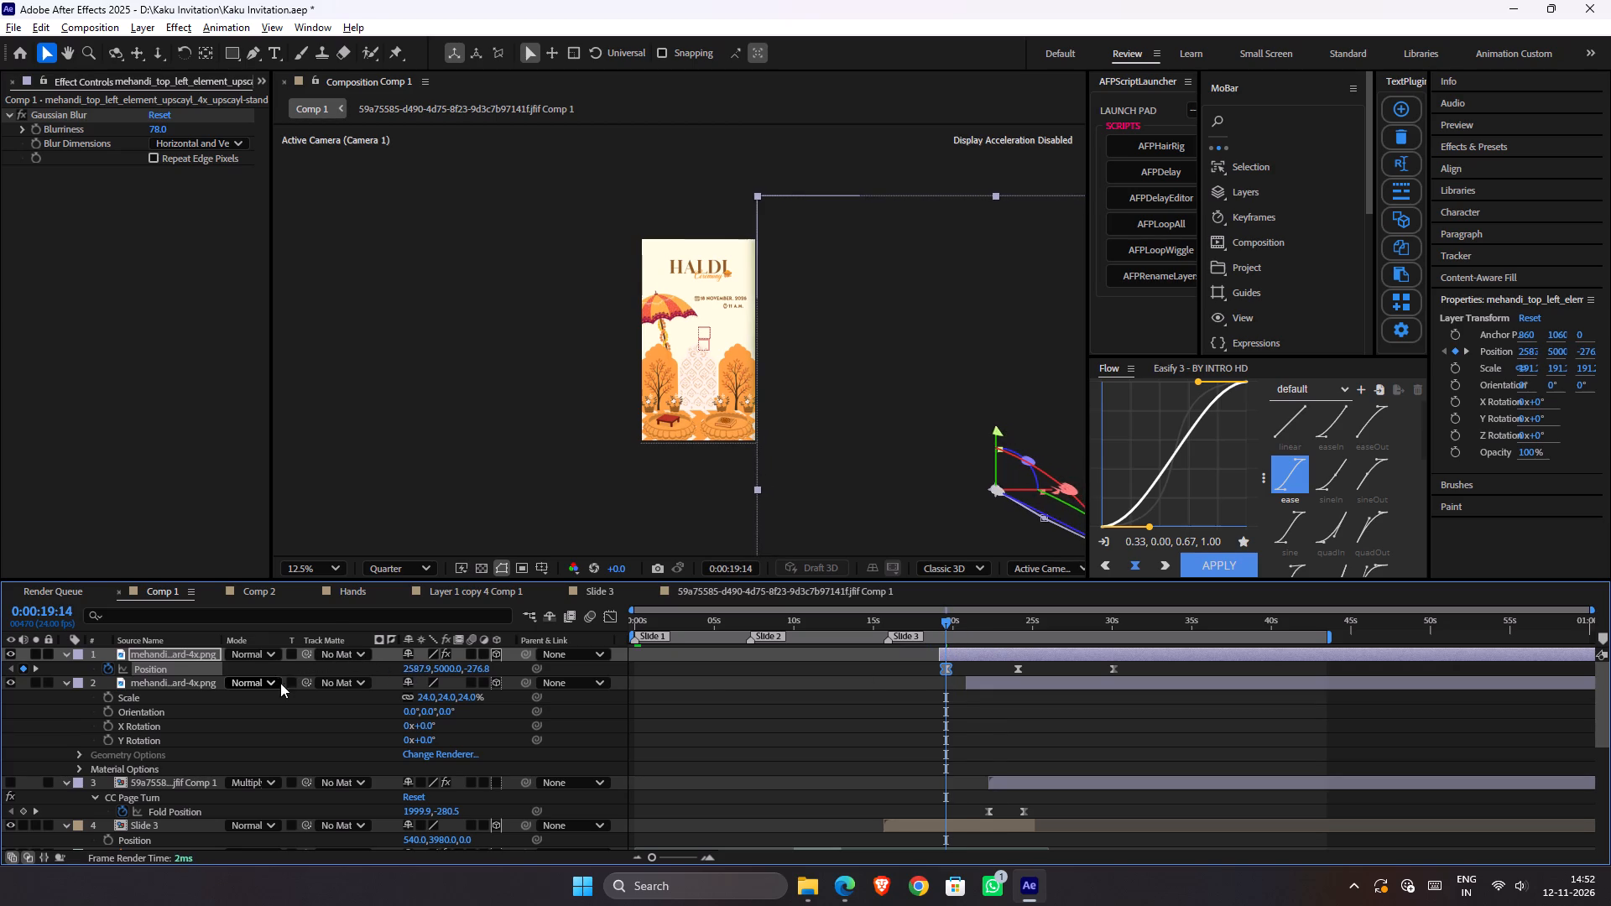
Preview the Haldi to mehandi transition from 0:00:19:14.
{"action": "key", "text": "space"}
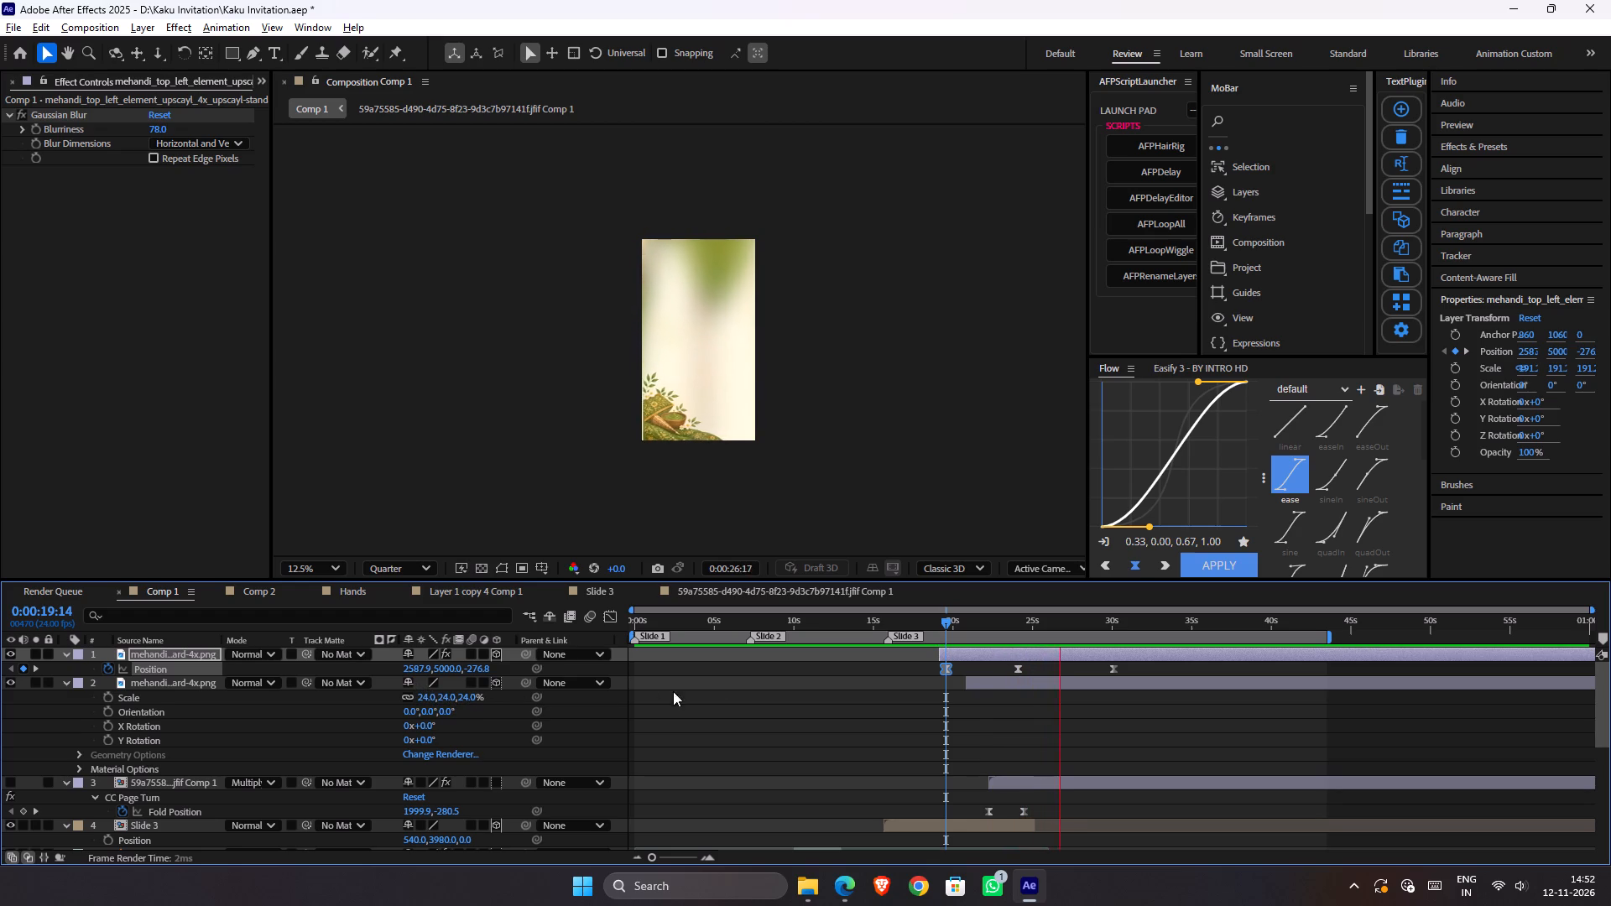
{"action": "key", "text": "space"}
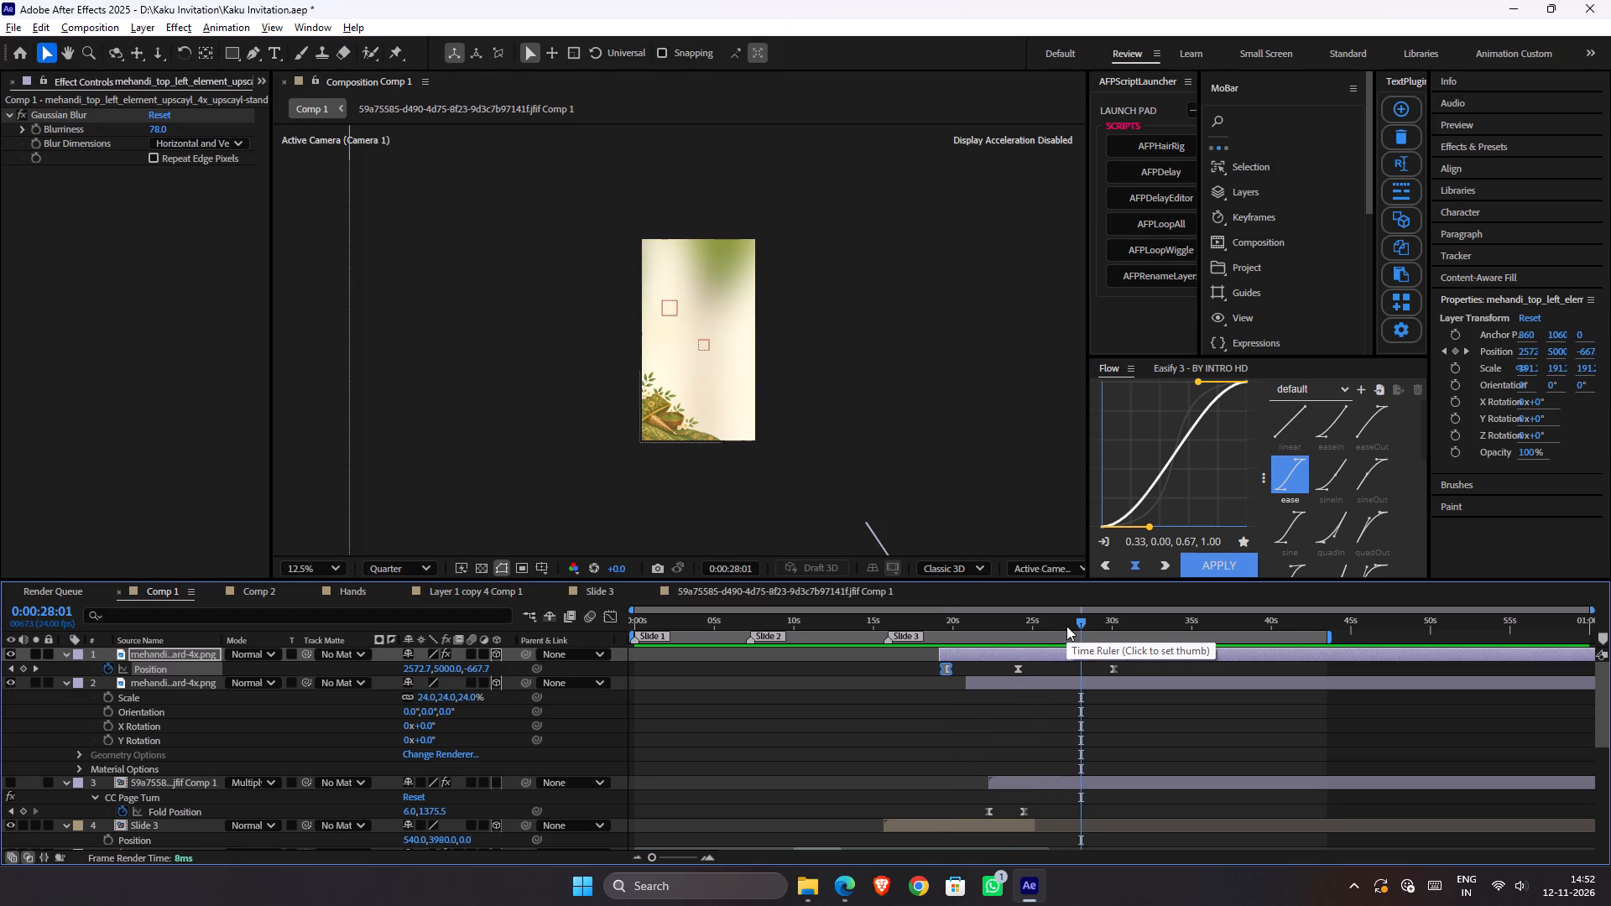
At 0:00:25:02, add a Position keyframe to the blurred decoration with X about 2615 and Y 5402.
{"action": "left_click_drag", "start_coordinate": [1066, 626], "coordinate": [1034, 626]}
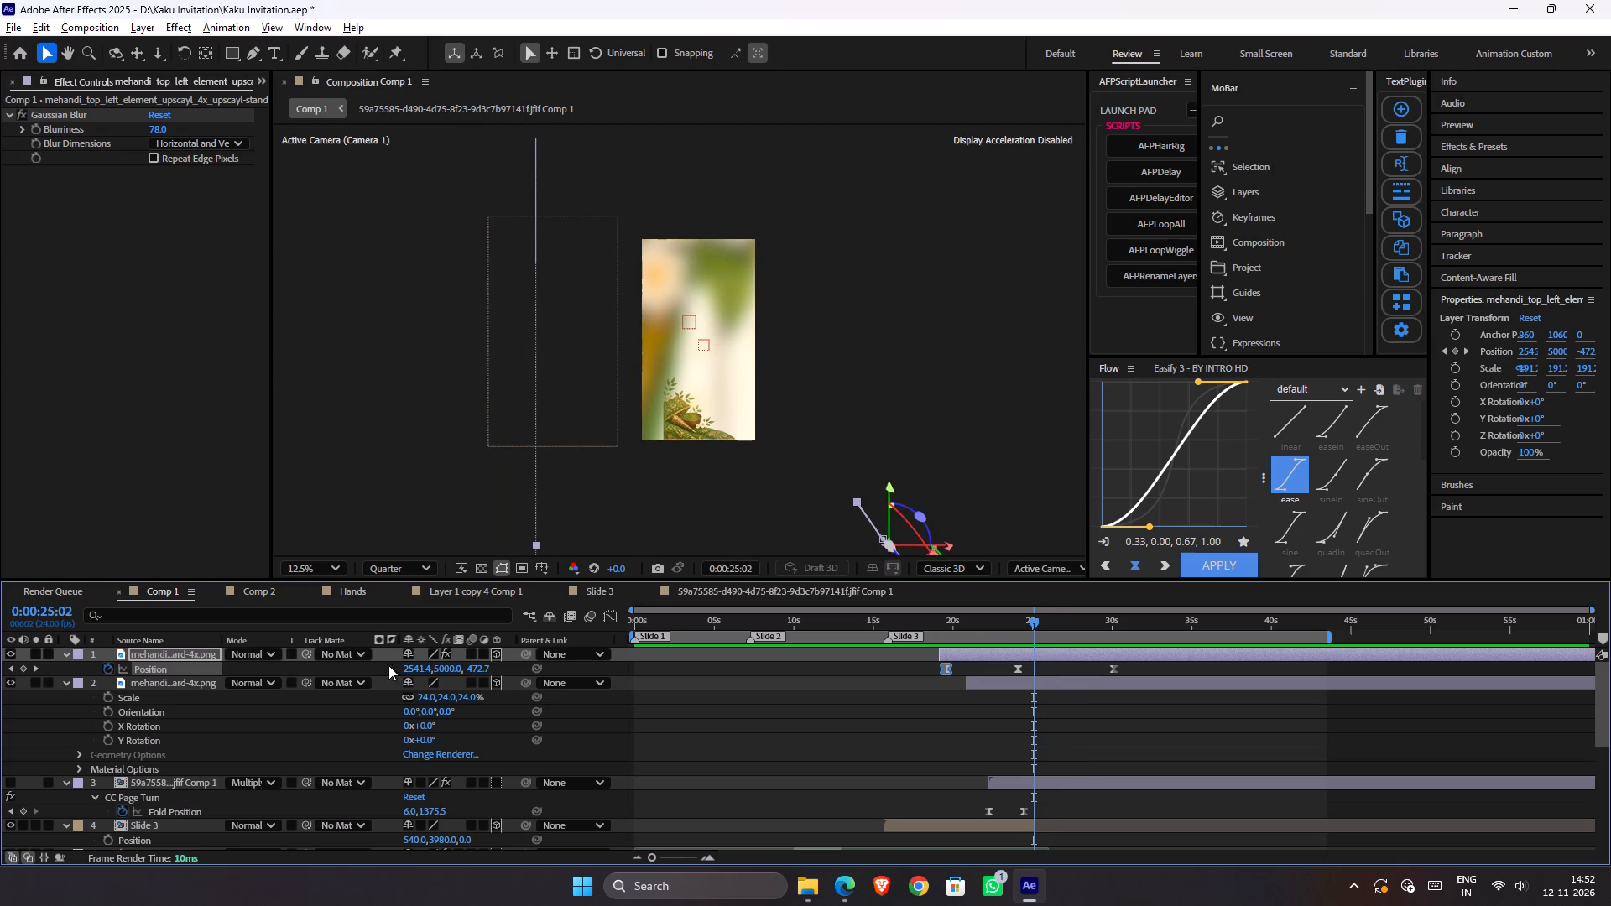
{"action": "left_click_drag", "start_coordinate": [441, 672], "coordinate": [632, 721]}
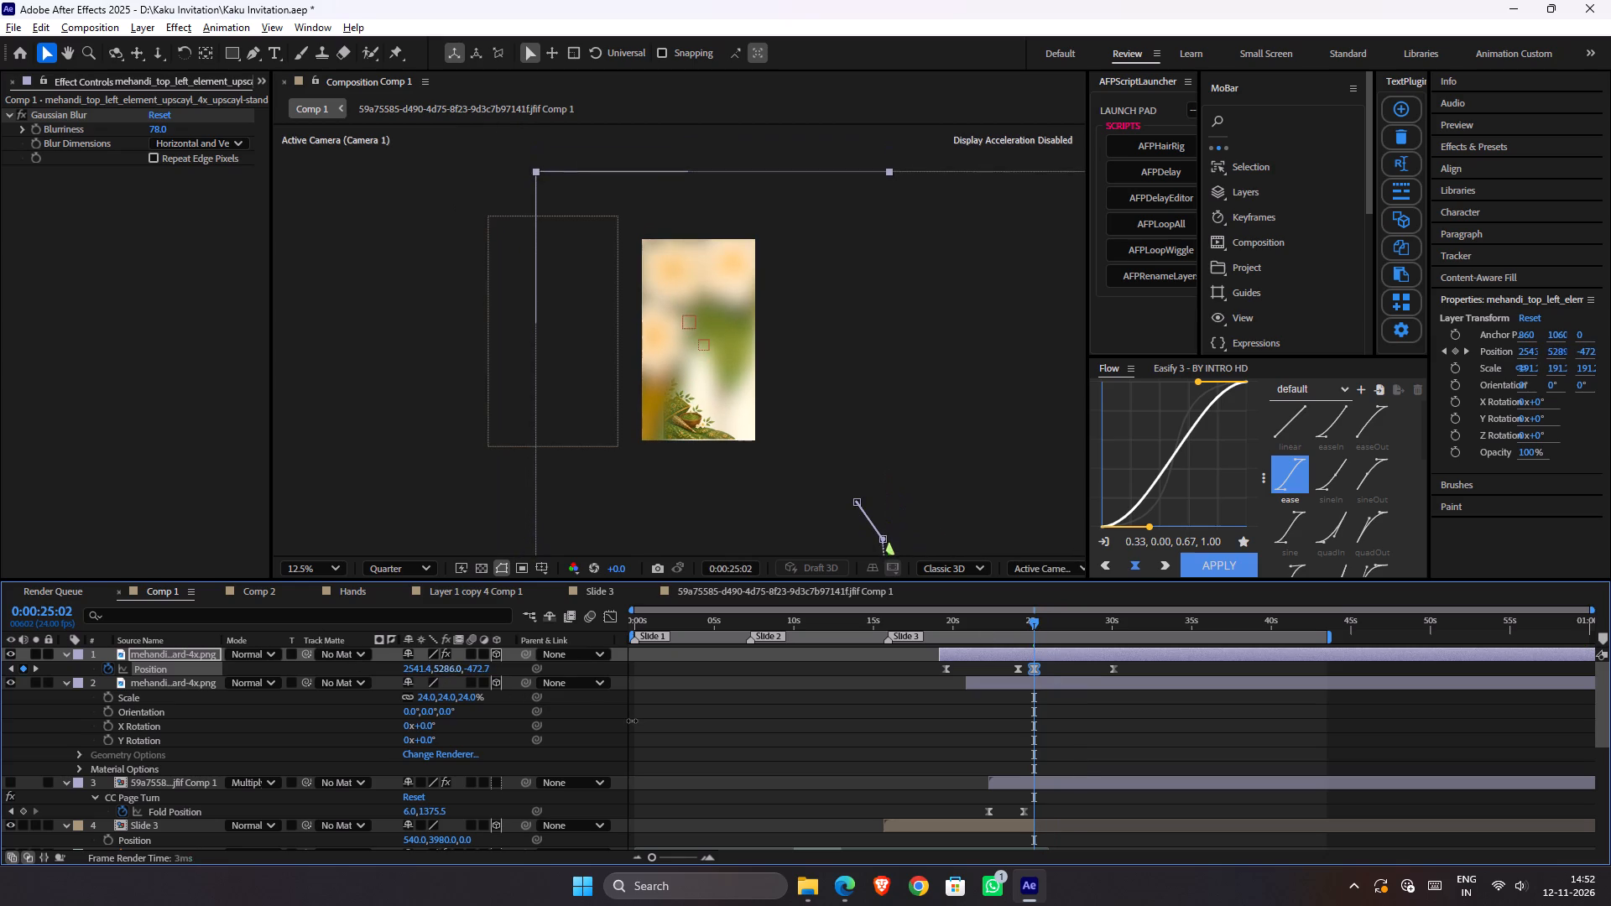
{"action": "left_click_drag", "start_coordinate": [632, 721], "coordinate": [725, 726]}
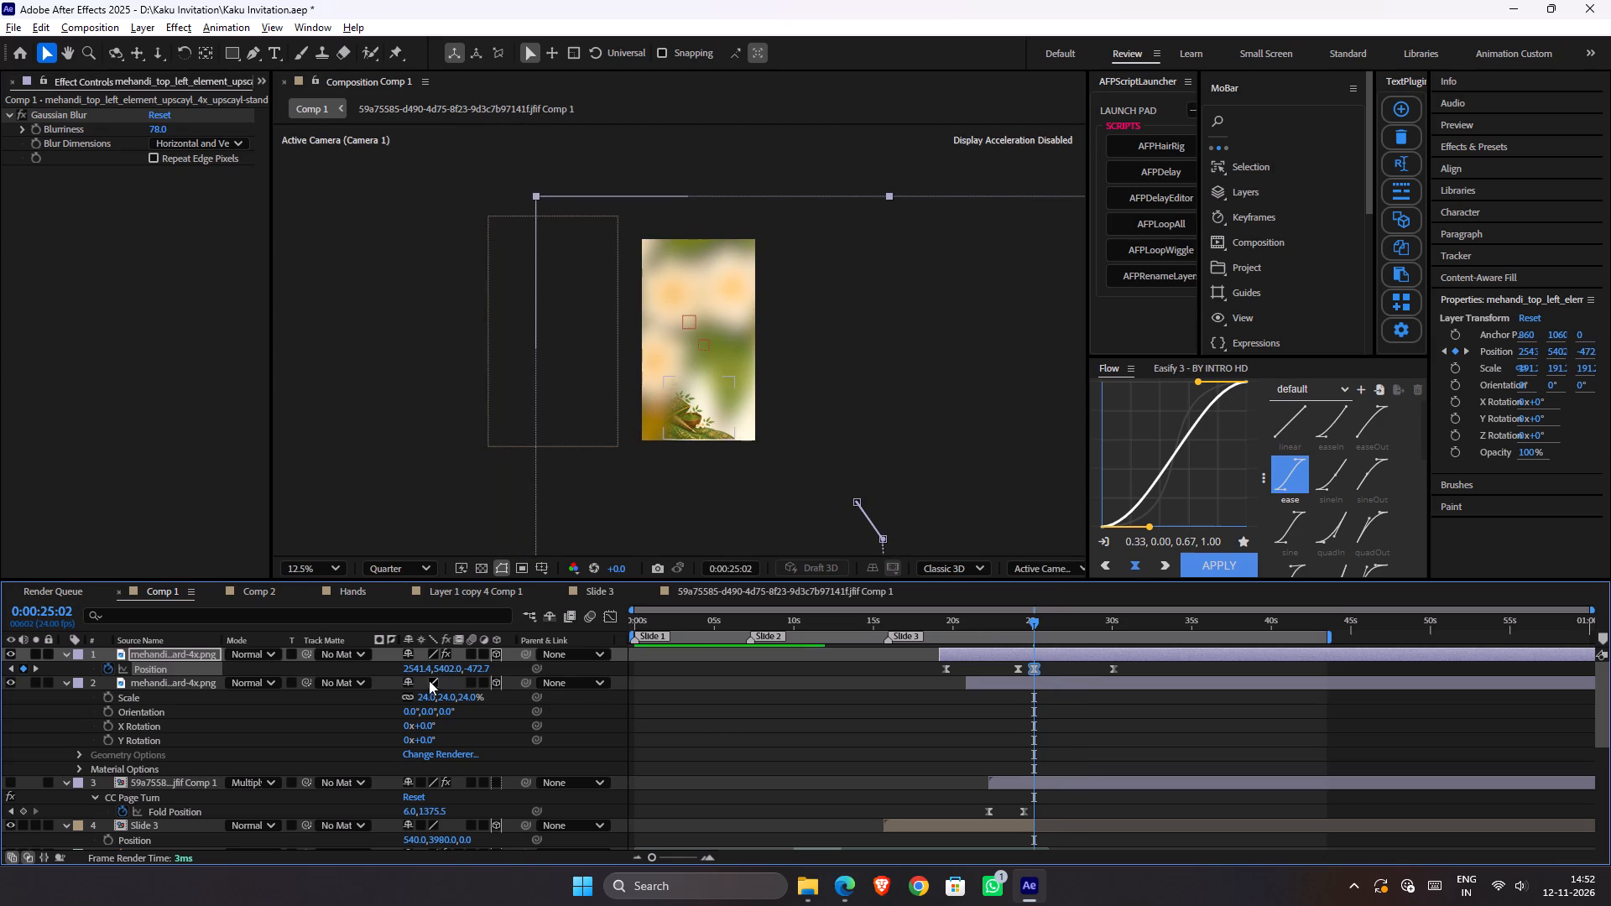
{"action": "left_click_drag", "start_coordinate": [408, 667], "coordinate": [472, 669]}
Start a preview from 0:00:17:16, and delete the decoration's Position keyframe at about 0:00:24:02.
{"action": "left_click_drag", "start_coordinate": [983, 622], "coordinate": [959, 629]}
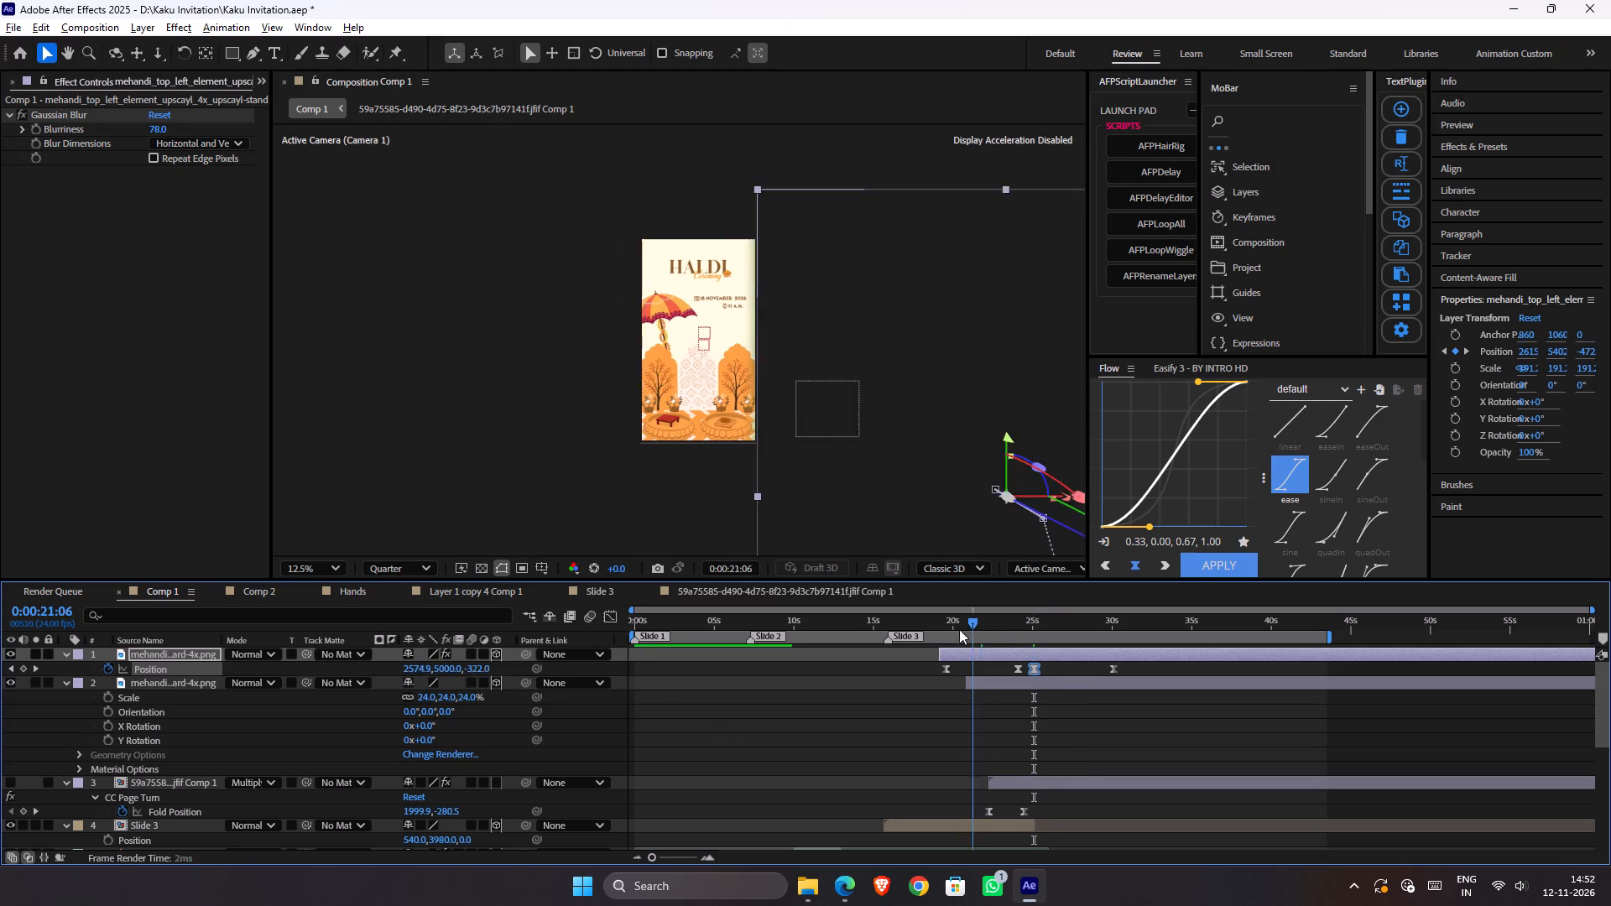
{"action": "left_click_drag", "start_coordinate": [959, 629], "coordinate": [915, 630]}
{"action": "key", "text": "space"}
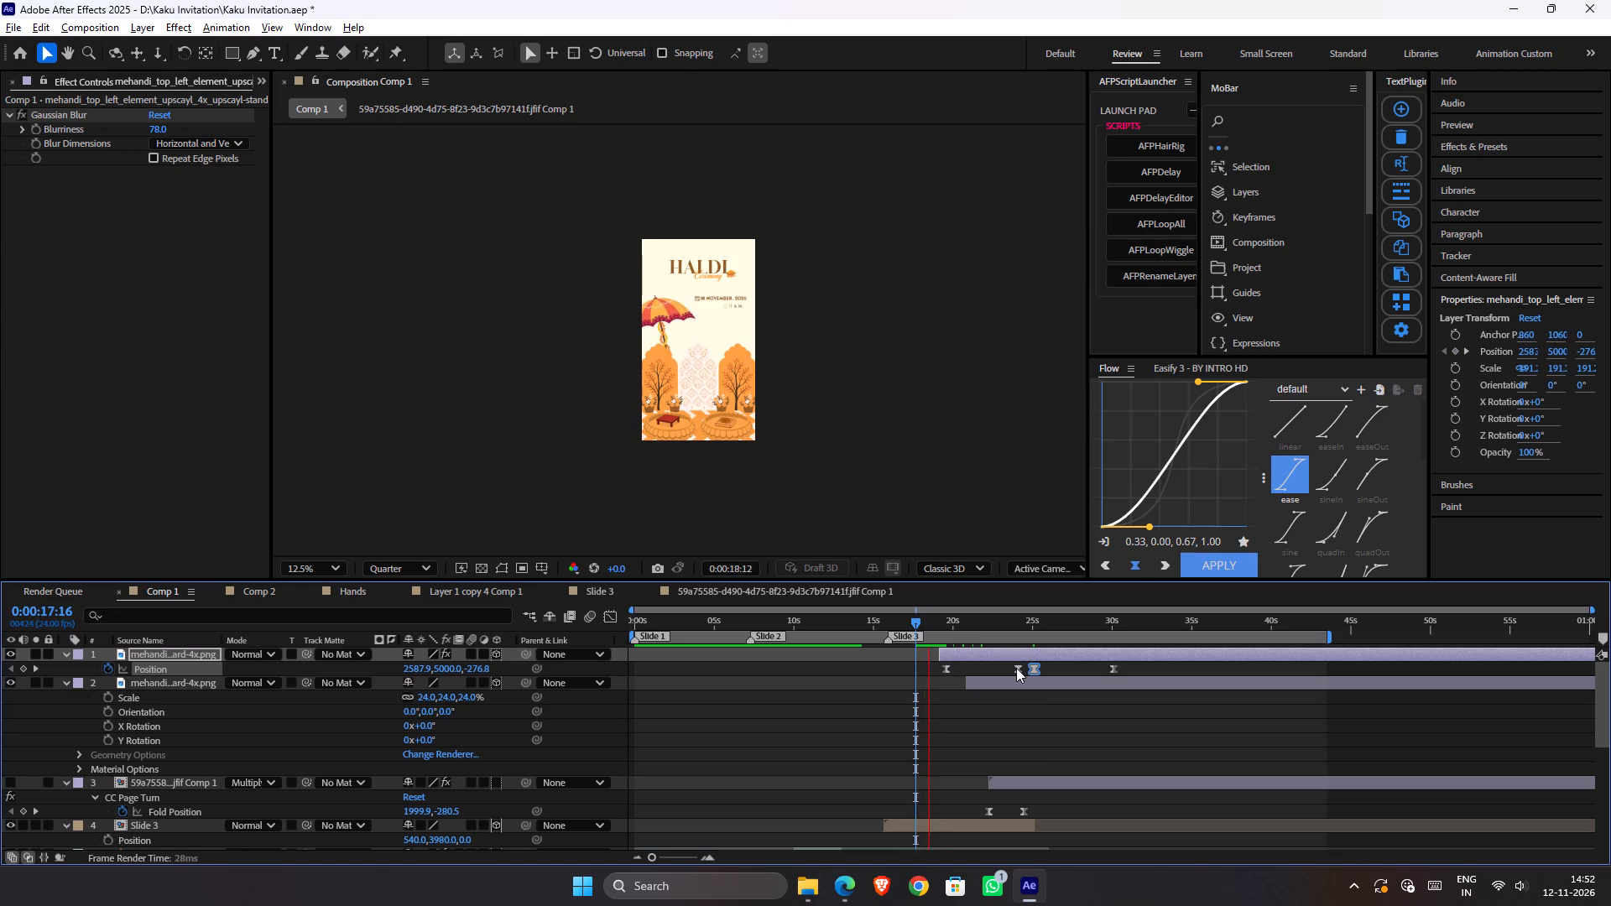
{"action": "key", "text": "space"}
{"action": "left_click", "coordinate": [1016, 668]}
{"action": "key", "text": "Delete"}
Preview the simplified decoration movement from 0:00:18:21.
{"action": "key", "text": "space"}
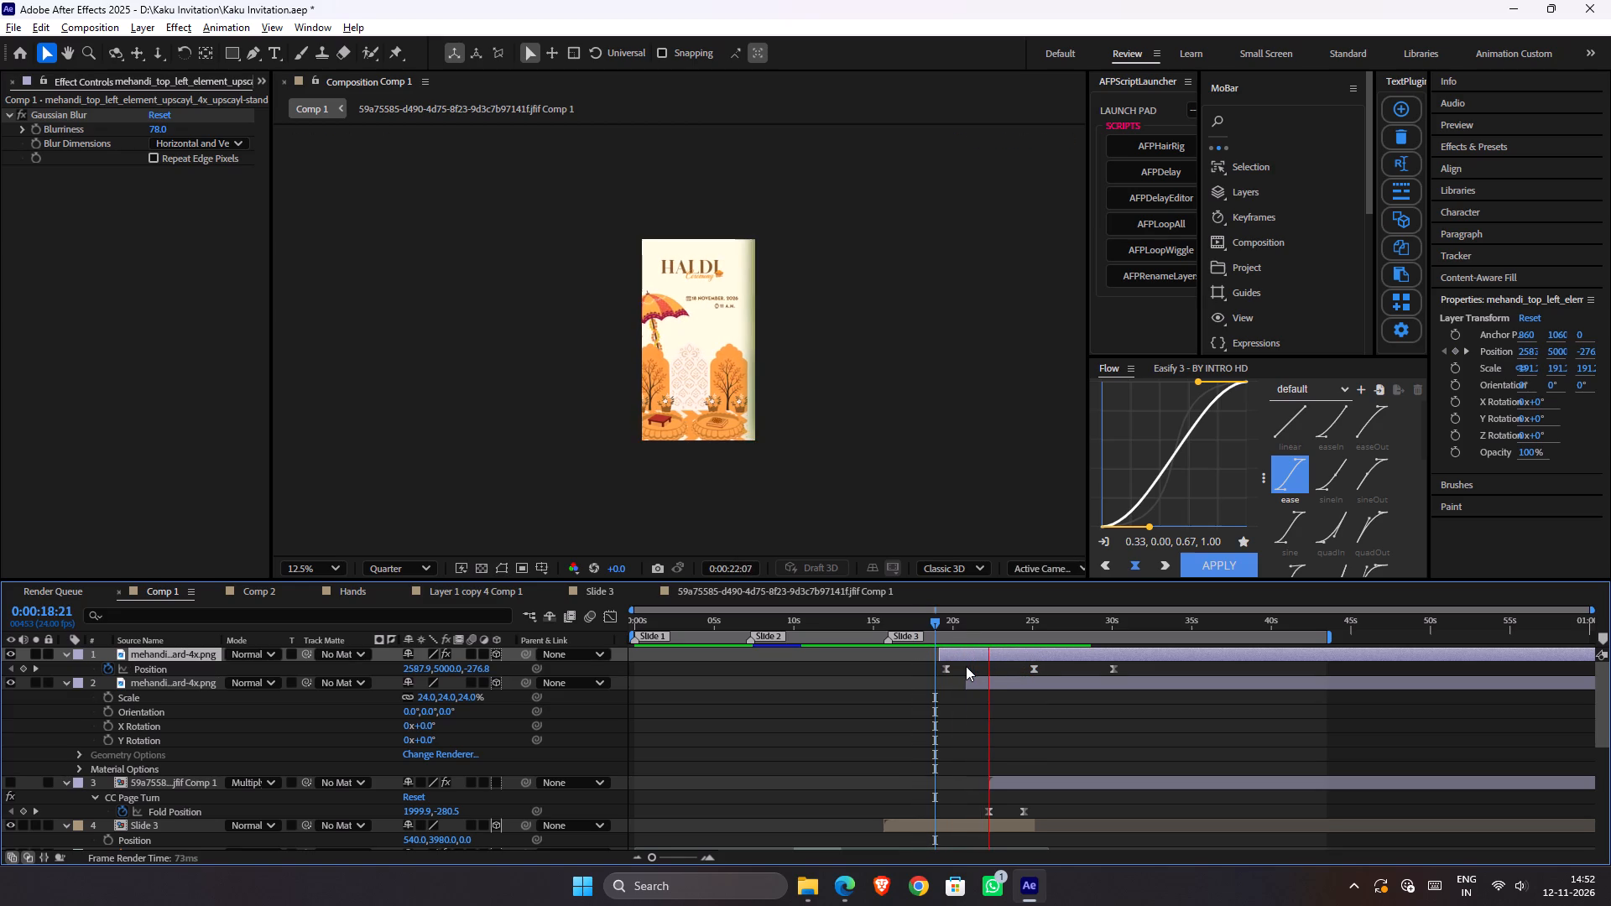
{"action": "key", "text": "space"}
Set the X value of the decoration's Position keyframe at 0:00:19:14 to 2585.9.
{"action": "key", "text": "j"}
{"action": "key", "text": "j"}
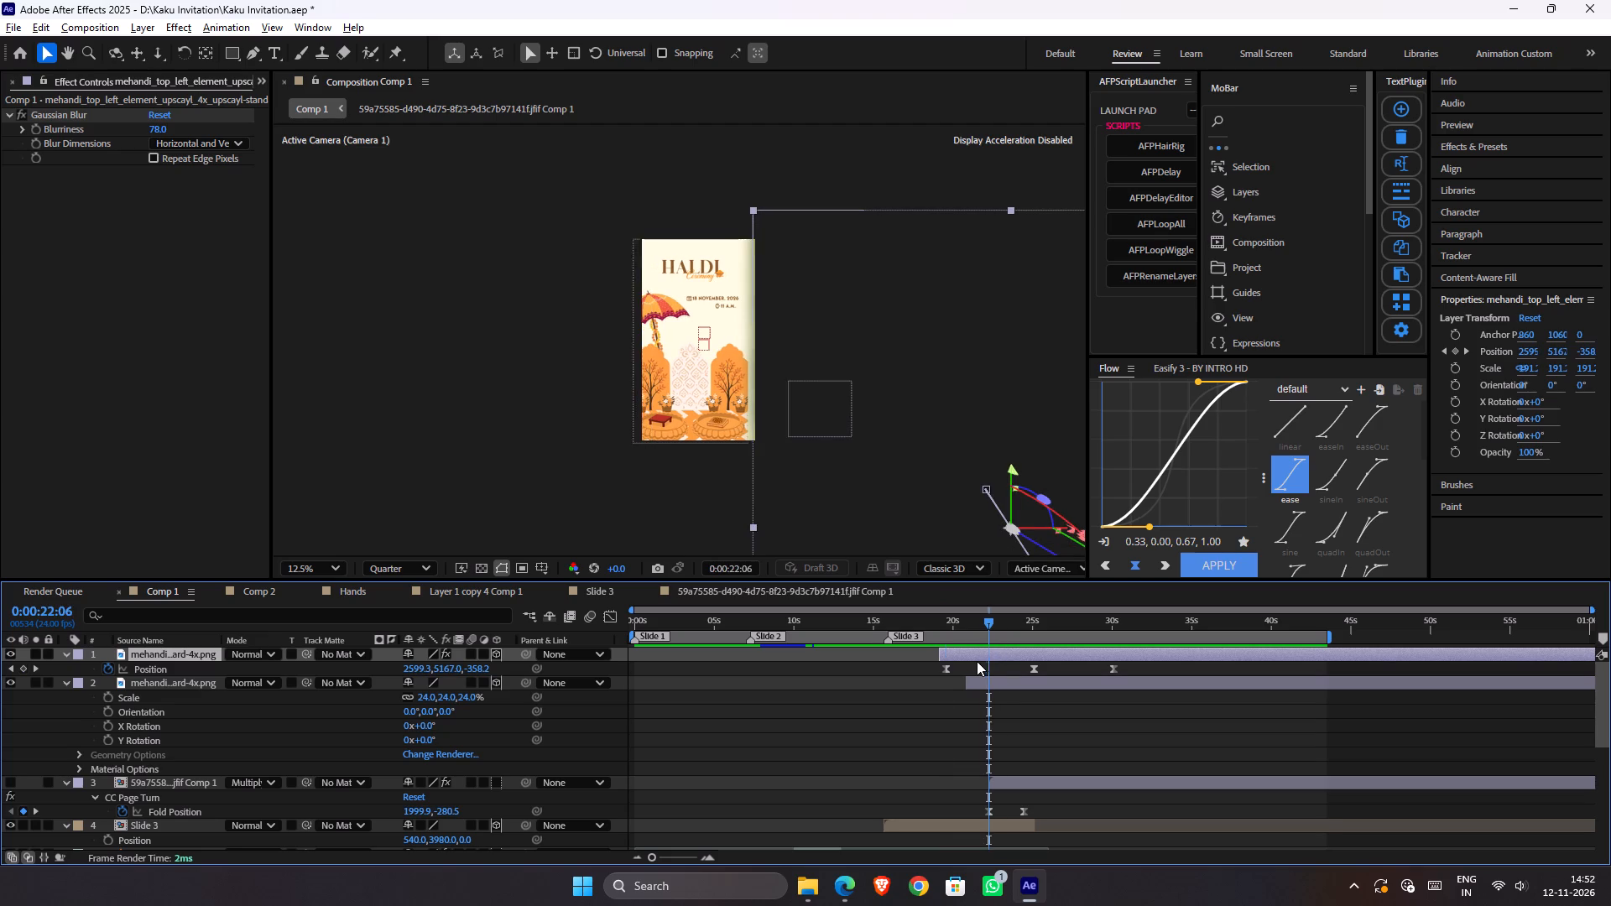
{"action": "left_click_drag", "start_coordinate": [416, 669], "coordinate": [389, 671]}
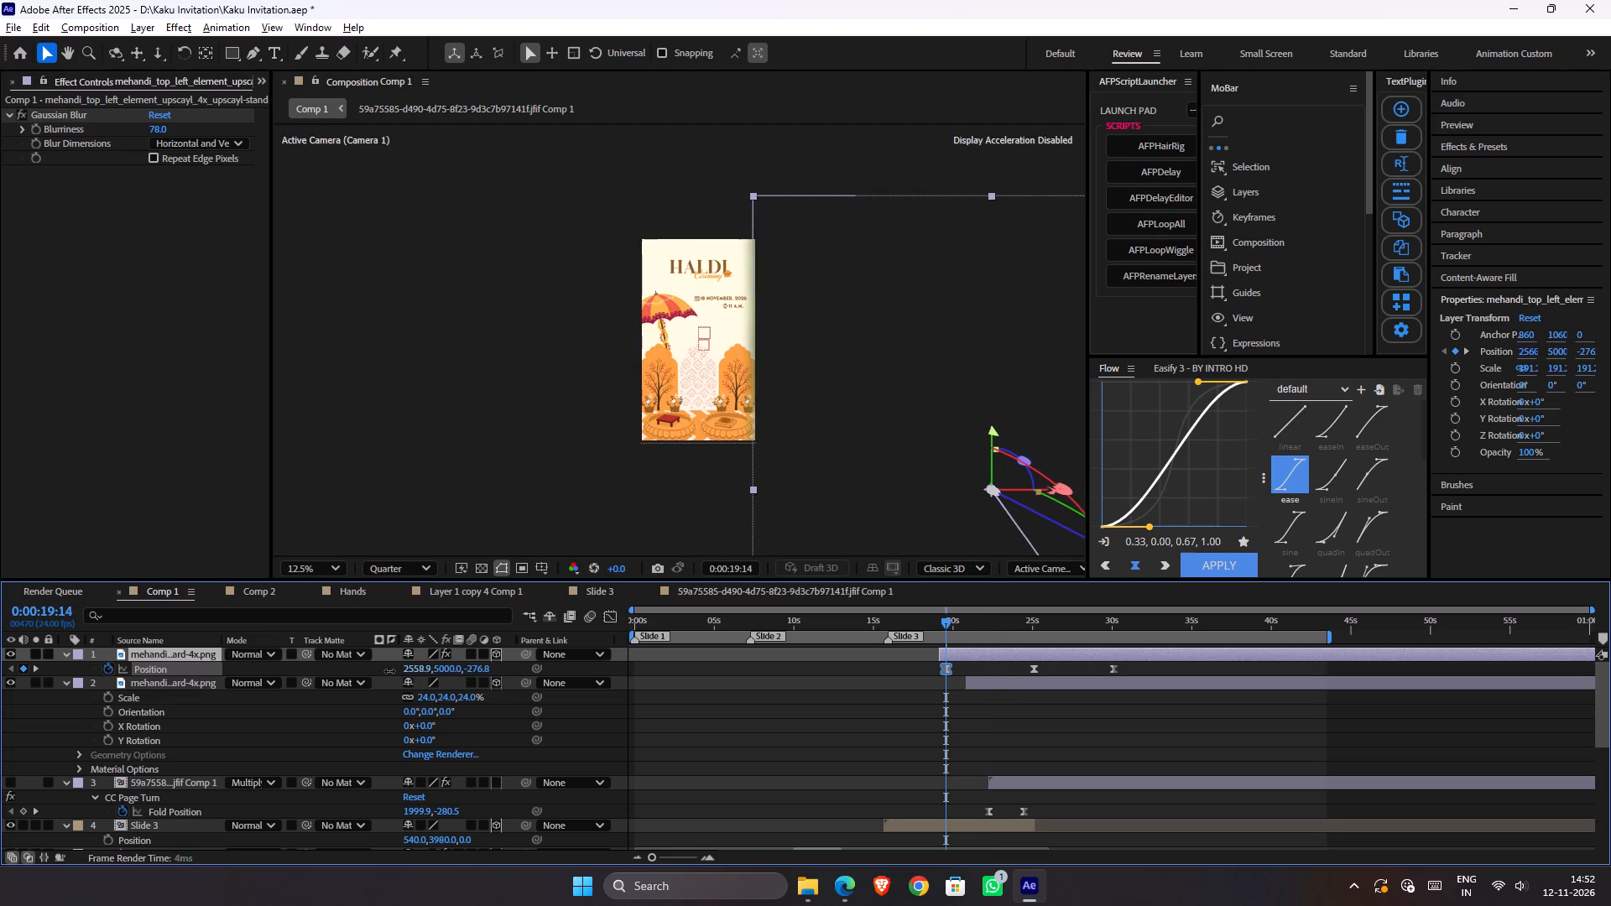
{"action": "left_click_drag", "start_coordinate": [389, 671], "coordinate": [424, 679]}
Preview the full Haldi to mehandi transition from 0:00:19:14.
{"action": "key", "text": "space"}
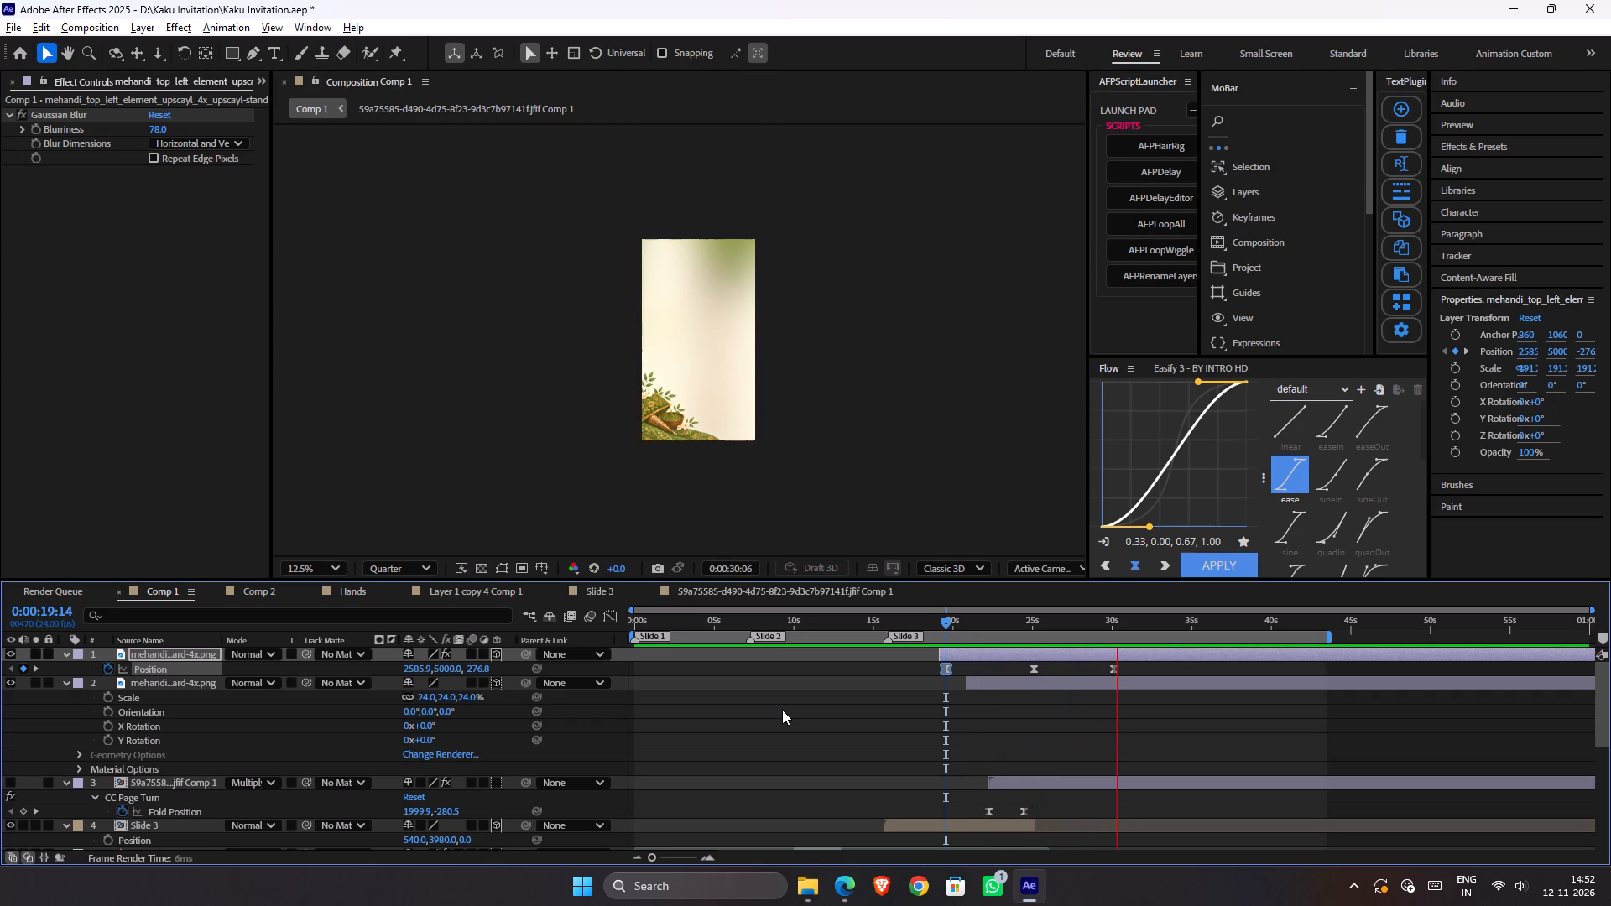
{"action": "key", "text": "space"}
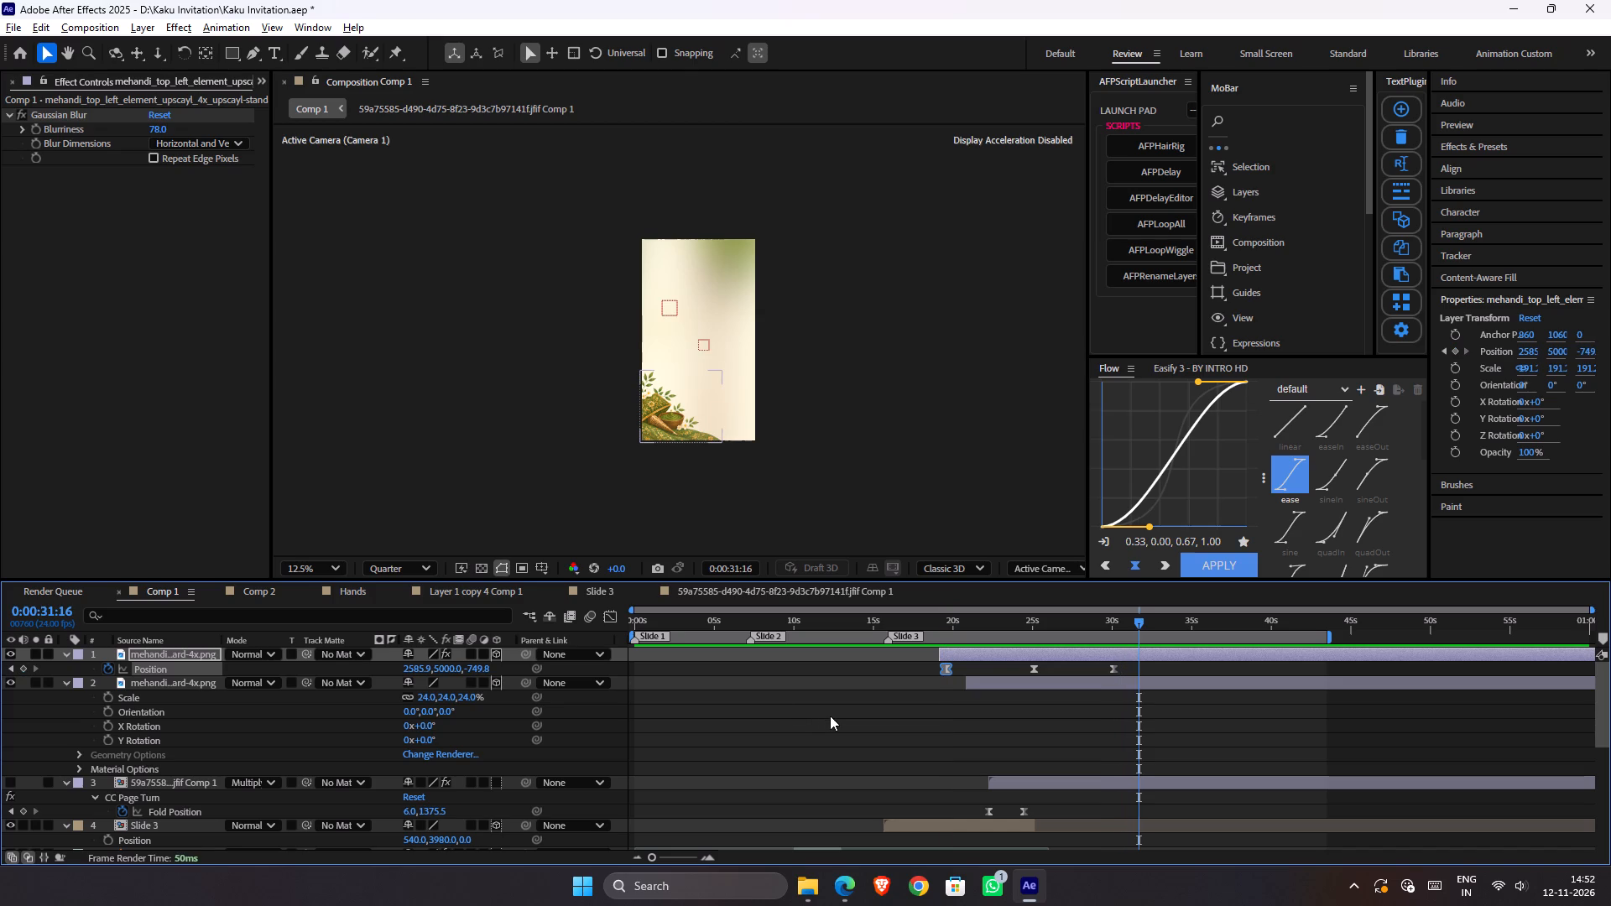
Save the Kaku Invitation project.
{"action": "key", "text": "ctrl+s"}
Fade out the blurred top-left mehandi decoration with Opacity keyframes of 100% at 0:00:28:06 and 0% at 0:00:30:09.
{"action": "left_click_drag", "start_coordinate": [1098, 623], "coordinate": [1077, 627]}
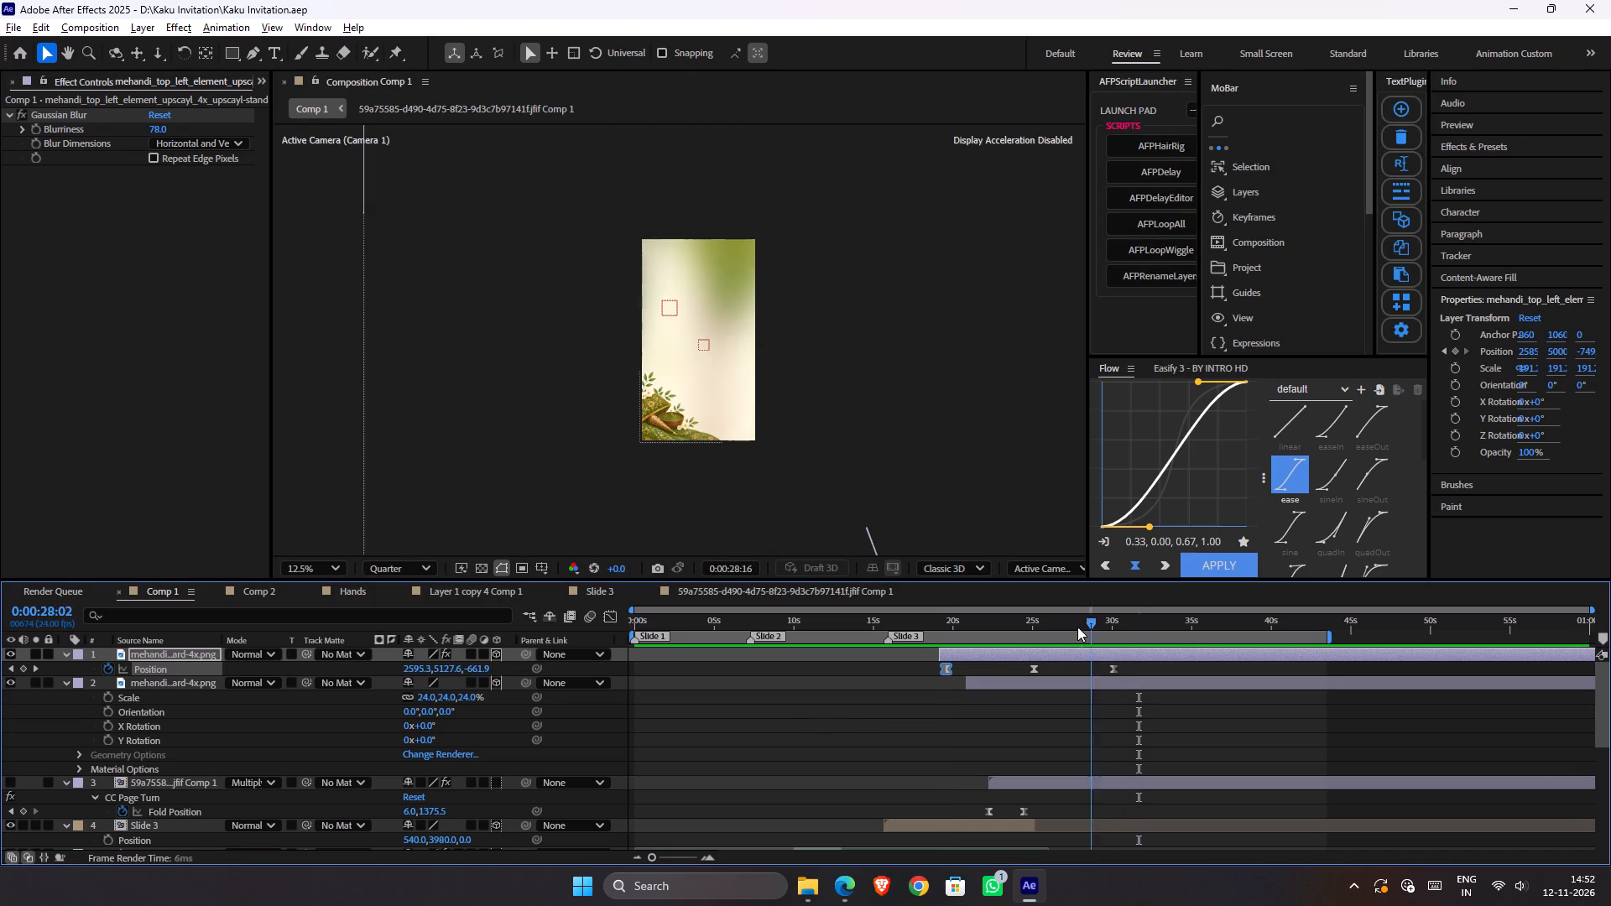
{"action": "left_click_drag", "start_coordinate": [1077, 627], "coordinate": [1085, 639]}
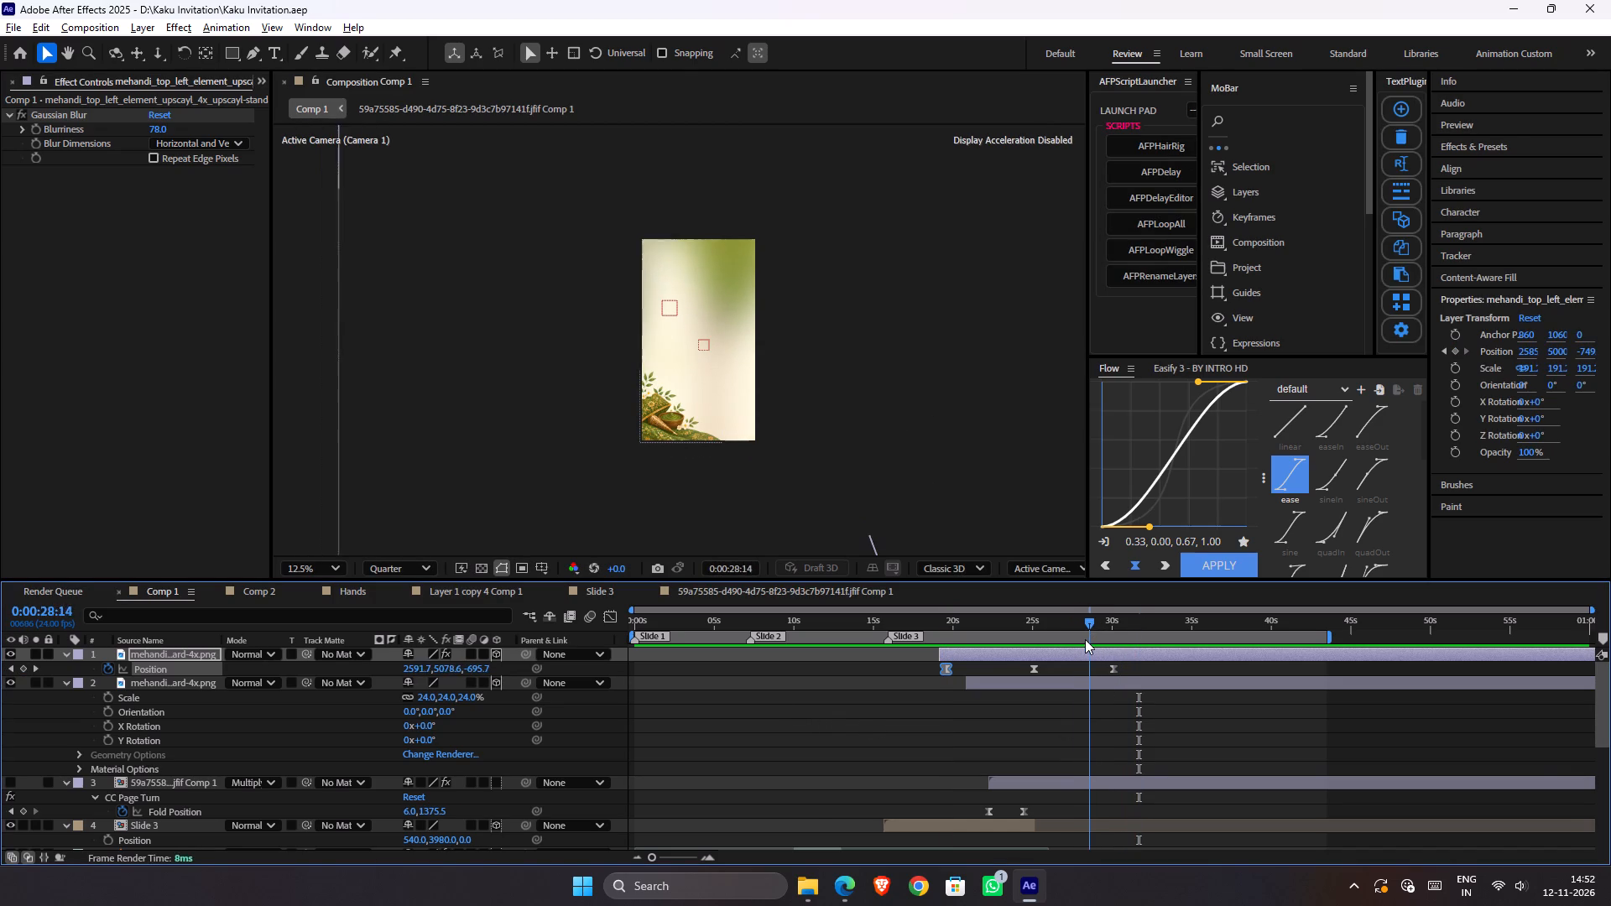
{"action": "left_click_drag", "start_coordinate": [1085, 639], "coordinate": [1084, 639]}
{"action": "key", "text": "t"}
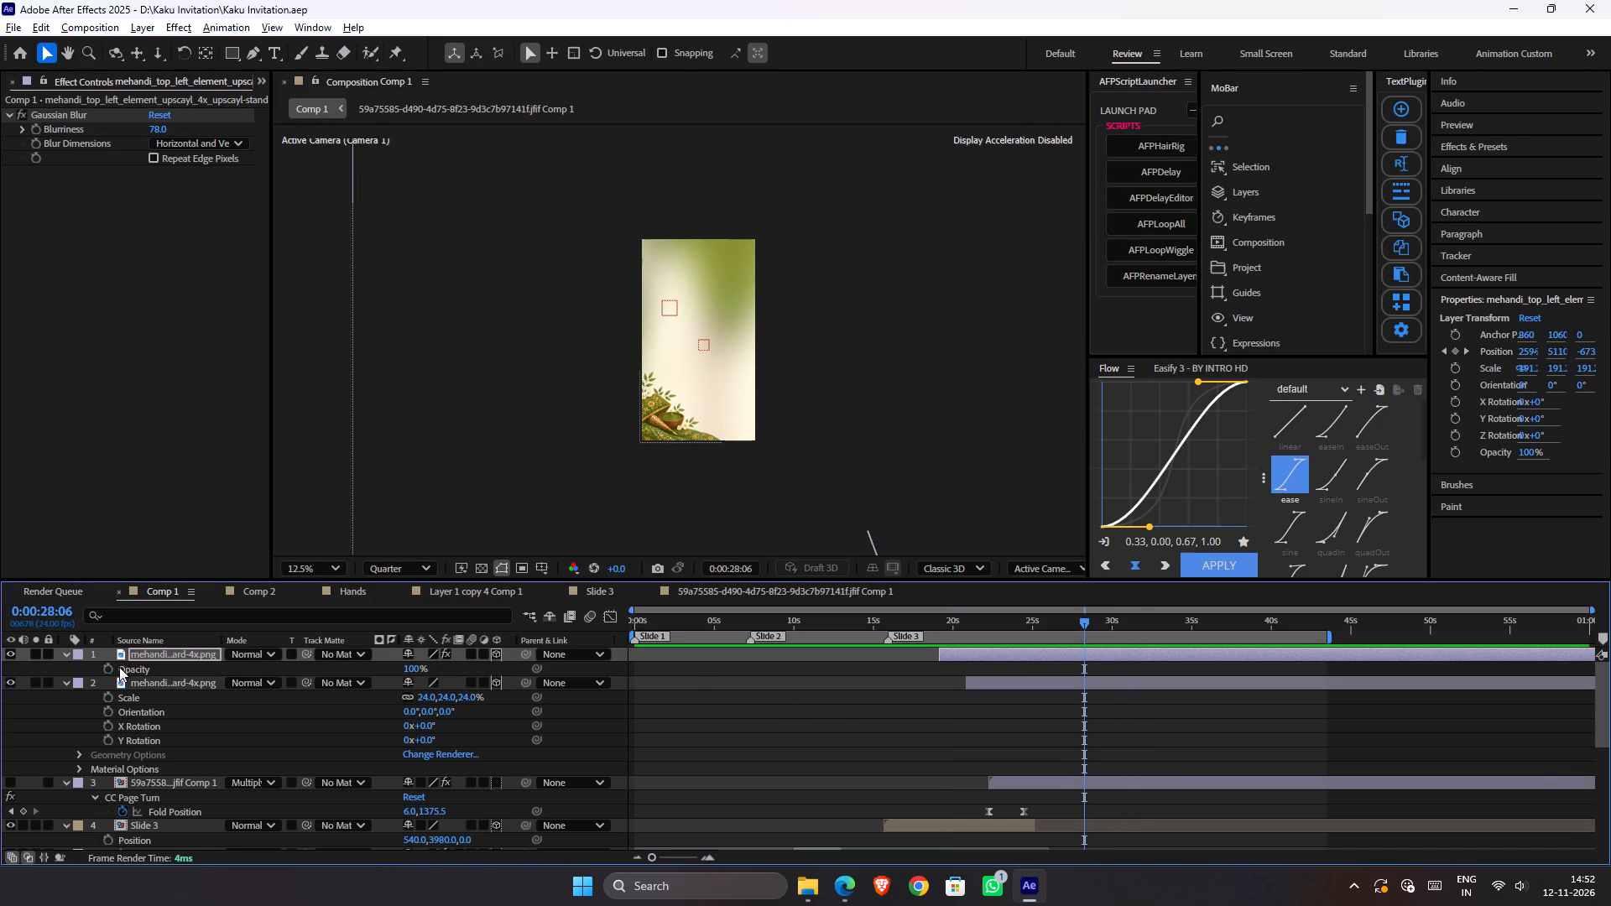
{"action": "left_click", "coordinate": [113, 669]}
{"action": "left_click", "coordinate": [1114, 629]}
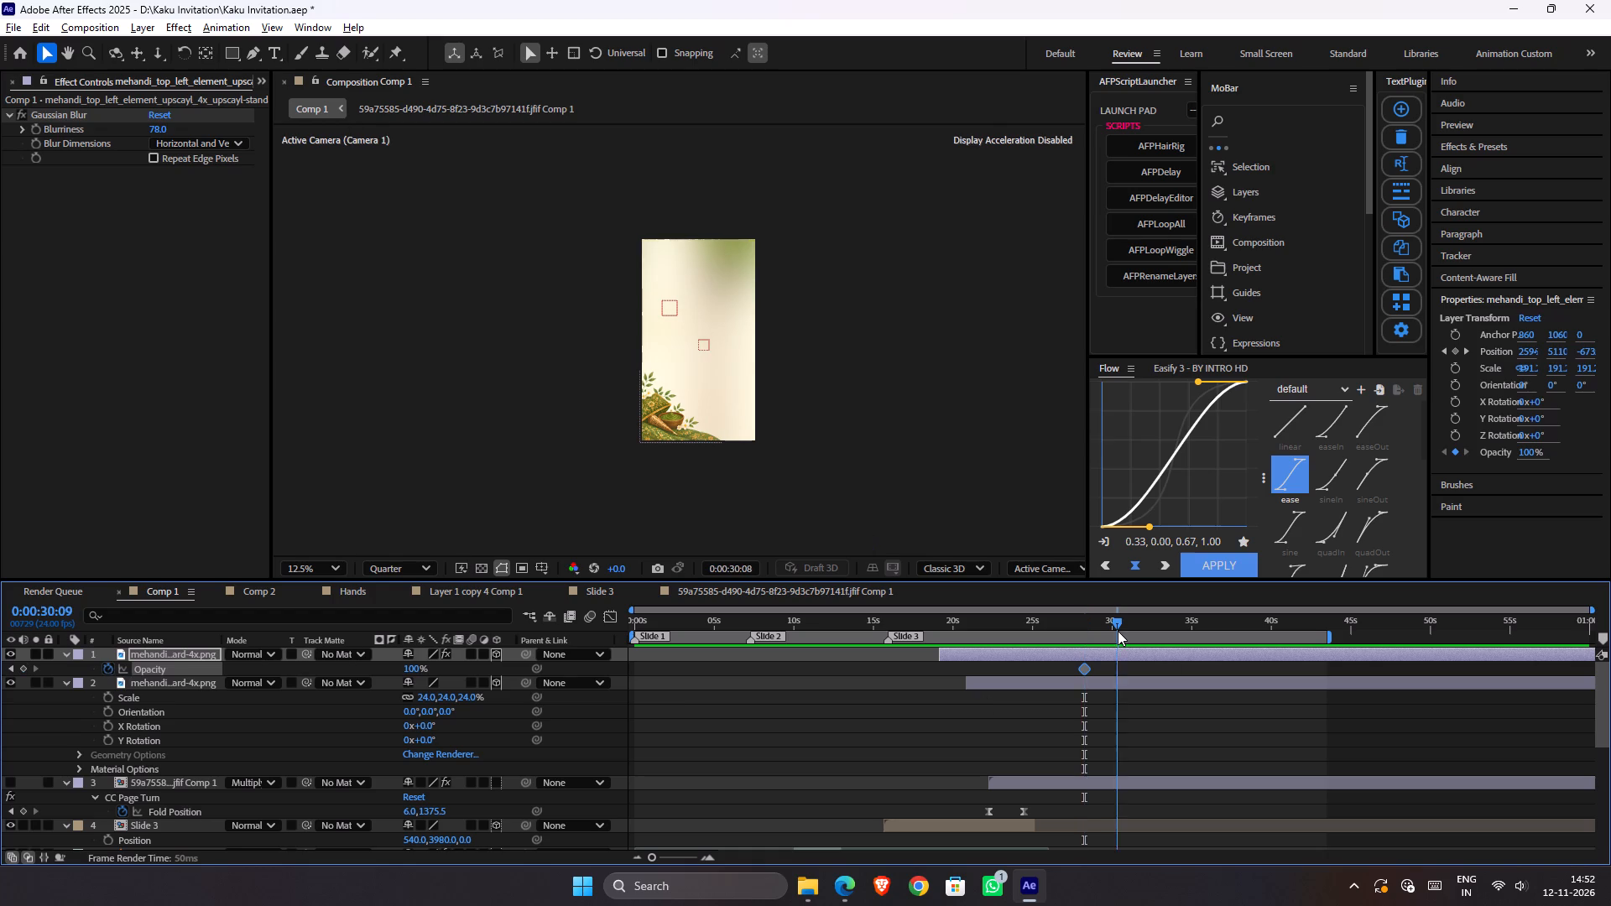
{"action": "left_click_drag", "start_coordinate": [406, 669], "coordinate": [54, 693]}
Save the Kaku Invitation project.
{"action": "key", "text": "ctrl+s"}
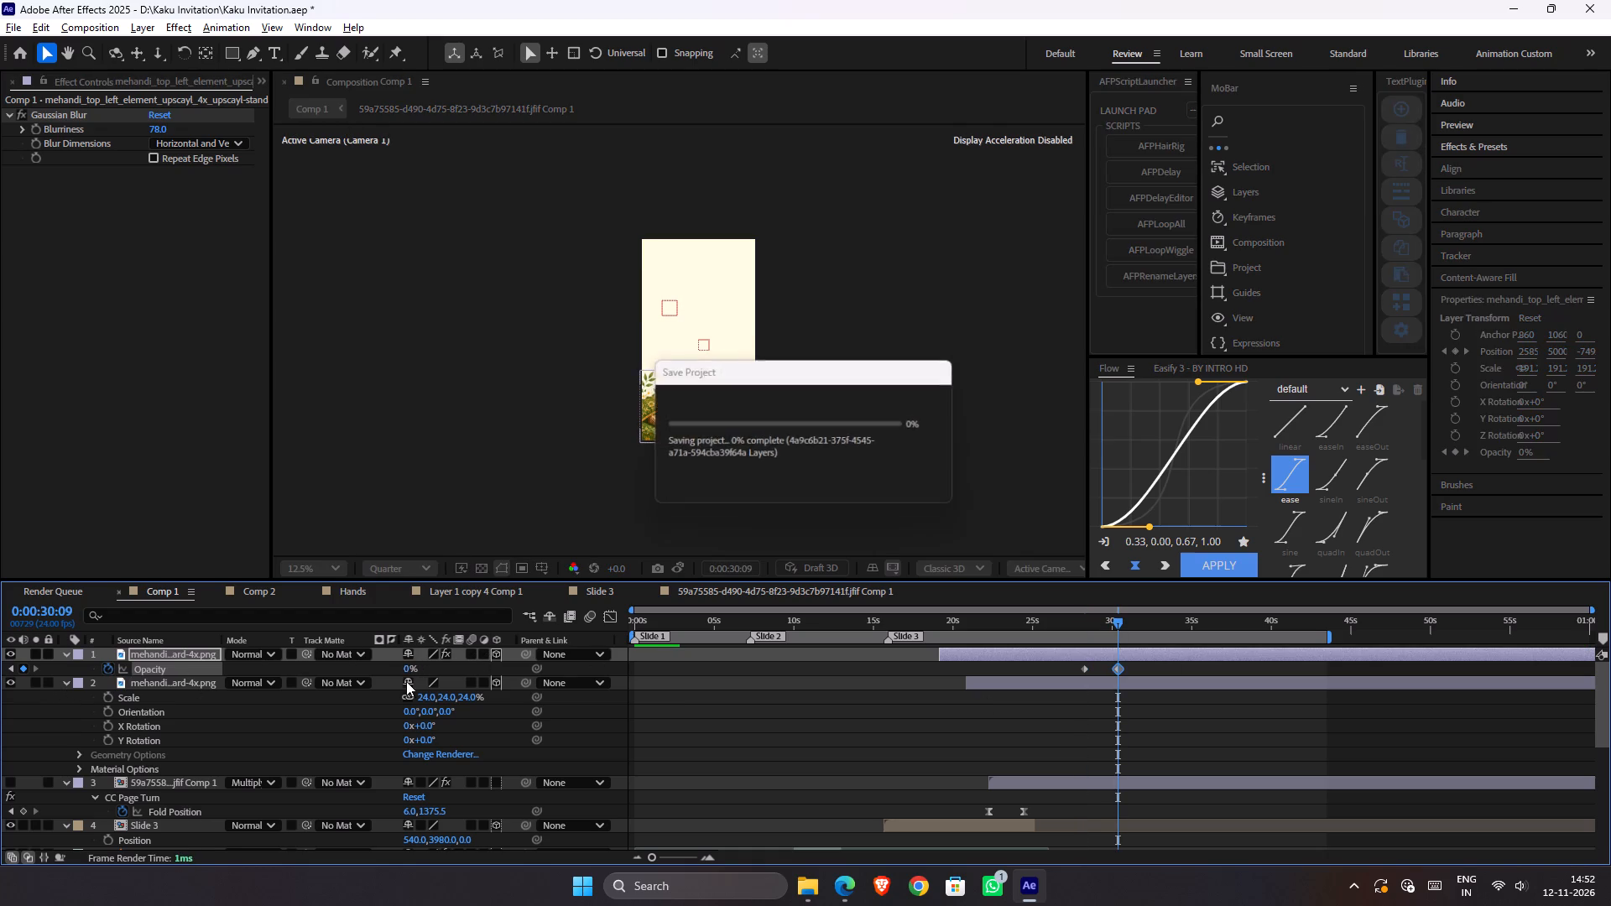
{"action": "key", "text": "v"}
{"action": "key", "text": "ctrl+s"}
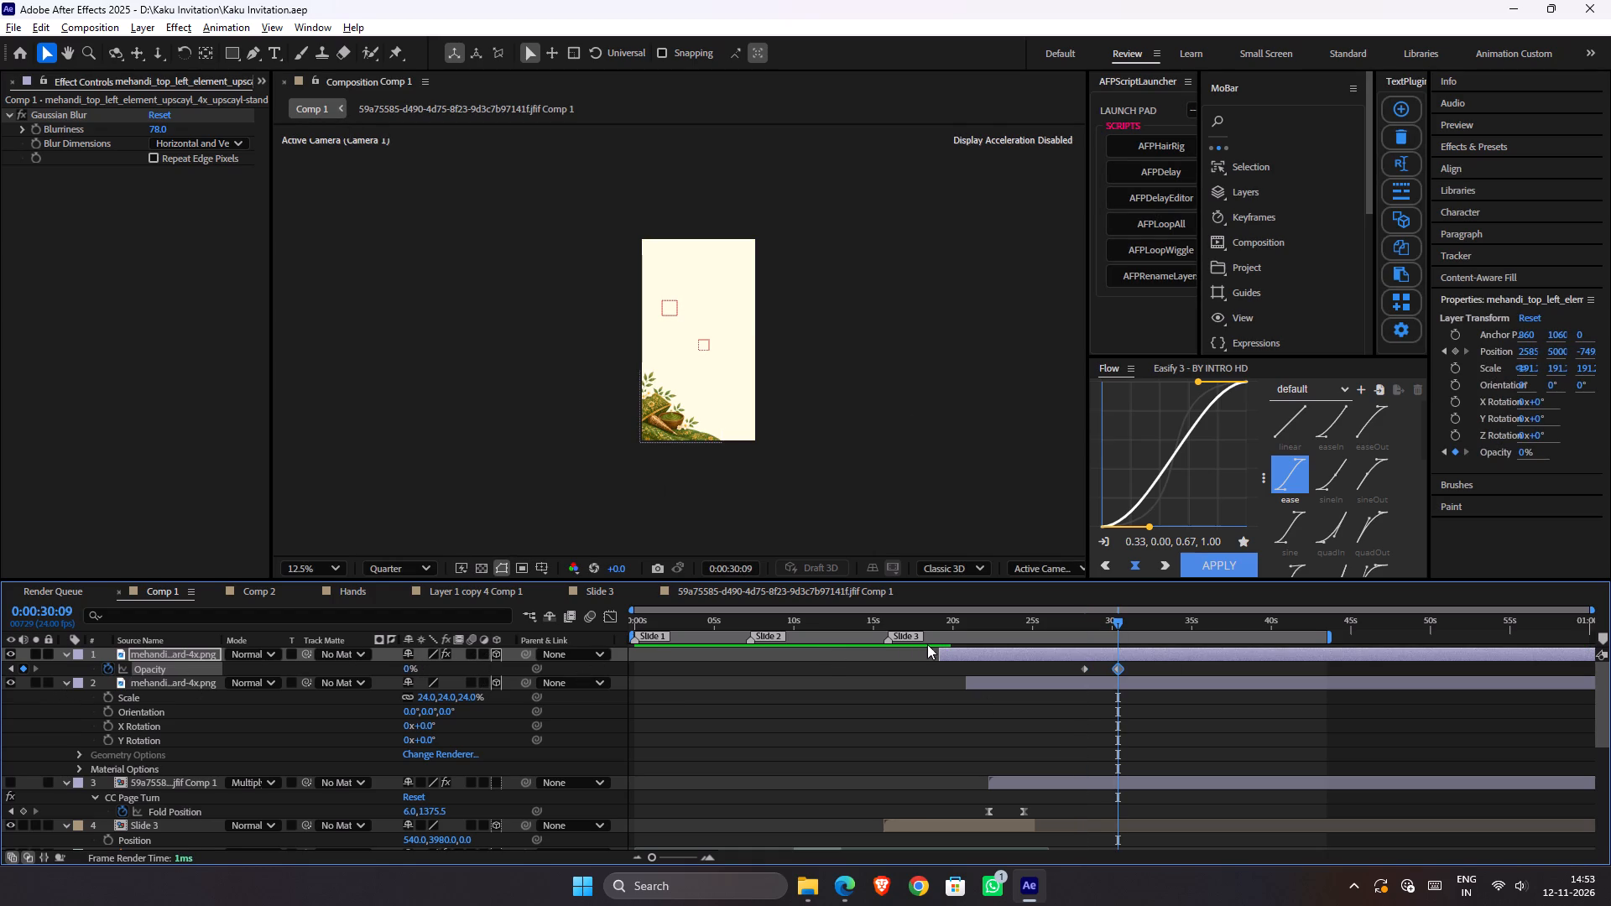
Preview the start of the transition from 0:00:18:12.
{"action": "left_click_drag", "start_coordinate": [943, 617], "coordinate": [929, 617]}
{"action": "key", "text": "space"}
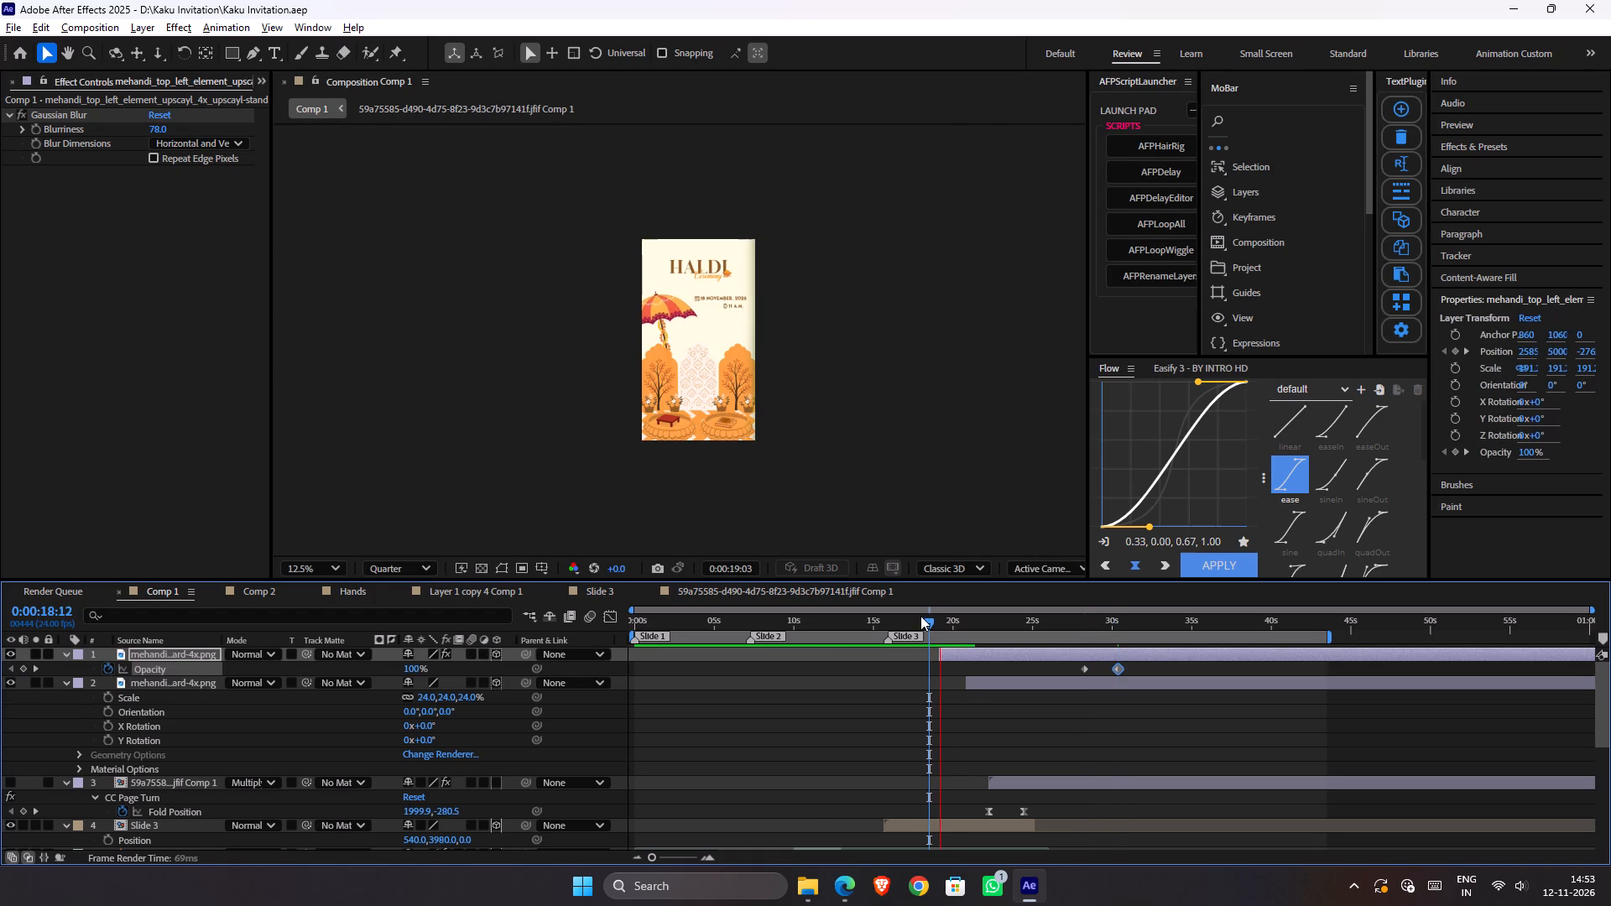
{"action": "key", "text": "space"}
Fade in the blurred top-left decoration with Opacity keyframes of 0% at the layer's start and 100% at 0:00:20:04.
{"action": "key", "text": "t"}
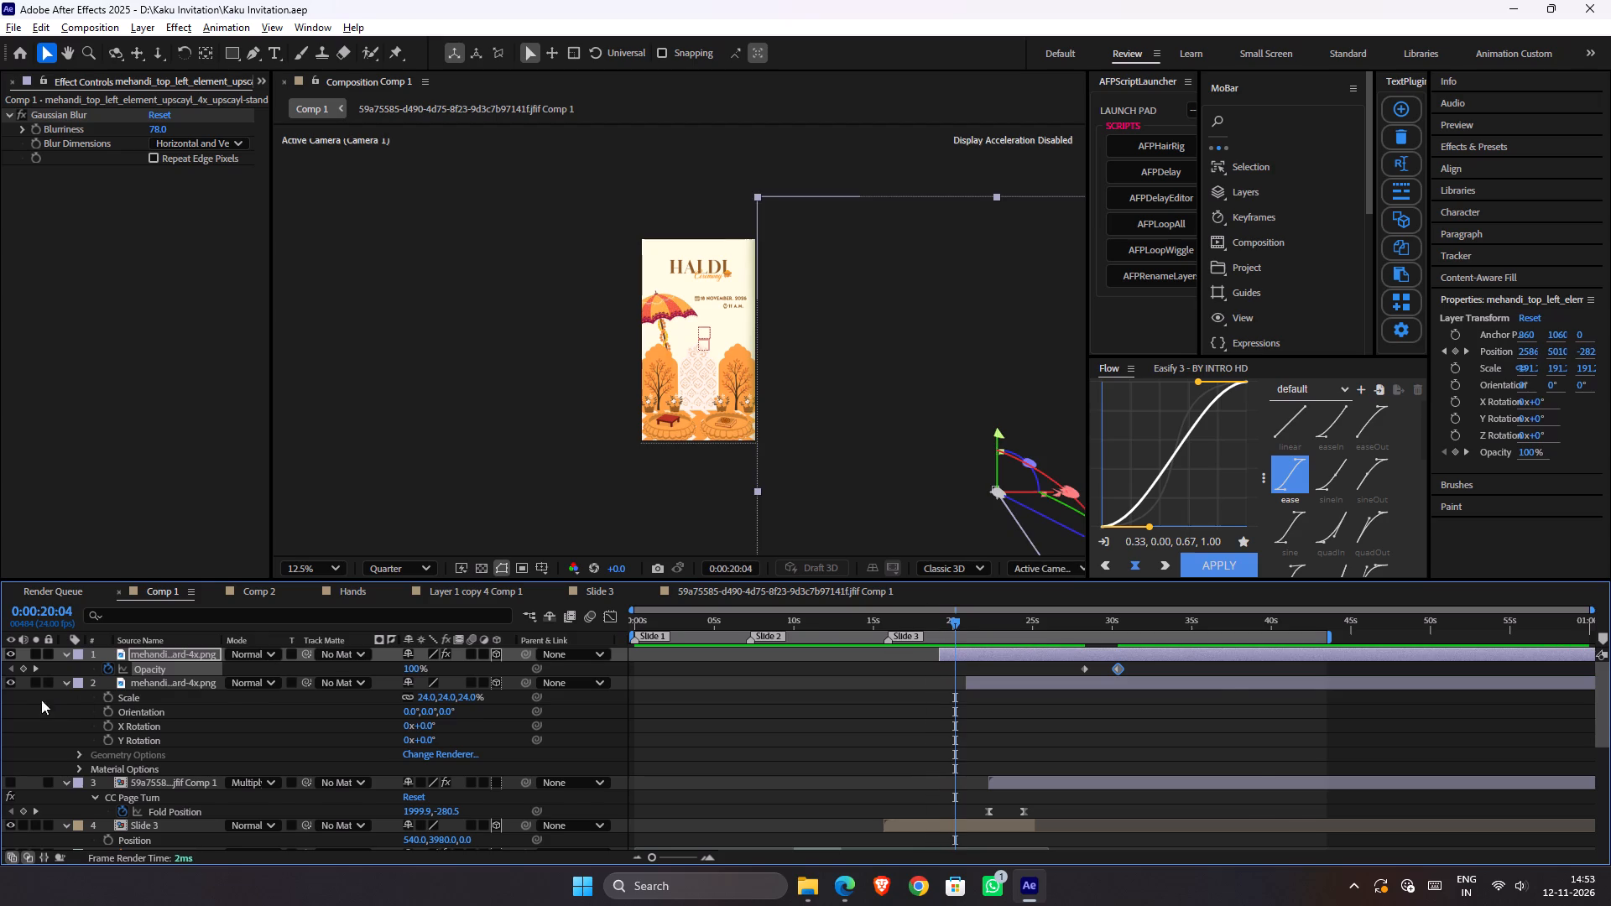
{"action": "key", "text": "t"}
{"action": "left_click", "coordinate": [24, 673]}
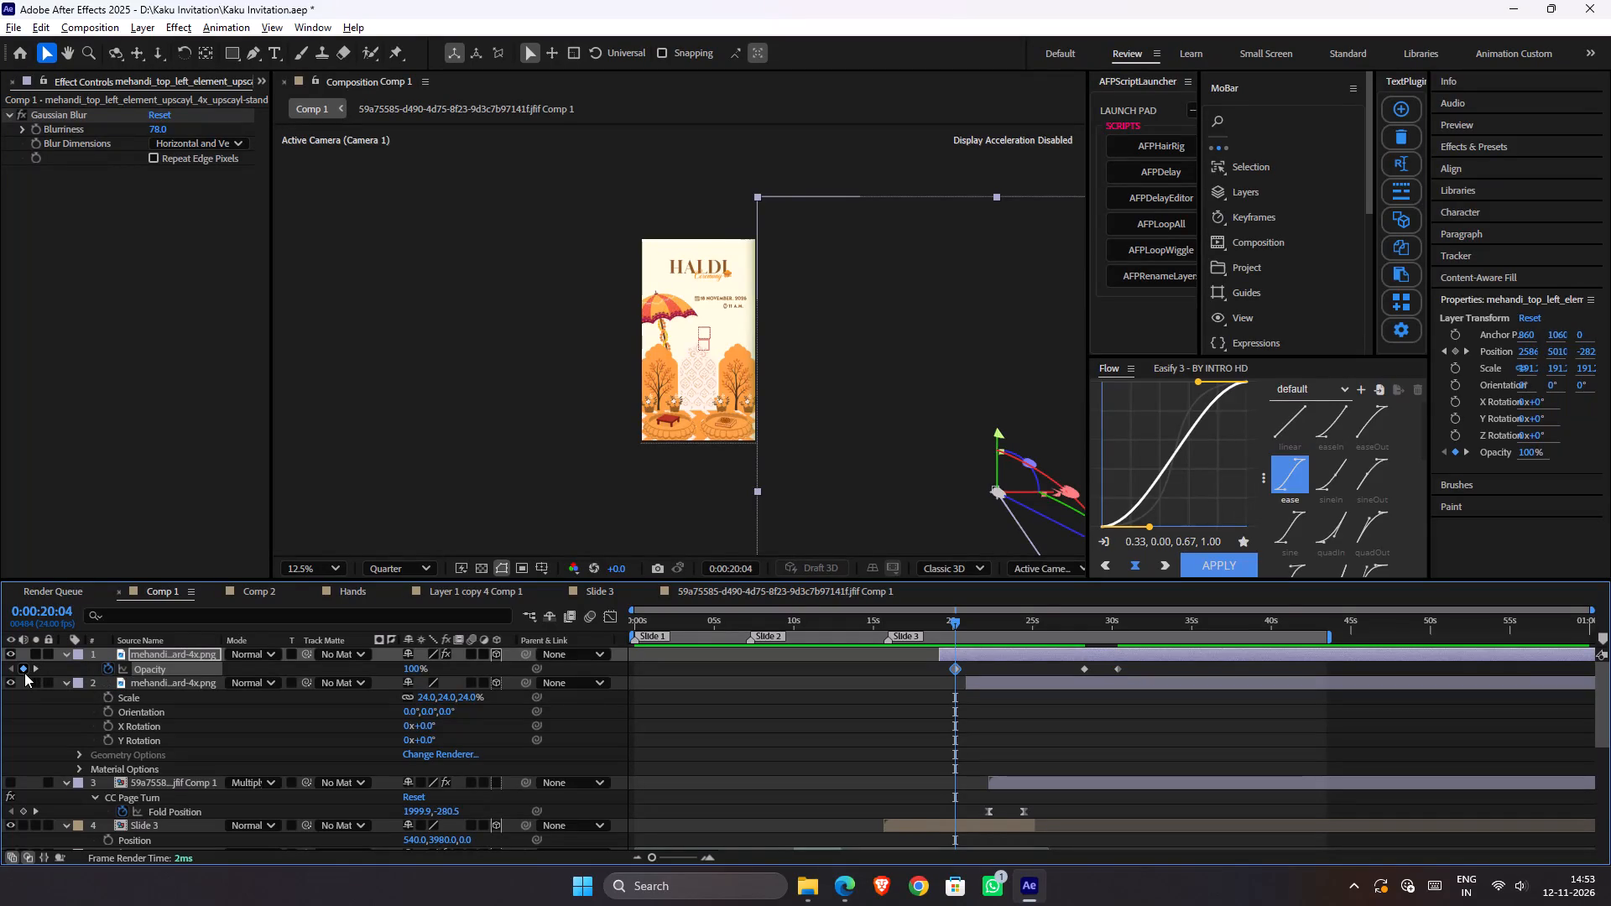
{"action": "key", "text": "i"}
{"action": "left_click_drag", "start_coordinate": [409, 665], "coordinate": [86, 668]}
Lengthen the decoration's fade-in by moving its 100% Opacity keyframe from 0:00:20:04 to about 0:00:22.
{"action": "key", "text": "space"}
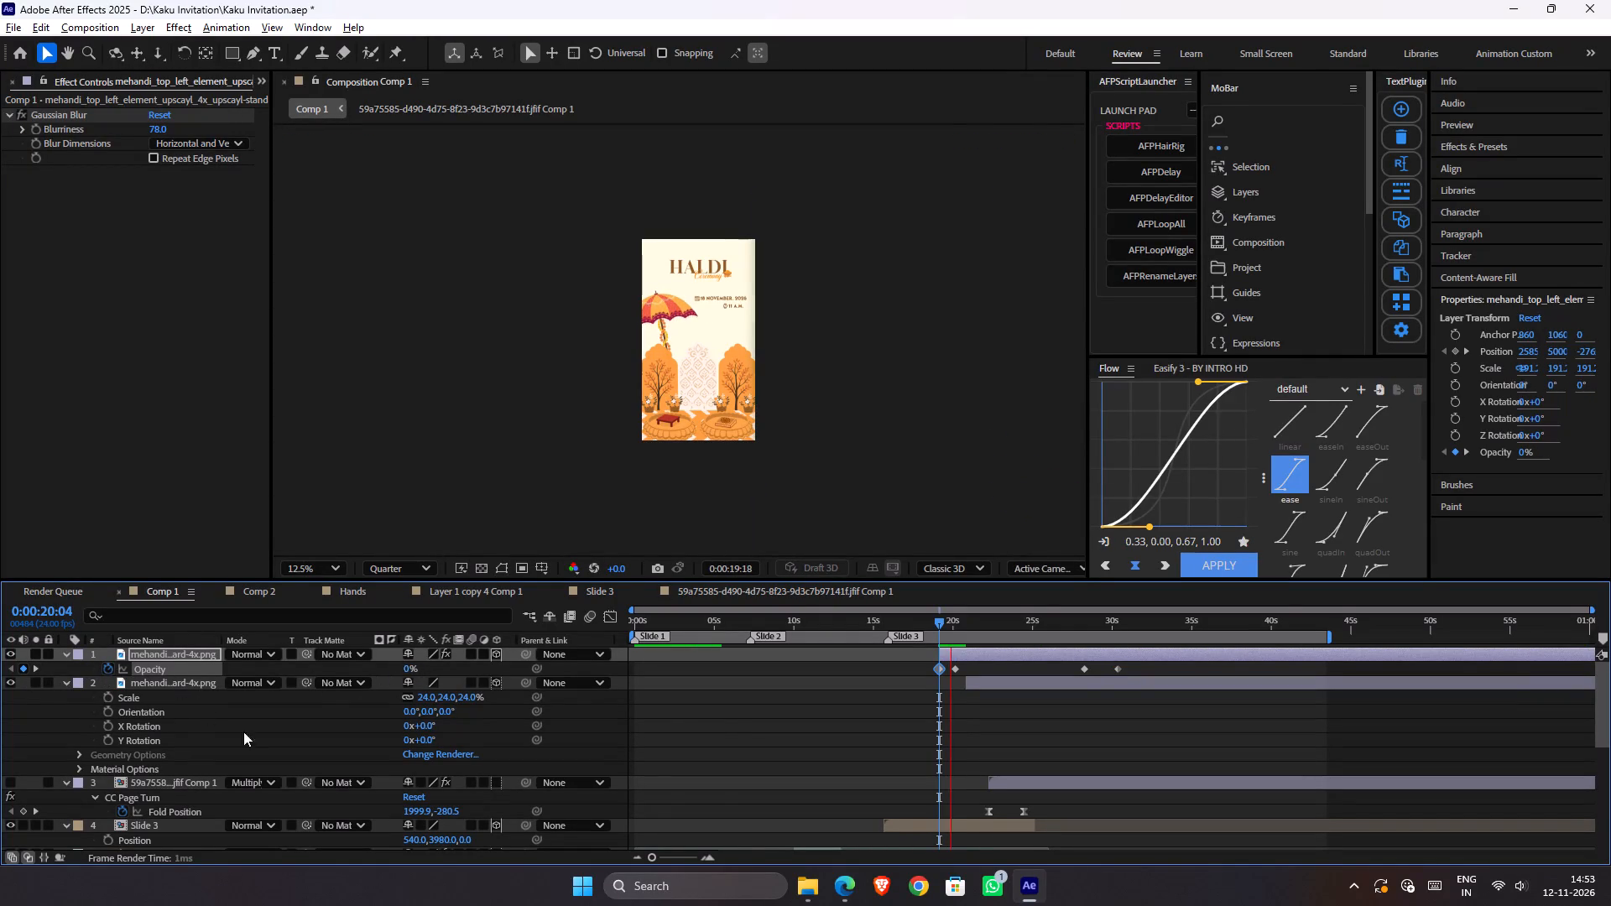
{"action": "key", "text": "space"}
{"action": "left_click_drag", "start_coordinate": [956, 671], "coordinate": [957, 673]}
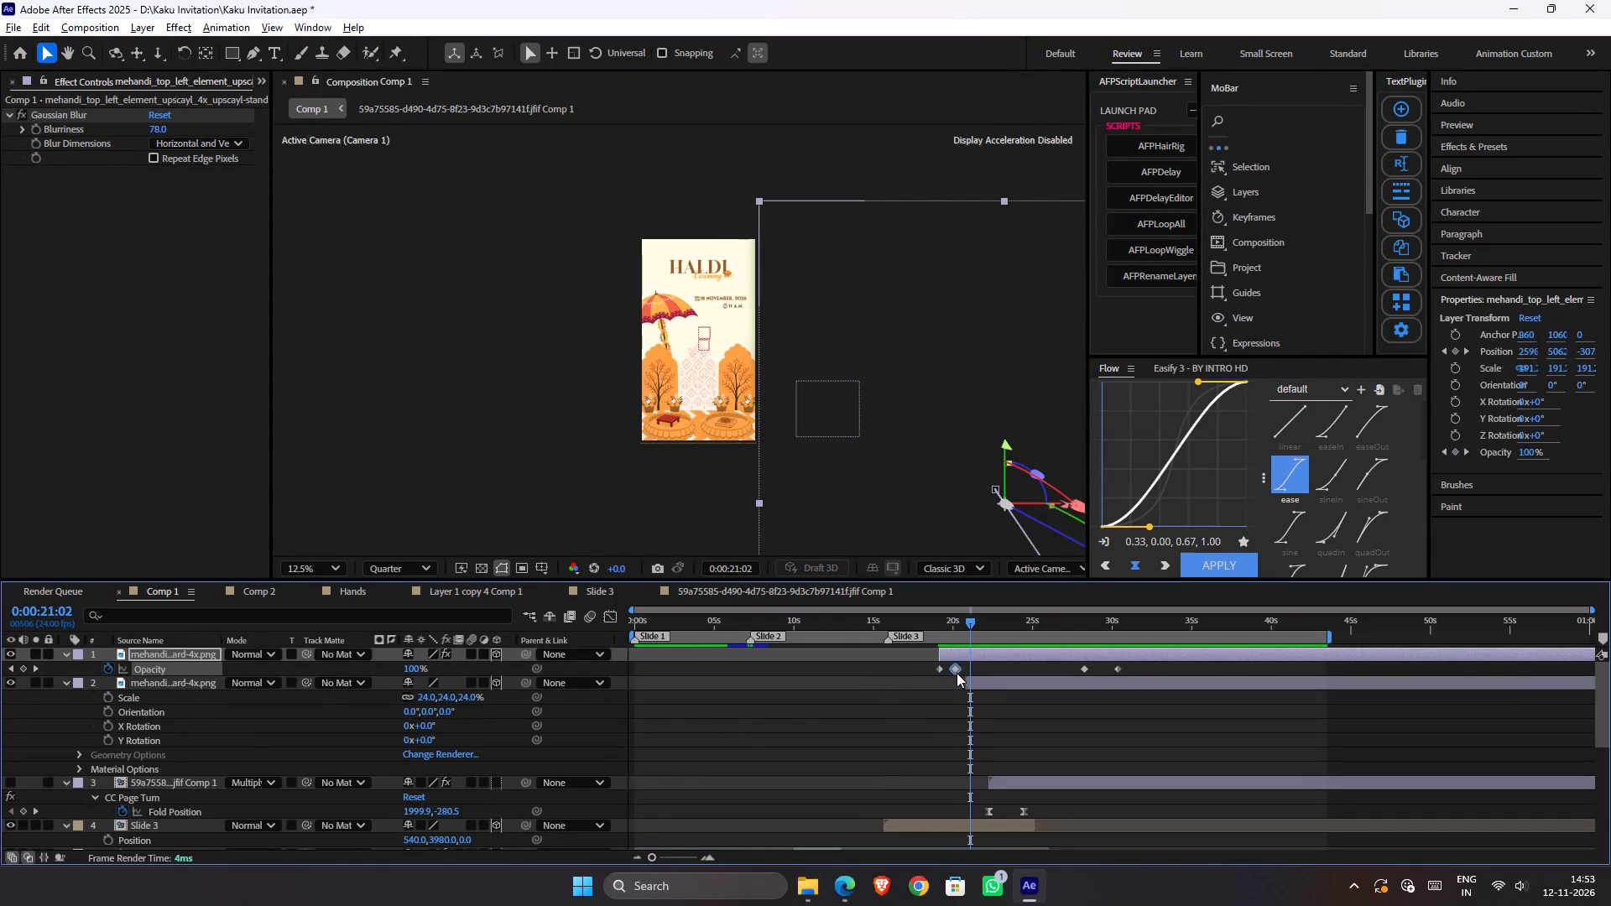
{"action": "left_click_drag", "start_coordinate": [957, 673], "coordinate": [981, 696]}
Preview the transition with the longer fade-in through the decoration's fade-out.
{"action": "key", "text": "space"}
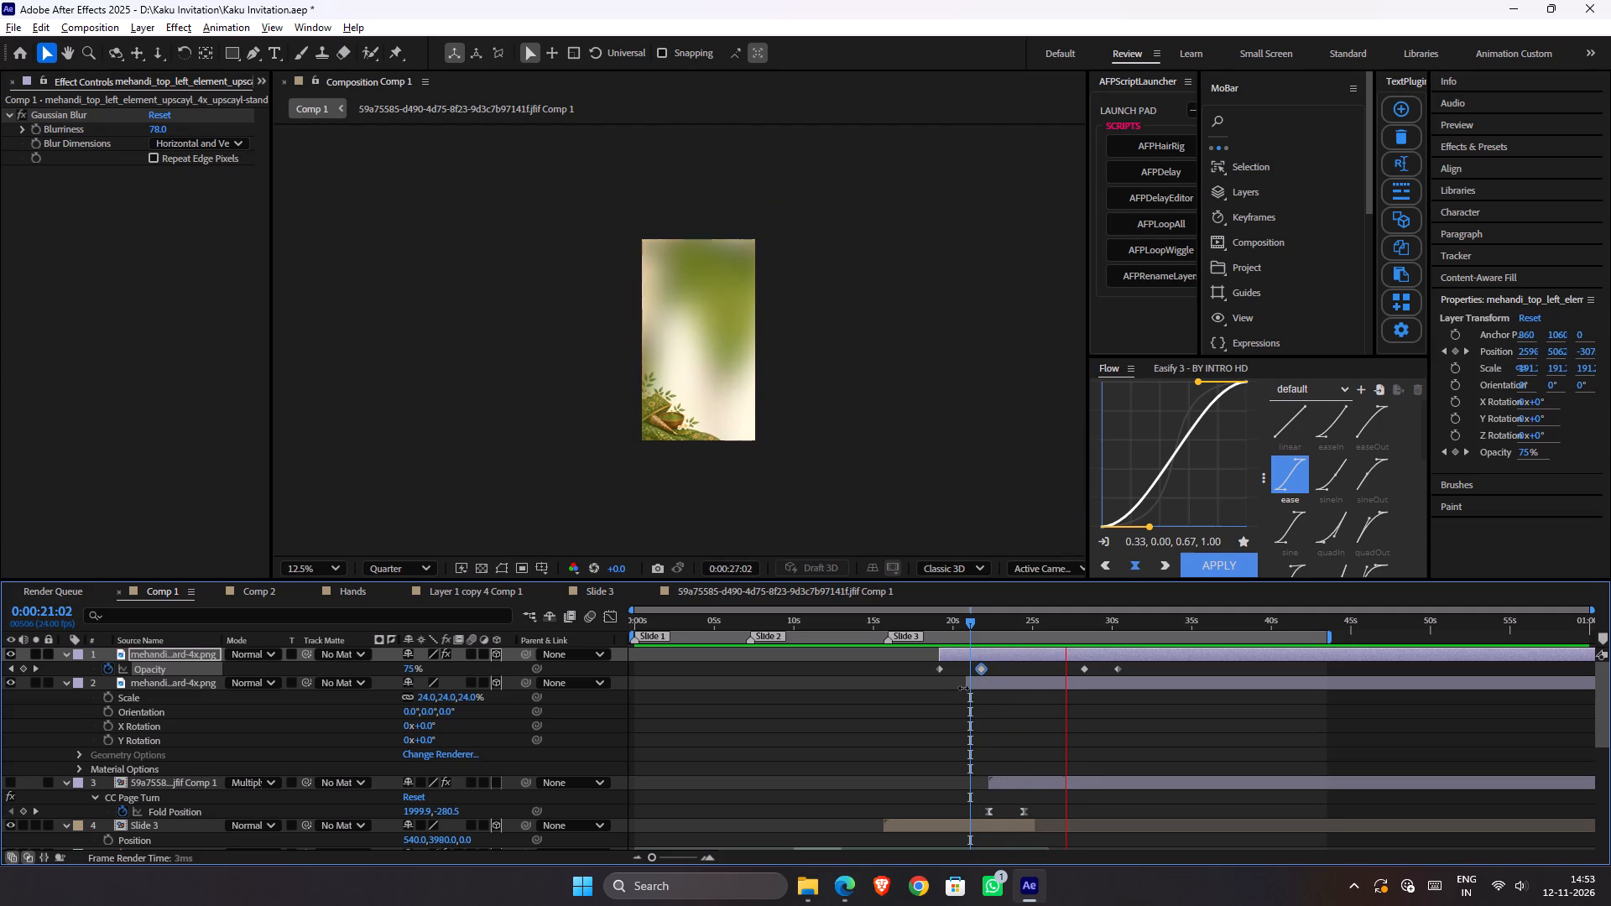
{"action": "key", "text": "space"}
Scale the bottom-left mehandi decoration to about 31.3%, raise it to a Y position of about 4518, and shift it right to the page edge.
{"action": "scroll", "coordinate": [1083, 738], "scroll_direction": "down", "scroll_amount": 1}
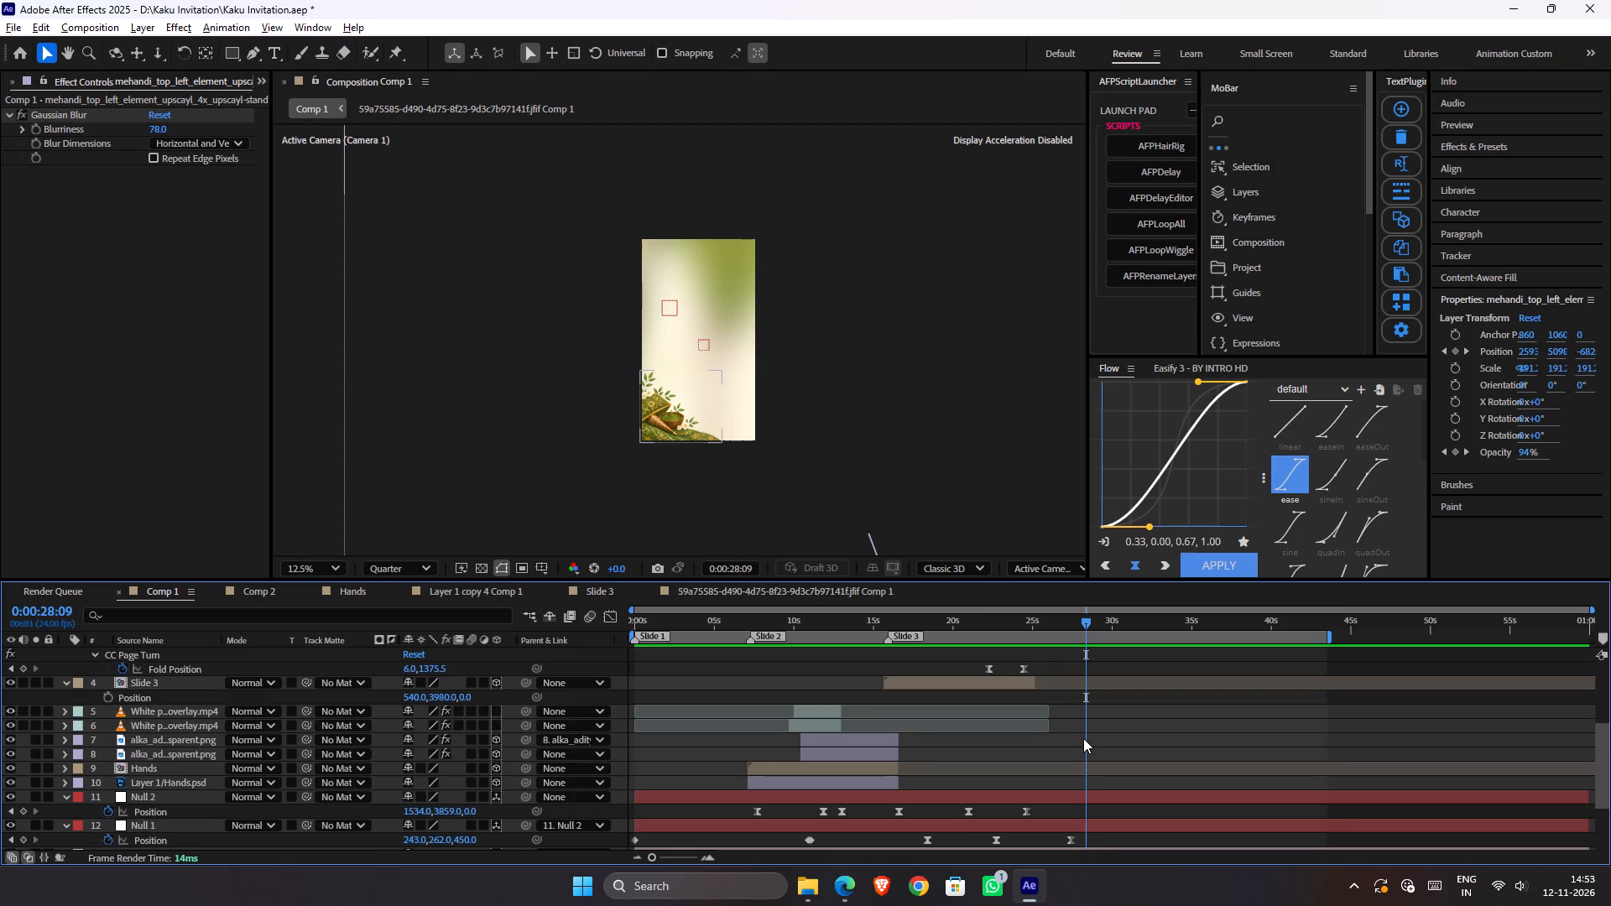
{"action": "scroll", "coordinate": [1075, 716], "scroll_direction": "up", "scroll_amount": 1}
{"action": "left_click", "coordinate": [1077, 686]}
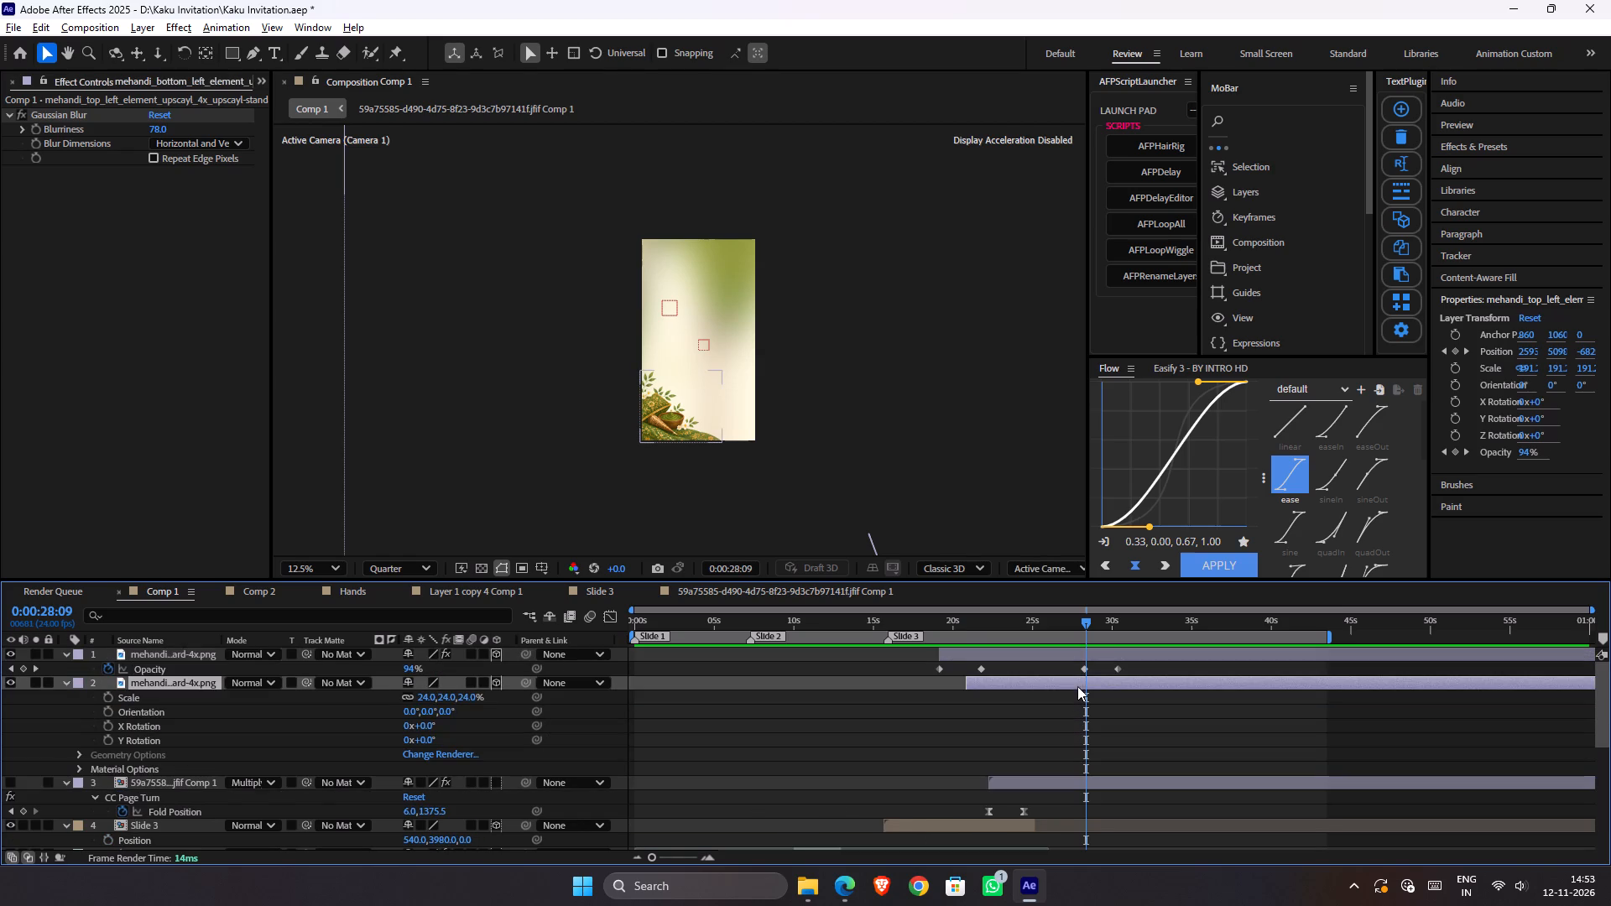
{"action": "key", "text": "Down"}
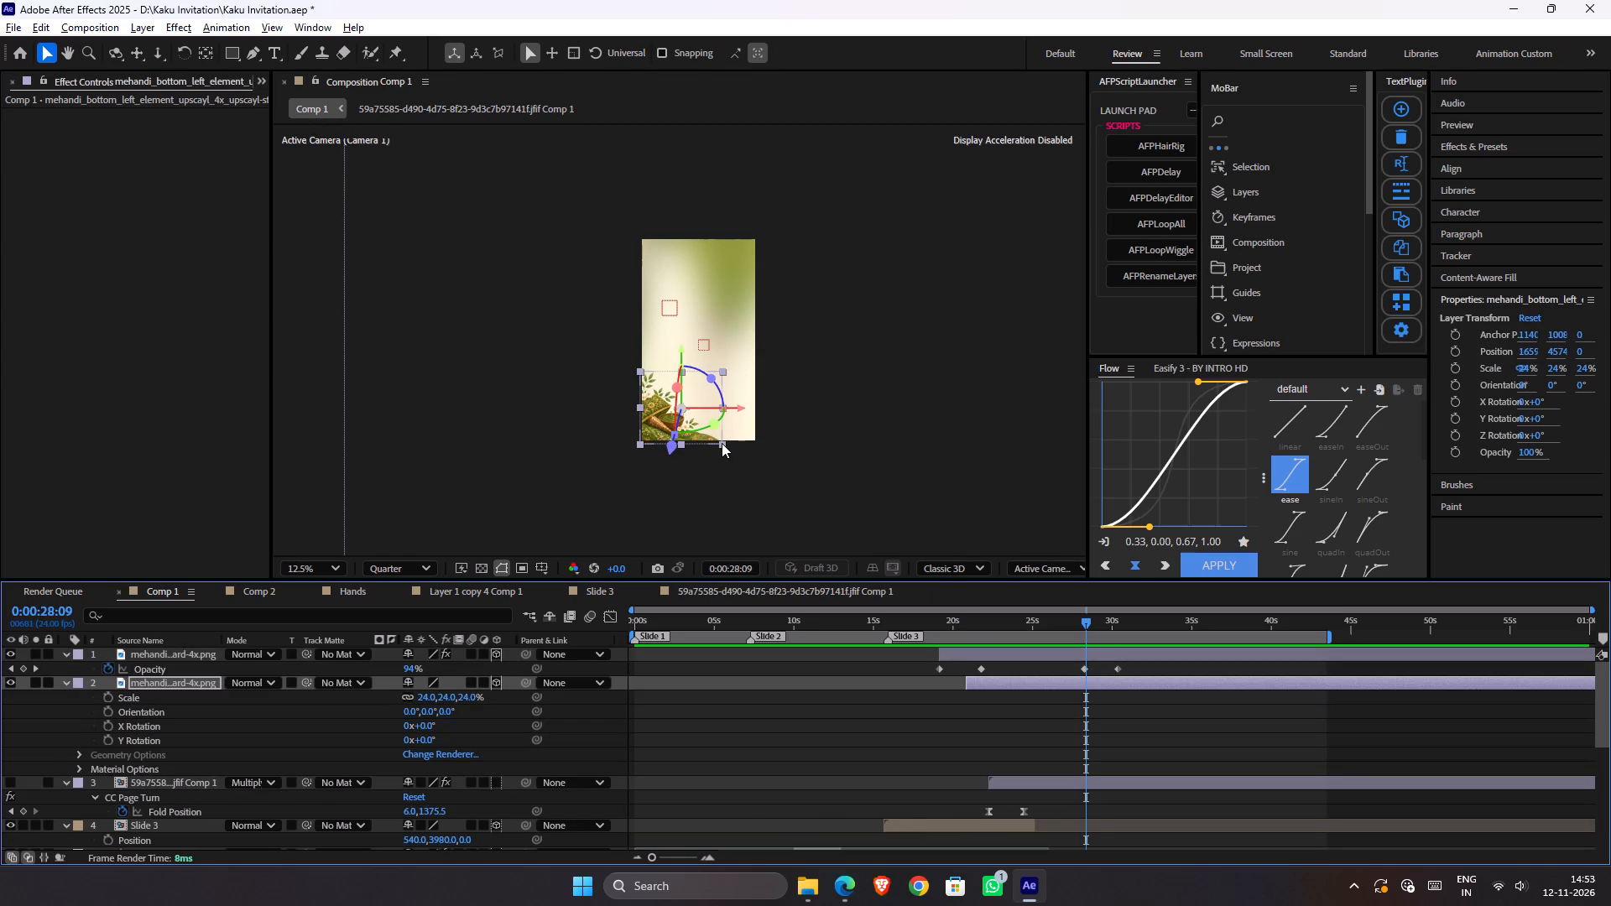
{"action": "left_click_drag", "start_coordinate": [722, 443], "coordinate": [734, 445]}
{"action": "left_click_drag", "start_coordinate": [681, 346], "coordinate": [686, 334]}
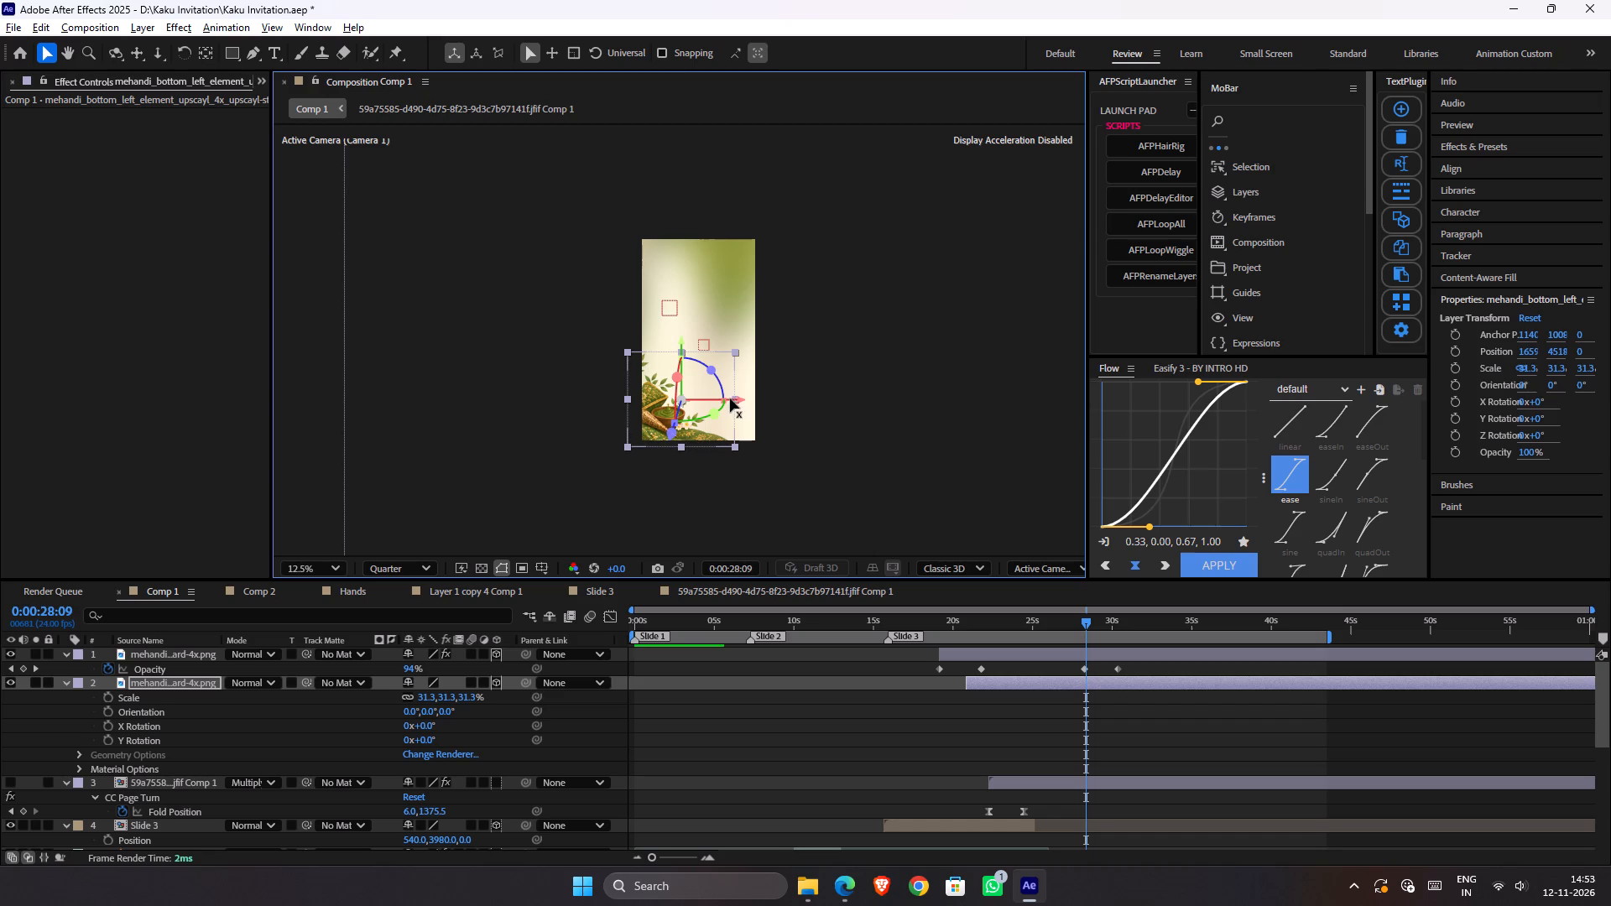
{"action": "left_click_drag", "start_coordinate": [741, 398], "coordinate": [758, 400]}
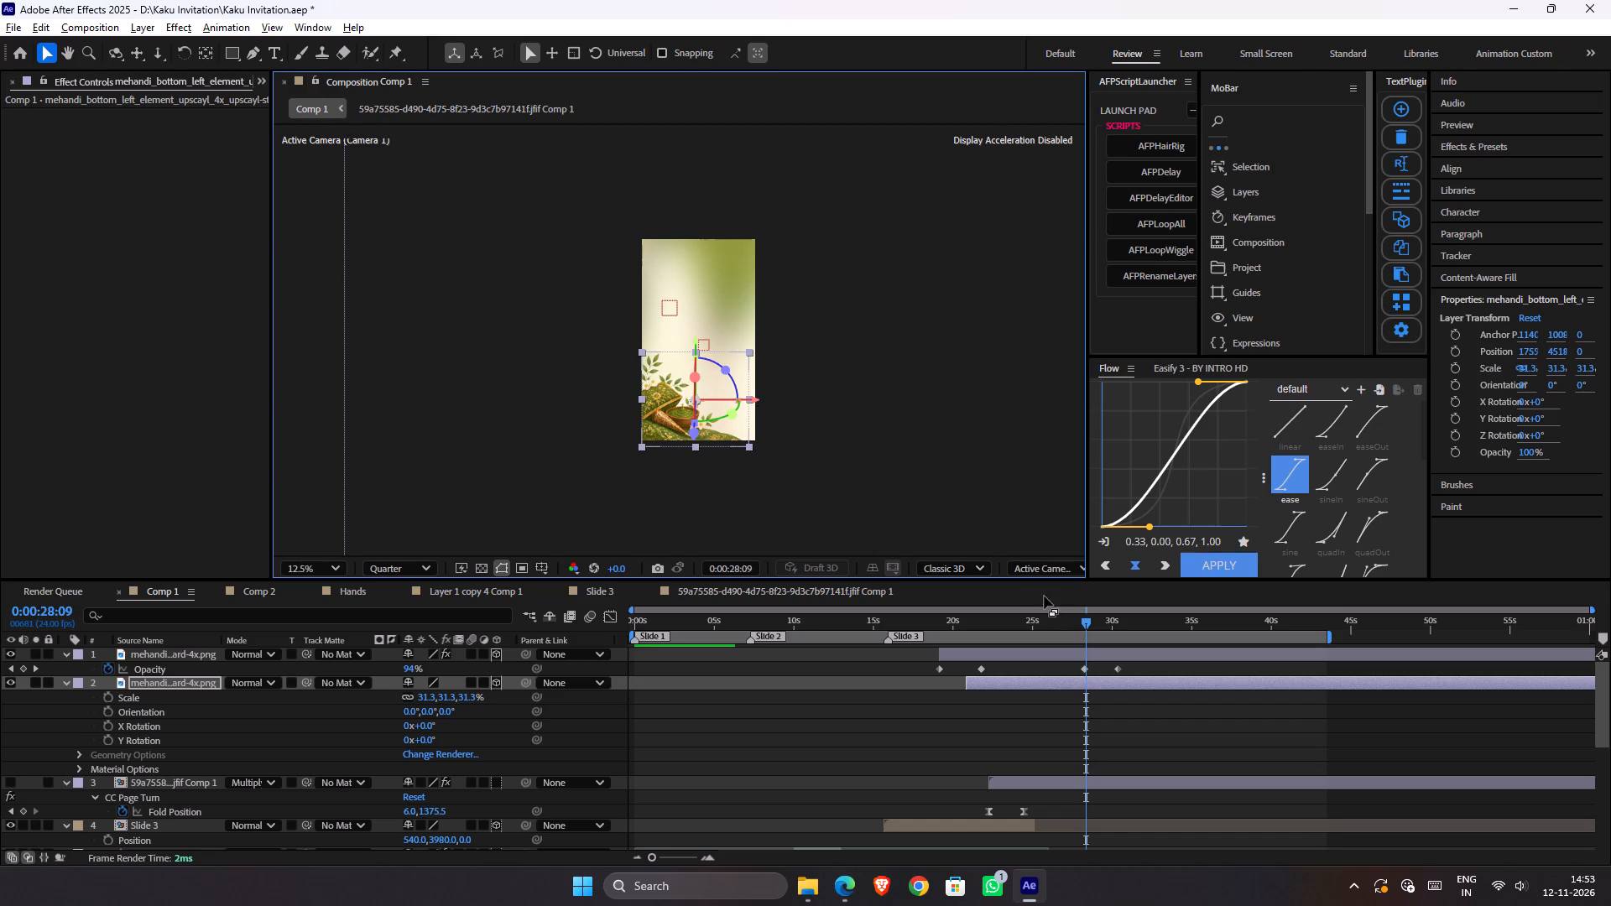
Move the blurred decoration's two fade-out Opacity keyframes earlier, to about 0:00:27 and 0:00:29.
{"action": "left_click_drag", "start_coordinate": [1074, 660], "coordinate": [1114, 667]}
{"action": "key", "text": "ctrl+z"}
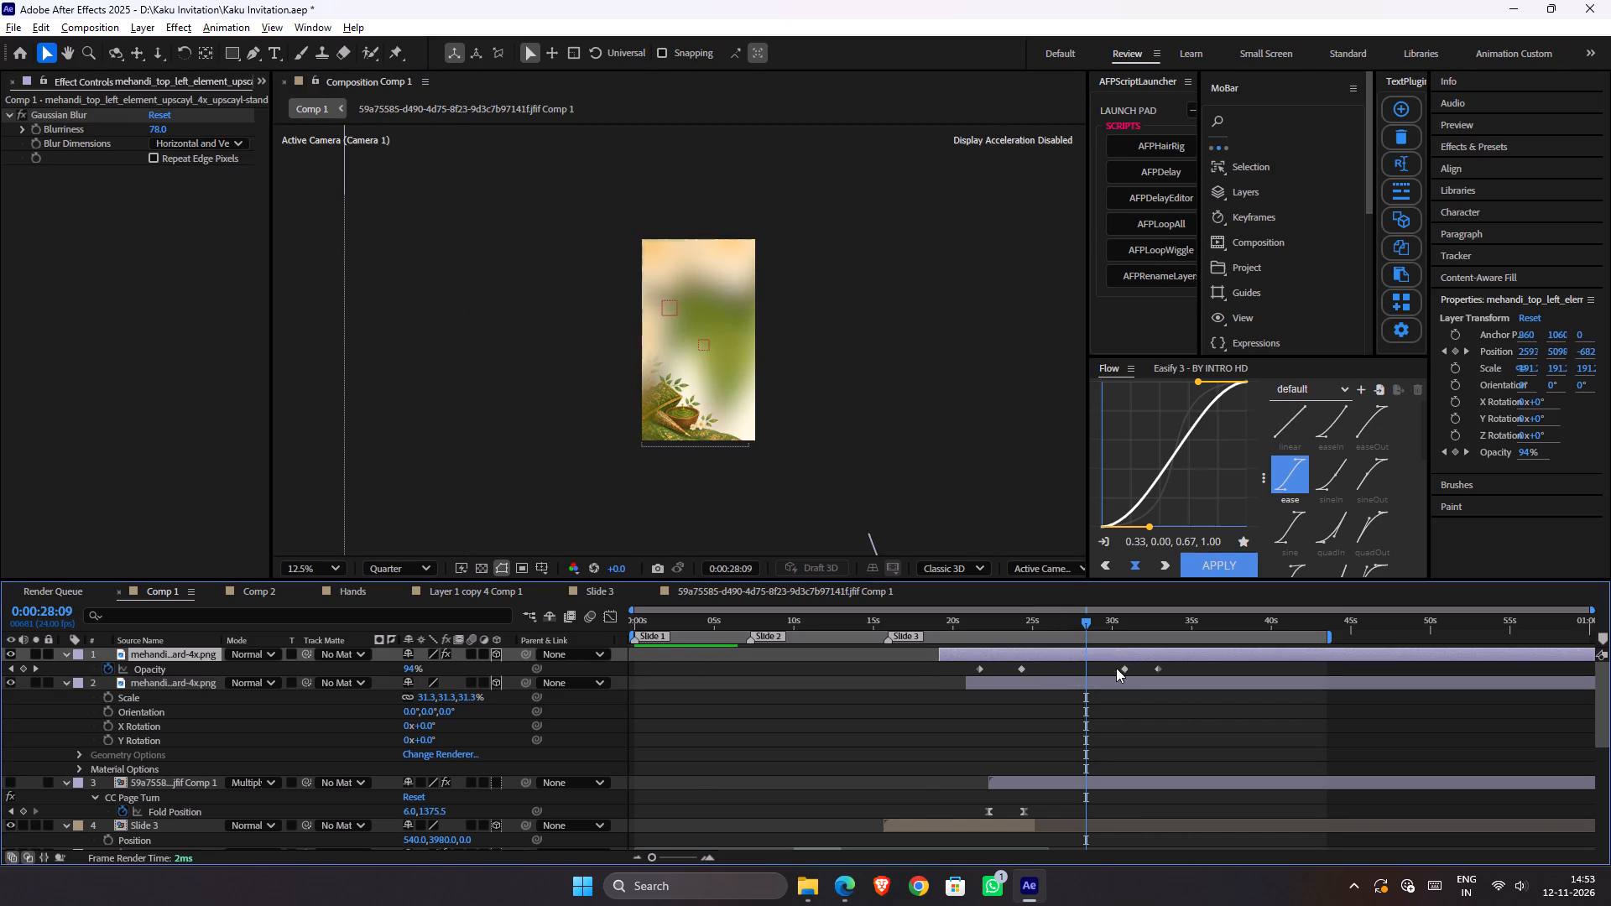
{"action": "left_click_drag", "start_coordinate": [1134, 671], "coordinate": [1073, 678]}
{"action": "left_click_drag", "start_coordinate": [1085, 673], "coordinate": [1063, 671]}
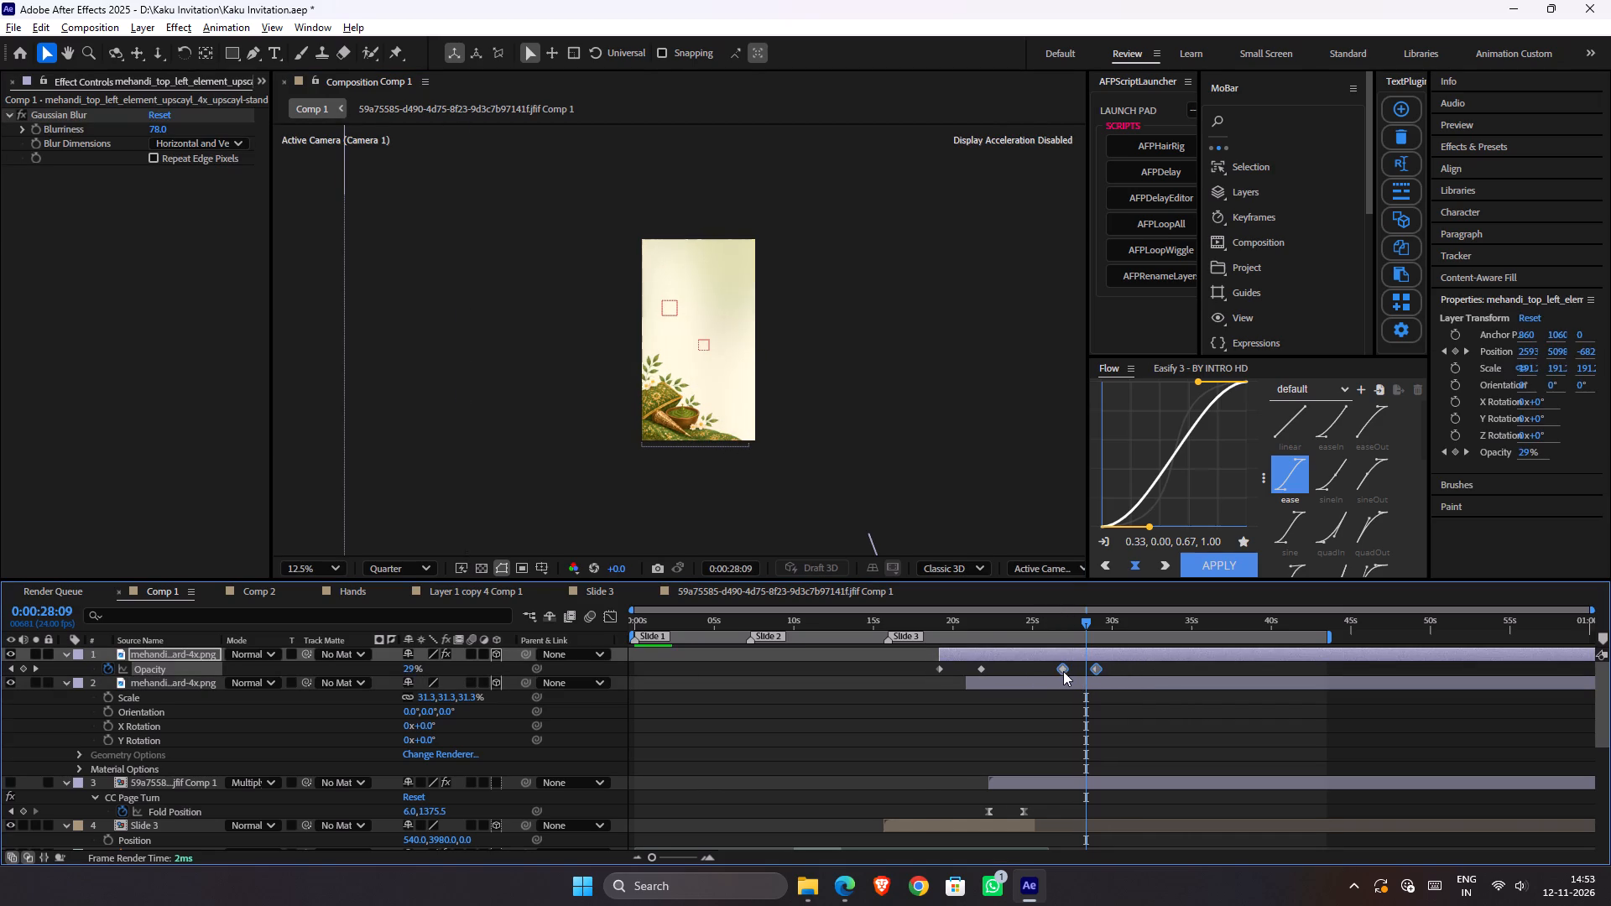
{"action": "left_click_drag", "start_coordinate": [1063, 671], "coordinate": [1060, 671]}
Preview the transition from 0:00:19:07 with the adjusted fade-out and enlarged bottom-left decoration.
{"action": "left_click", "coordinate": [941, 627]}
{"action": "key", "text": "space"}
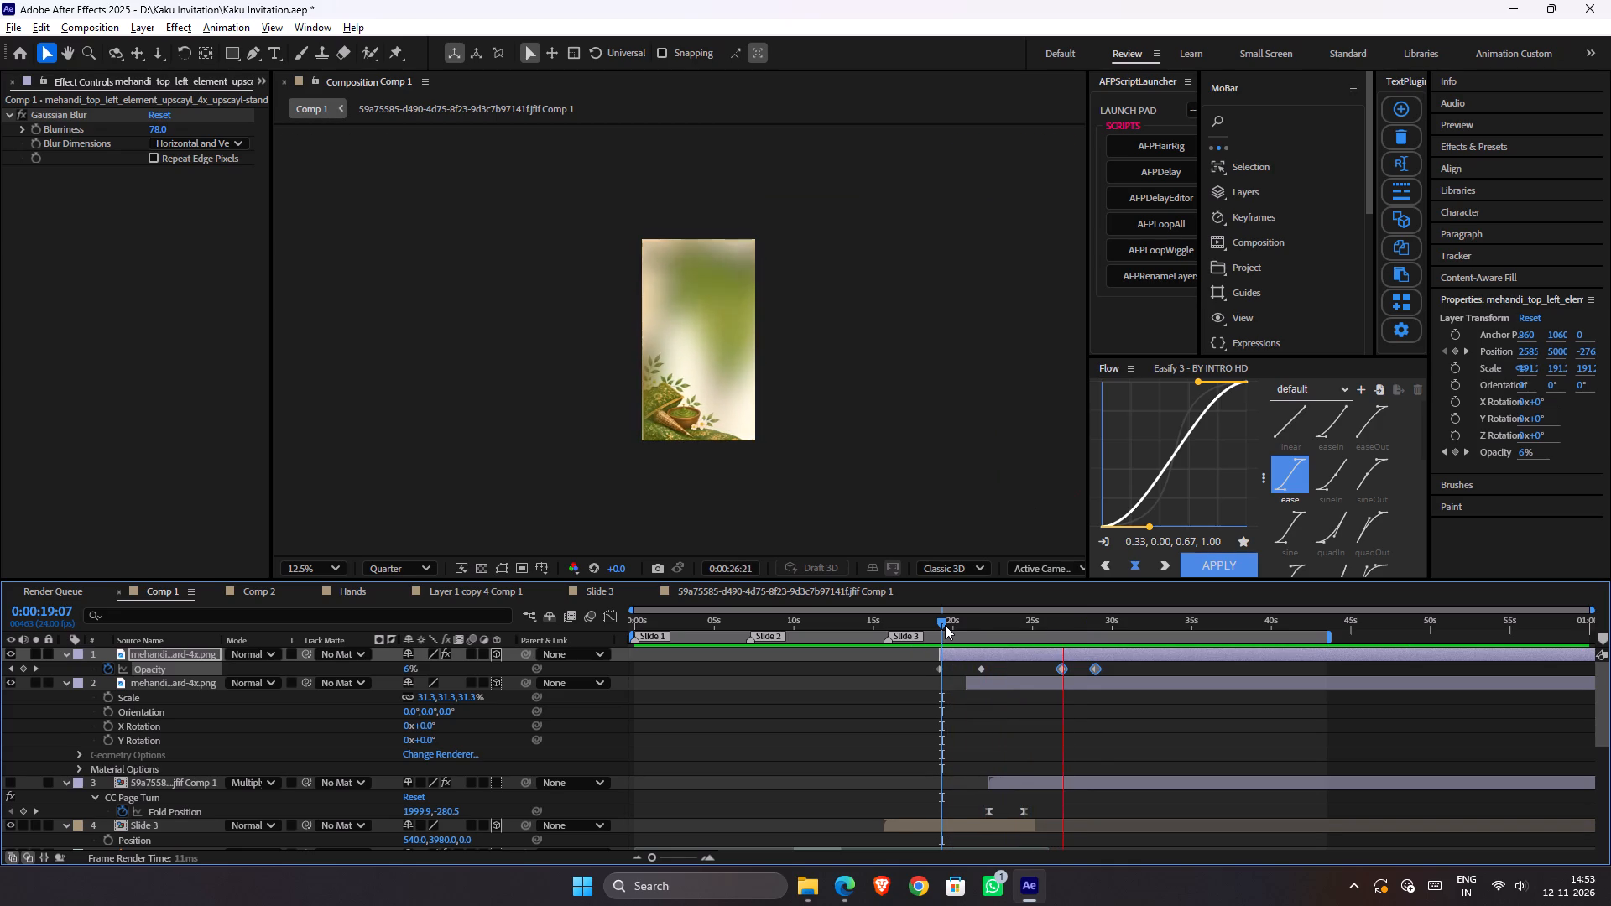
{"action": "key", "text": "space"}
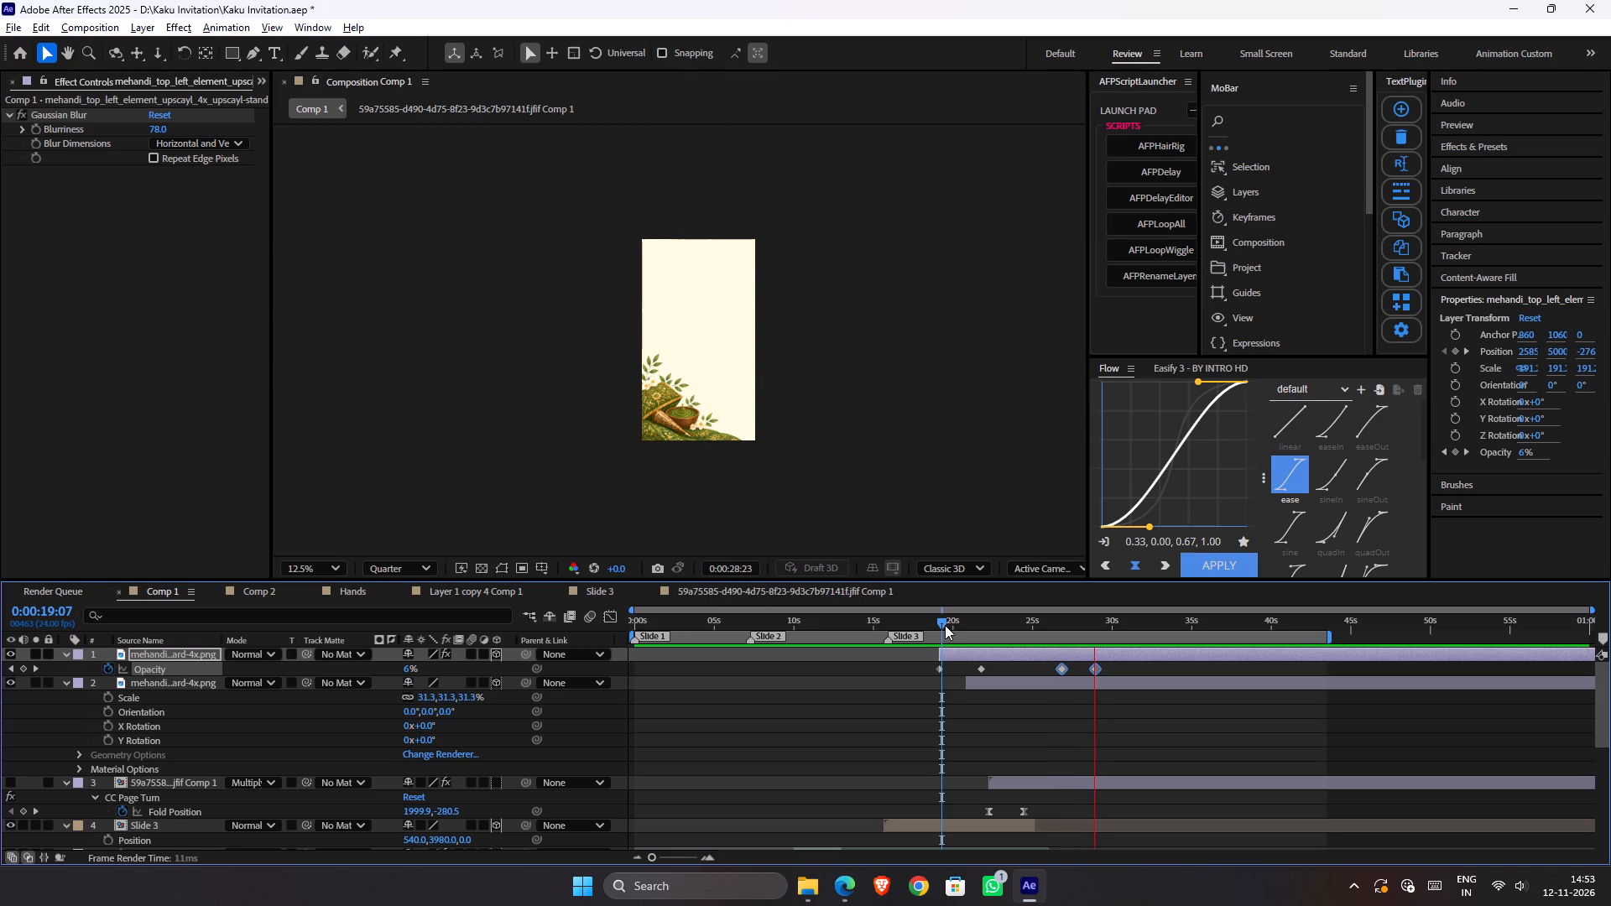
Save the Kaku Invitation project.
{"action": "key", "text": "ctrl+s"}
Preview the transition from 0:00:19:20 with the blurred top-left decoration temporarily hidden, restoring its visibility at the end.
{"action": "left_click", "coordinate": [950, 628]}
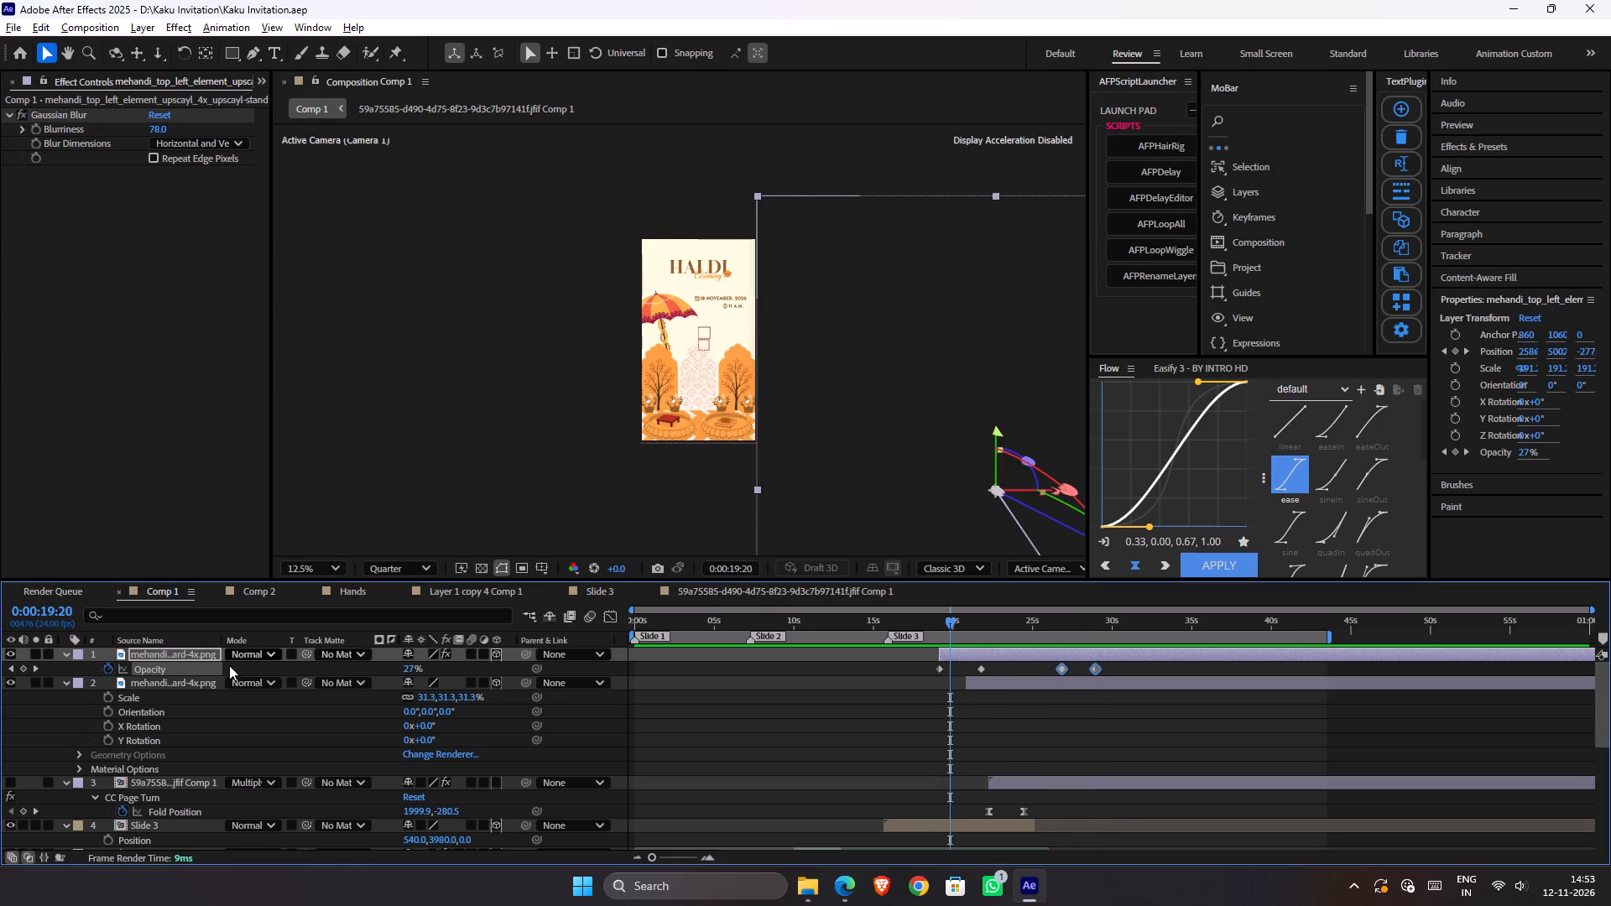
{"action": "left_click", "coordinate": [9, 657]}
{"action": "key", "text": "space"}
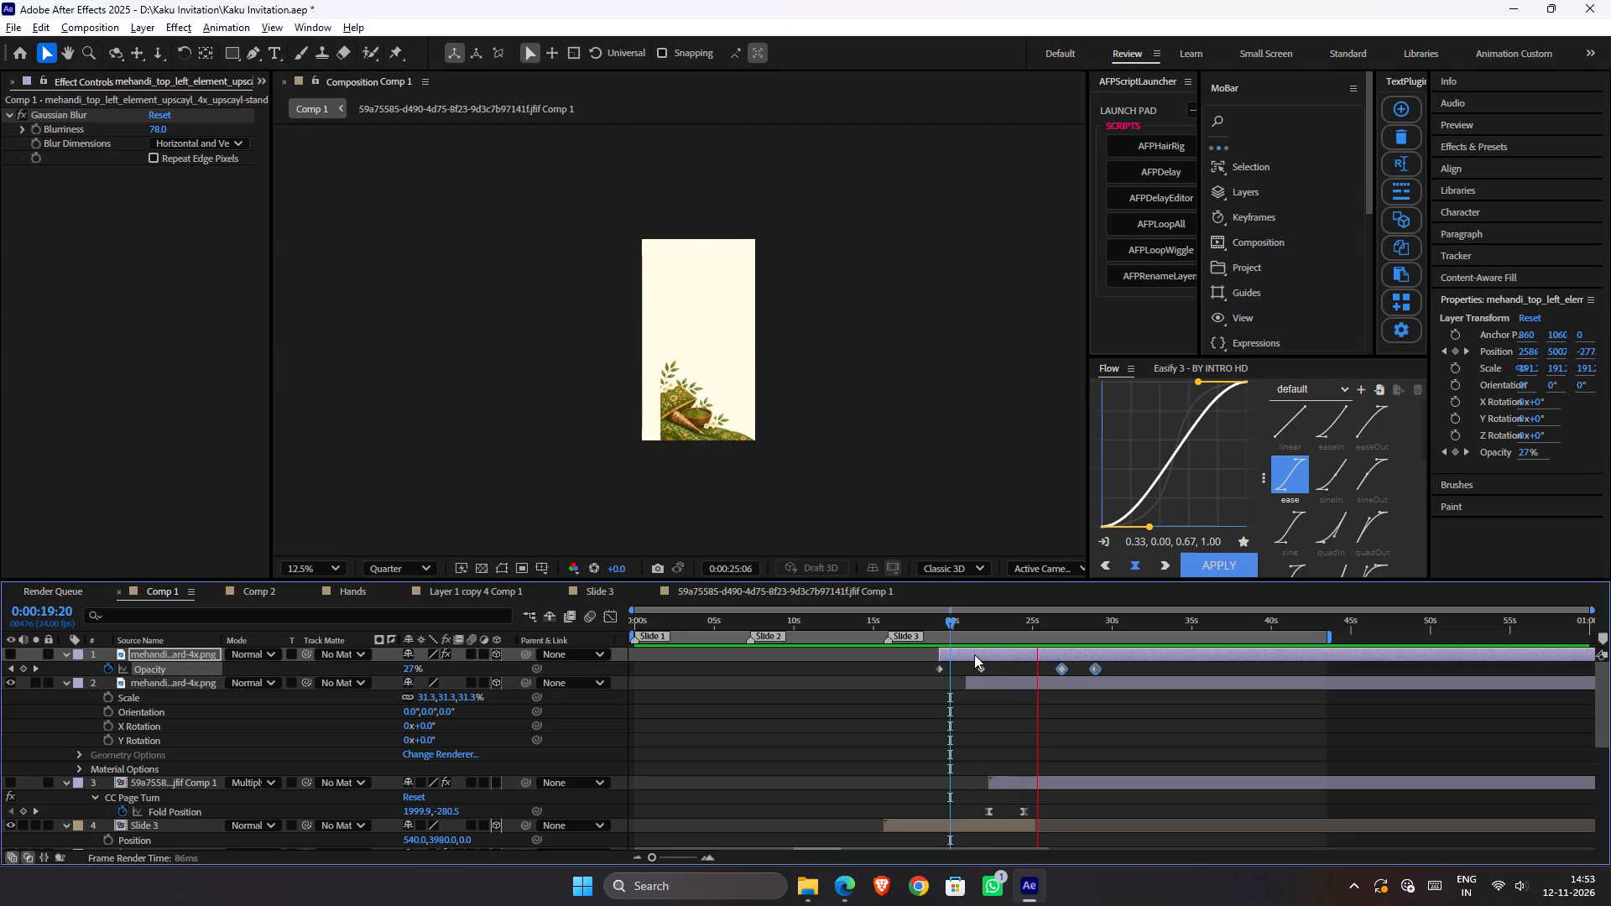
{"action": "key", "text": "space"}
{"action": "key", "text": "ctrl+z"}
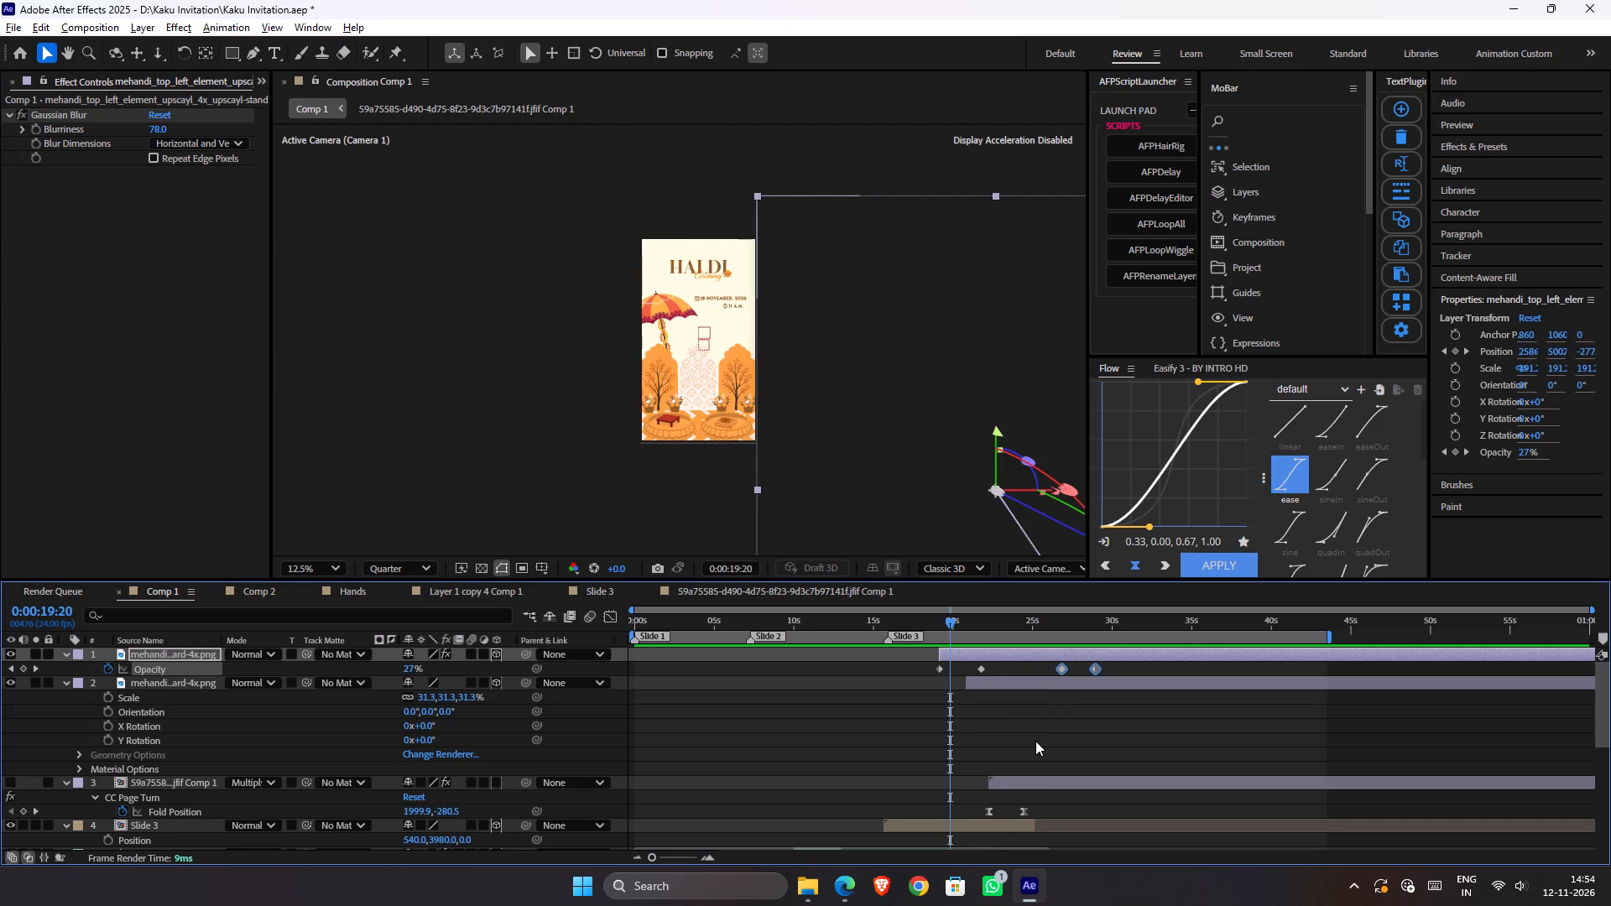
Delete the last two Position keyframes of the Null 1 layer, those after 0:00:19:20.
{"action": "scroll", "coordinate": [1035, 748], "scroll_direction": "down", "scroll_amount": 2}
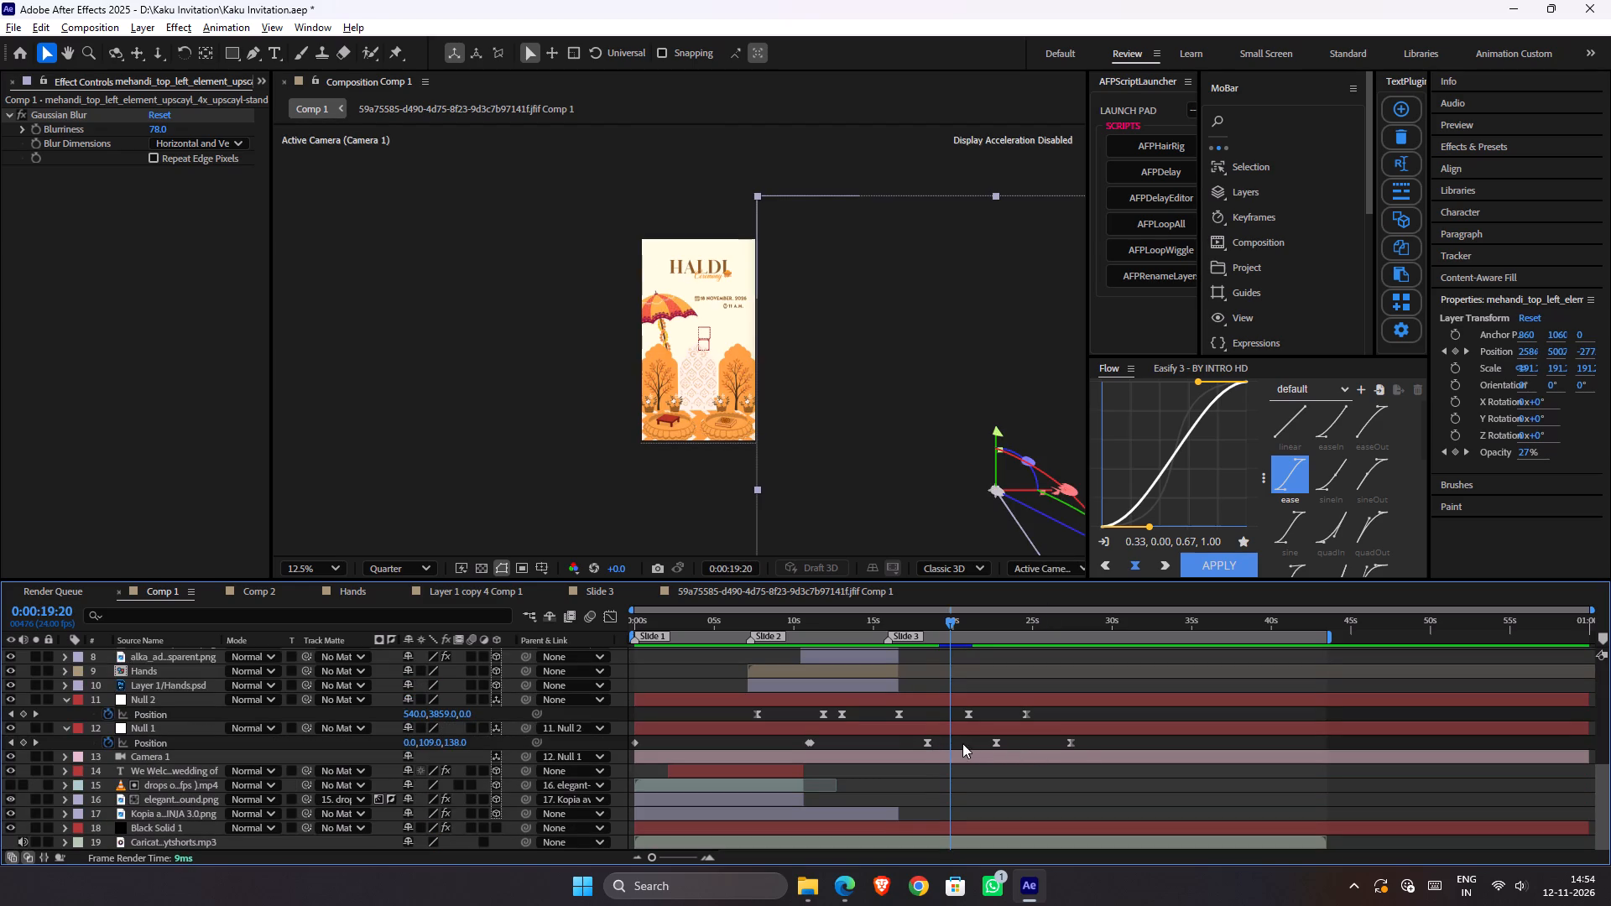
{"action": "left_click_drag", "start_coordinate": [978, 743], "coordinate": [1107, 748]}
{"action": "key", "text": "Delete"}
{"action": "scroll", "coordinate": [1077, 735], "scroll_direction": "up", "scroll_amount": 1}
{"action": "scroll", "coordinate": [1077, 735], "scroll_direction": "down", "scroll_amount": 2}
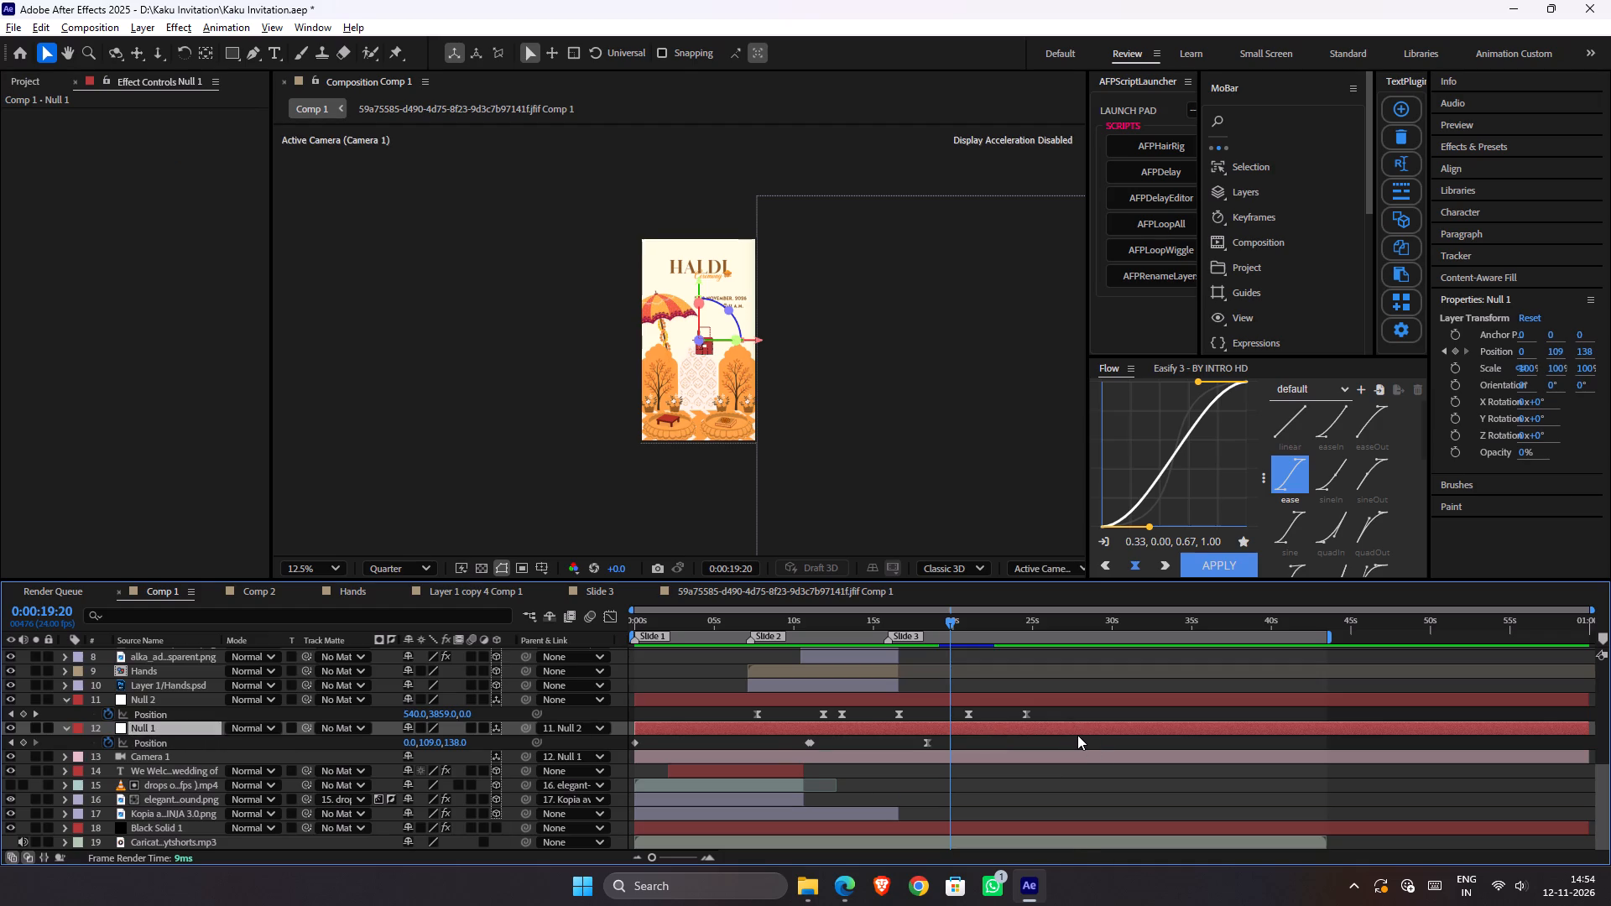
{"action": "scroll", "coordinate": [1077, 735], "scroll_direction": "up", "scroll_amount": 1}
{"action": "scroll", "coordinate": [1077, 735], "scroll_direction": "down", "scroll_amount": 1}
{"action": "scroll", "coordinate": [1076, 737], "scroll_direction": "up", "scroll_amount": 2}
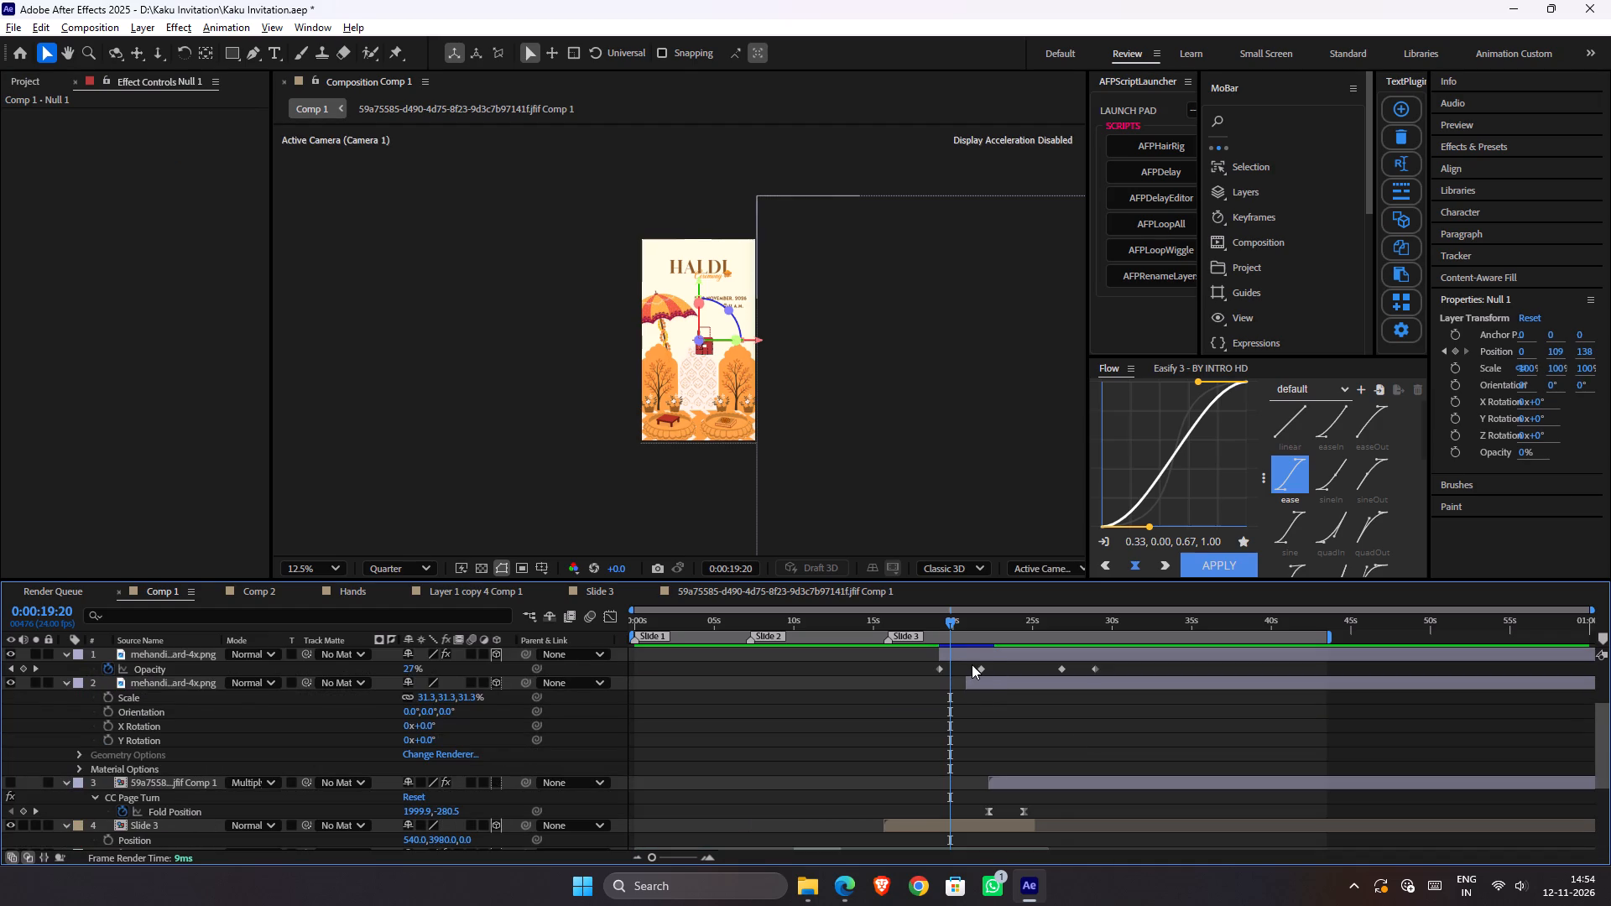
Preview the transition from 0:00:19:20 without Null 1's last two Position keyframes.
{"action": "key", "text": "space"}
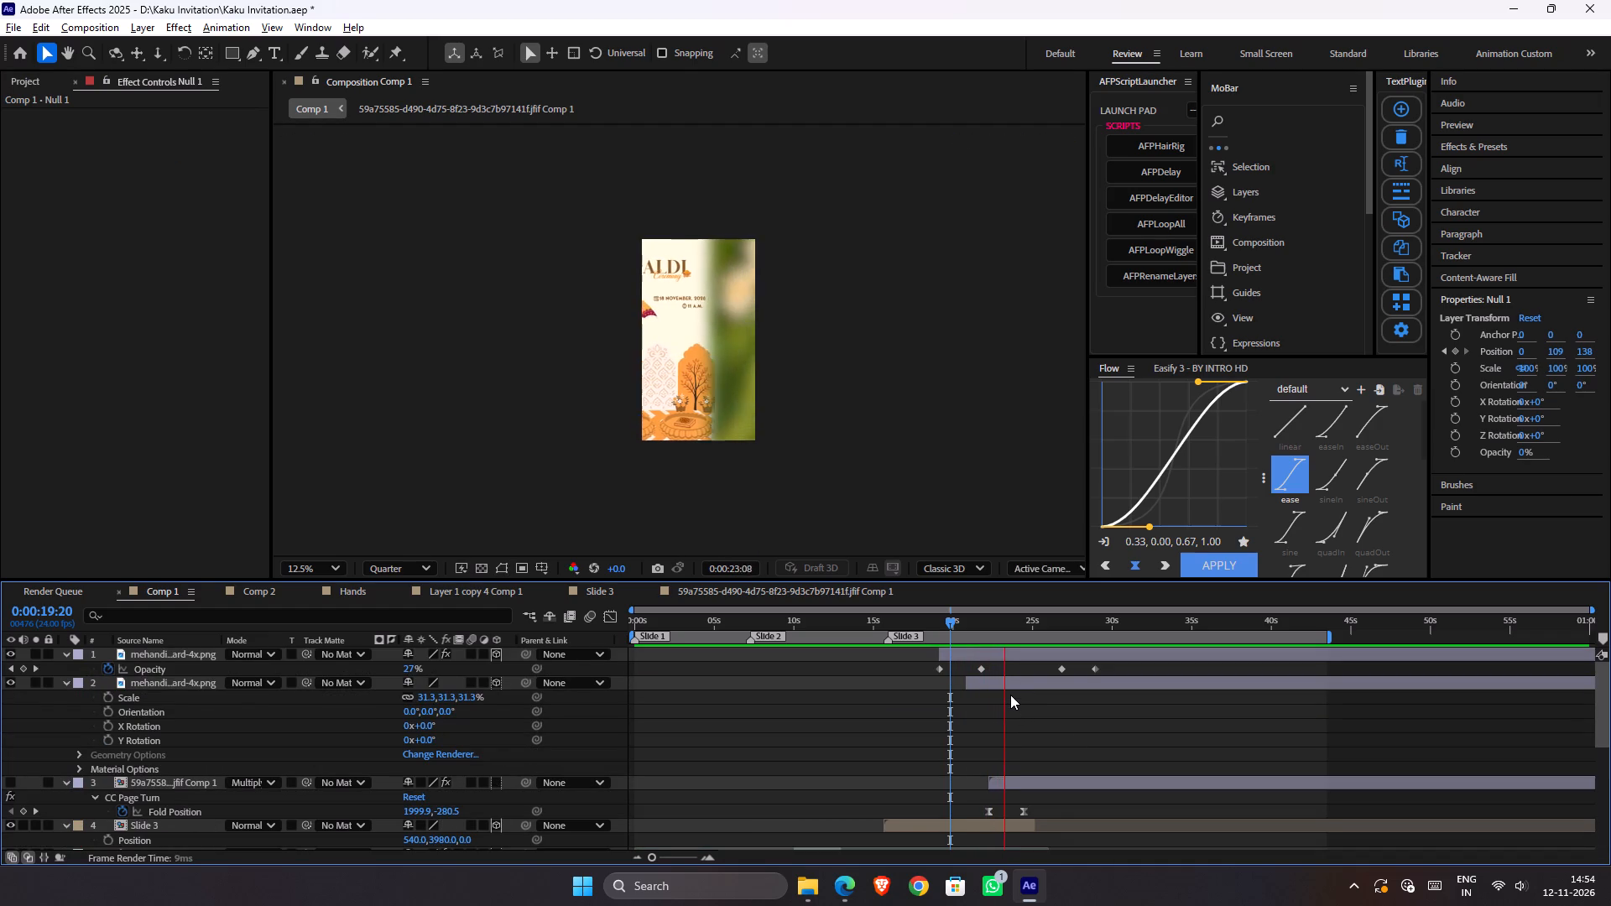
{"action": "key", "text": "space"}
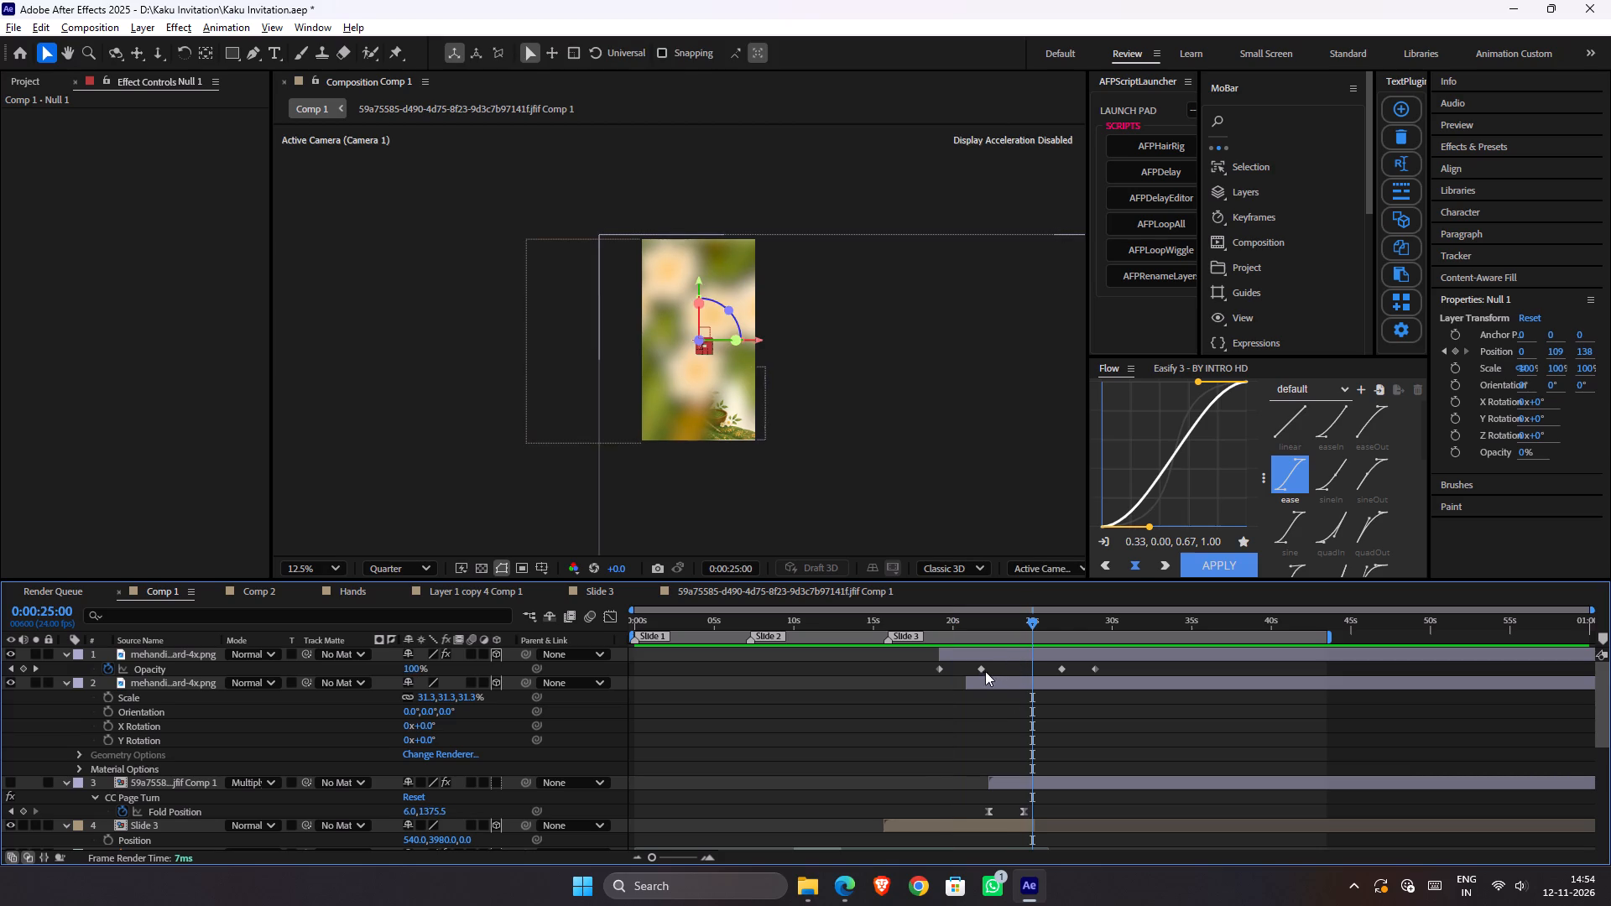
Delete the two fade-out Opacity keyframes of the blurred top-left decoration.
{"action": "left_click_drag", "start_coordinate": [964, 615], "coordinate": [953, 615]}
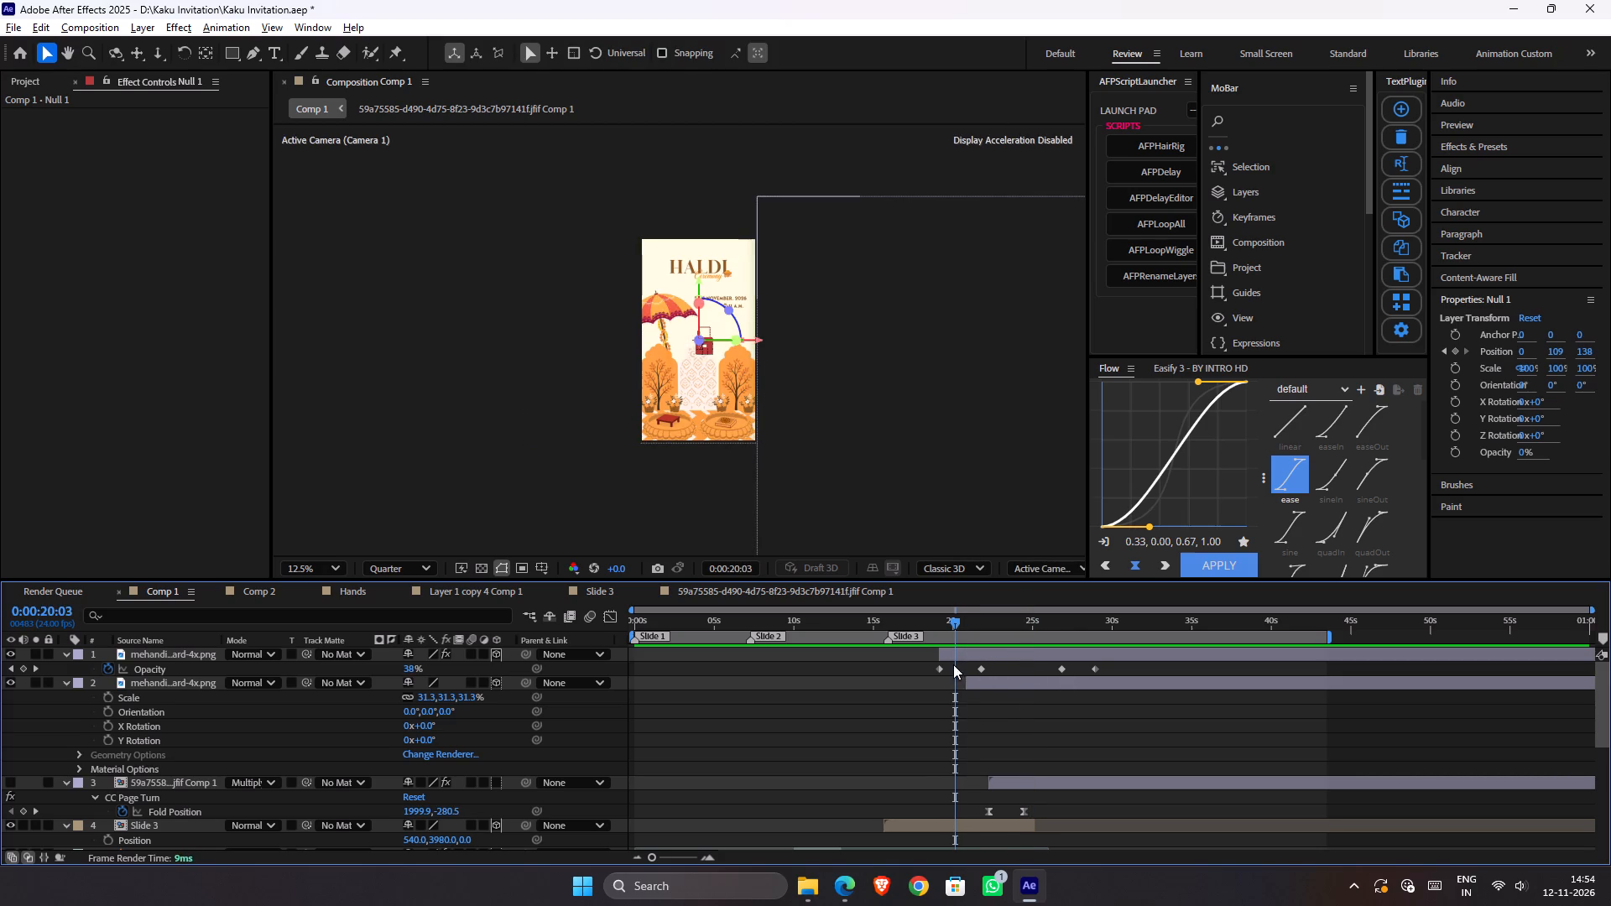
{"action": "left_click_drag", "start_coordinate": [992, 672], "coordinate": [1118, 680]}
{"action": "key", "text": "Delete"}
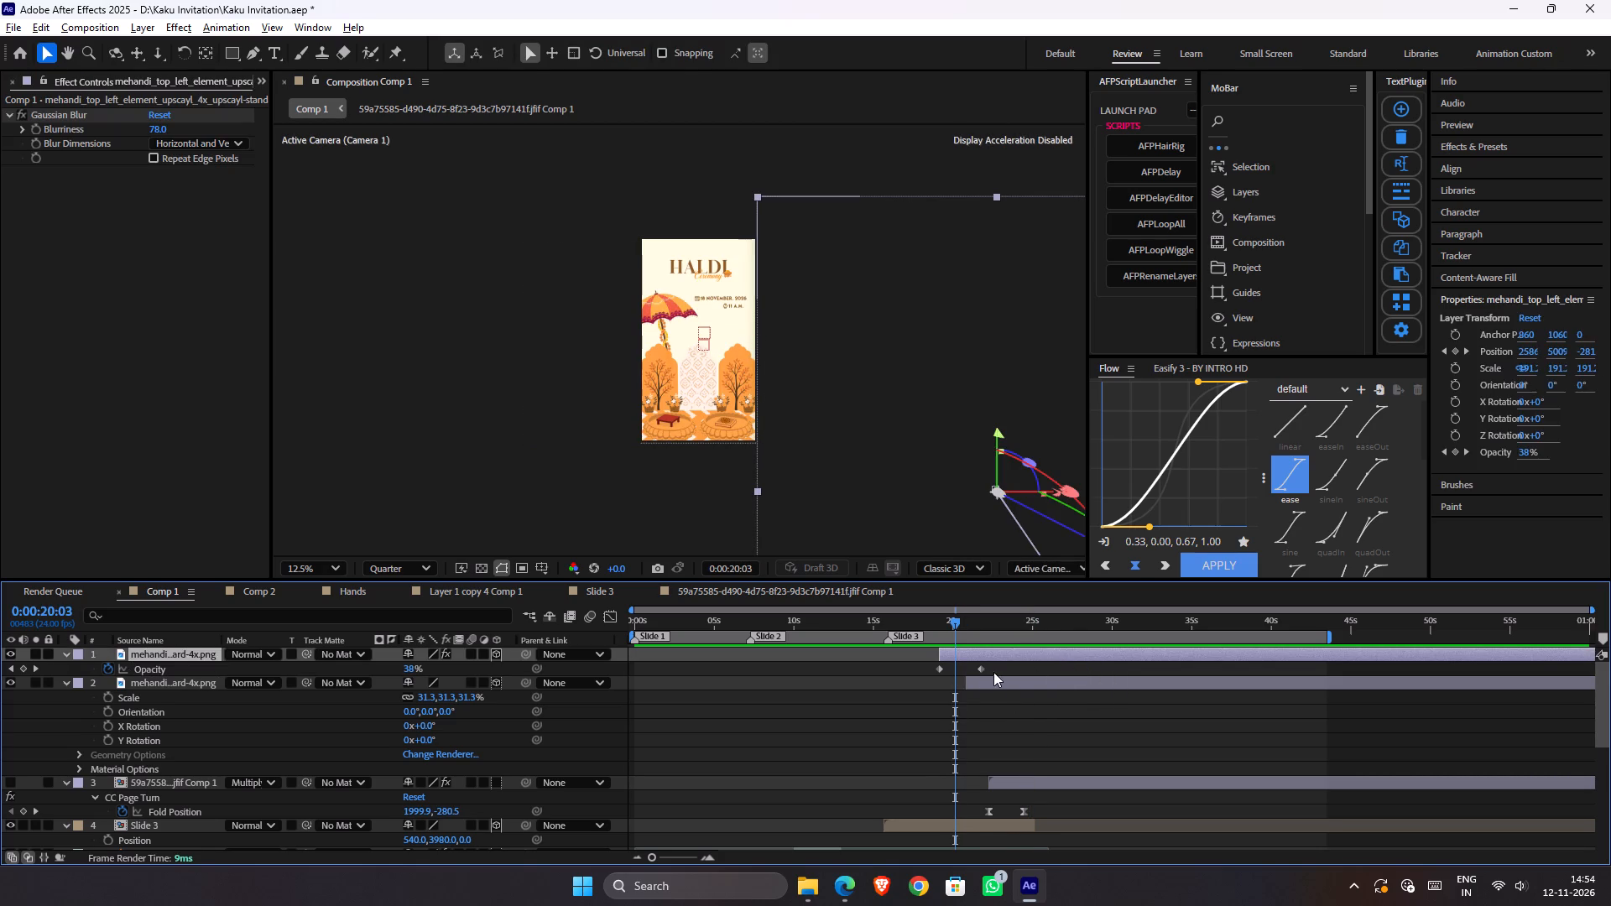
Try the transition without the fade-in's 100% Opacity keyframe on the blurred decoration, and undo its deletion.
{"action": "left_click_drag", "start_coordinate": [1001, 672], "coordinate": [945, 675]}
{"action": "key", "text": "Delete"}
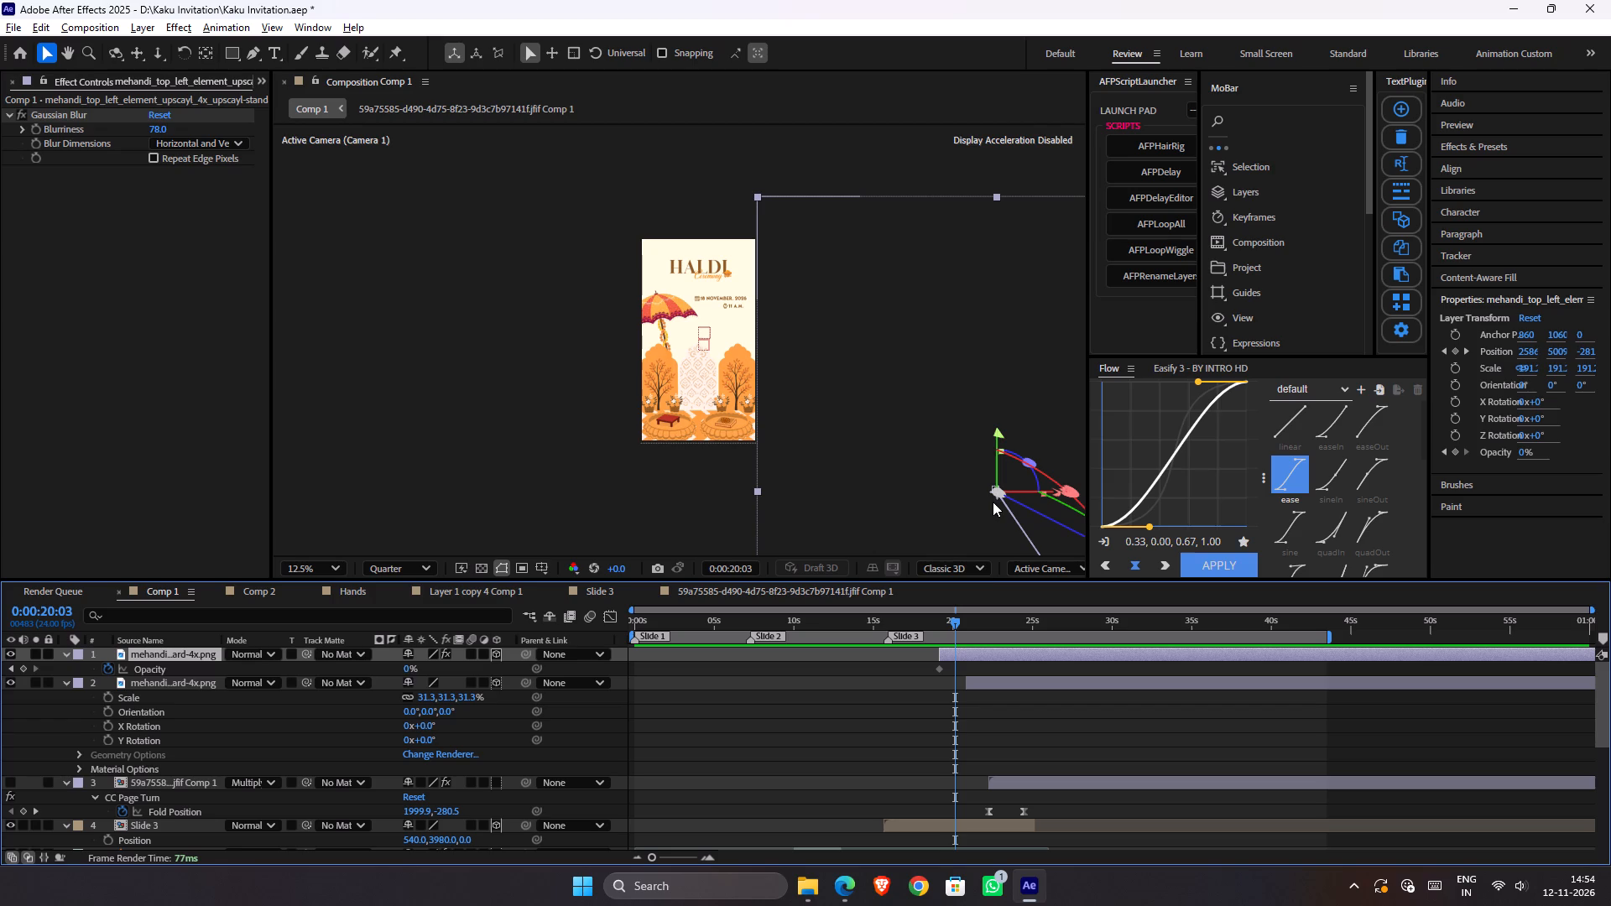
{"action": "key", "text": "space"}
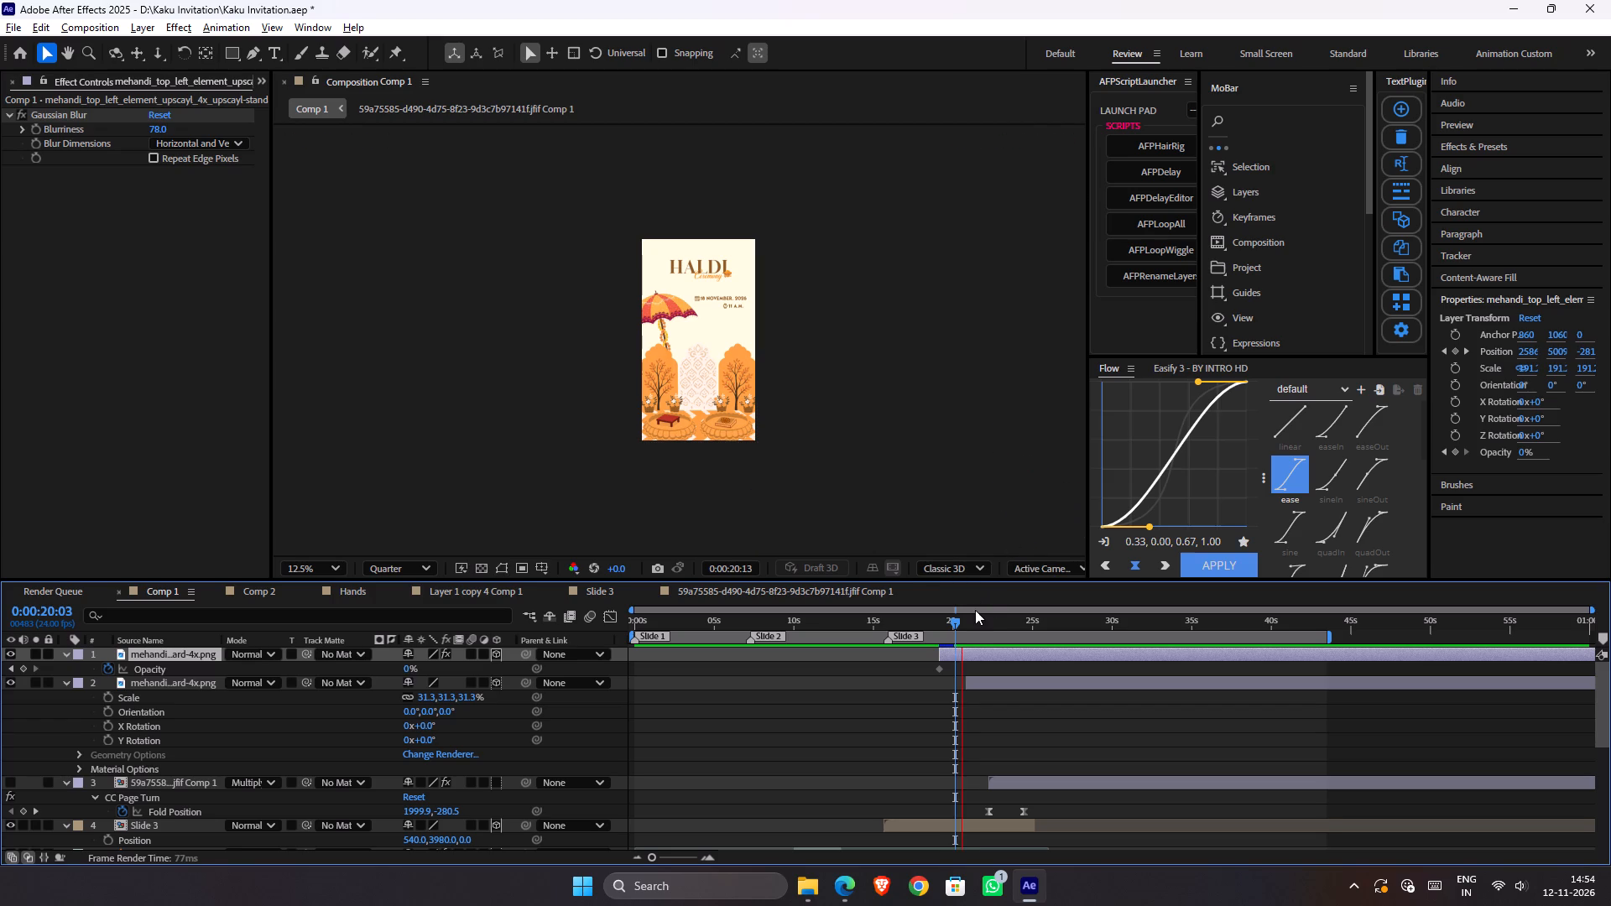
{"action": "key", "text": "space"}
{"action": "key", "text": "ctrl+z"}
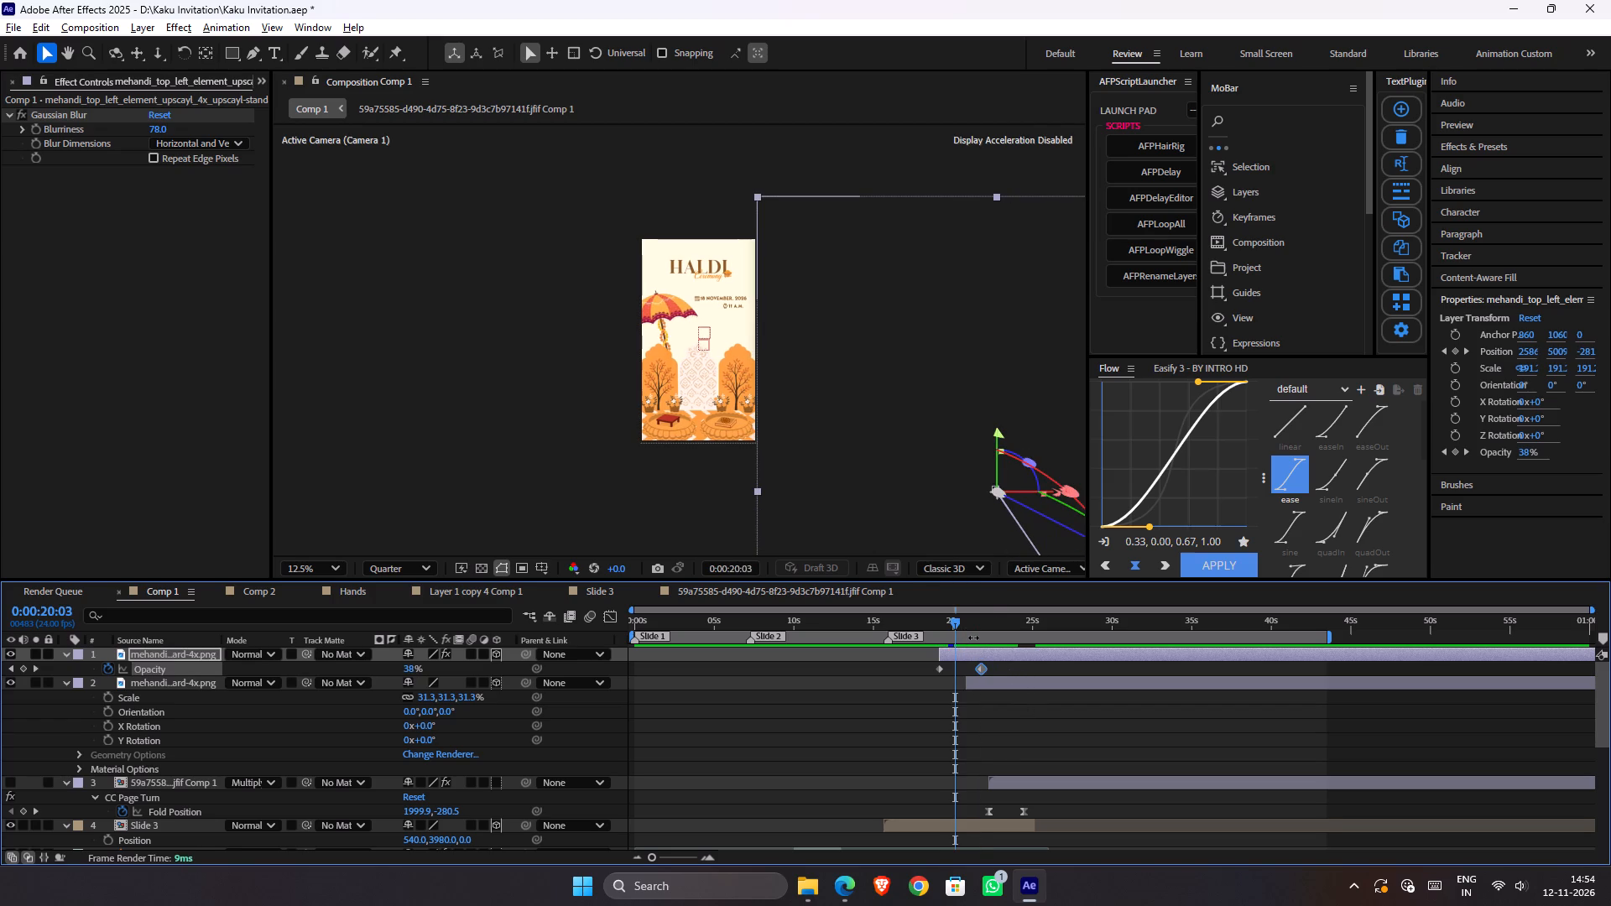
Delete all Position keyframes of the blurred top-left mehandi decoration.
{"action": "key", "text": "p"}
{"action": "left_click", "coordinate": [1032, 668]}
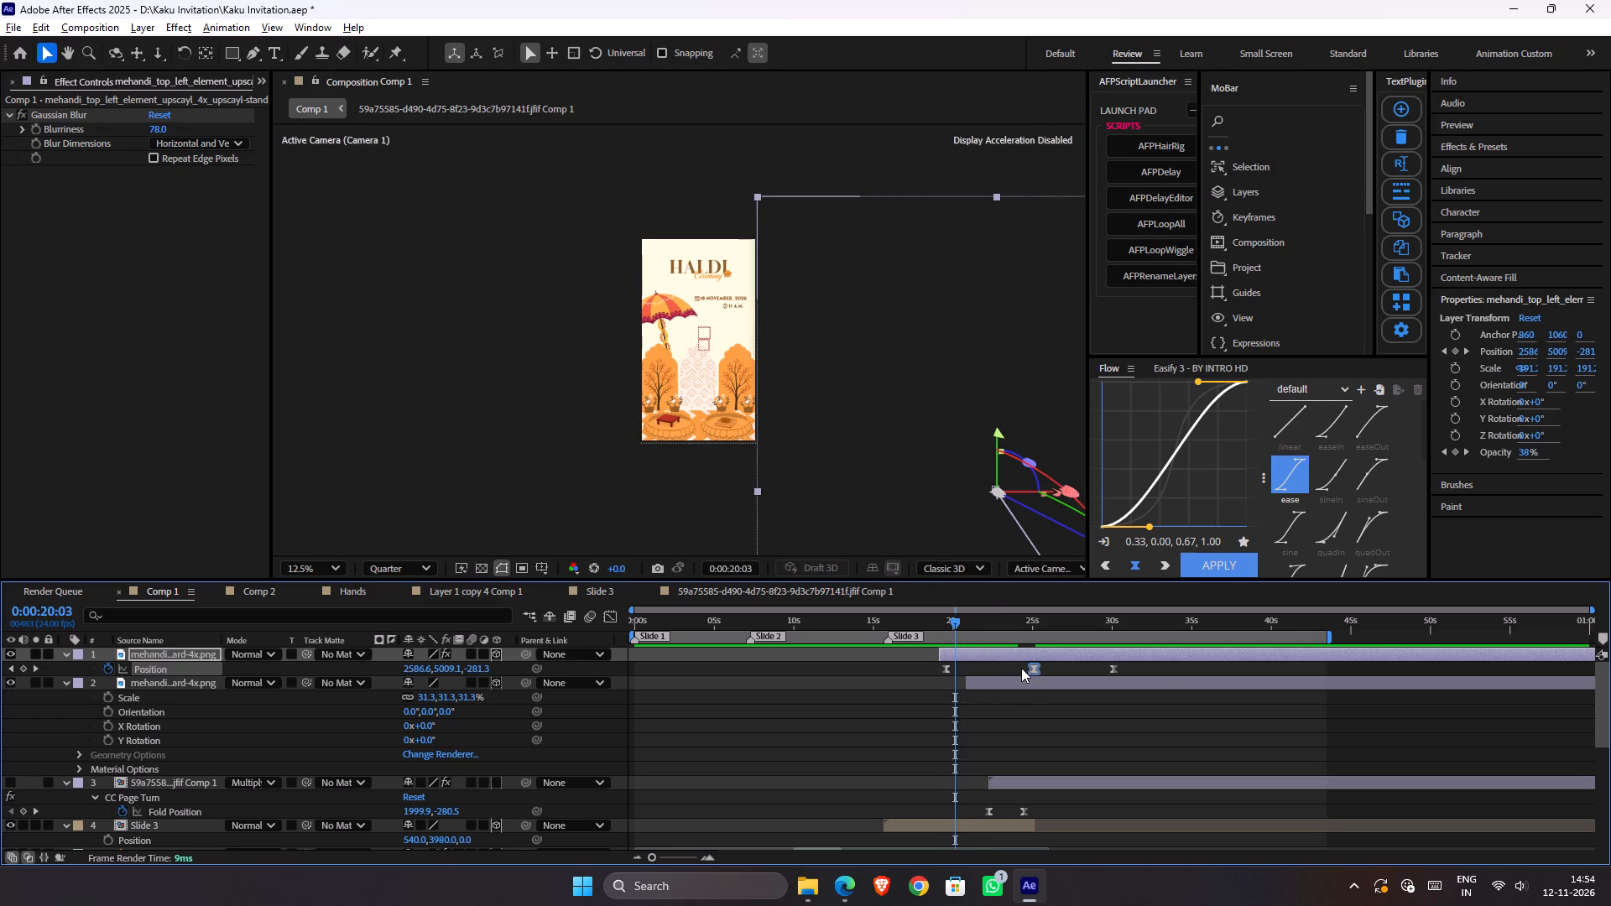
{"action": "left_click_drag", "start_coordinate": [1021, 668], "coordinate": [1167, 692]}
{"action": "key", "text": "Delete"}
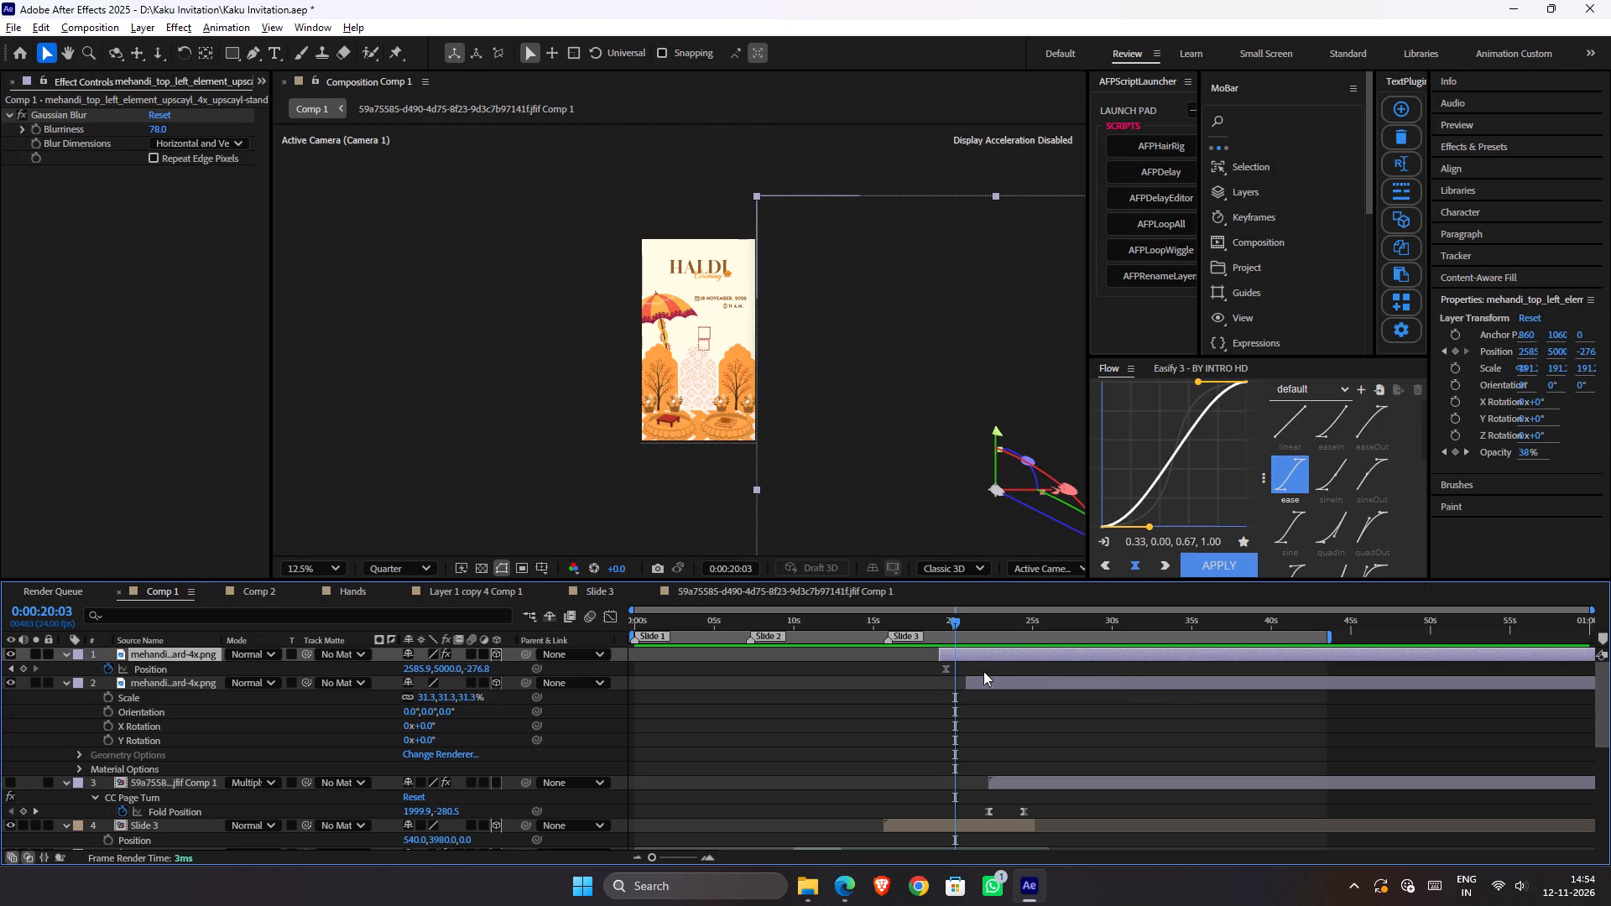
{"action": "left_click_drag", "start_coordinate": [964, 674], "coordinate": [882, 669]}
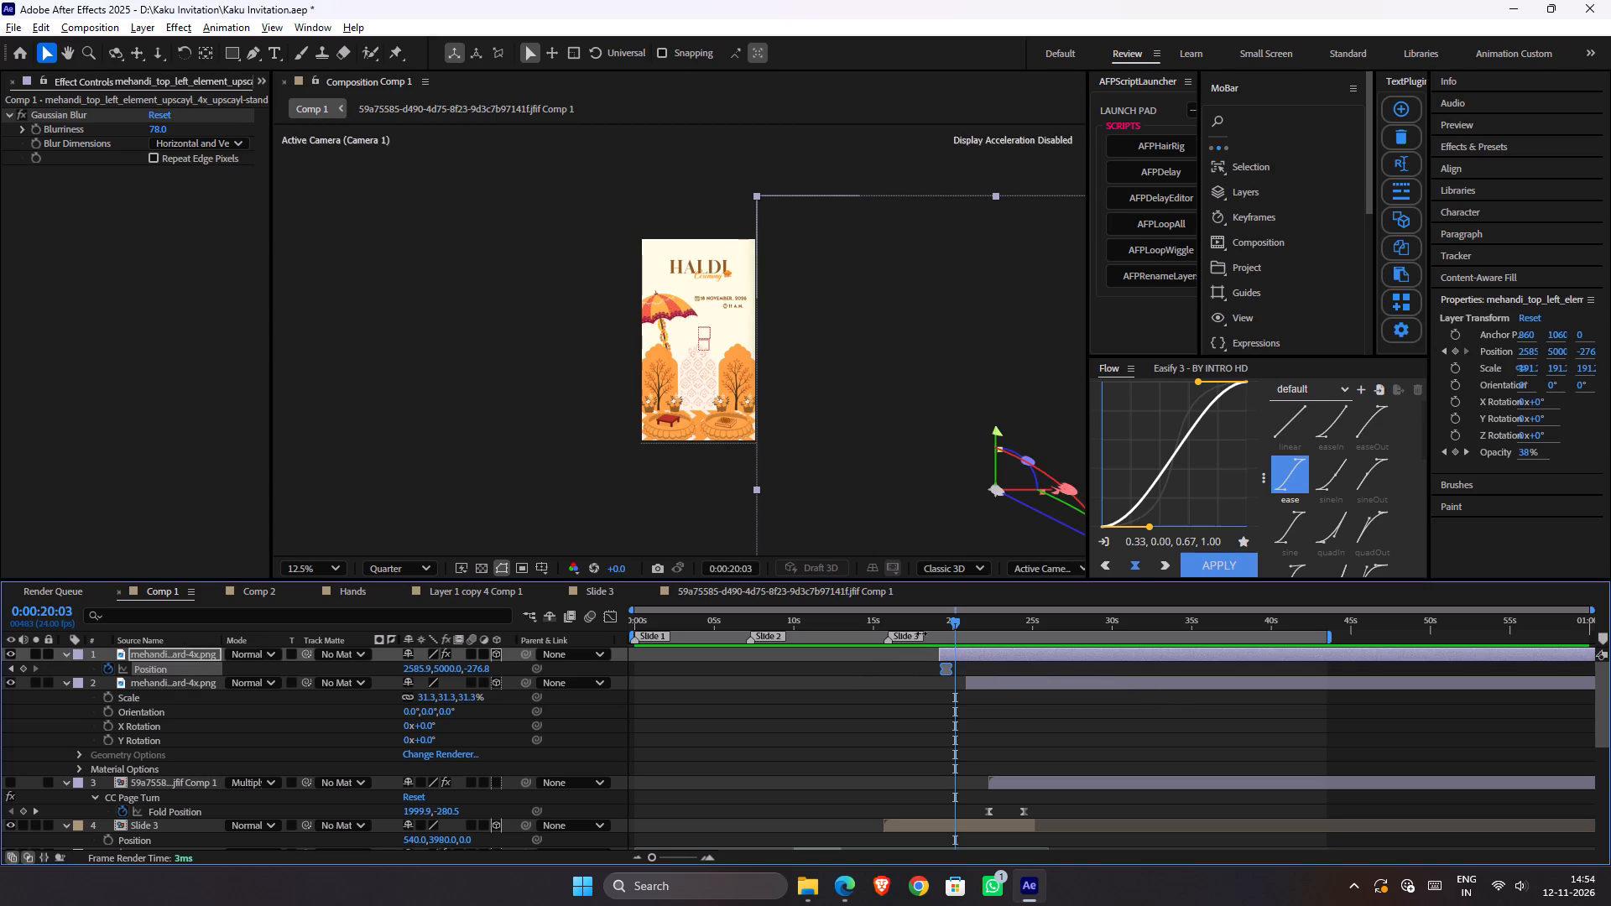
{"action": "key", "text": "Delete"}
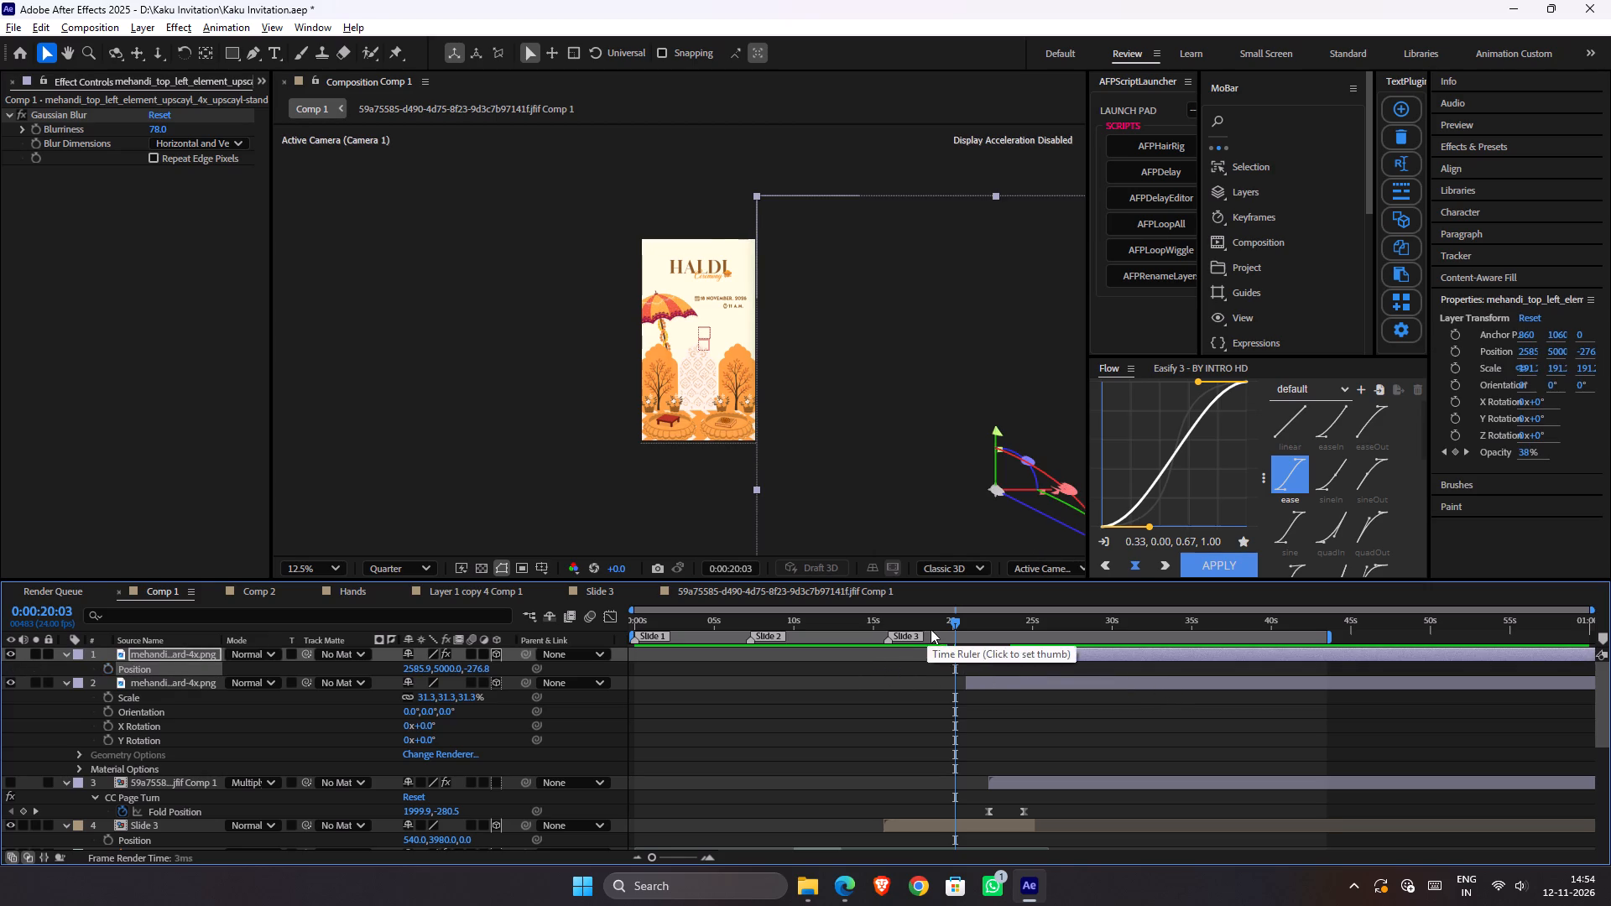
Preview the transition from 0:00:20:03 up to about 0:00:24:22, and save the project.
{"action": "key", "text": "space"}
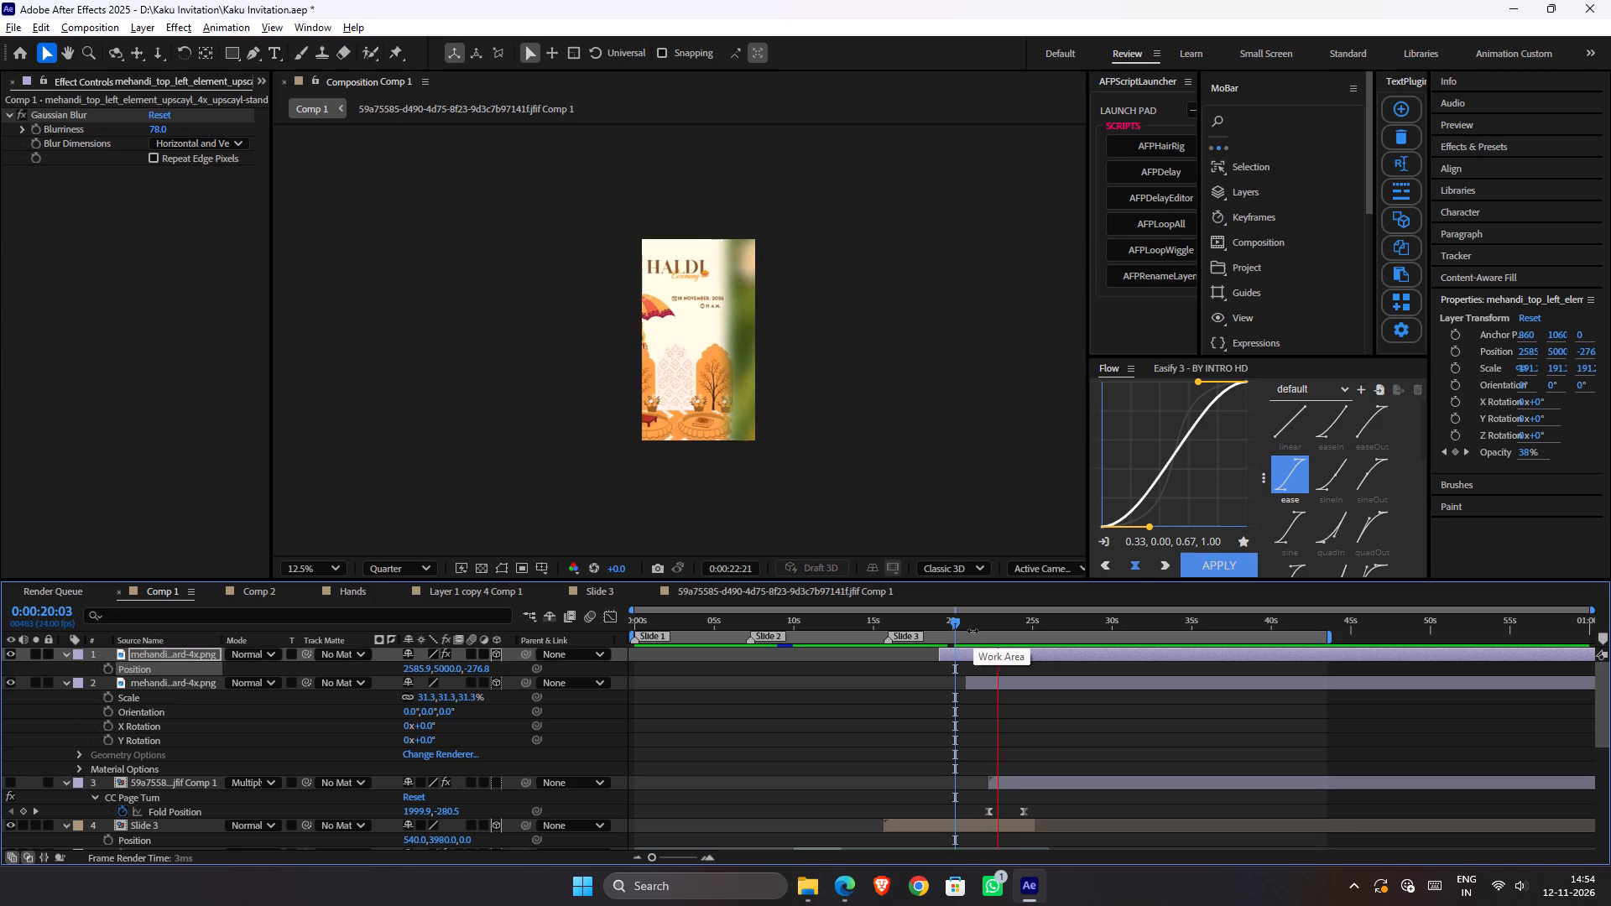
{"action": "key", "text": "space"}
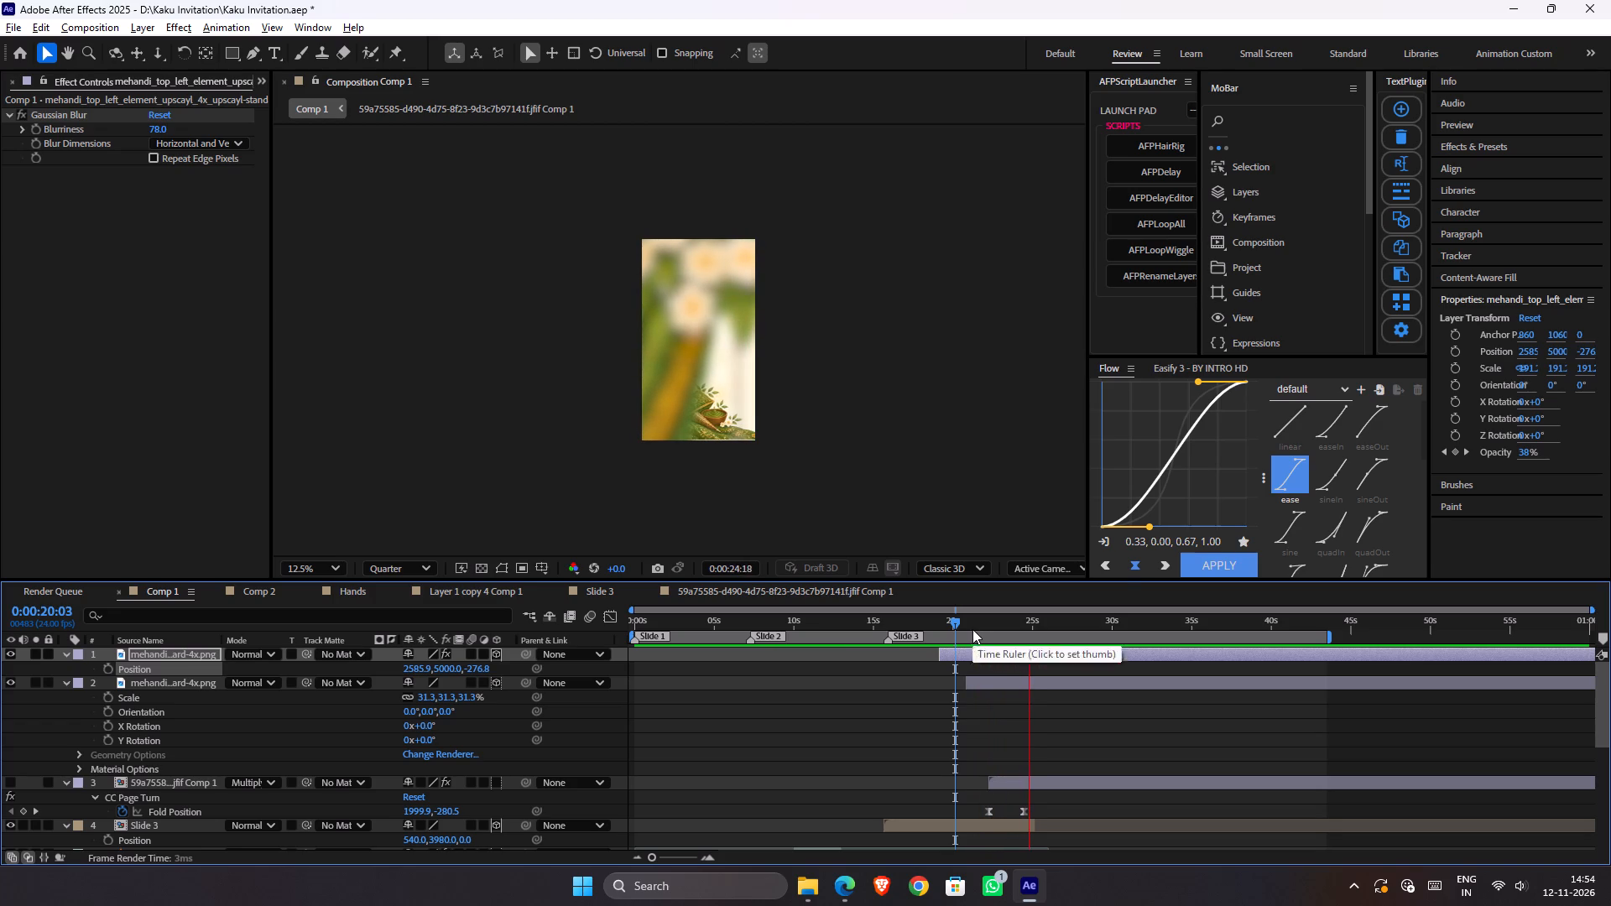
{"action": "key", "text": "ctrl+s"}
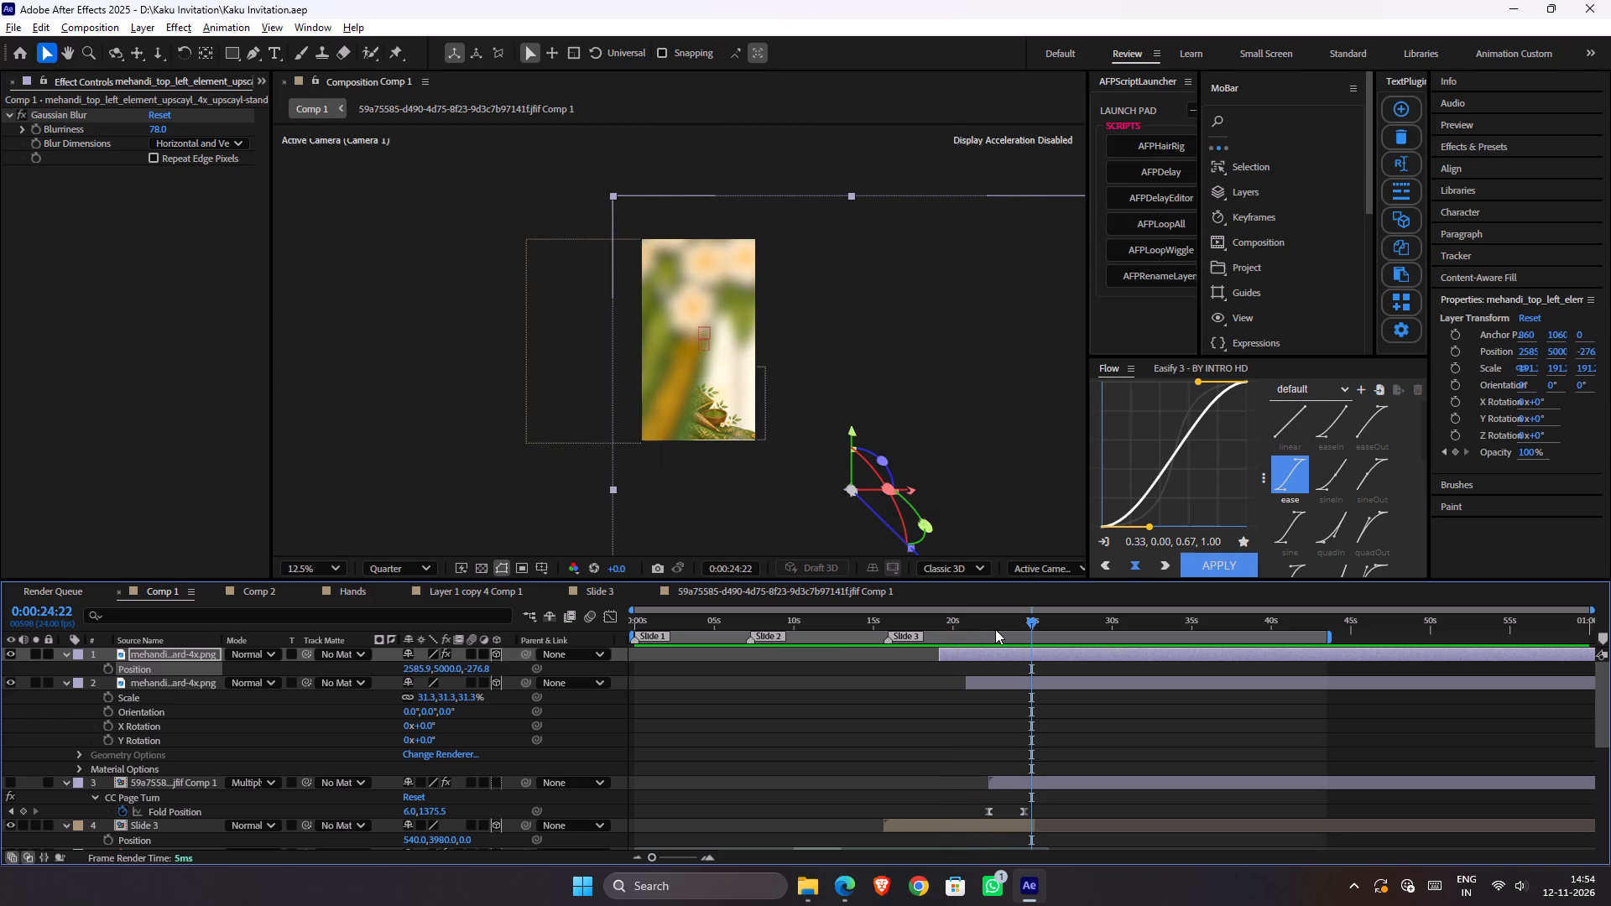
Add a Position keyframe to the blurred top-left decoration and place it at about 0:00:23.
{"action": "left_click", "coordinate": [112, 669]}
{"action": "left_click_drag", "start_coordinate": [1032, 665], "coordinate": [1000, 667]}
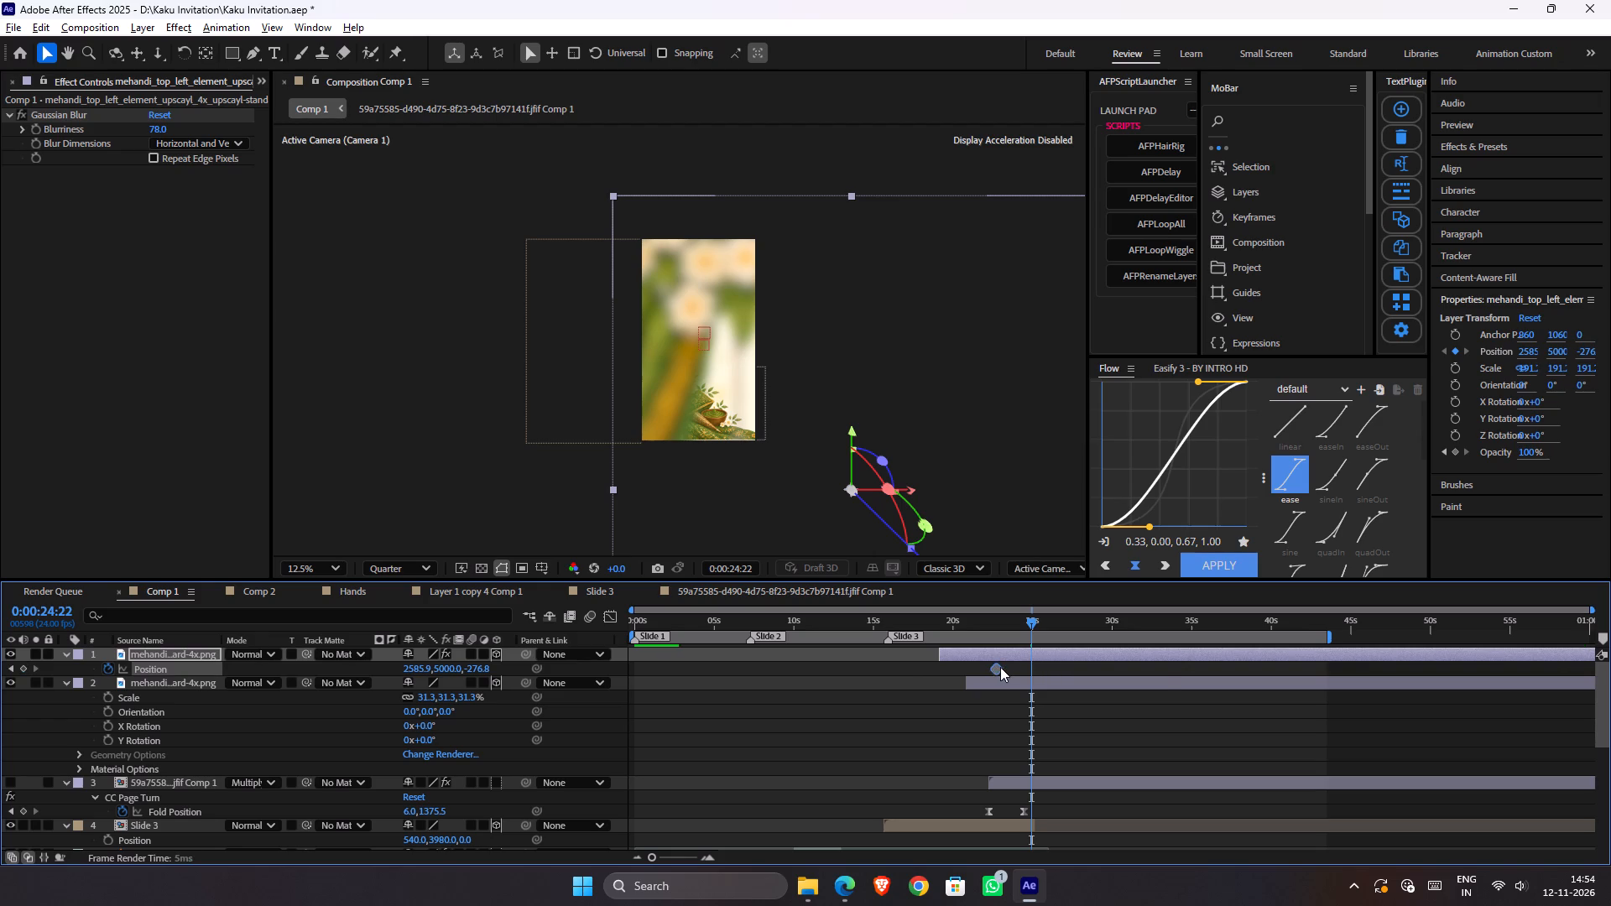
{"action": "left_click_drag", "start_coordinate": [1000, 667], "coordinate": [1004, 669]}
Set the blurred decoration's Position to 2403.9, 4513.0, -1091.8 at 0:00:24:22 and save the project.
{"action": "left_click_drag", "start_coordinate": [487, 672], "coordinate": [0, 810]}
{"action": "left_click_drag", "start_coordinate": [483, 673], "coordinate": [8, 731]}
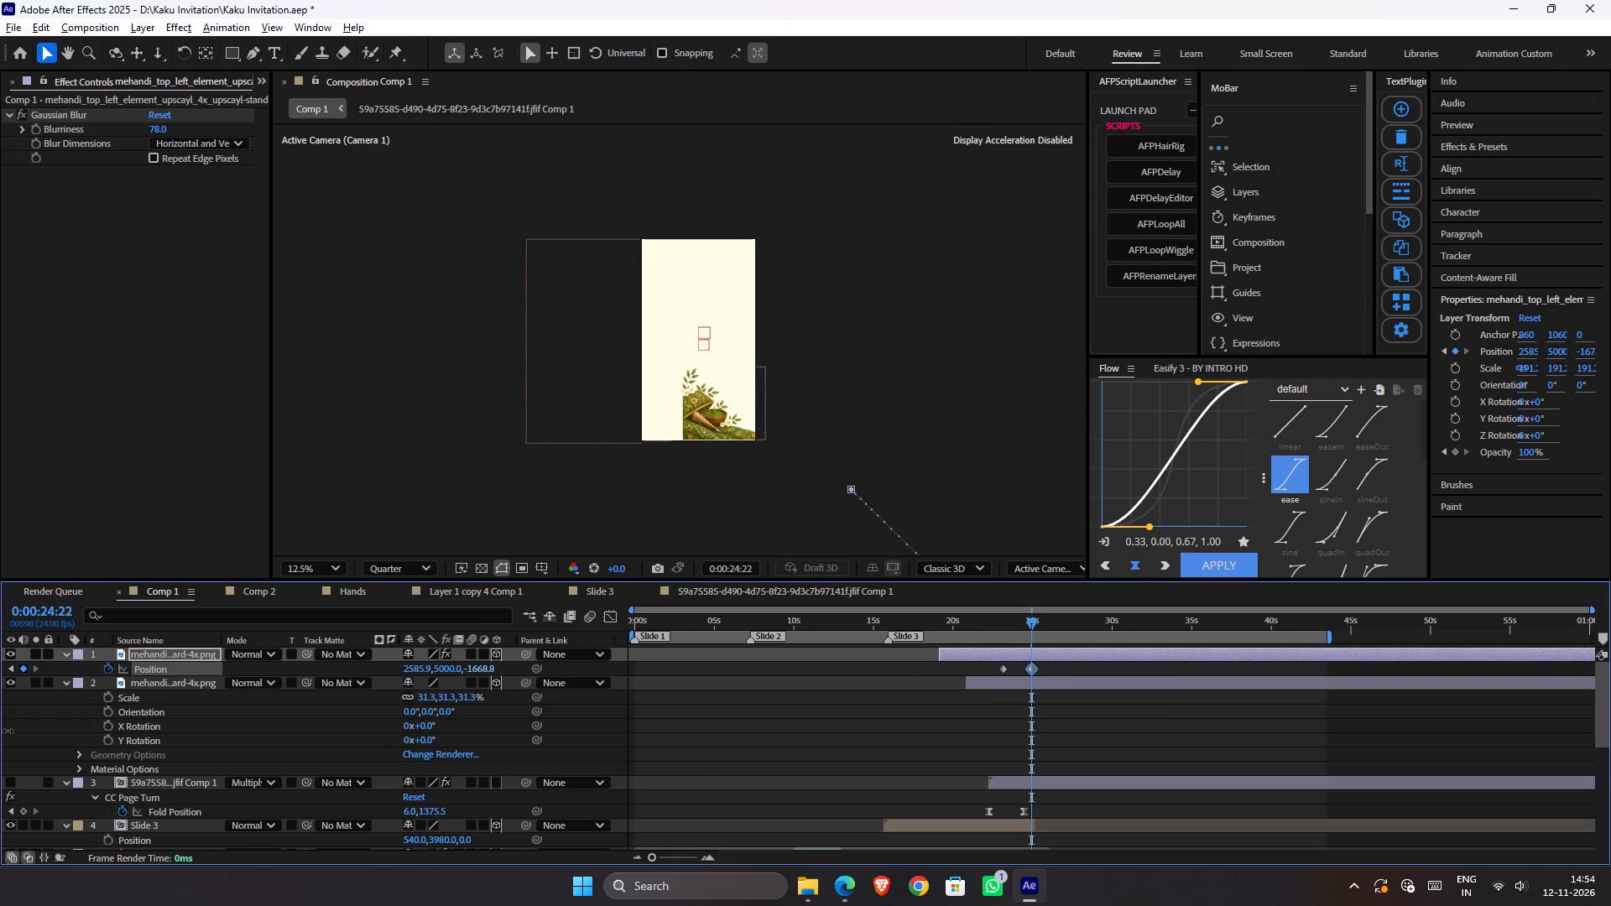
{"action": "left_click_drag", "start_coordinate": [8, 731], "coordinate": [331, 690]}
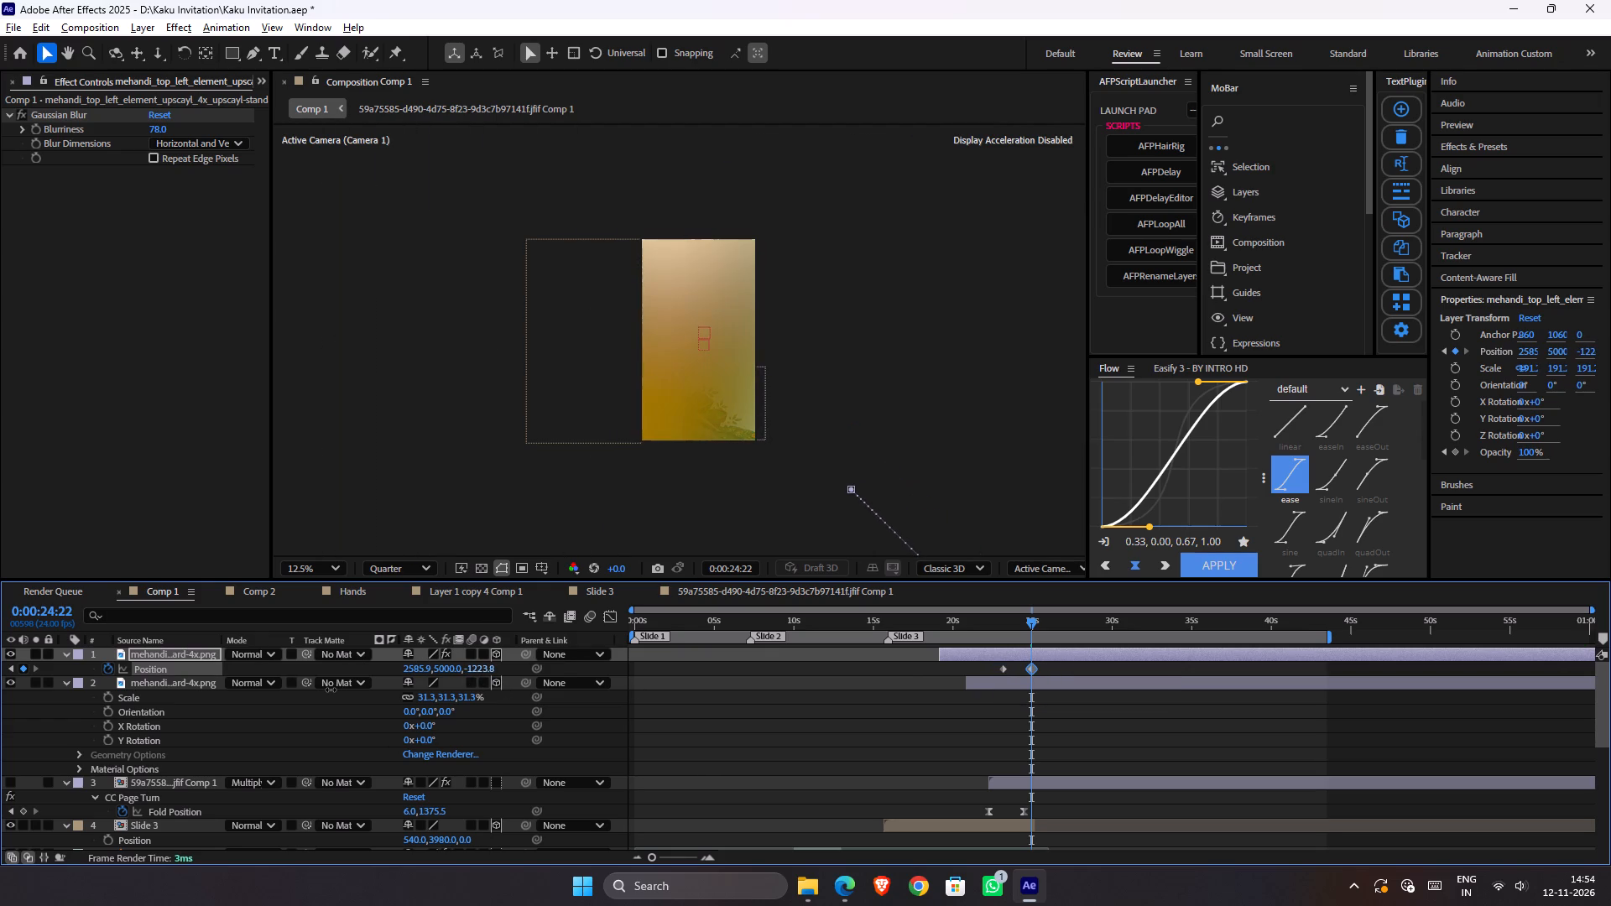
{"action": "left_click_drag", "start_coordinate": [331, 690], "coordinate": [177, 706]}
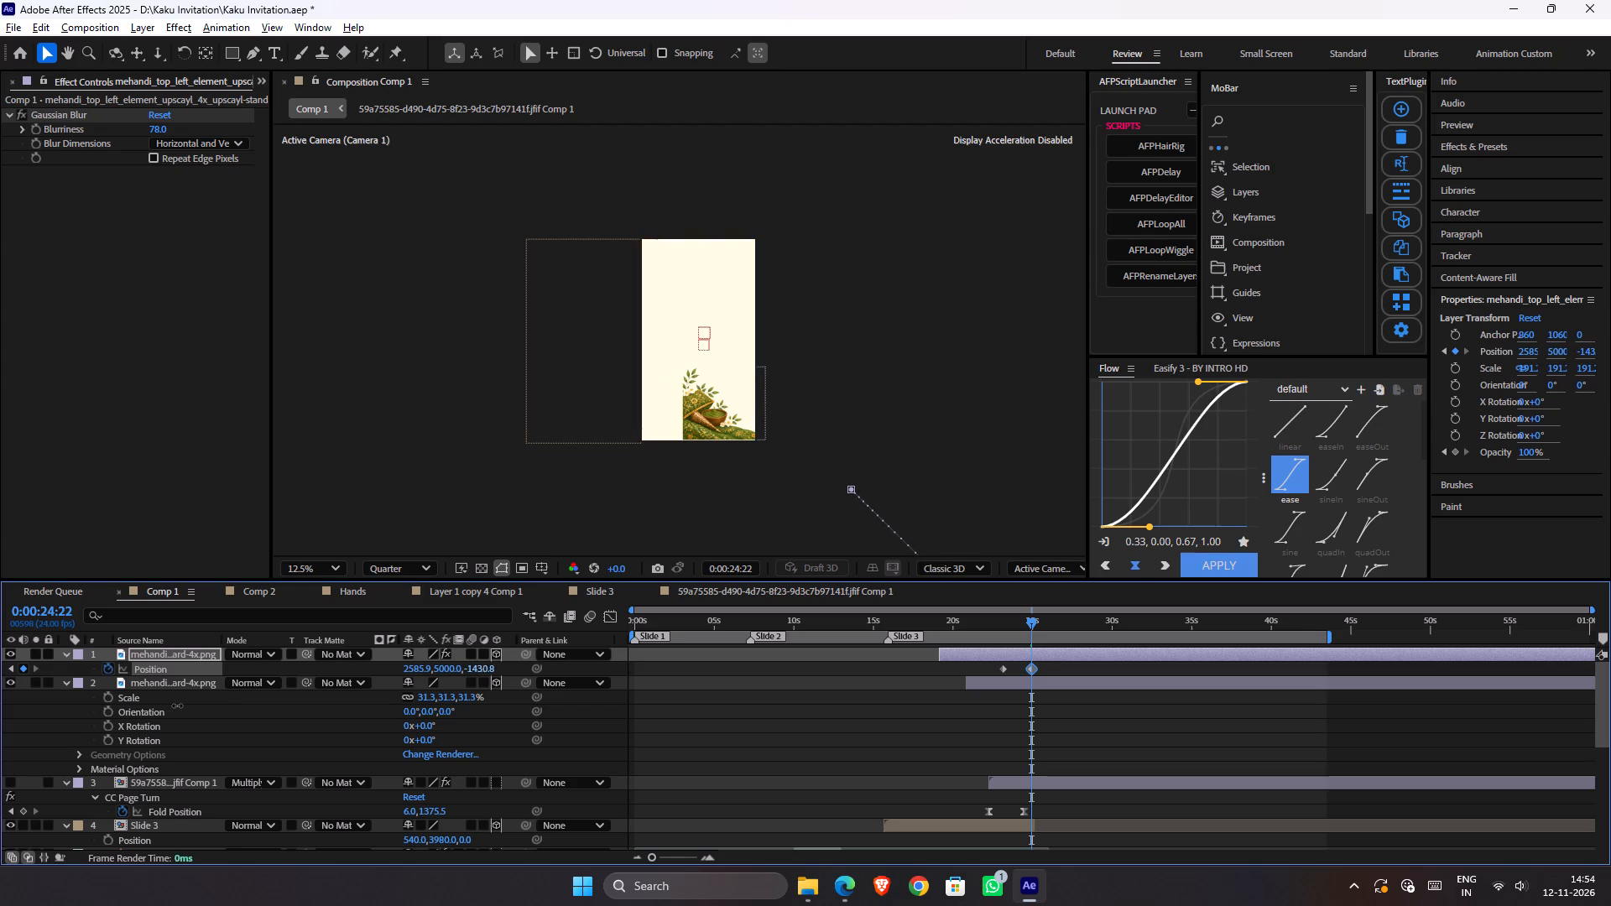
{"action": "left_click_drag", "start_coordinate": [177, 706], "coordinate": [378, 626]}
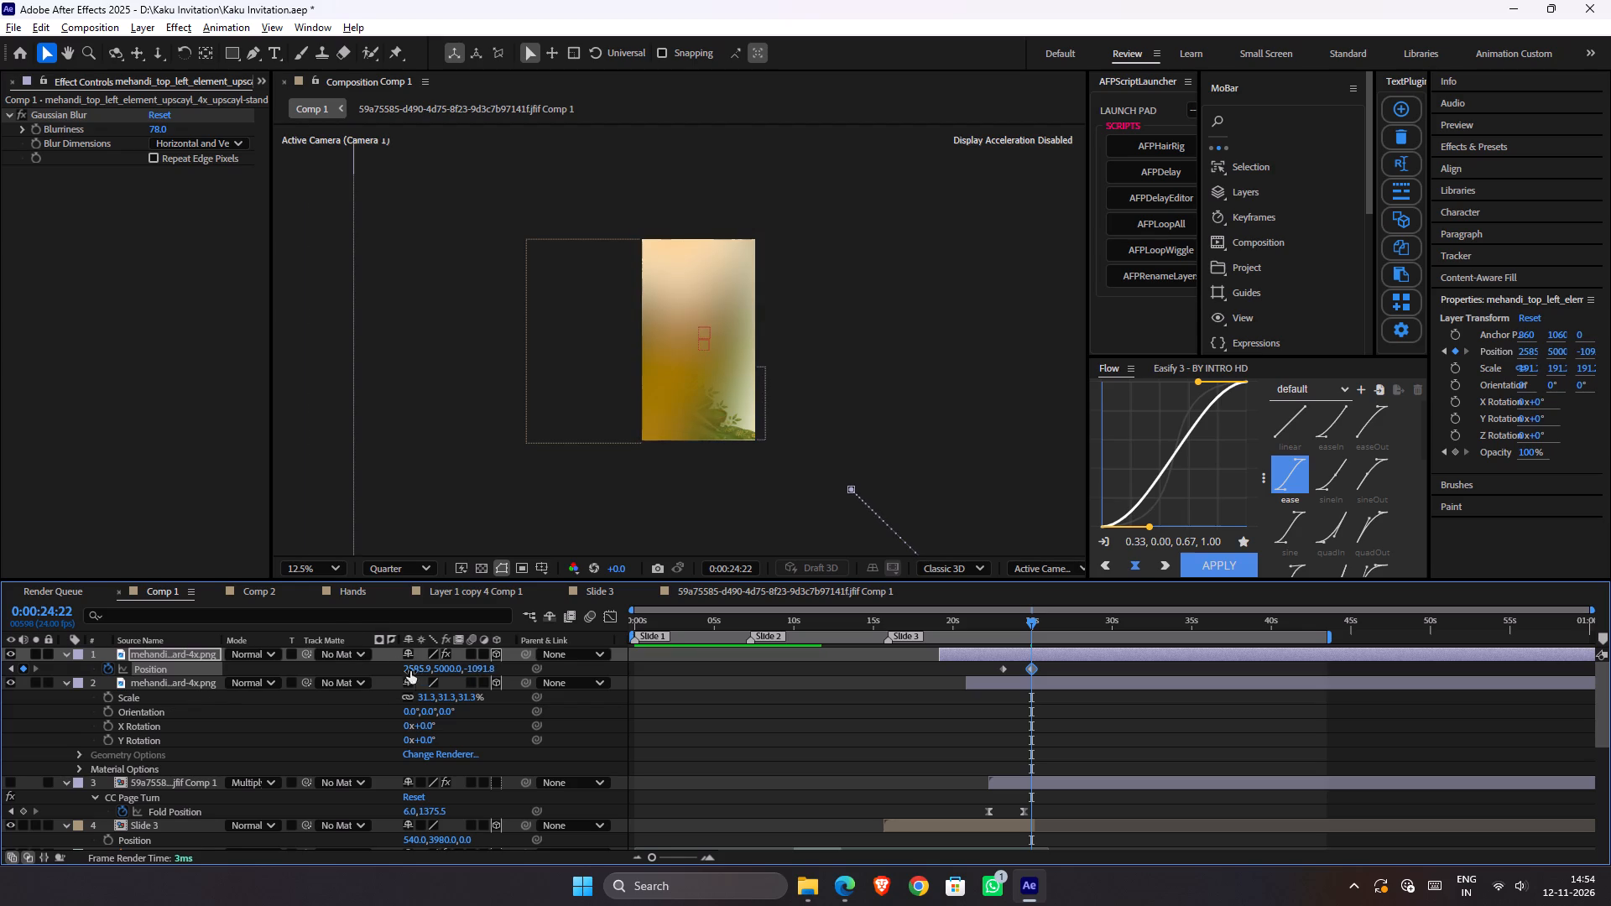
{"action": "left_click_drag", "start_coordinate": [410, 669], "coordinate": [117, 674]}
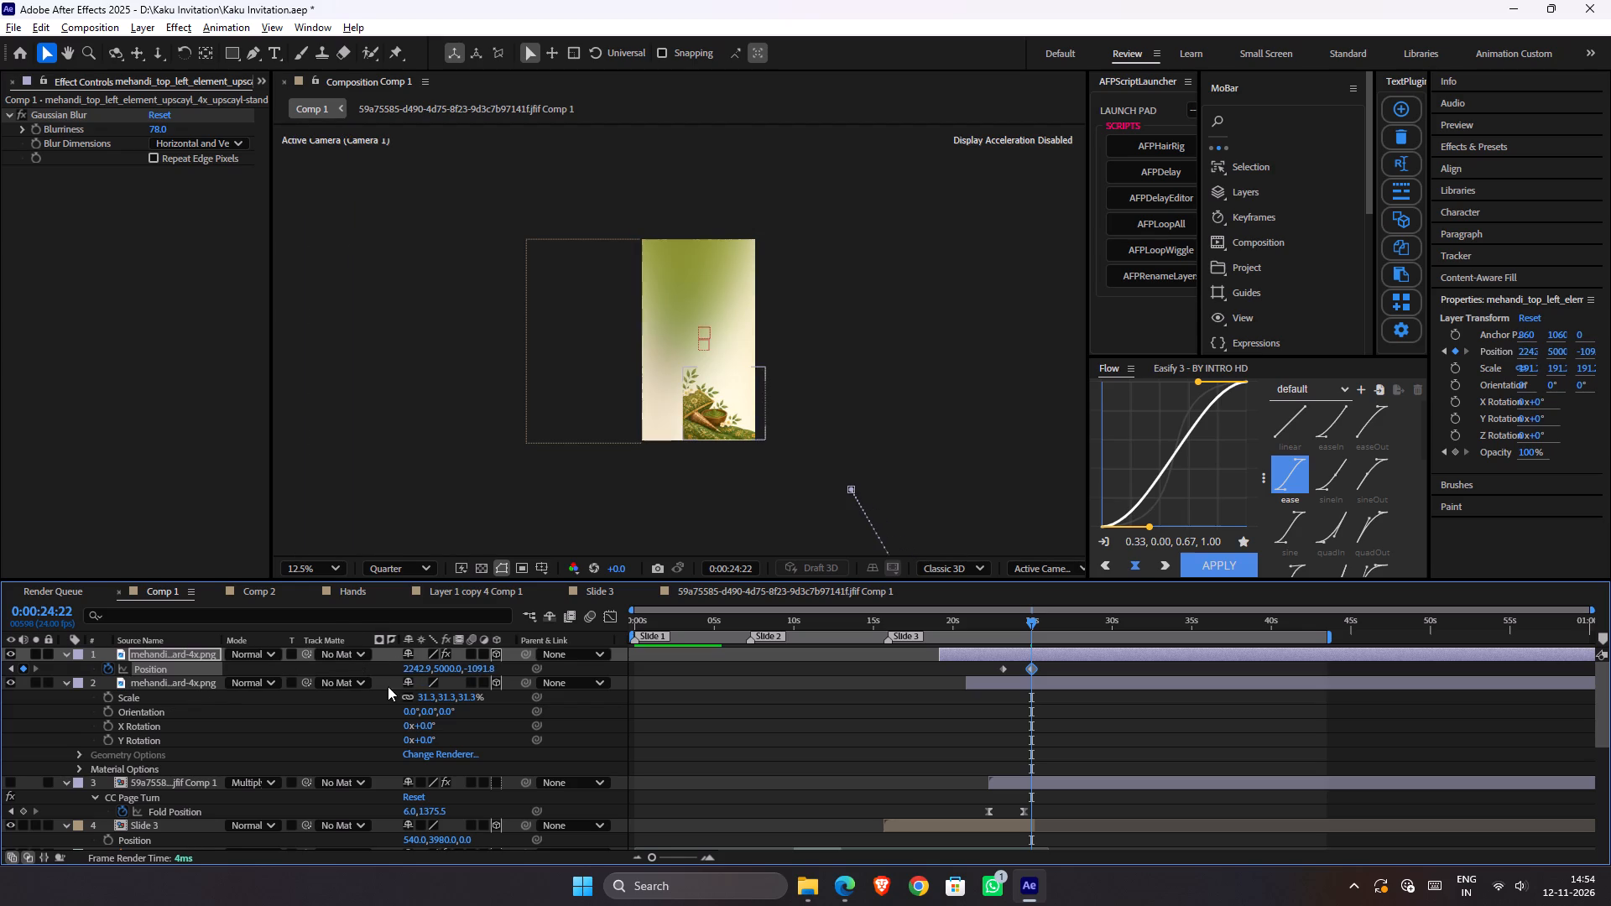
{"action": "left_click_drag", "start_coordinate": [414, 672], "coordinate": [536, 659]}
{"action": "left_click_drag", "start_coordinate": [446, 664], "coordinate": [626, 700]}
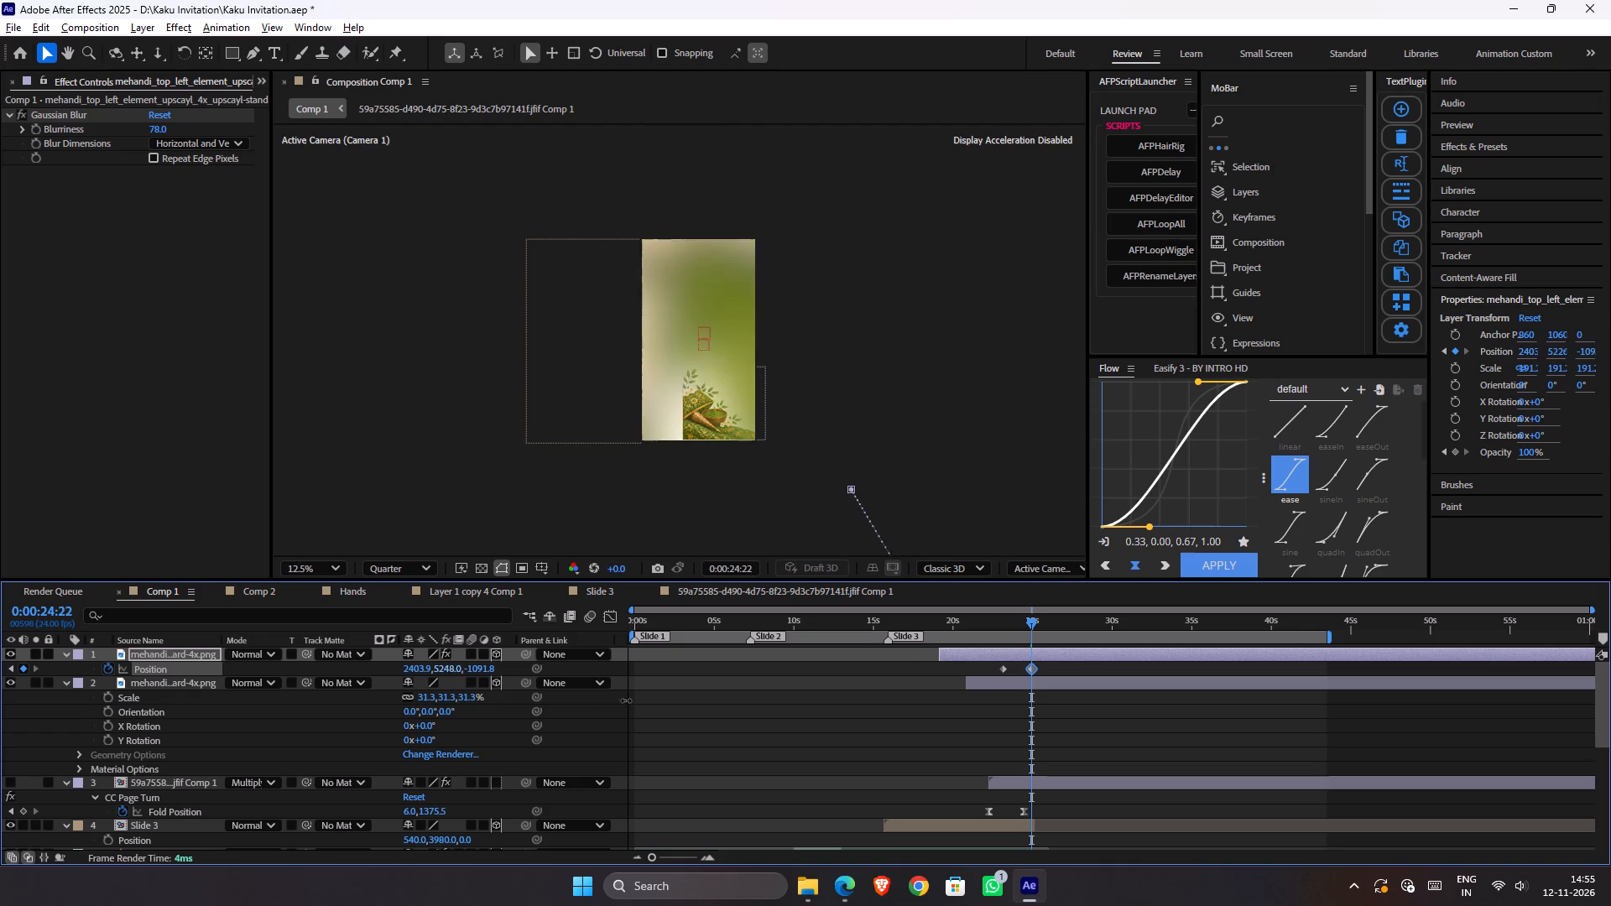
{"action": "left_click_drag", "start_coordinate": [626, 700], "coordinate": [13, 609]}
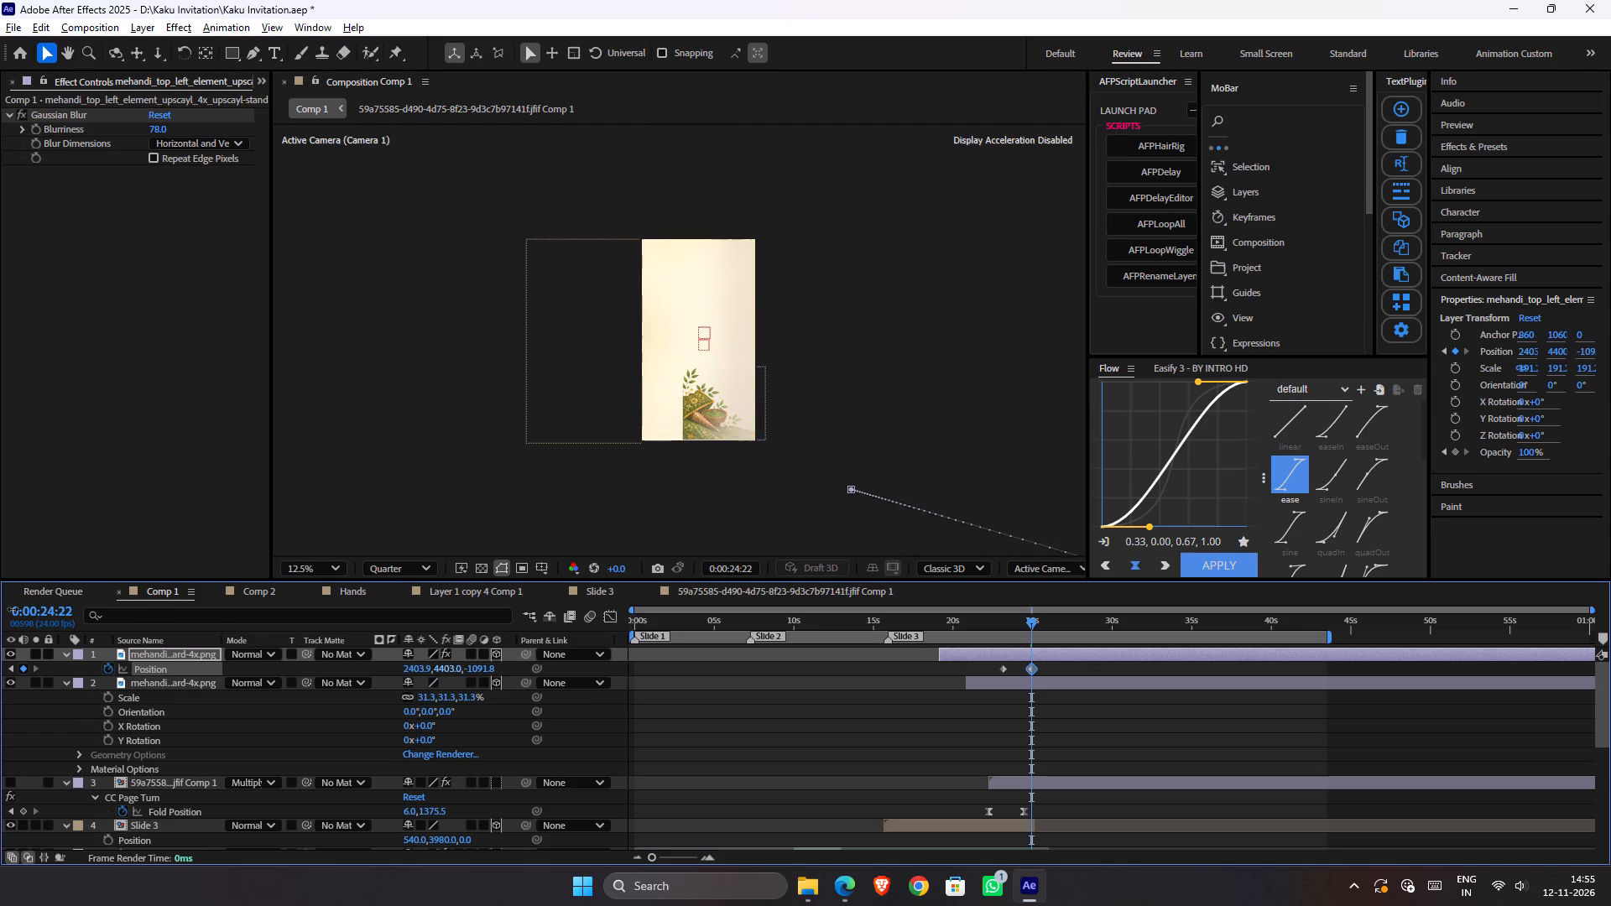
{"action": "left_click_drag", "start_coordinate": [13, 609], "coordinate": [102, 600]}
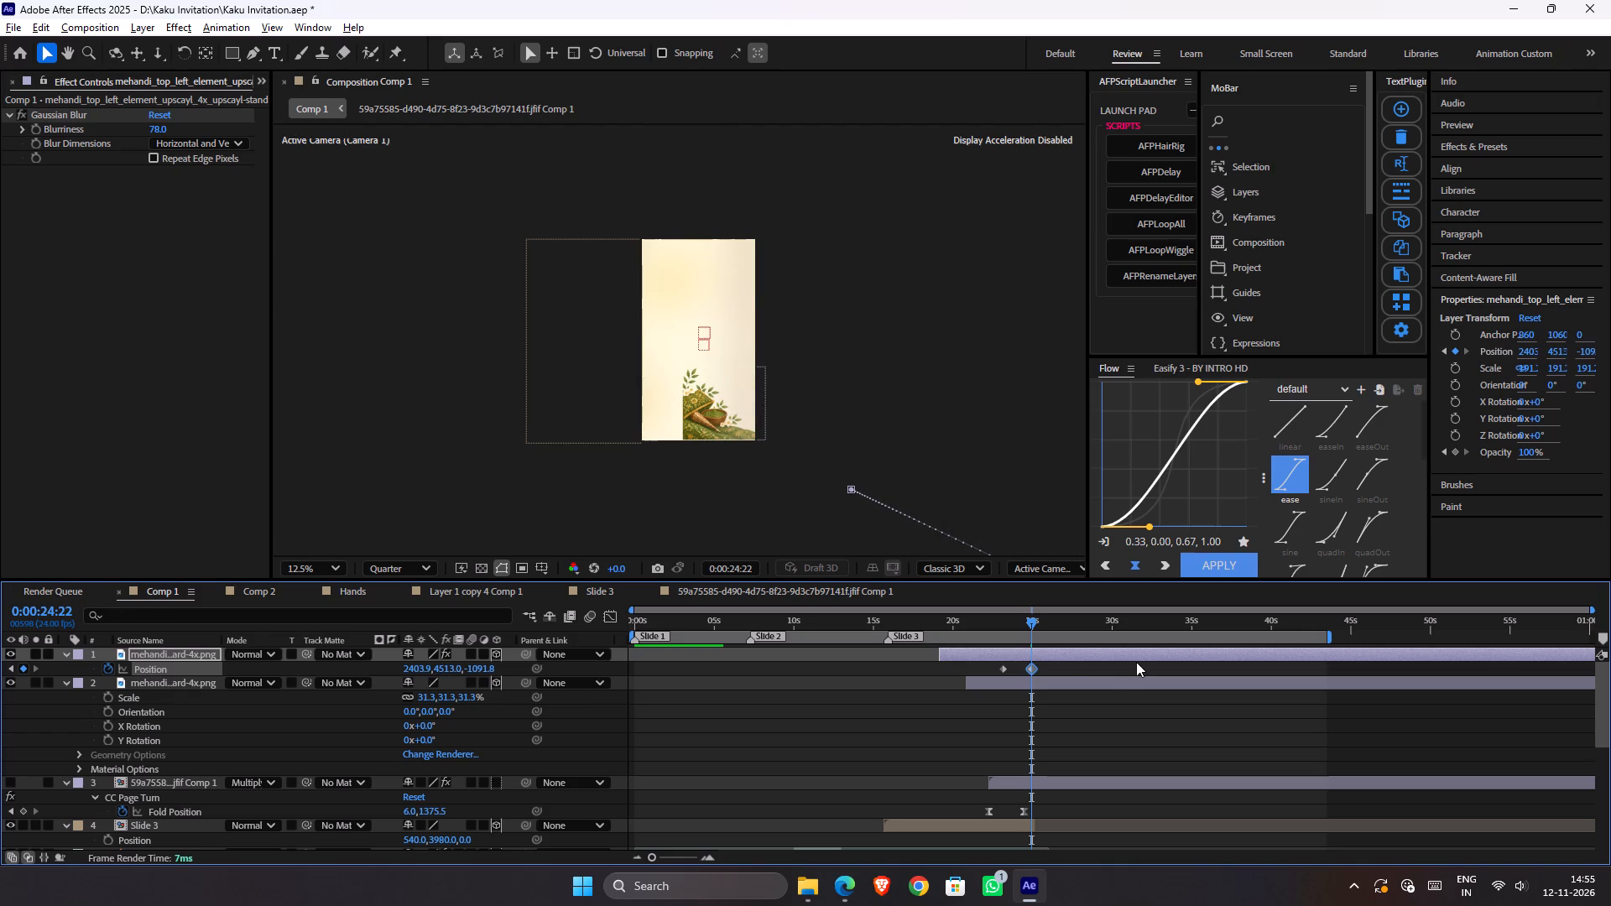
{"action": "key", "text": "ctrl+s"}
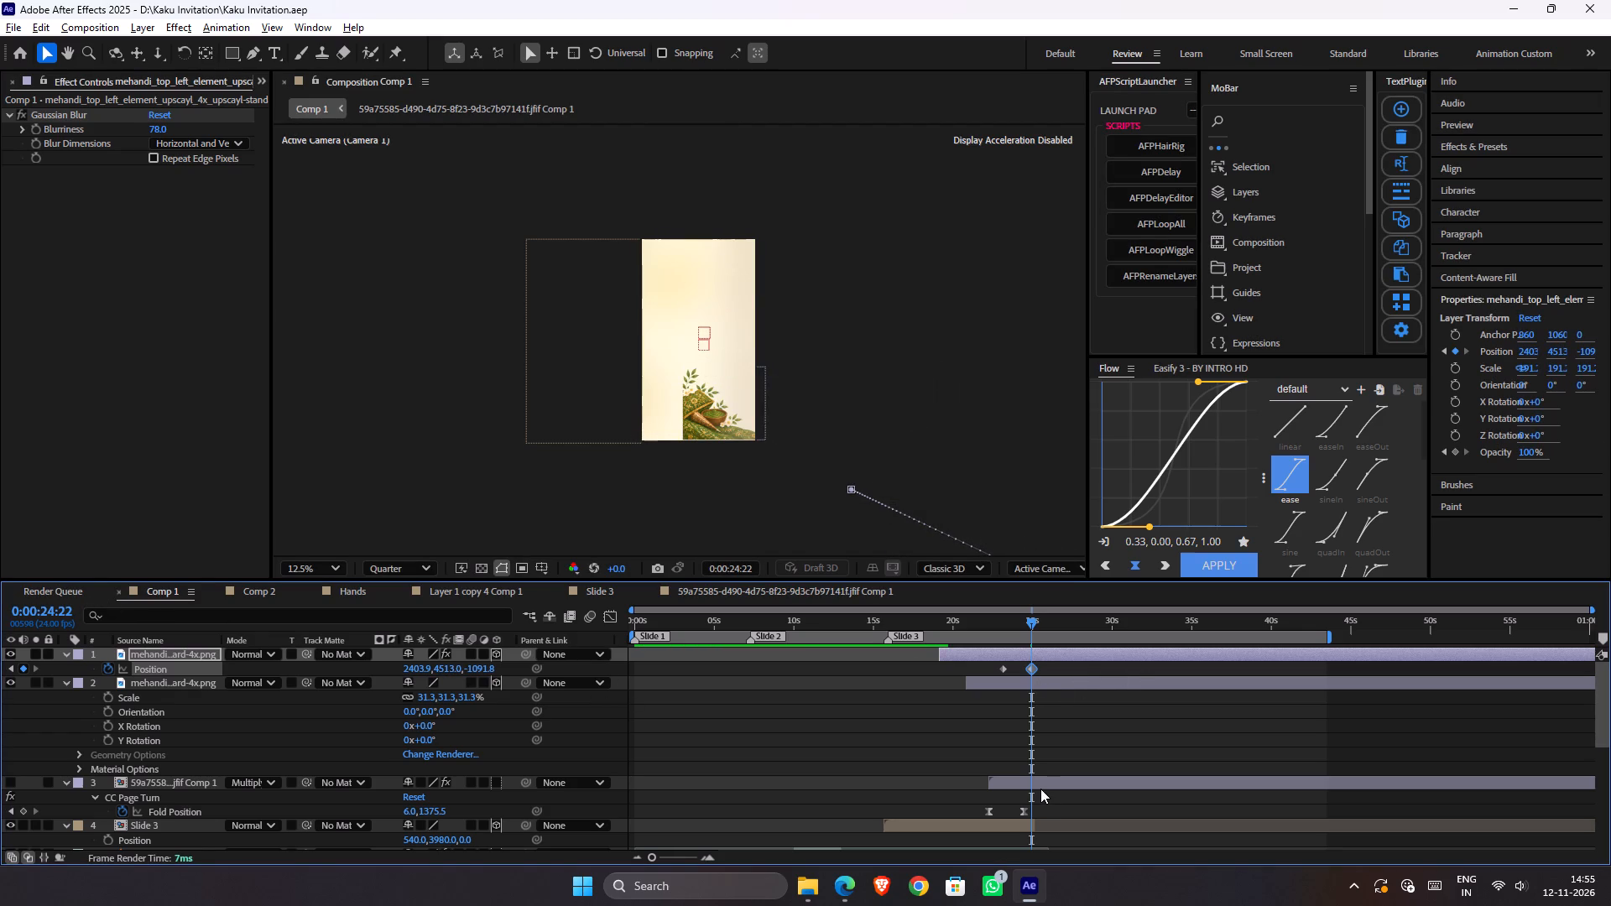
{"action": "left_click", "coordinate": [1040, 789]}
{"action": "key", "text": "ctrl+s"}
Move the bottom-left mehandi decoration along X to about 1370, at the mehandi page's left edge, and save the project.
{"action": "left_click", "coordinate": [989, 682]}
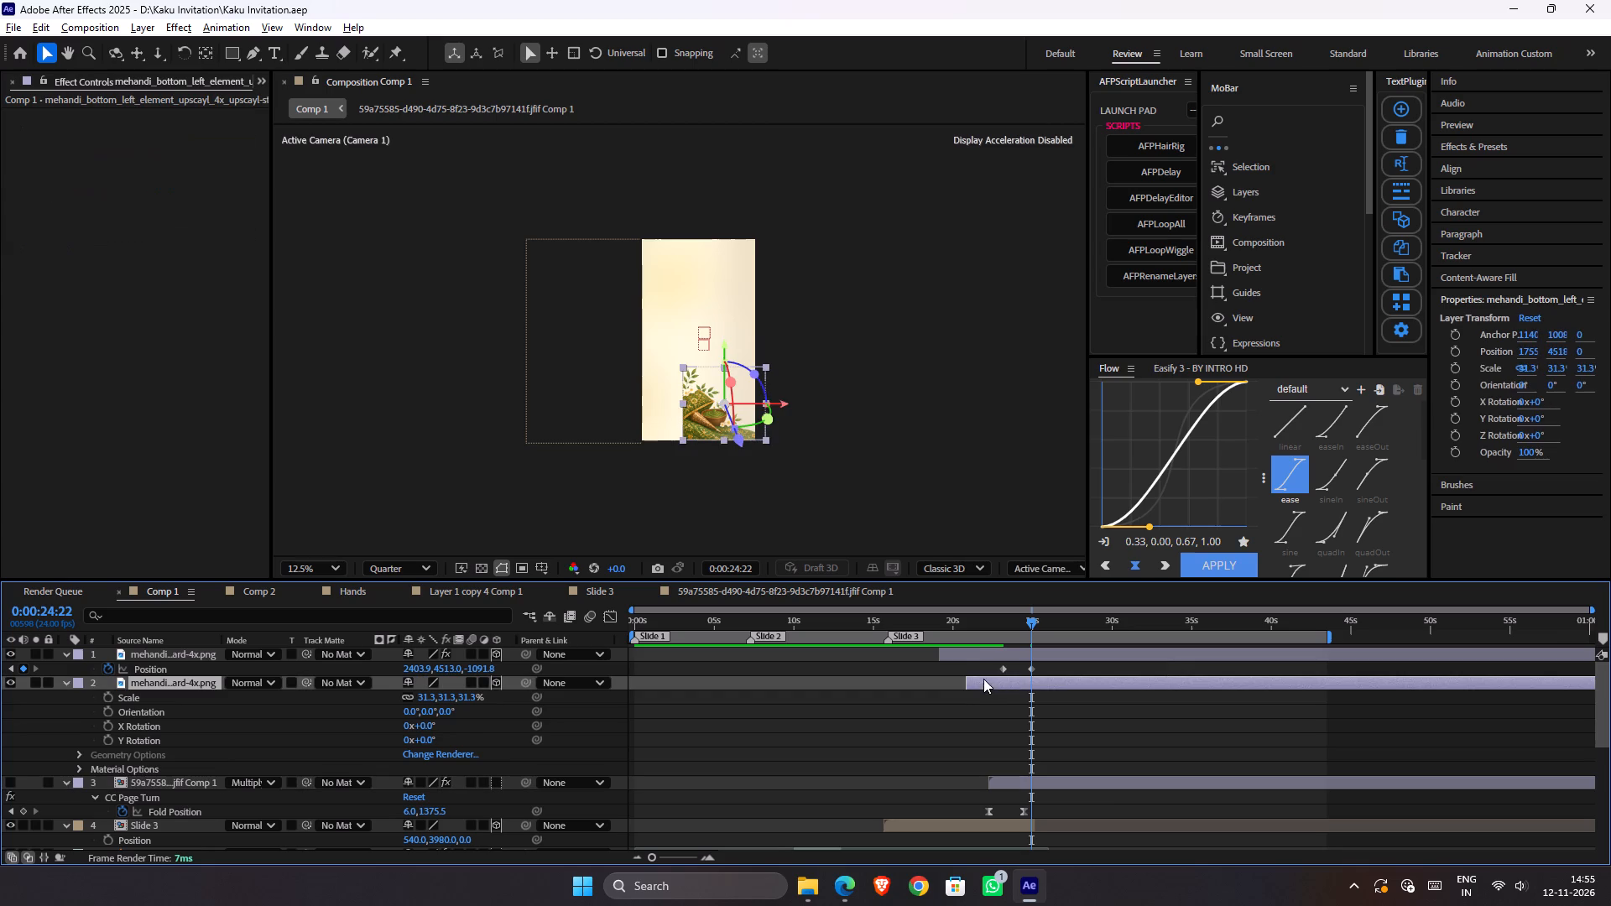
{"action": "left_click_drag", "start_coordinate": [785, 400], "coordinate": [737, 393]}
{"action": "scroll", "coordinate": [727, 397], "scroll_direction": "up", "scroll_amount": 1}
{"action": "key", "text": "space"}
{"action": "key", "text": "space"}
{"action": "key", "text": "space"}
{"action": "key", "text": "space"}
{"action": "key", "text": "space"}
{"action": "key", "text": "space"}
{"action": "key", "text": "space"}
{"action": "key", "text": "space"}
{"action": "key", "text": "space"}
{"action": "key", "text": "space"}
{"action": "key", "text": "space"}
{"action": "key", "text": "space"}
{"action": "key", "text": "space"}
{"action": "key", "text": "space"}
{"action": "key", "text": "space"}
{"action": "key", "text": "space"}
{"action": "left_click_drag", "start_coordinate": [751, 398], "coordinate": [772, 335]}
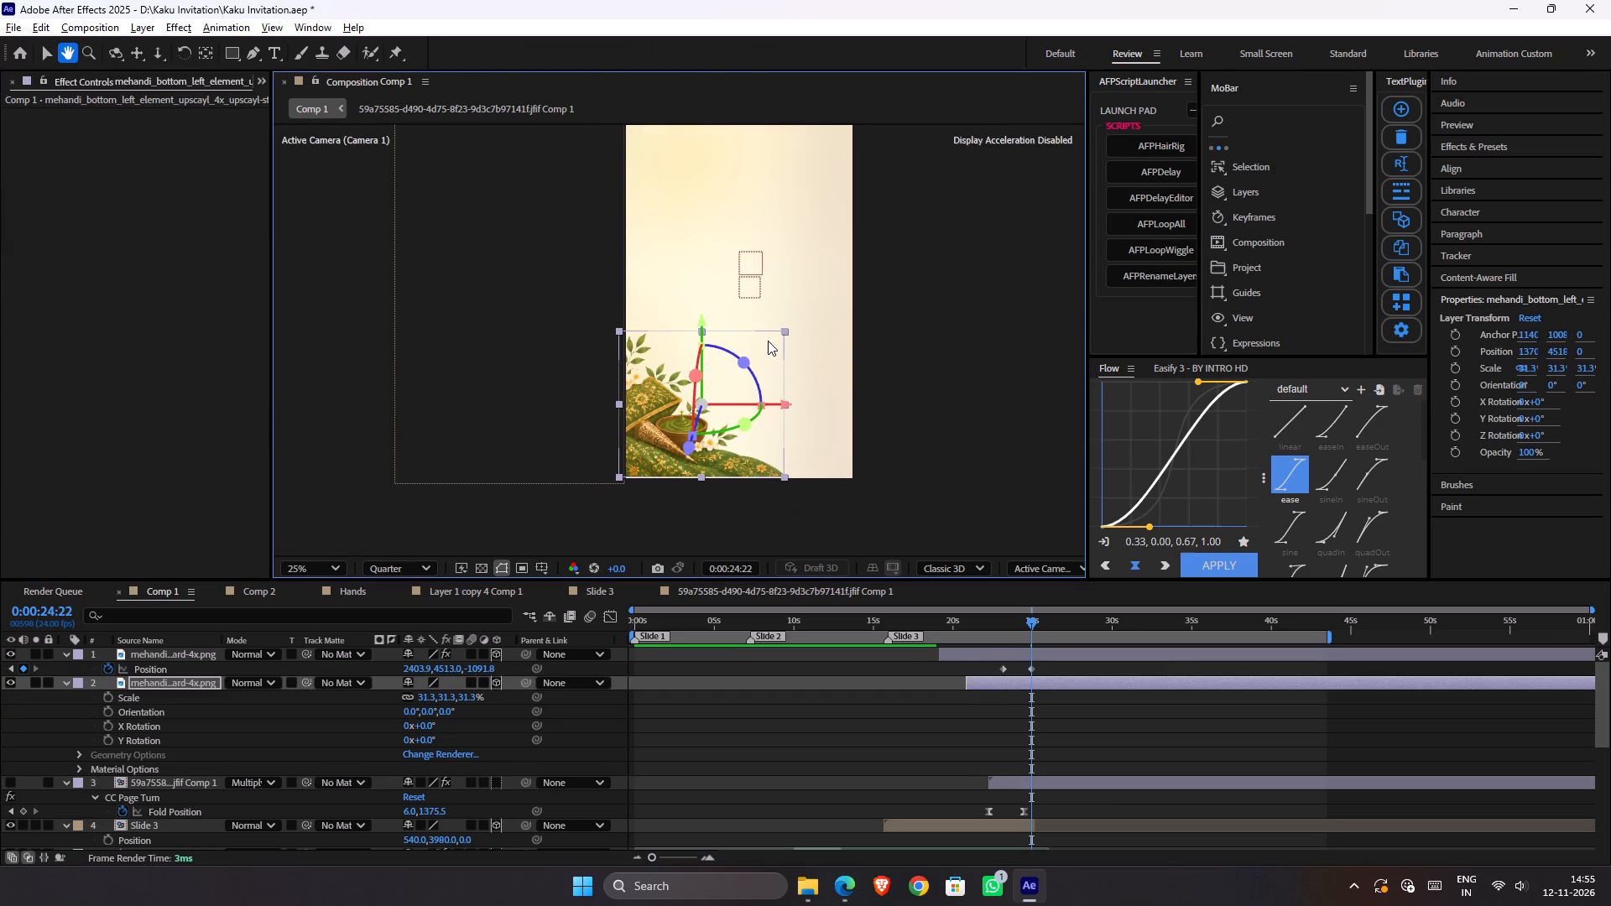
{"action": "key", "text": "ctrl+s"}
Preview the Haldi-to-mehandi transition from 0:00:17:21 to about 0:00:22:01.
{"action": "left_click_drag", "start_coordinate": [983, 626], "coordinate": [915, 633]}
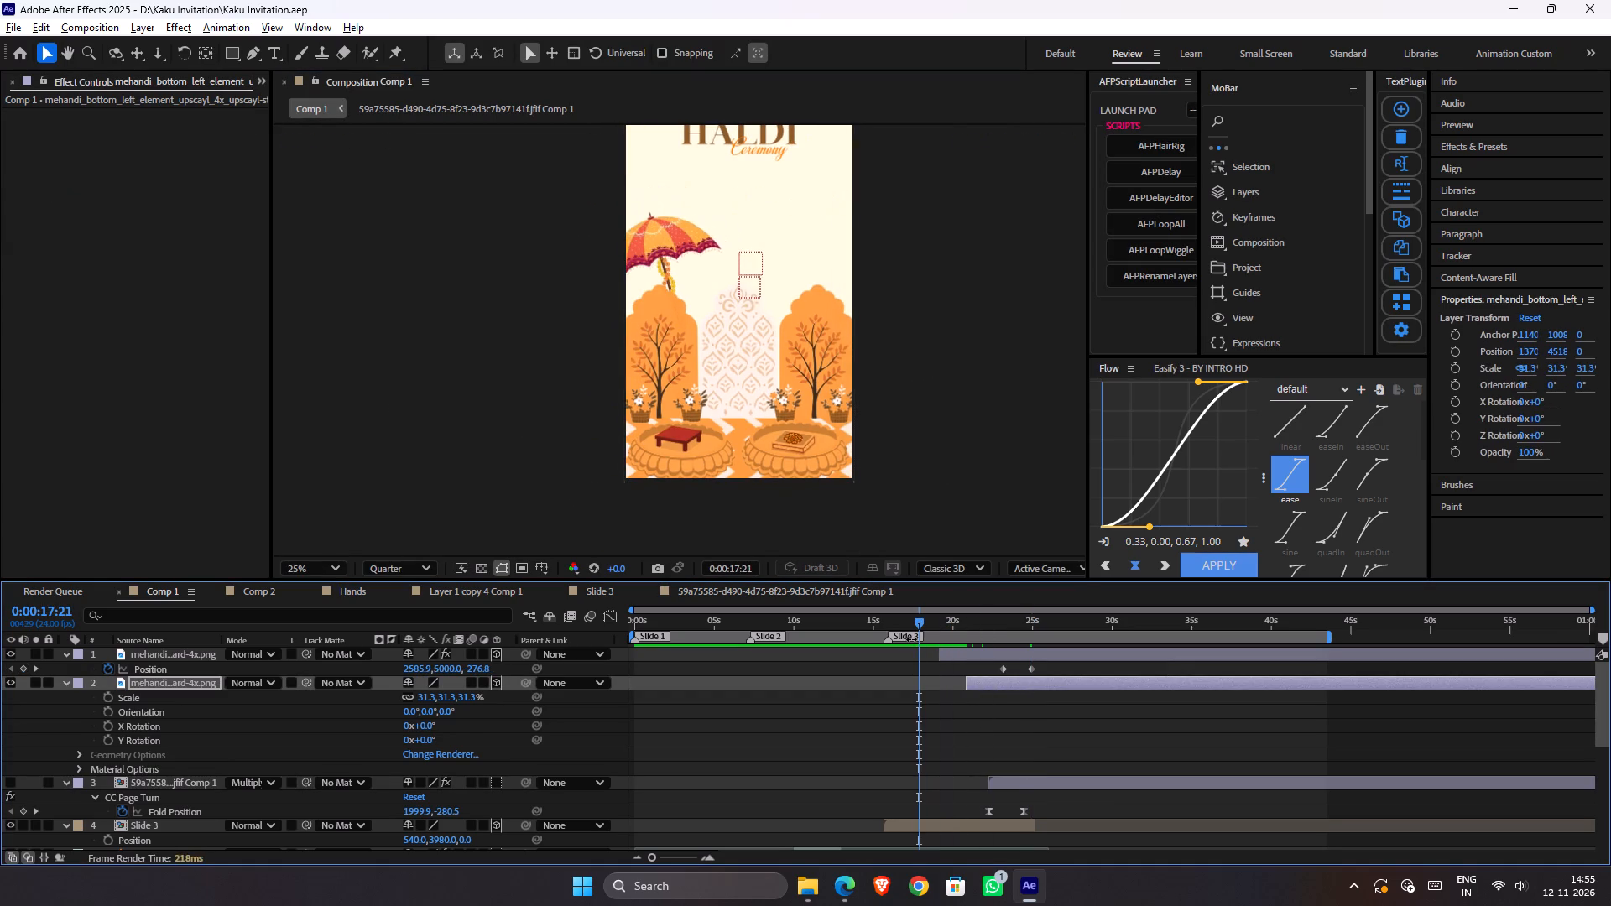
{"action": "key", "text": "space"}
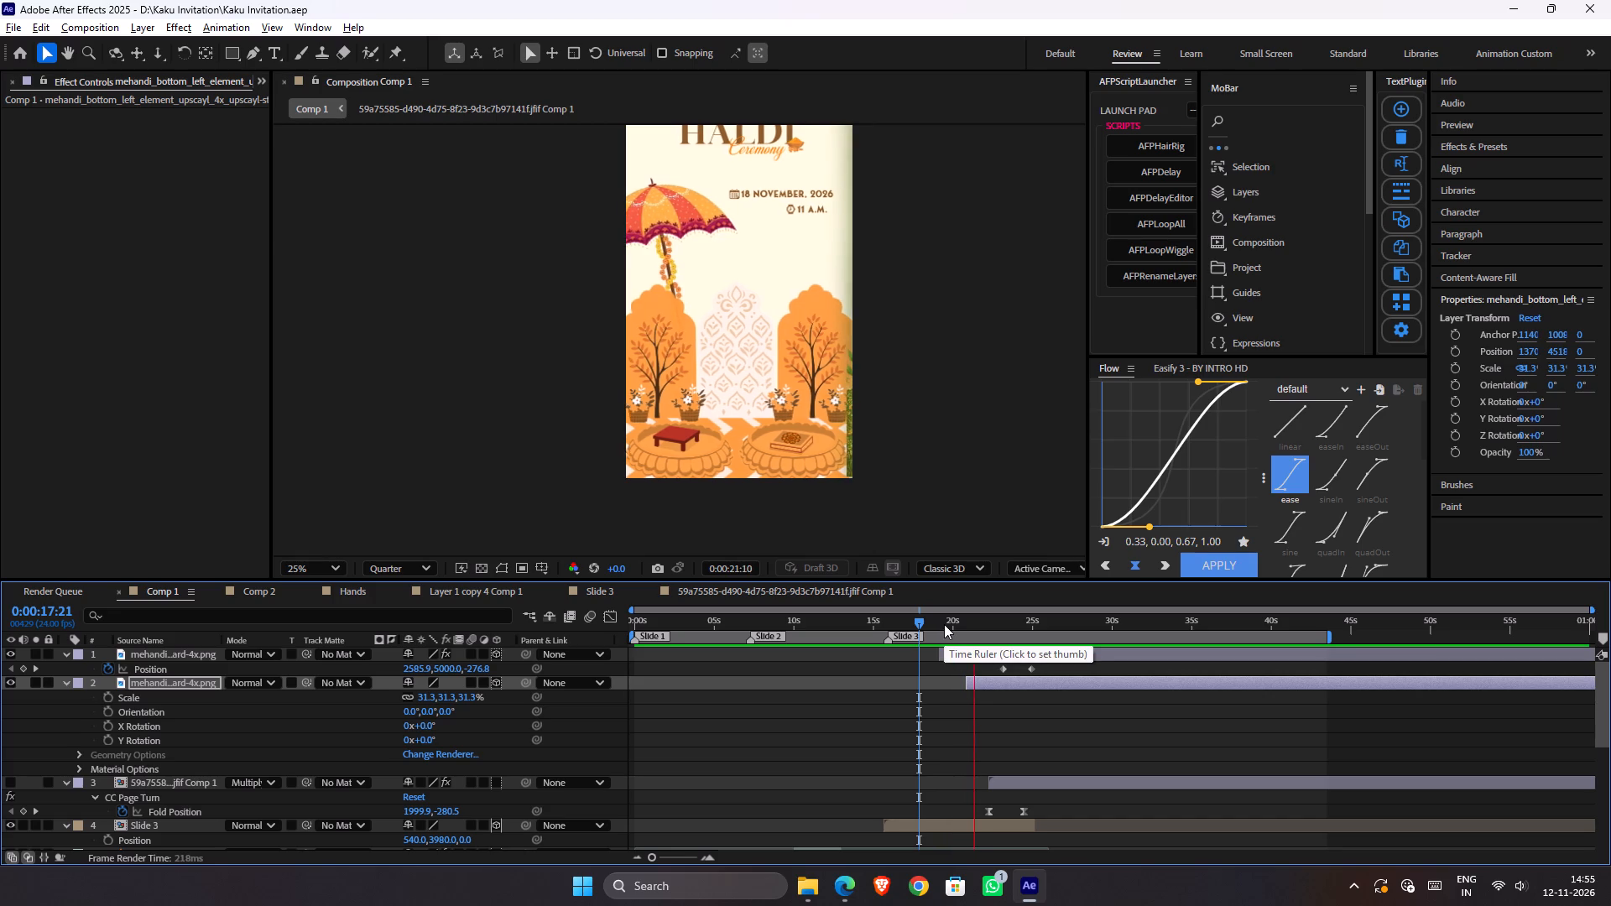
{"action": "key", "text": "space"}
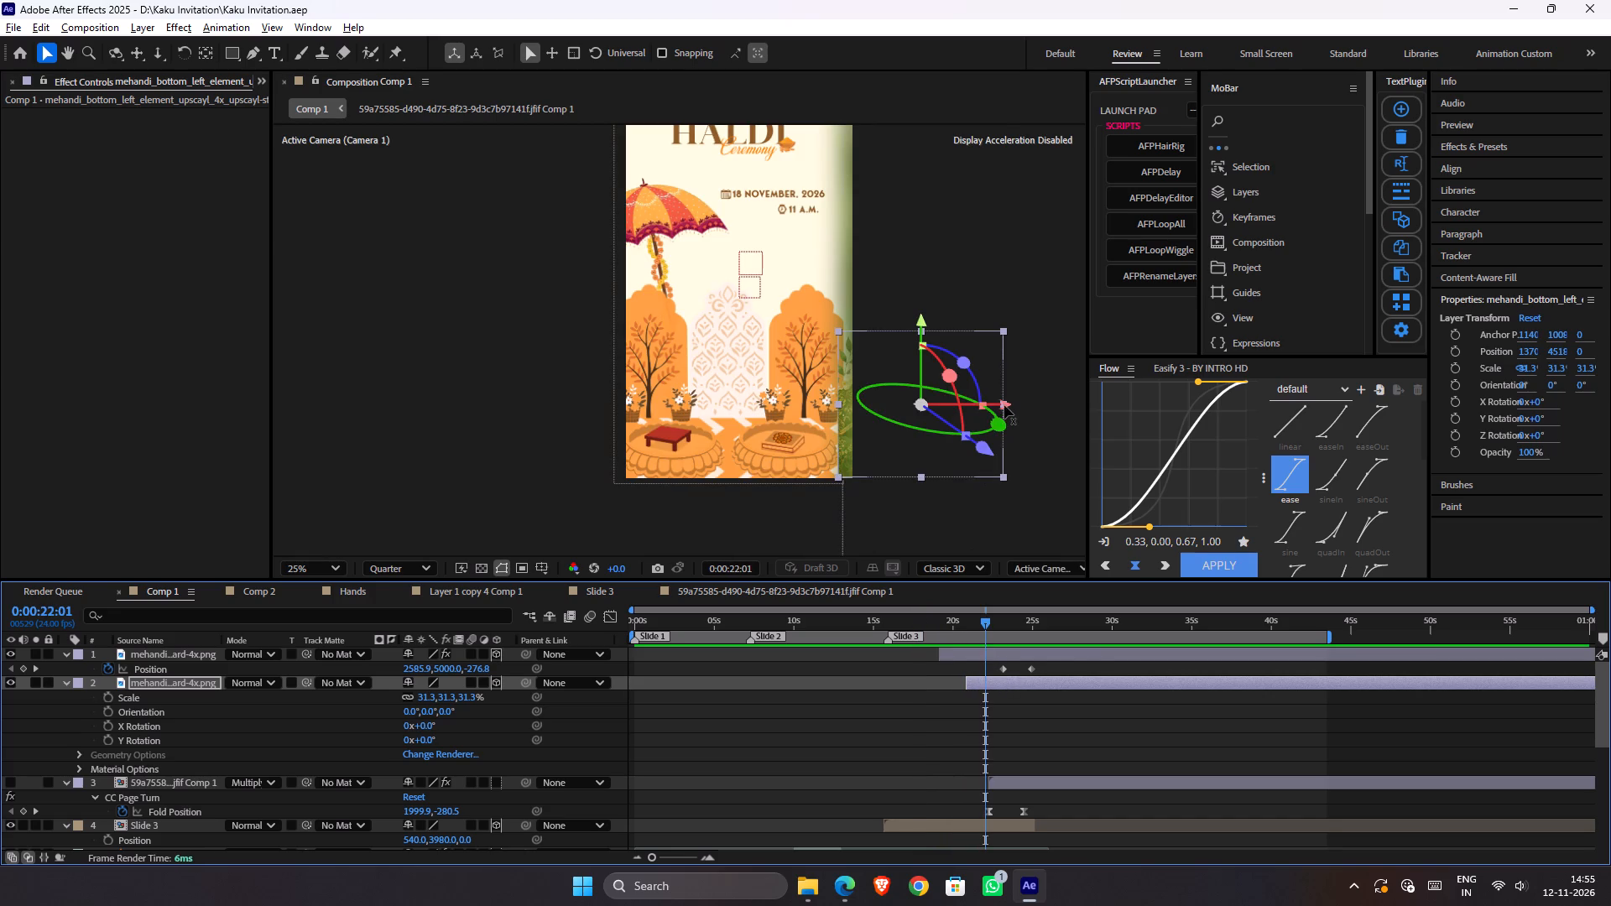
Fine-tune the bottom-left decoration's Position to about X 1402 and Y 4532, previewing the transition from 0:00:22:01 between adjustments.
{"action": "left_click_drag", "start_coordinate": [1004, 405], "coordinate": [1015, 409]}
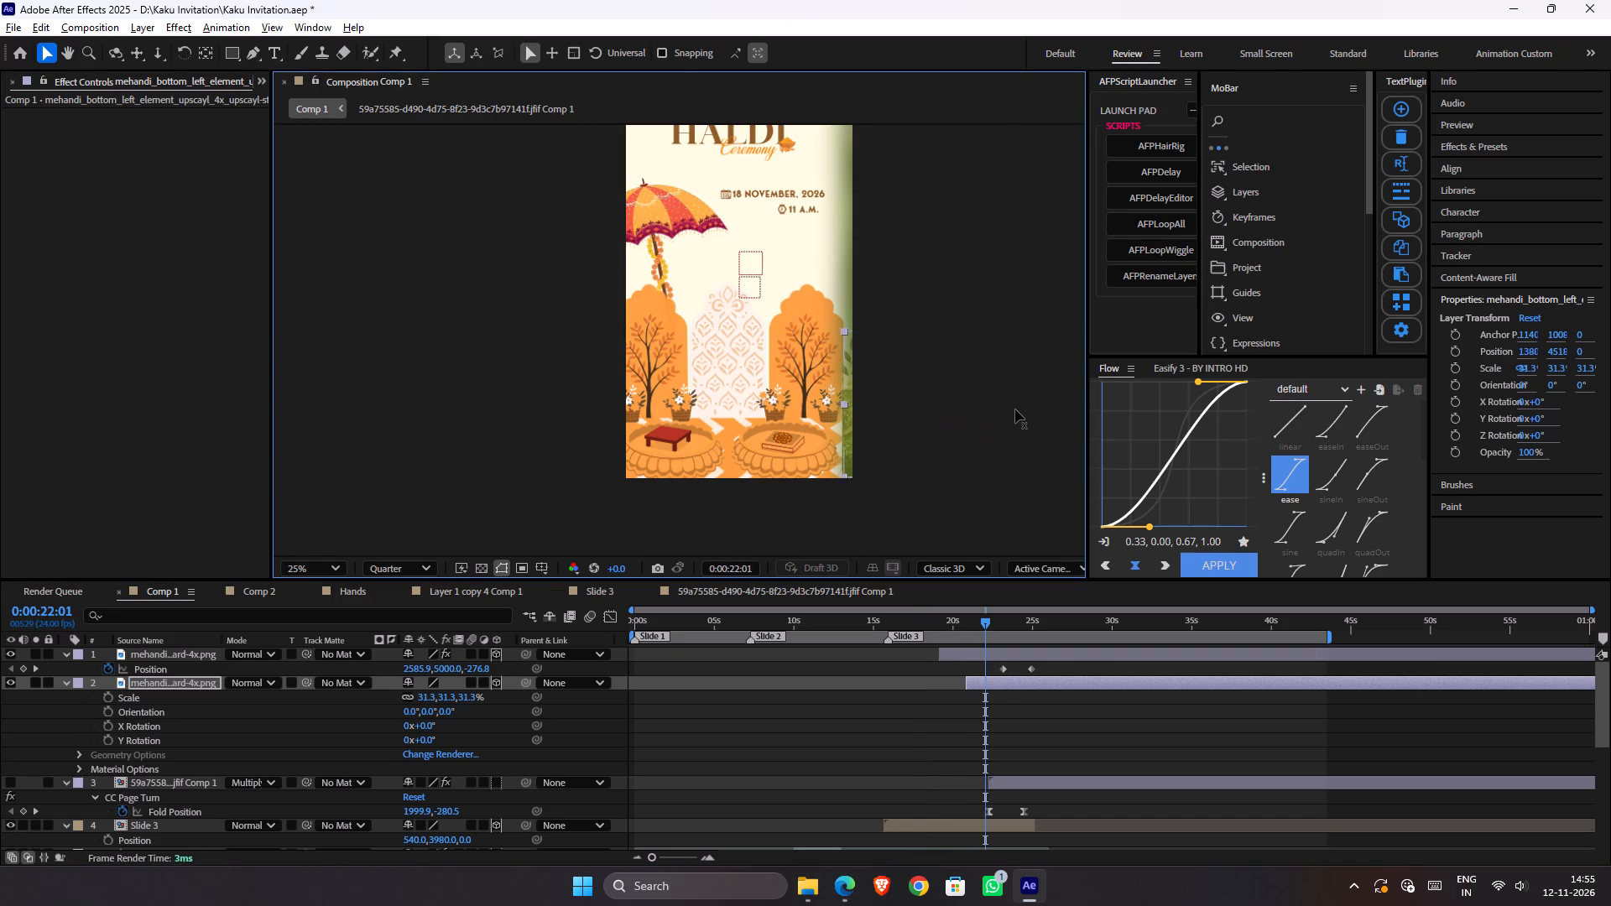
{"action": "left_click_drag", "start_coordinate": [1015, 409], "coordinate": [1022, 416]}
{"action": "key", "text": "space"}
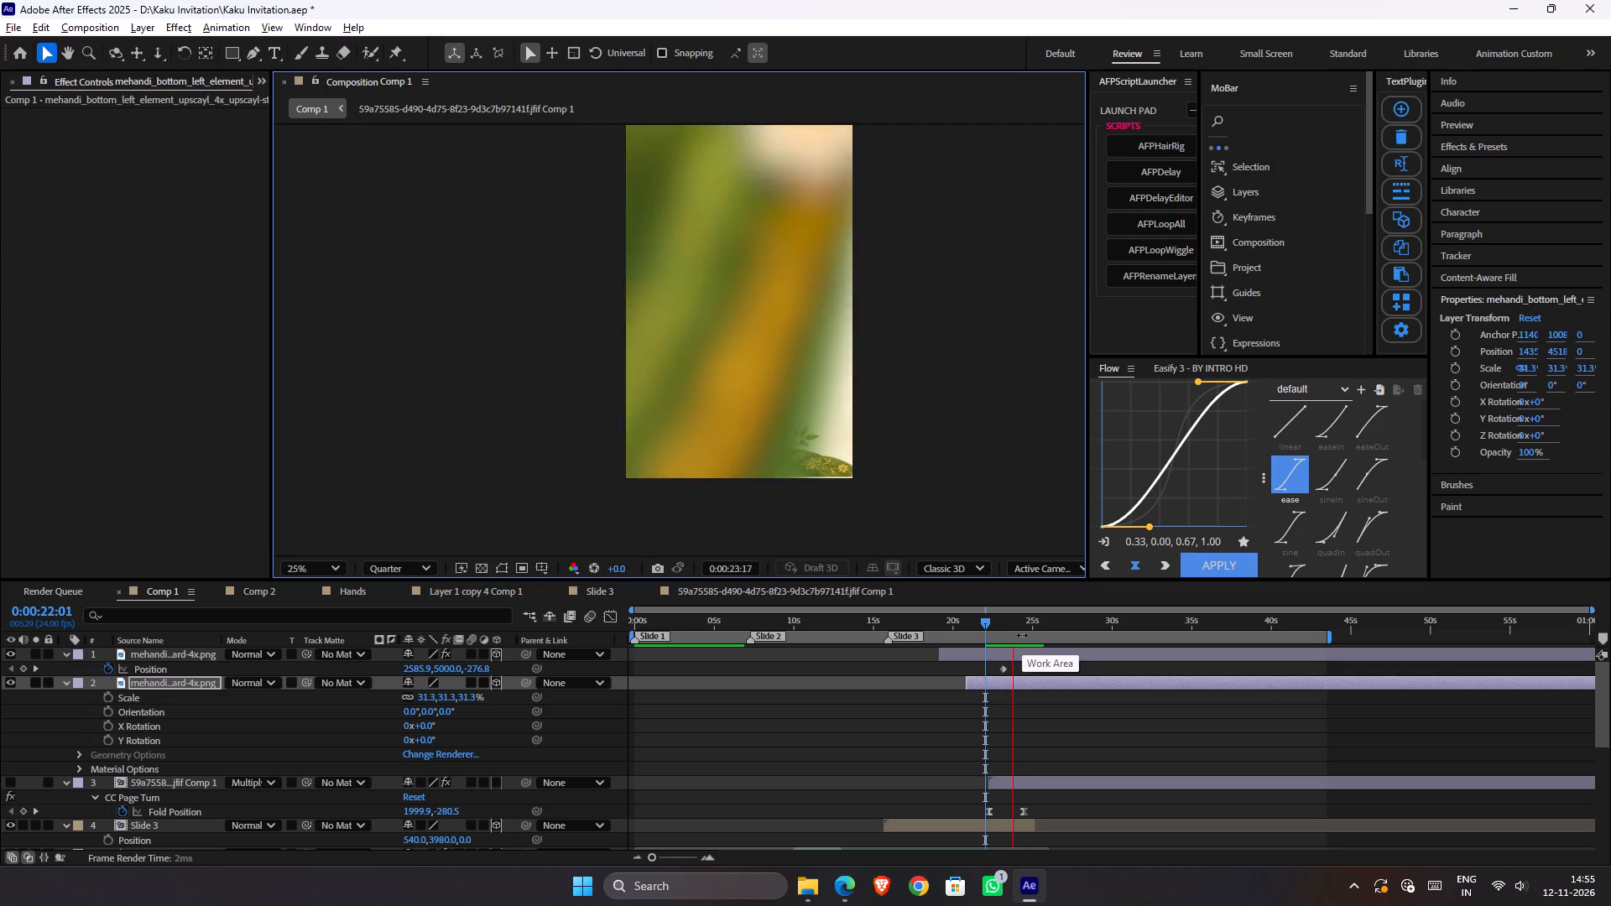
{"action": "key", "text": "space"}
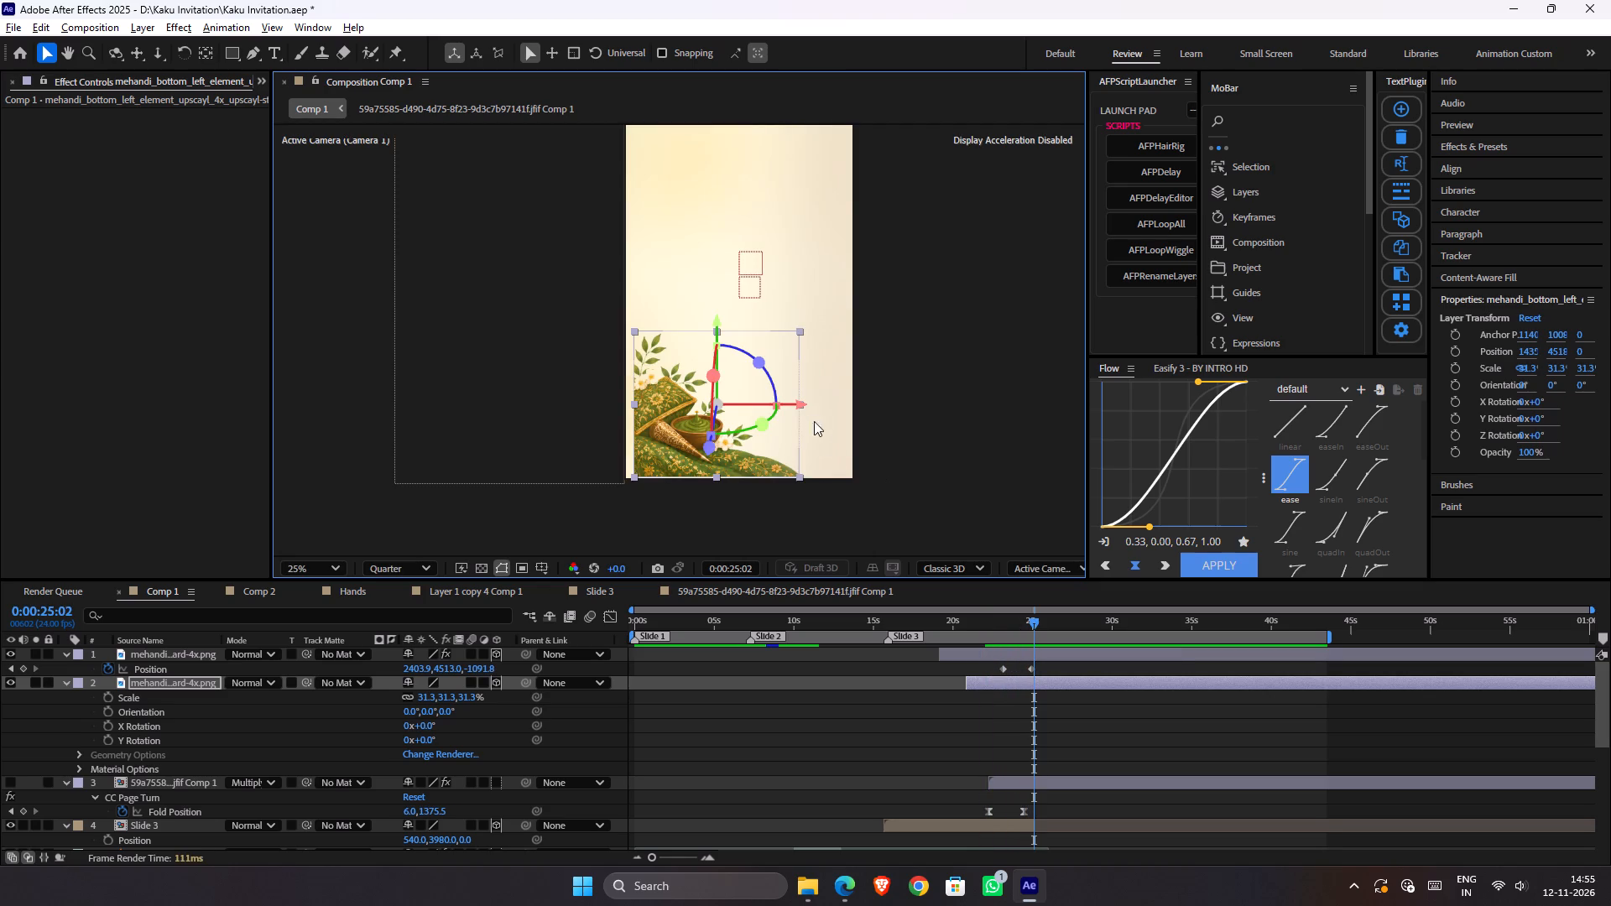
{"action": "left_click_drag", "start_coordinate": [799, 409], "coordinate": [789, 408]}
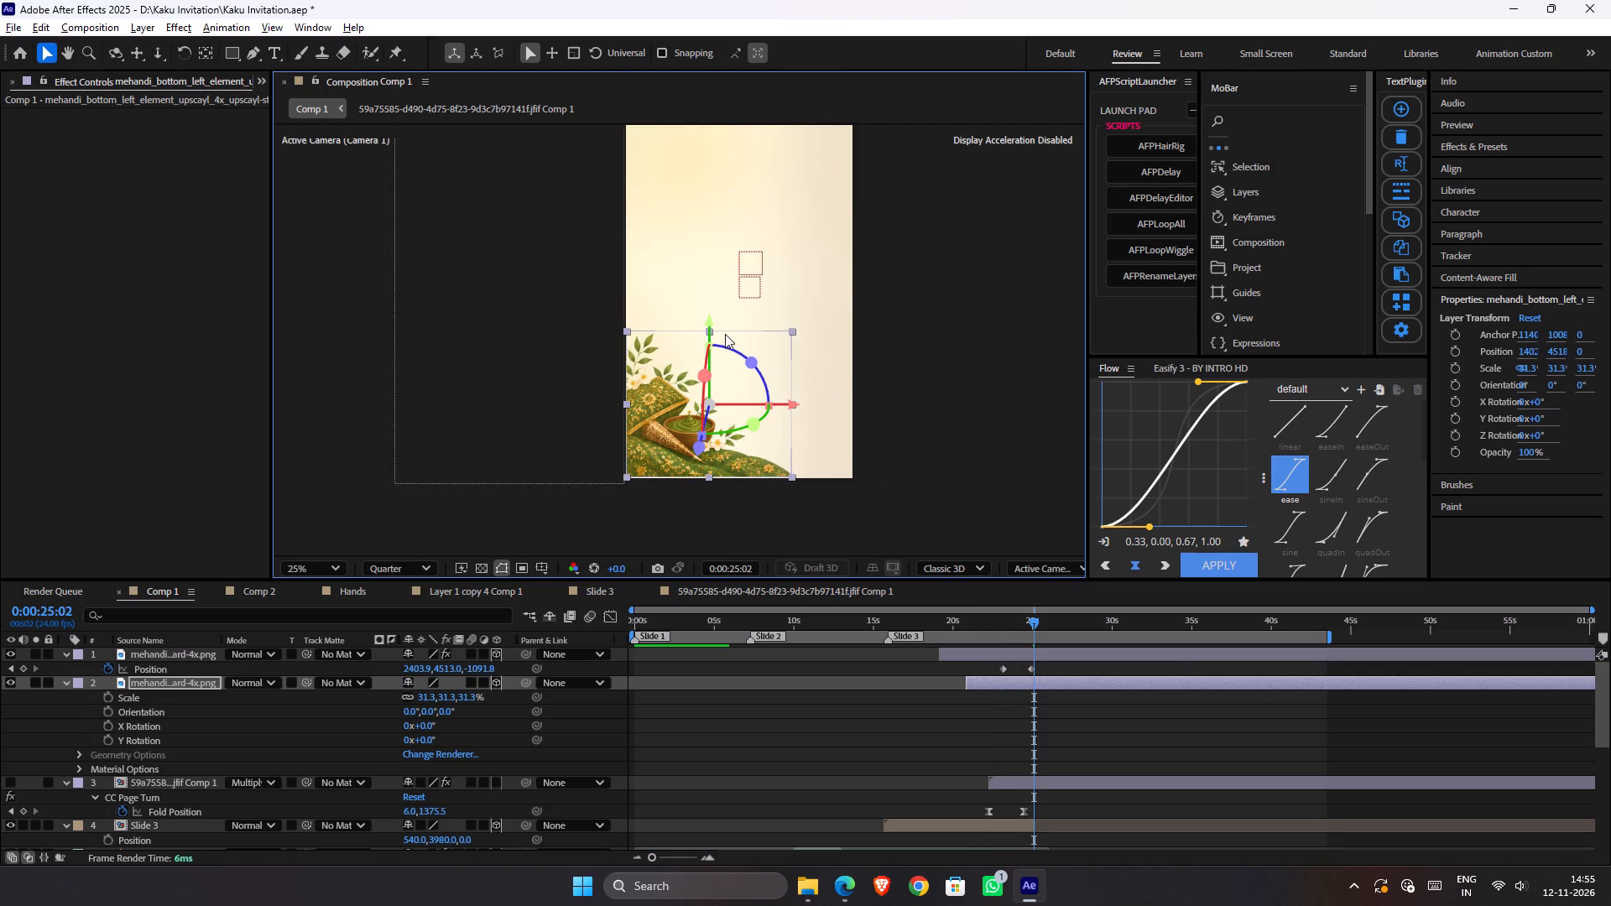
{"action": "left_click", "coordinate": [712, 319]}
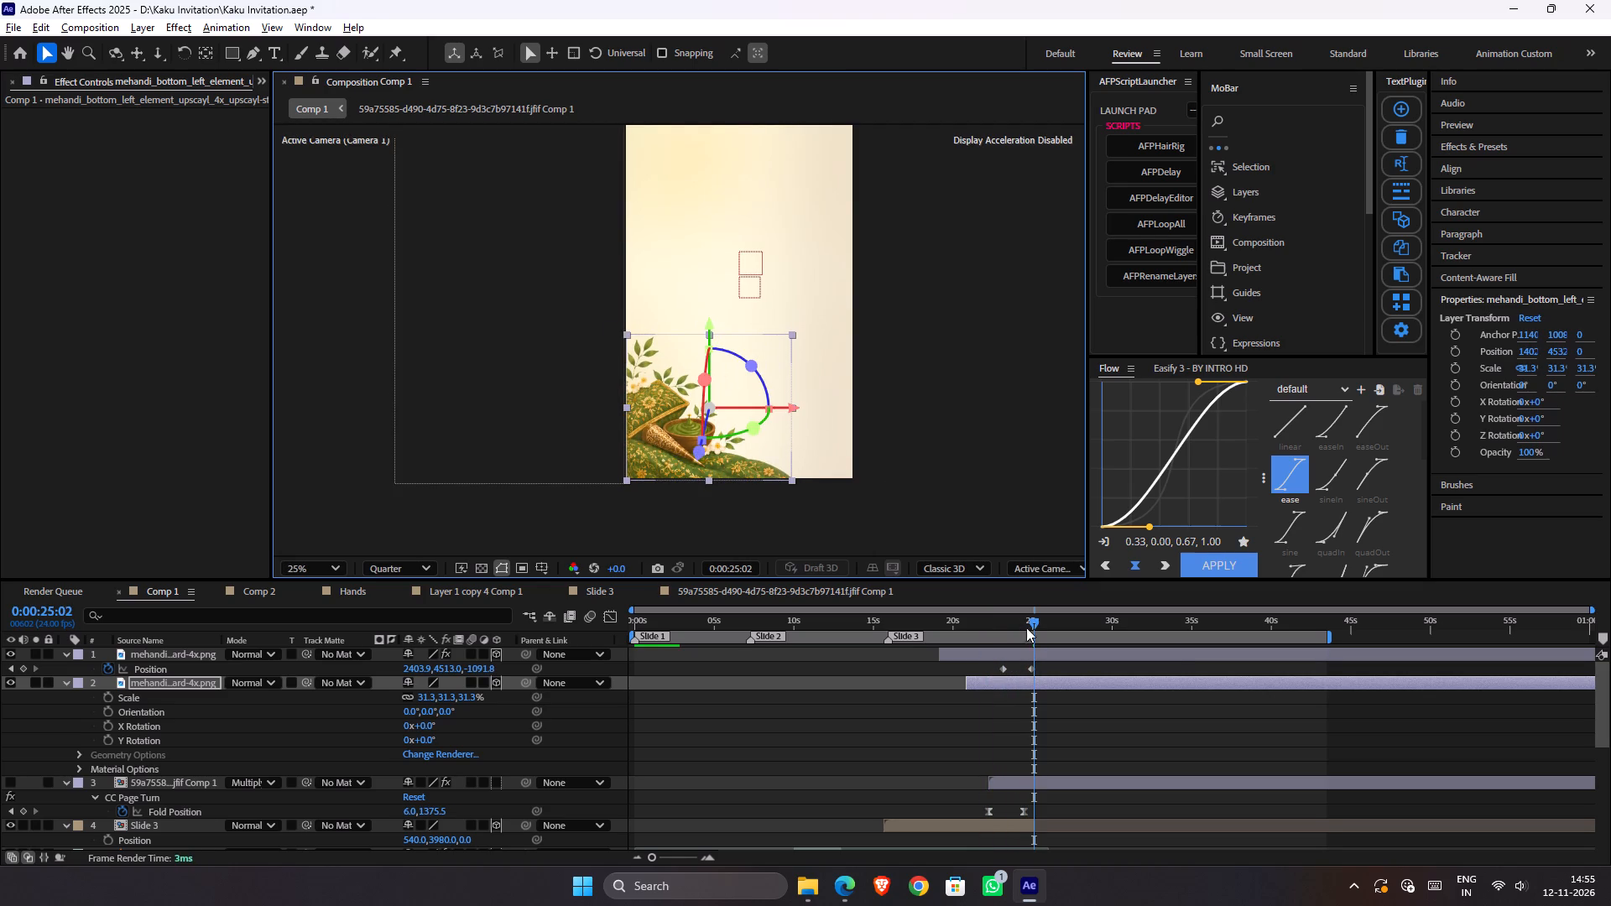
Preview the transition from 0:00:20:05 to about 0:00:25:04 with the repositioned bottom-left decoration.
{"action": "left_click_drag", "start_coordinate": [972, 623], "coordinate": [983, 627]}
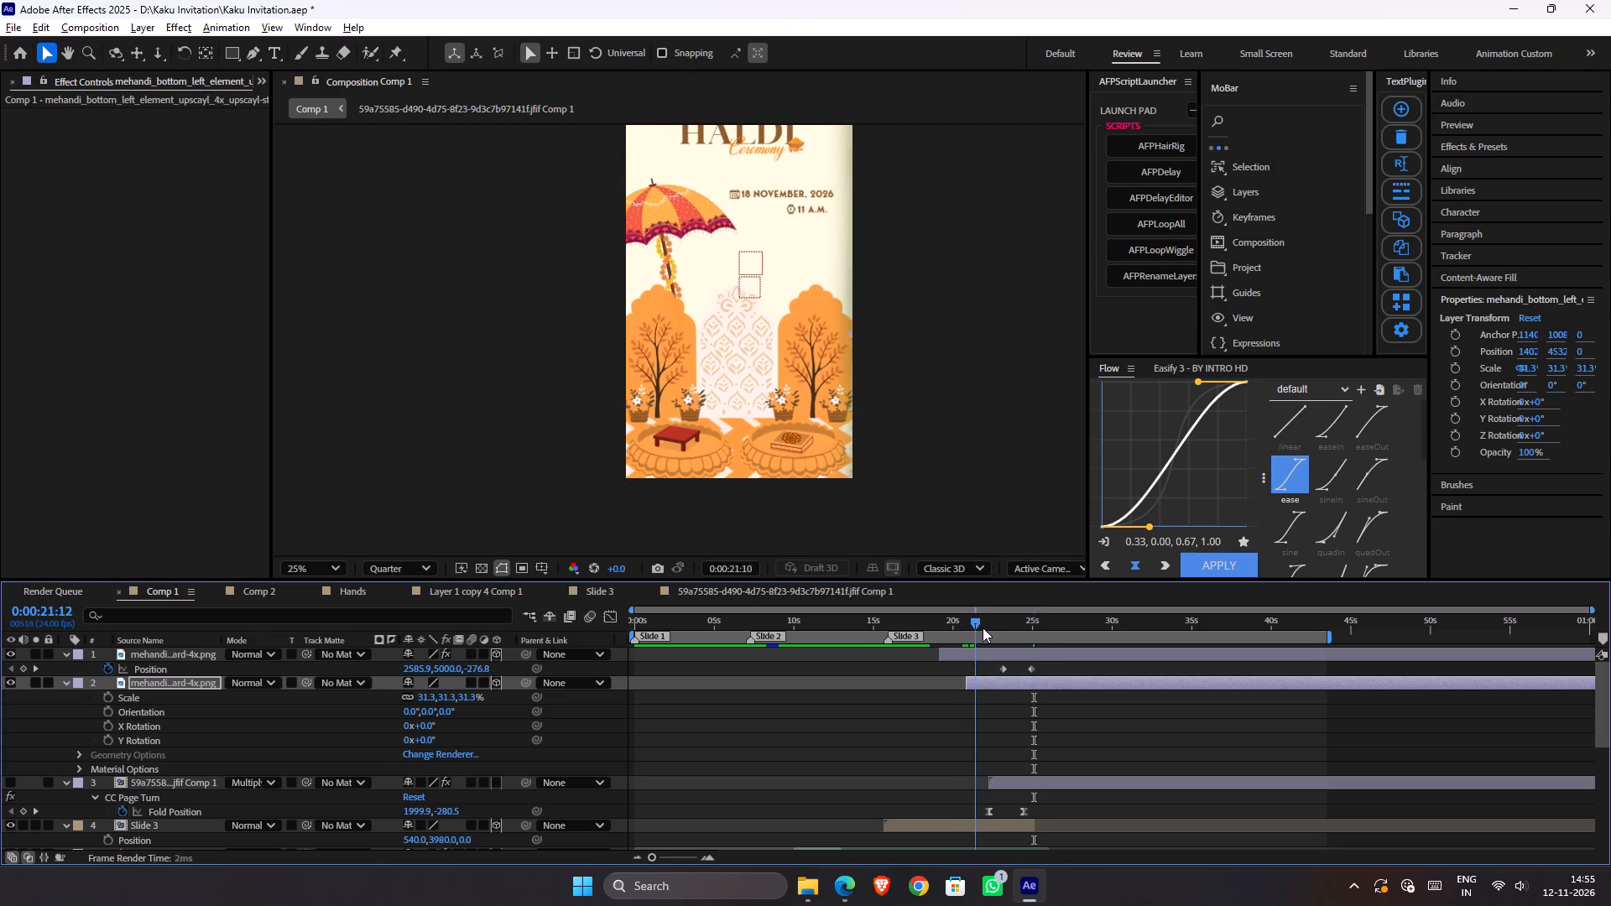
{"action": "left_click_drag", "start_coordinate": [983, 627], "coordinate": [956, 616]}
{"action": "key", "text": "space"}
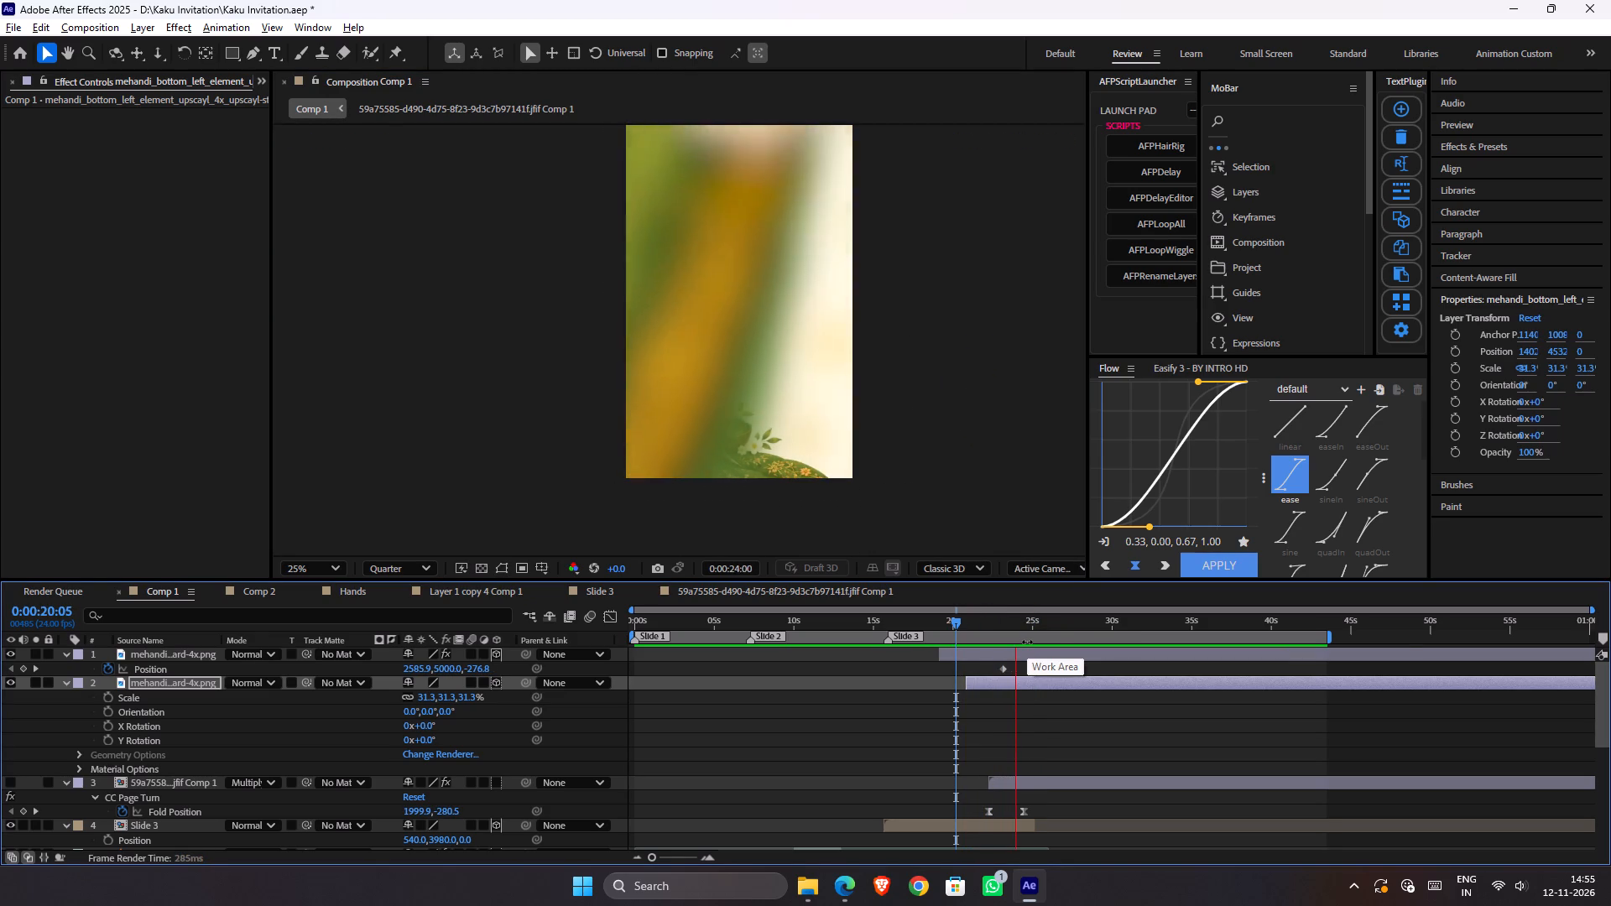
{"action": "key", "text": "space"}
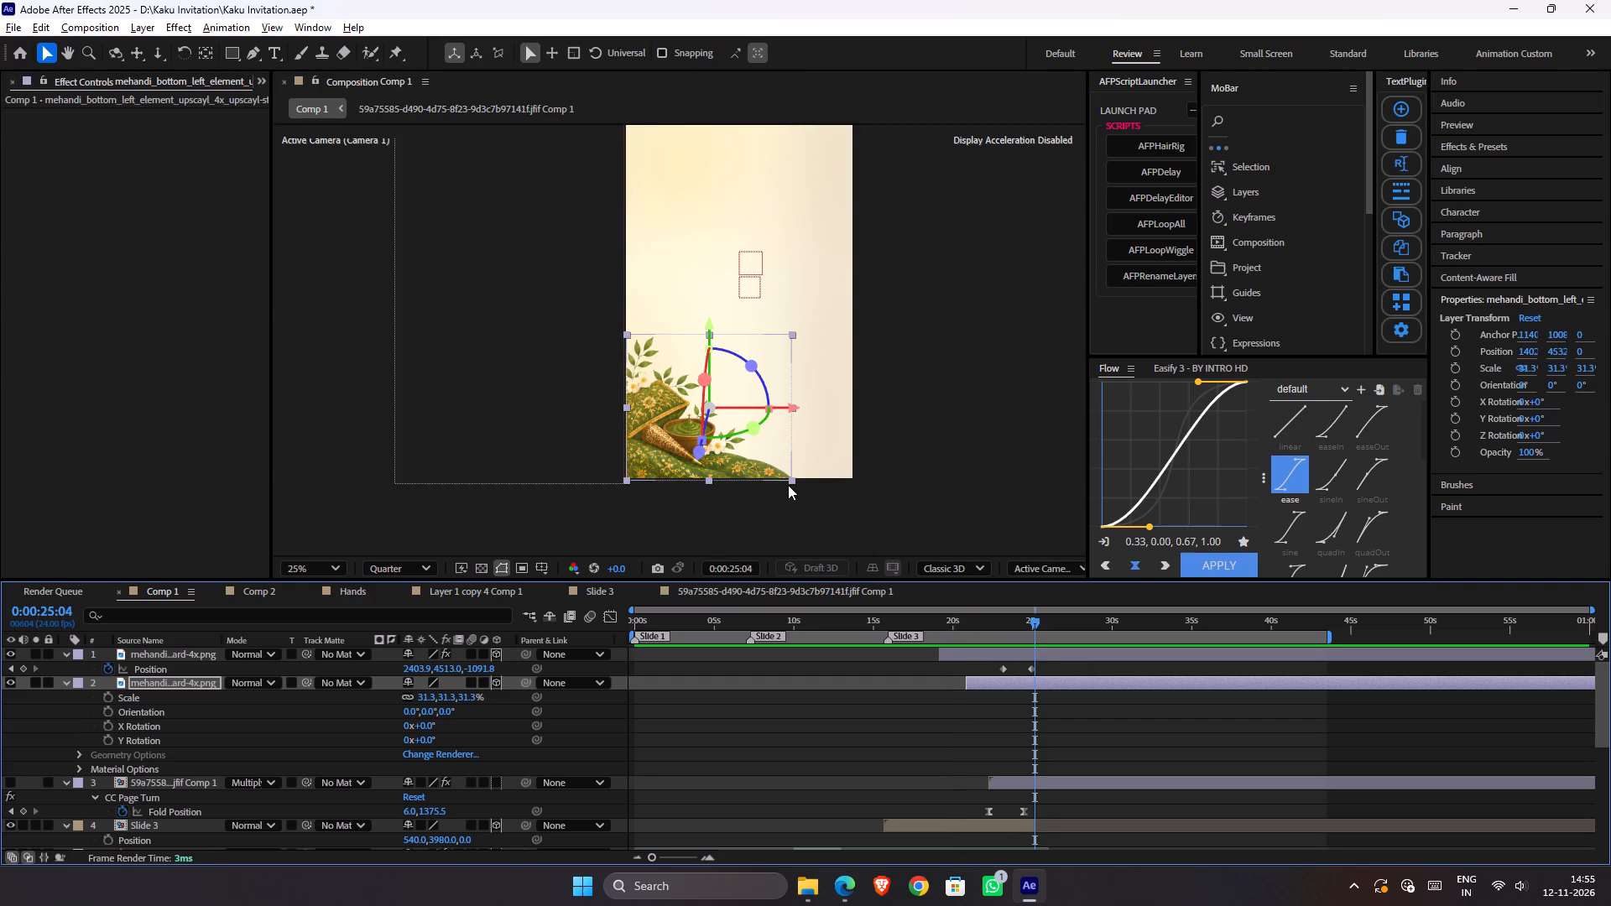
Nudge the bottom-left mehandi decoration along X to about 1395.
{"action": "left_click", "coordinate": [794, 409]}
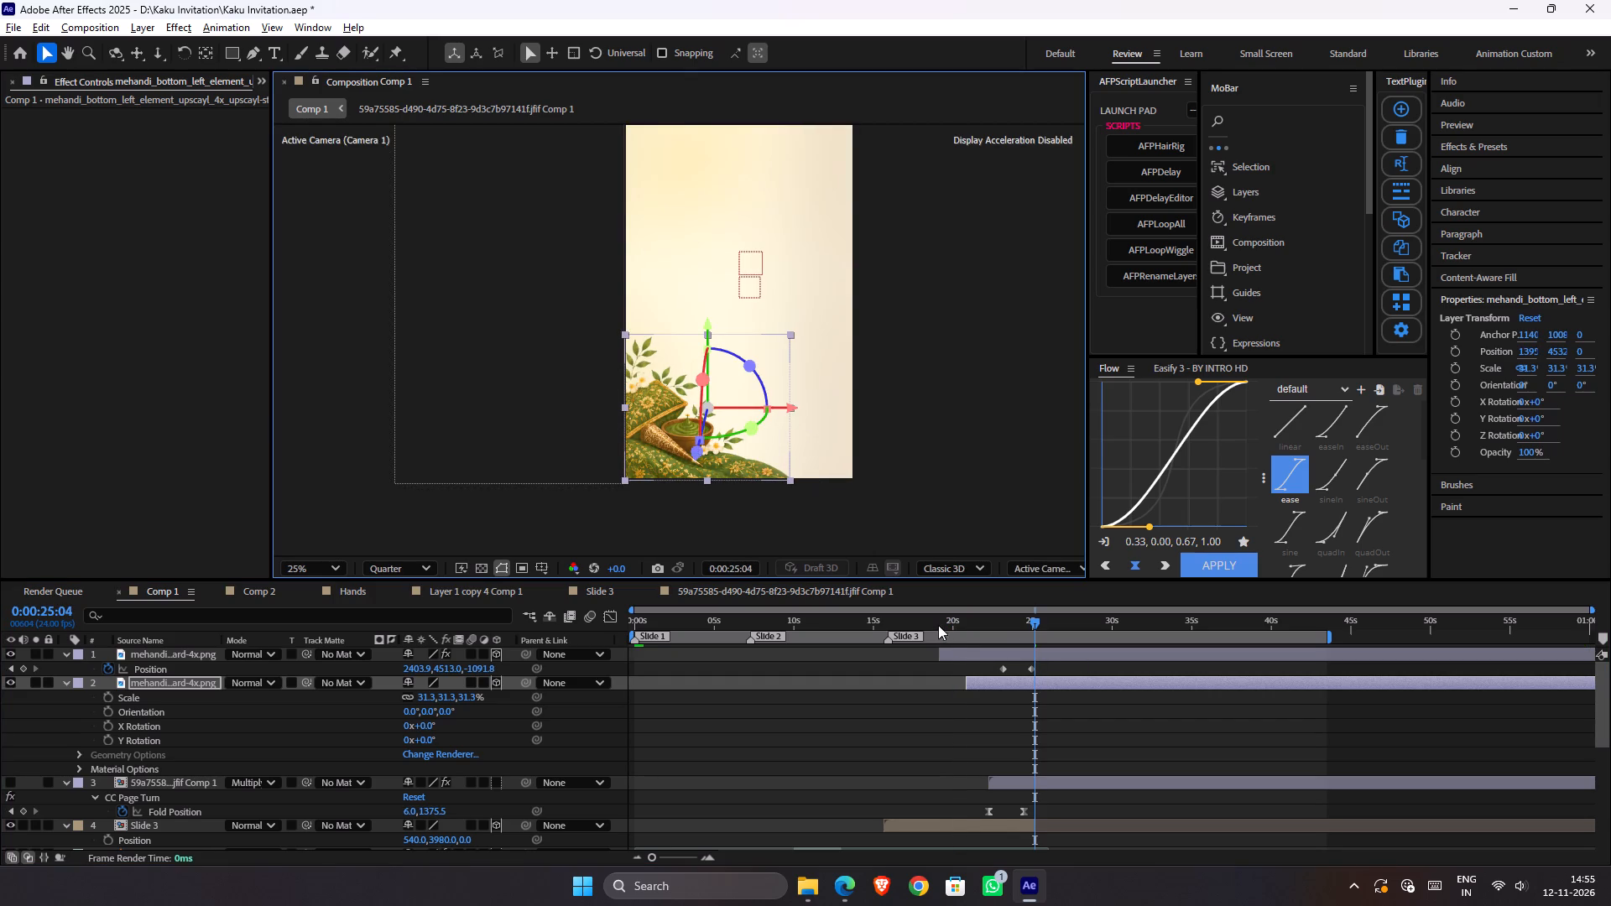
Remove the blurred top-left decoration's Position animation and reset its Position to the default 540.0, 960.0, 0.0.
{"action": "left_click", "coordinate": [951, 655]}
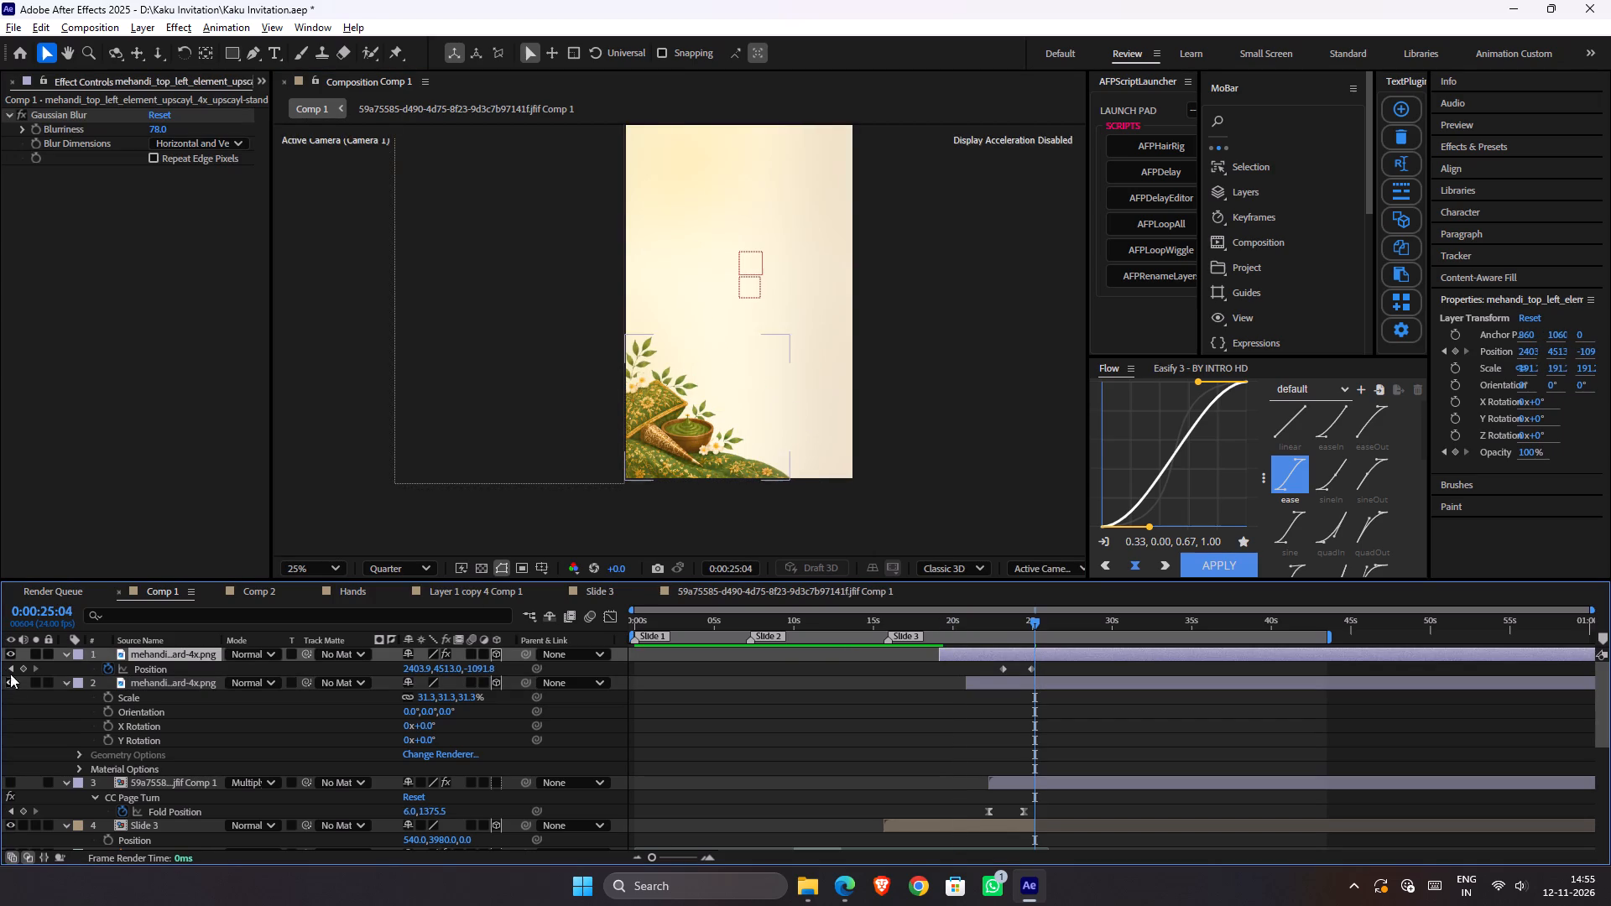
{"action": "left_click", "coordinate": [112, 669]}
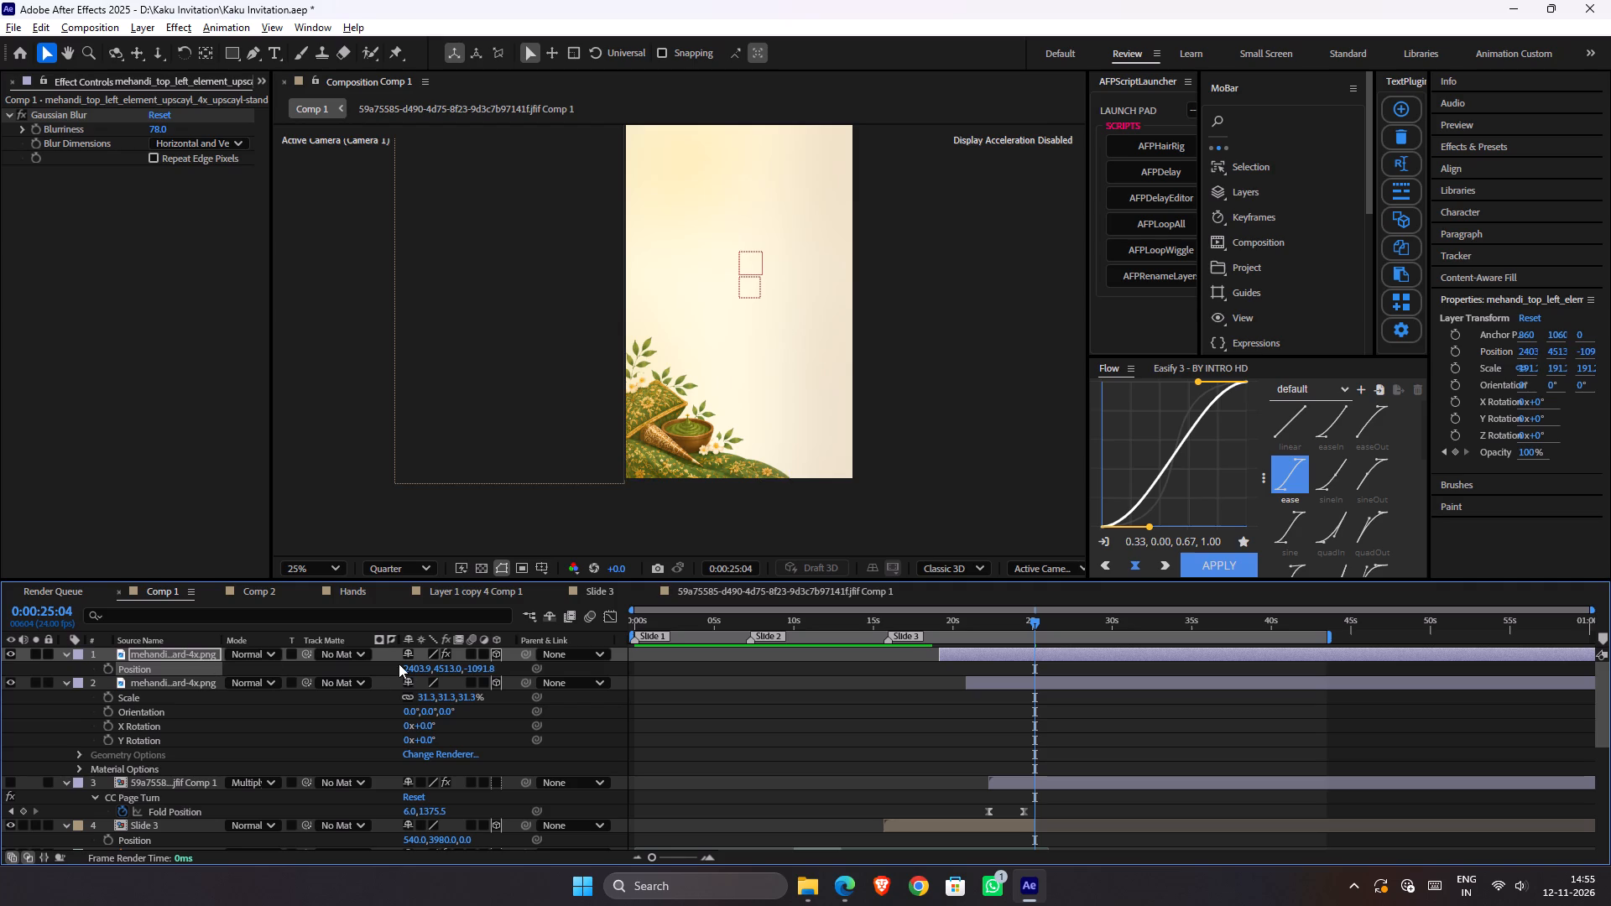
{"action": "right_click", "coordinate": [153, 670]}
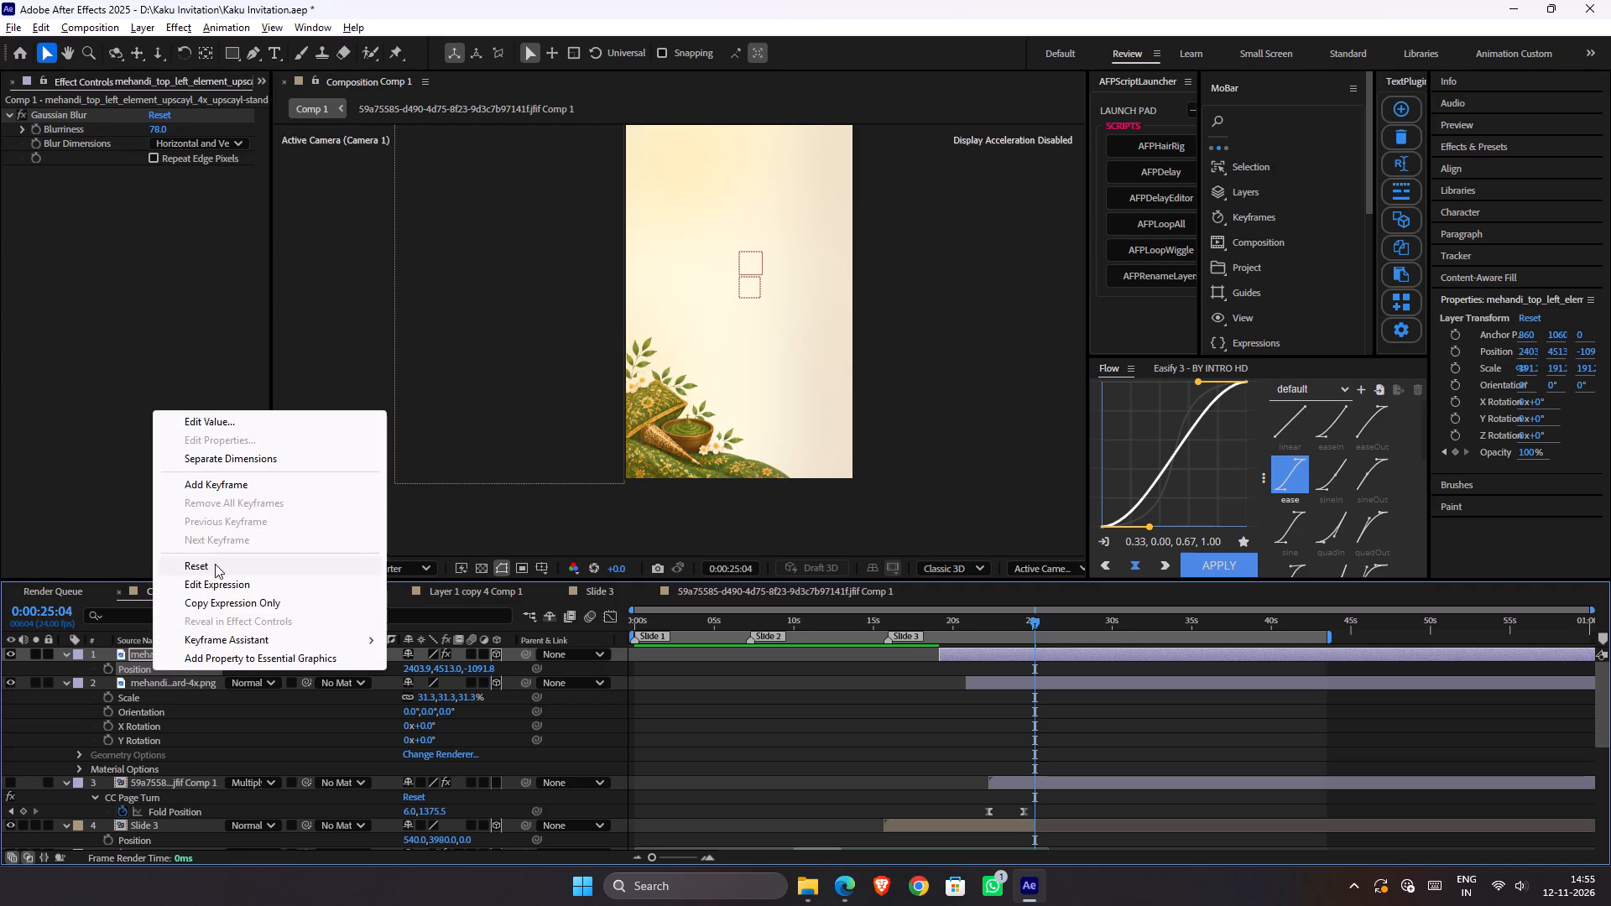
{"action": "left_click", "coordinate": [215, 564]}
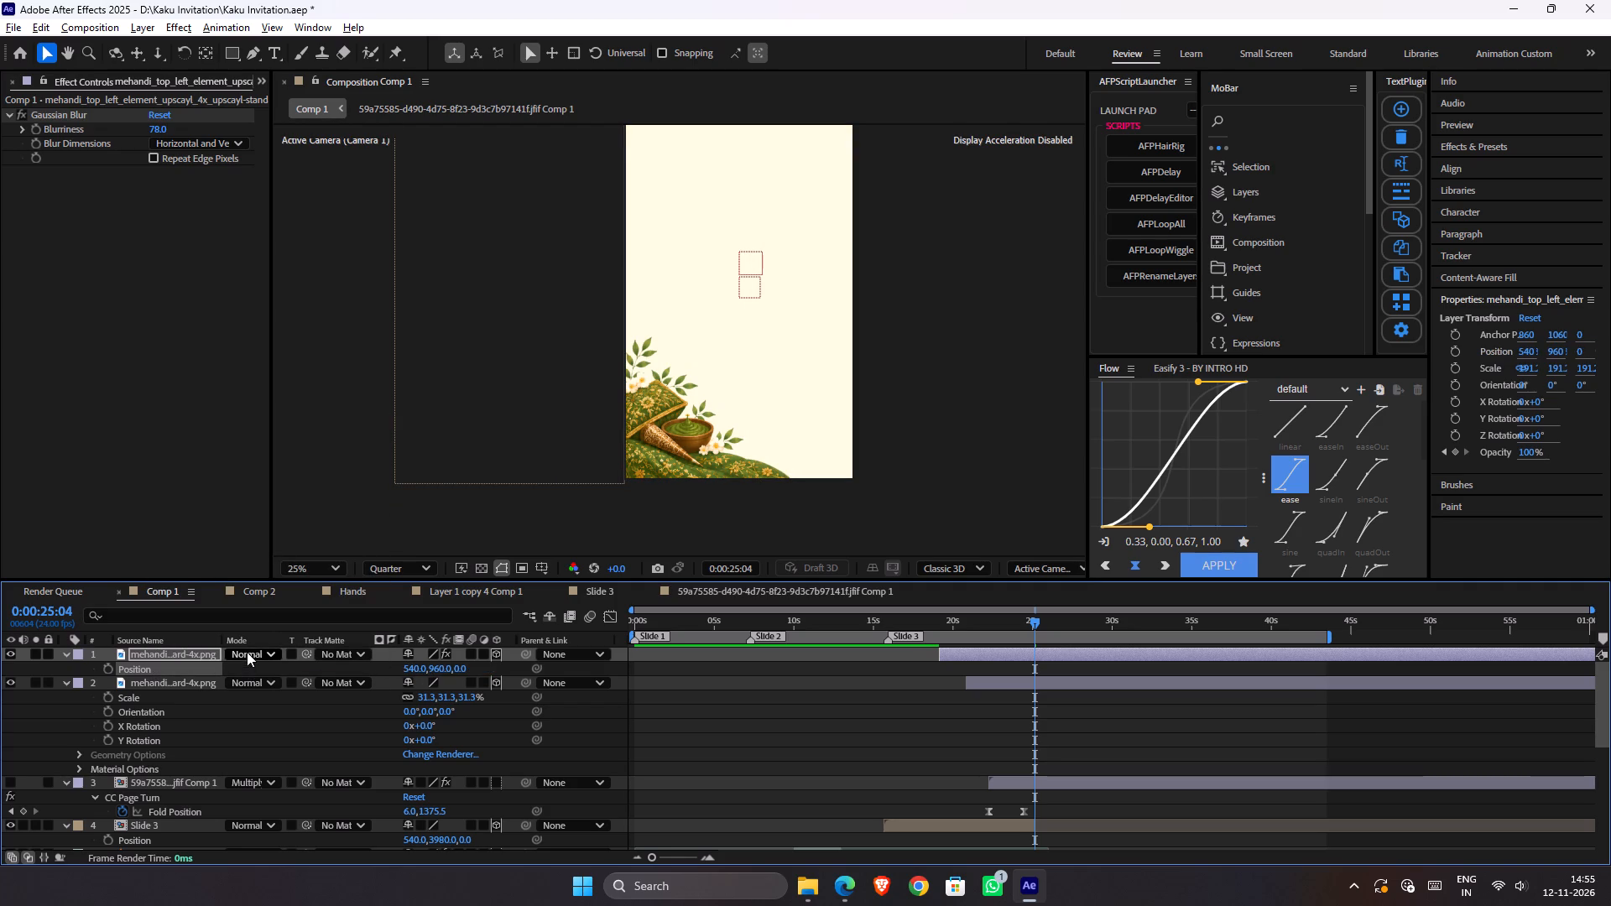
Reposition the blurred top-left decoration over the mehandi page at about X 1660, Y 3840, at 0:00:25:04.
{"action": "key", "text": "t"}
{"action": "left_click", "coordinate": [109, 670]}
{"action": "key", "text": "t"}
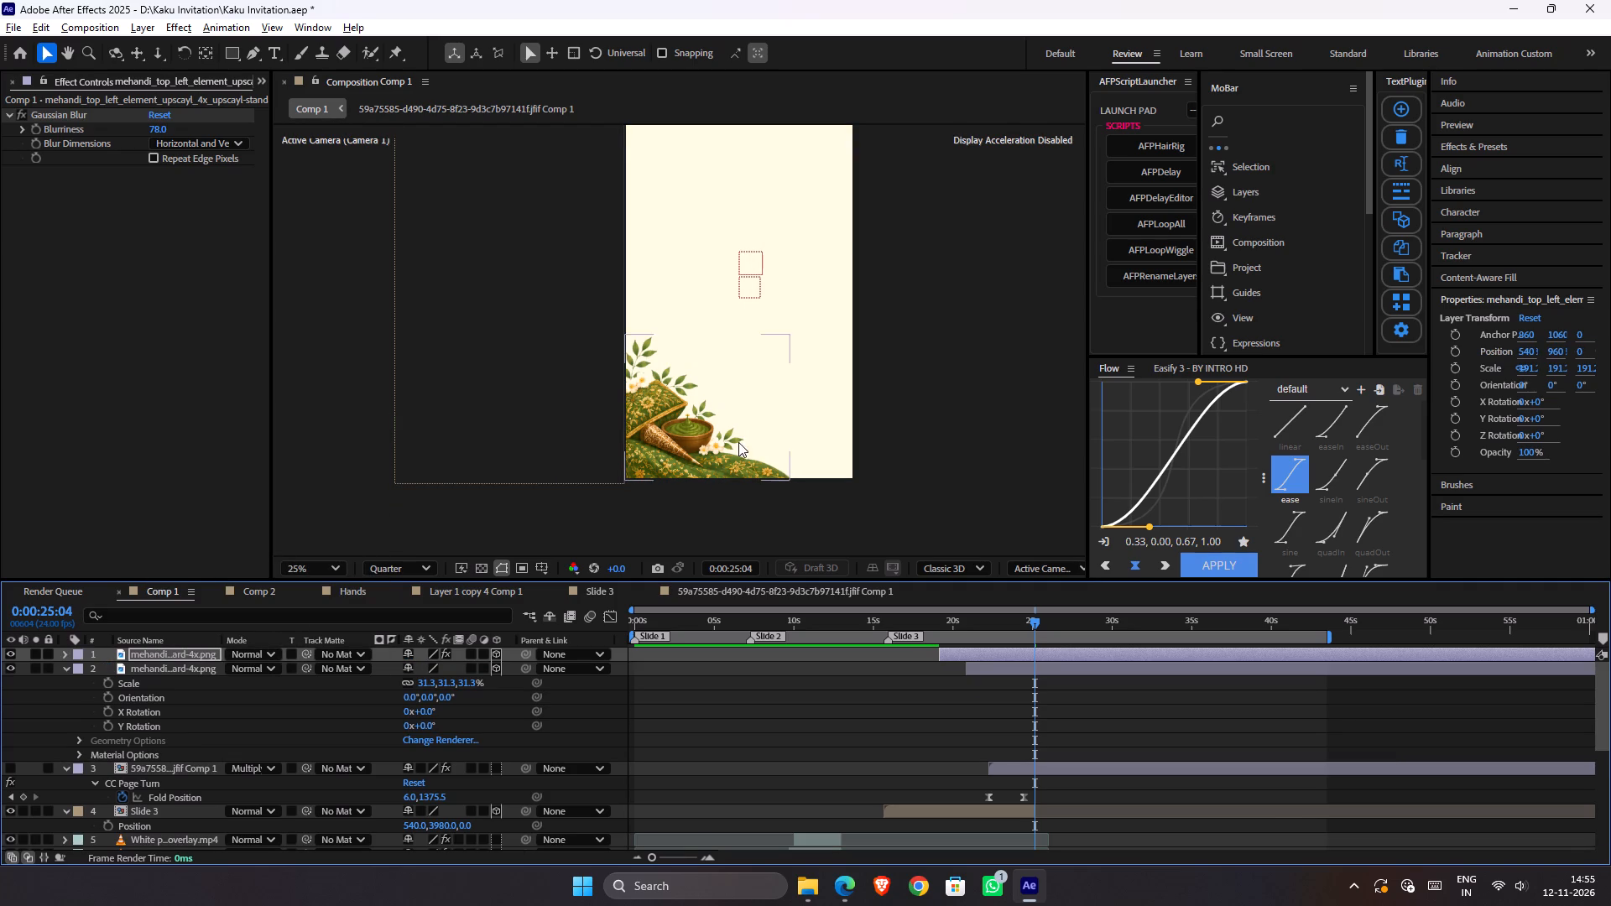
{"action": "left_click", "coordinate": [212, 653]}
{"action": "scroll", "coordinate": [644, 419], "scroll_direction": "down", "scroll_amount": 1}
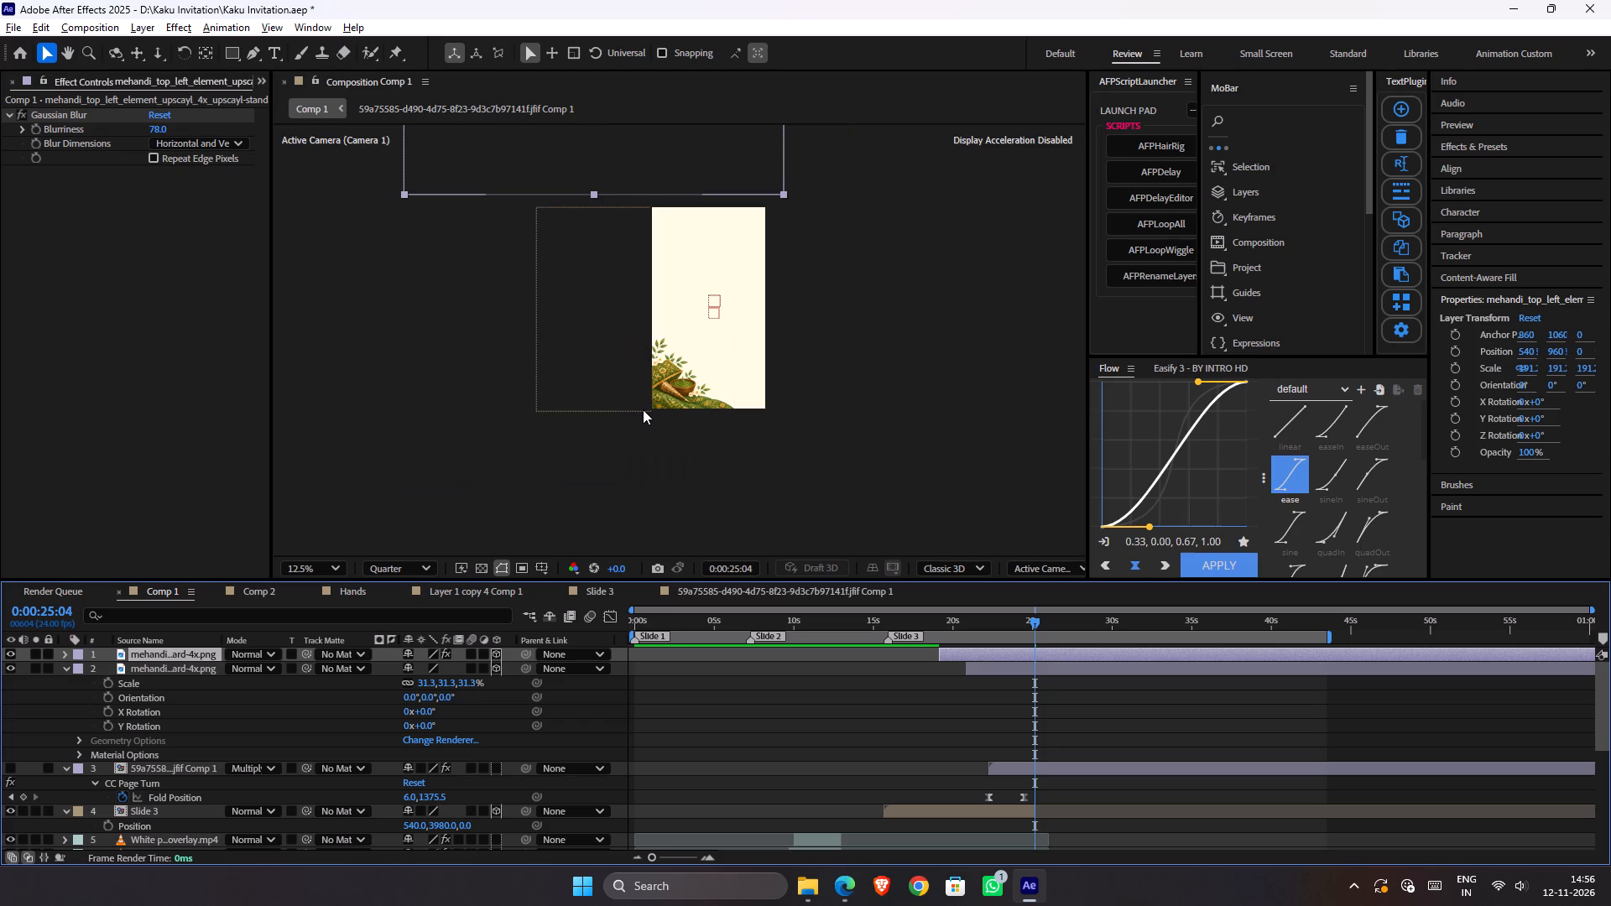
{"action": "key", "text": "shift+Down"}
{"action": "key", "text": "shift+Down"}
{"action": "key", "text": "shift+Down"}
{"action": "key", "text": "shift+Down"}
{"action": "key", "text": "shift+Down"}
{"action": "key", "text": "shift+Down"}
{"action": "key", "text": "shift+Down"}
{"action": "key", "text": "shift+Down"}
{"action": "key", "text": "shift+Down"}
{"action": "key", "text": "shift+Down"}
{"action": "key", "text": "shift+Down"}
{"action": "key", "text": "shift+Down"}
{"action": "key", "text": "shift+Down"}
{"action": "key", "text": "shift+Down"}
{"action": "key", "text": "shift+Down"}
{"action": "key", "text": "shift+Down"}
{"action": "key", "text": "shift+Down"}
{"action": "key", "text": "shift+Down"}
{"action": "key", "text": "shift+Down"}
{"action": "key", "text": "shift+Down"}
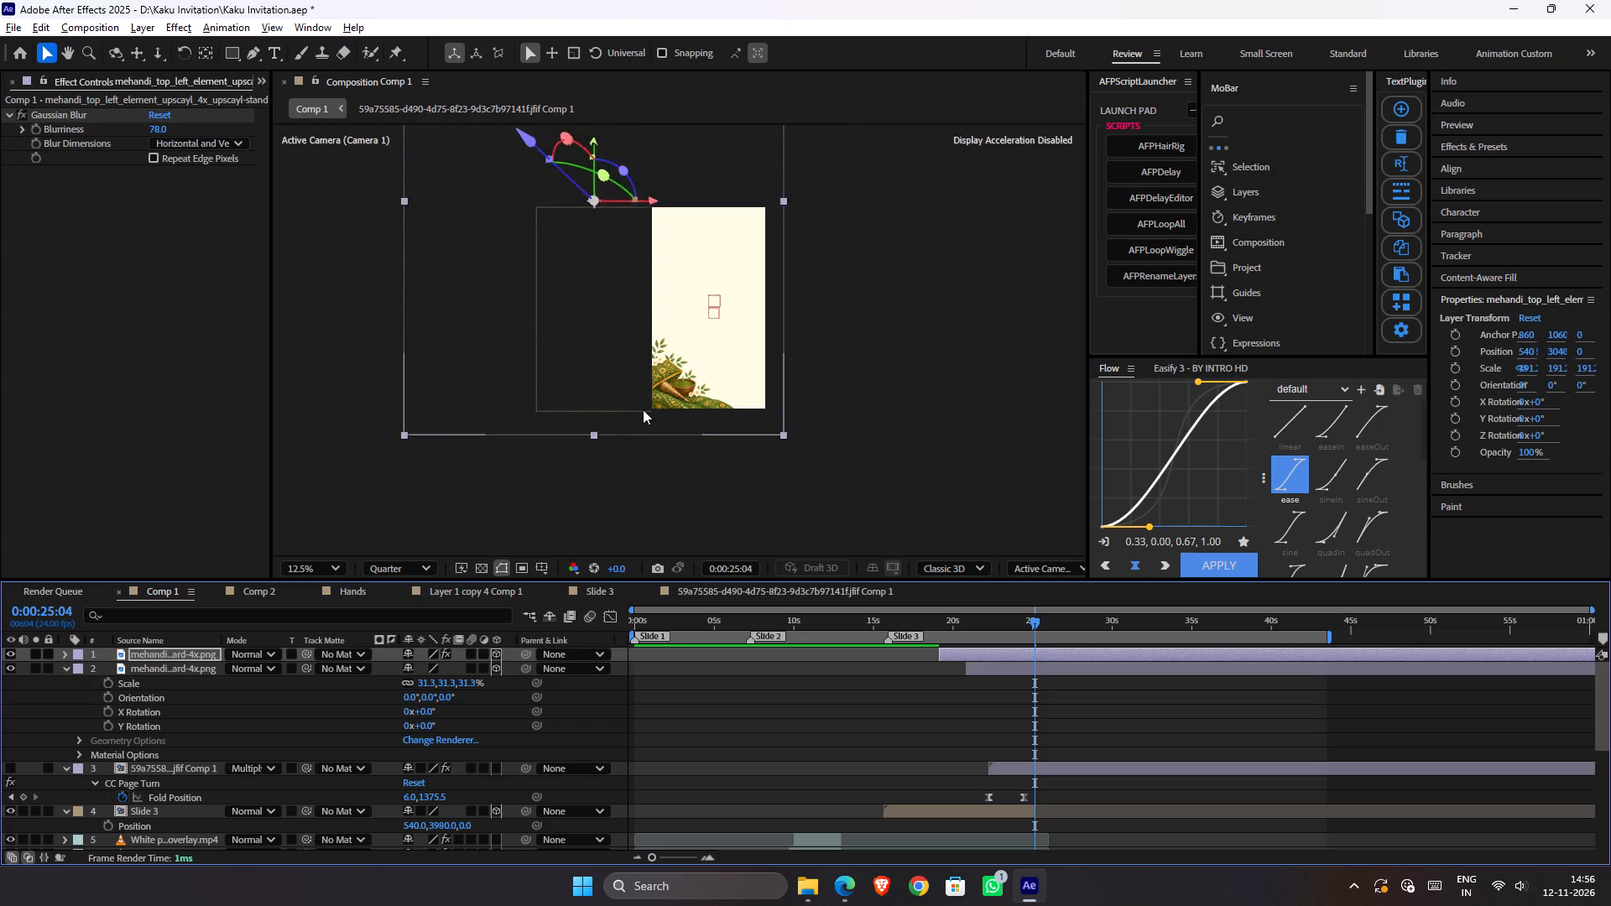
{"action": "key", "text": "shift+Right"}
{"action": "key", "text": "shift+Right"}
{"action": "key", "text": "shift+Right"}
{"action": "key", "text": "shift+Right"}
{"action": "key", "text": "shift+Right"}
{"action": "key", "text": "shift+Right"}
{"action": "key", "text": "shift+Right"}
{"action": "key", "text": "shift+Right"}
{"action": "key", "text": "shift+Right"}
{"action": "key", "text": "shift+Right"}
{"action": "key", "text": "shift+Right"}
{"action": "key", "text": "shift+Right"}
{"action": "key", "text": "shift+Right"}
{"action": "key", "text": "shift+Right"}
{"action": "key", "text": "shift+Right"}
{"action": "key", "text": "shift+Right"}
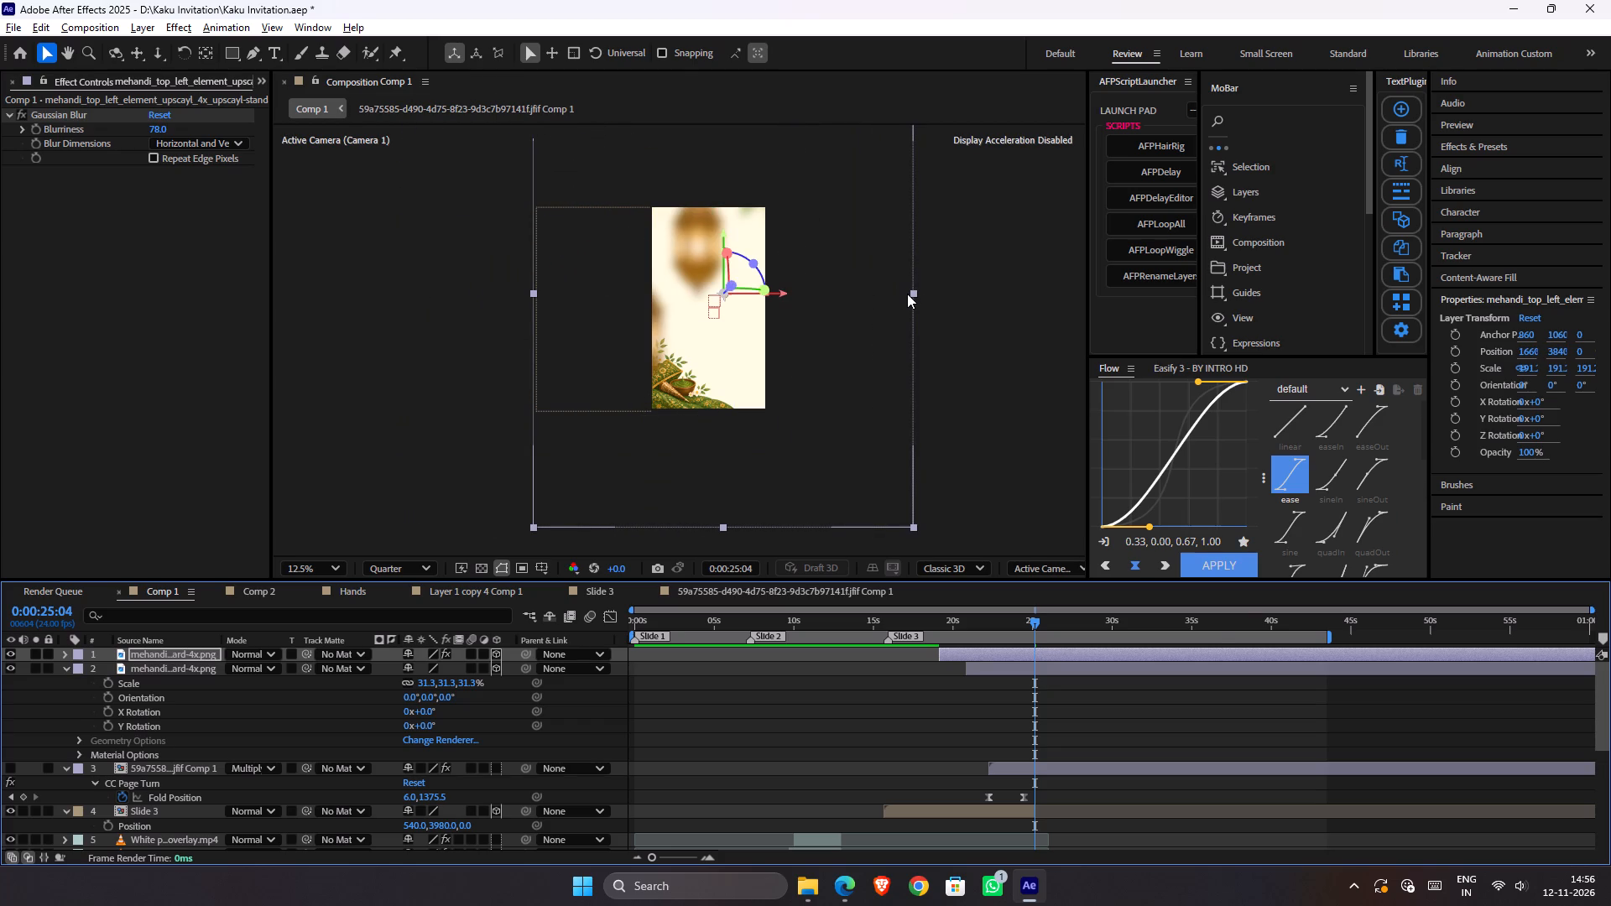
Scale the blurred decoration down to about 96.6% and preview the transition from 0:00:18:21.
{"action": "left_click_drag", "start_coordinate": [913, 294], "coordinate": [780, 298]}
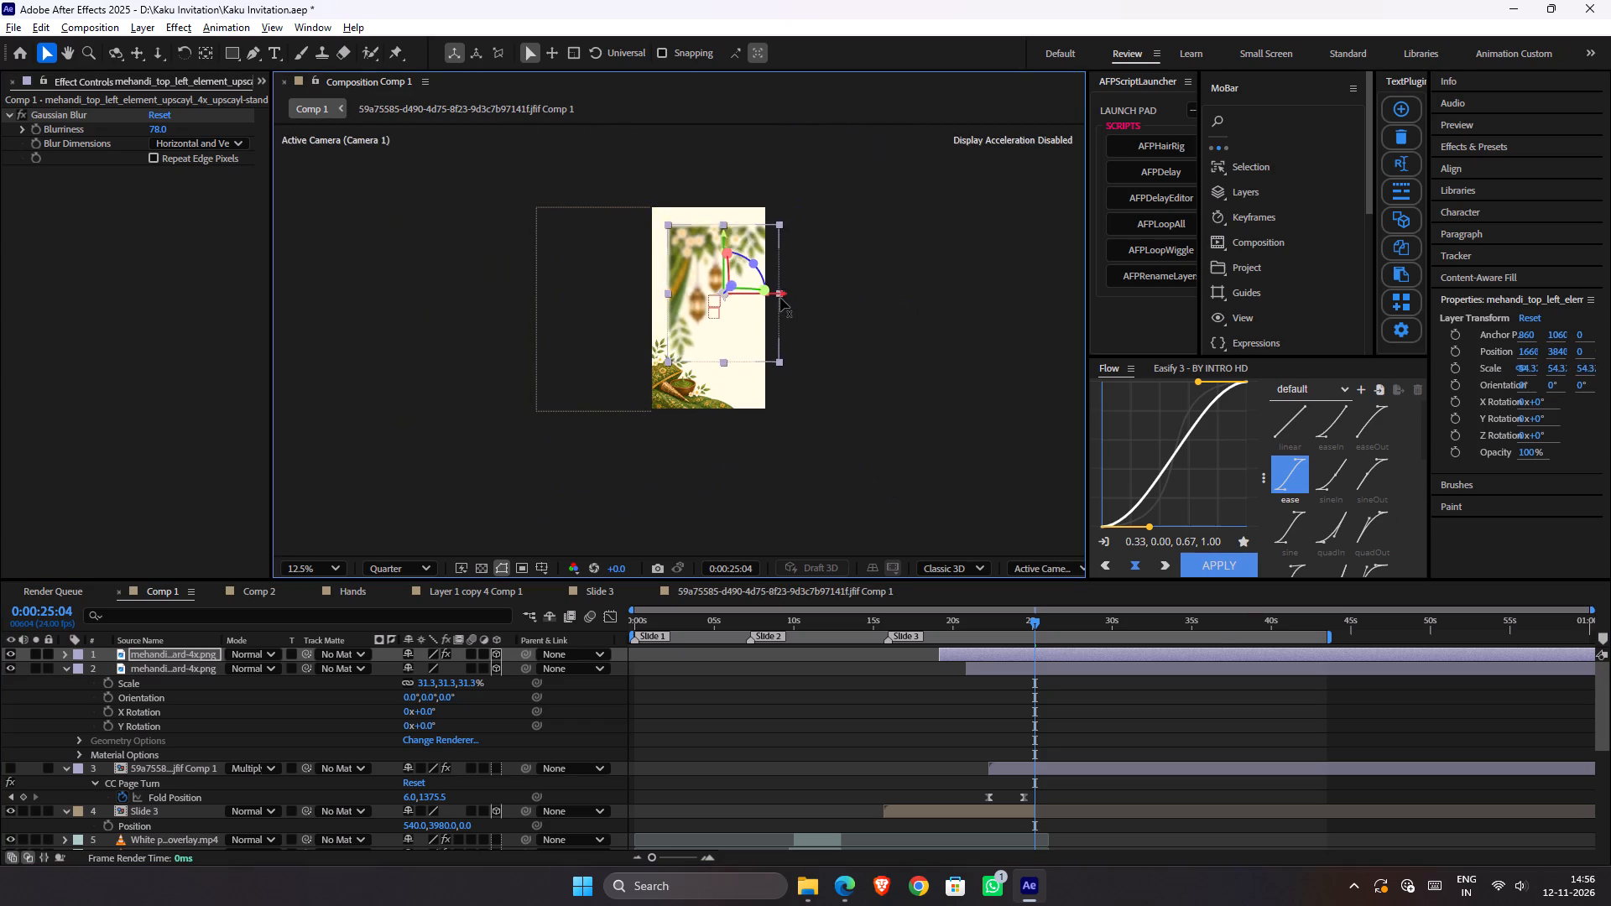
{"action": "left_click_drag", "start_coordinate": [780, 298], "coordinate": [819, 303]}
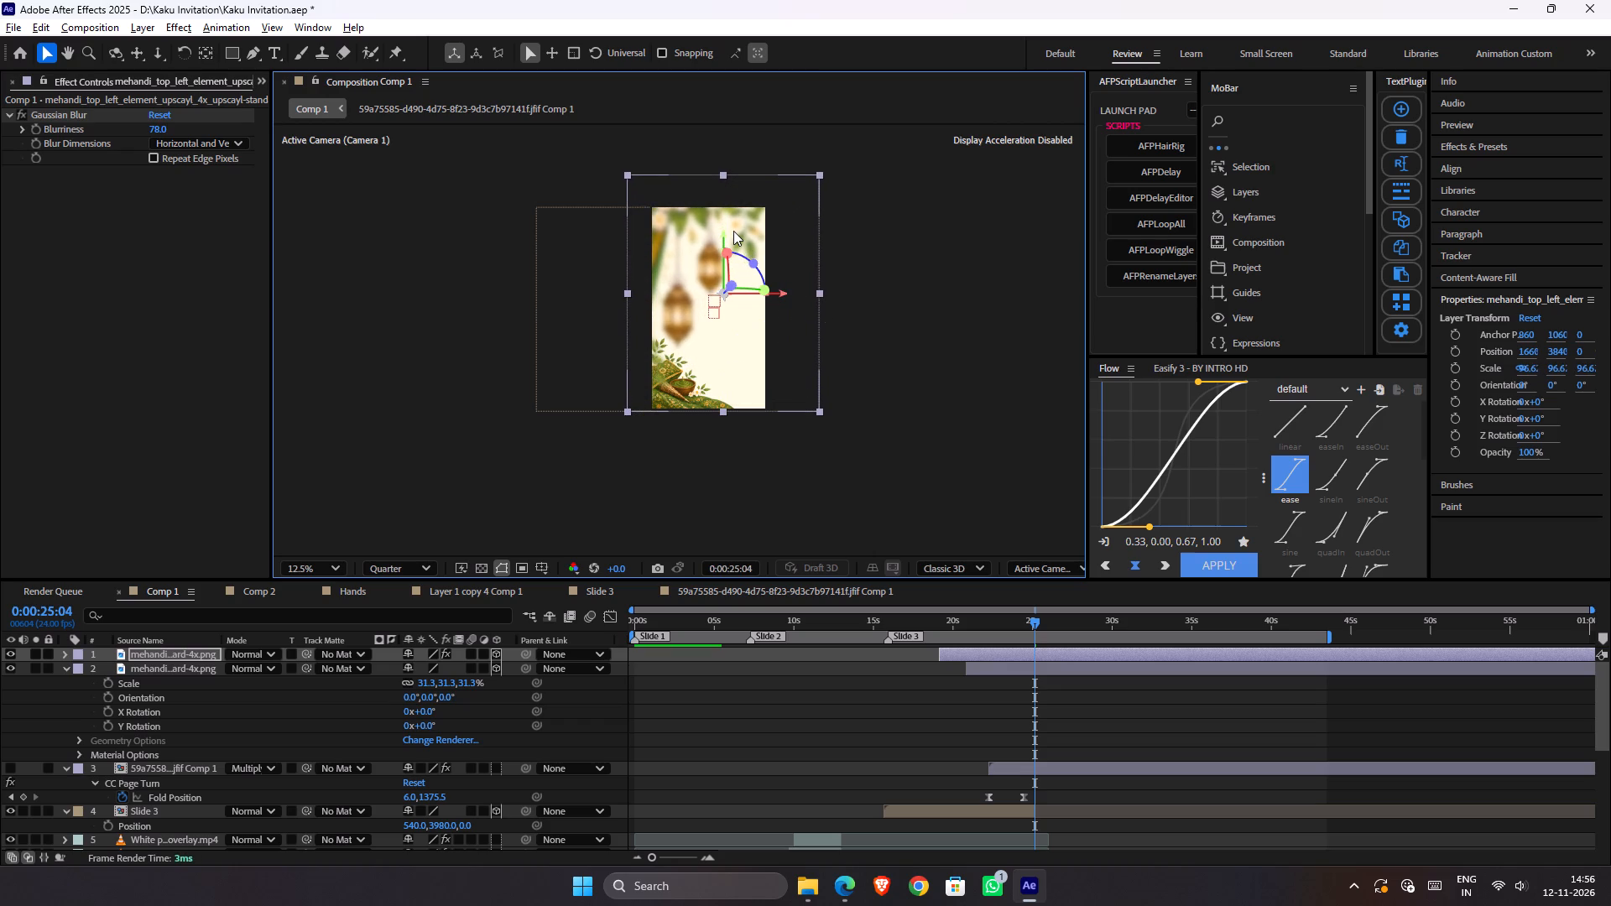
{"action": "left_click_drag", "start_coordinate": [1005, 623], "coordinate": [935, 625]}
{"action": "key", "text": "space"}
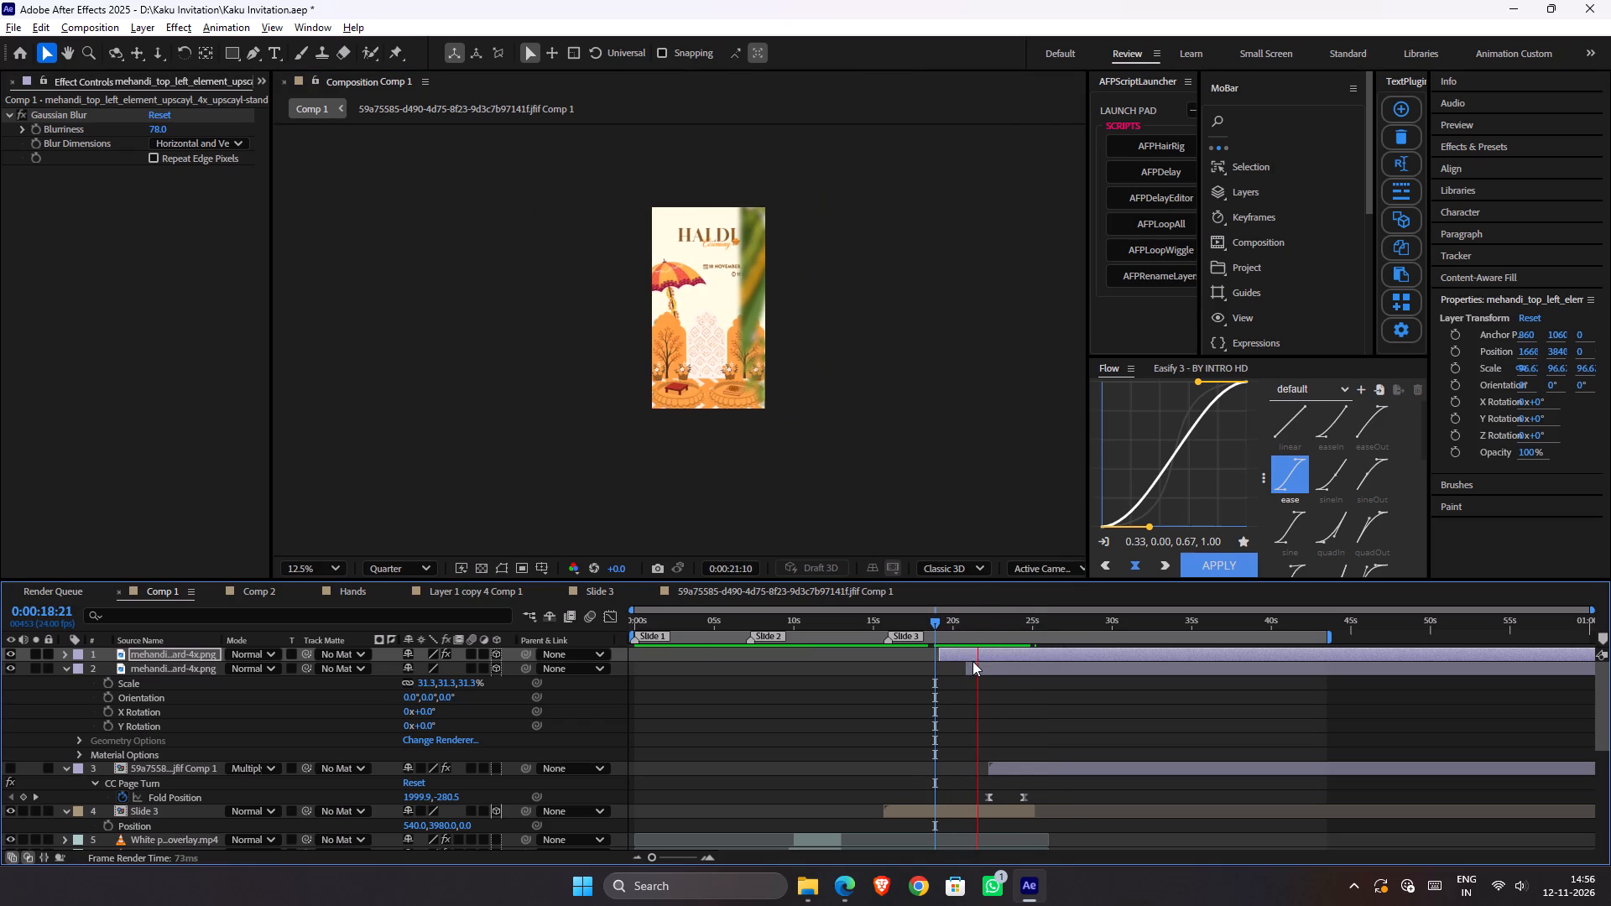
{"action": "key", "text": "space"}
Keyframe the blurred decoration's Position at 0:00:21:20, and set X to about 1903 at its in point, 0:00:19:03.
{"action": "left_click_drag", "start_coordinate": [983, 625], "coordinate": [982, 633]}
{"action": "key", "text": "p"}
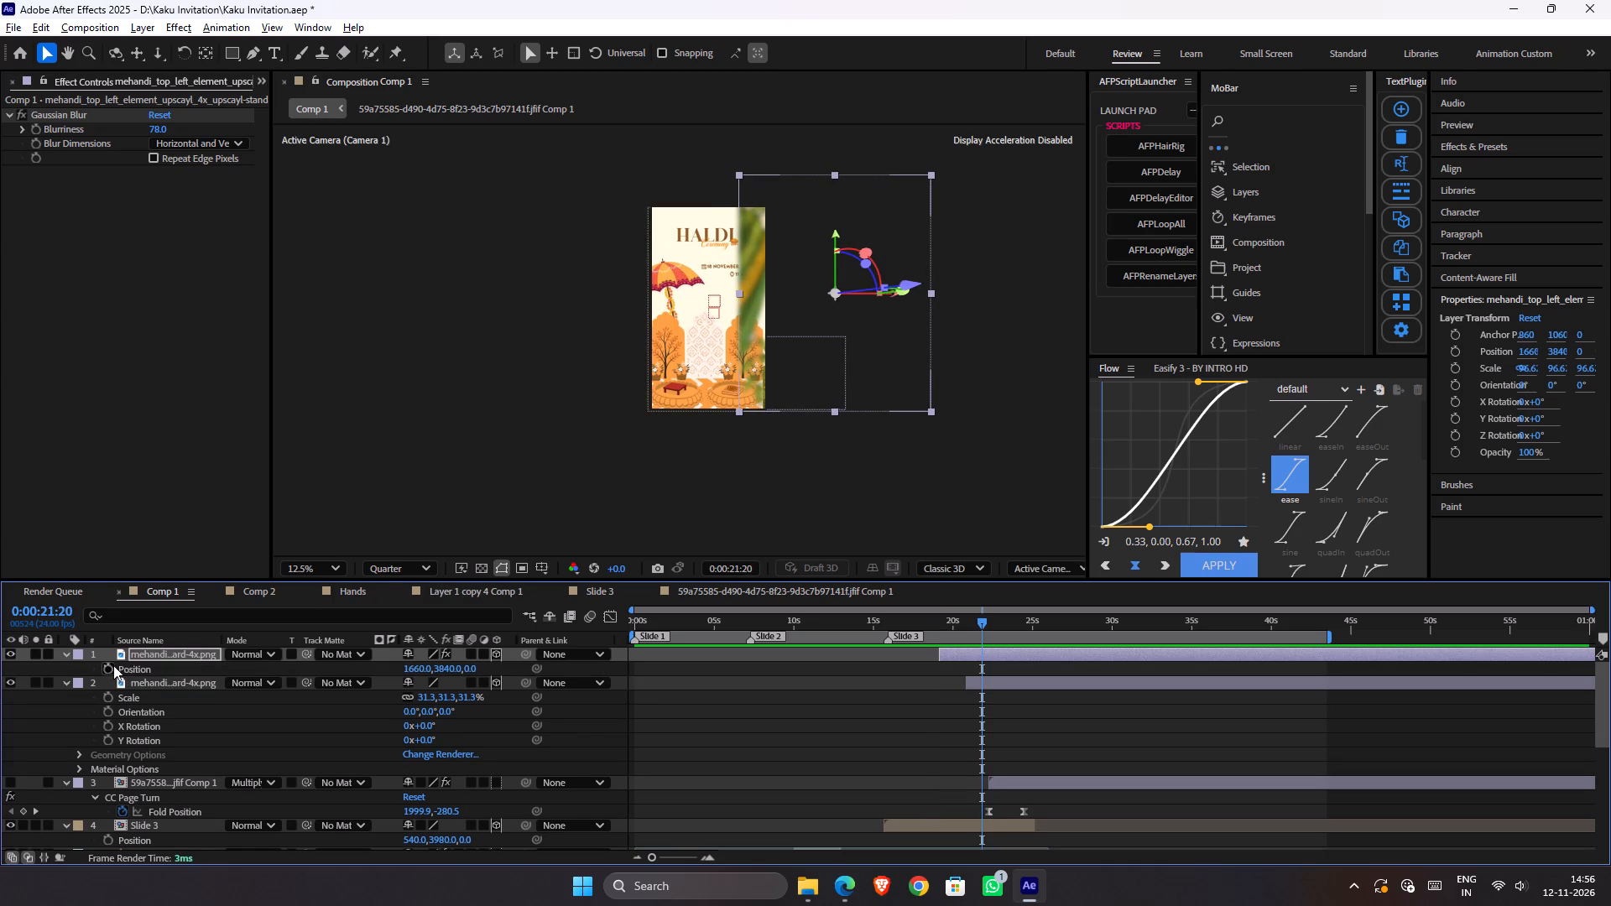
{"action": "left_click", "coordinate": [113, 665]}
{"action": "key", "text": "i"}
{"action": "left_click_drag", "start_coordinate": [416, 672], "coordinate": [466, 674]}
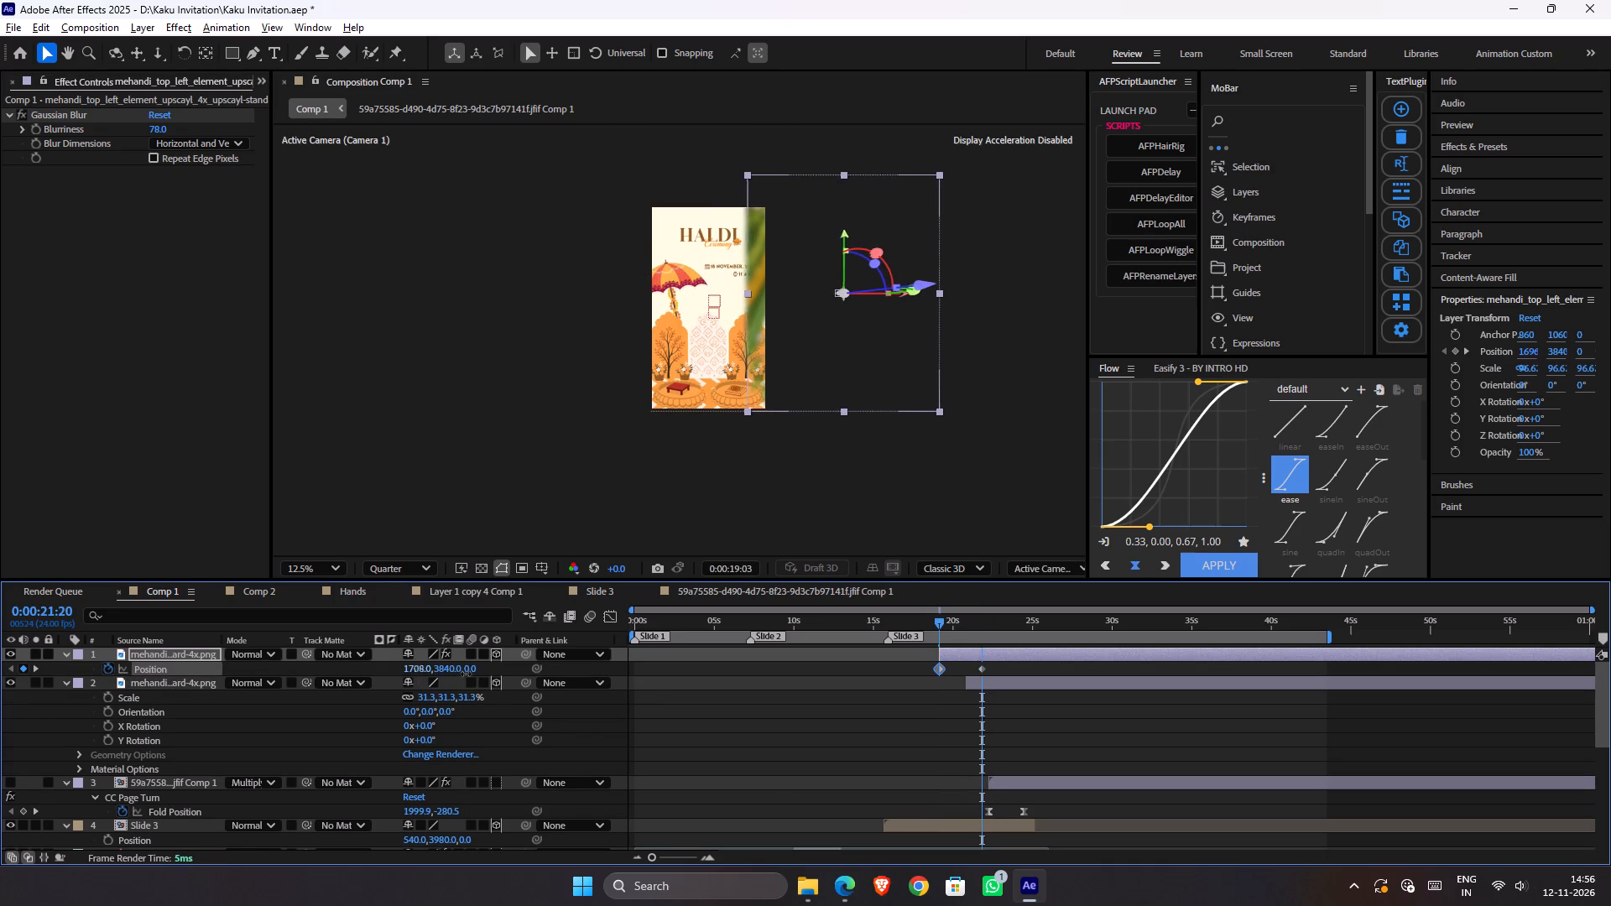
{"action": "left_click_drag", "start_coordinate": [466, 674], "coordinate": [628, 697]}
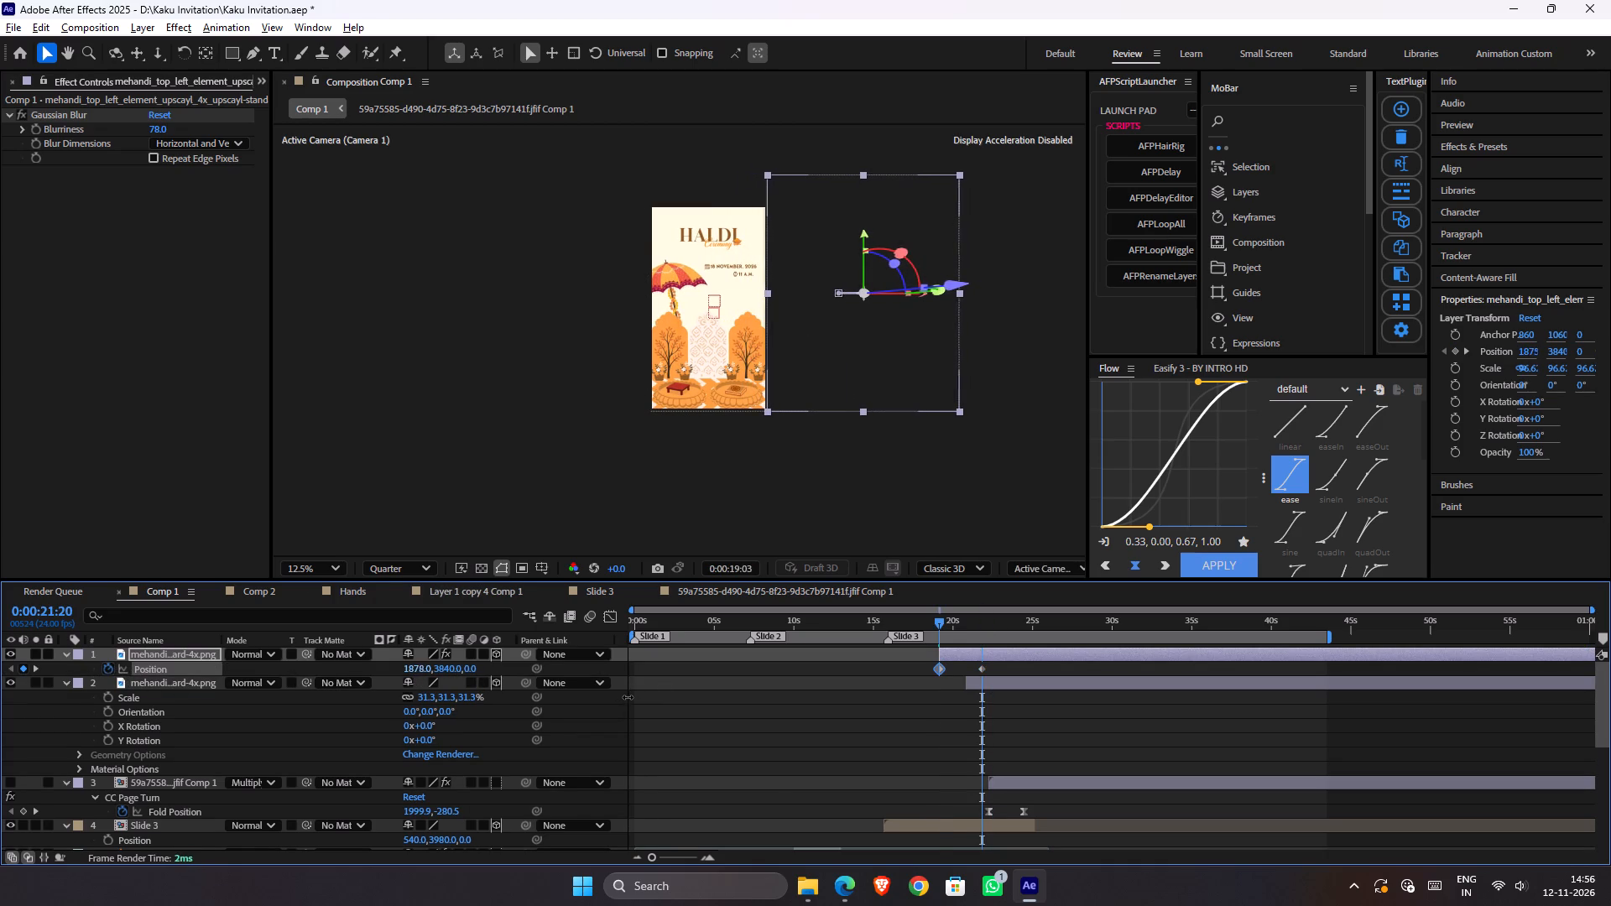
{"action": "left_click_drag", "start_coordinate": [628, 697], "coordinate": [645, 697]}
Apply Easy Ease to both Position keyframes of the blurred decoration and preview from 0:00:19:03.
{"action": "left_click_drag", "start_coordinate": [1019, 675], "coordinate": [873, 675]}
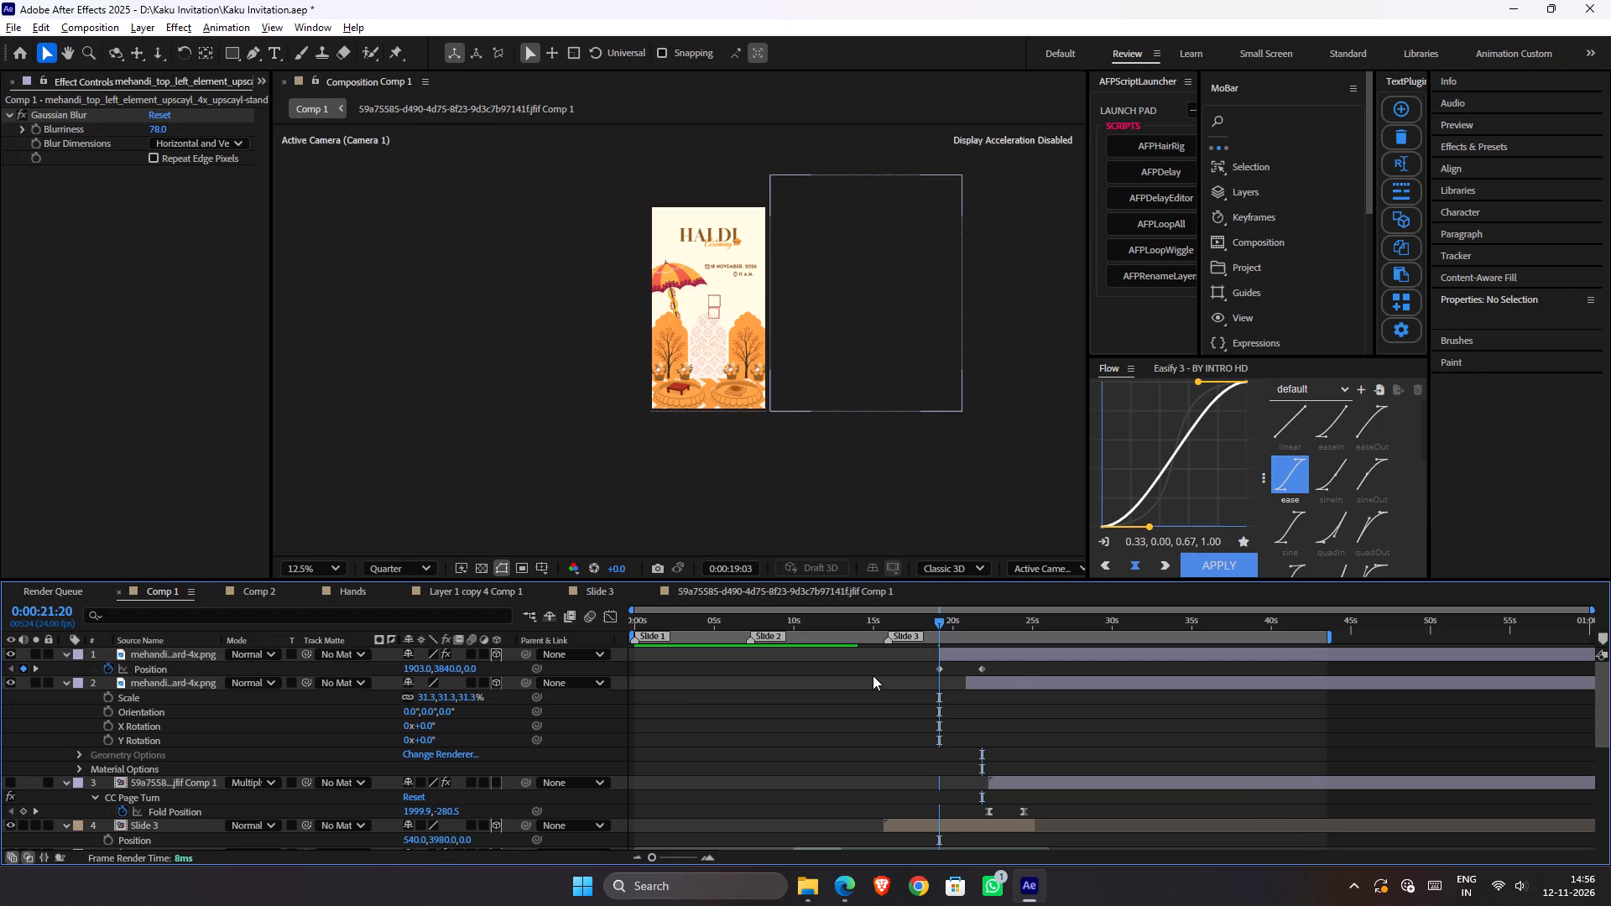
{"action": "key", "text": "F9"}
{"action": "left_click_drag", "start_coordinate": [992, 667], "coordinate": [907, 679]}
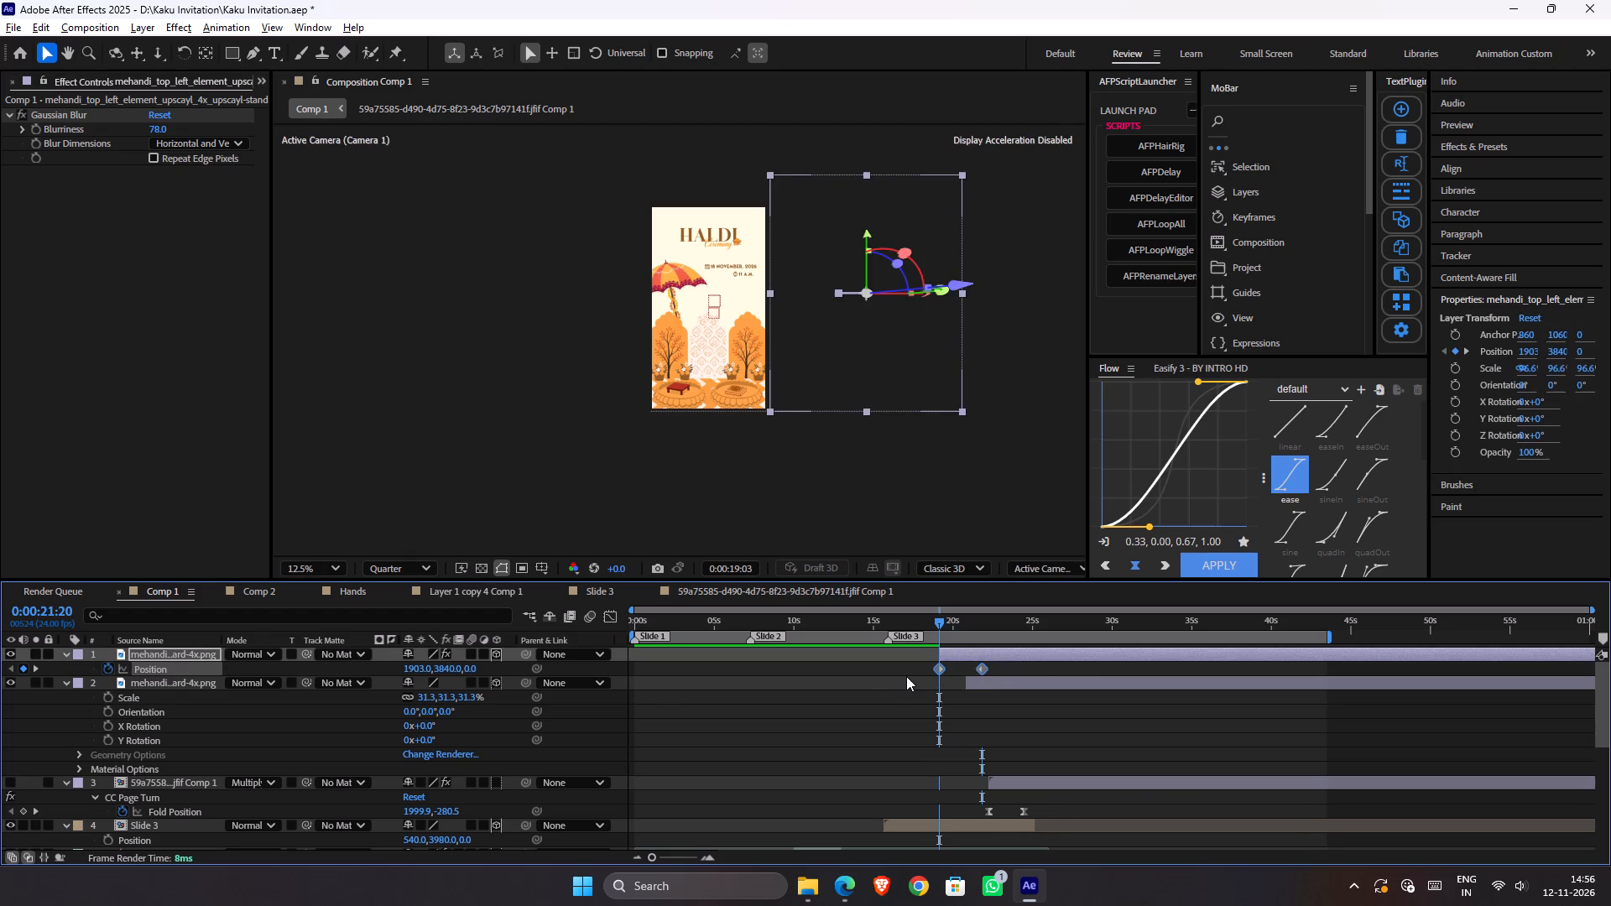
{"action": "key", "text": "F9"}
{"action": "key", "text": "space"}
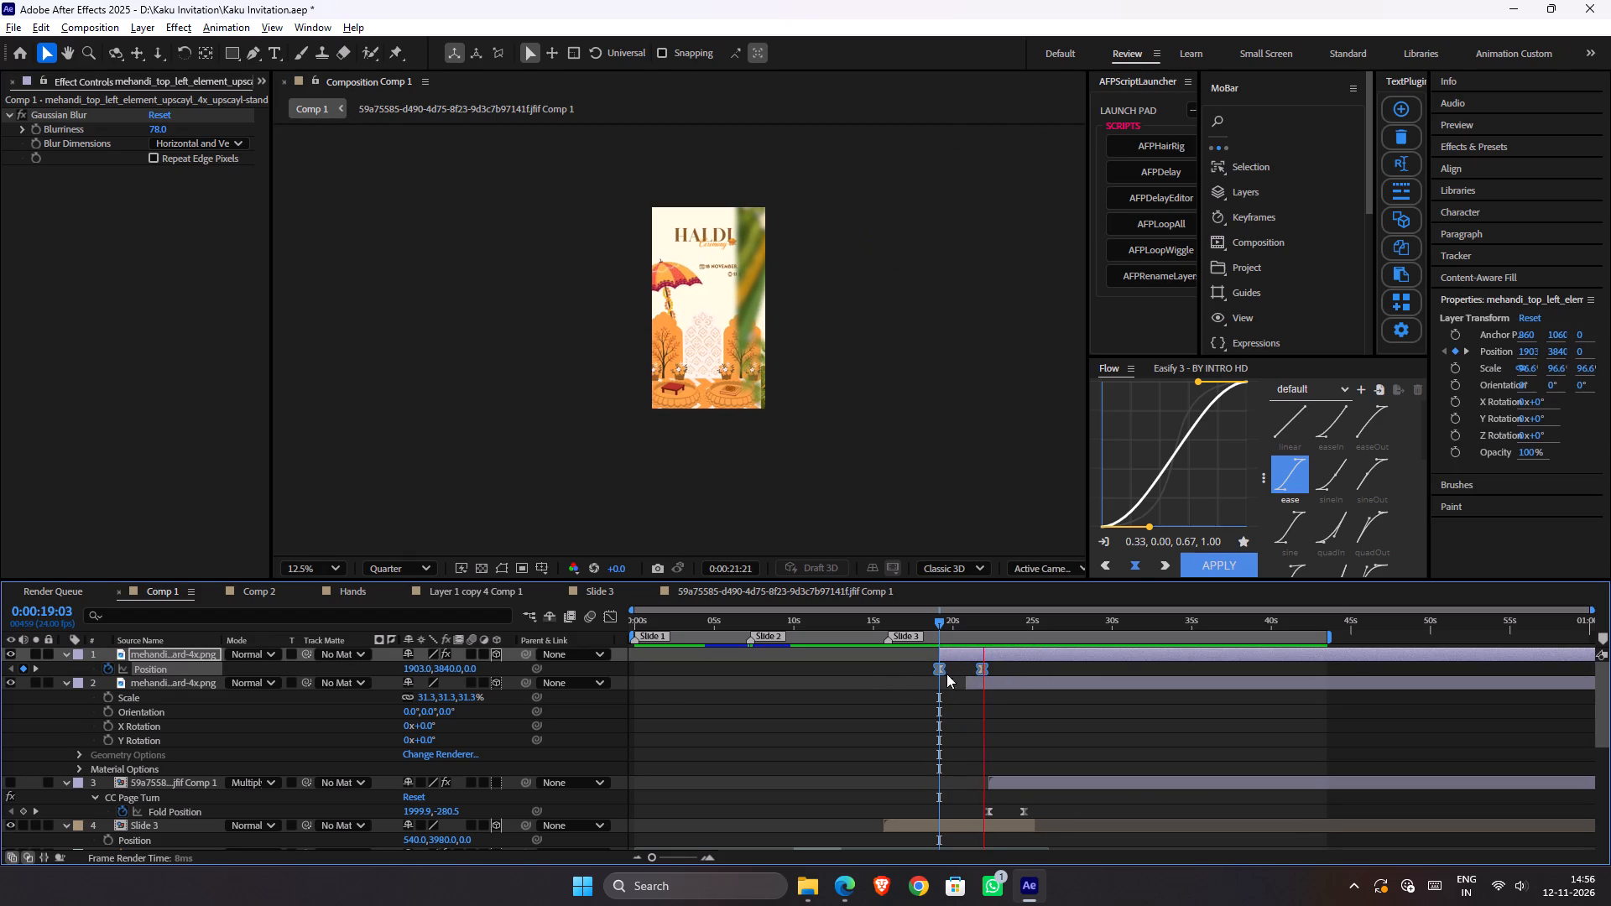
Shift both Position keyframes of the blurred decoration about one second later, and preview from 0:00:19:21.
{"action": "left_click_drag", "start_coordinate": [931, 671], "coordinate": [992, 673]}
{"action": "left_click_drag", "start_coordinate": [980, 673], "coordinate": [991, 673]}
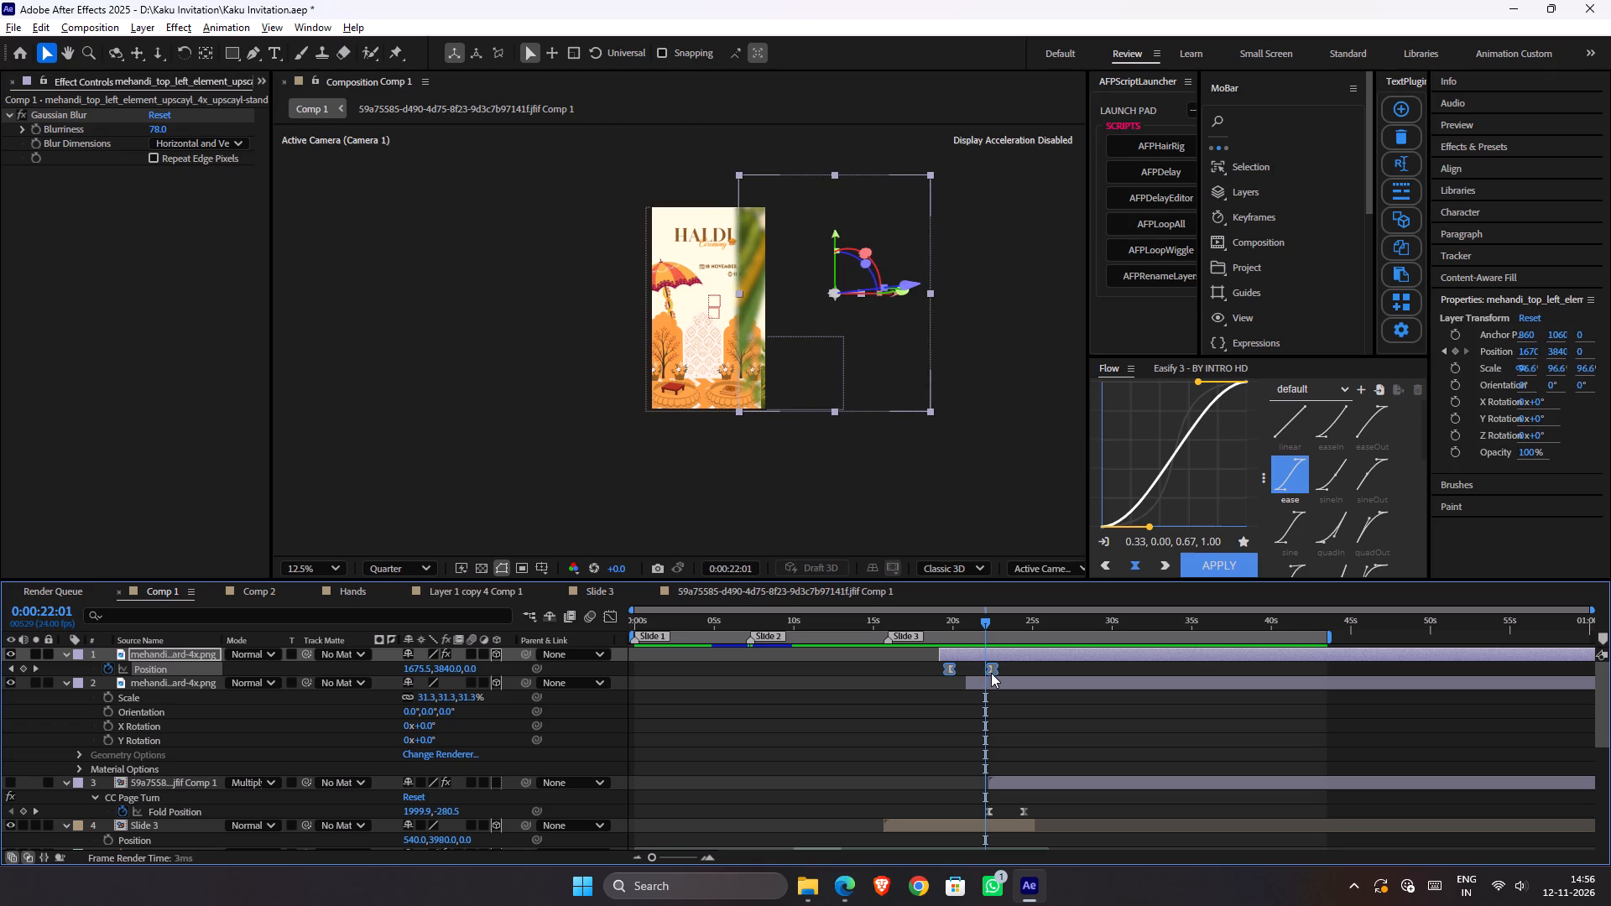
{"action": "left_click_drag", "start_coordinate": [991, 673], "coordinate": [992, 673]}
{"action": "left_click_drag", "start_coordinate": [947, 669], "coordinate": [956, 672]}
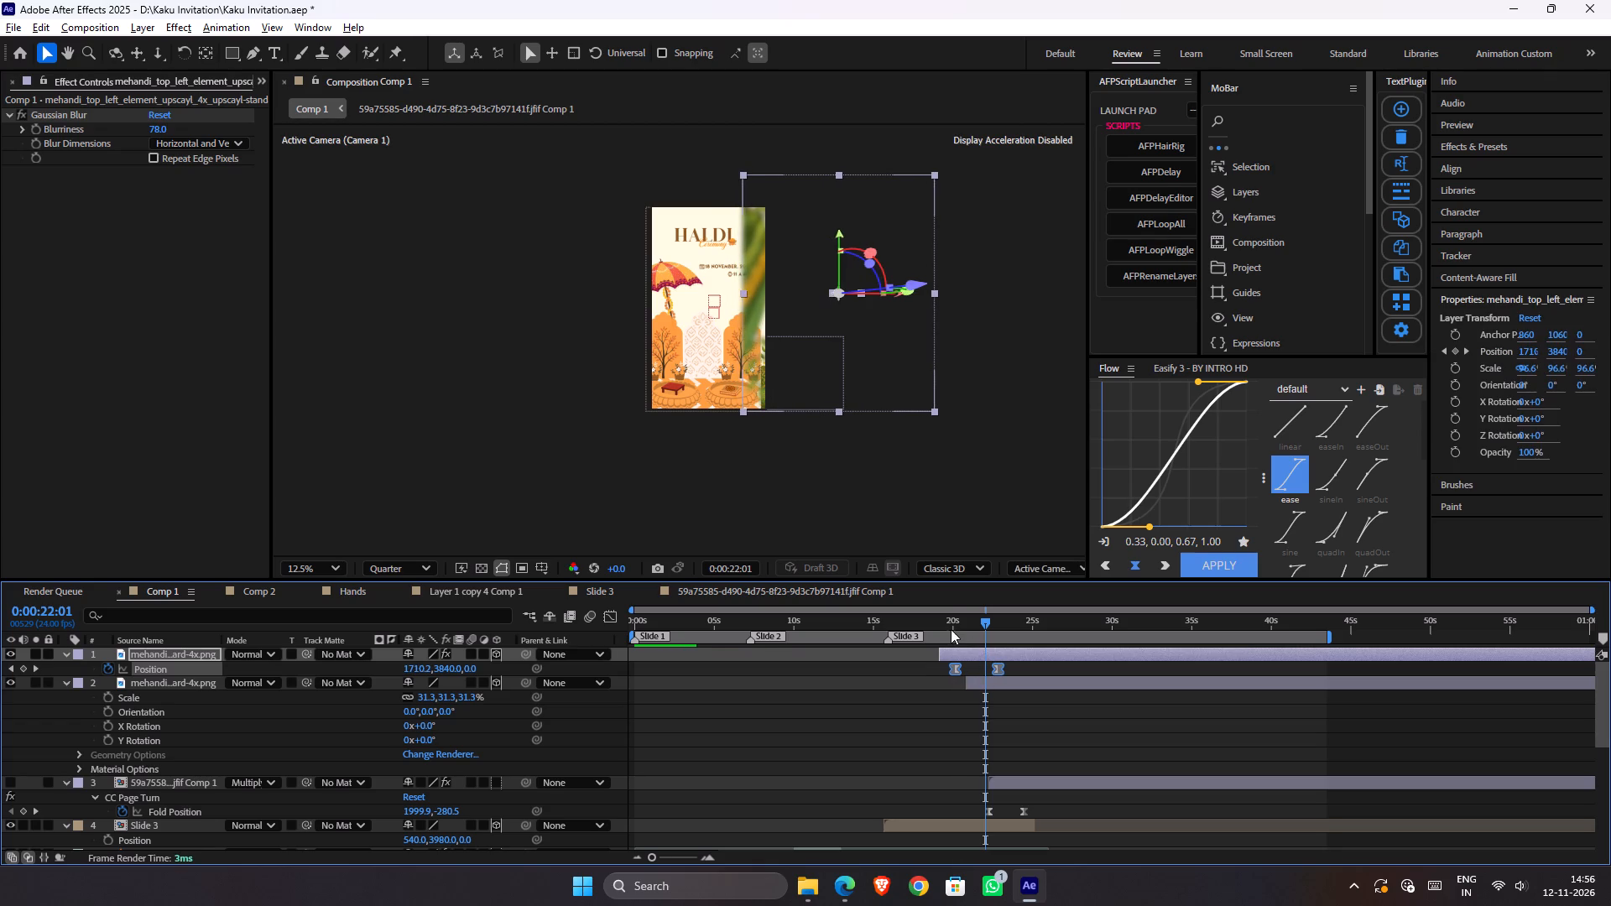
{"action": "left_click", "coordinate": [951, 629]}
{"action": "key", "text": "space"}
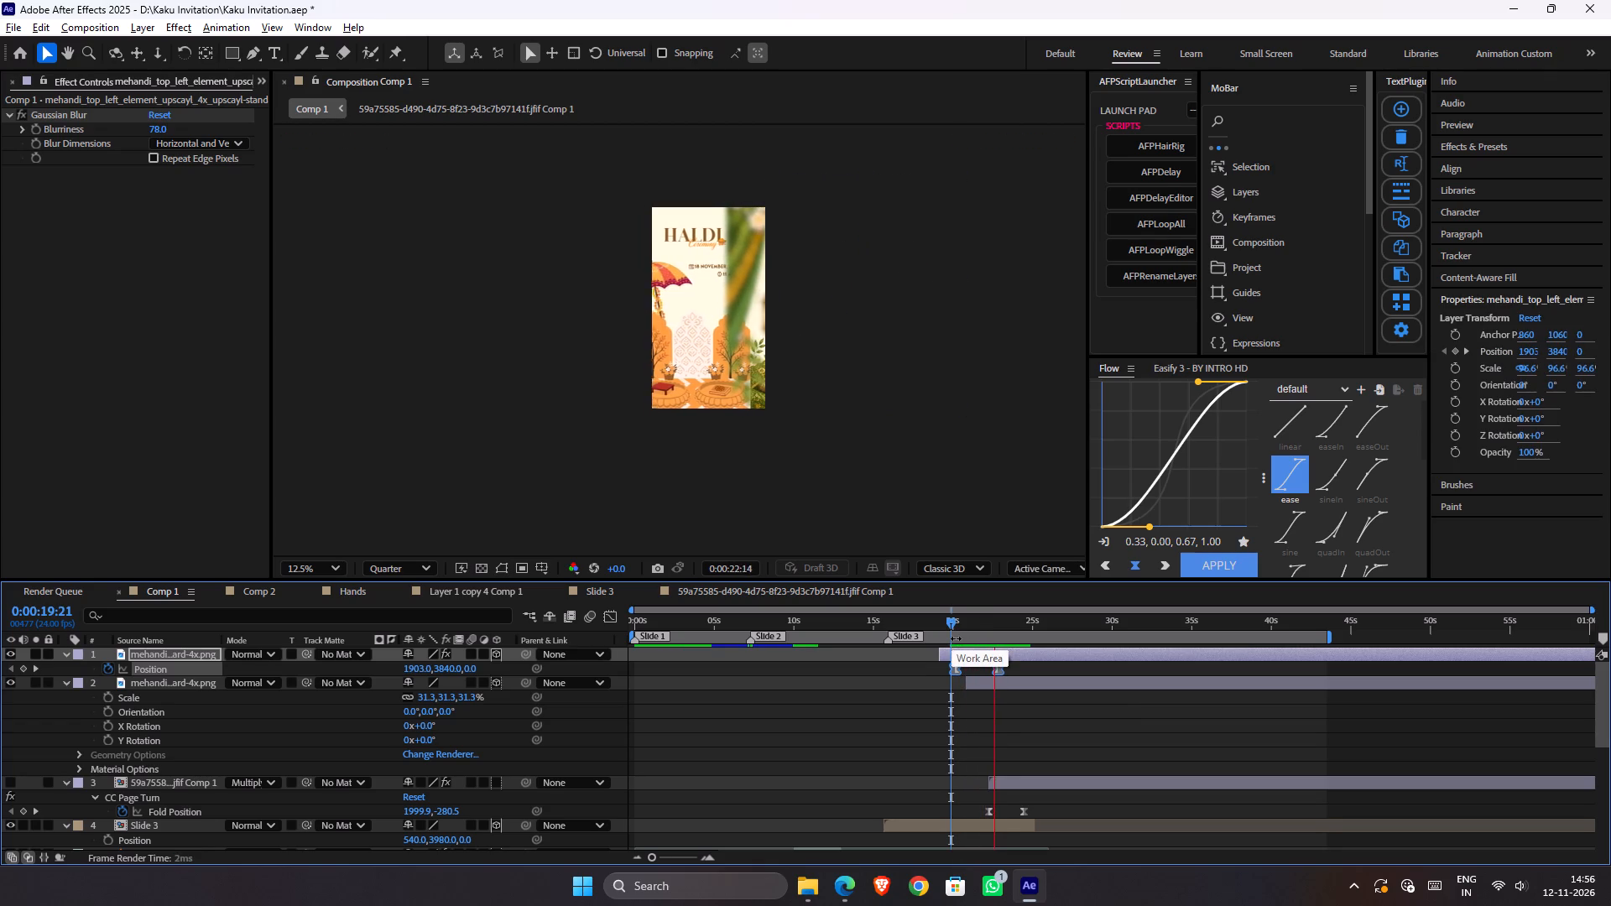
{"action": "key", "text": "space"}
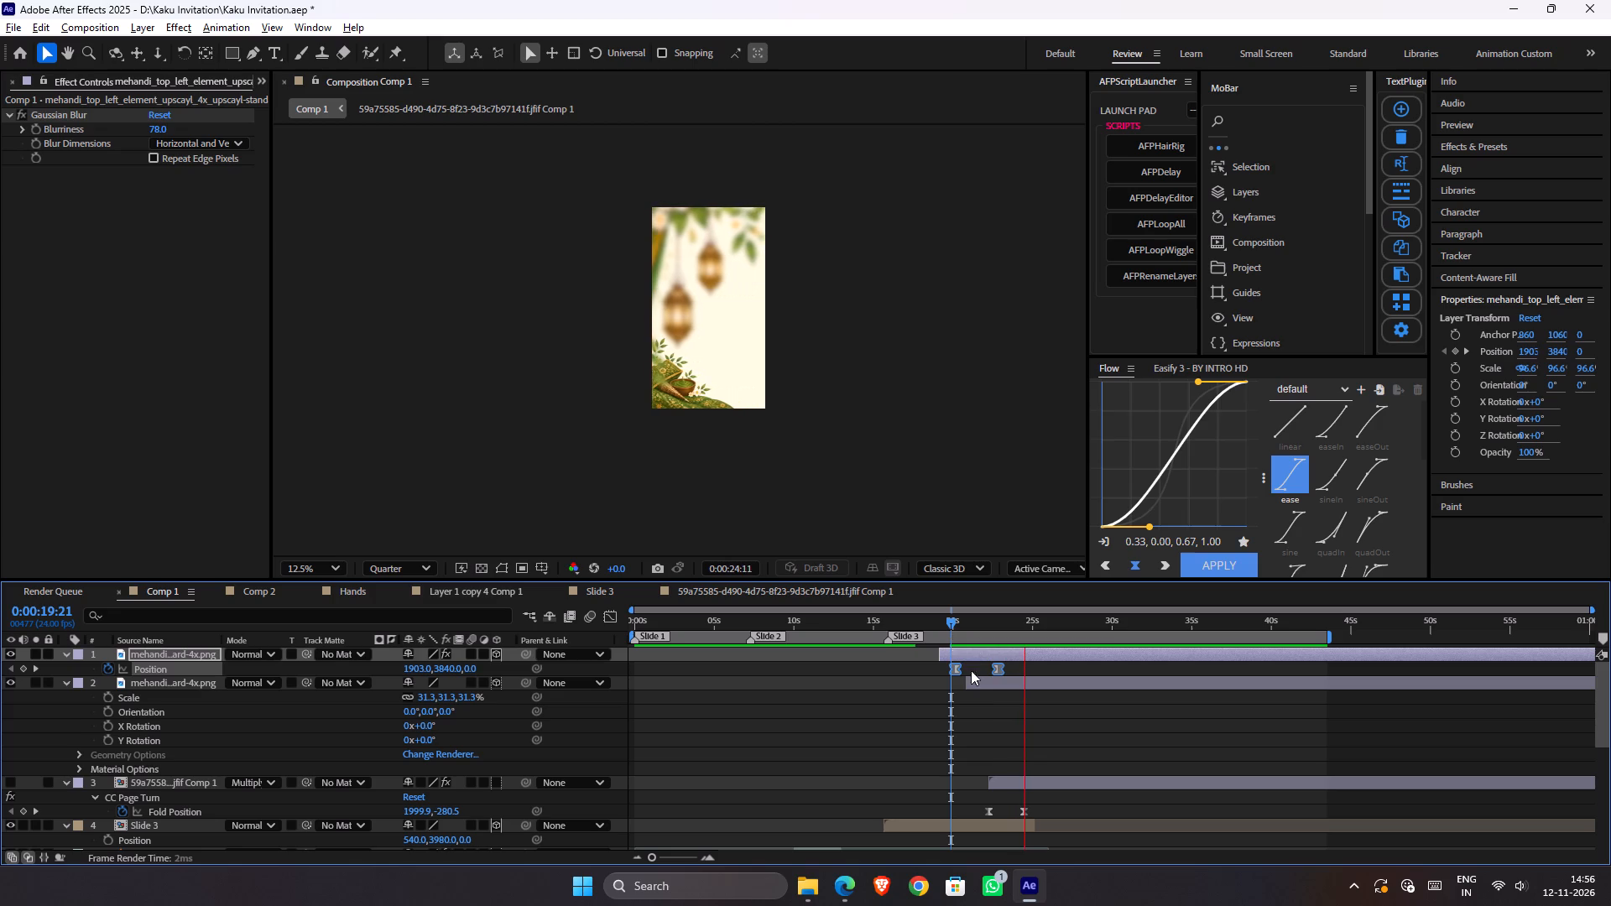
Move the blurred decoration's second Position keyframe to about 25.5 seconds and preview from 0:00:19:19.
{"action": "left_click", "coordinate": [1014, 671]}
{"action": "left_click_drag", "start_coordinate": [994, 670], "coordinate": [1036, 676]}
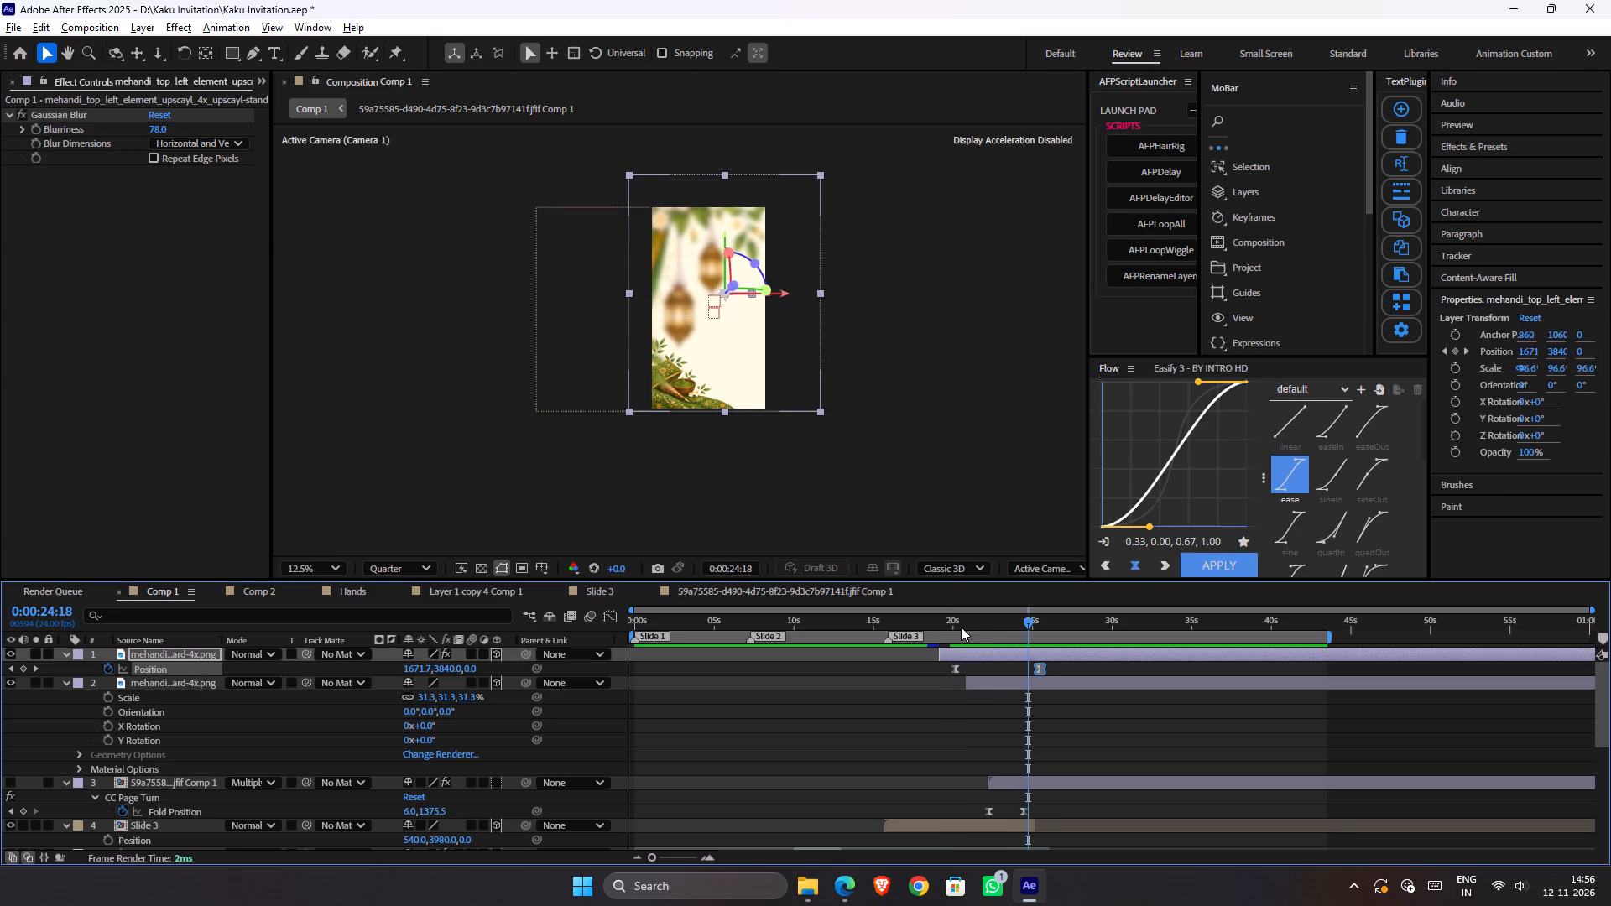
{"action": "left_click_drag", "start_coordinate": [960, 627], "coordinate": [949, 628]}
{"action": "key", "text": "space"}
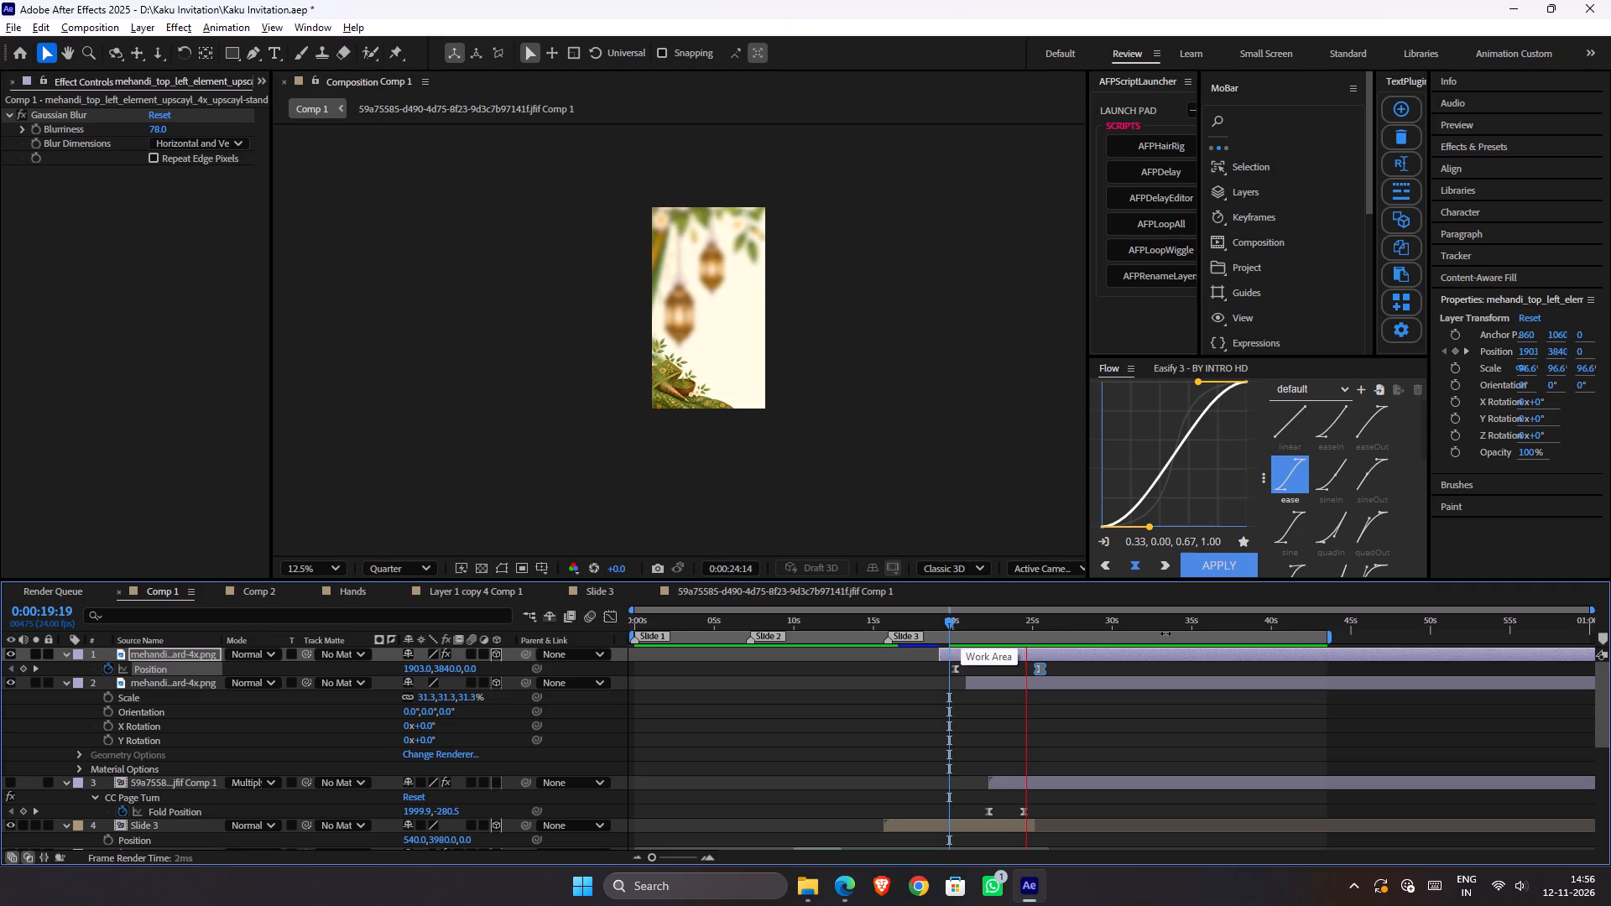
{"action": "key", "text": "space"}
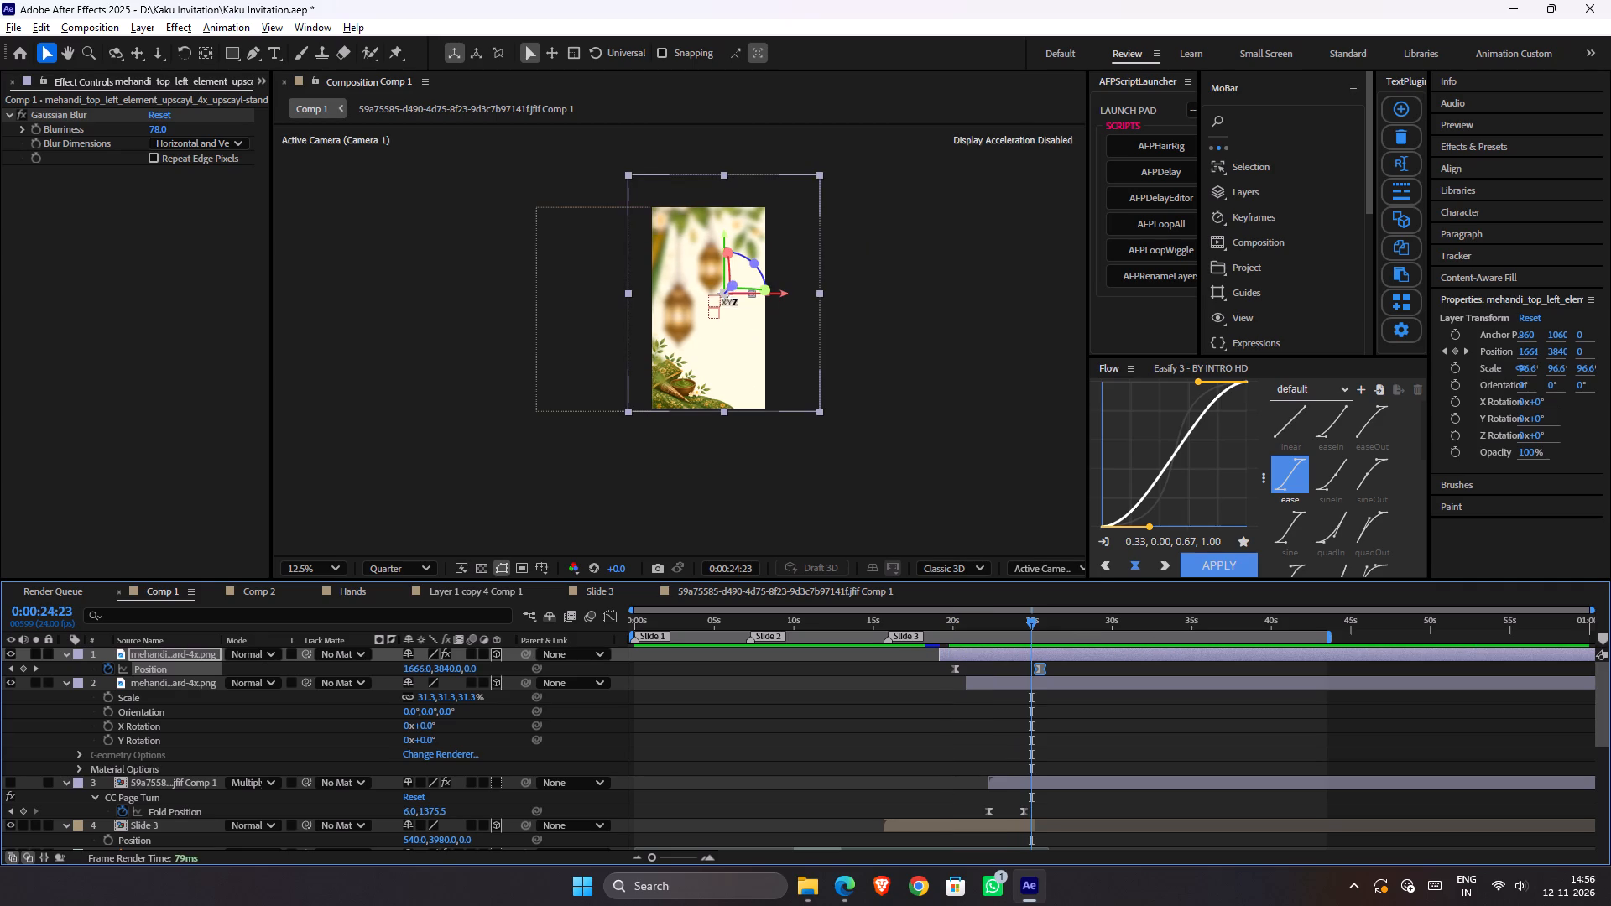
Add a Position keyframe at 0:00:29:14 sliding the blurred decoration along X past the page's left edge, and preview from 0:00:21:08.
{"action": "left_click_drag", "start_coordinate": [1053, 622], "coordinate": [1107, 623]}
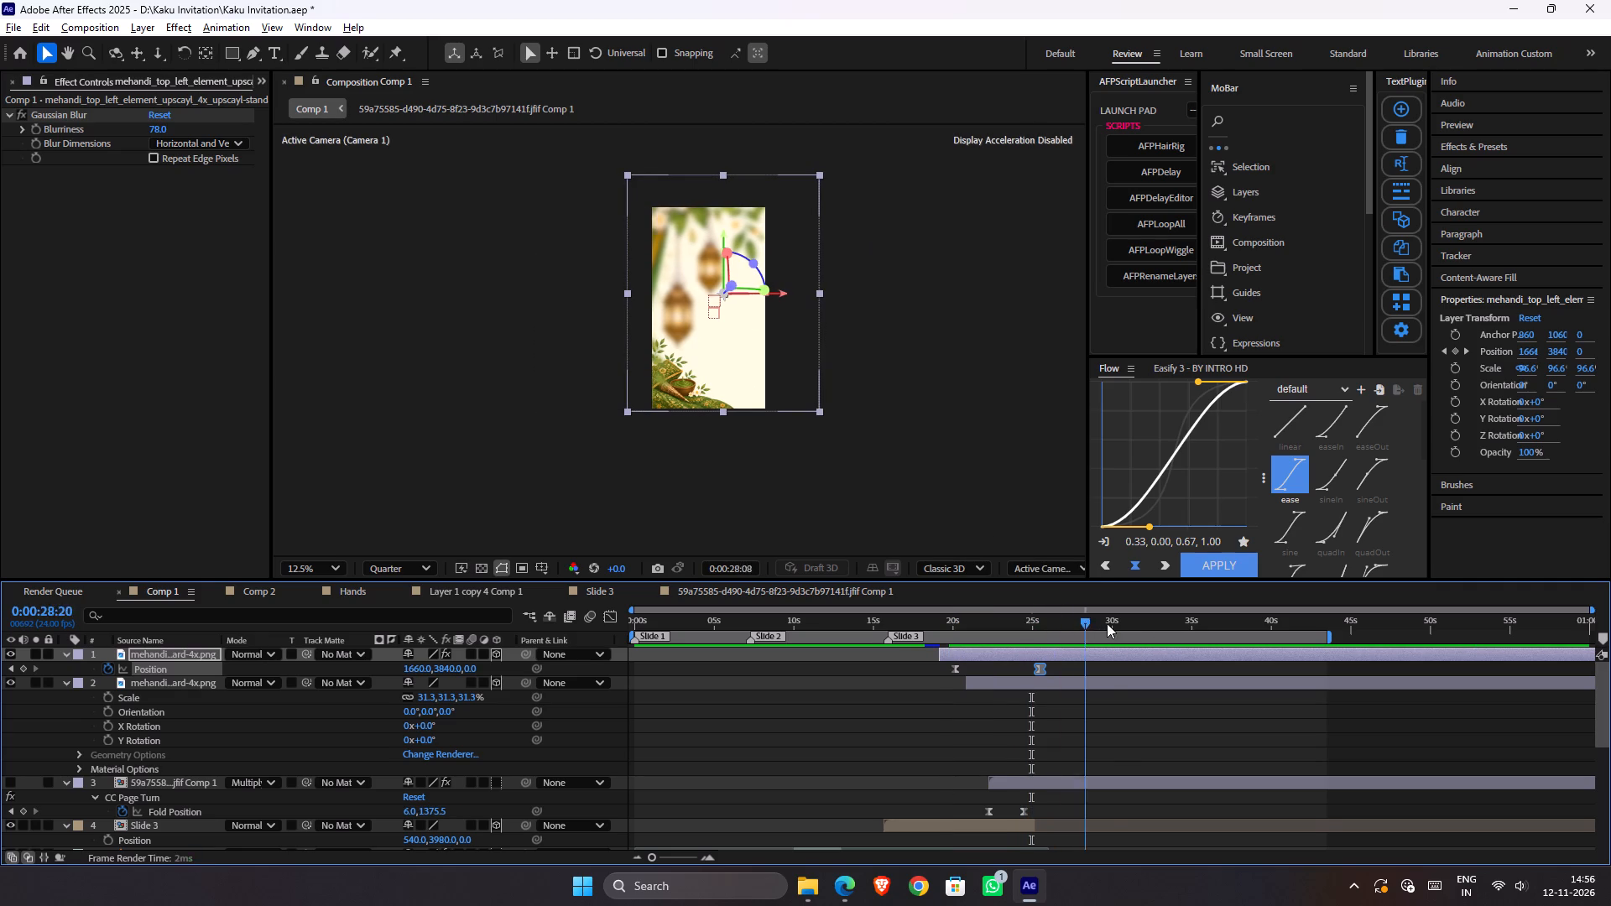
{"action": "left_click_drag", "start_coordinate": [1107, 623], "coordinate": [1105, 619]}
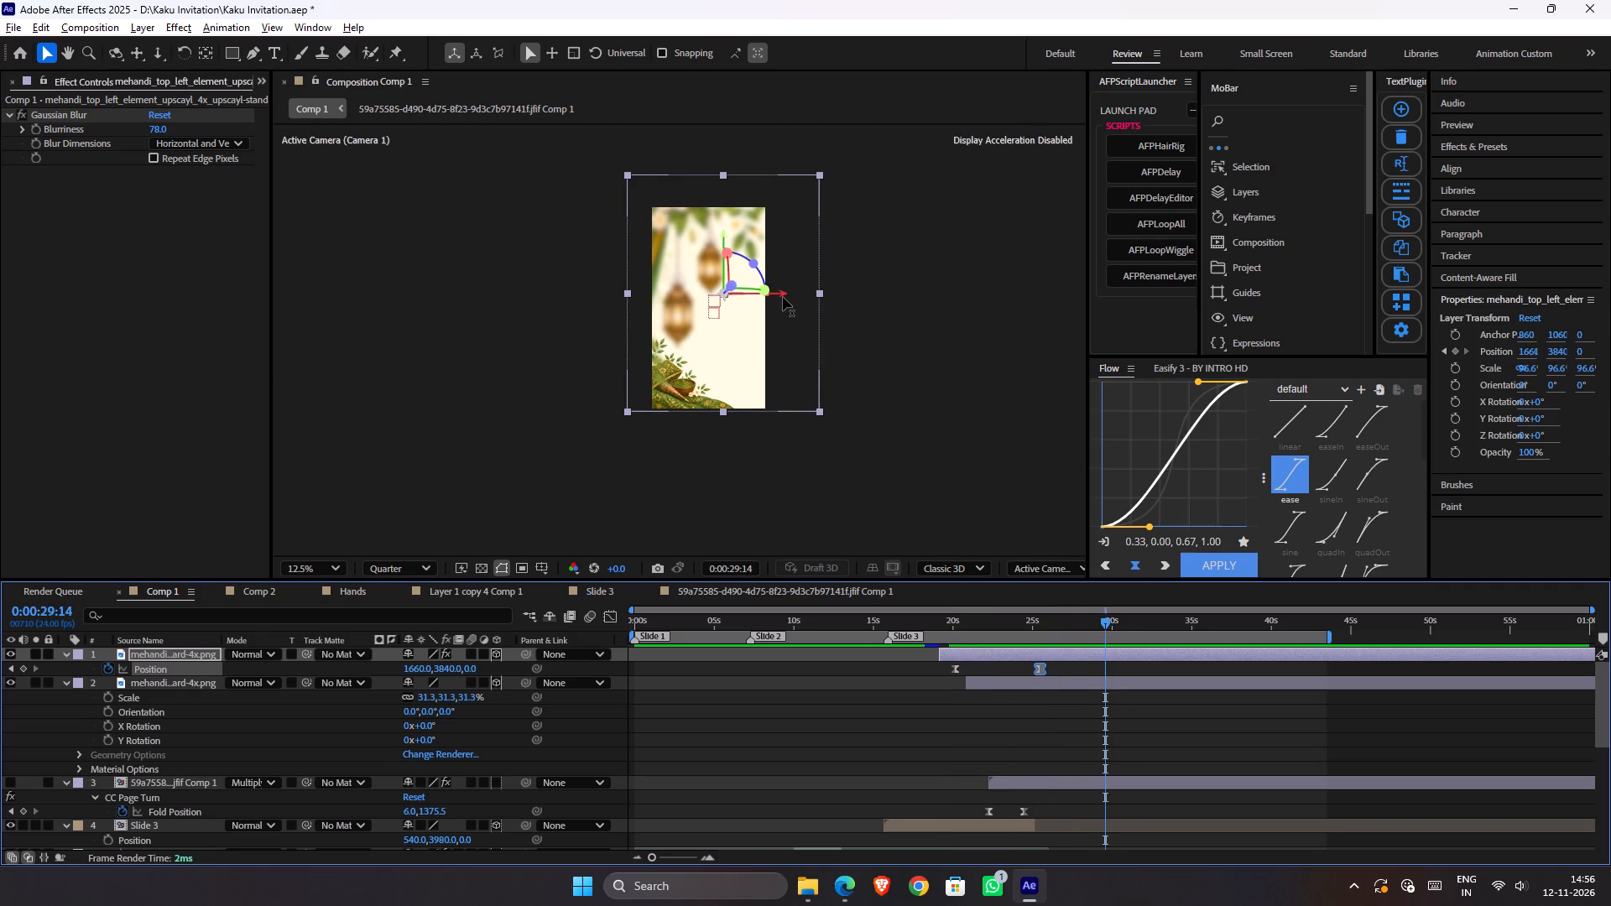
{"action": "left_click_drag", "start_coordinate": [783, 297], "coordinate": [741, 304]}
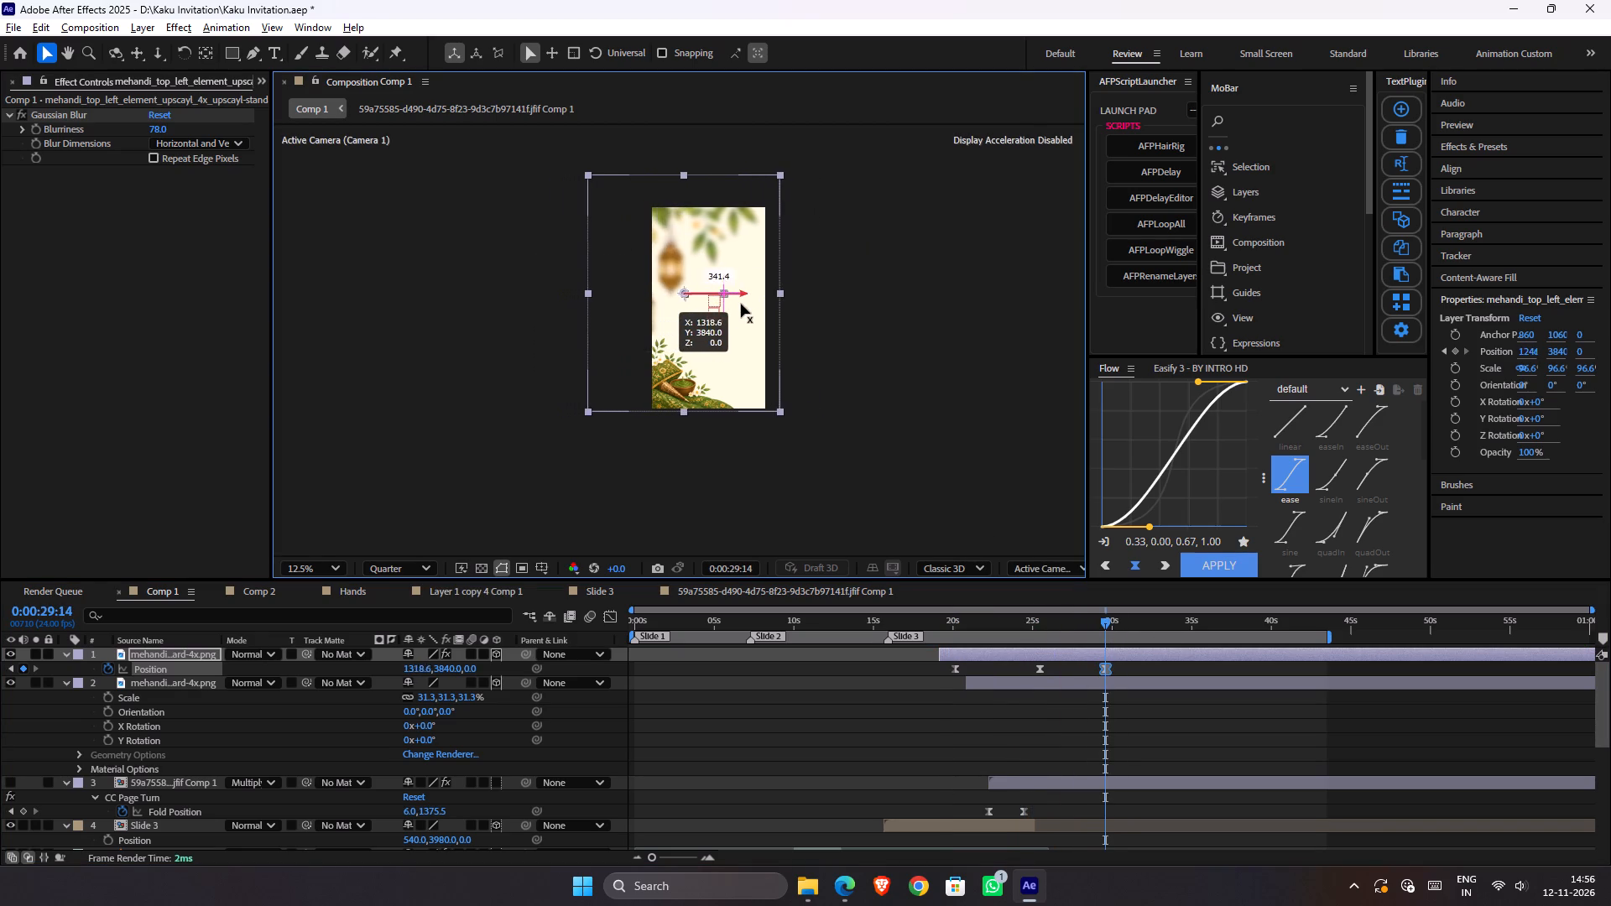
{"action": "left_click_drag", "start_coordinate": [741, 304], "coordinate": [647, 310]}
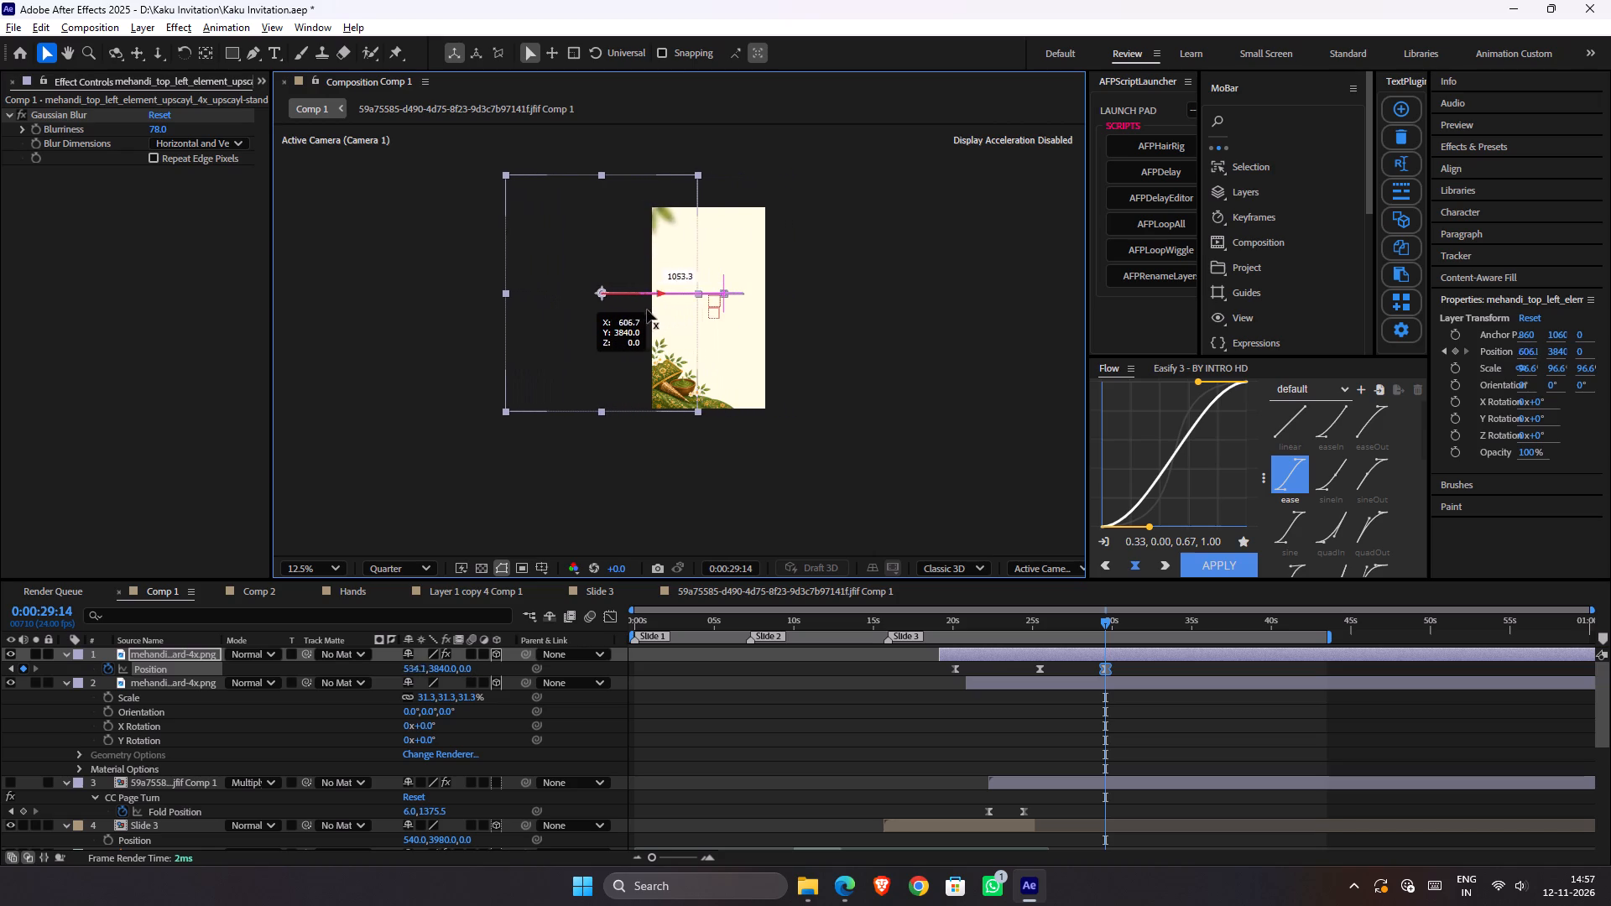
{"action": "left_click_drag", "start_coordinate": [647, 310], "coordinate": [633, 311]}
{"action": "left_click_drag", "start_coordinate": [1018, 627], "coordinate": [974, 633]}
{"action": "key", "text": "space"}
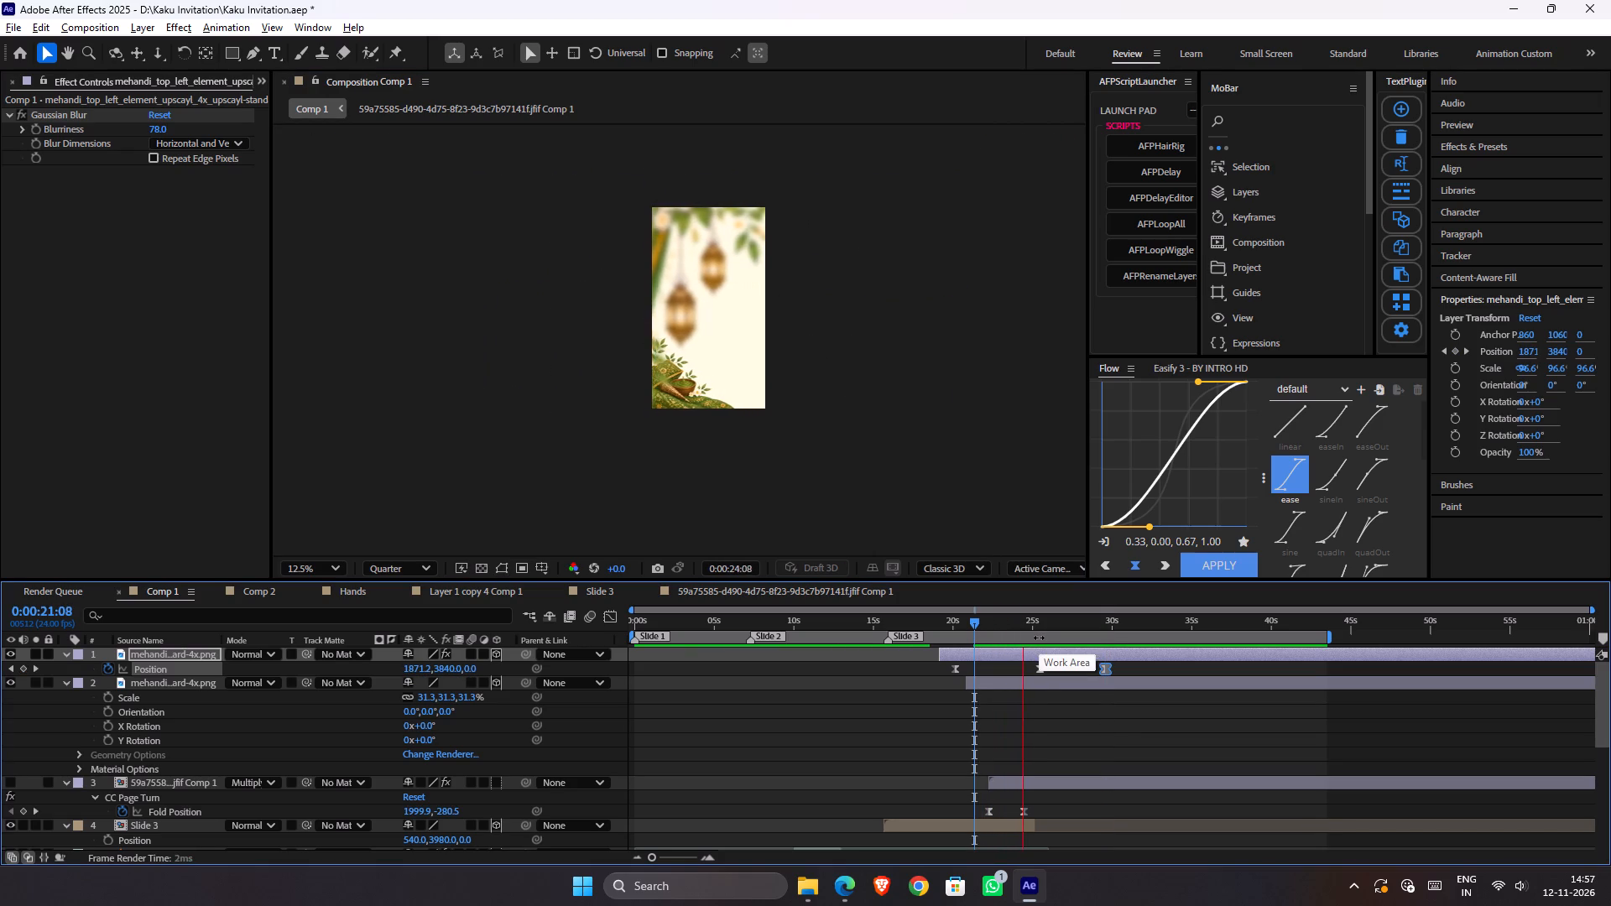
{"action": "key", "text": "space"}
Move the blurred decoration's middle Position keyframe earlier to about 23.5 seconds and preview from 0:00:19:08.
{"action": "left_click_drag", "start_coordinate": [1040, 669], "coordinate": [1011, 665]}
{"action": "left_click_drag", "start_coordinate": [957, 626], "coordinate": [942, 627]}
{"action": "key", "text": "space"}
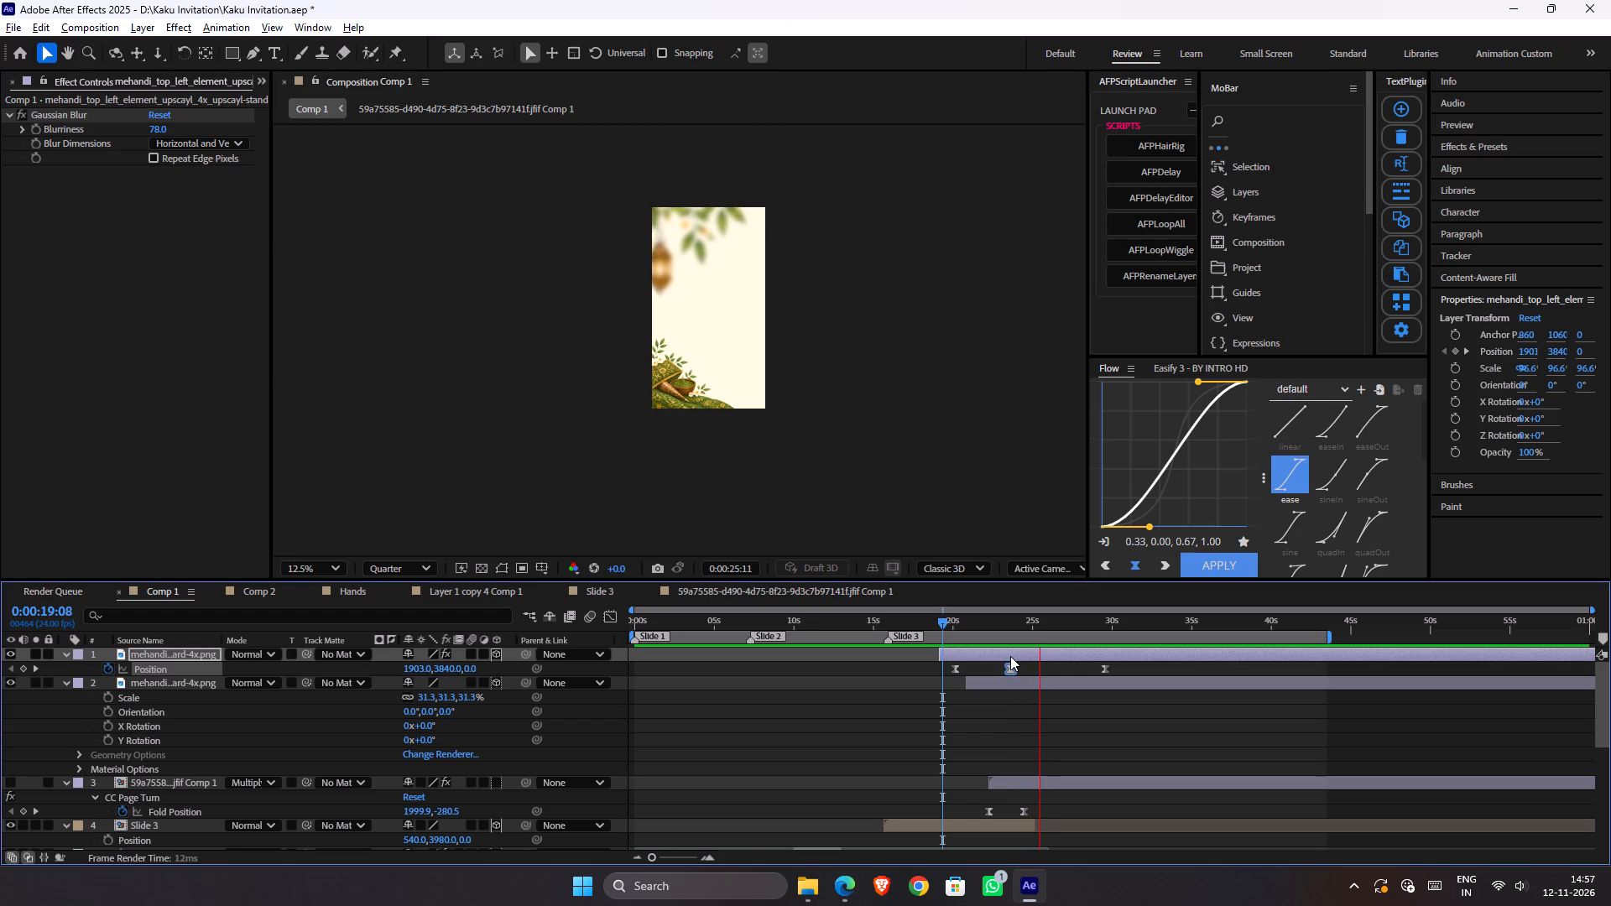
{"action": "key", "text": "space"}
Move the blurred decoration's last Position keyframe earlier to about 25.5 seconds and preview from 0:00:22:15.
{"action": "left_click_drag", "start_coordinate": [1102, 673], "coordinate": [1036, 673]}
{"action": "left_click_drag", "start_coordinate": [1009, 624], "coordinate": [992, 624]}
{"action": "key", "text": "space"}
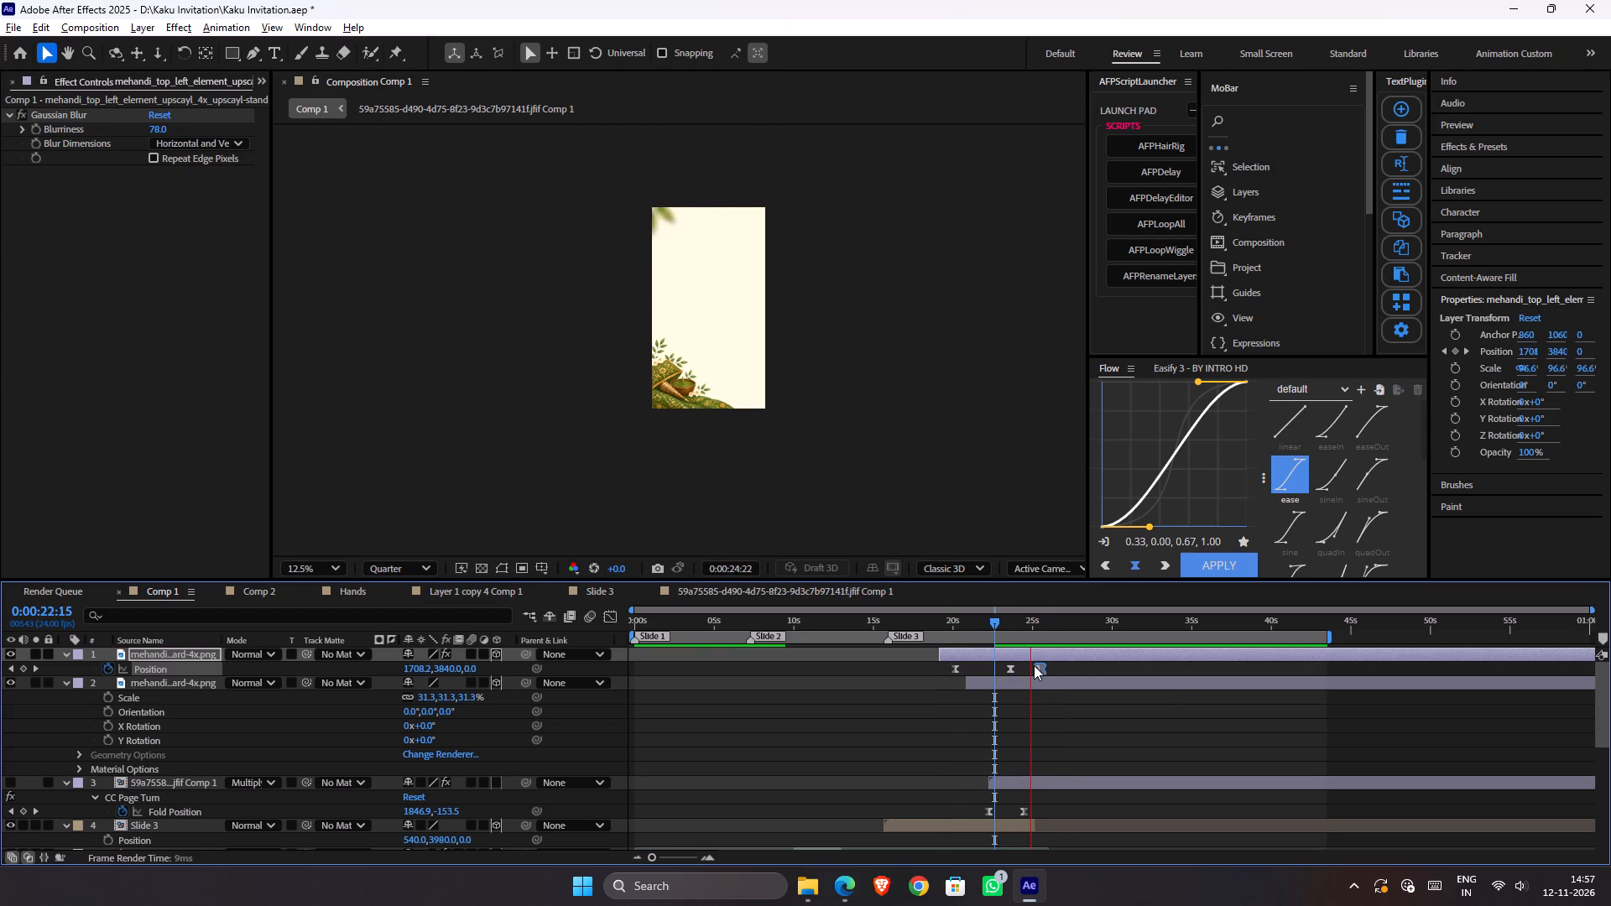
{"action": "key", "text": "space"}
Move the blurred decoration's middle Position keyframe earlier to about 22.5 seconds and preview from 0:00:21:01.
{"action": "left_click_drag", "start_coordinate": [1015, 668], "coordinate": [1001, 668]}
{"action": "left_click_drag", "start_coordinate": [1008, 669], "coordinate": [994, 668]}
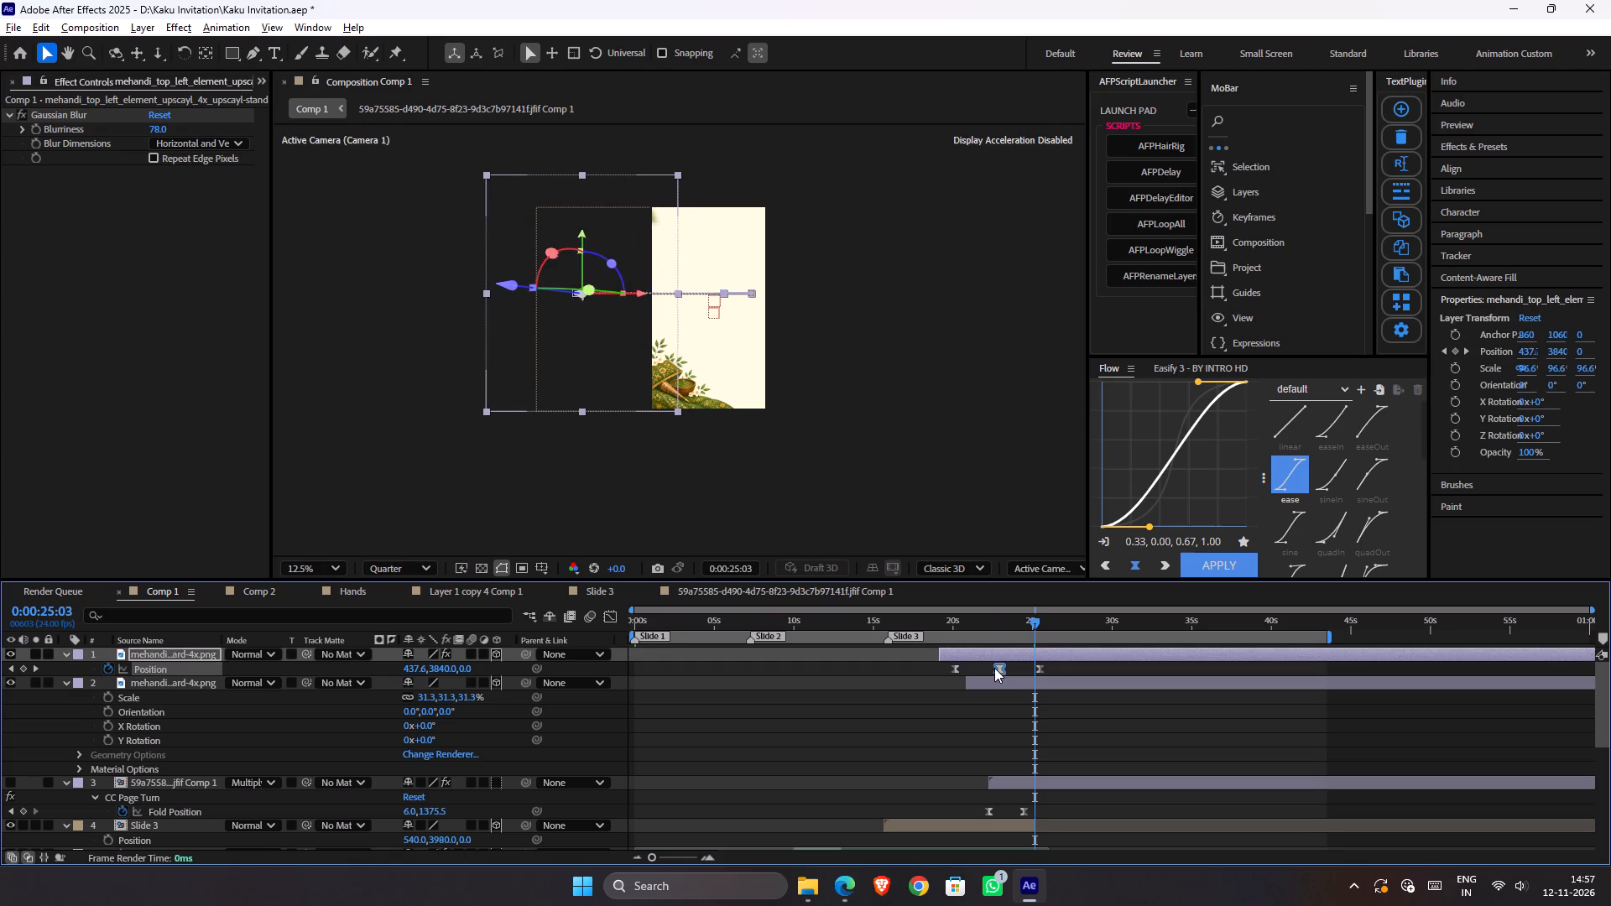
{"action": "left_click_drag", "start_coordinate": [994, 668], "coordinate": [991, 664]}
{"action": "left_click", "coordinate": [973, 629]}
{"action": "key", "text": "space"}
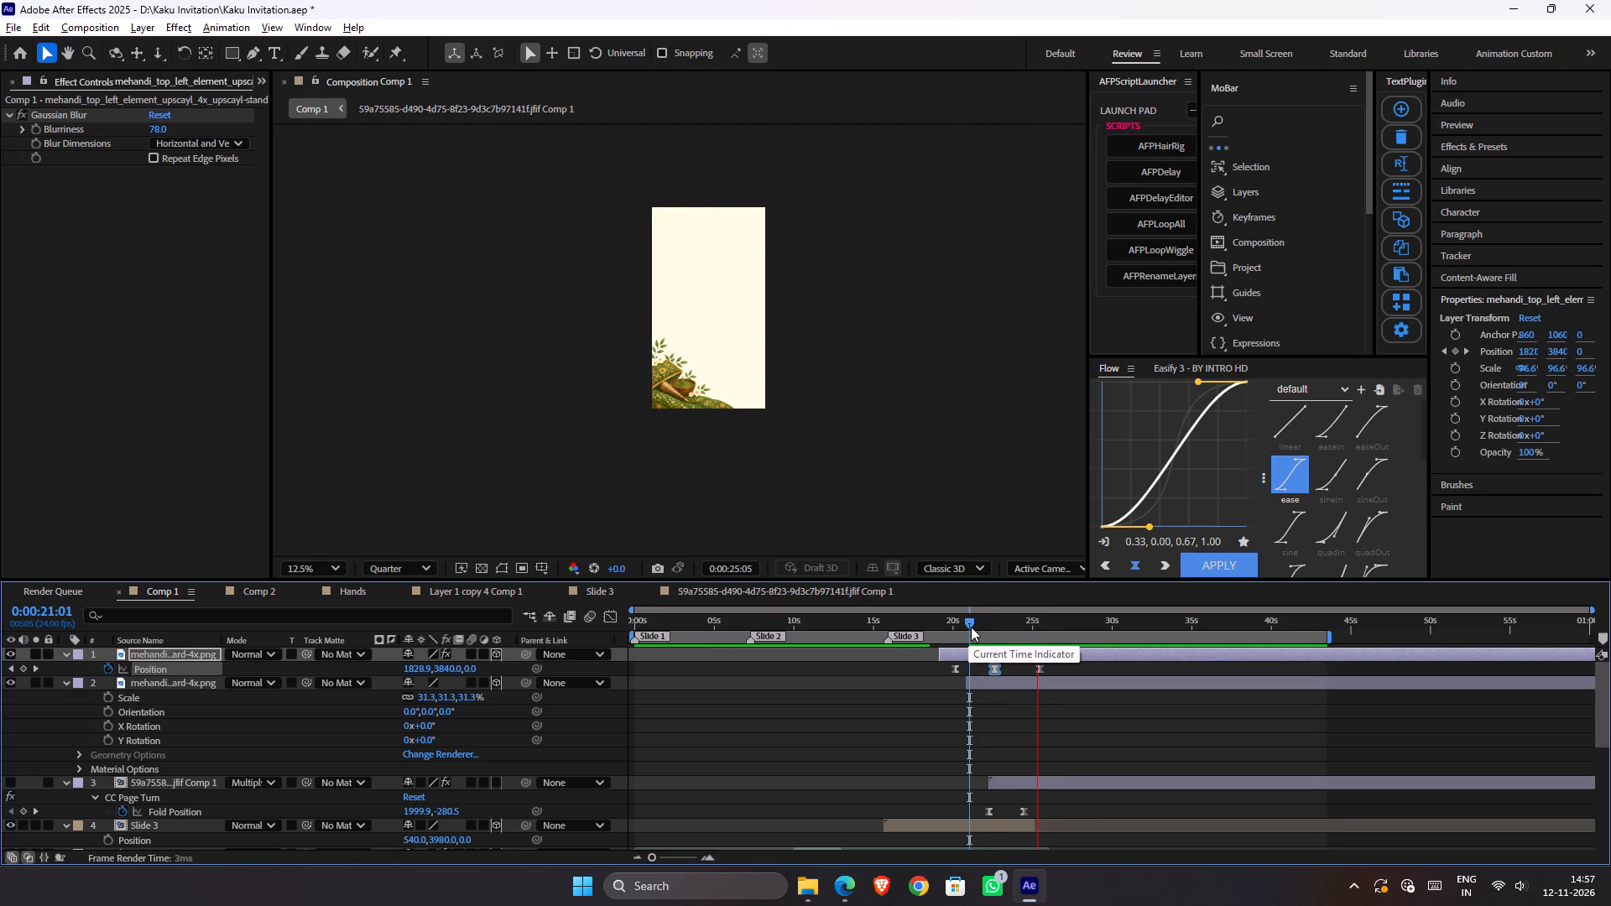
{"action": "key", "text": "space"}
Delete the blurred top-left mehandi decoration layer from Comp 1.
{"action": "left_click", "coordinate": [1037, 651]}
{"action": "key", "text": "Delete"}
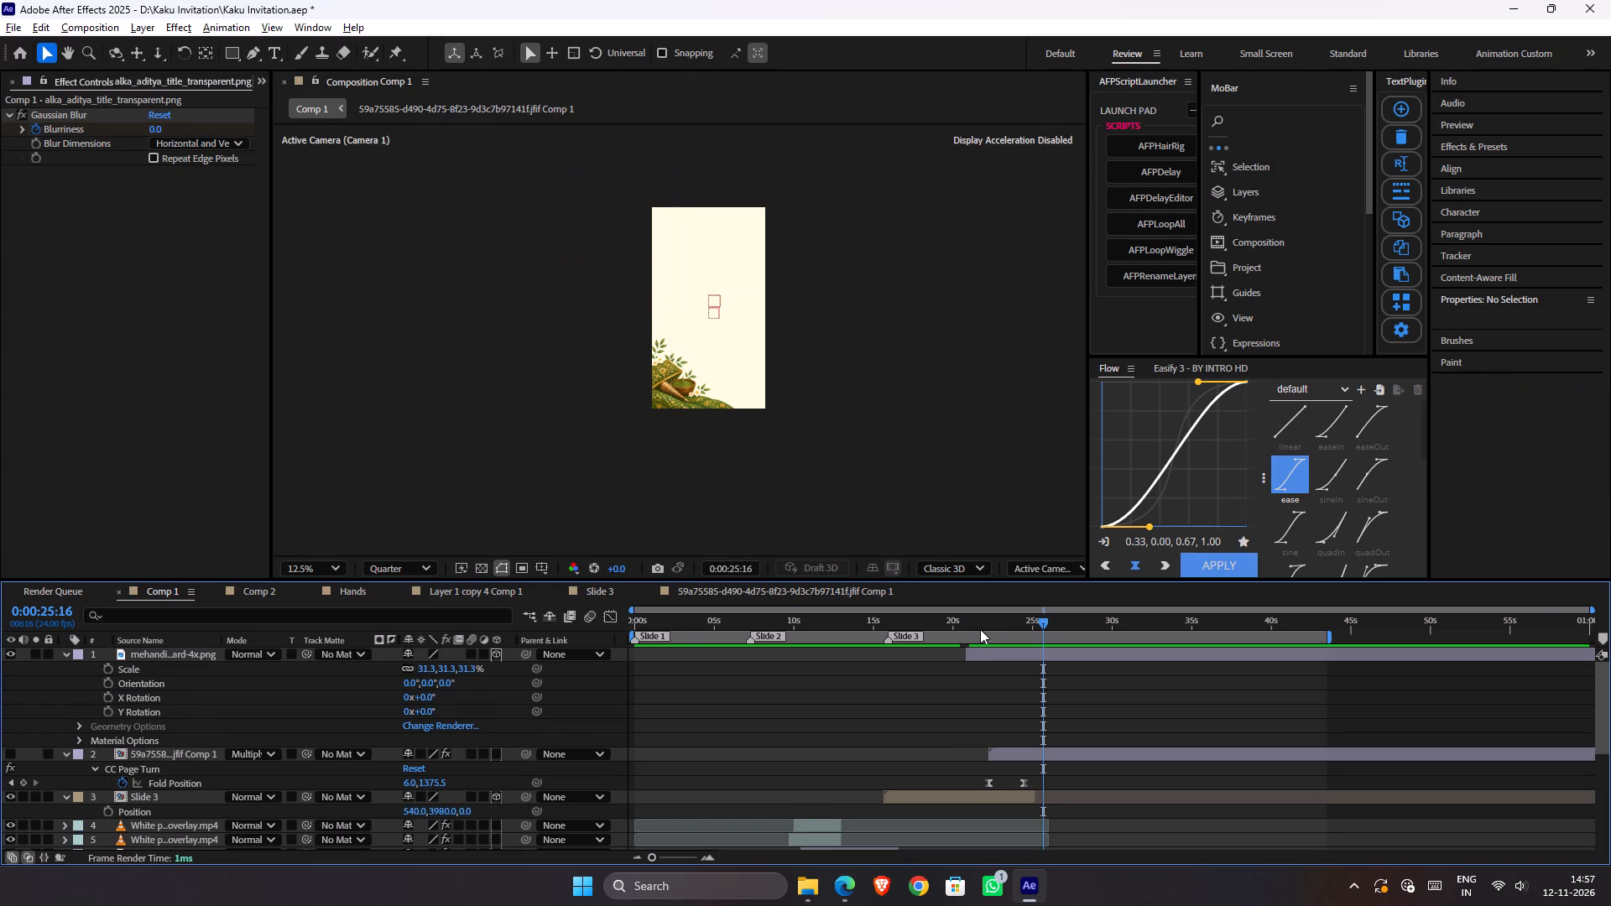
Save the project and preview the Haldi-to-mehandi transition from about 0:00:21:00.
{"action": "left_click_drag", "start_coordinate": [977, 628], "coordinate": [968, 627]}
{"action": "key", "text": "ctrl+s"}
{"action": "key", "text": "space"}
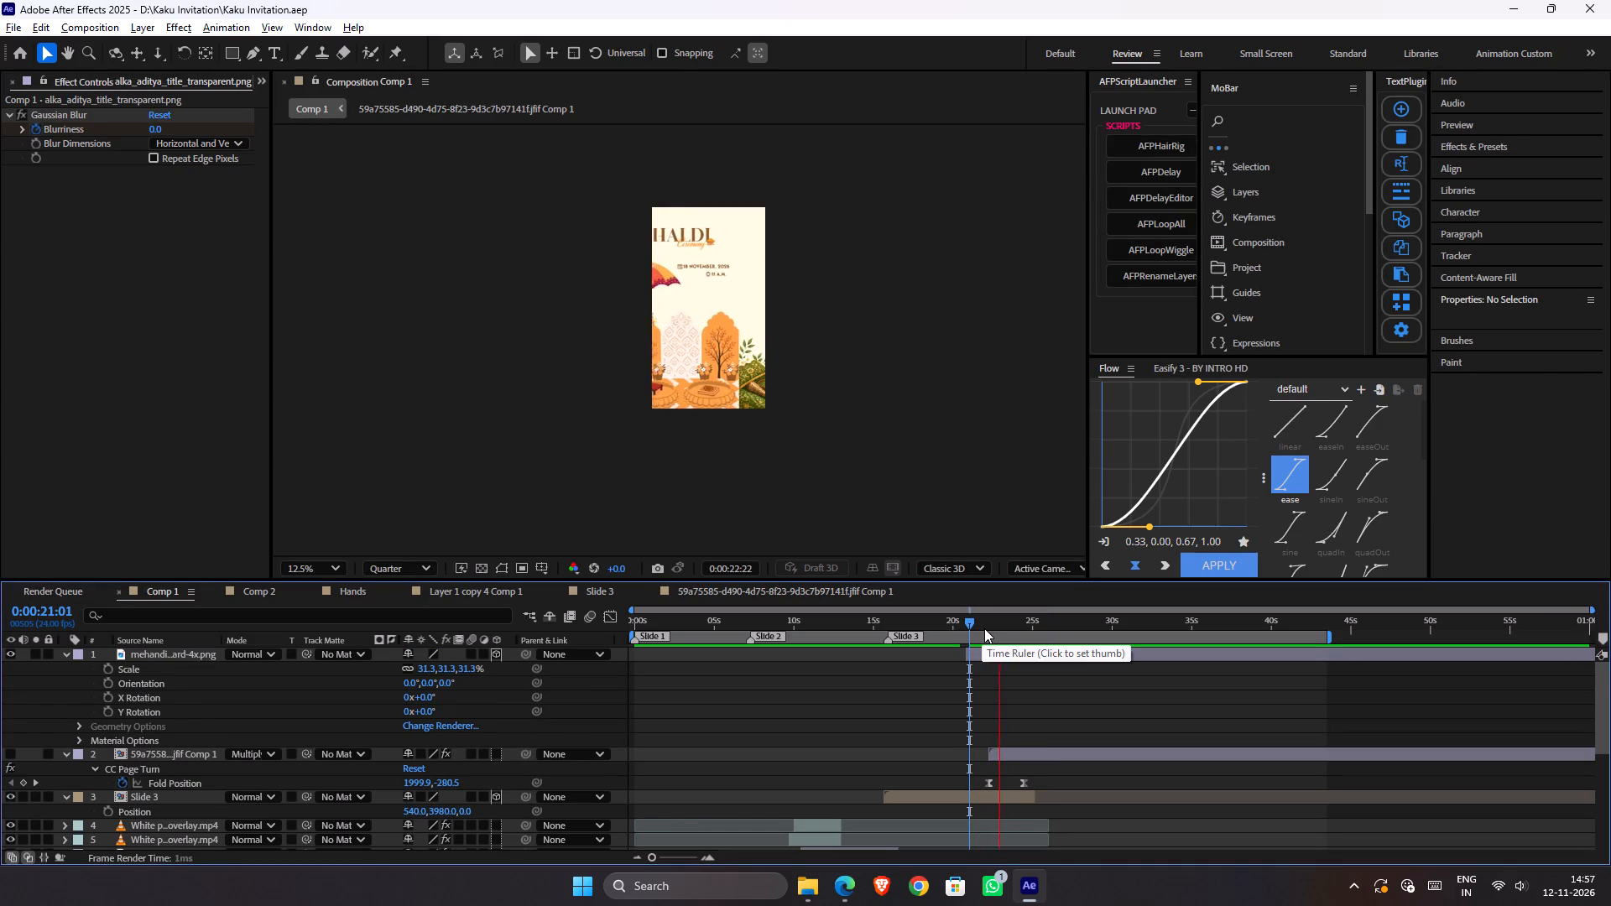
{"action": "key", "text": "space"}
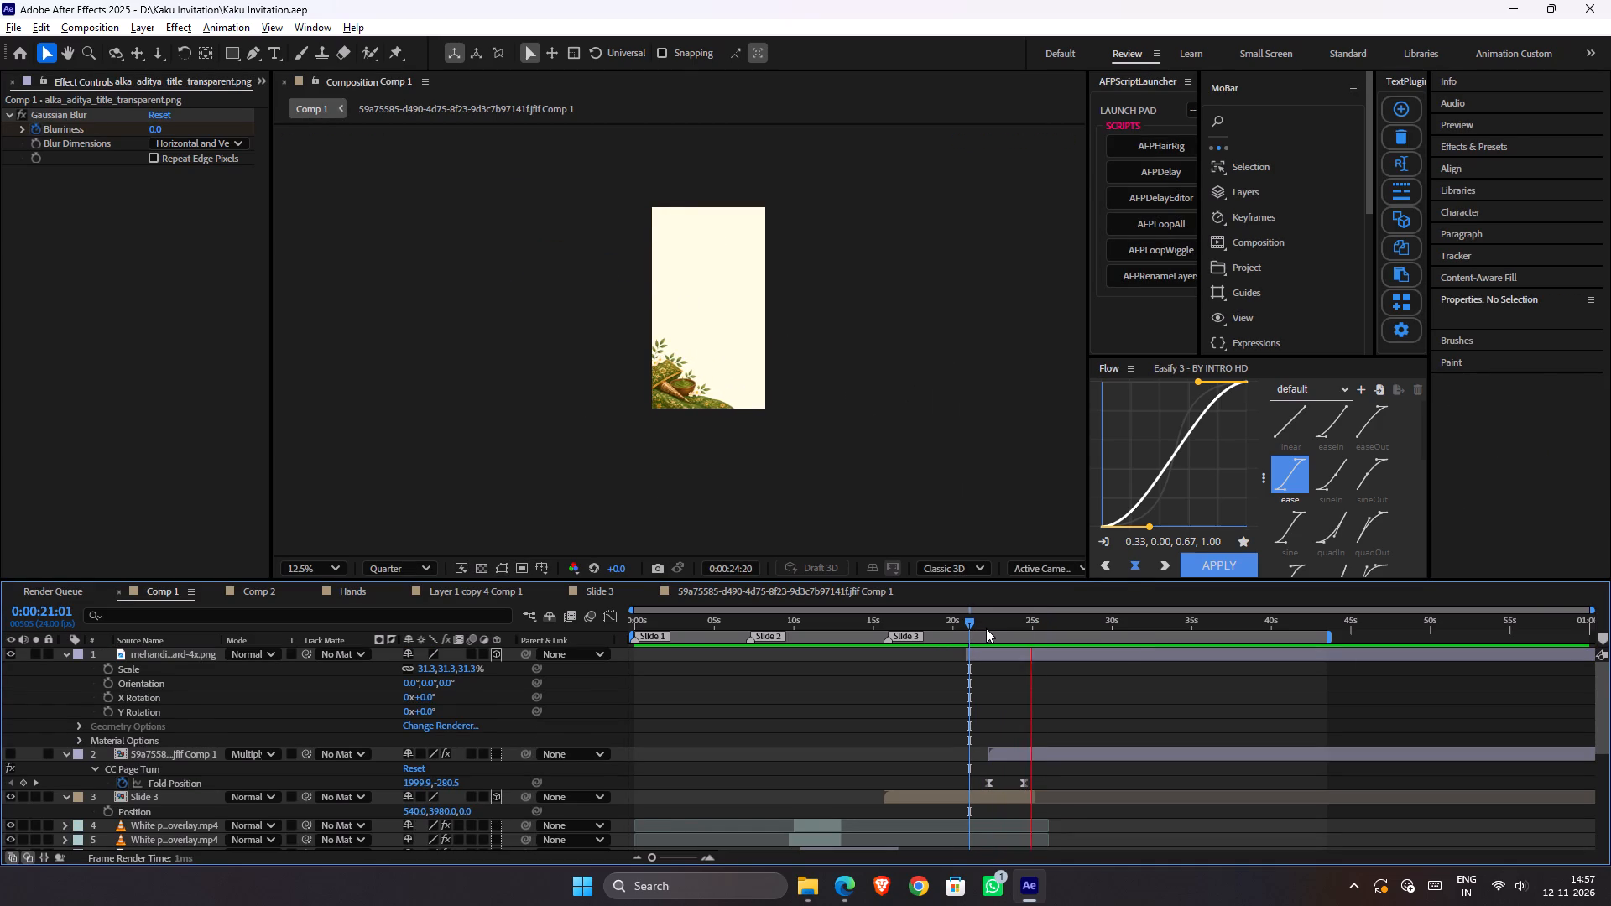
{"action": "left_click_drag", "start_coordinate": [986, 628], "coordinate": [968, 624]}
{"action": "key", "text": "space"}
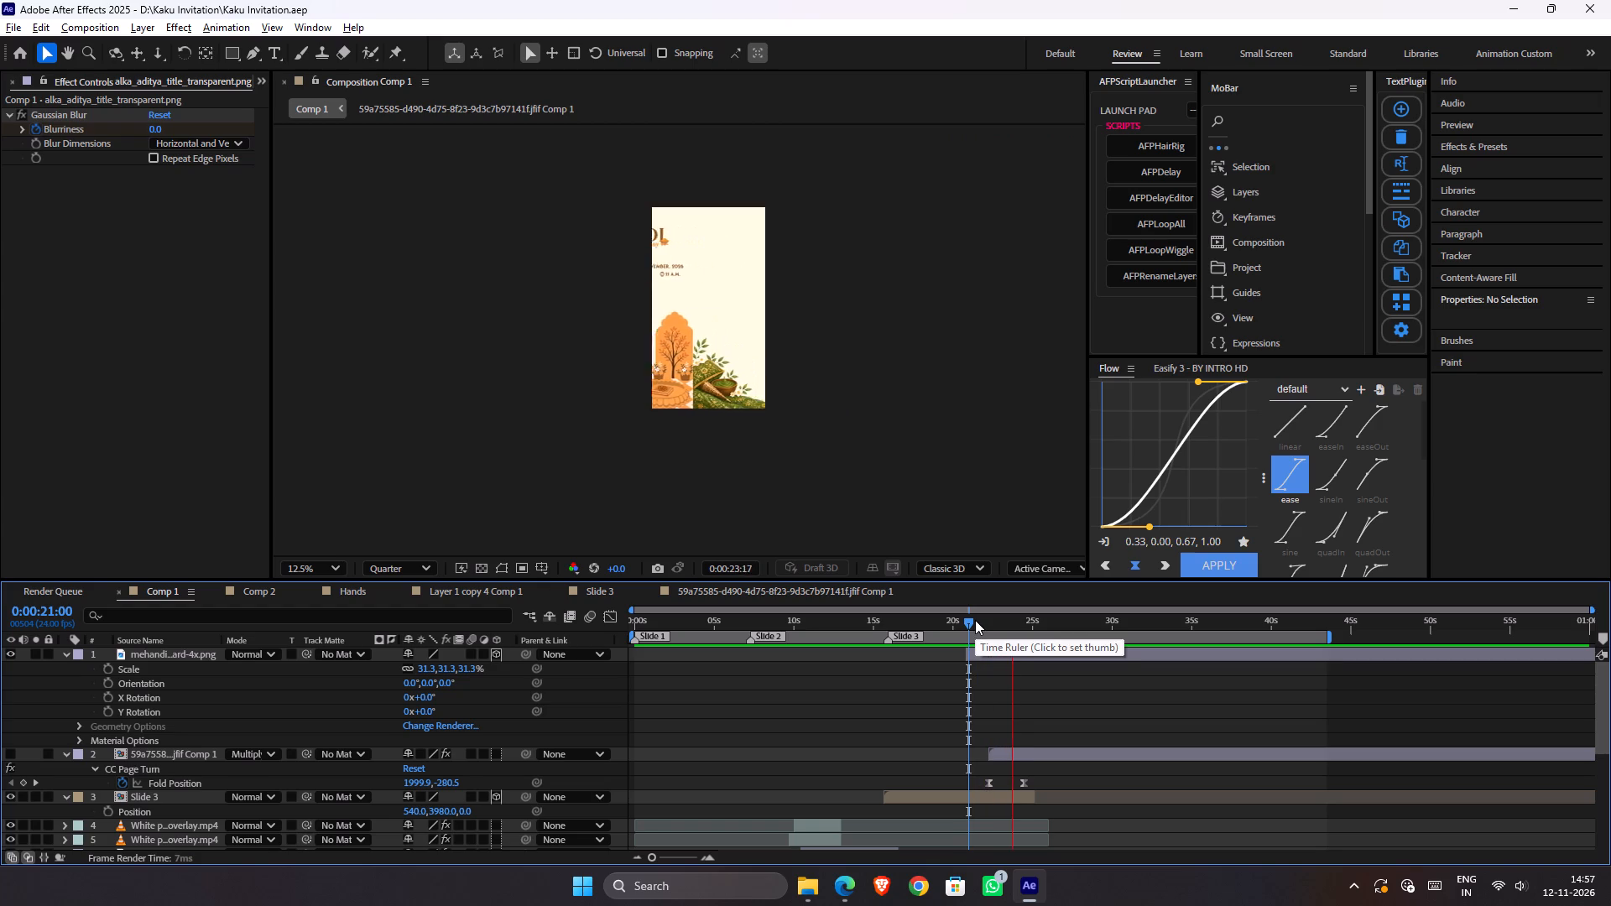
{"action": "key", "text": "space"}
{"action": "scroll", "coordinate": [719, 424], "scroll_direction": "up", "scroll_amount": 1}
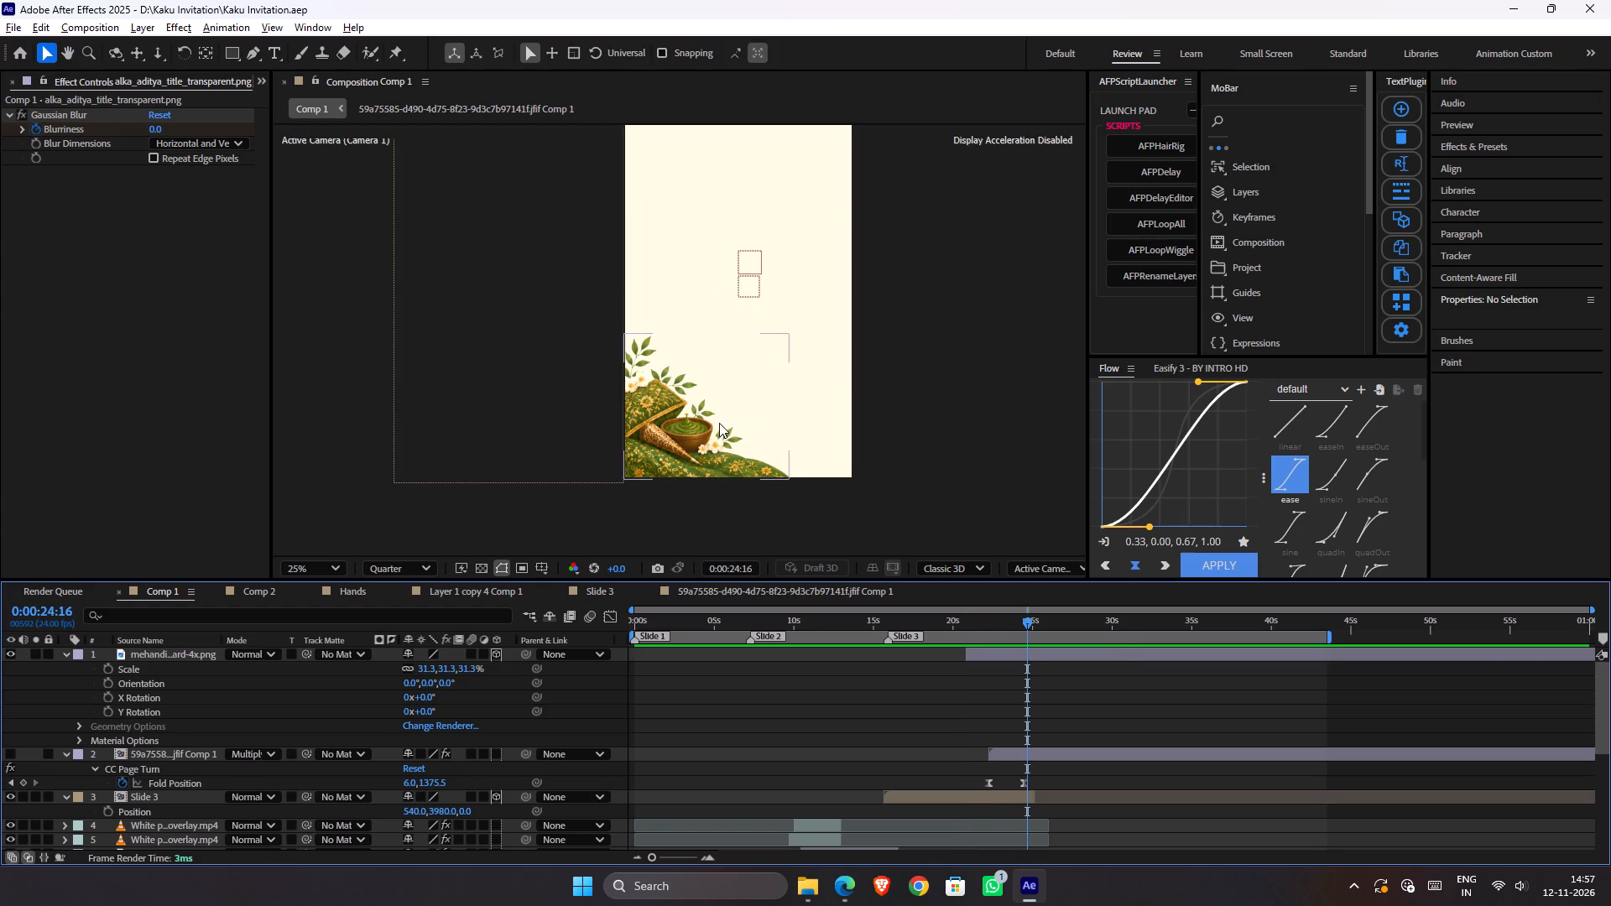
{"action": "key", "text": "ctrl+s"}
{"action": "scroll", "coordinate": [1007, 689], "scroll_direction": "down", "scroll_amount": 1}
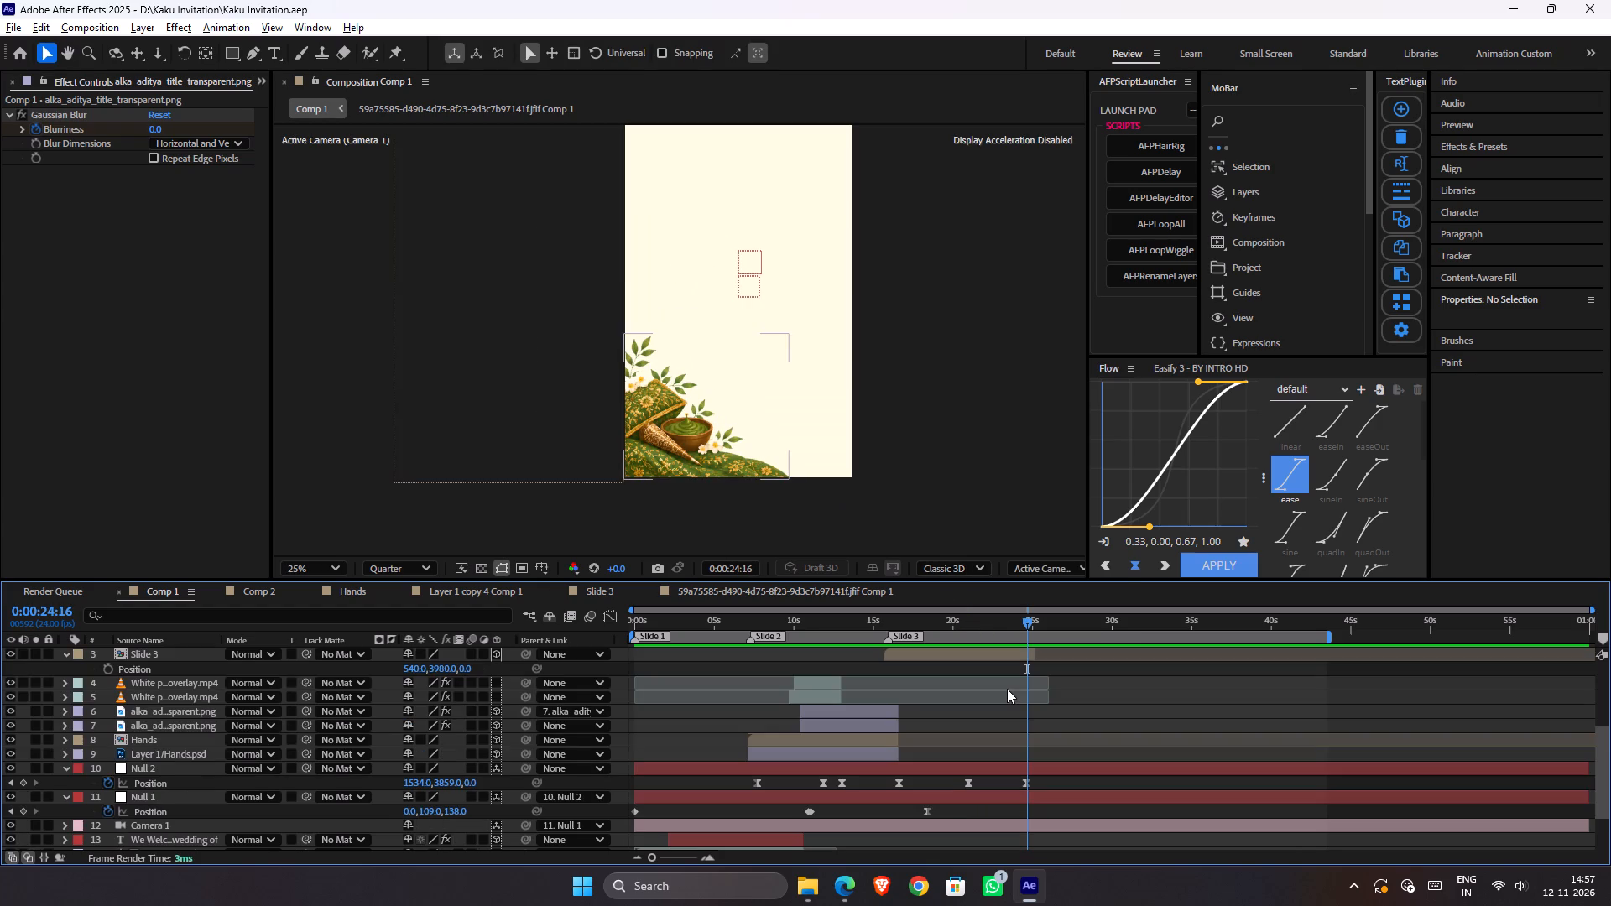
Apply the expo easing preset (0.90, 0.00, 0.10, 1.00) to Null 2's last two Position keyframes.
{"action": "left_click", "coordinate": [1024, 781]}
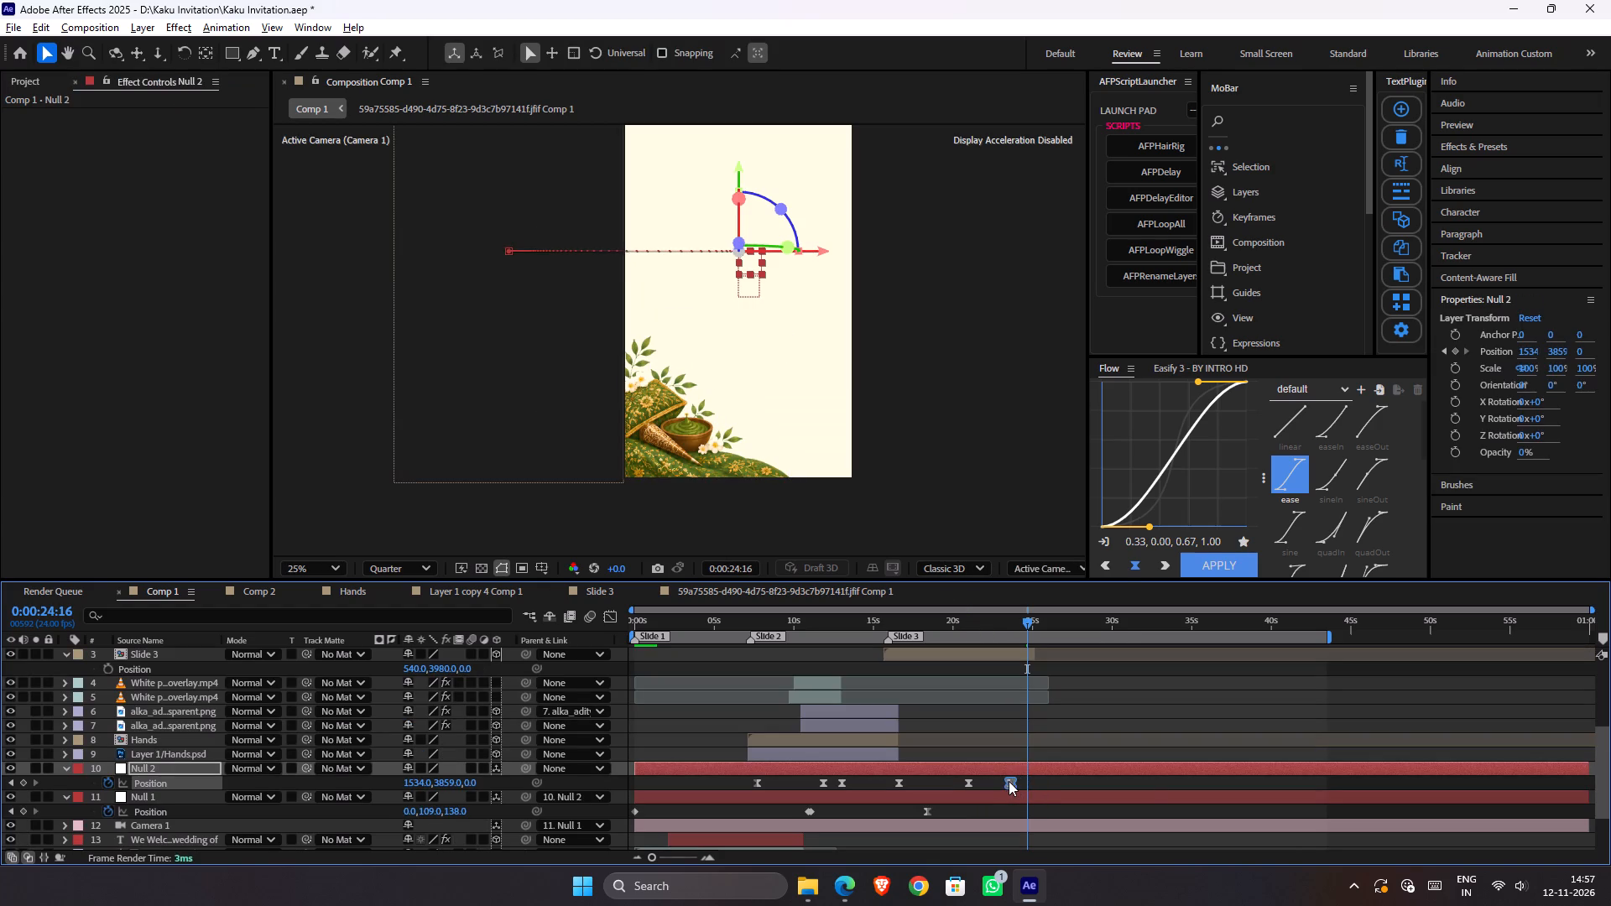
{"action": "key", "text": "ctrl+z"}
{"action": "left_click_drag", "start_coordinate": [1039, 784], "coordinate": [990, 788]}
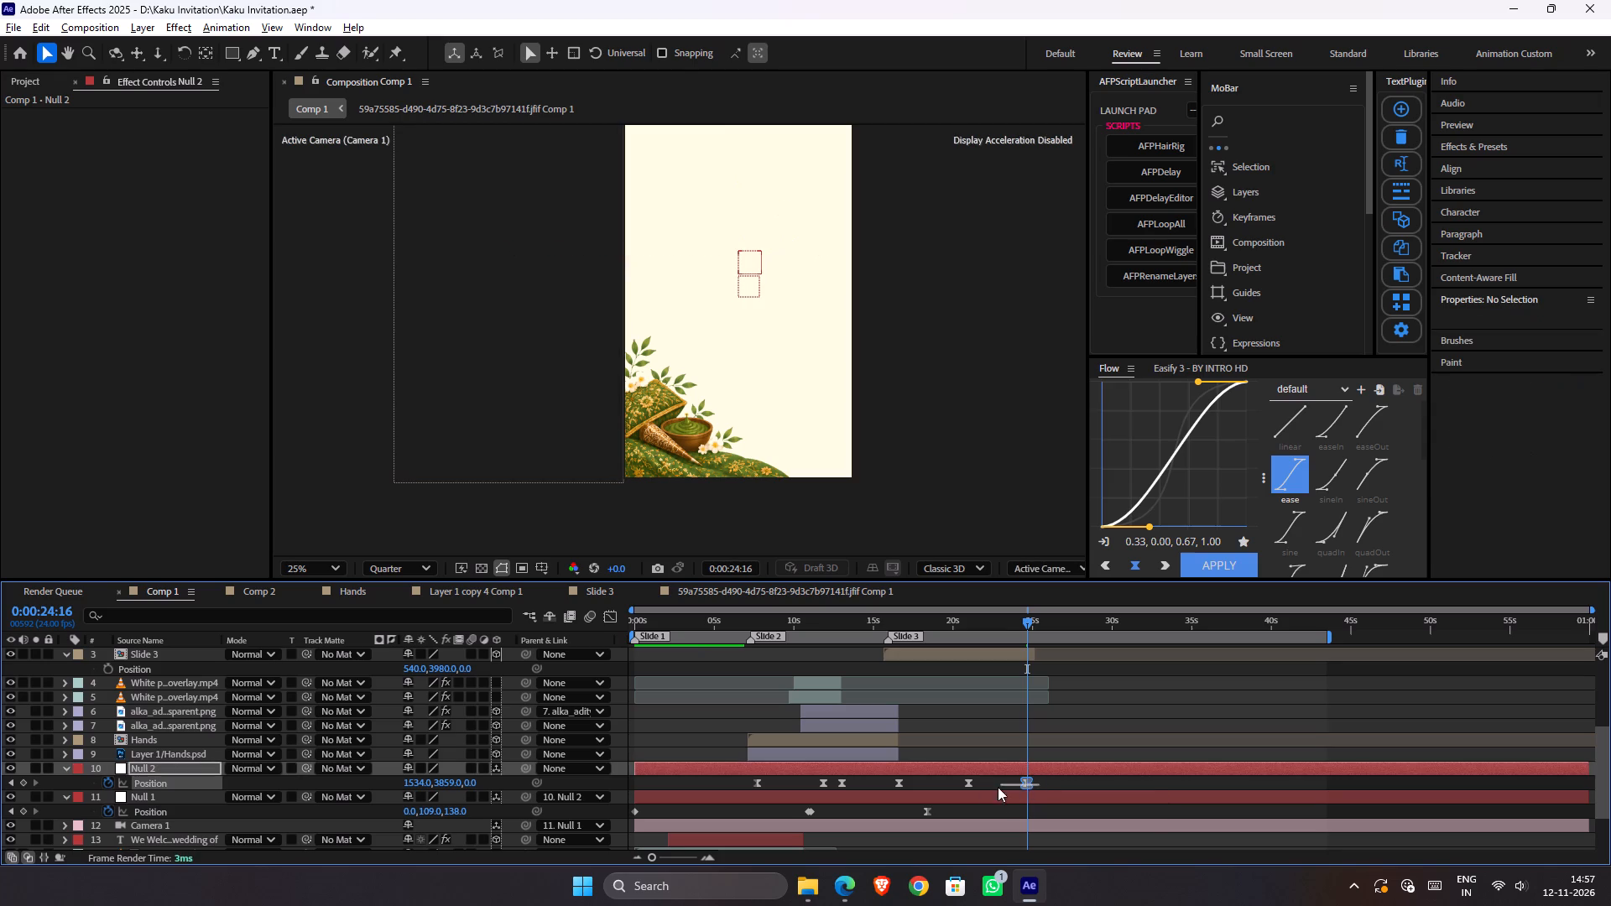
{"action": "left_click_drag", "start_coordinate": [990, 788], "coordinate": [949, 793]}
{"action": "scroll", "coordinate": [1390, 475], "scroll_direction": "down", "scroll_amount": 2}
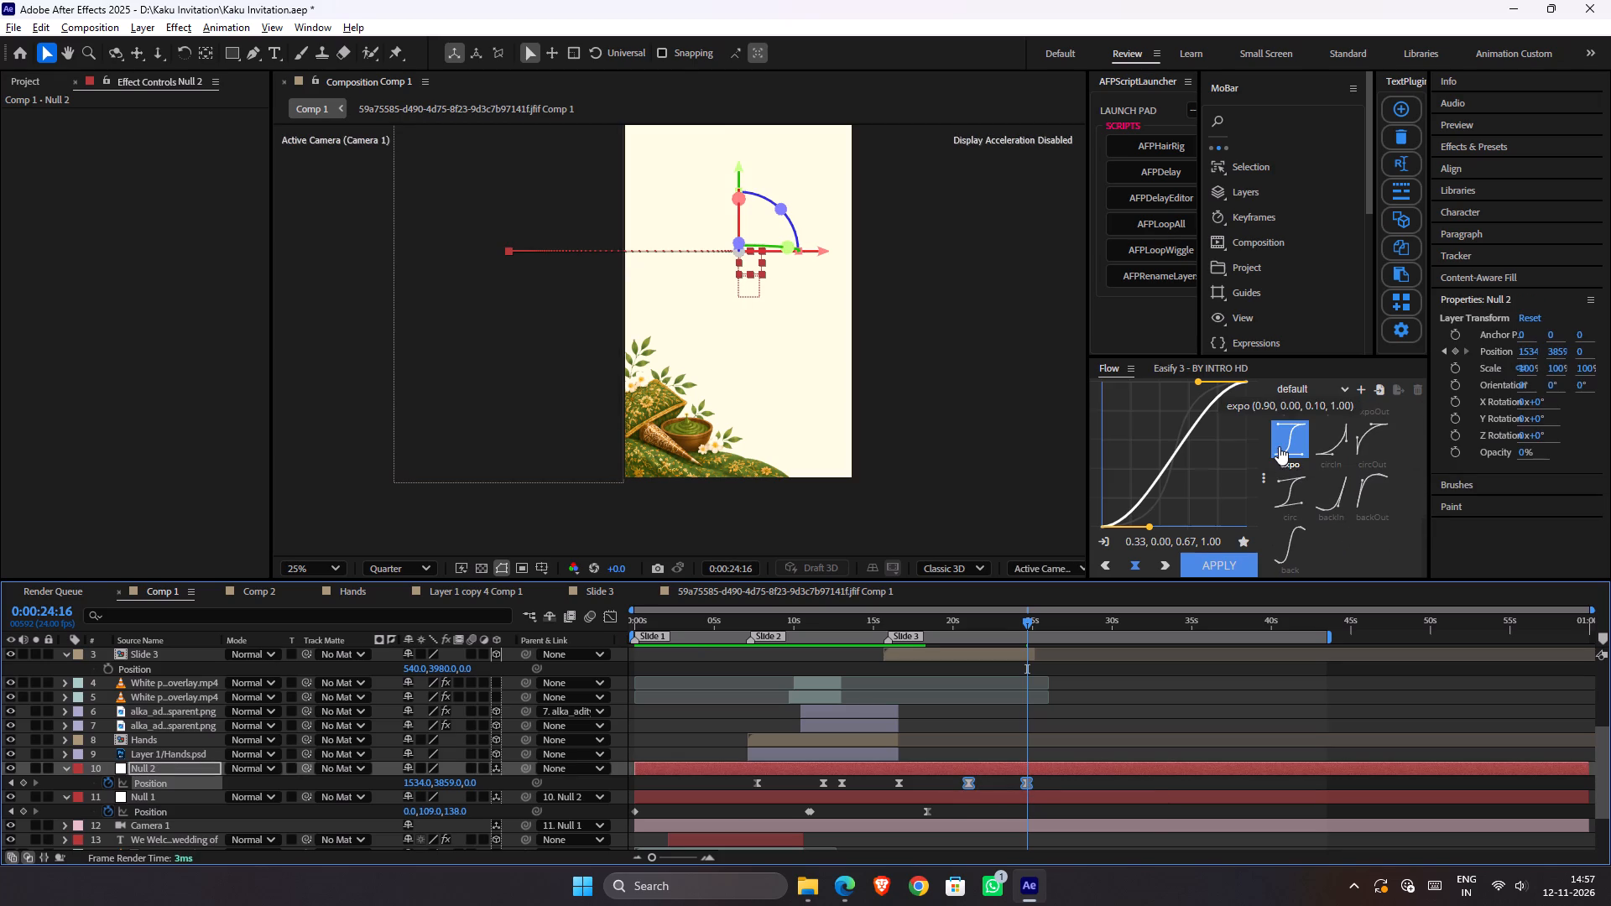
{"action": "left_click", "coordinate": [1279, 446]}
{"action": "left_click", "coordinate": [1229, 559]}
Preview the Haldi-to-mehandi camera move from 0:00:19:10 and save the project.
{"action": "left_click", "coordinate": [943, 627]}
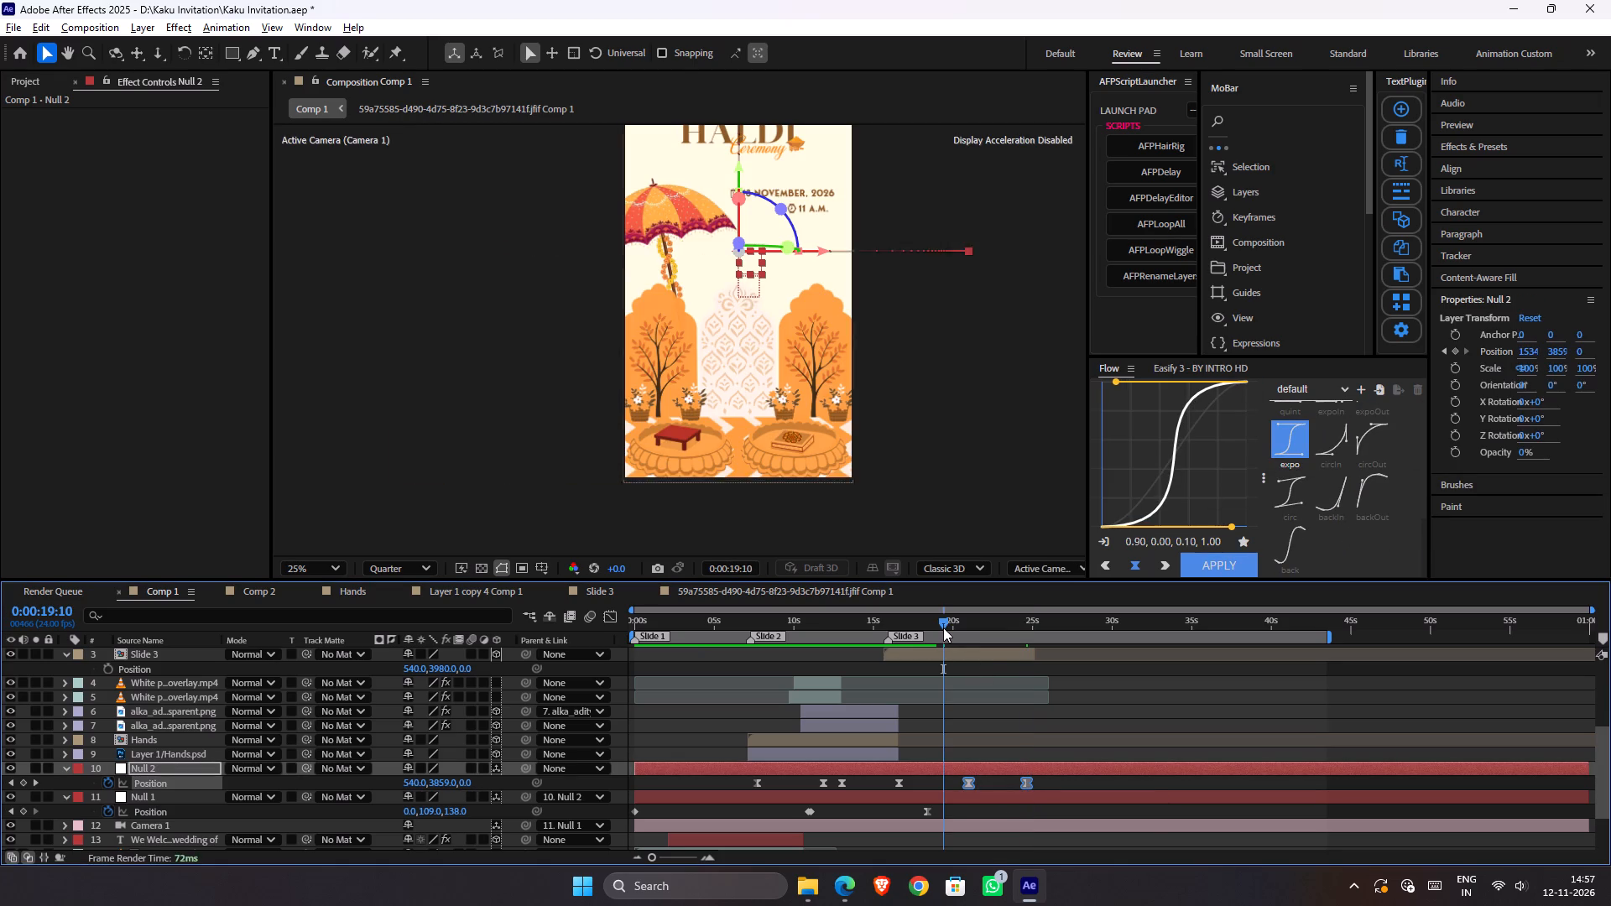
{"action": "key", "text": "space"}
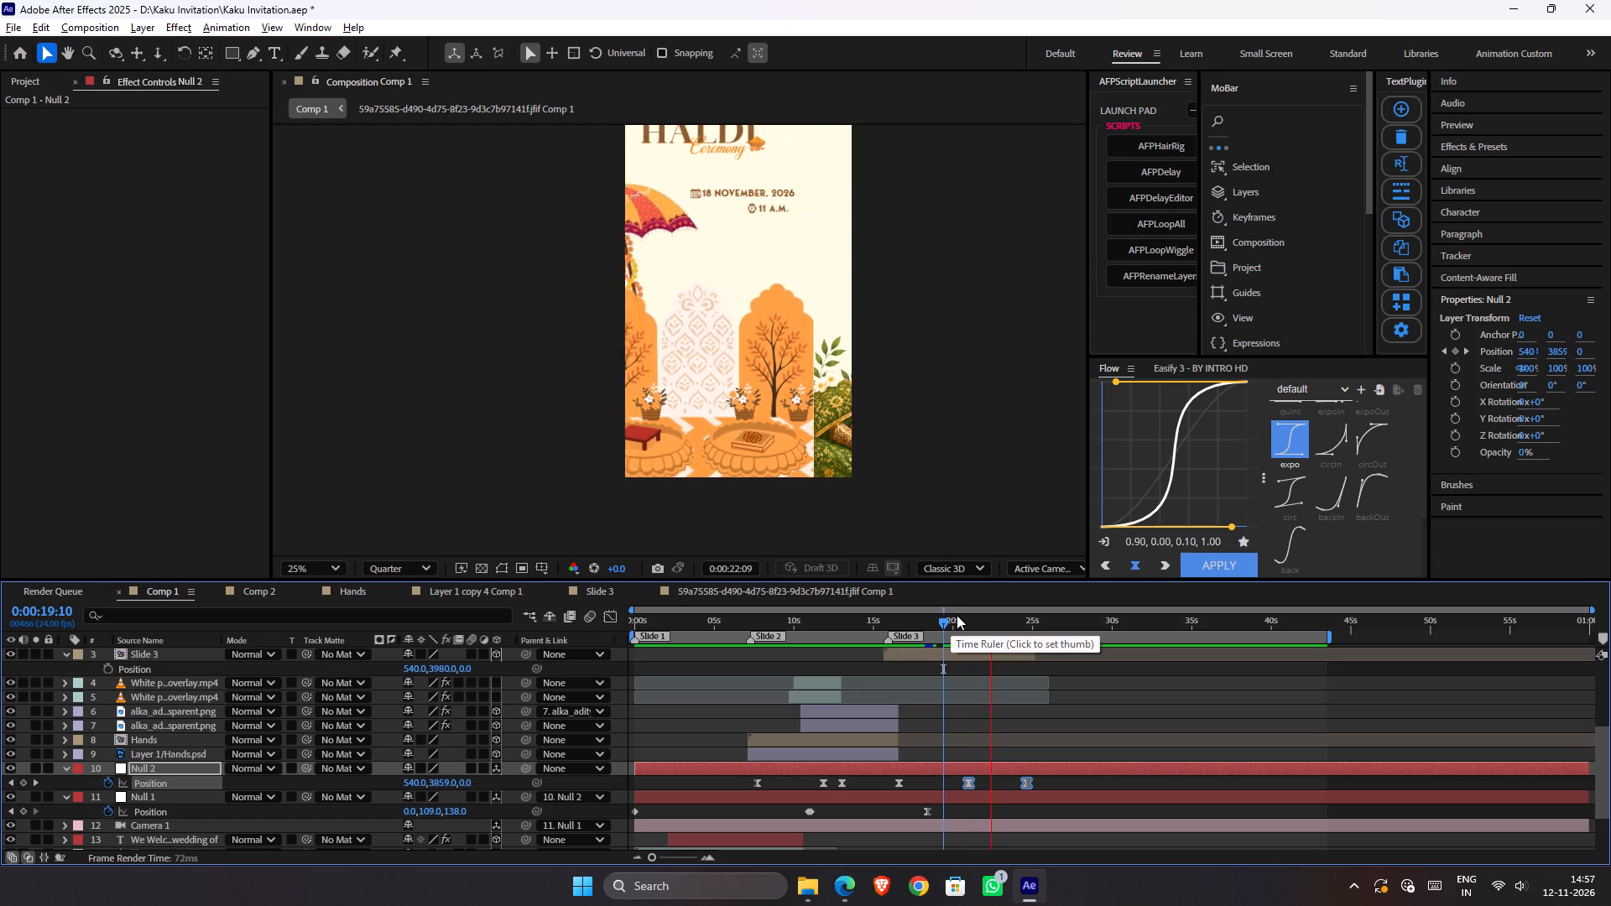
{"action": "key", "text": "space"}
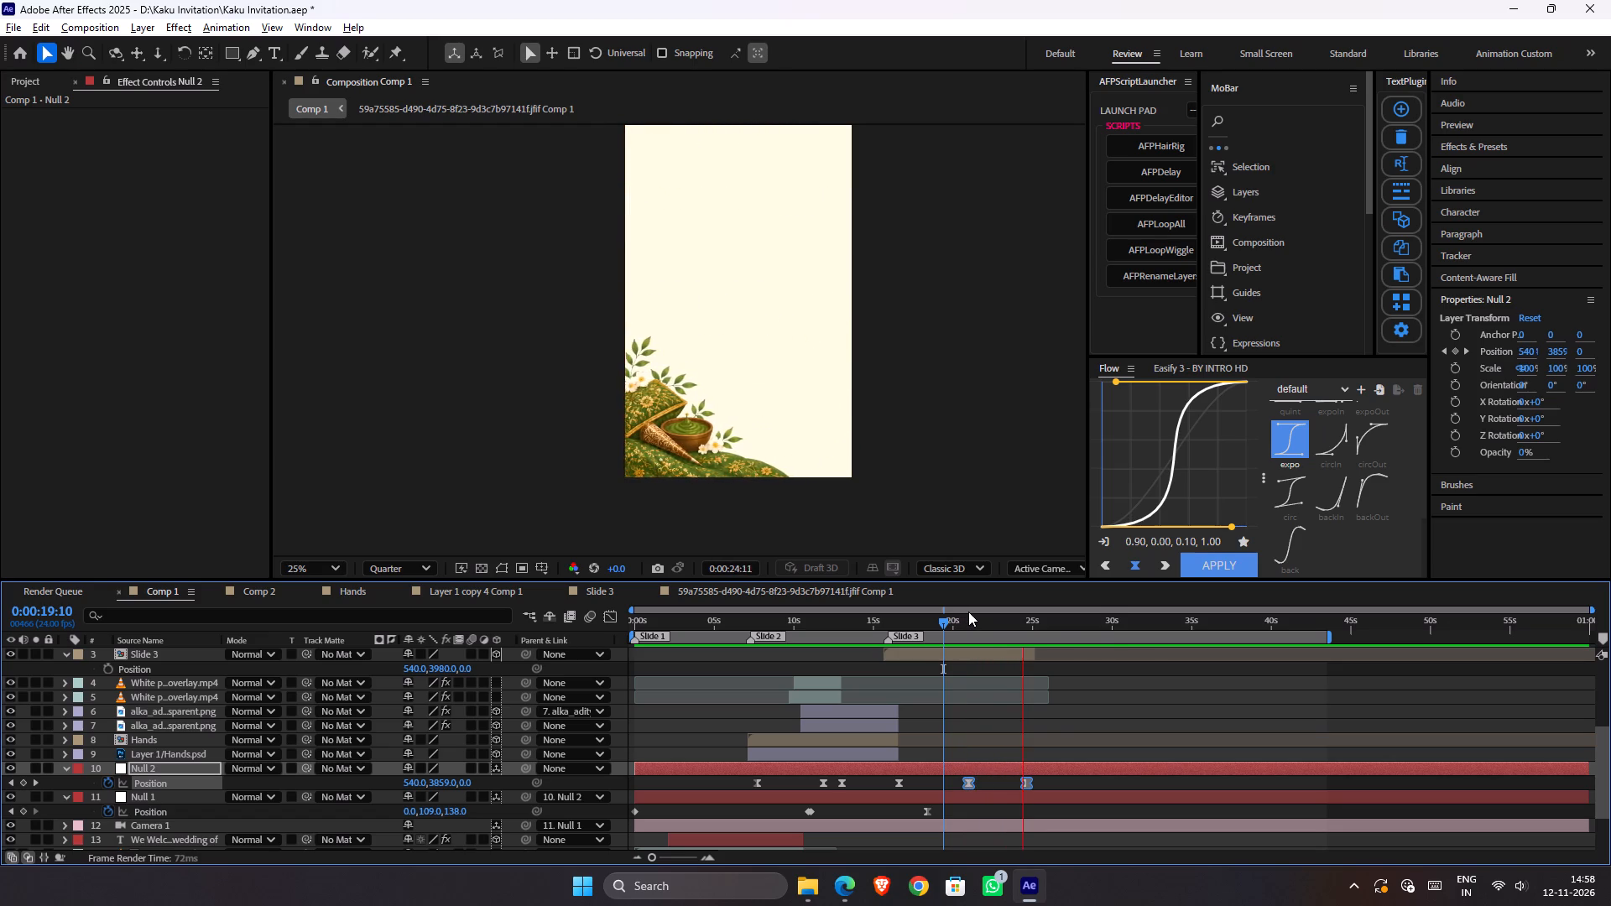
{"action": "key", "text": "space"}
{"action": "key", "text": "ctrl+s"}
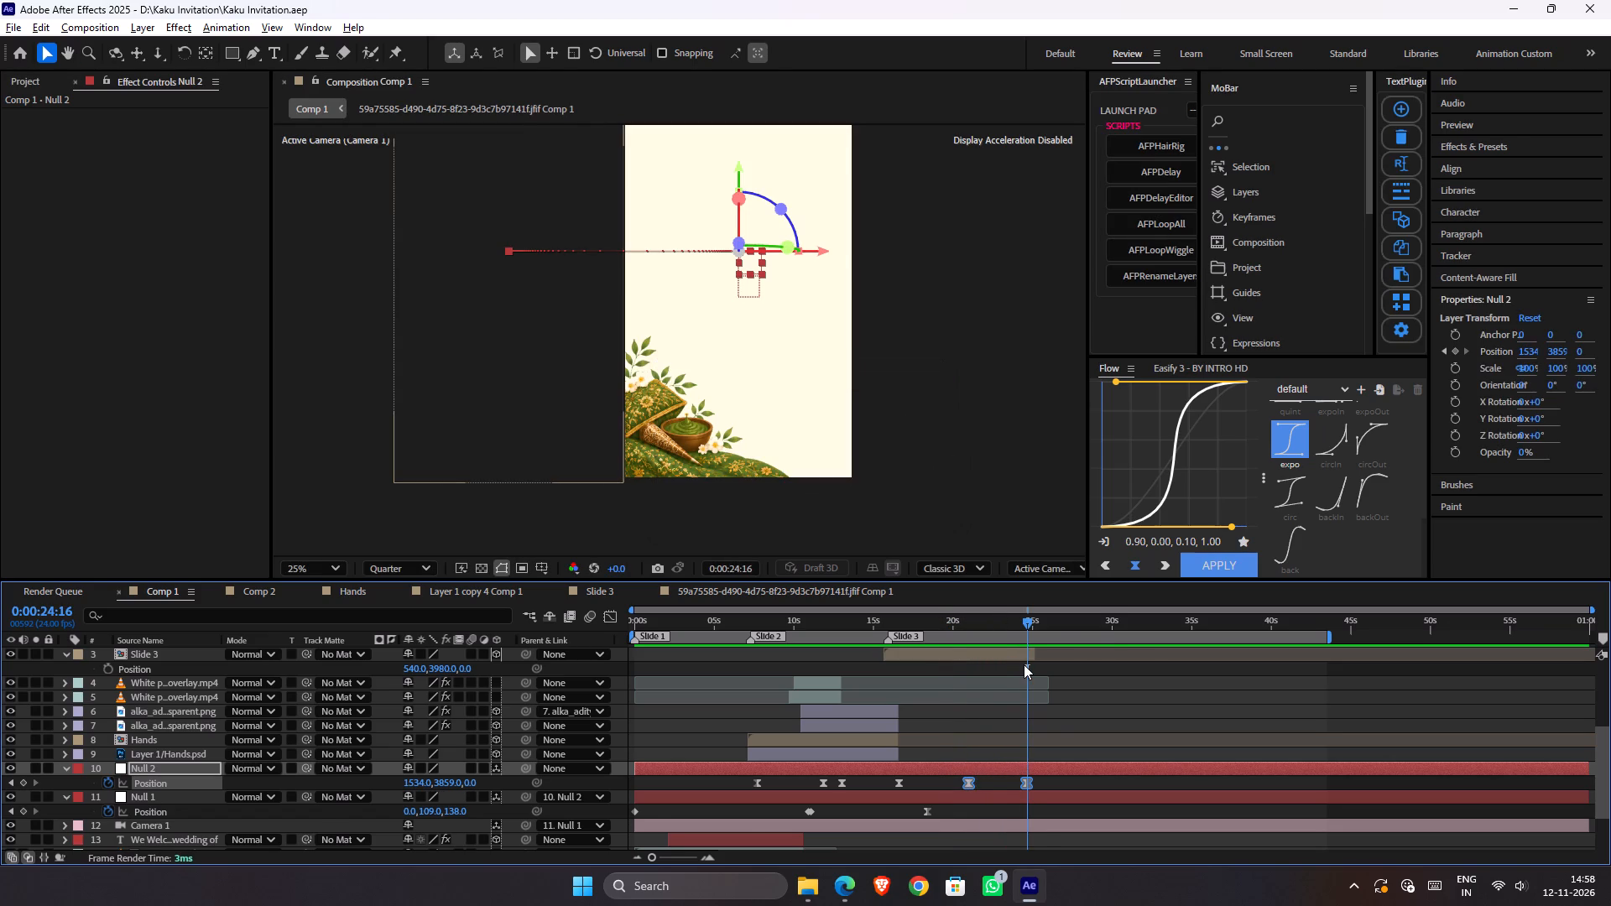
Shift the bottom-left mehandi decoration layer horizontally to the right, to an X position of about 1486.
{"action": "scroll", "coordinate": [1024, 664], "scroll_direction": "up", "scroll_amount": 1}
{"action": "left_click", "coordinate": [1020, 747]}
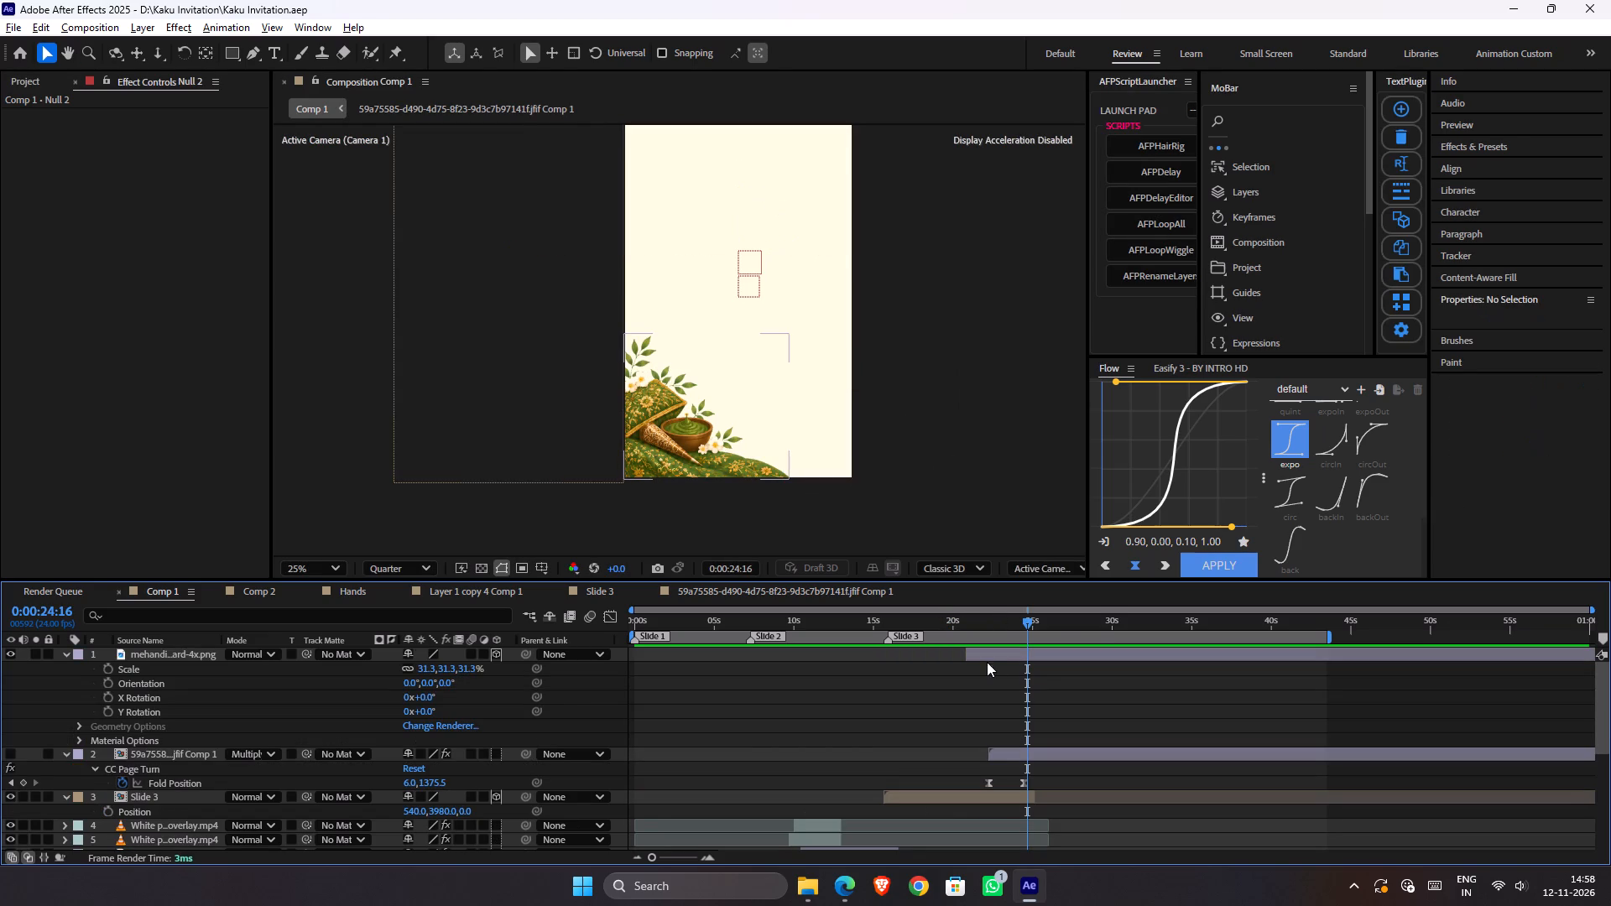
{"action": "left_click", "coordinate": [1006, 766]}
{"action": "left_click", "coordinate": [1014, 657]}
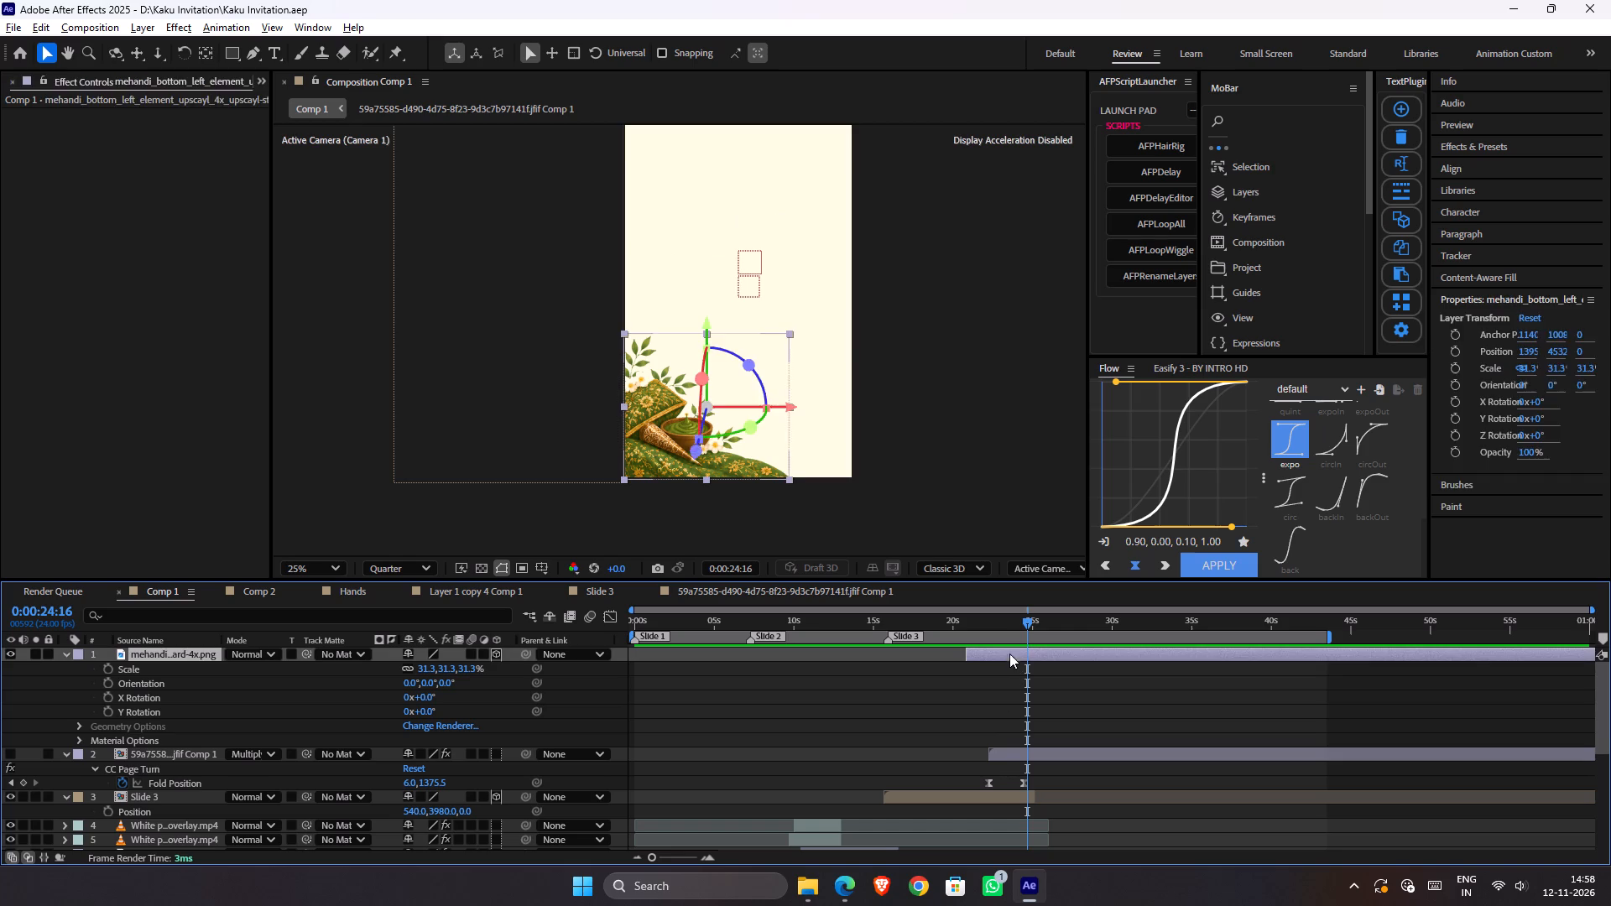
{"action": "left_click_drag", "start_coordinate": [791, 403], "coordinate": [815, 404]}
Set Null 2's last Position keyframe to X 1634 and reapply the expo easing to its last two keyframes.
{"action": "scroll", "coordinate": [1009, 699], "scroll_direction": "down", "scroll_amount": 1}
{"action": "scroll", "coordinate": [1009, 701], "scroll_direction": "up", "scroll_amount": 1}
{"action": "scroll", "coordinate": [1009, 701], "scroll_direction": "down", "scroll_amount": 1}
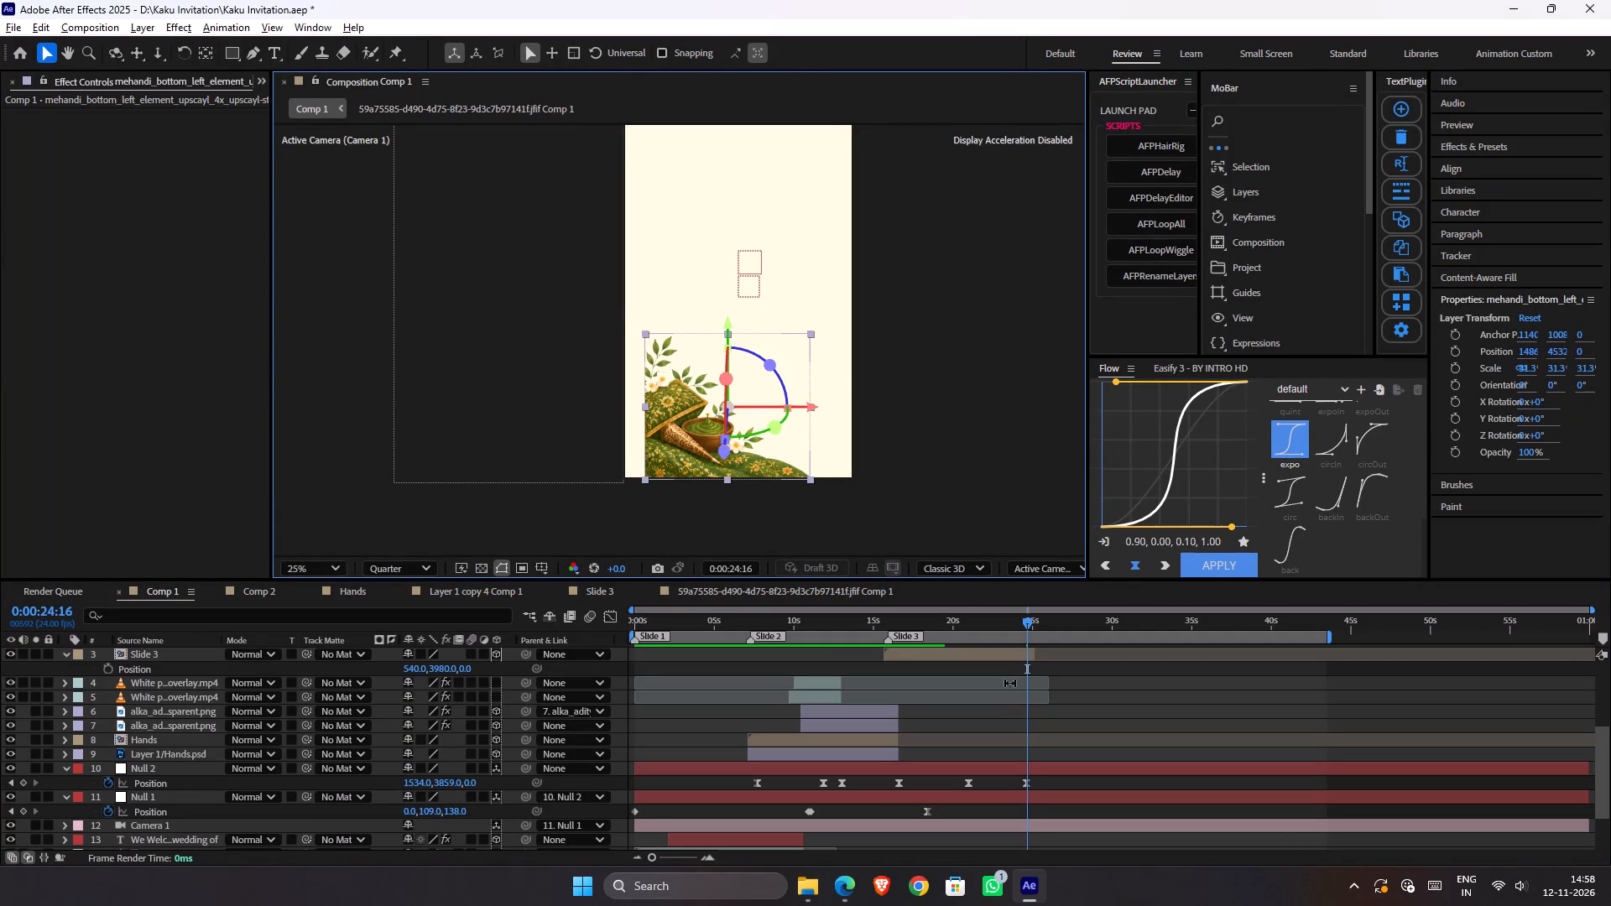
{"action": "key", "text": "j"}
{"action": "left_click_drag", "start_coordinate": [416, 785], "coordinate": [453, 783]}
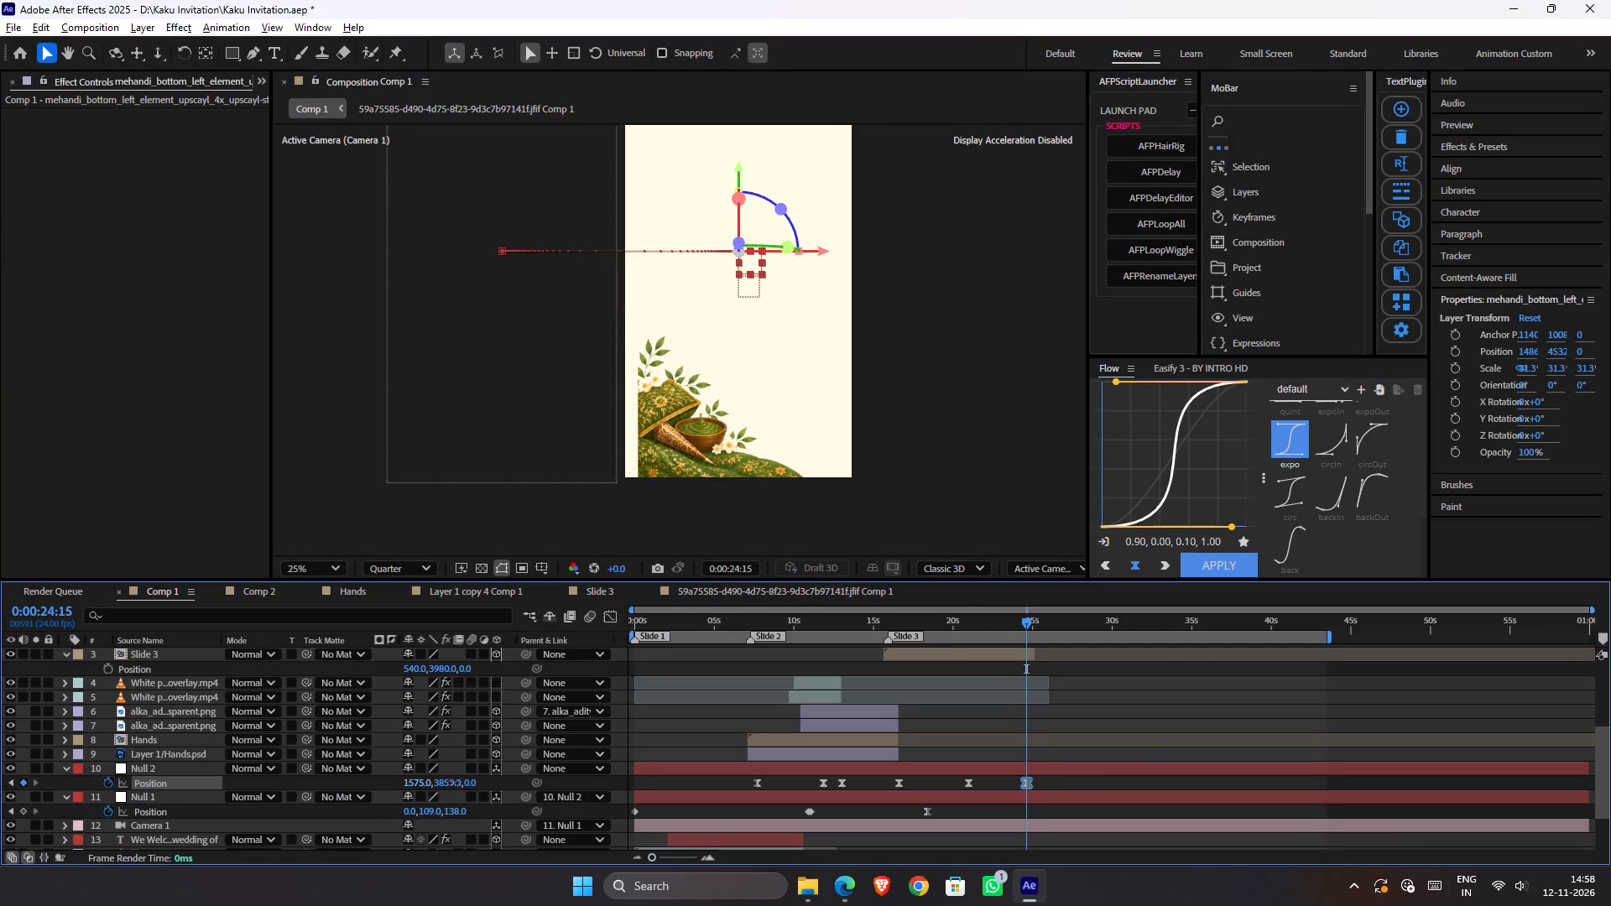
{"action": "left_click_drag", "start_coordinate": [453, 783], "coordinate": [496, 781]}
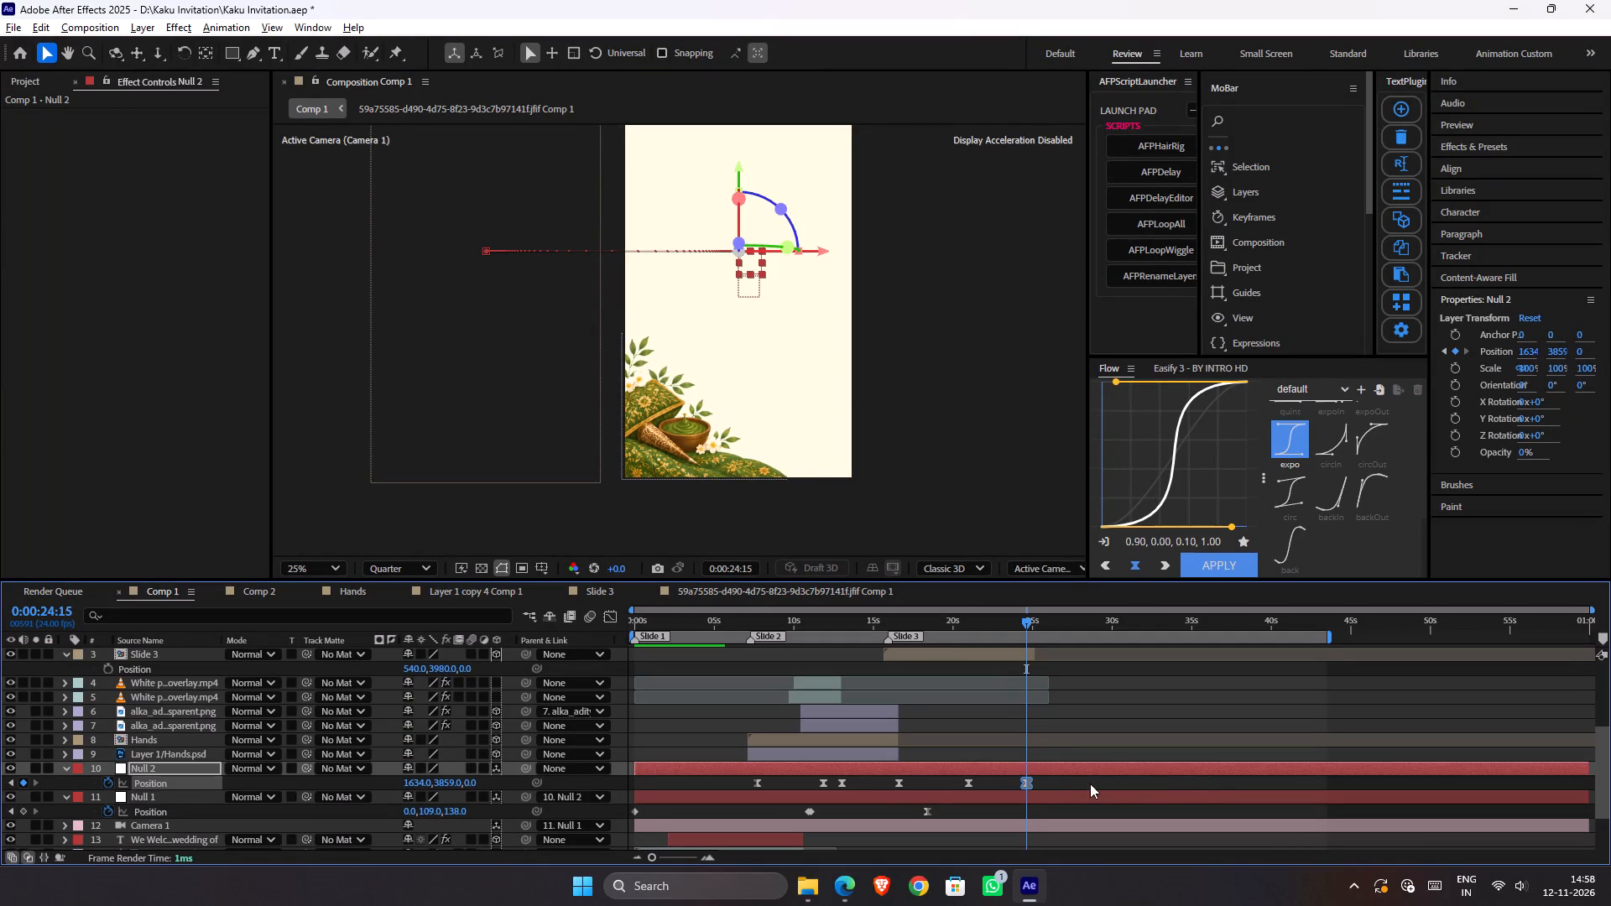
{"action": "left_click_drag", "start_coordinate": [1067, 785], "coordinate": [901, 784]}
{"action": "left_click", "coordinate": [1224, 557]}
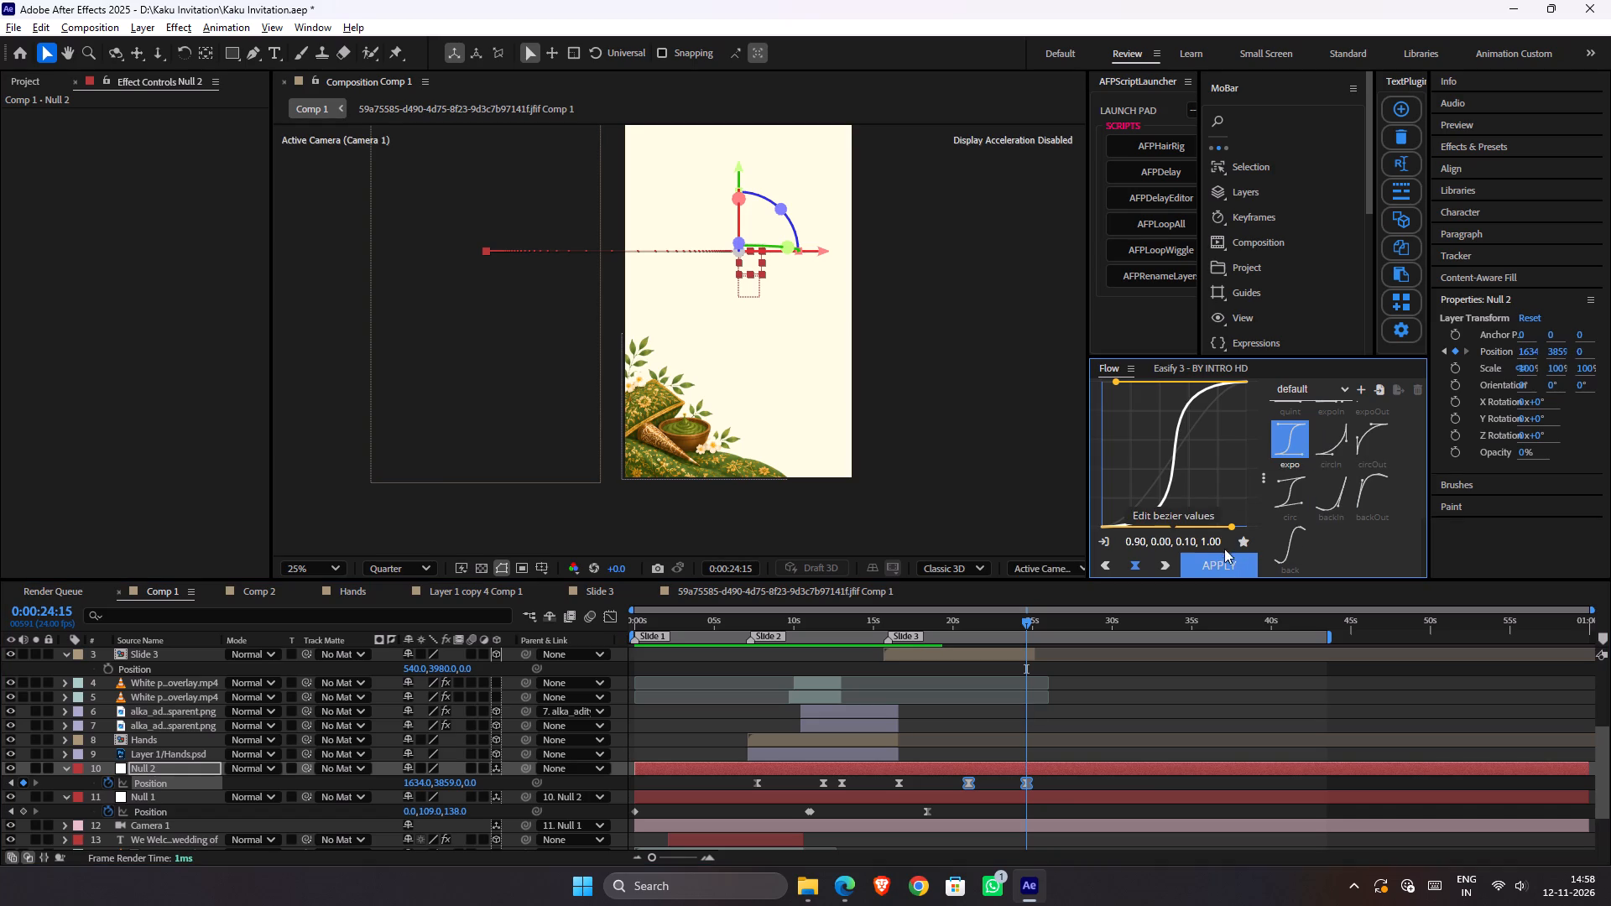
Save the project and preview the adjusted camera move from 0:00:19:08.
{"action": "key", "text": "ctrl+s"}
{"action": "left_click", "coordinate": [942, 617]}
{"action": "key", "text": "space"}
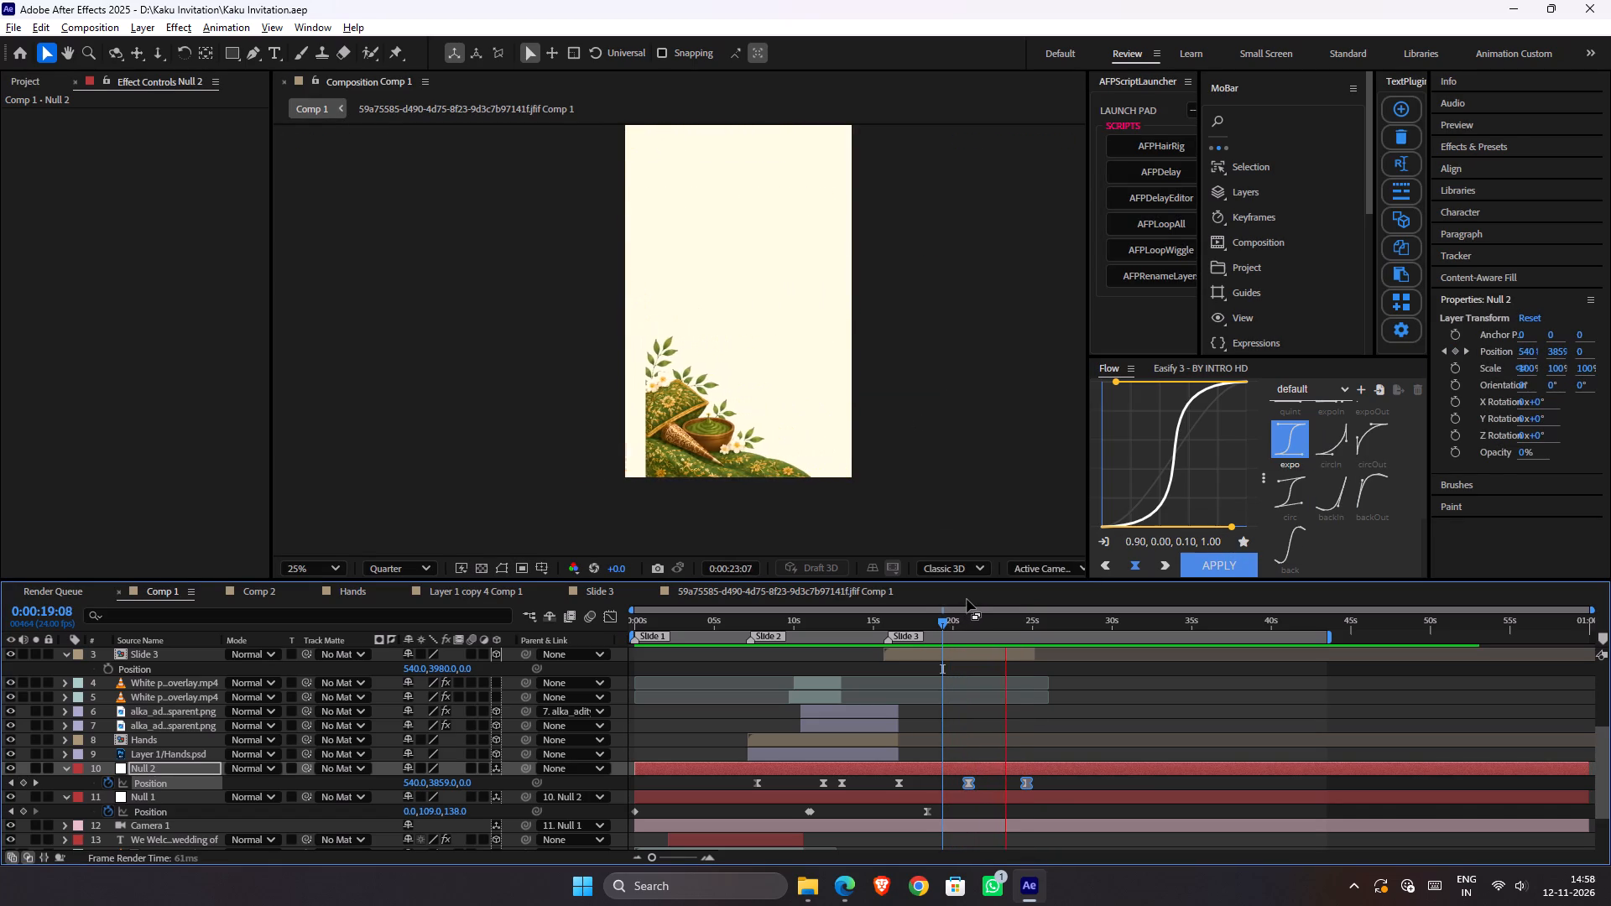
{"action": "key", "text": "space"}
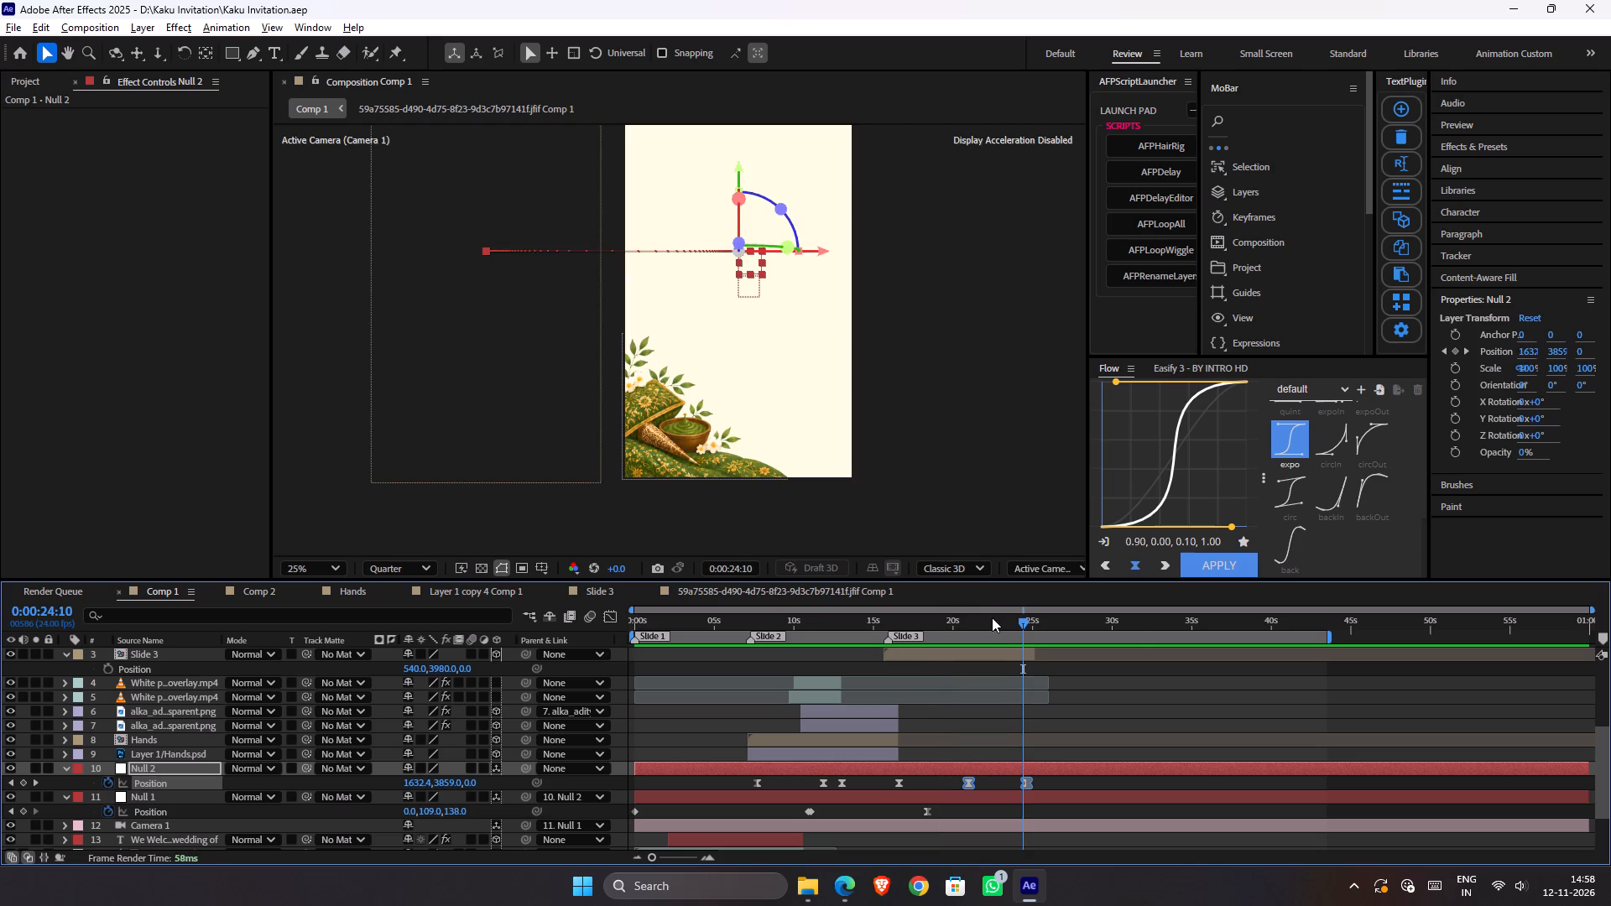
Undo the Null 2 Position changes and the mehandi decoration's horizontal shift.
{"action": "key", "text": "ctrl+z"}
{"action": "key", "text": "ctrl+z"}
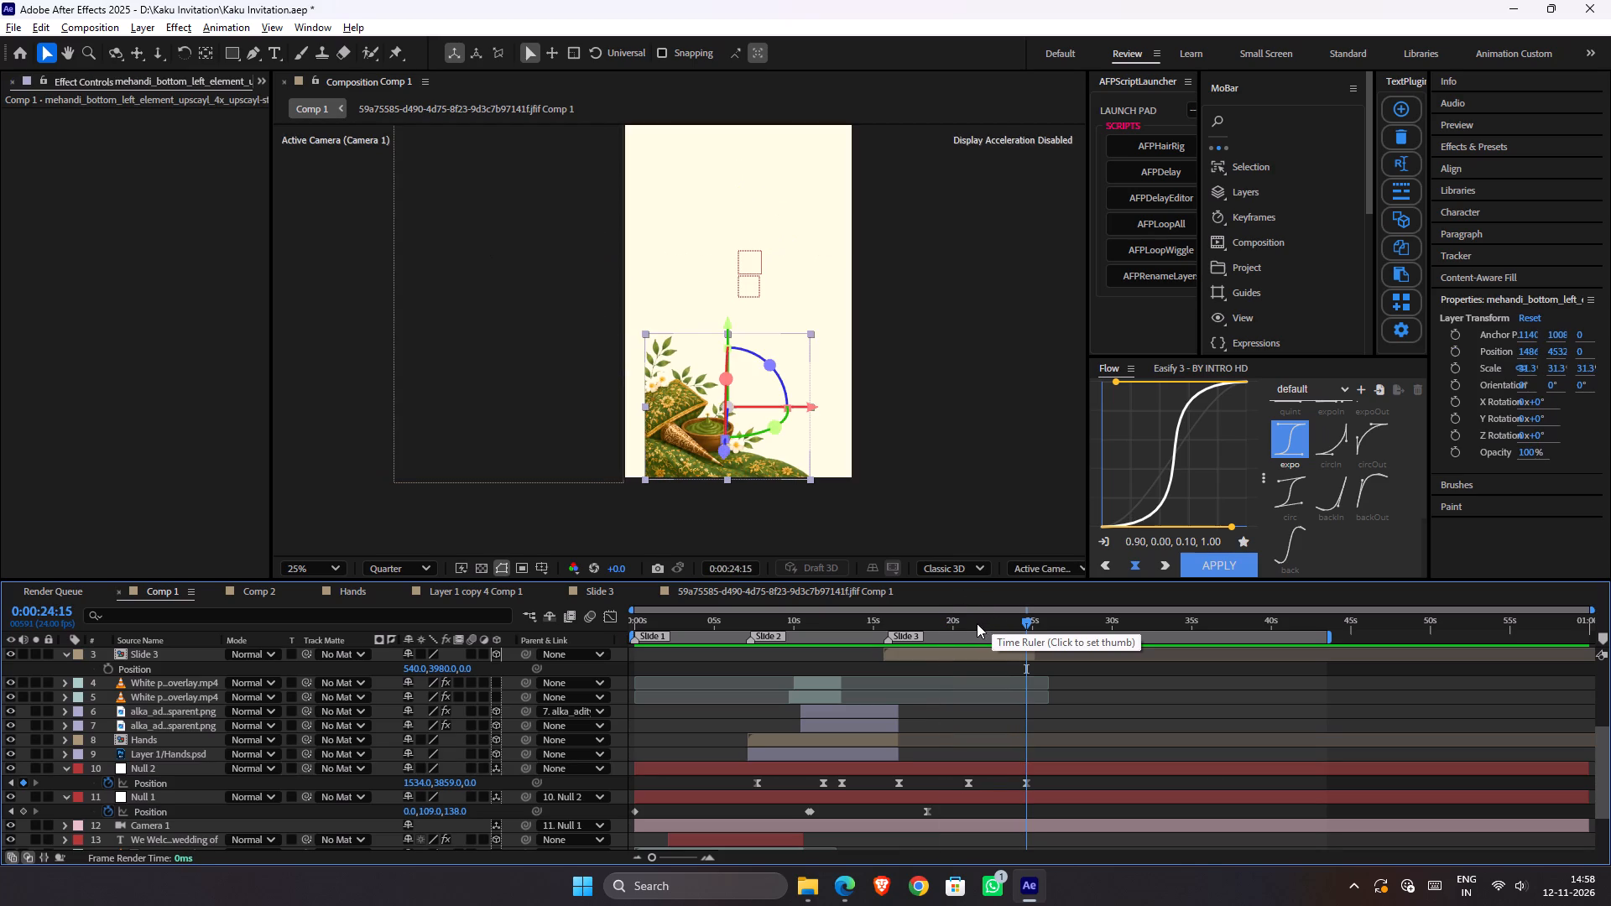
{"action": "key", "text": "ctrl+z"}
Preview the Haldi-to-mehandi transition from 0:00:20:08 and save the project.
{"action": "left_click_drag", "start_coordinate": [966, 623], "coordinate": [958, 622]}
{"action": "key", "text": "space"}
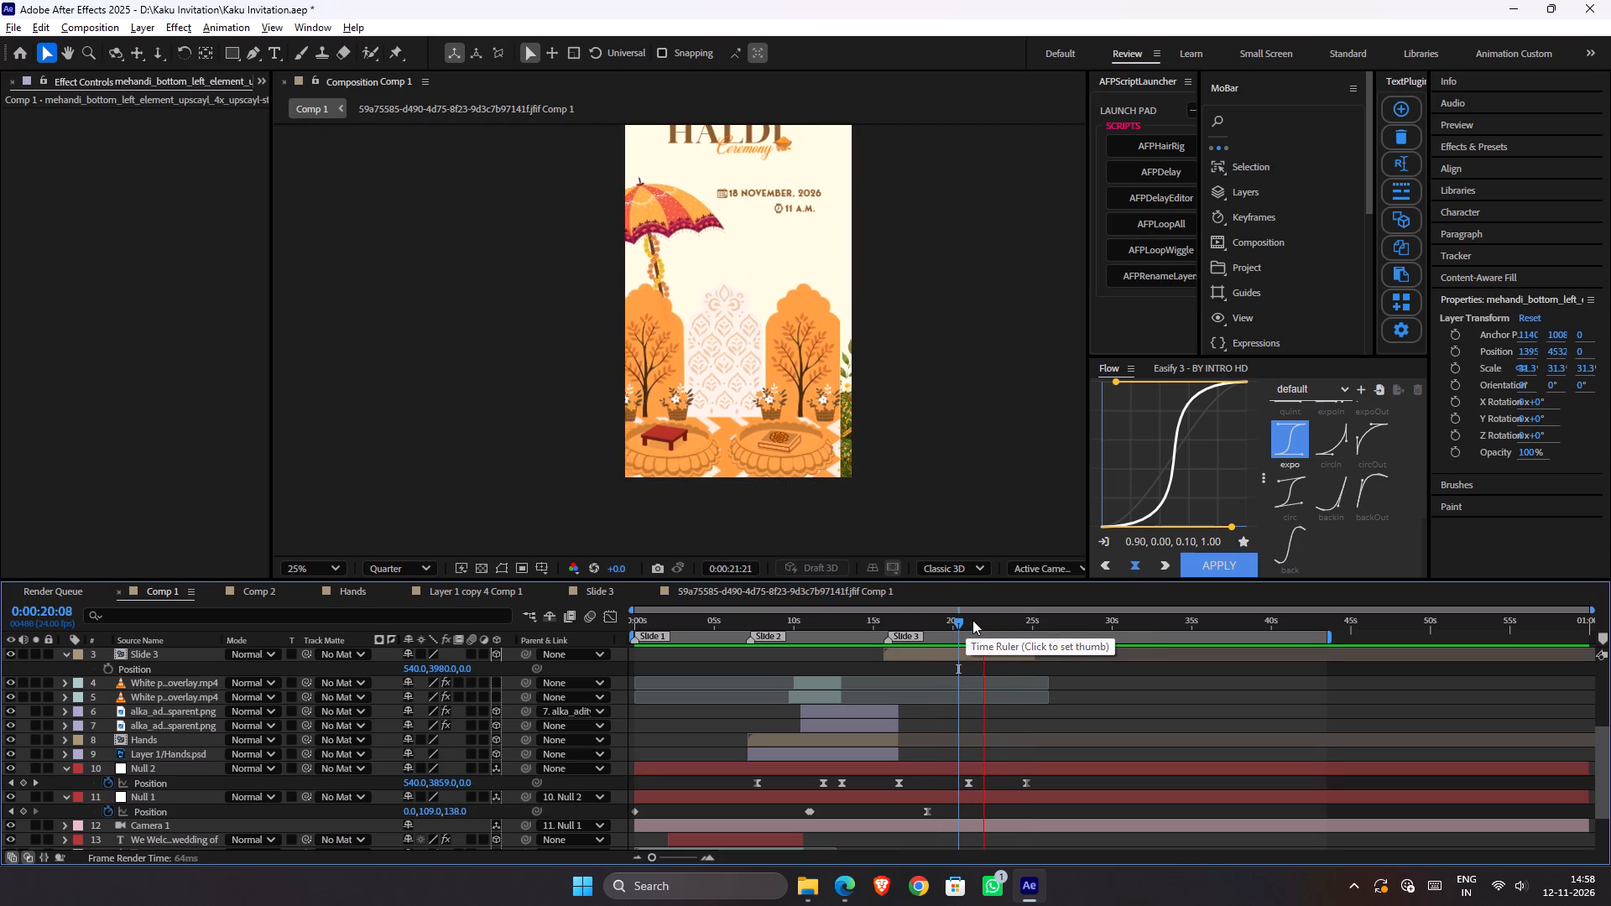
{"action": "key", "text": "space"}
{"action": "key", "text": "ctrl+s"}
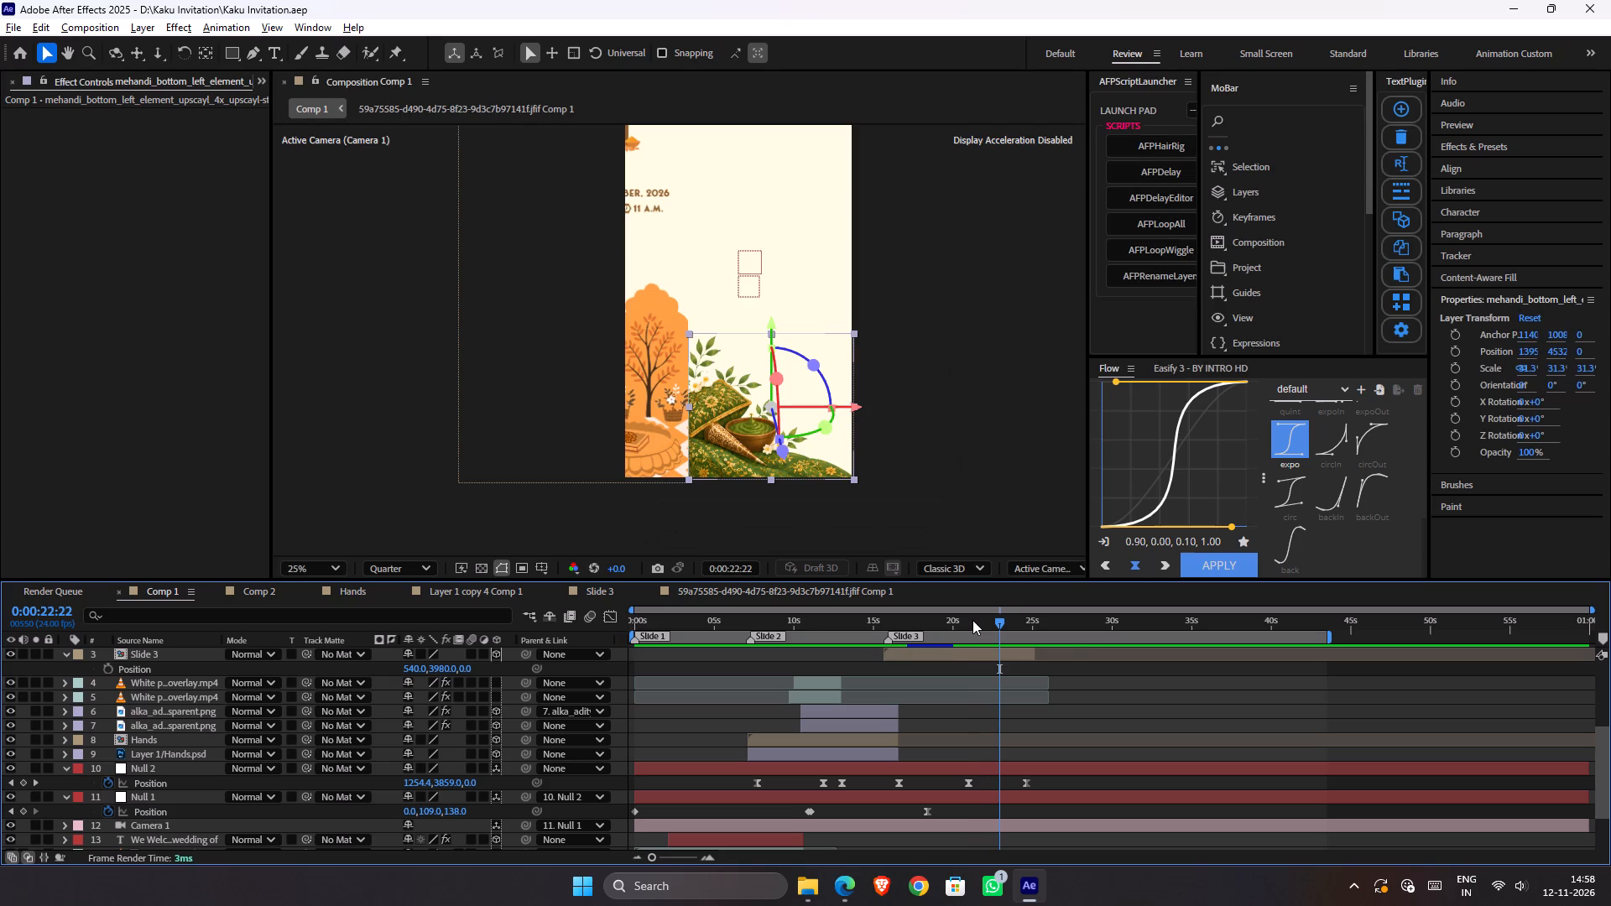
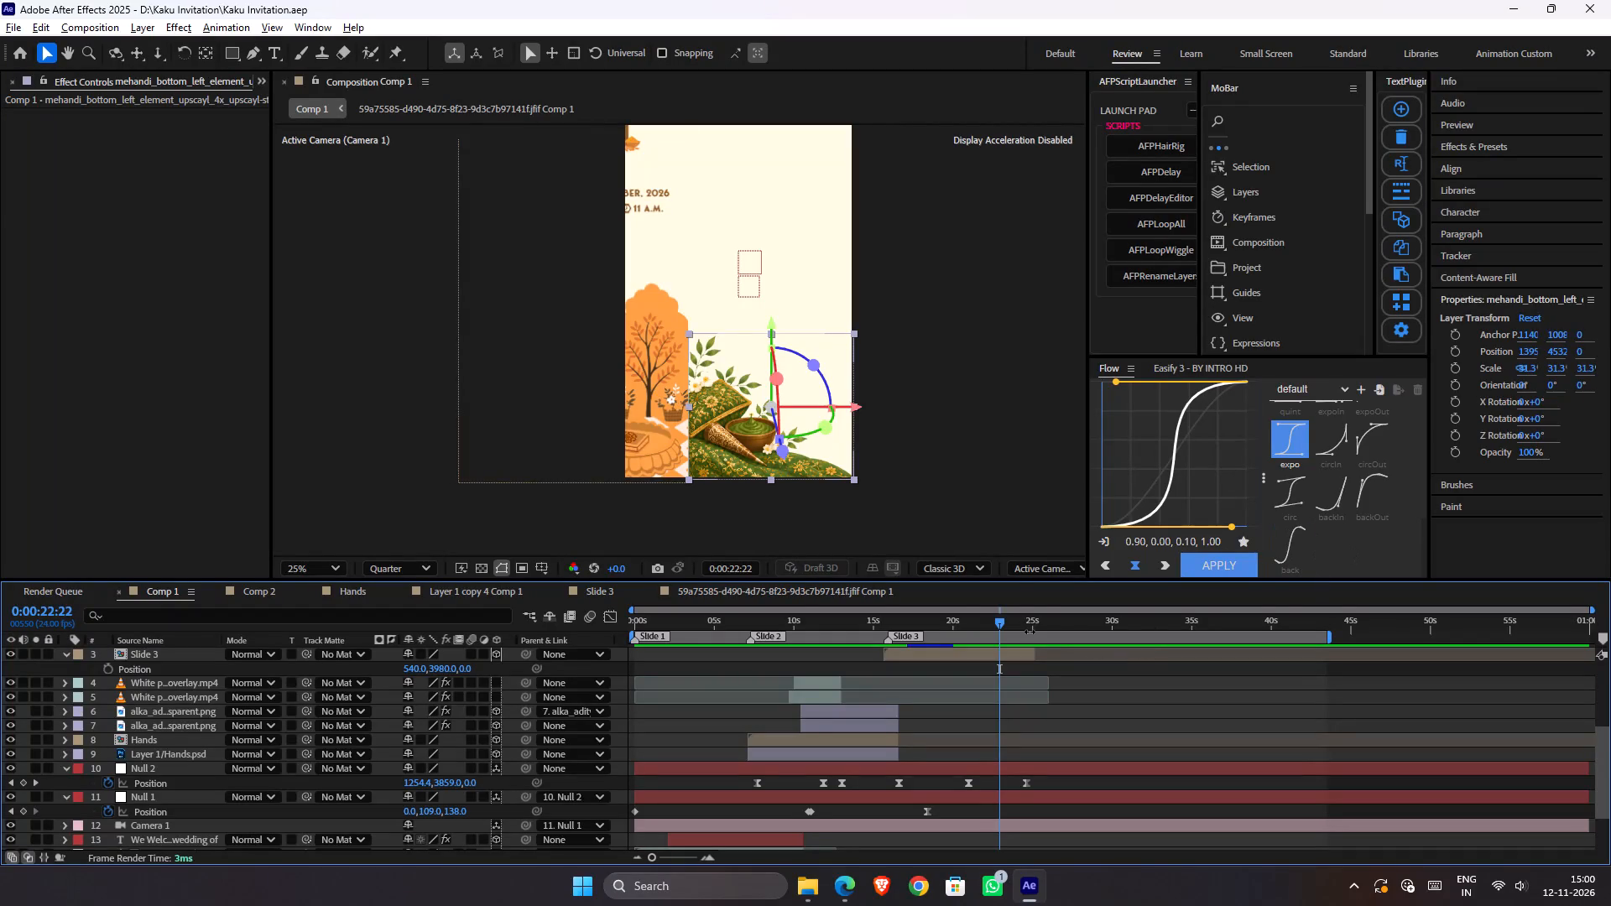
Preview the Haldi-to-mehandi transition from 0:00:20:00.
{"action": "left_click_drag", "start_coordinate": [983, 622], "coordinate": [951, 641]}
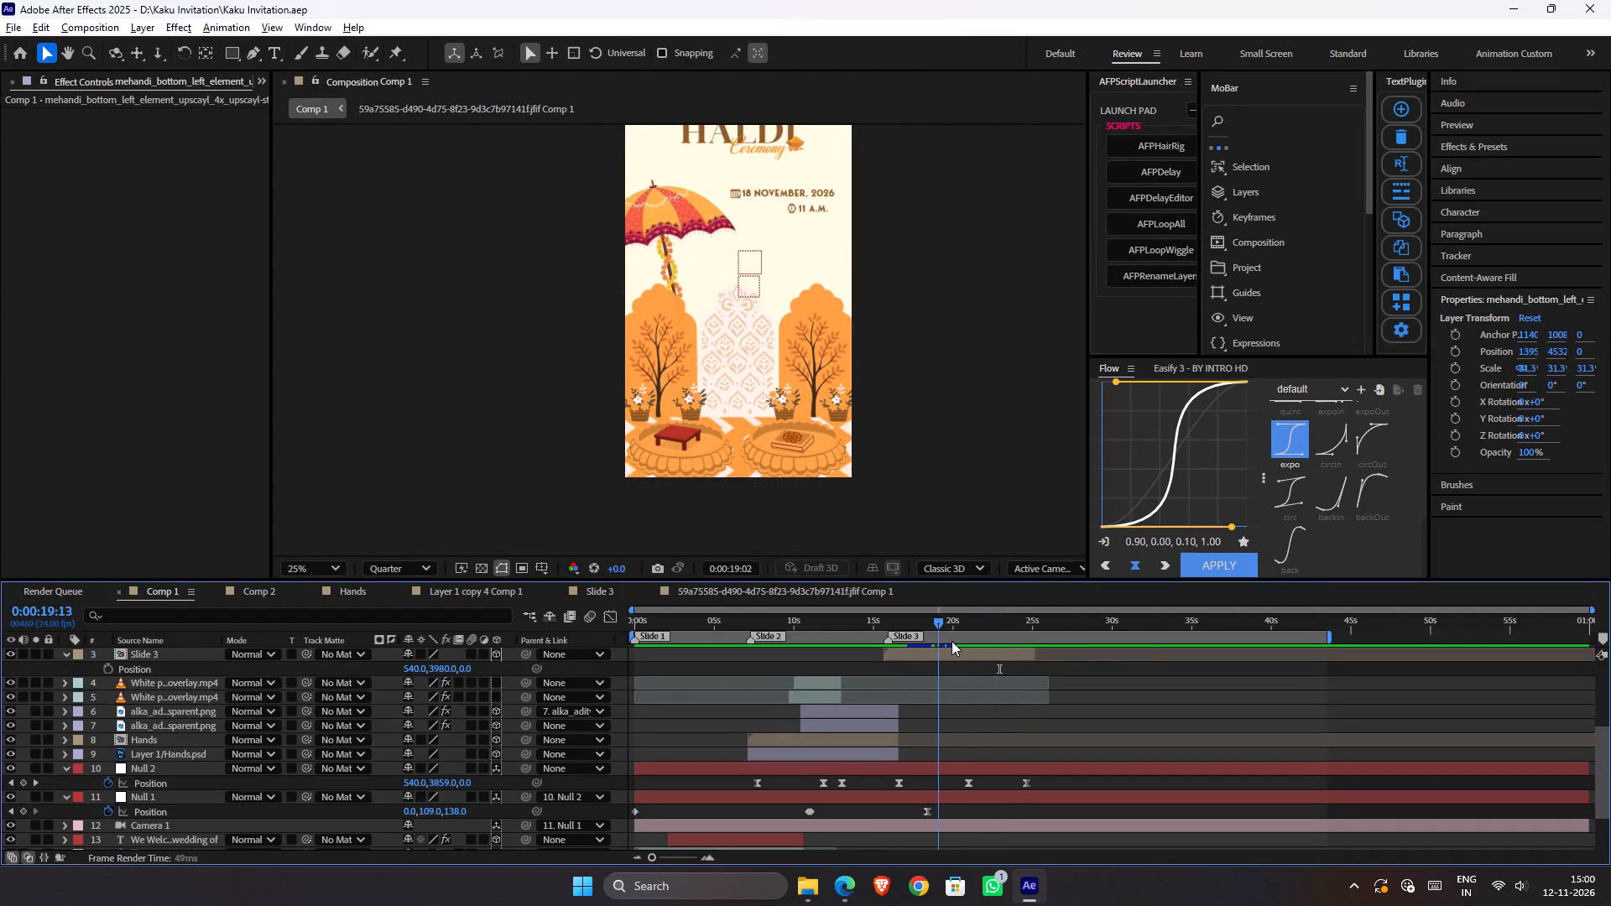
{"action": "left_click_drag", "start_coordinate": [951, 641], "coordinate": [952, 640]}
{"action": "key", "text": "space"}
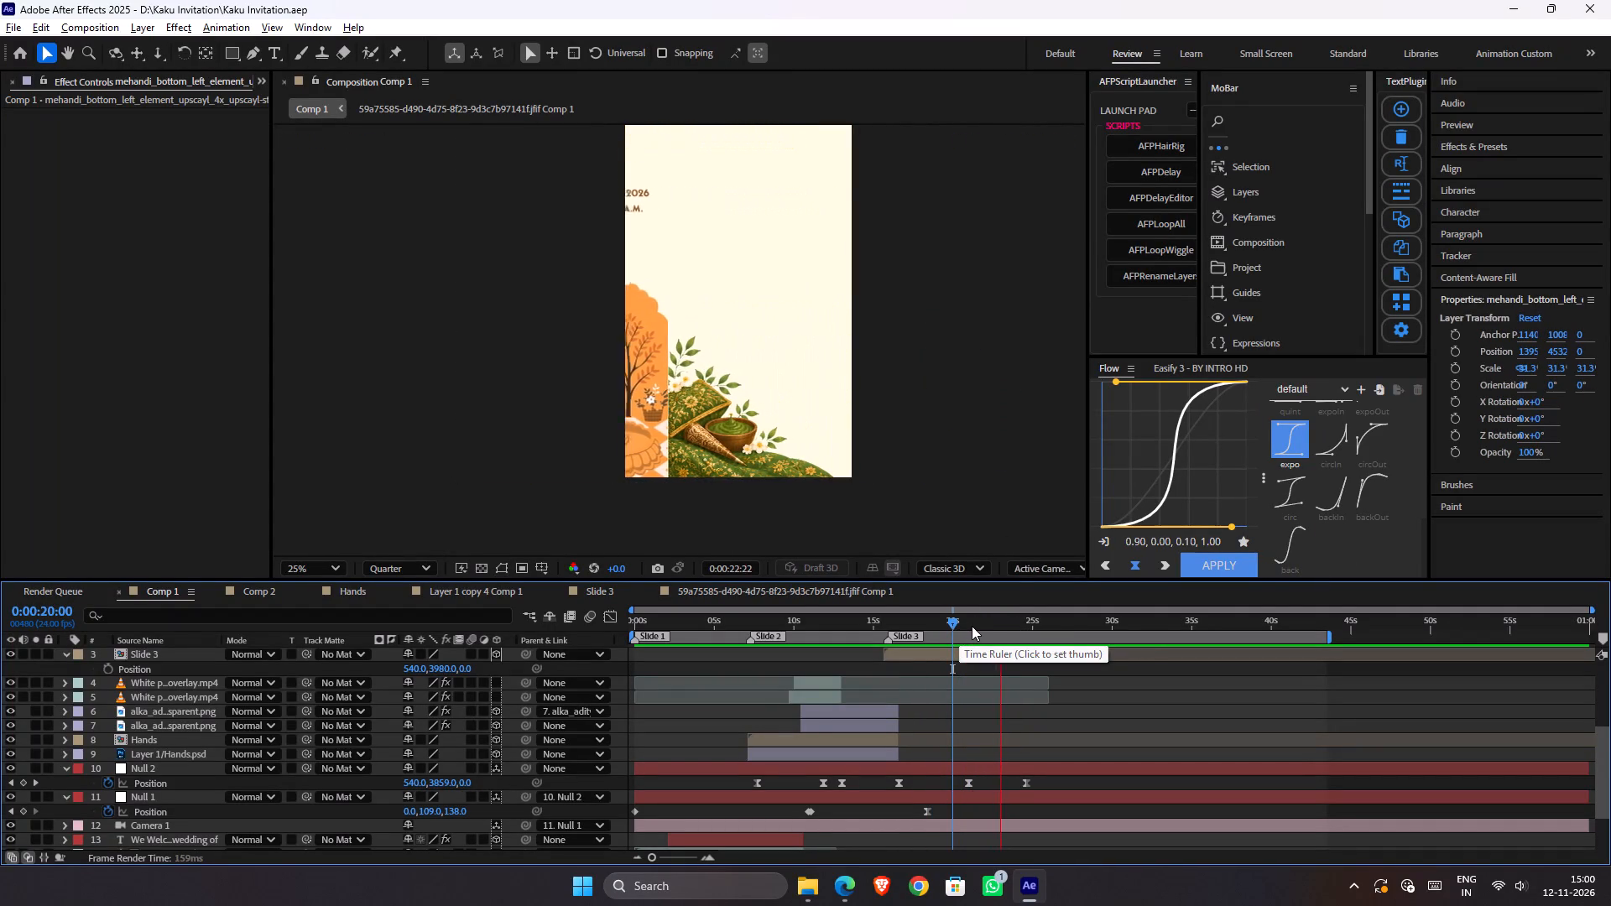
{"action": "key", "text": "space"}
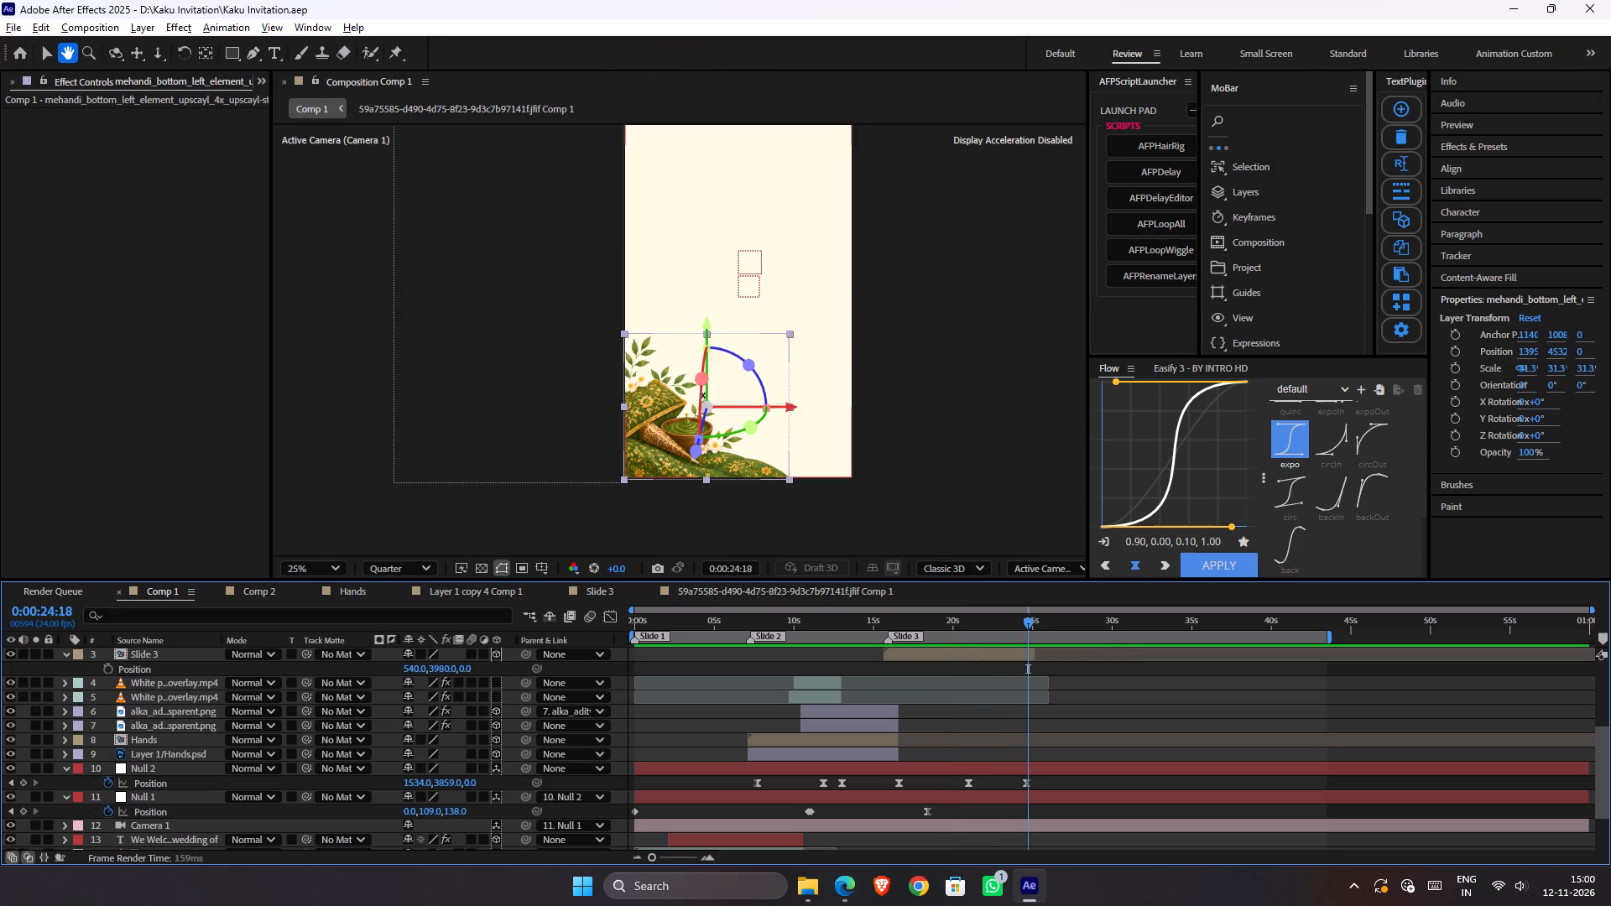
Save the project with the playhead at 0:00:24:18.
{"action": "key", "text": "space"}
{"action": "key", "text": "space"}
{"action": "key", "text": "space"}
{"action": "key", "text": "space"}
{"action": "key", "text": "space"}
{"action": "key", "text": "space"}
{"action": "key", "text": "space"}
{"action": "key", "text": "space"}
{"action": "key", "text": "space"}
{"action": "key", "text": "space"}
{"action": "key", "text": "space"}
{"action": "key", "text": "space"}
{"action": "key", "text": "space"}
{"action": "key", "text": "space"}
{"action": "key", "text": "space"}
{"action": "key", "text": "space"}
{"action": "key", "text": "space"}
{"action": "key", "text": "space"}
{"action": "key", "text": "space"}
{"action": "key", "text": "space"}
{"action": "left_click_drag", "start_coordinate": [761, 305], "coordinate": [764, 384]}
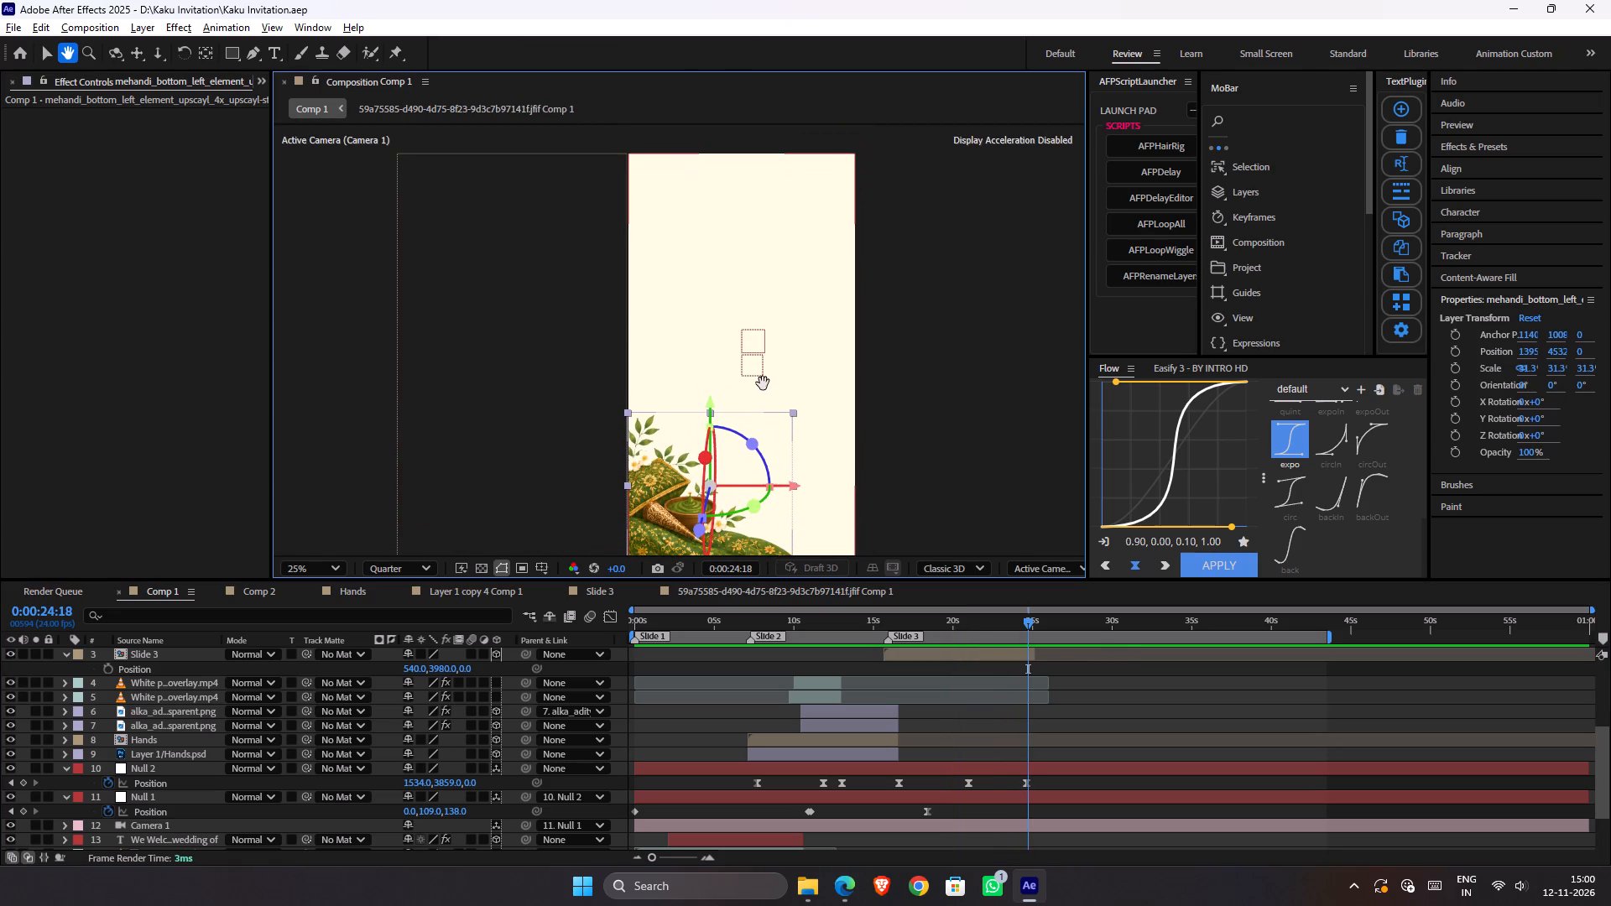
{"action": "key", "text": "ctrl+s"}
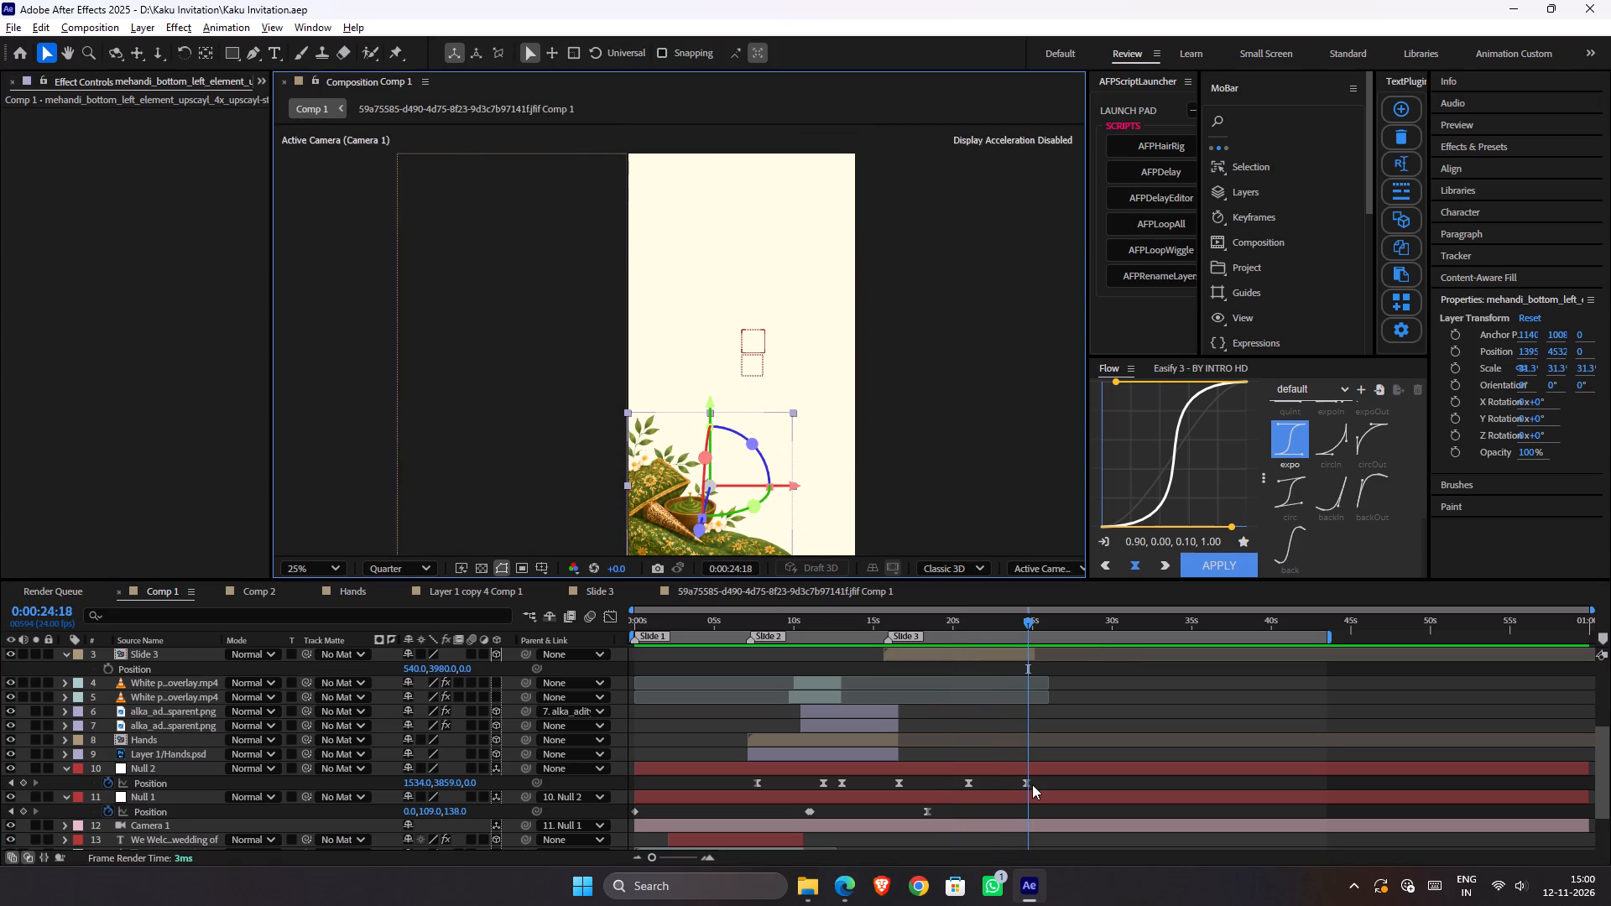
Deselect the mehandi decoration layer and save the project again.
{"action": "left_click_drag", "start_coordinate": [1042, 786], "coordinate": [1066, 797]}
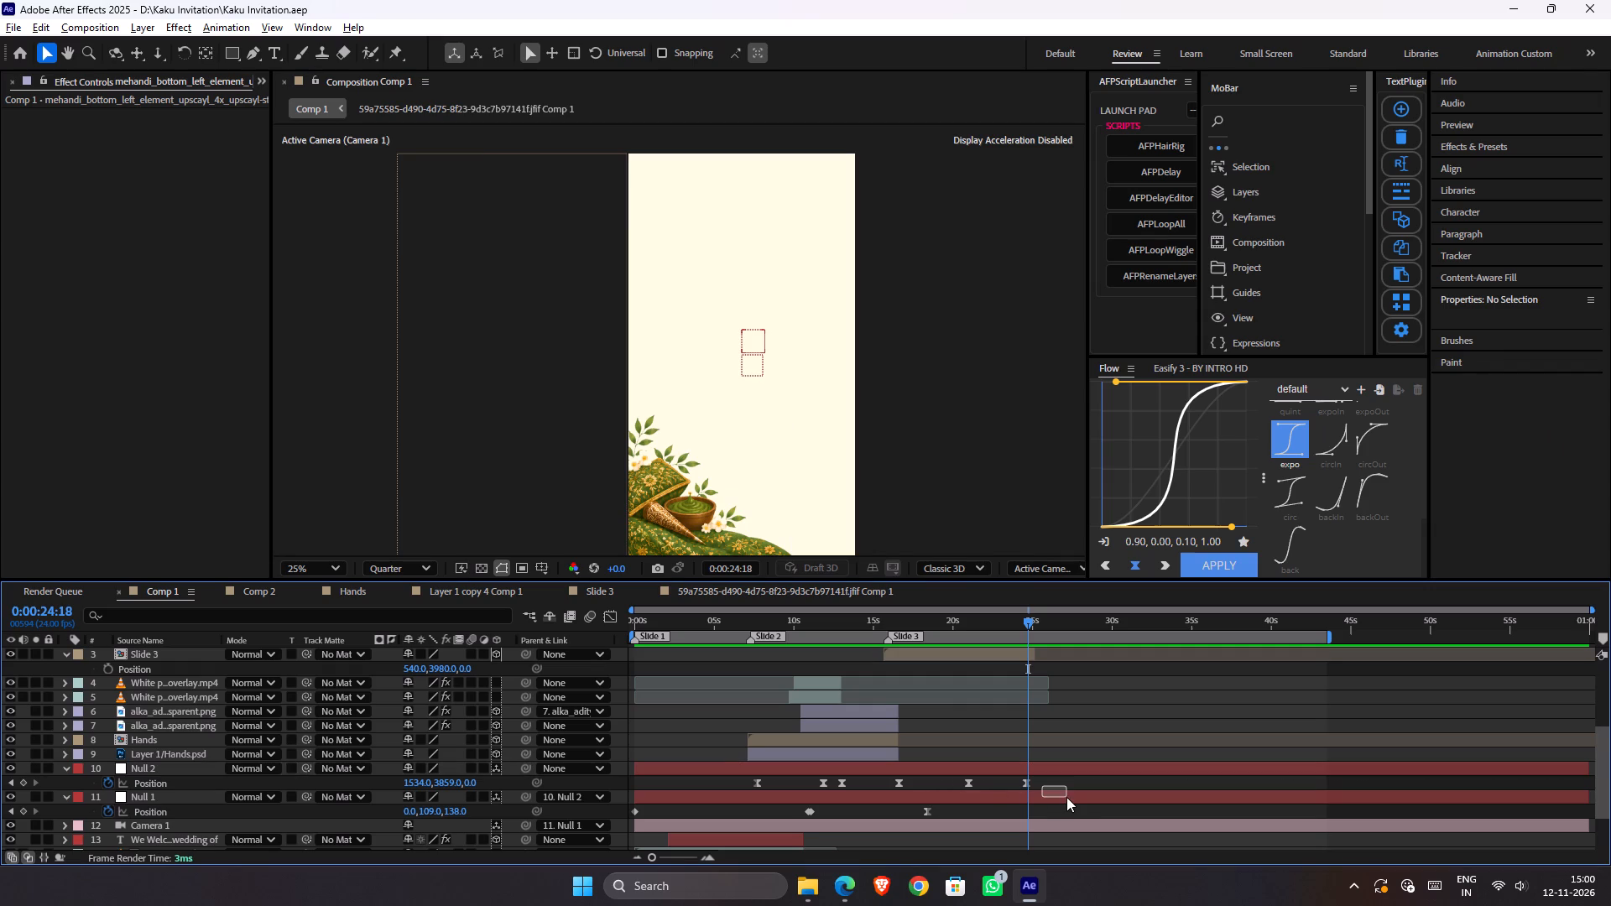
{"action": "left_click_drag", "start_coordinate": [1066, 797], "coordinate": [1032, 794]}
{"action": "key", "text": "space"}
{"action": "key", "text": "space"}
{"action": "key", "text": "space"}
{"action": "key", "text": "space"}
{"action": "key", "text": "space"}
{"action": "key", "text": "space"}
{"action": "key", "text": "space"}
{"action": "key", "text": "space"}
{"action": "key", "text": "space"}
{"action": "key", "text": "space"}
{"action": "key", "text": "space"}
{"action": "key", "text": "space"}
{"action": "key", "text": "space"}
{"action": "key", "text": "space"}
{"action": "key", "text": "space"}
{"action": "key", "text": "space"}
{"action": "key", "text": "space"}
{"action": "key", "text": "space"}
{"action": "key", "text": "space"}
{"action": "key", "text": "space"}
{"action": "left_click_drag", "start_coordinate": [747, 234], "coordinate": [746, 216]}
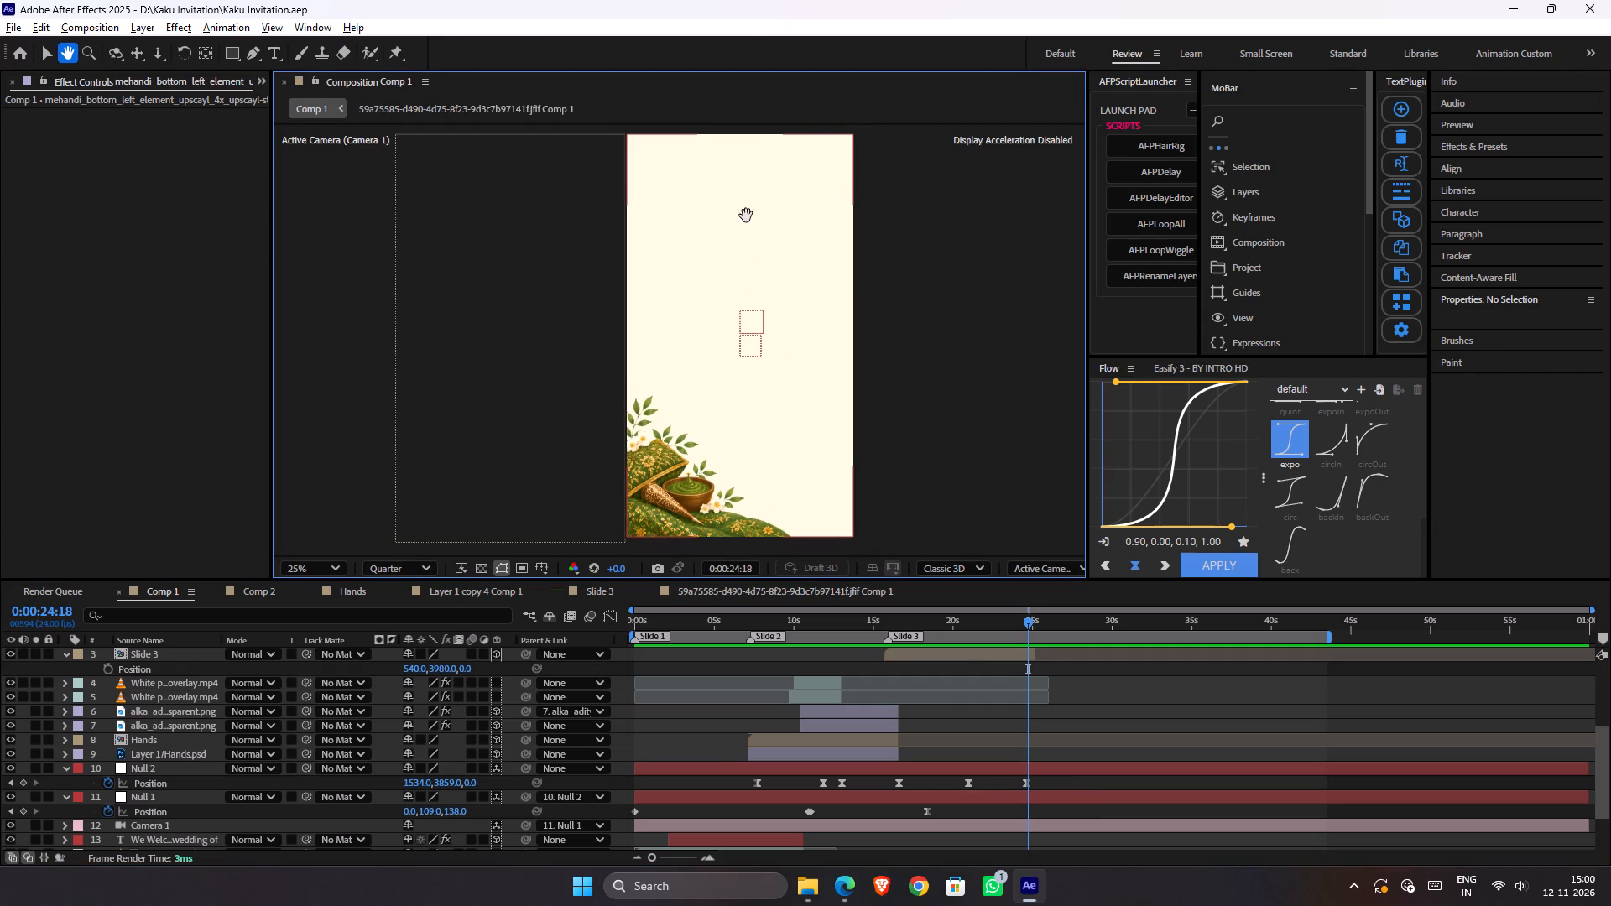
{"action": "key", "text": "ctrl+s"}
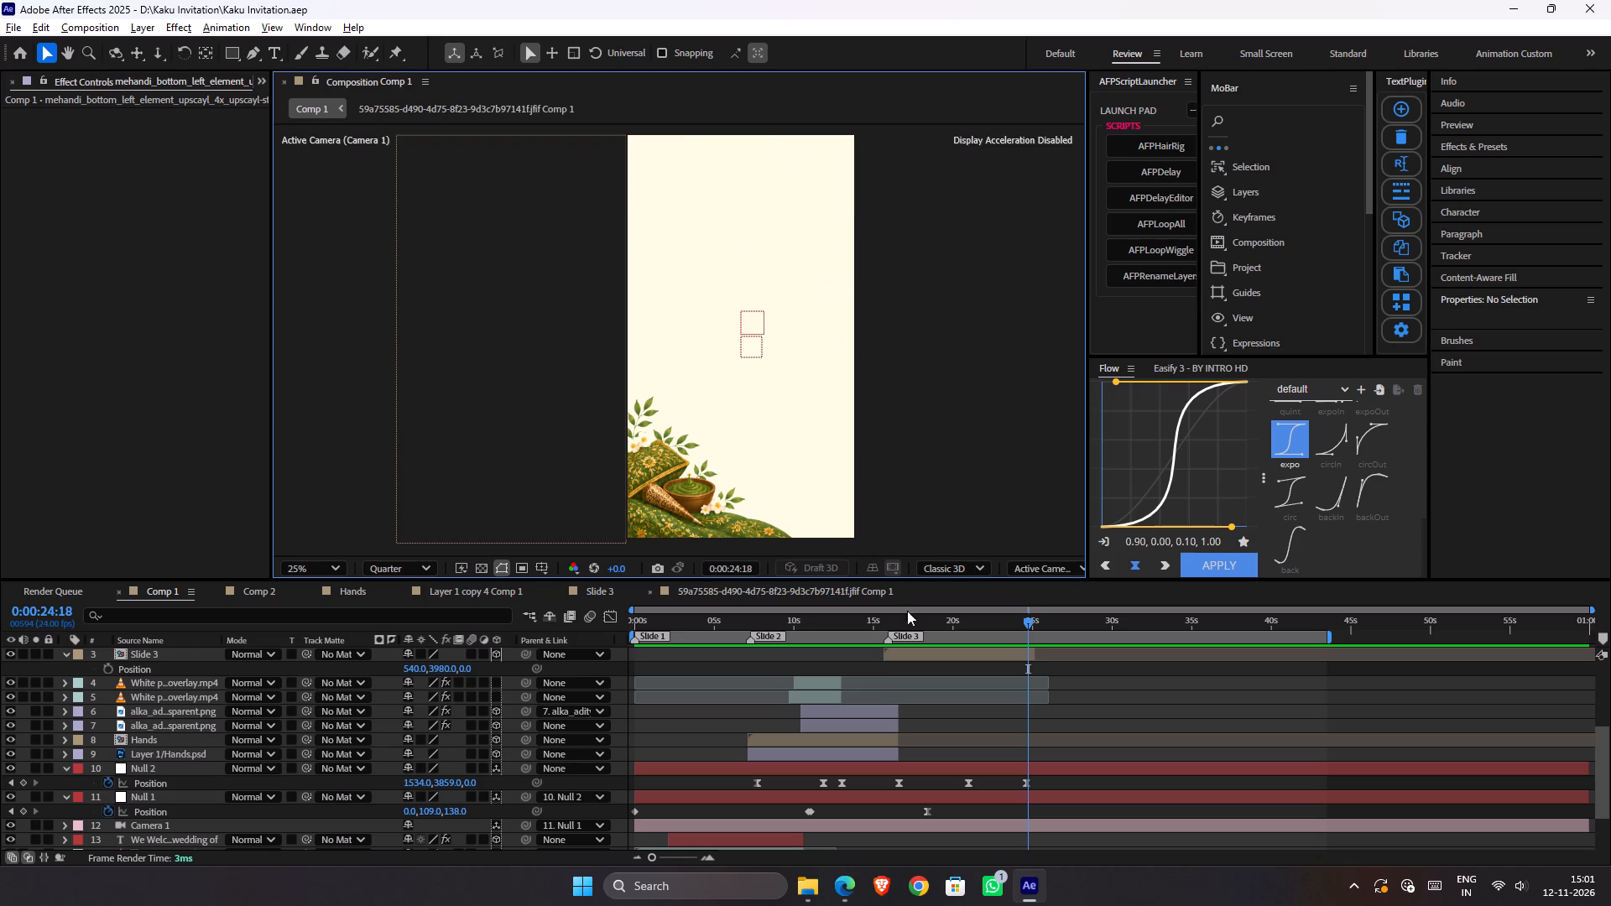
Move the mehandi decoration toward the camera to Z about -385 and reposition it at about X 1518, Y 4291.
{"action": "scroll", "coordinate": [1044, 690], "scroll_direction": "down", "scroll_amount": 2}
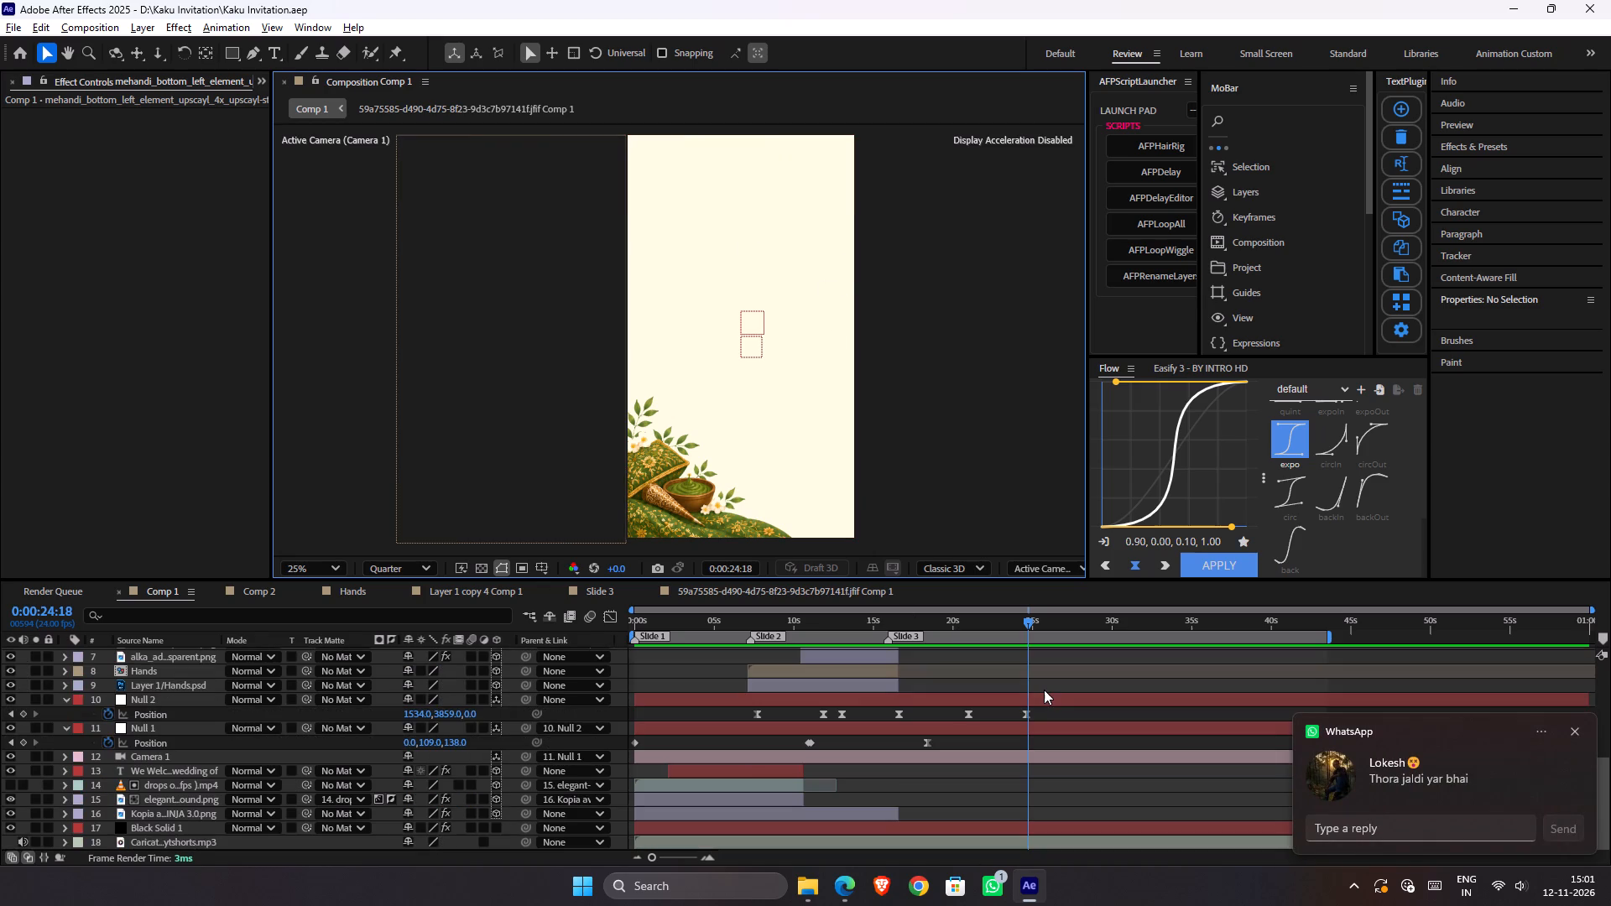
{"action": "scroll", "coordinate": [1035, 684], "scroll_direction": "up", "scroll_amount": 2}
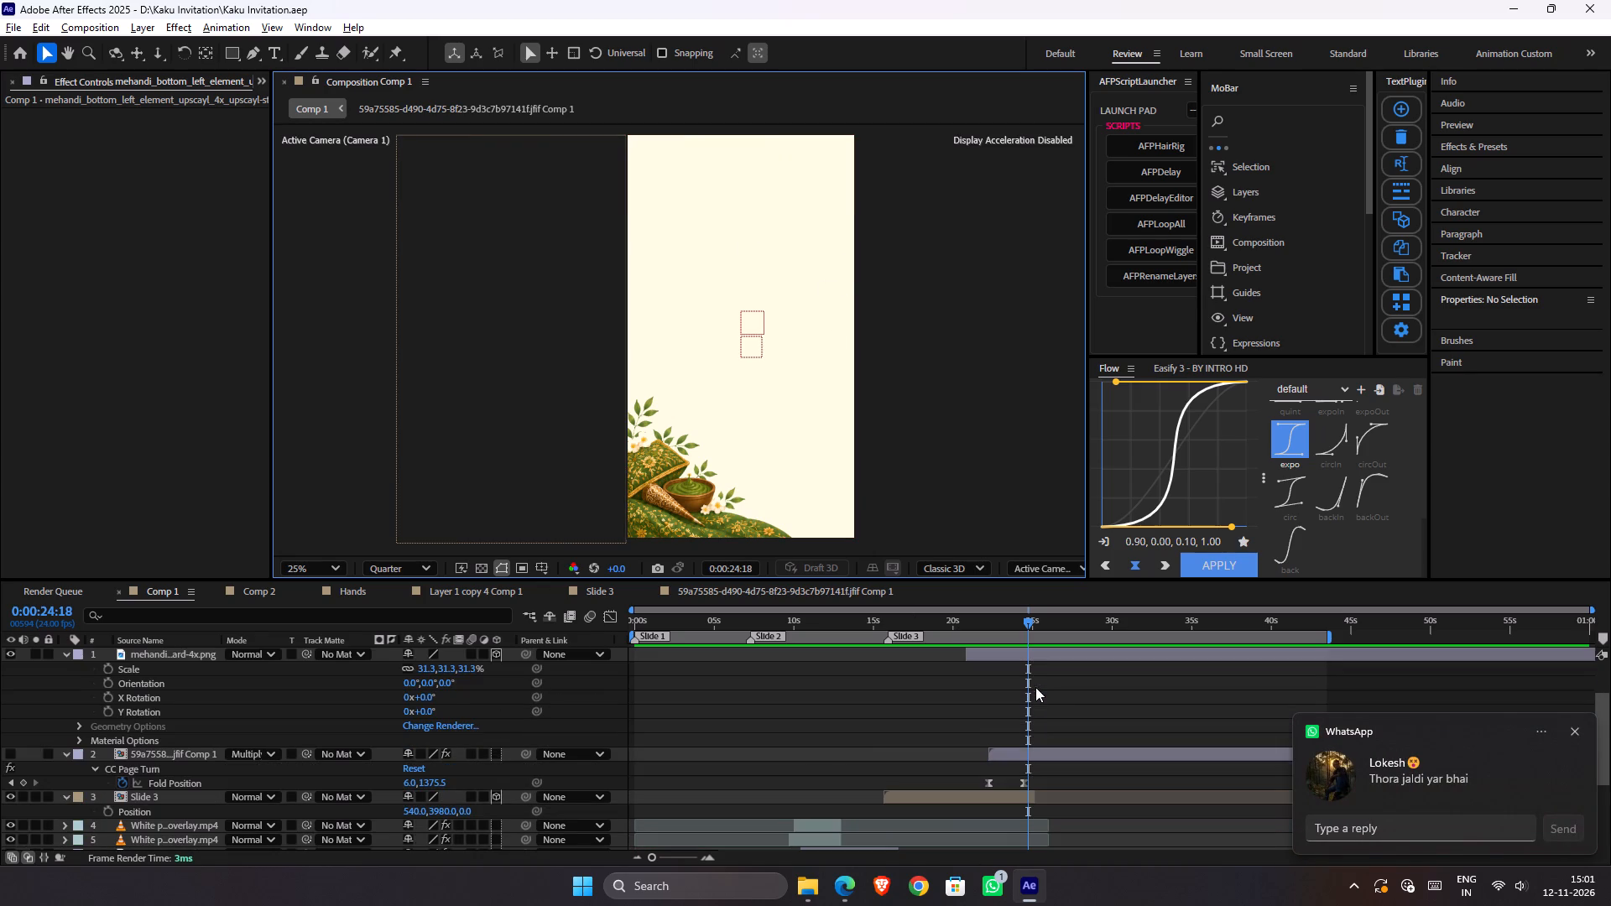
{"action": "left_click", "coordinate": [1032, 659]}
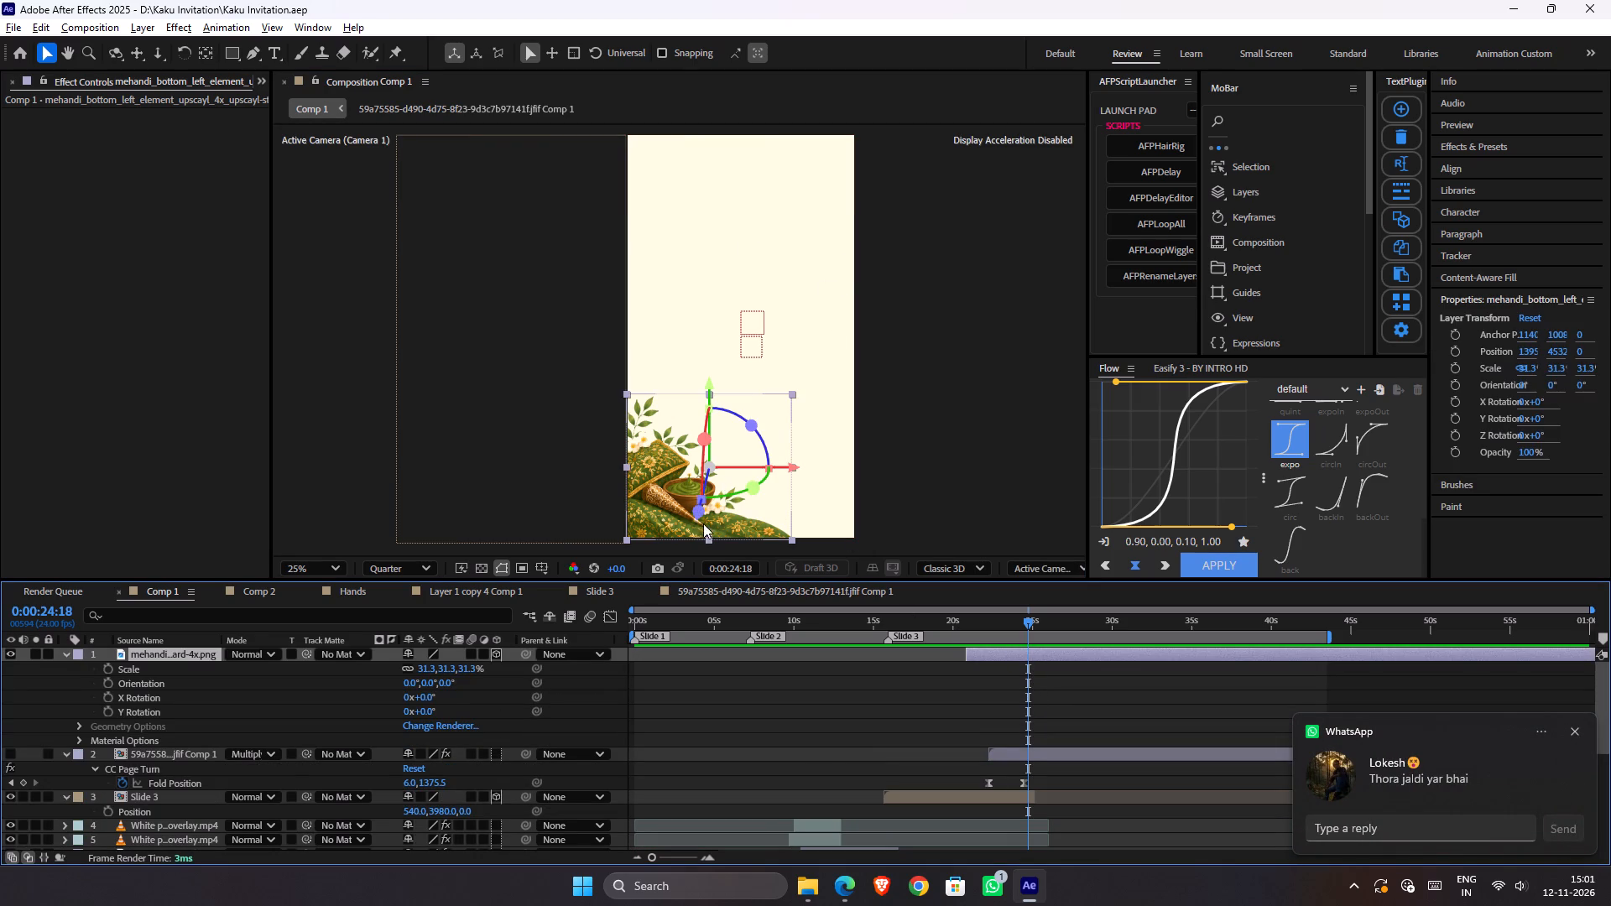
{"action": "left_click_drag", "start_coordinate": [701, 514], "coordinate": [685, 582]}
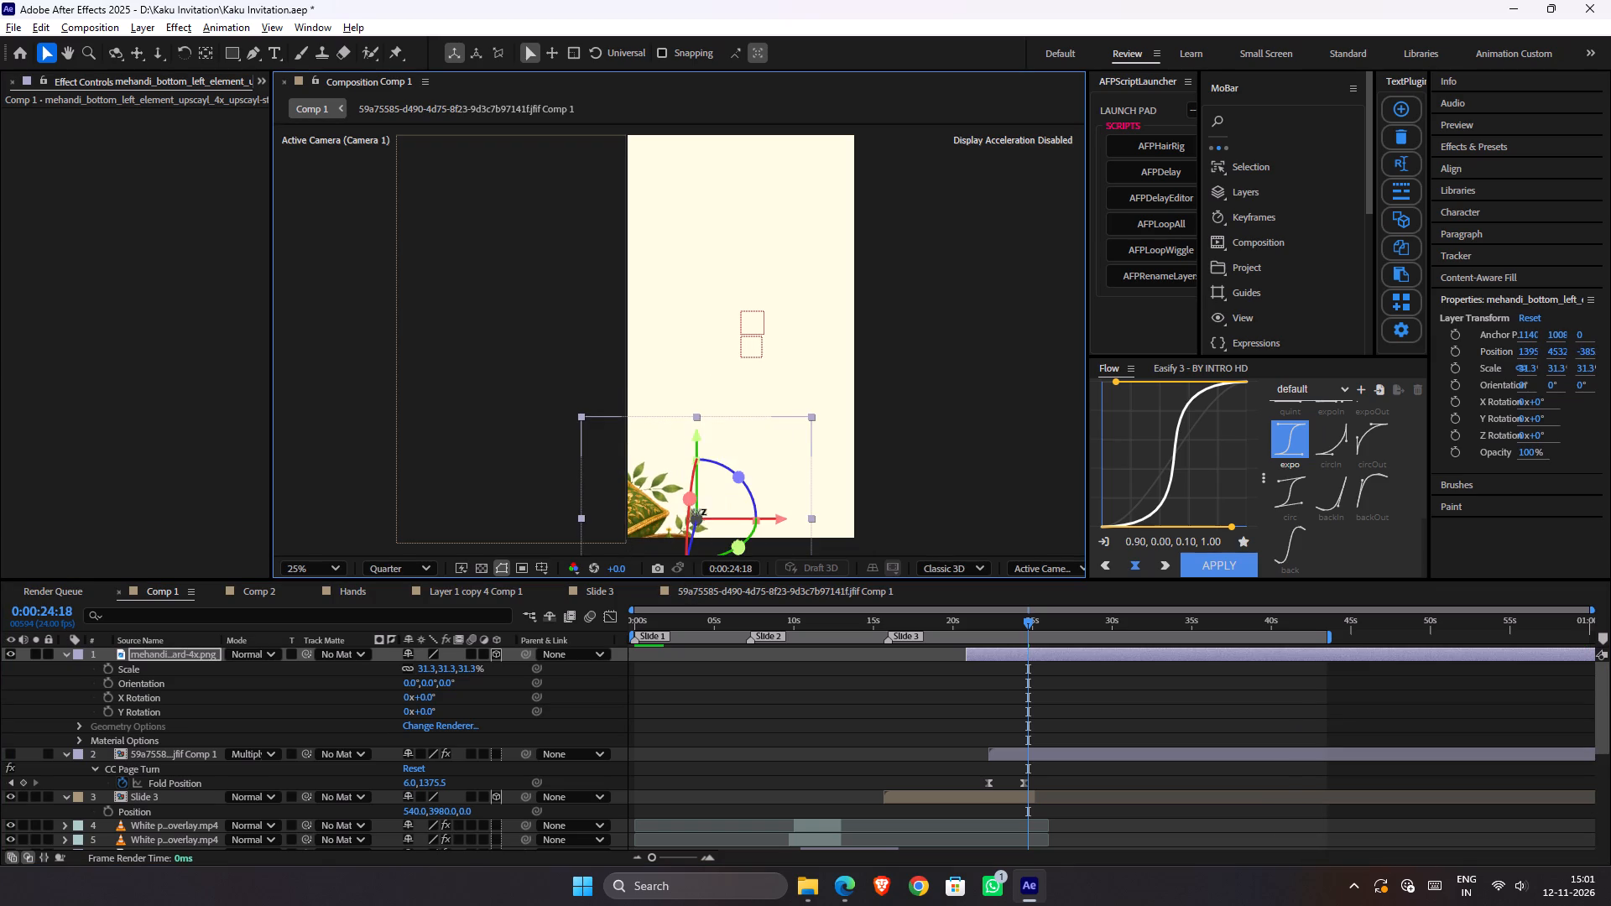
{"action": "left_click_drag", "start_coordinate": [694, 444], "coordinate": [708, 368]}
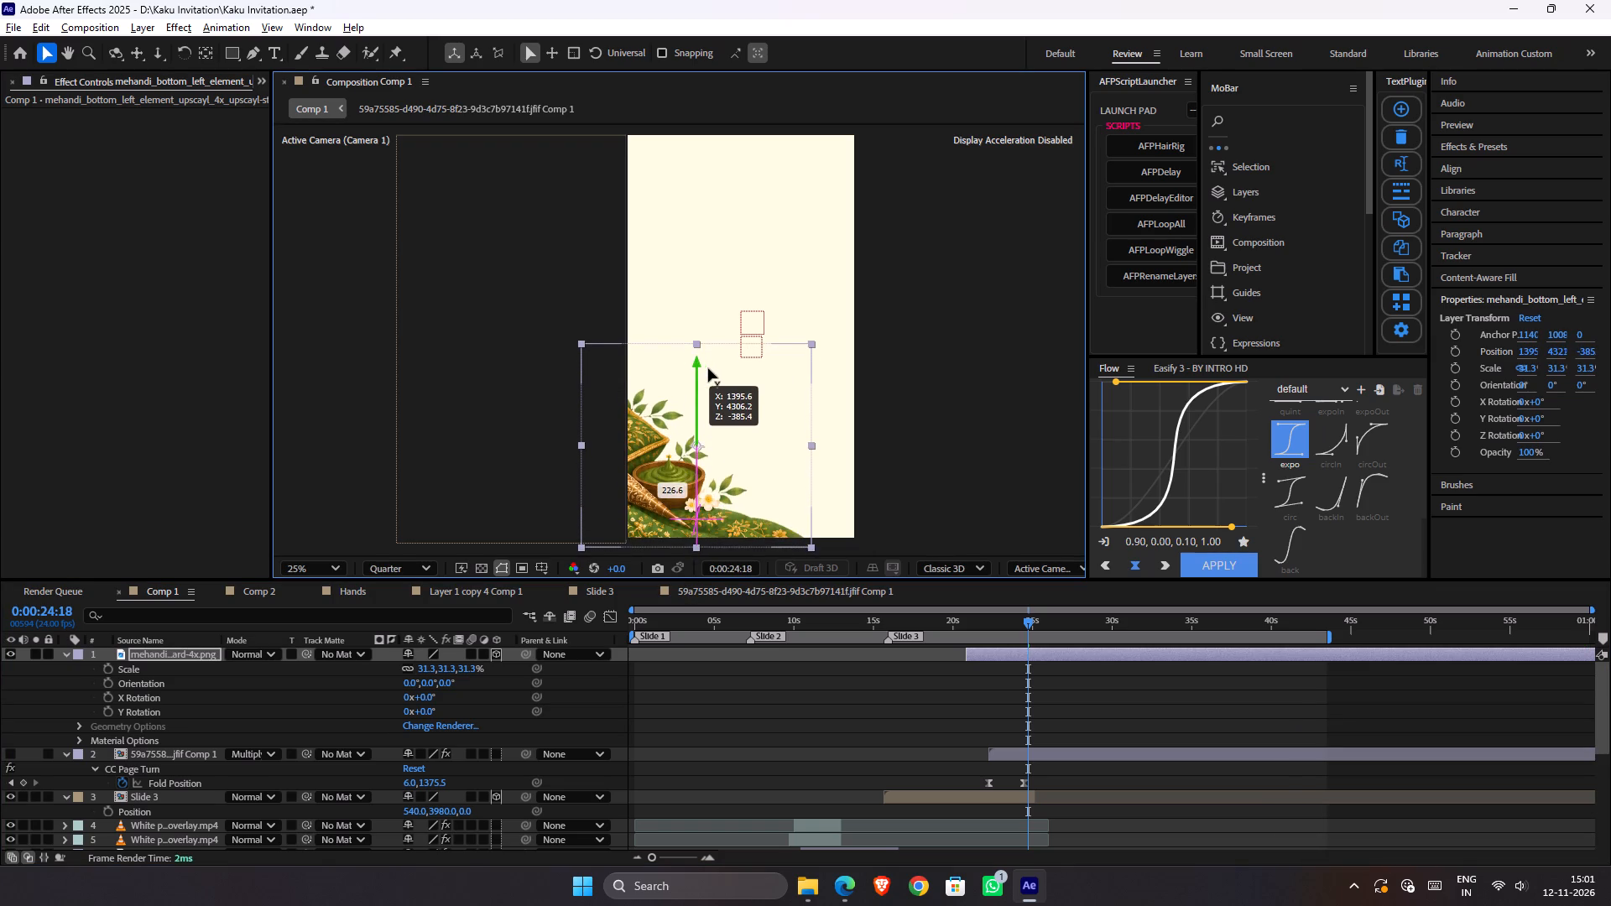
{"action": "left_click_drag", "start_coordinate": [708, 368], "coordinate": [717, 363]}
{"action": "left_click_drag", "start_coordinate": [774, 436], "coordinate": [814, 436]}
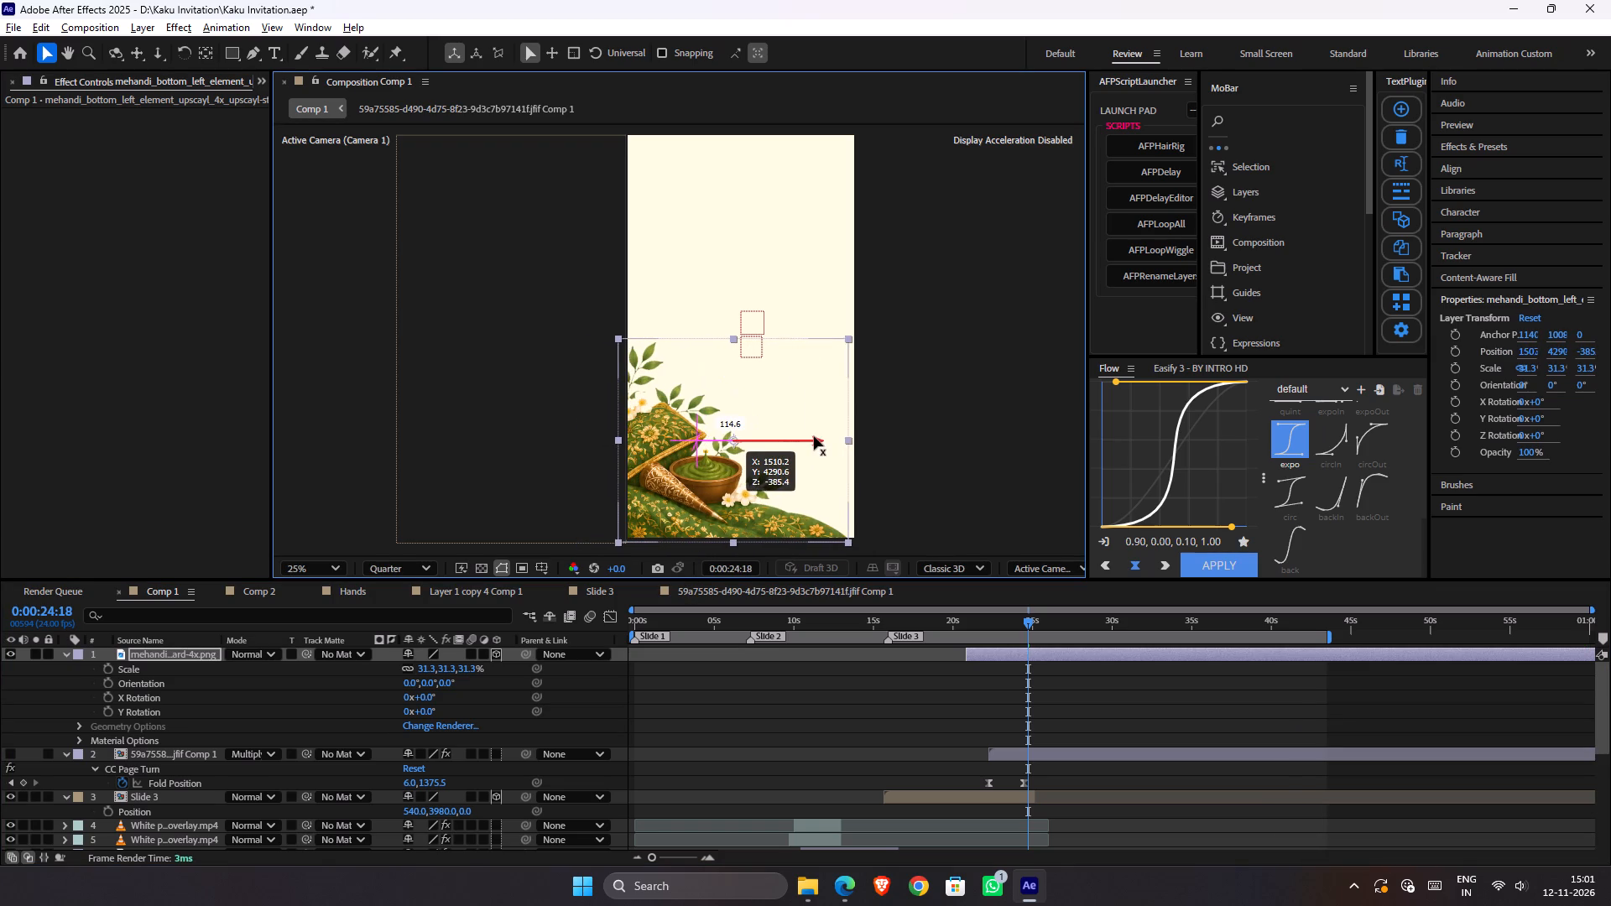
{"action": "left_click_drag", "start_coordinate": [814, 436], "coordinate": [816, 436]}
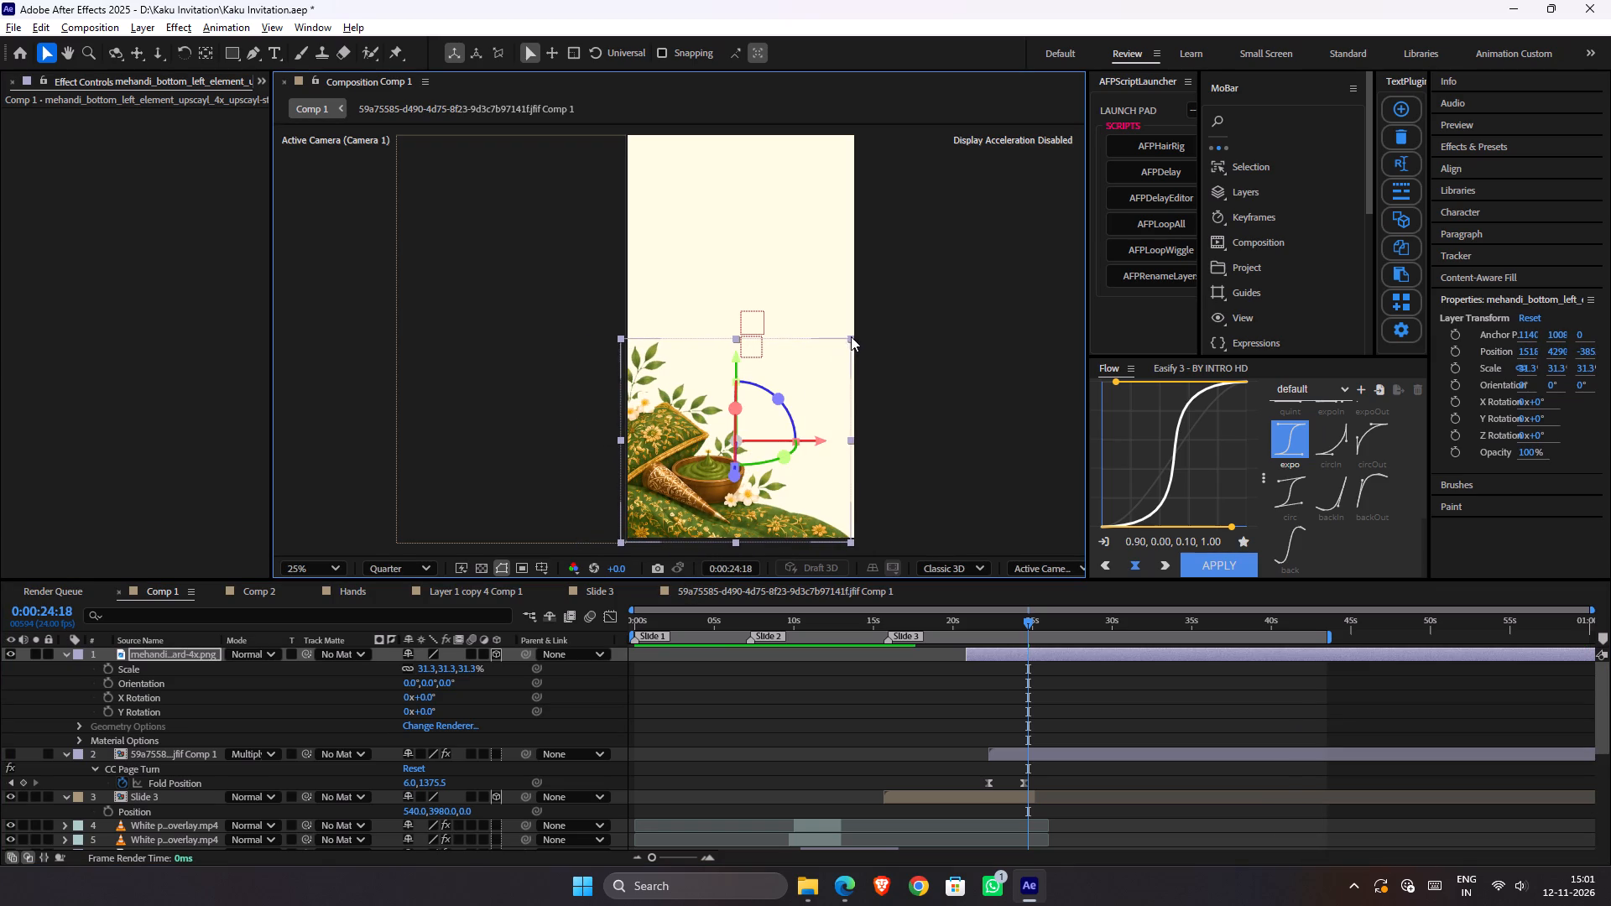
Scale the mehandi decoration down to 27.5% and shift it to about X 1491, Y 4332 in the page's lower-left corner.
{"action": "left_click_drag", "start_coordinate": [851, 336], "coordinate": [821, 349]}
{"action": "left_click_drag", "start_coordinate": [741, 357], "coordinate": [744, 372]}
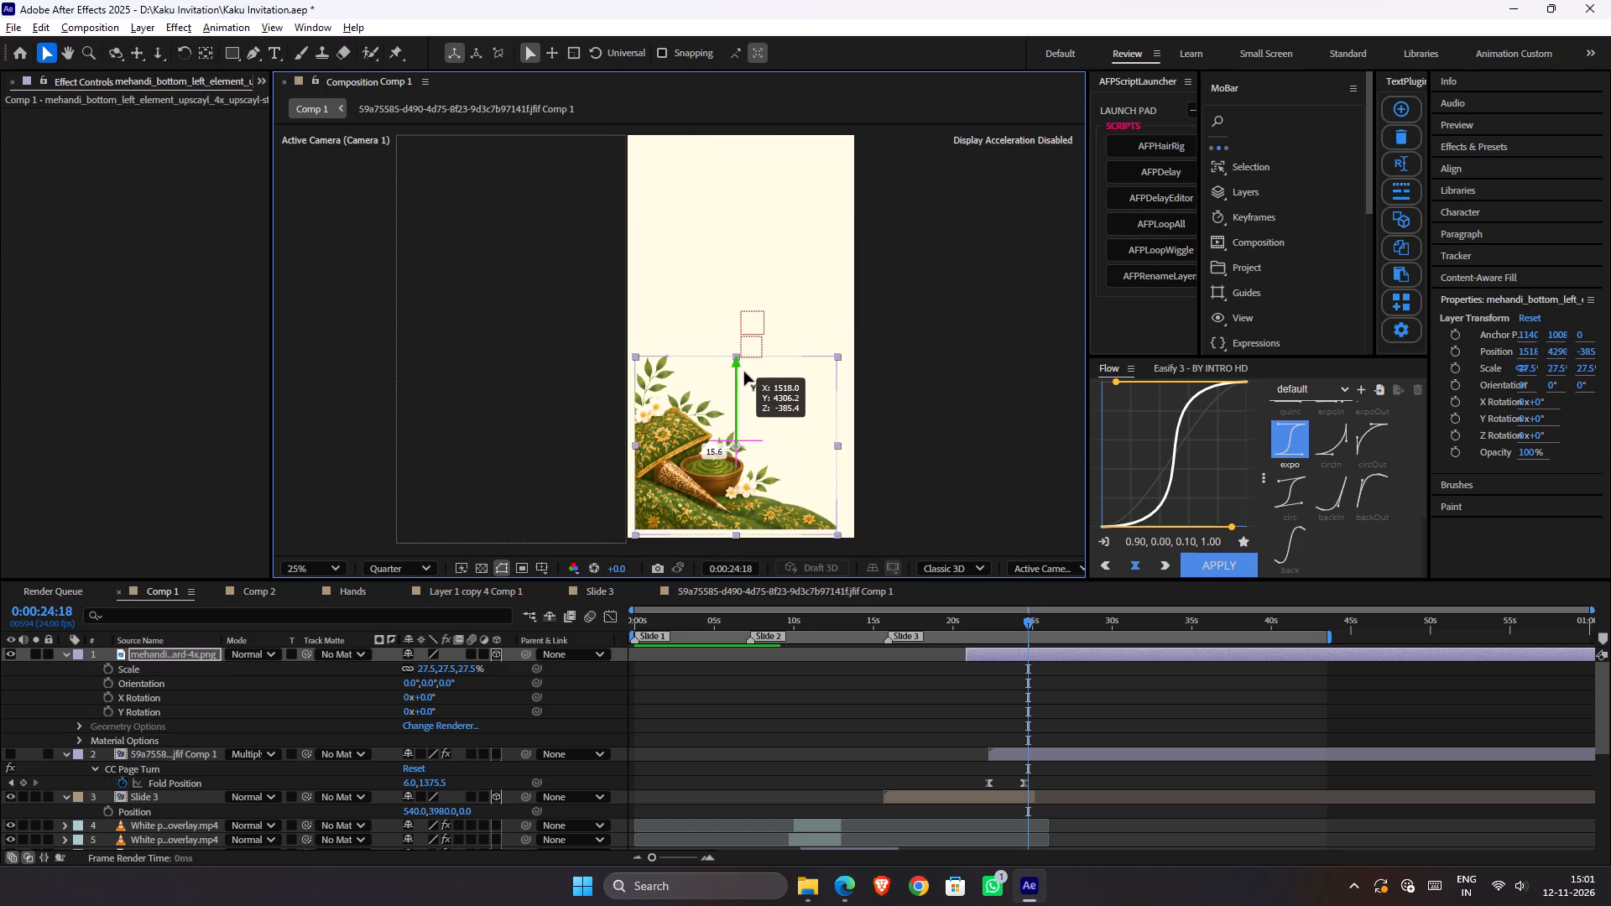
{"action": "left_click_drag", "start_coordinate": [744, 372], "coordinate": [750, 373]}
{"action": "left_click_drag", "start_coordinate": [816, 455], "coordinate": [800, 456]}
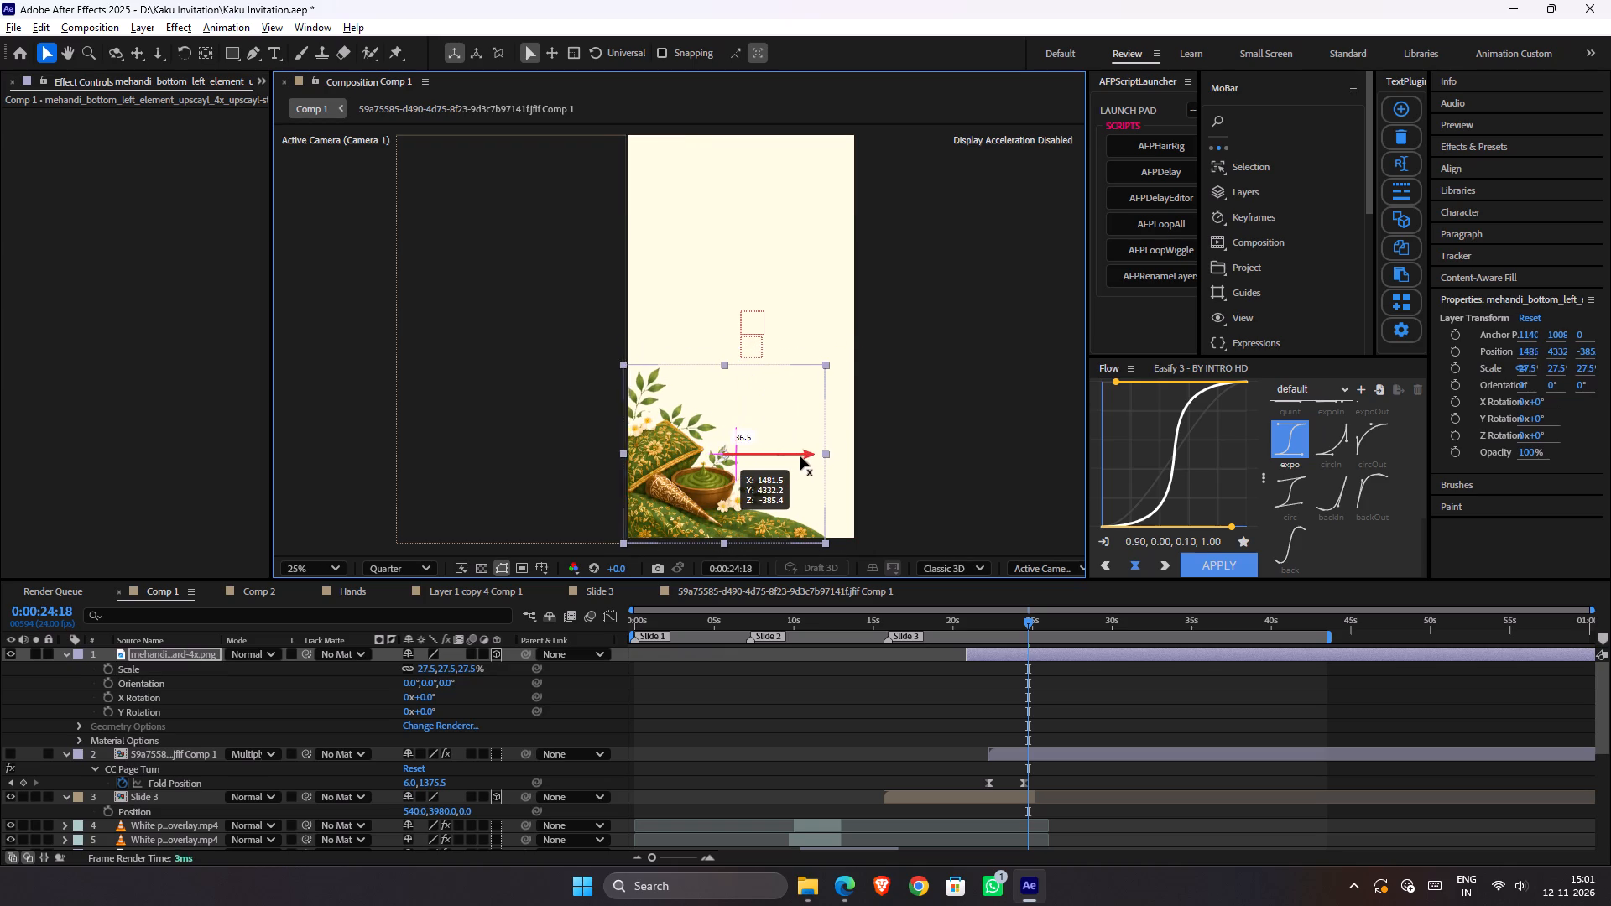
{"action": "left_click_drag", "start_coordinate": [800, 456], "coordinate": [805, 458]}
Preview the transition with the resized decoration from about 0:00:20:05.
{"action": "left_click_drag", "start_coordinate": [967, 625], "coordinate": [960, 625]}
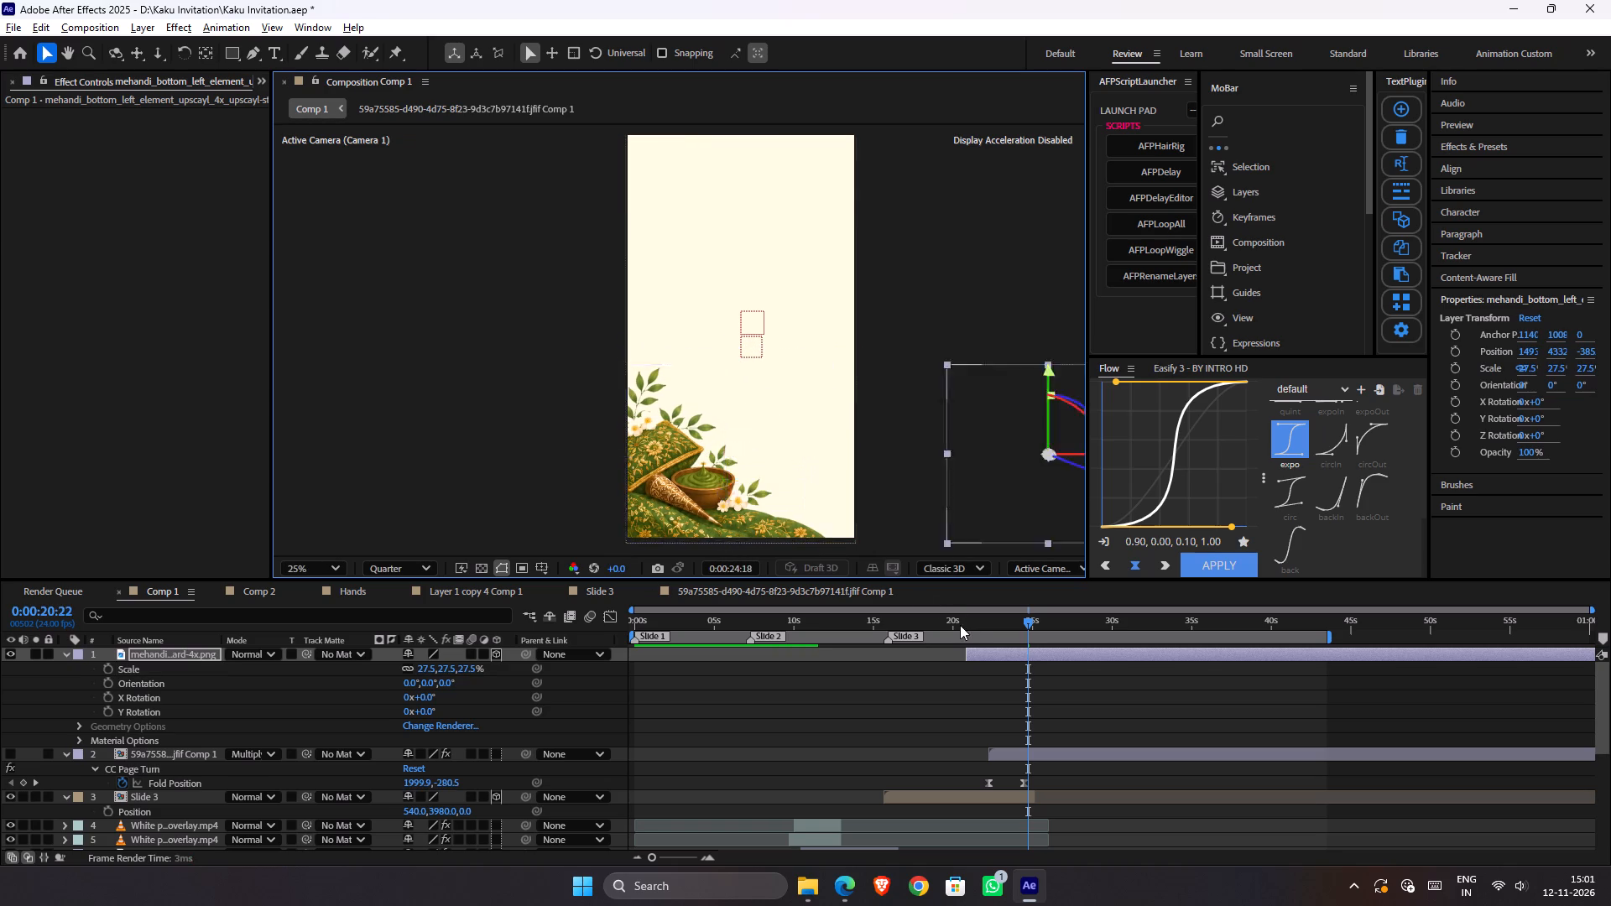
{"action": "left_click_drag", "start_coordinate": [960, 625], "coordinate": [956, 625]}
{"action": "key", "text": "space"}
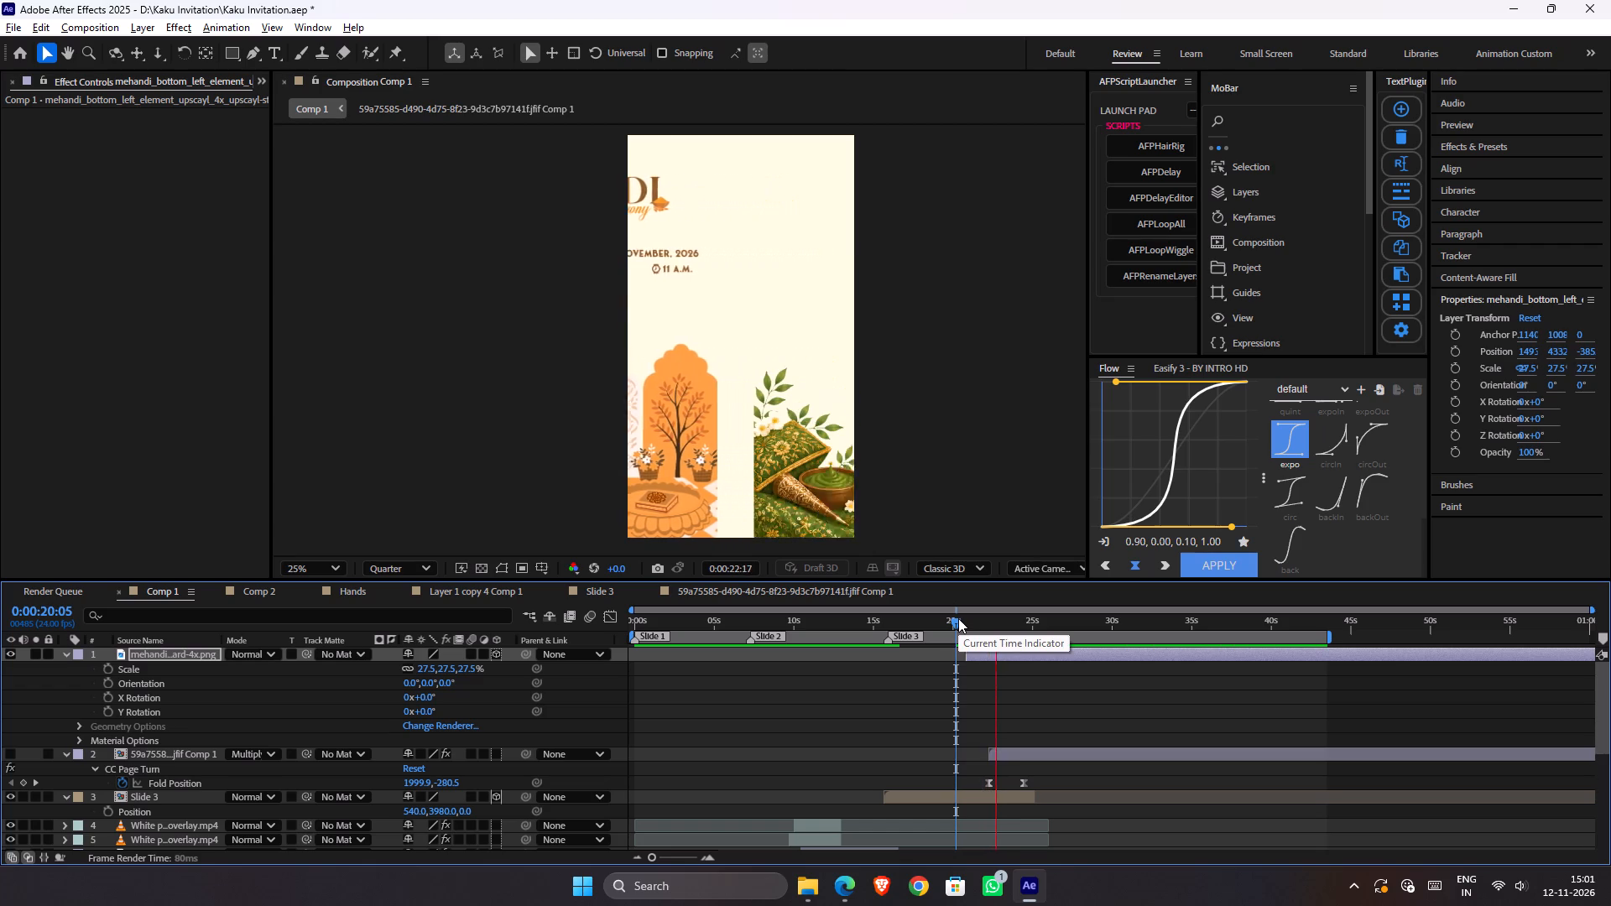
{"action": "key", "text": "space"}
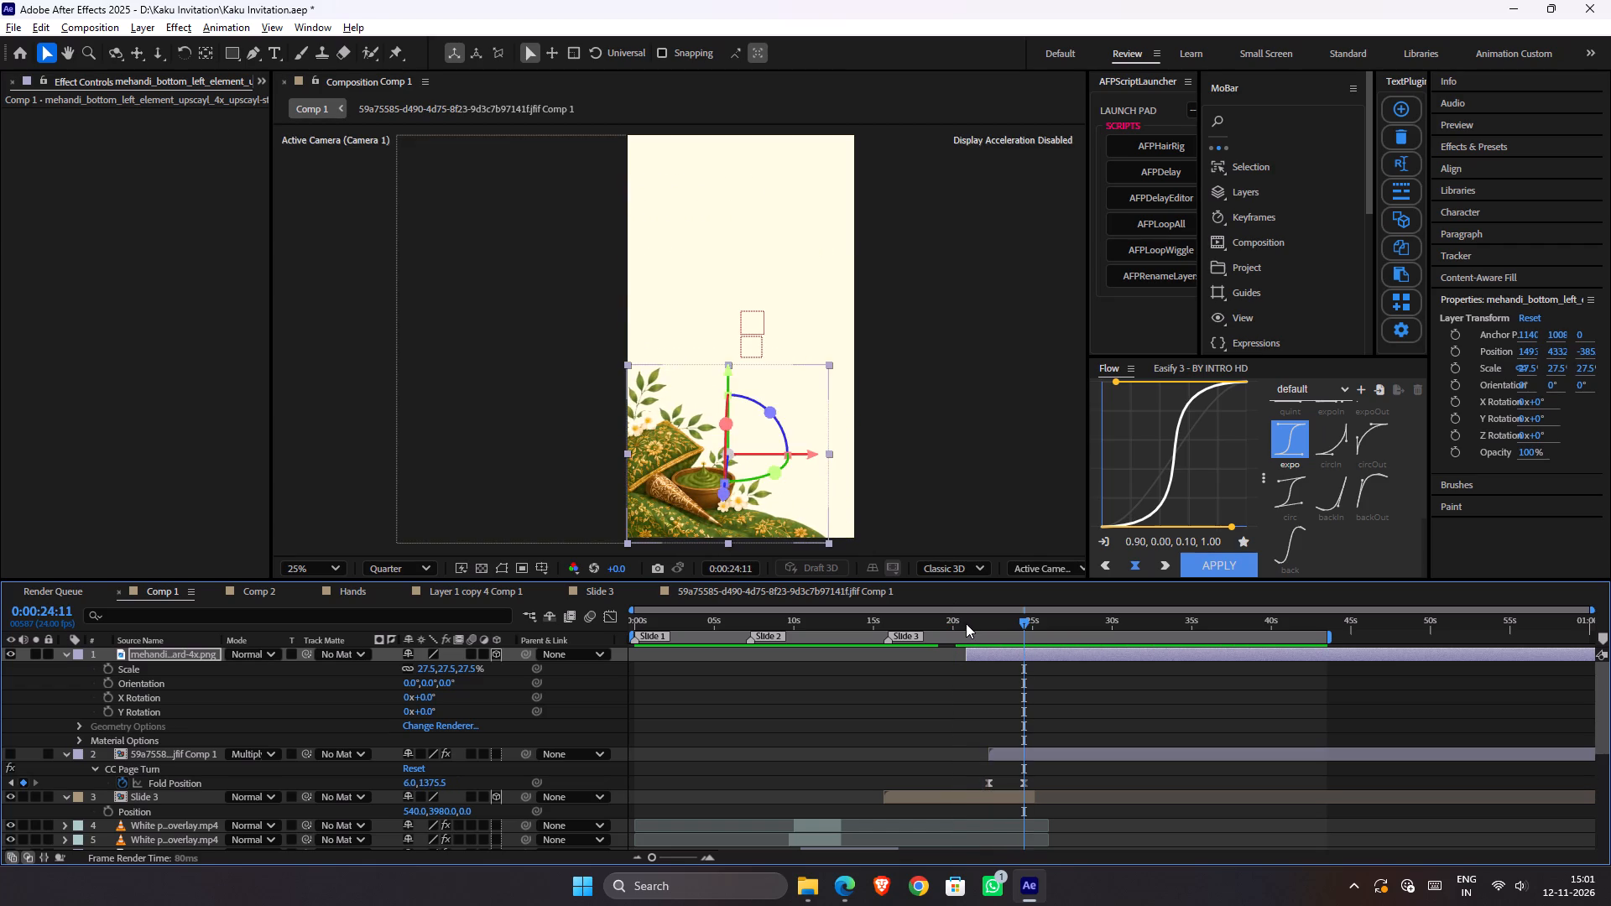
{"action": "left_click", "coordinate": [966, 623]}
{"action": "key", "text": "space"}
{"action": "key", "text": "space"}
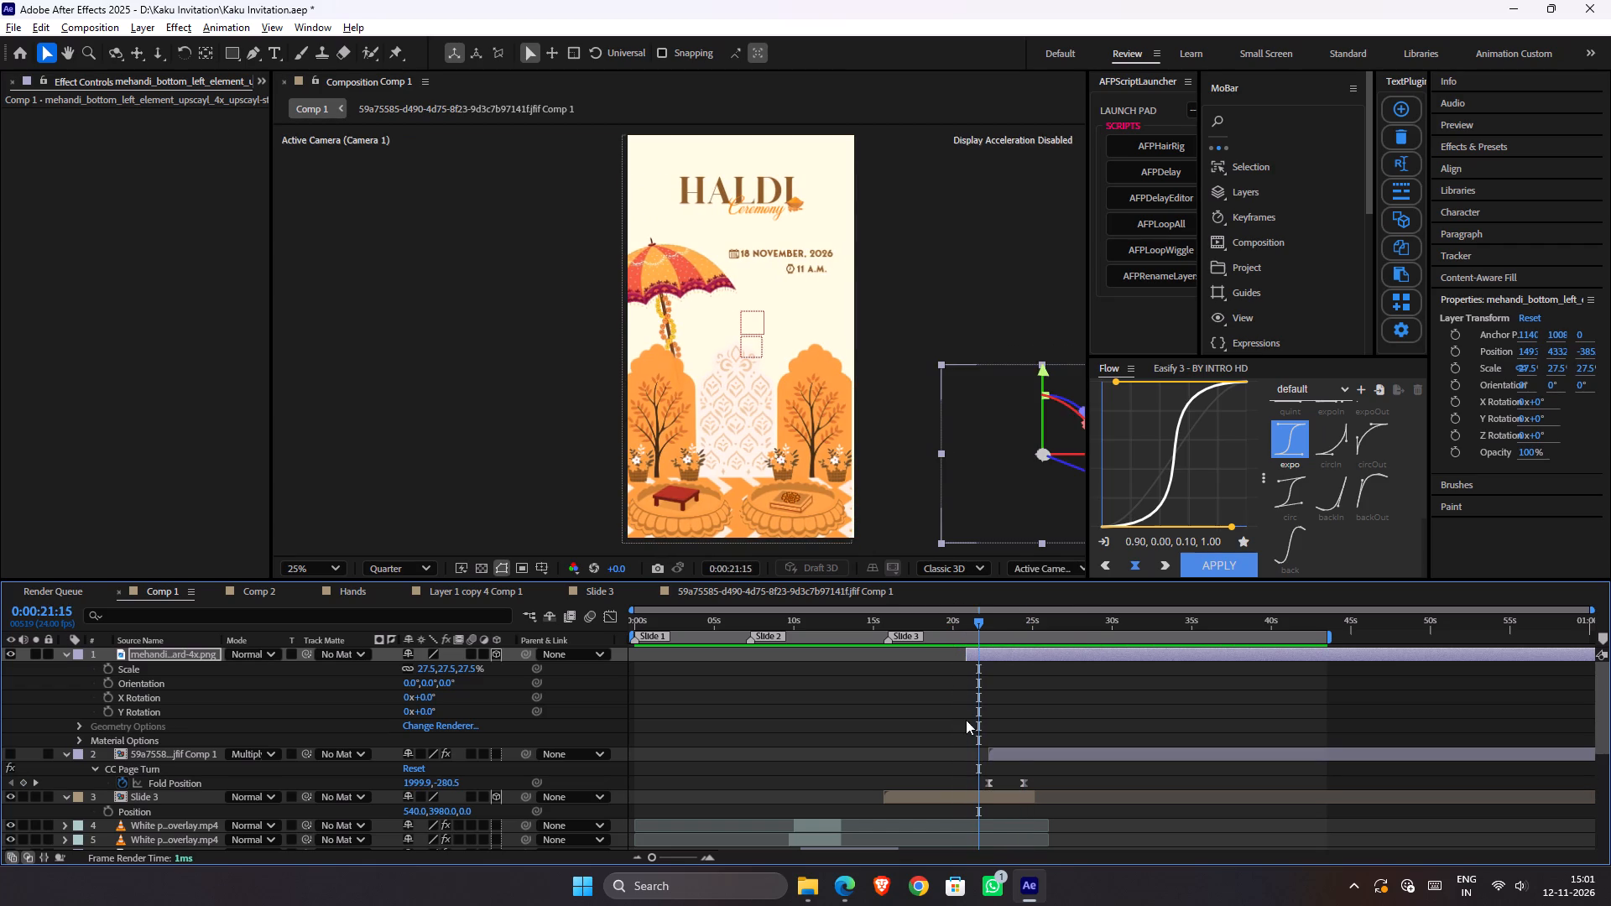
Create an adjustment layer directly above the page-turn comp layer, starting at 0:00:20:21.
{"action": "left_click", "coordinate": [1005, 752]}
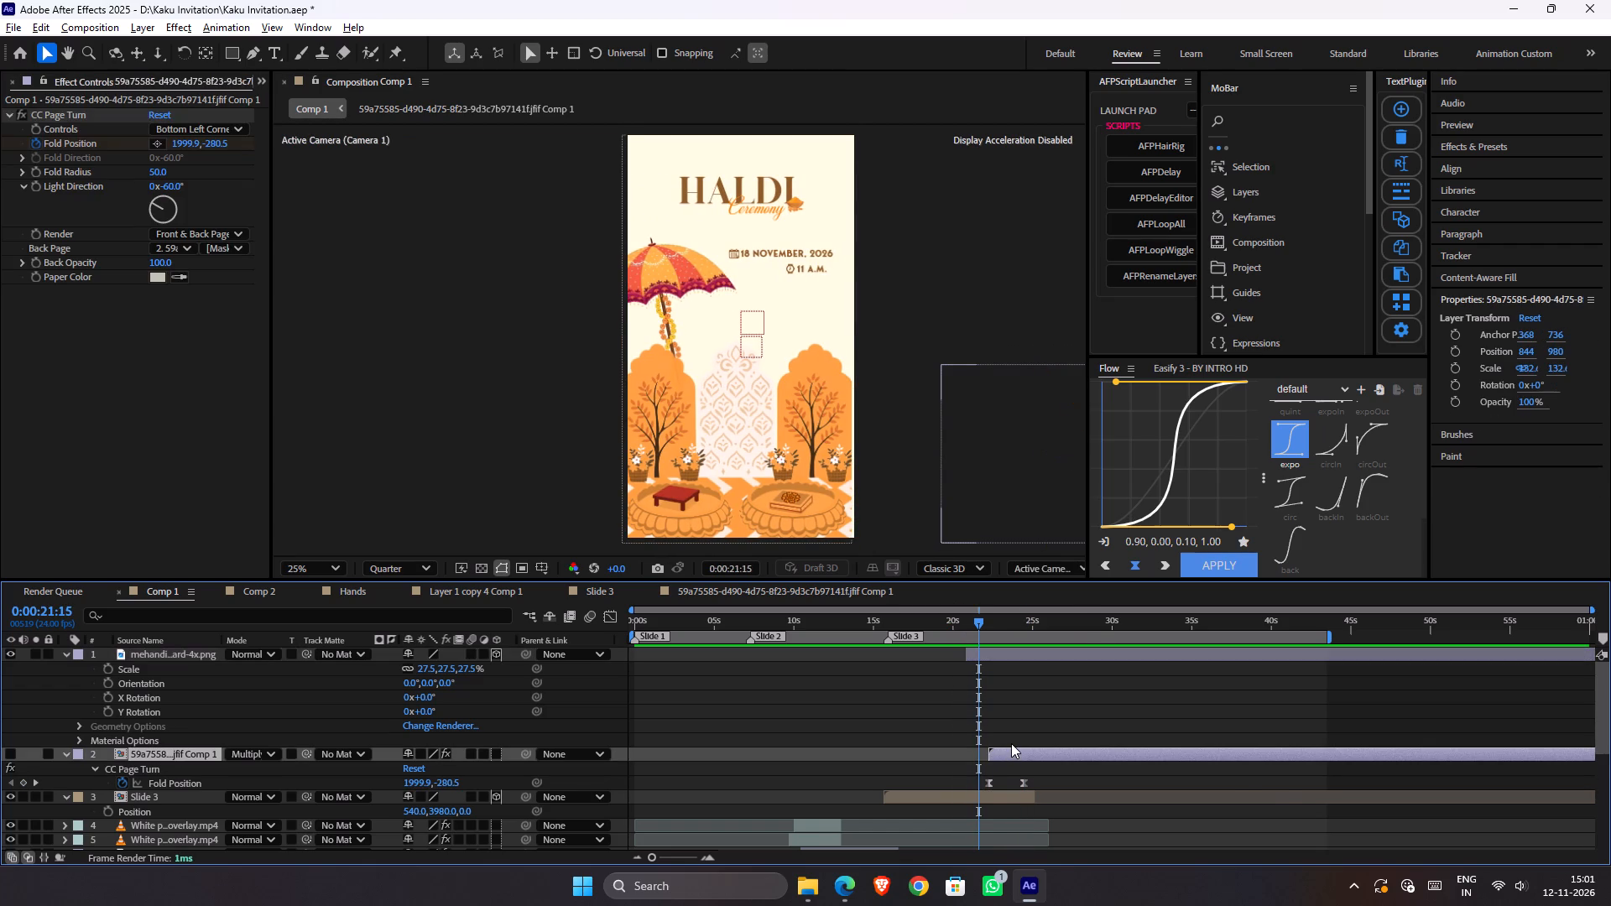
{"action": "key", "text": "ctrl+alt+y"}
{"action": "key", "text": "bracketleft"}
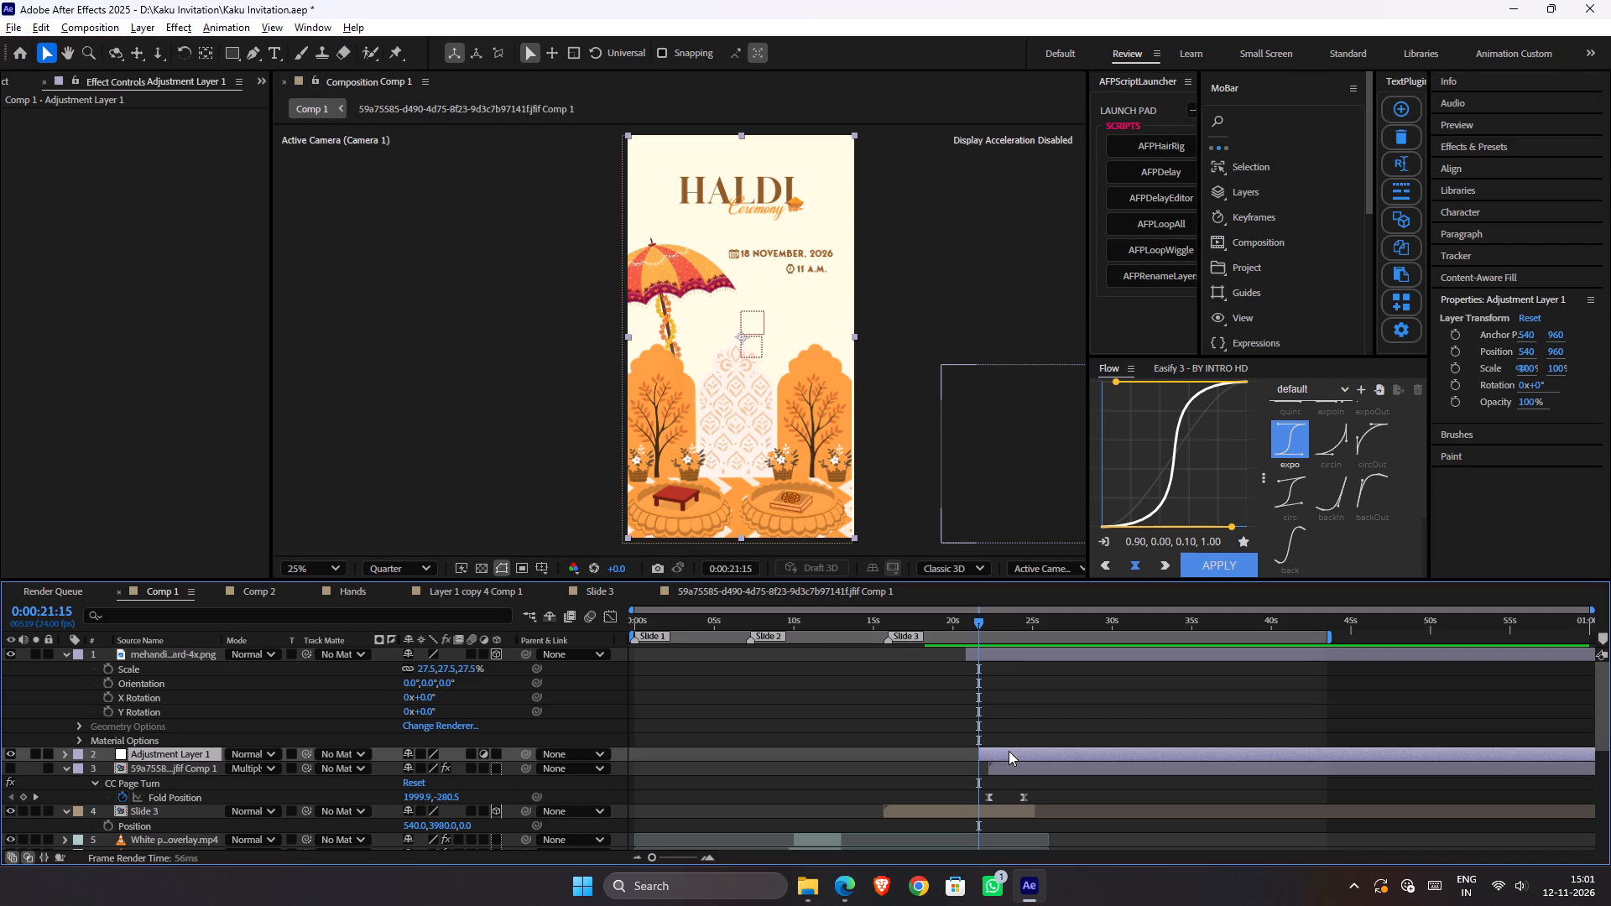
{"action": "left_click_drag", "start_coordinate": [1009, 751], "coordinate": [998, 749]}
Apply Gaussian Blur to the adjustment layer and keyframe Blurriness from 0 at its start to 41.1 at 0:00:22:19.
{"action": "key", "text": "ctrl+space"}
{"action": "key", "text": "g"}
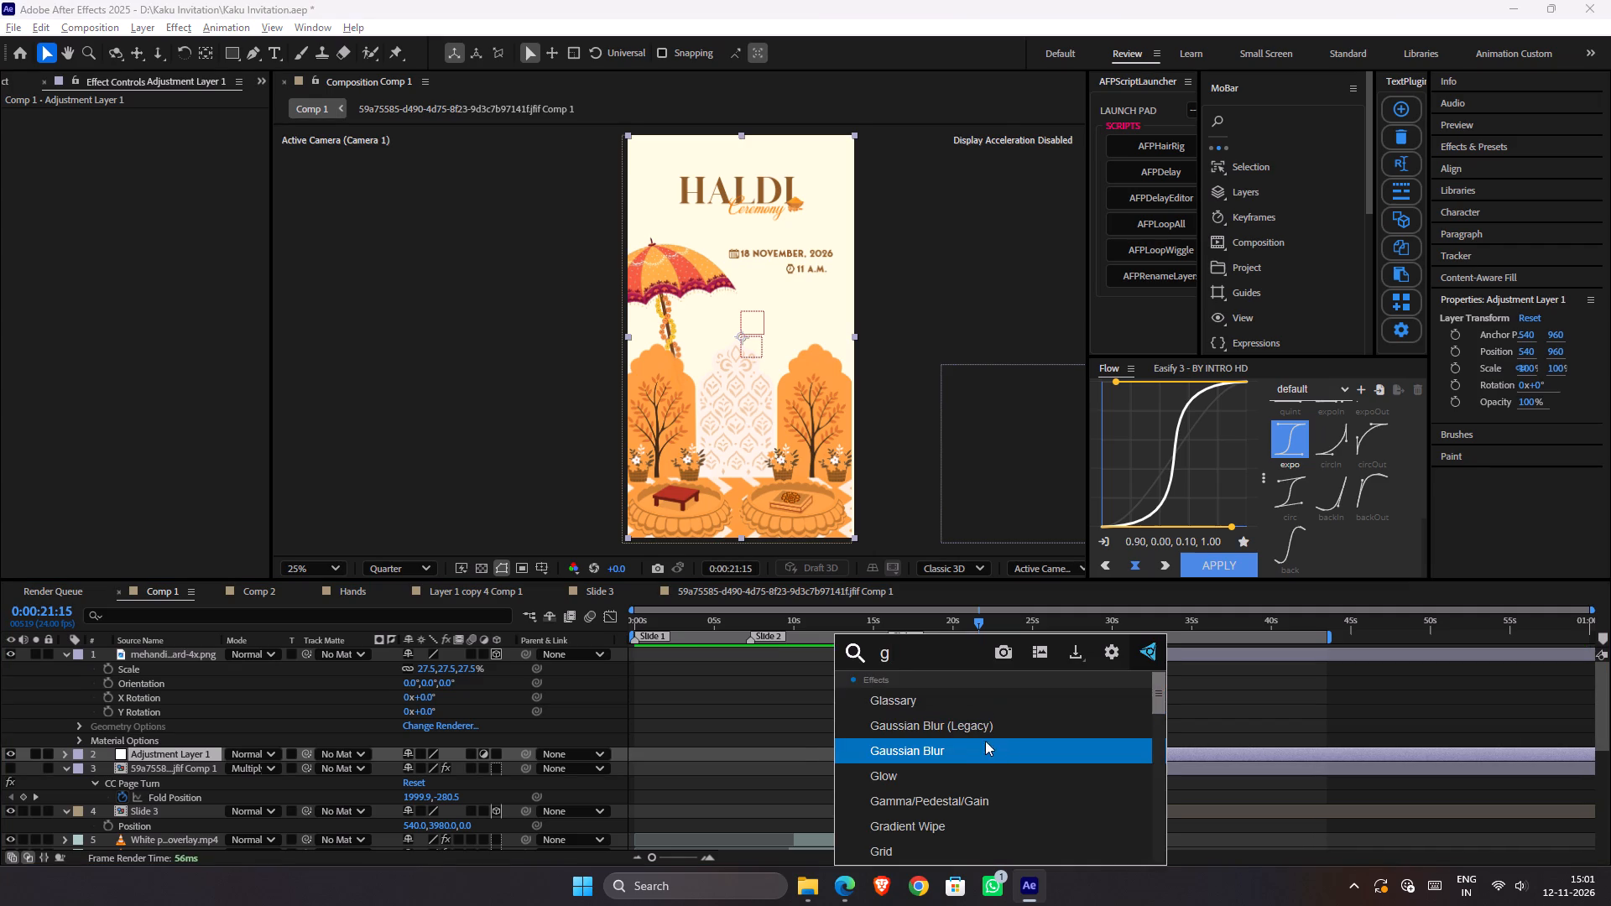
{"action": "left_click", "coordinate": [978, 747]}
{"action": "left_click", "coordinate": [978, 628]}
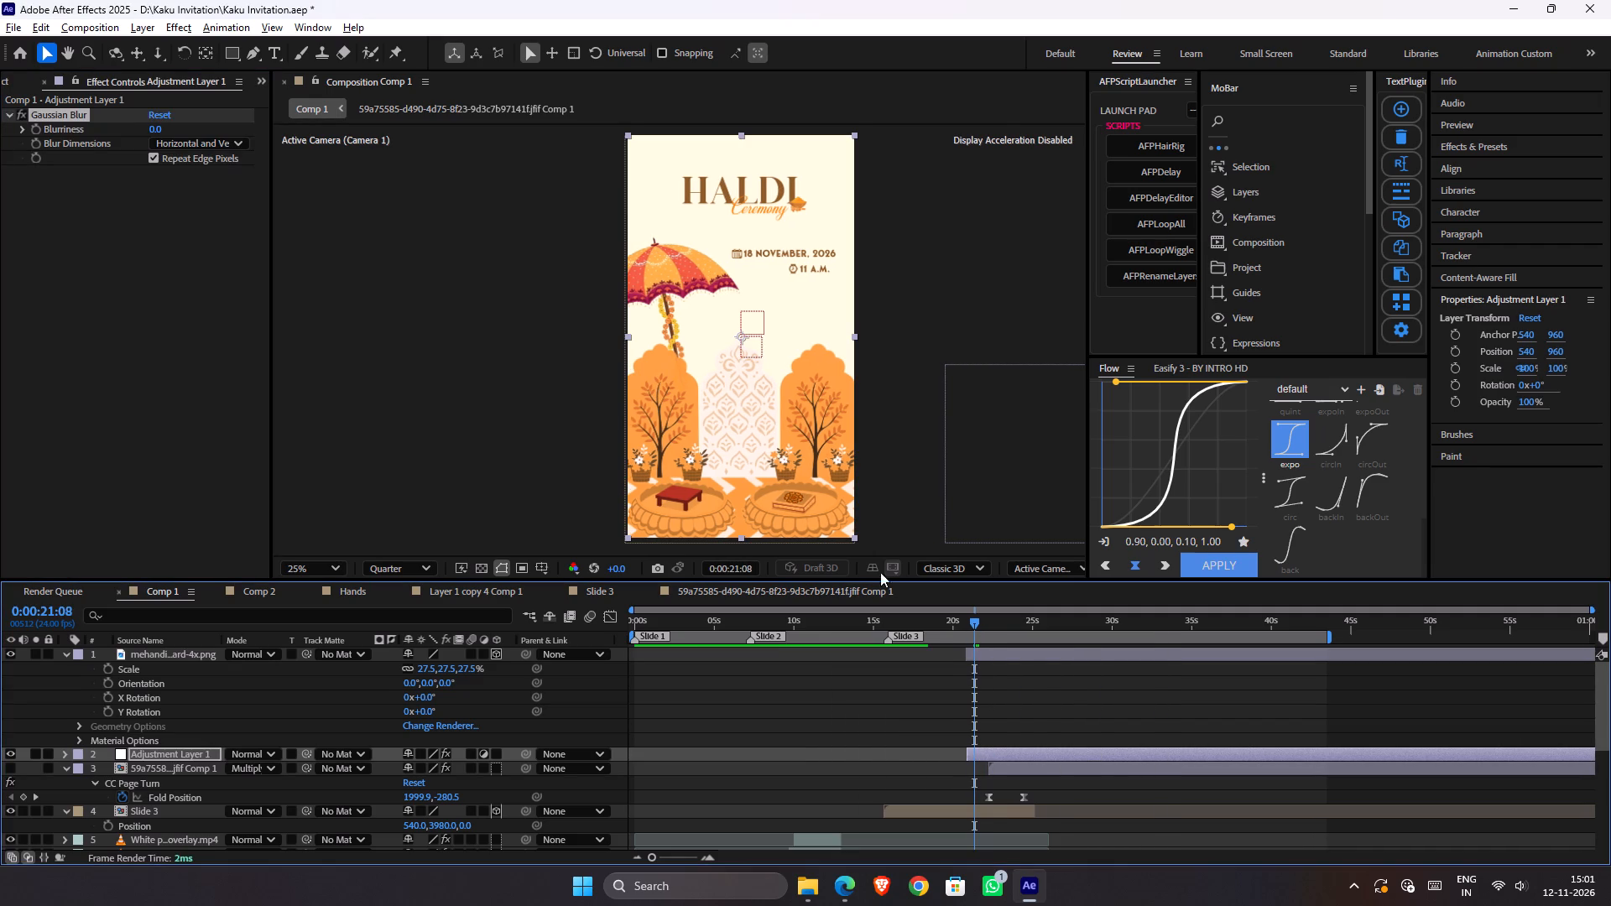
{"action": "key", "text": "i"}
{"action": "left_click", "coordinate": [39, 133]}
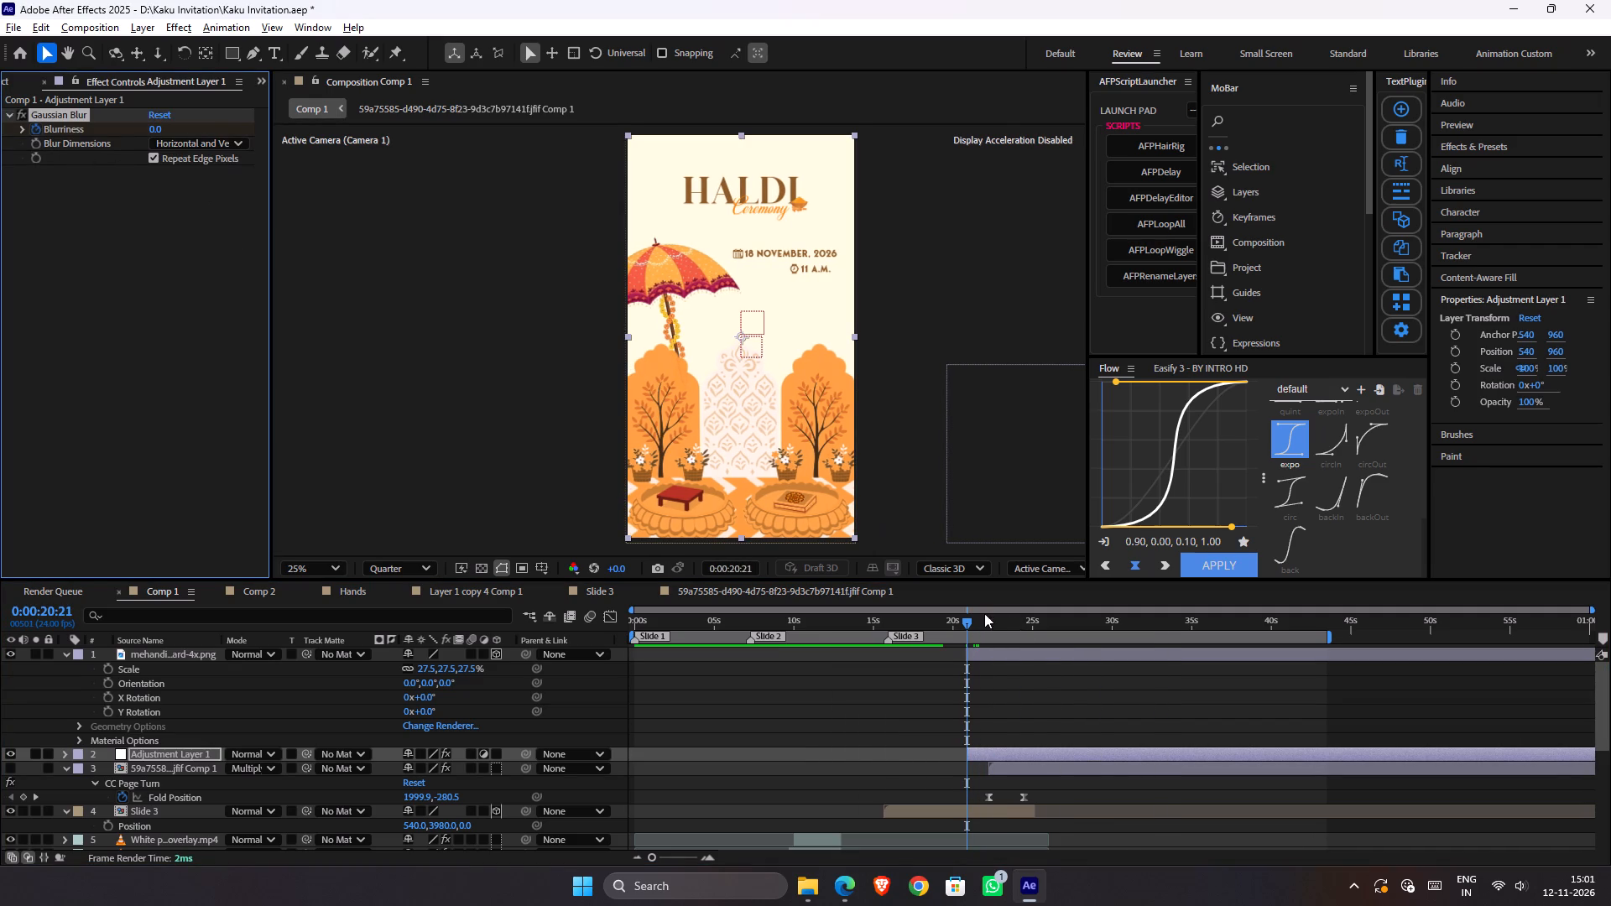
{"action": "left_click_drag", "start_coordinate": [986, 622], "coordinate": [997, 629]}
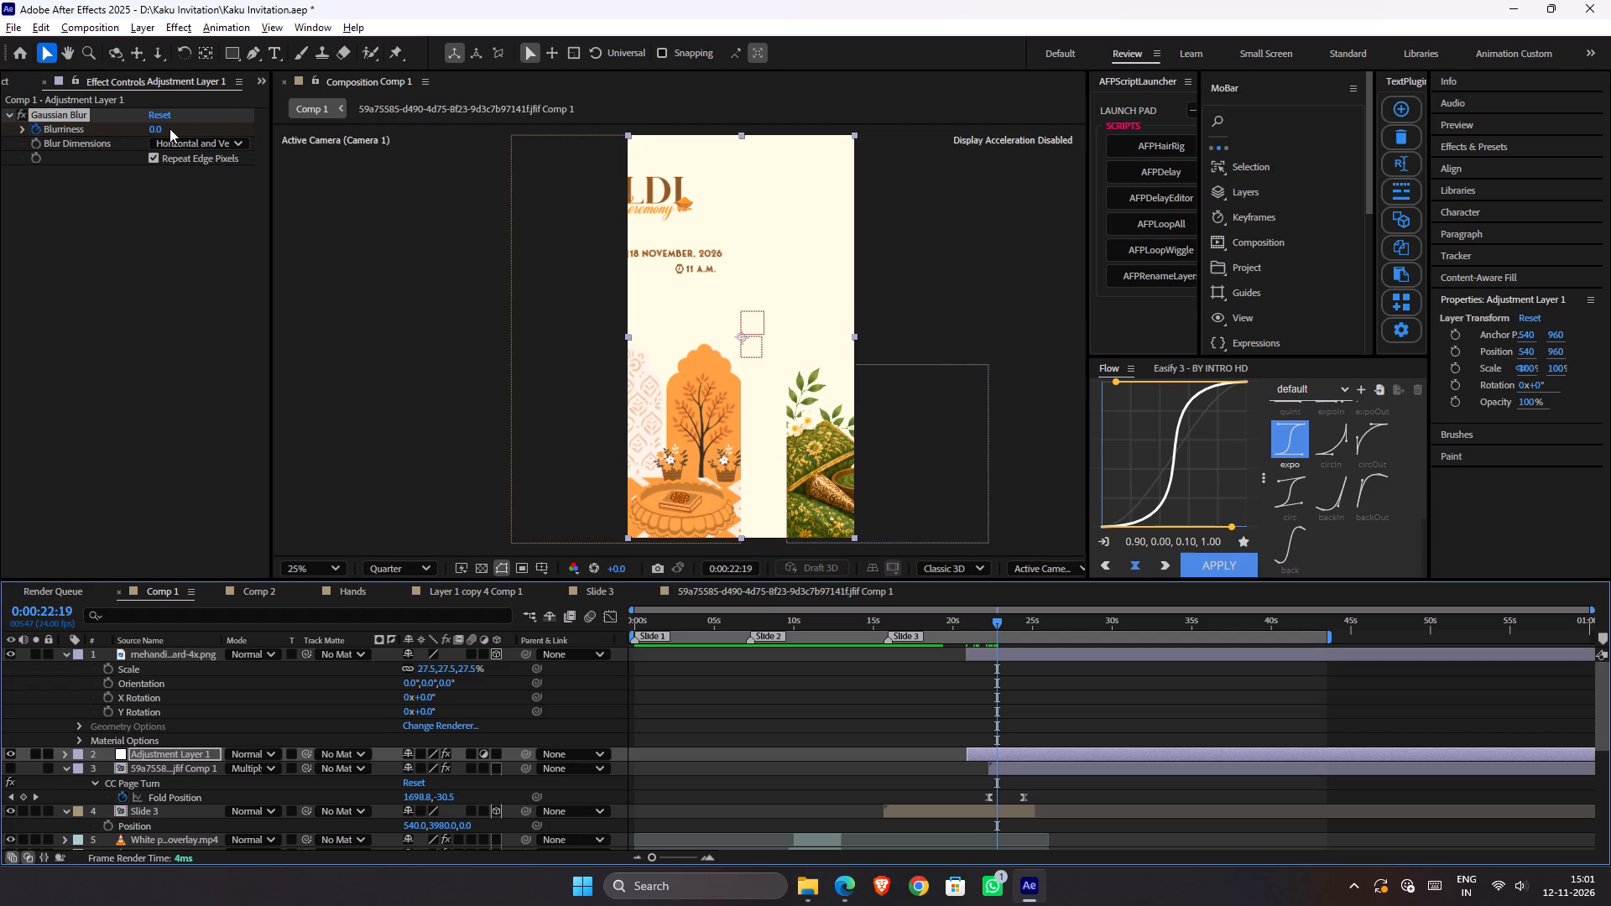
{"action": "left_click_drag", "start_coordinate": [158, 128], "coordinate": [524, 149]}
Preview the blurred transition from 0:00:20:05.
{"action": "left_click_drag", "start_coordinate": [971, 625], "coordinate": [956, 622]}
{"action": "key", "text": "space"}
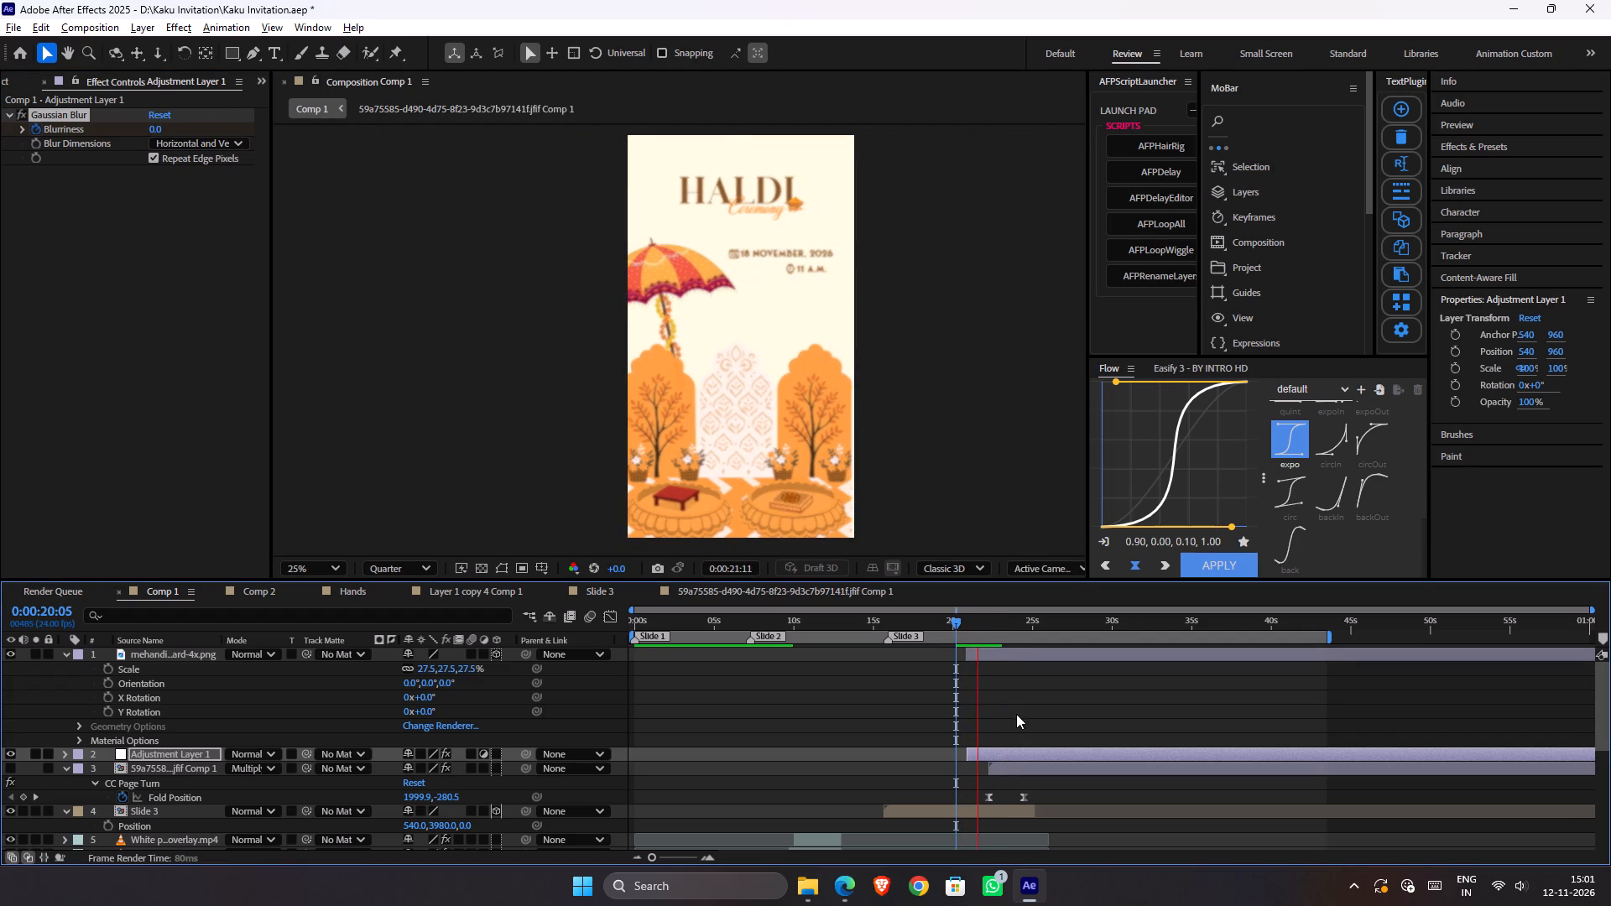
{"action": "key", "text": "space"}
Shift the adjustment layer later so it starts at 0:00:22:03, and preview the blur timing.
{"action": "left_click_drag", "start_coordinate": [996, 752], "coordinate": [1016, 755]}
{"action": "key", "text": "space"}
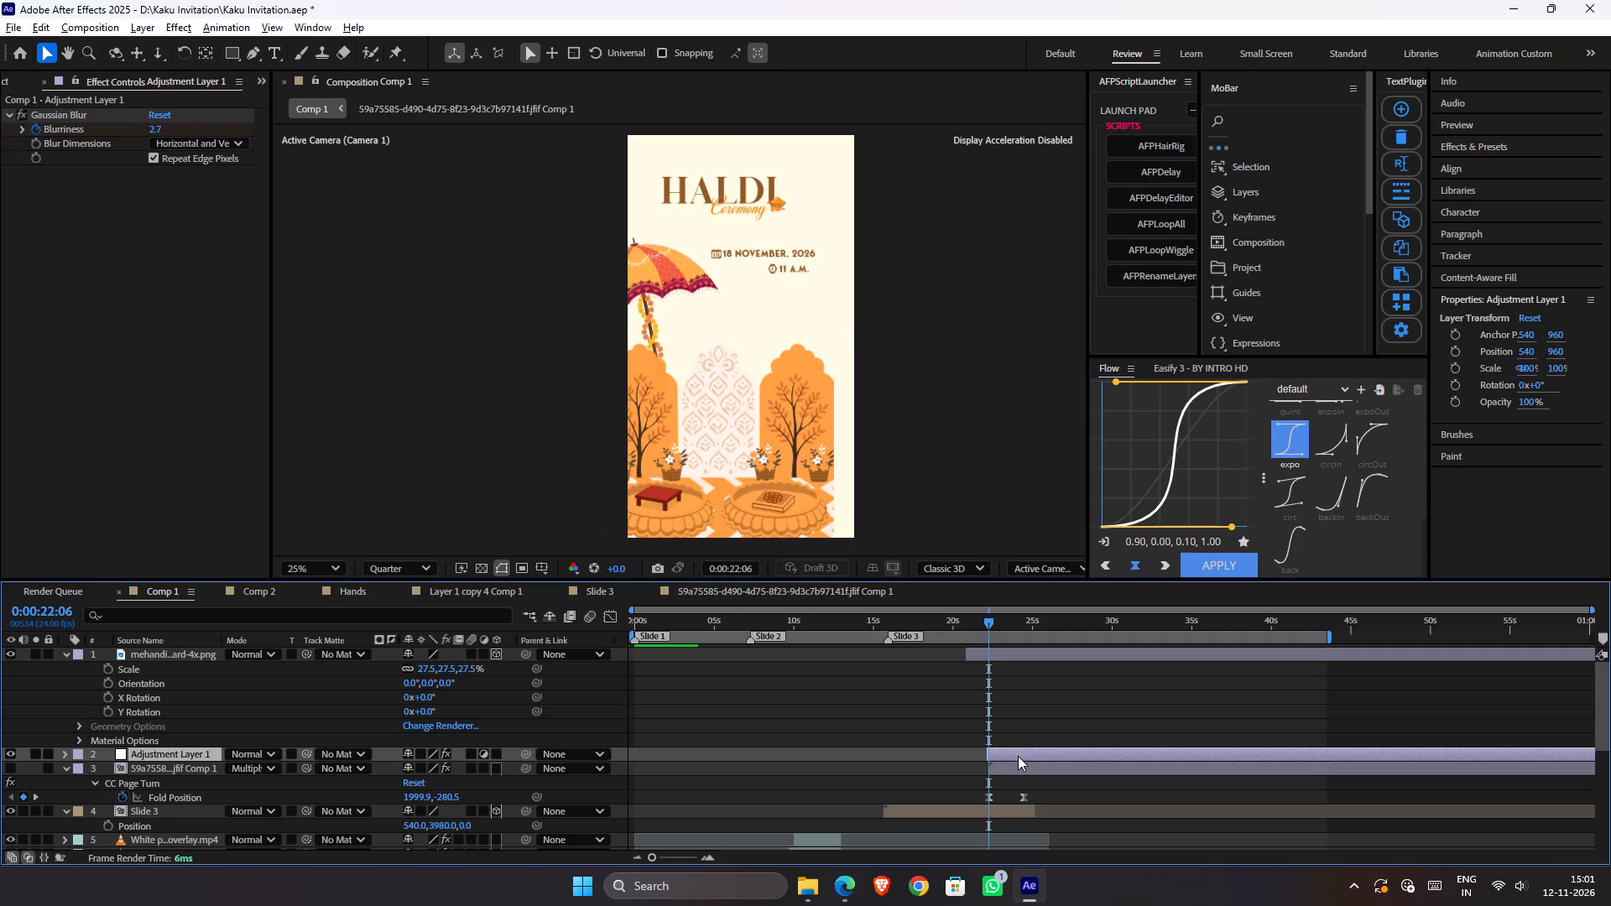
{"action": "key", "text": "space"}
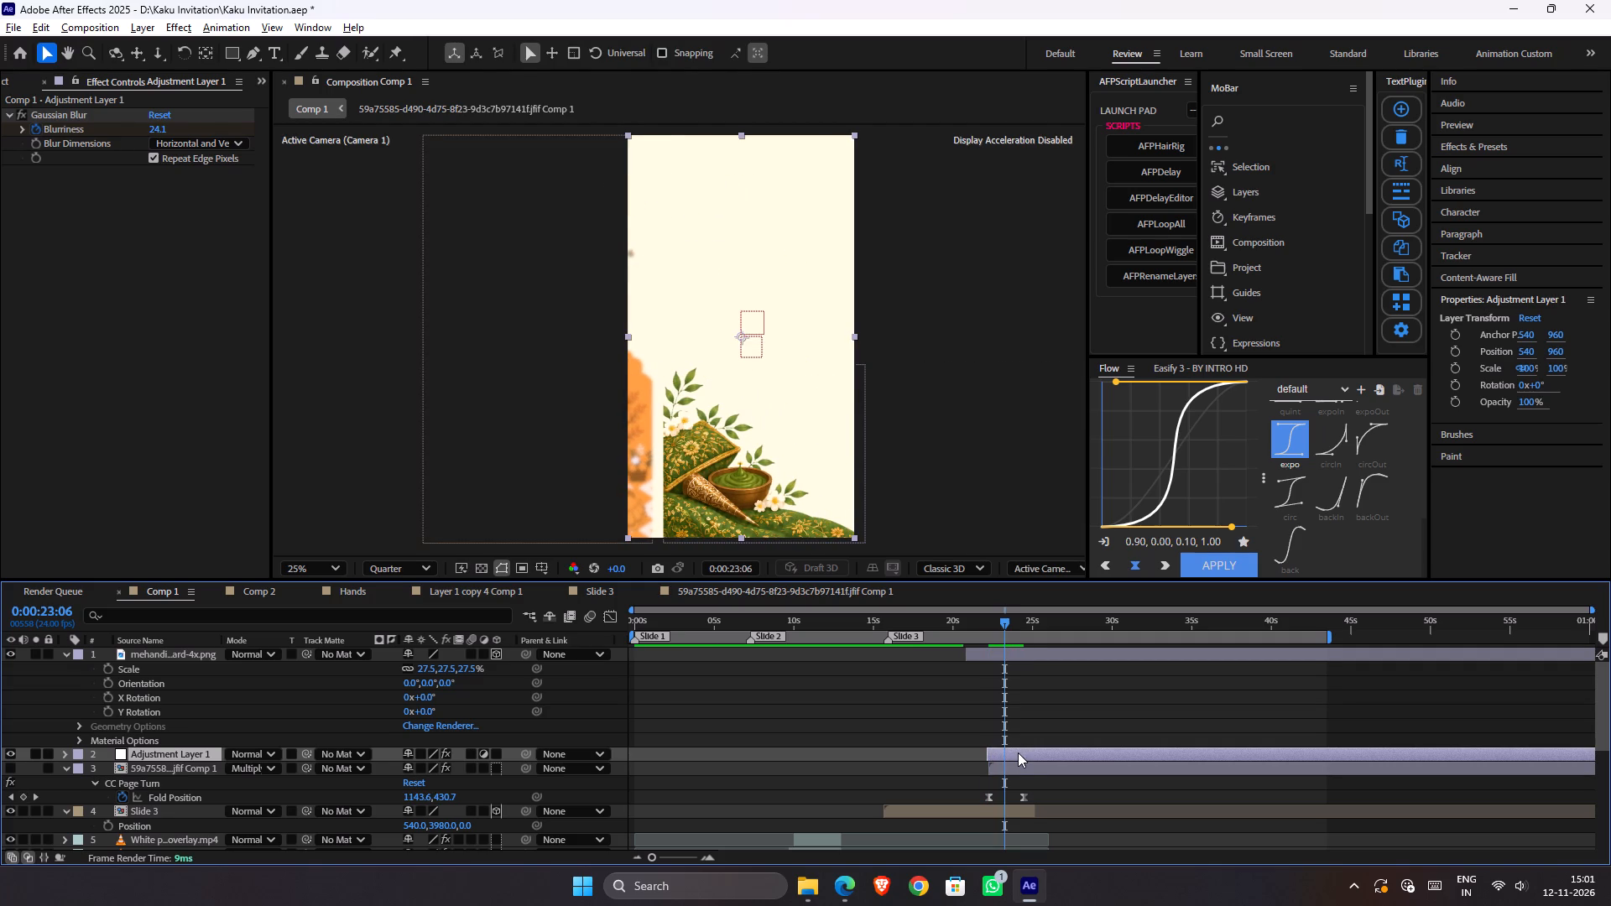
Apply Hue/Saturation to the adjustment layer and keyframe Master Saturation from 0 at 0:00:22:03 to -100 at 0:00:24:01.
{"action": "key", "text": "i"}
{"action": "key", "text": "ctrl+space"}
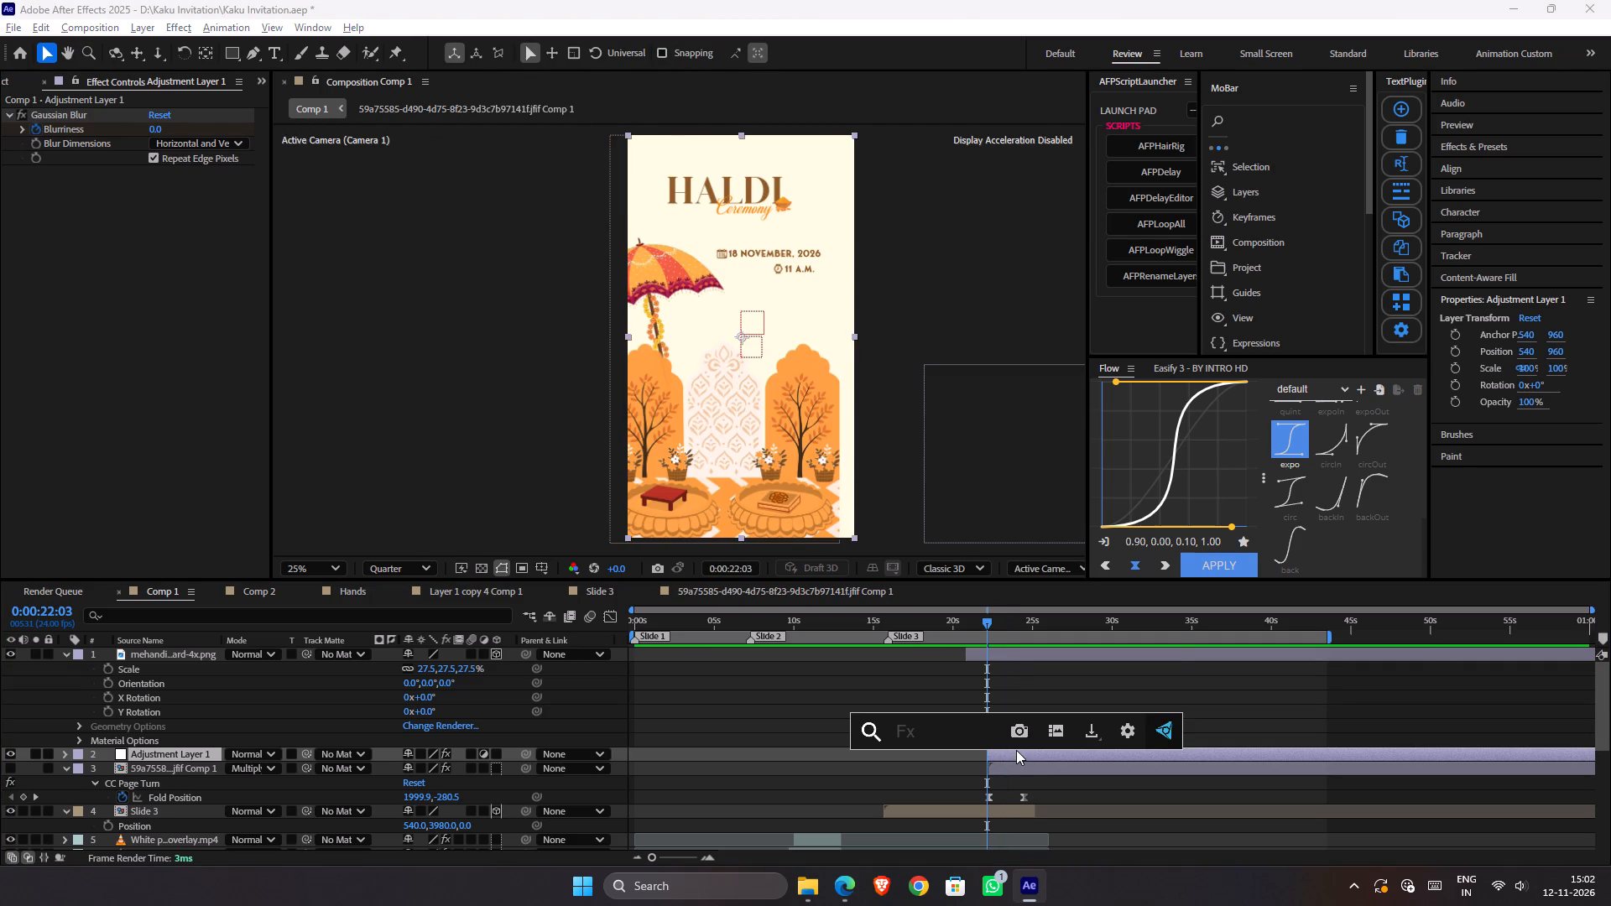
{"action": "type", "text": "hu"}
{"action": "key", "text": "e"}
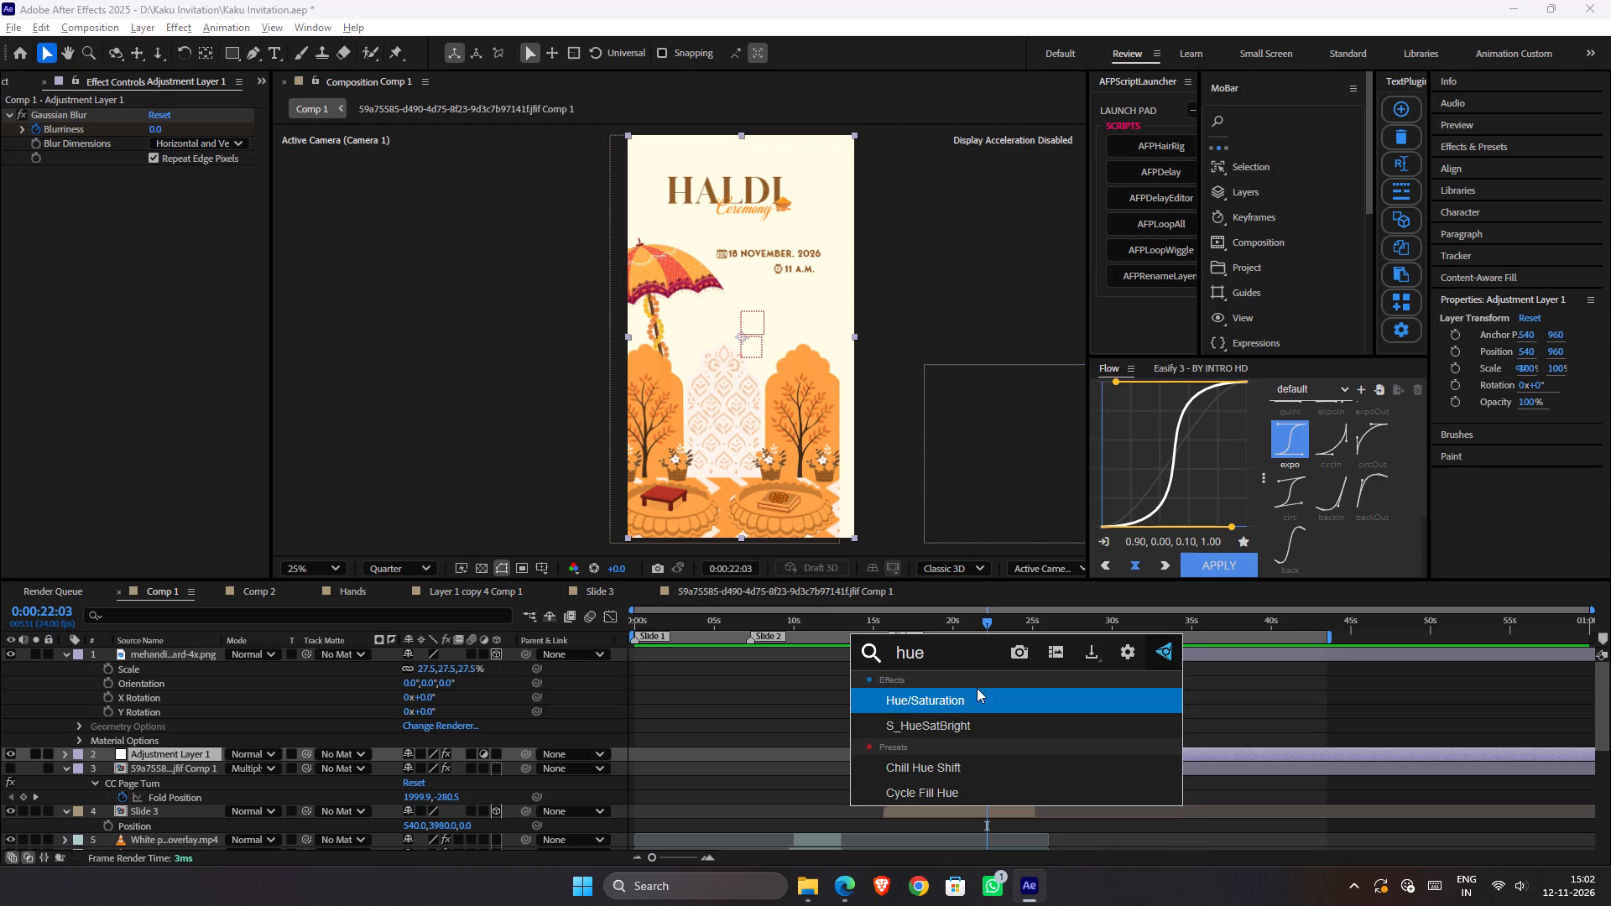
{"action": "left_click", "coordinate": [988, 693]}
{"action": "left_click", "coordinate": [37, 201]}
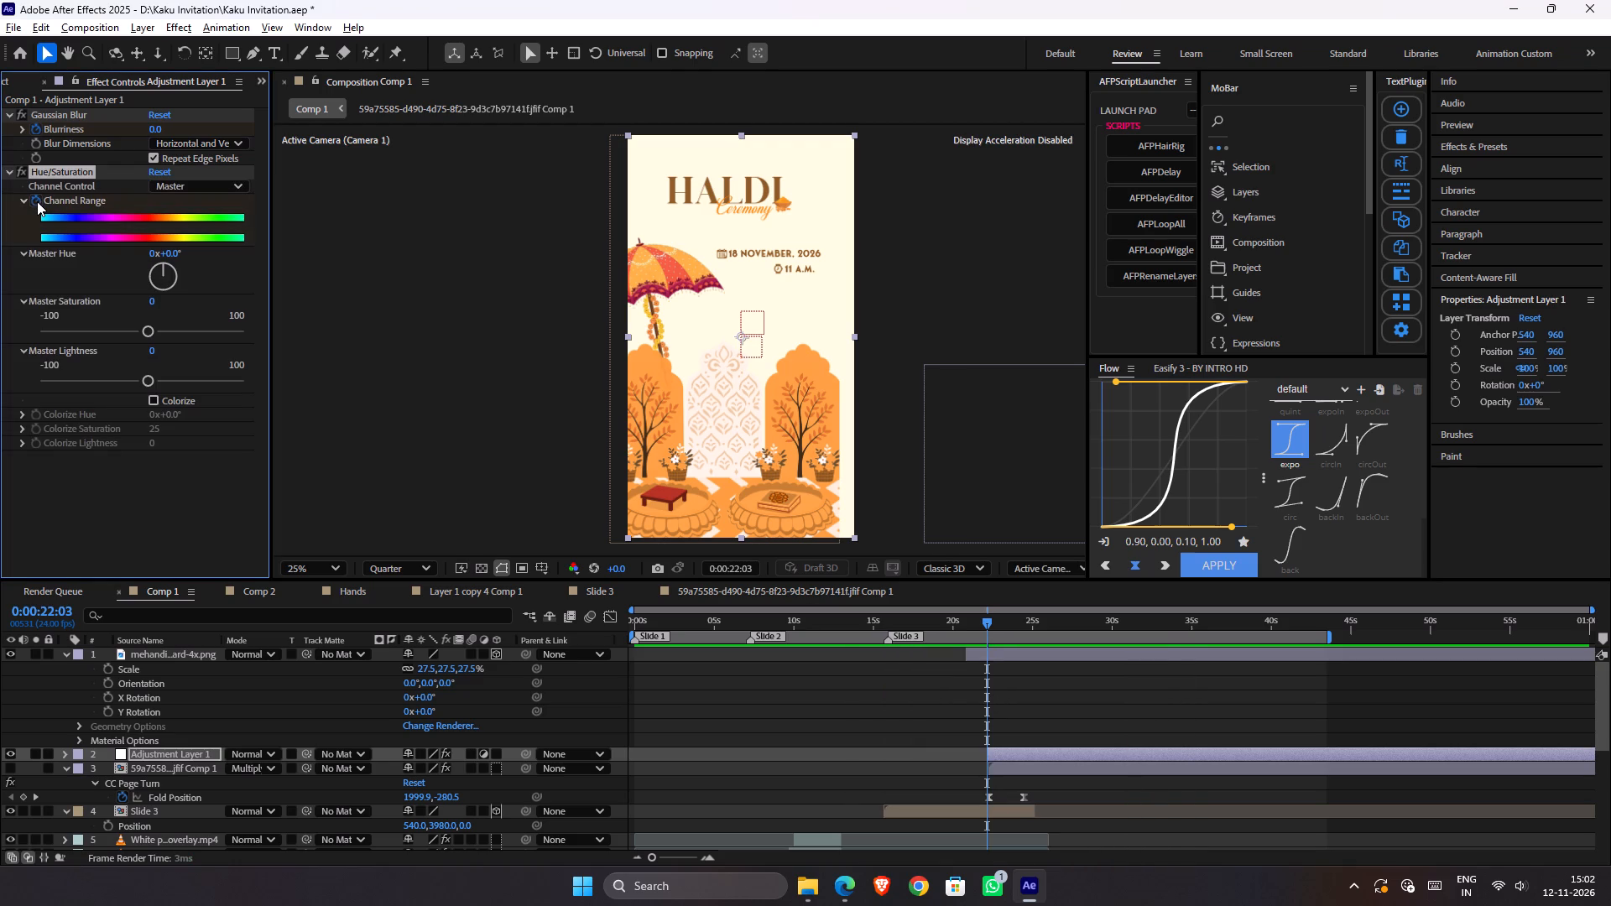
{"action": "type", "text": "uk"}
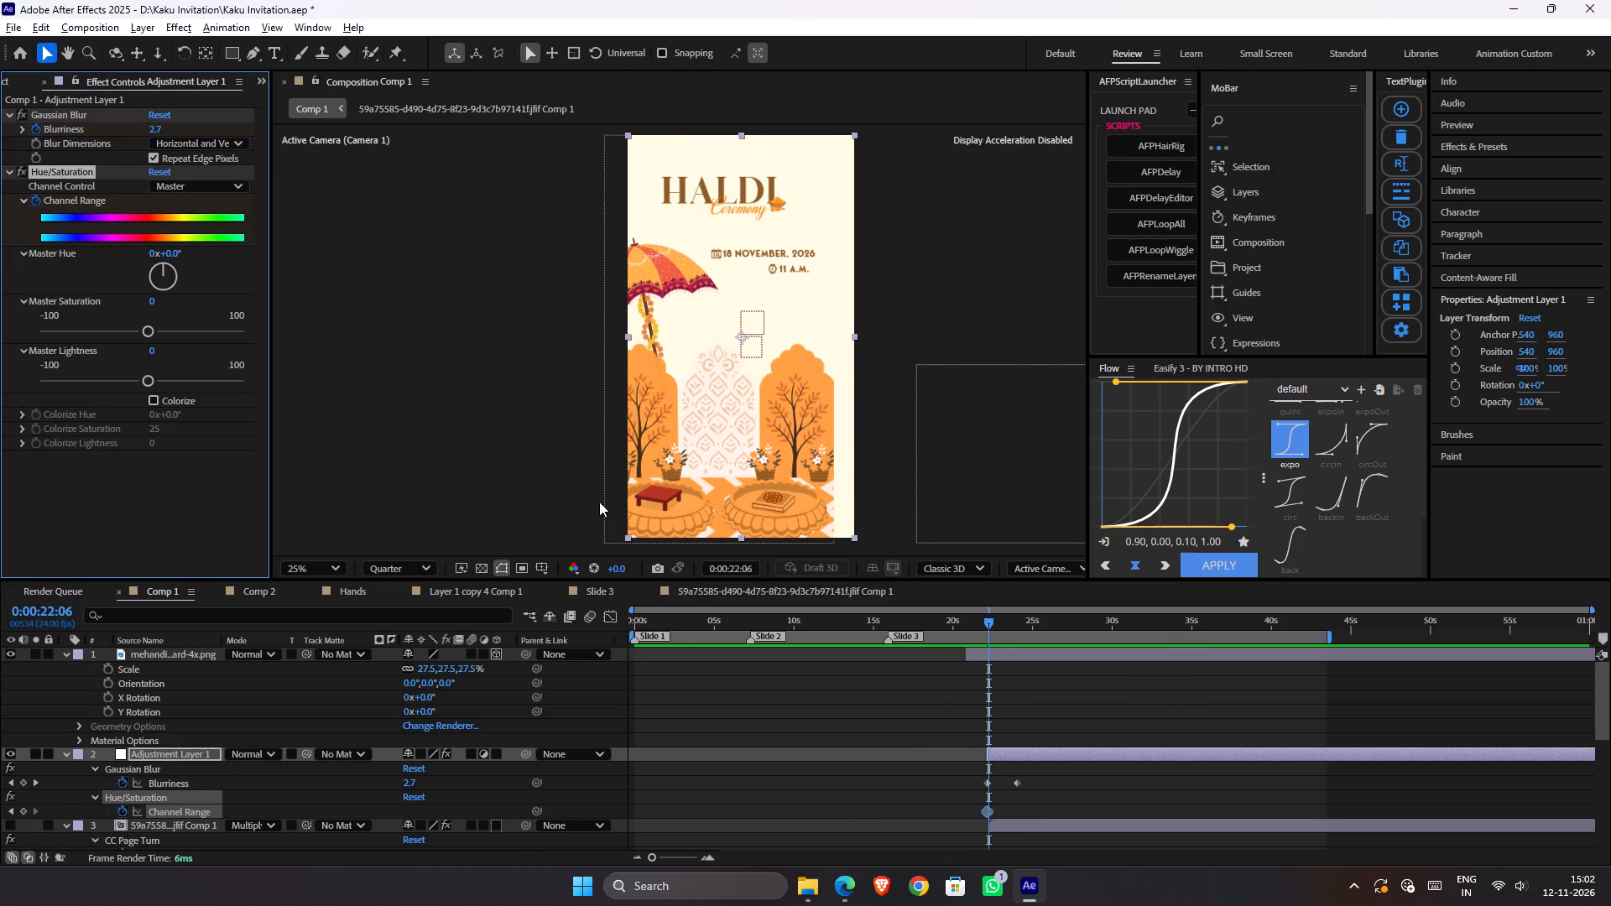
{"action": "key", "text": "k"}
{"action": "left_click_drag", "start_coordinate": [146, 330], "coordinate": [86, 334]}
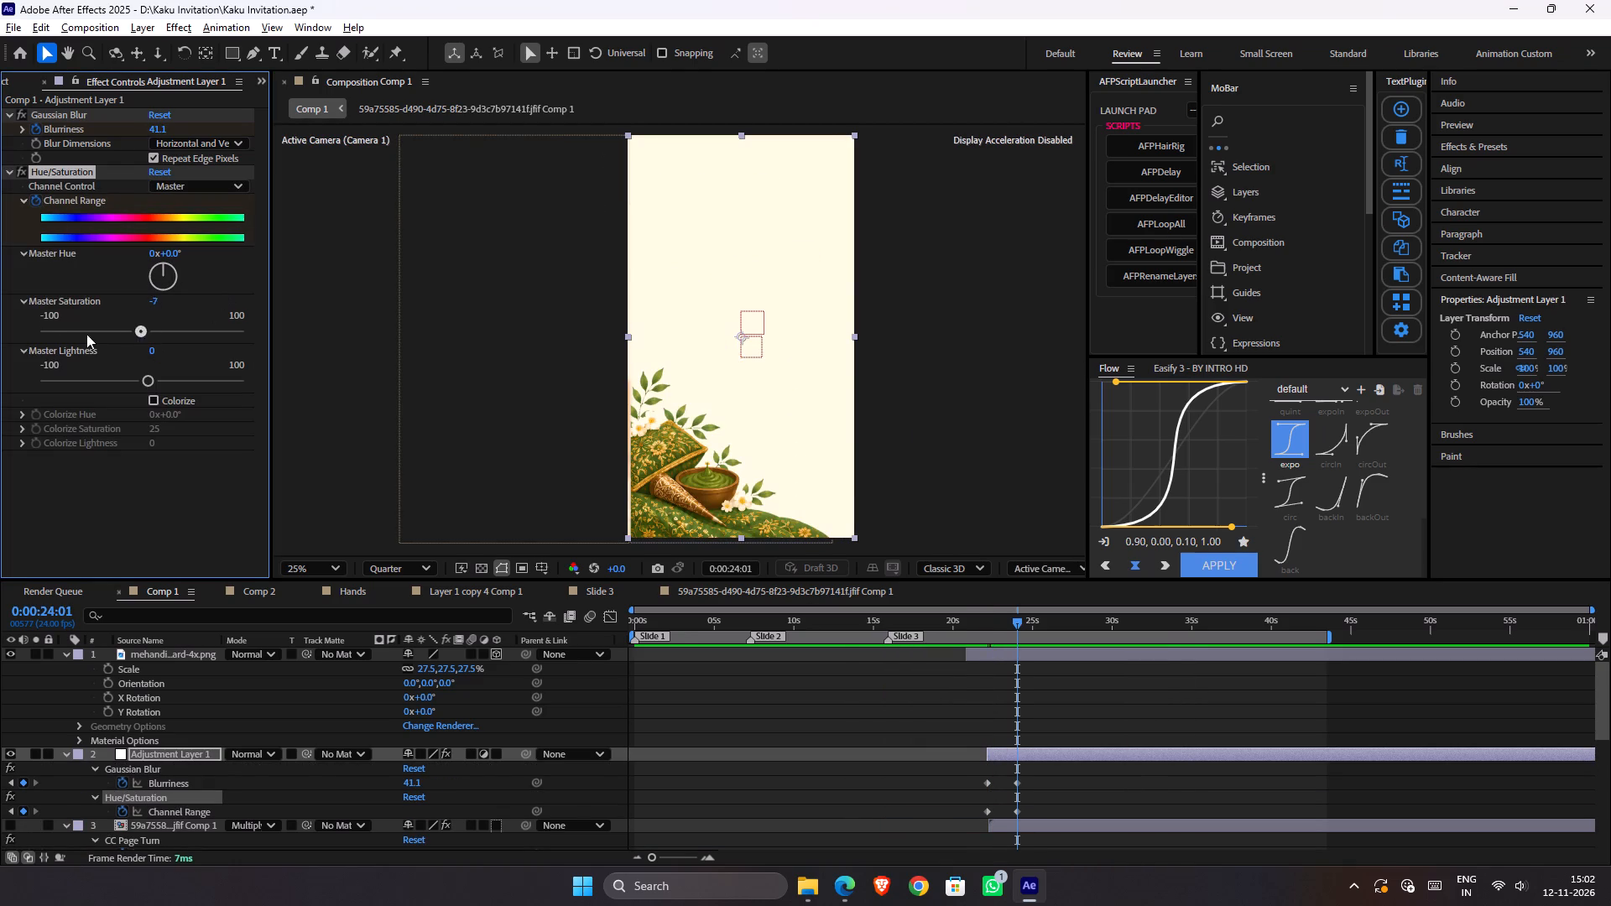
{"action": "left_click_drag", "start_coordinate": [86, 334], "coordinate": [0, 342]}
Preview the blurred, desaturating transition from 0:00:21:08 and save the project.
{"action": "left_click", "coordinate": [974, 622]}
{"action": "key", "text": "space"}
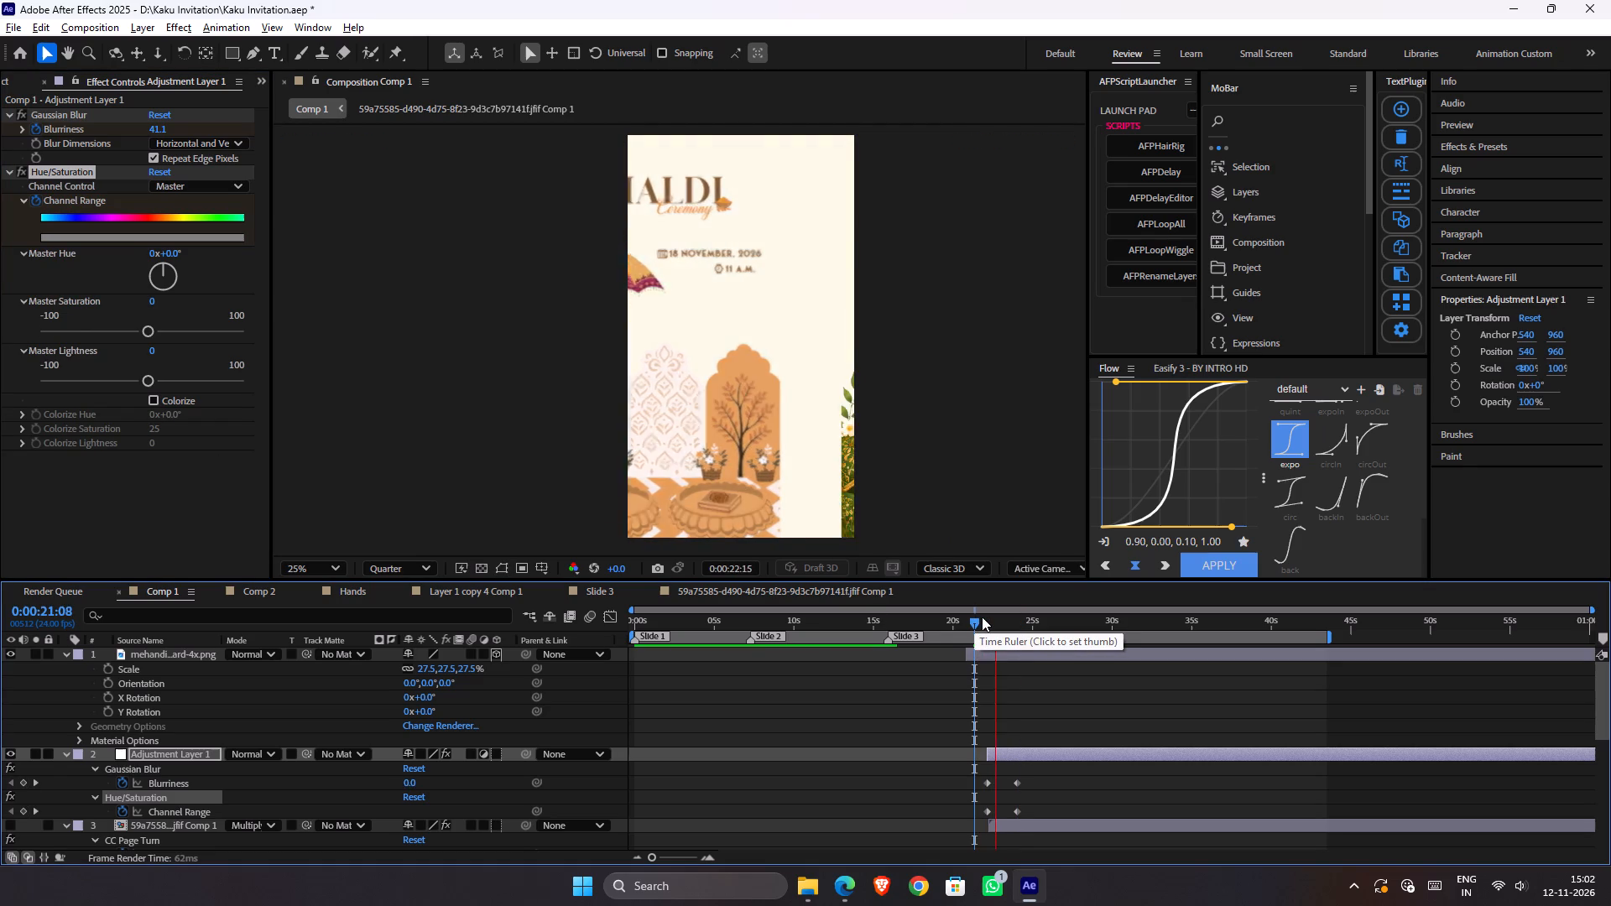
{"action": "key", "text": "space"}
{"action": "key", "text": "ctrl+s"}
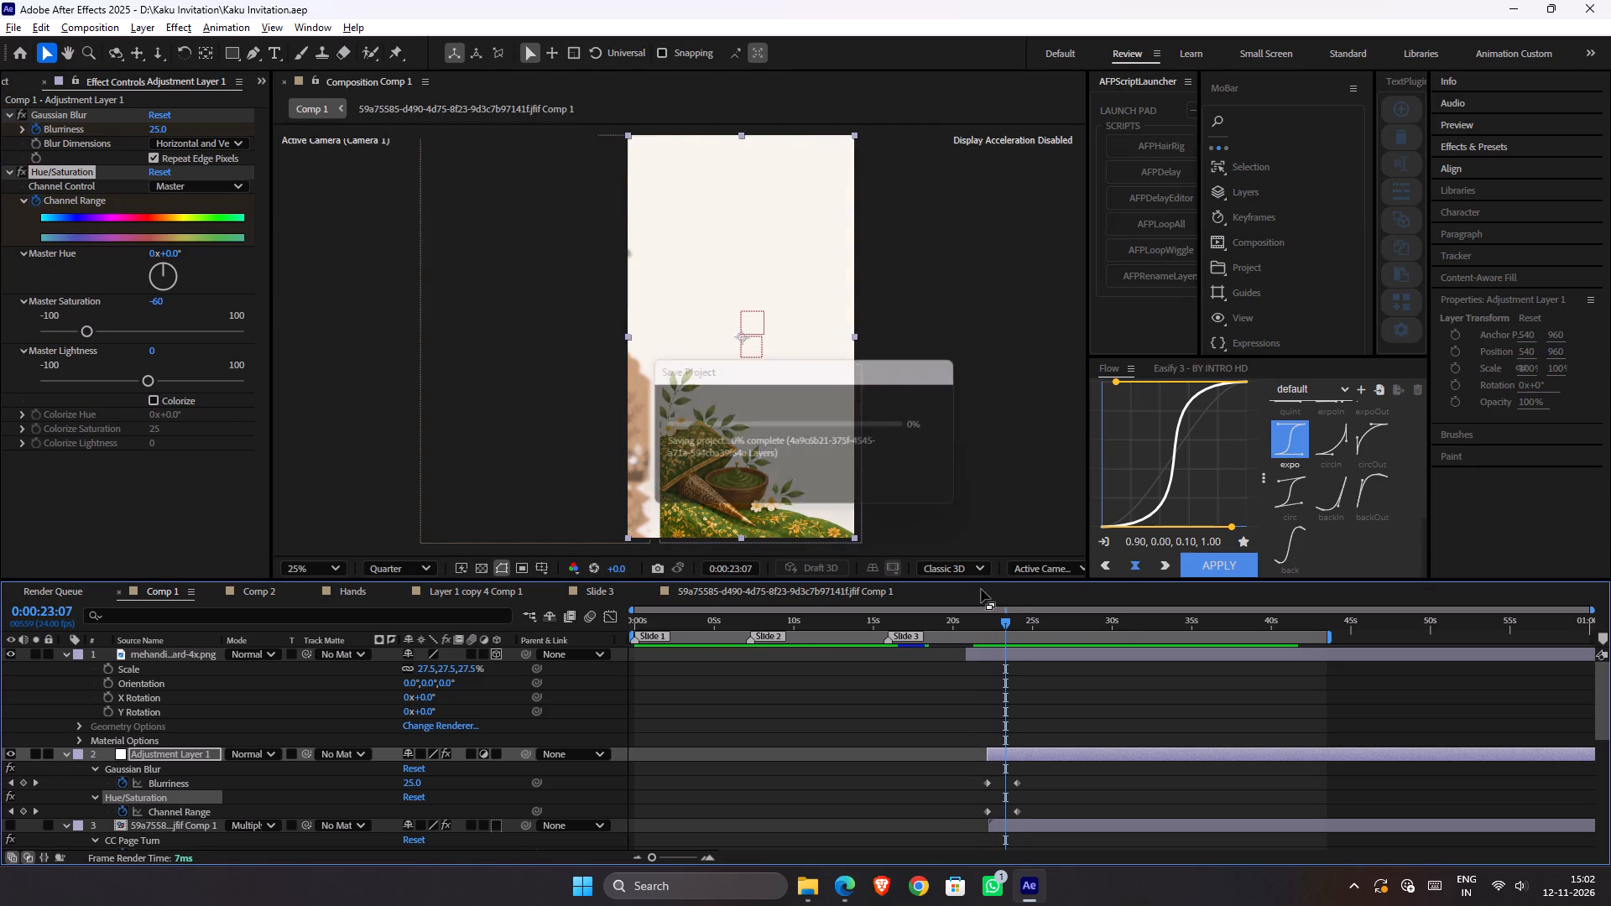
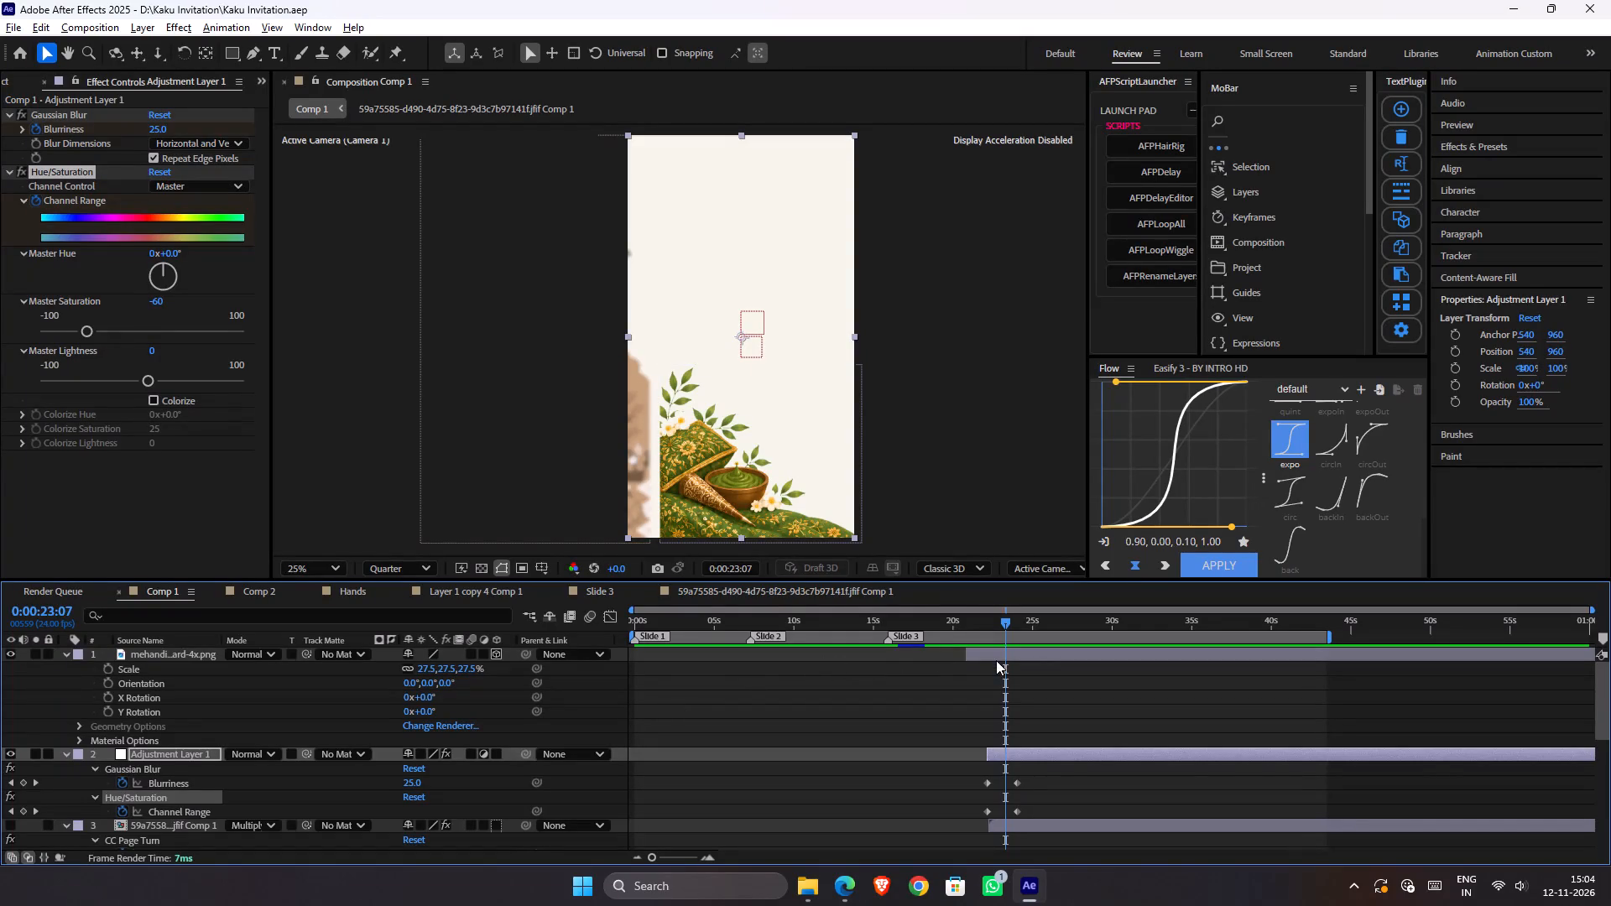
Preview the blurred, desaturating transition from 0:00:21:14.
{"action": "left_click_drag", "start_coordinate": [987, 627], "coordinate": [978, 624]}
{"action": "key", "text": "space"}
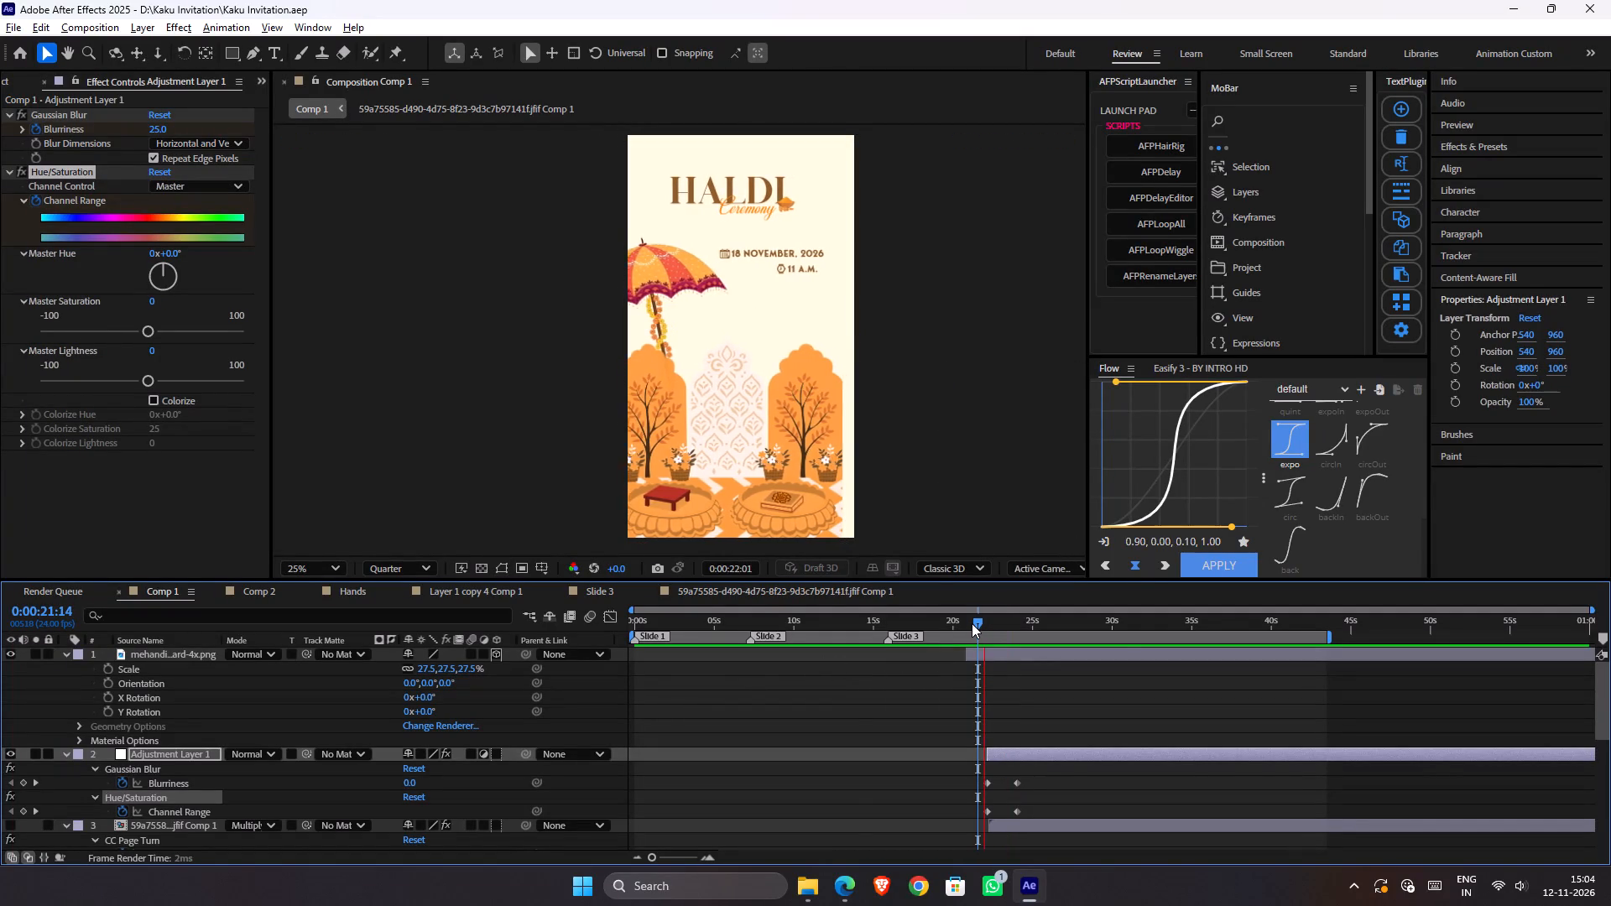
{"action": "key", "text": "space"}
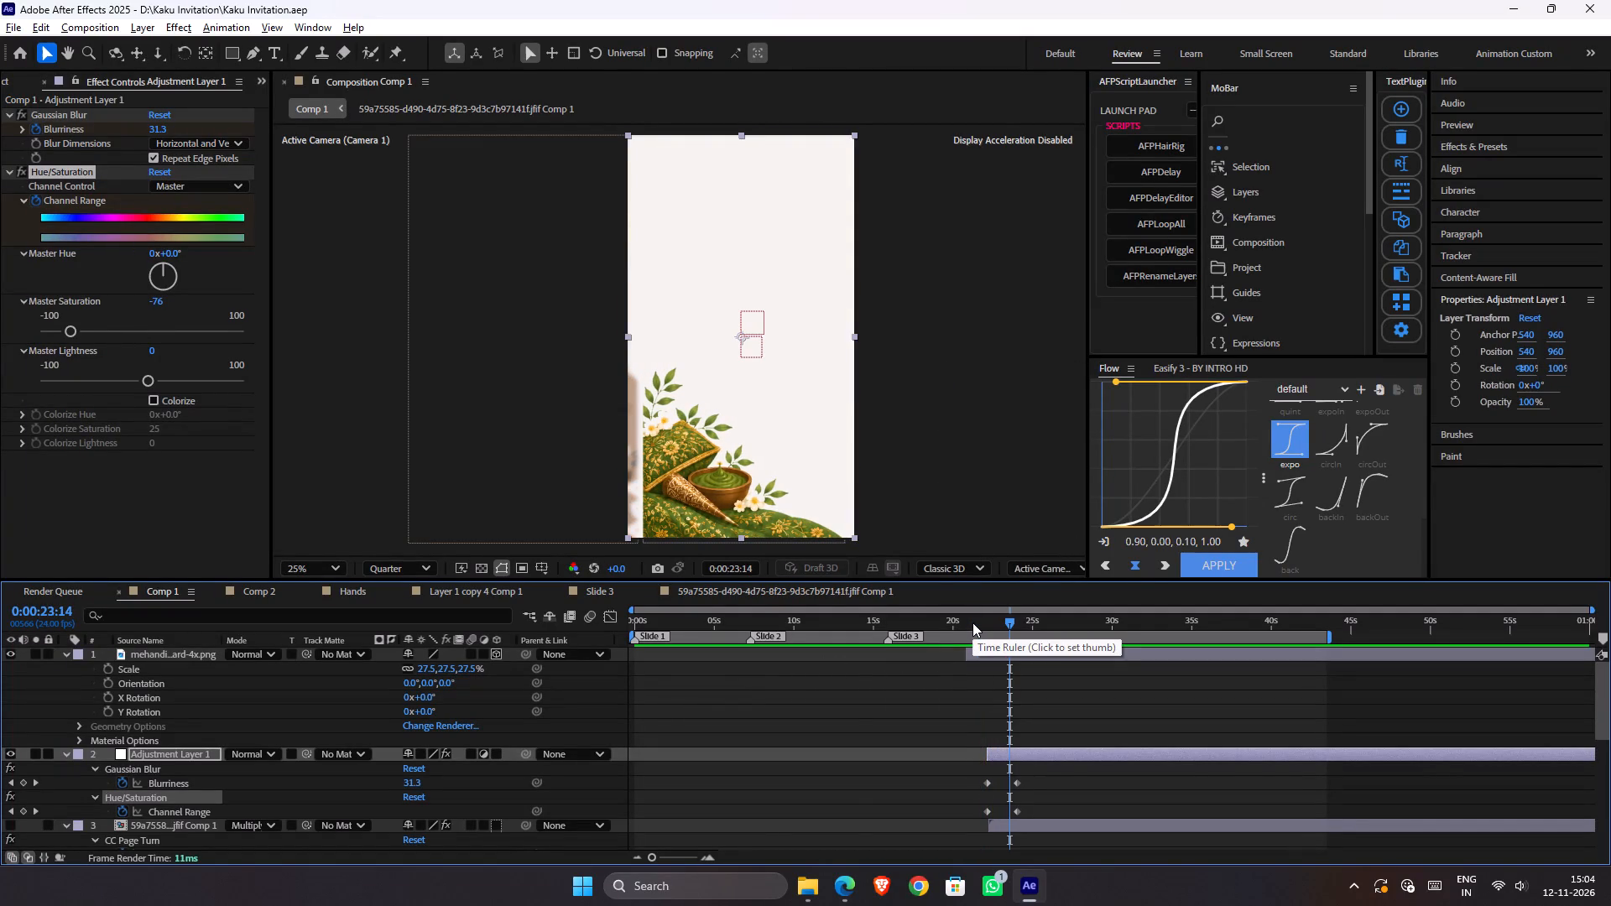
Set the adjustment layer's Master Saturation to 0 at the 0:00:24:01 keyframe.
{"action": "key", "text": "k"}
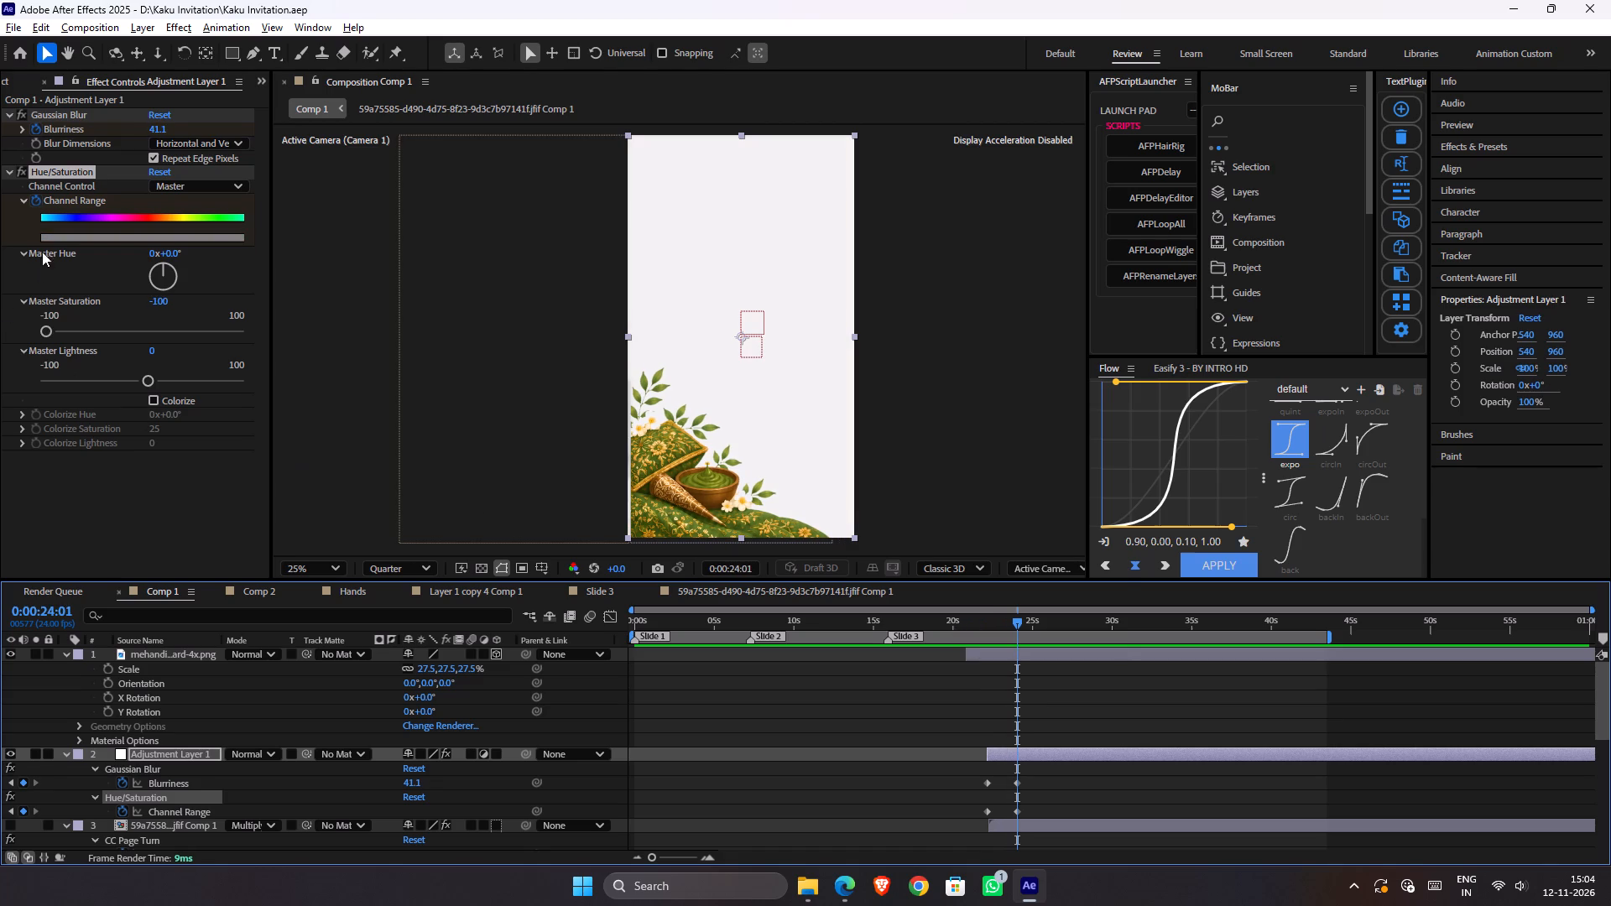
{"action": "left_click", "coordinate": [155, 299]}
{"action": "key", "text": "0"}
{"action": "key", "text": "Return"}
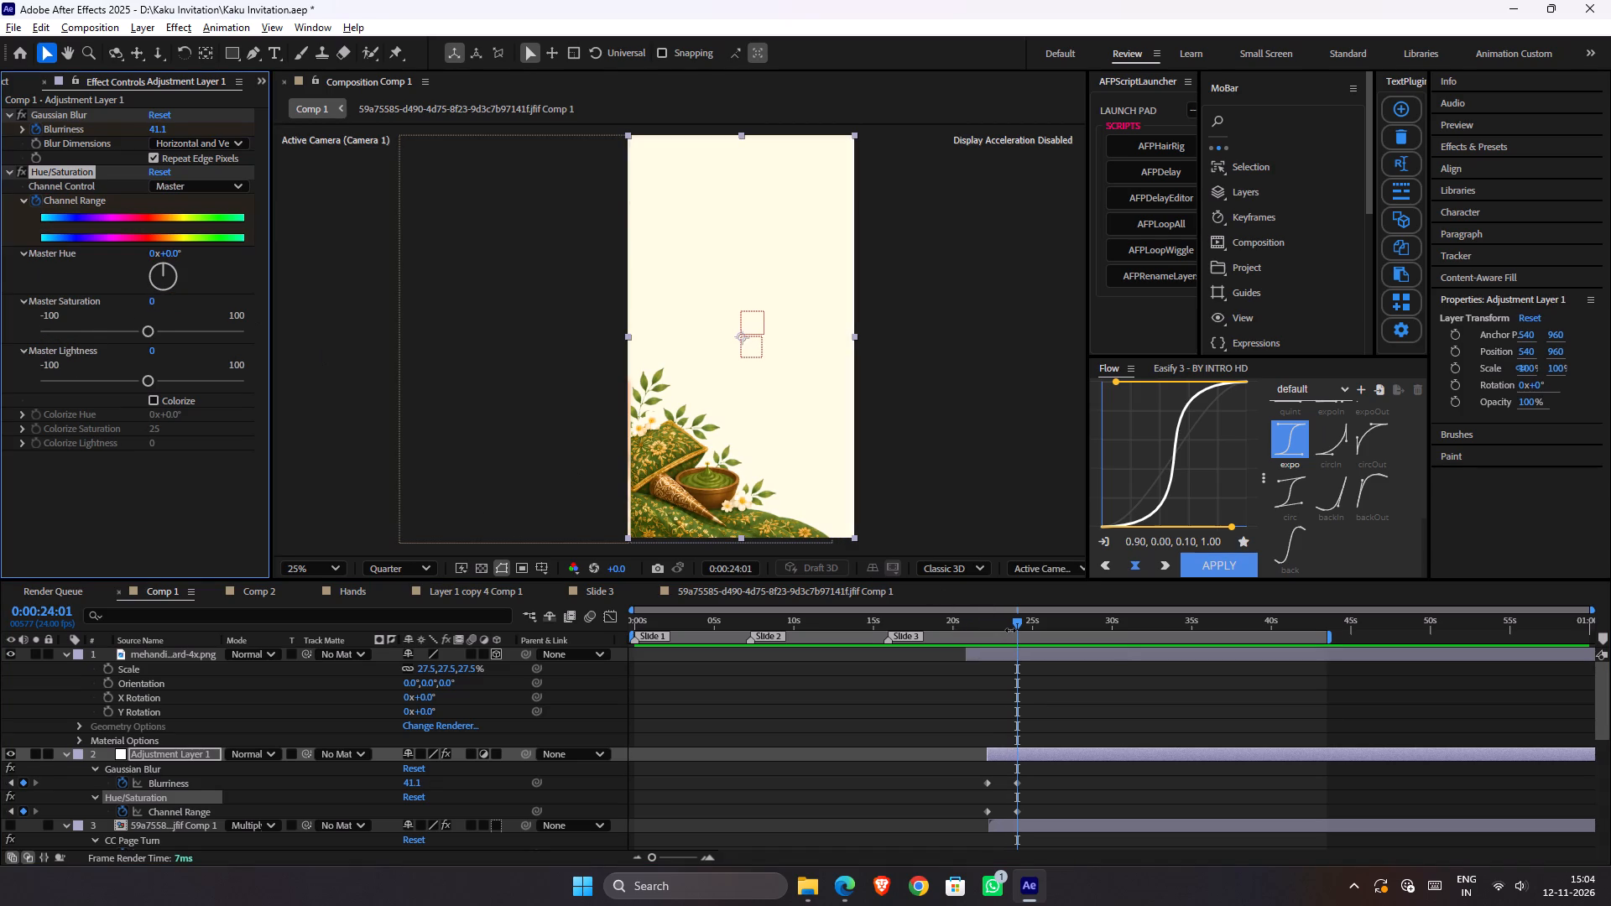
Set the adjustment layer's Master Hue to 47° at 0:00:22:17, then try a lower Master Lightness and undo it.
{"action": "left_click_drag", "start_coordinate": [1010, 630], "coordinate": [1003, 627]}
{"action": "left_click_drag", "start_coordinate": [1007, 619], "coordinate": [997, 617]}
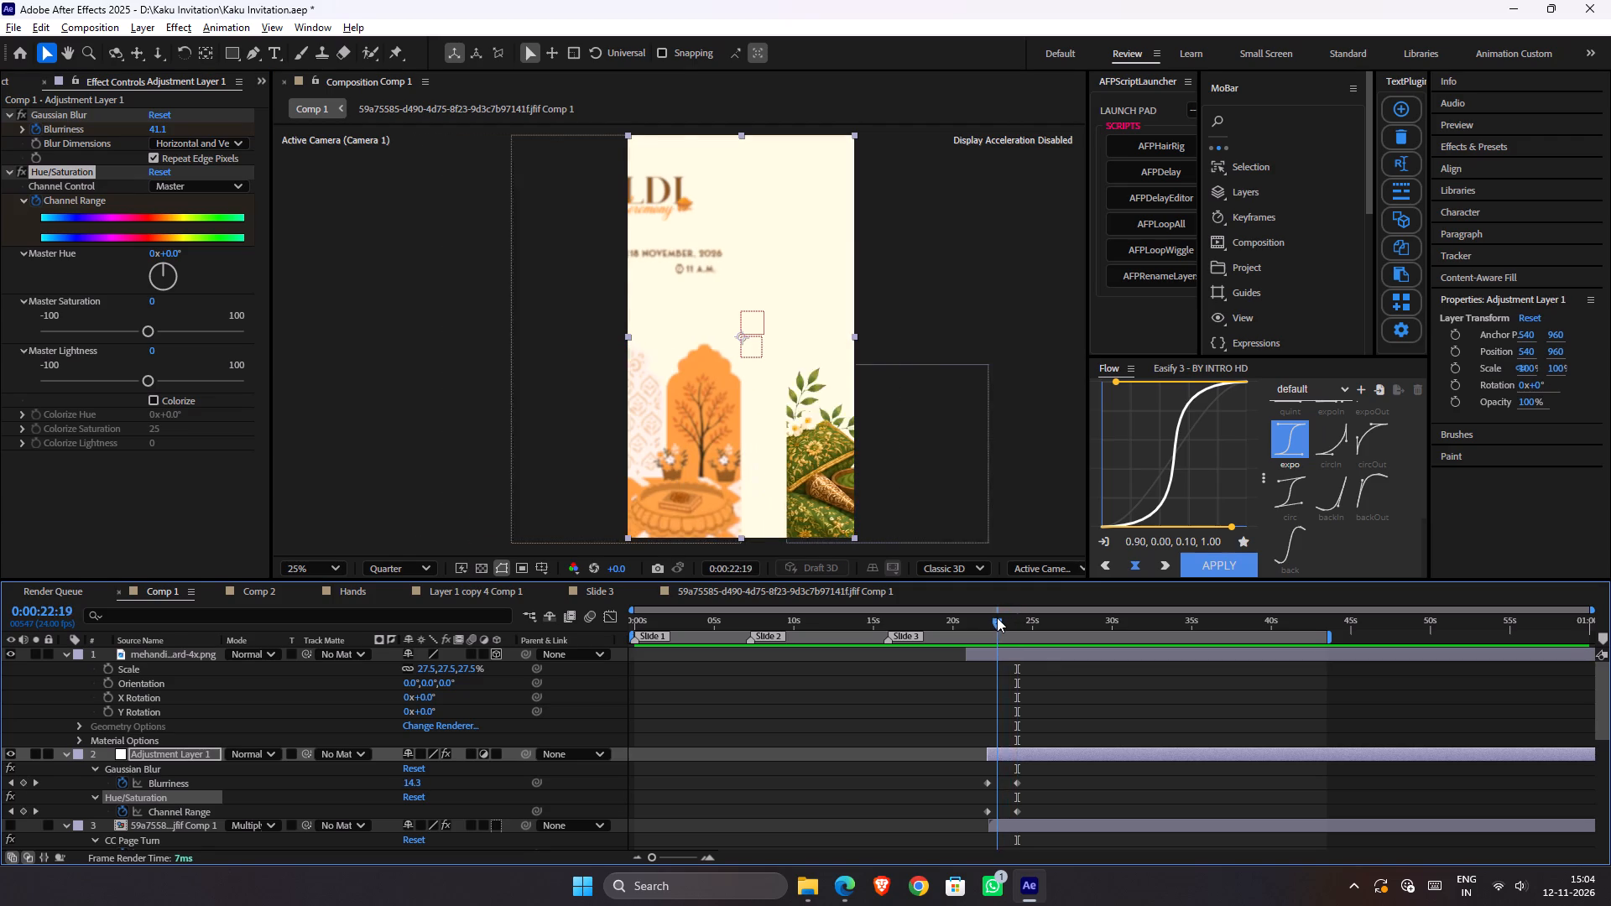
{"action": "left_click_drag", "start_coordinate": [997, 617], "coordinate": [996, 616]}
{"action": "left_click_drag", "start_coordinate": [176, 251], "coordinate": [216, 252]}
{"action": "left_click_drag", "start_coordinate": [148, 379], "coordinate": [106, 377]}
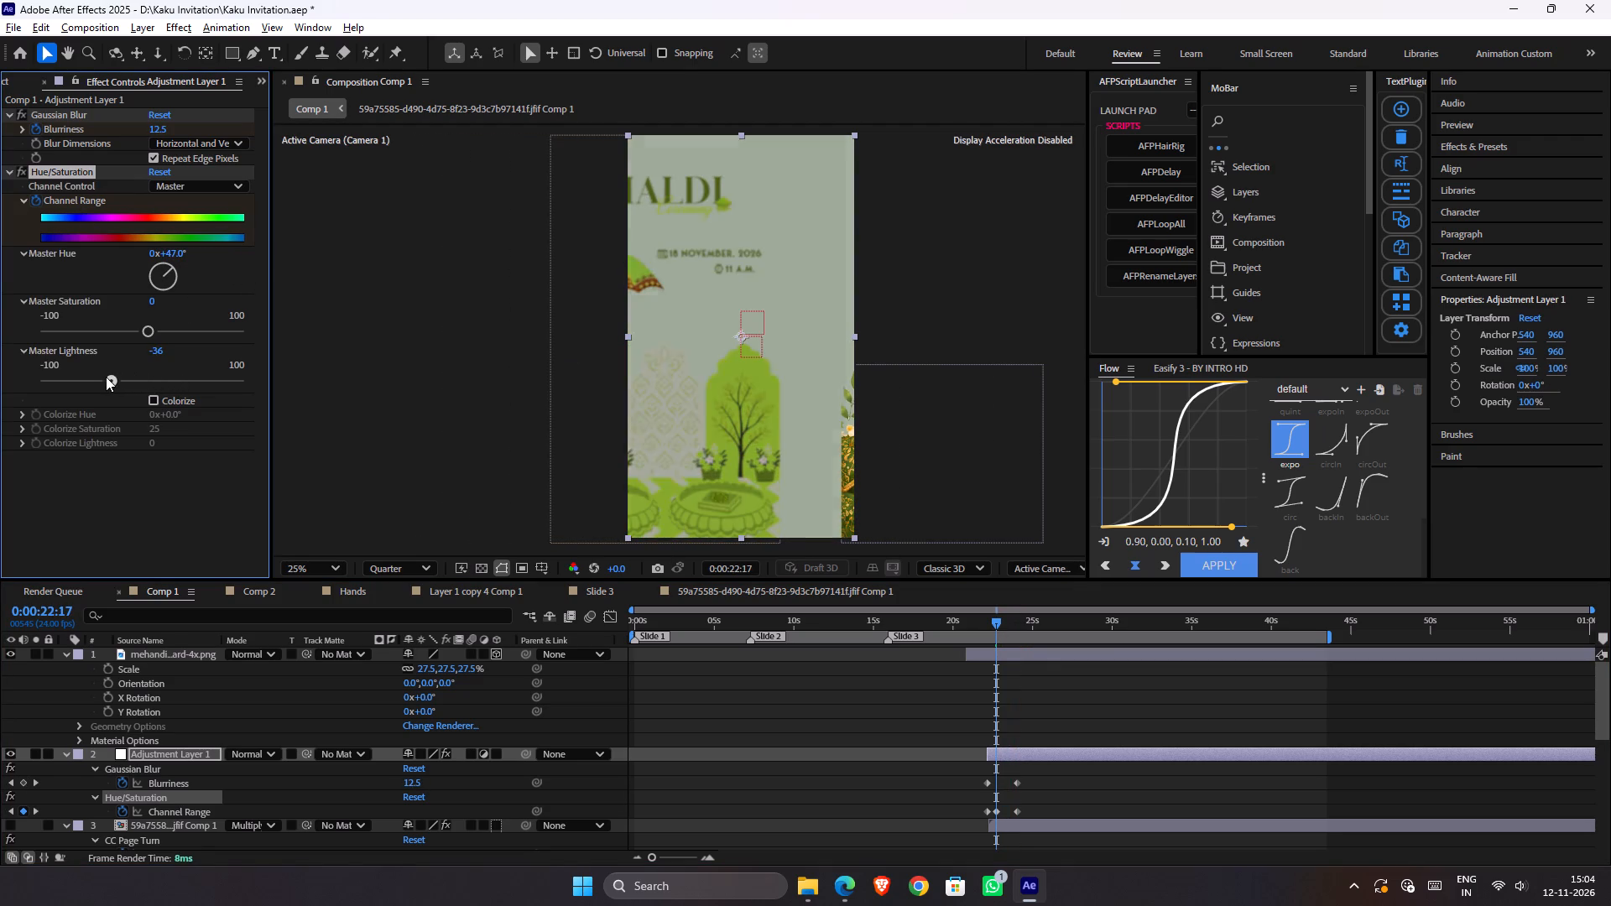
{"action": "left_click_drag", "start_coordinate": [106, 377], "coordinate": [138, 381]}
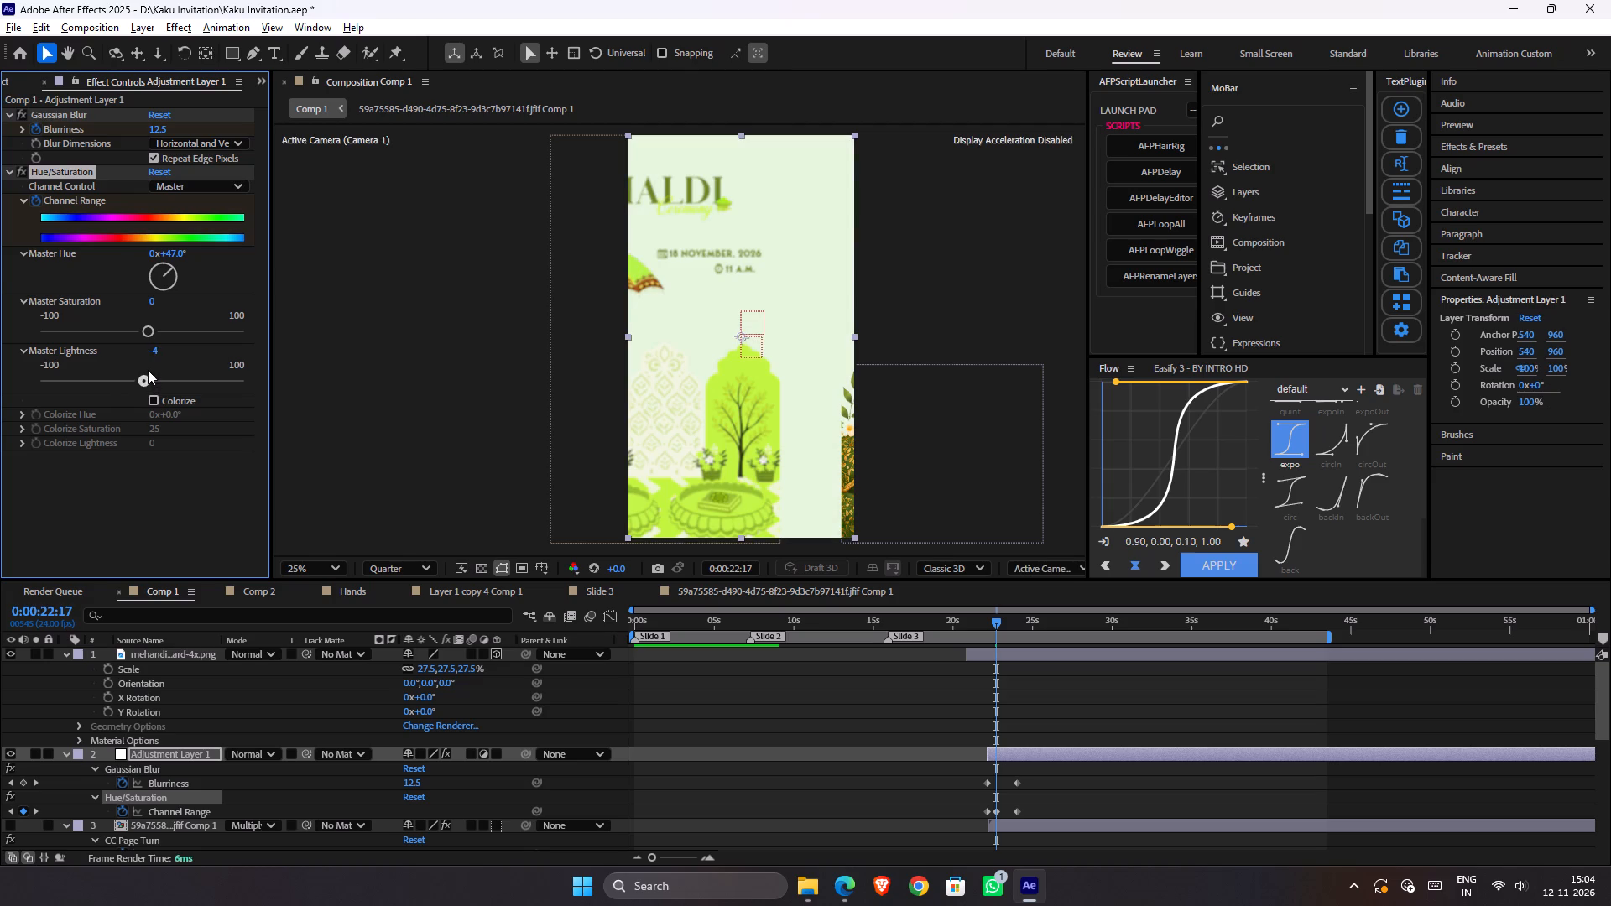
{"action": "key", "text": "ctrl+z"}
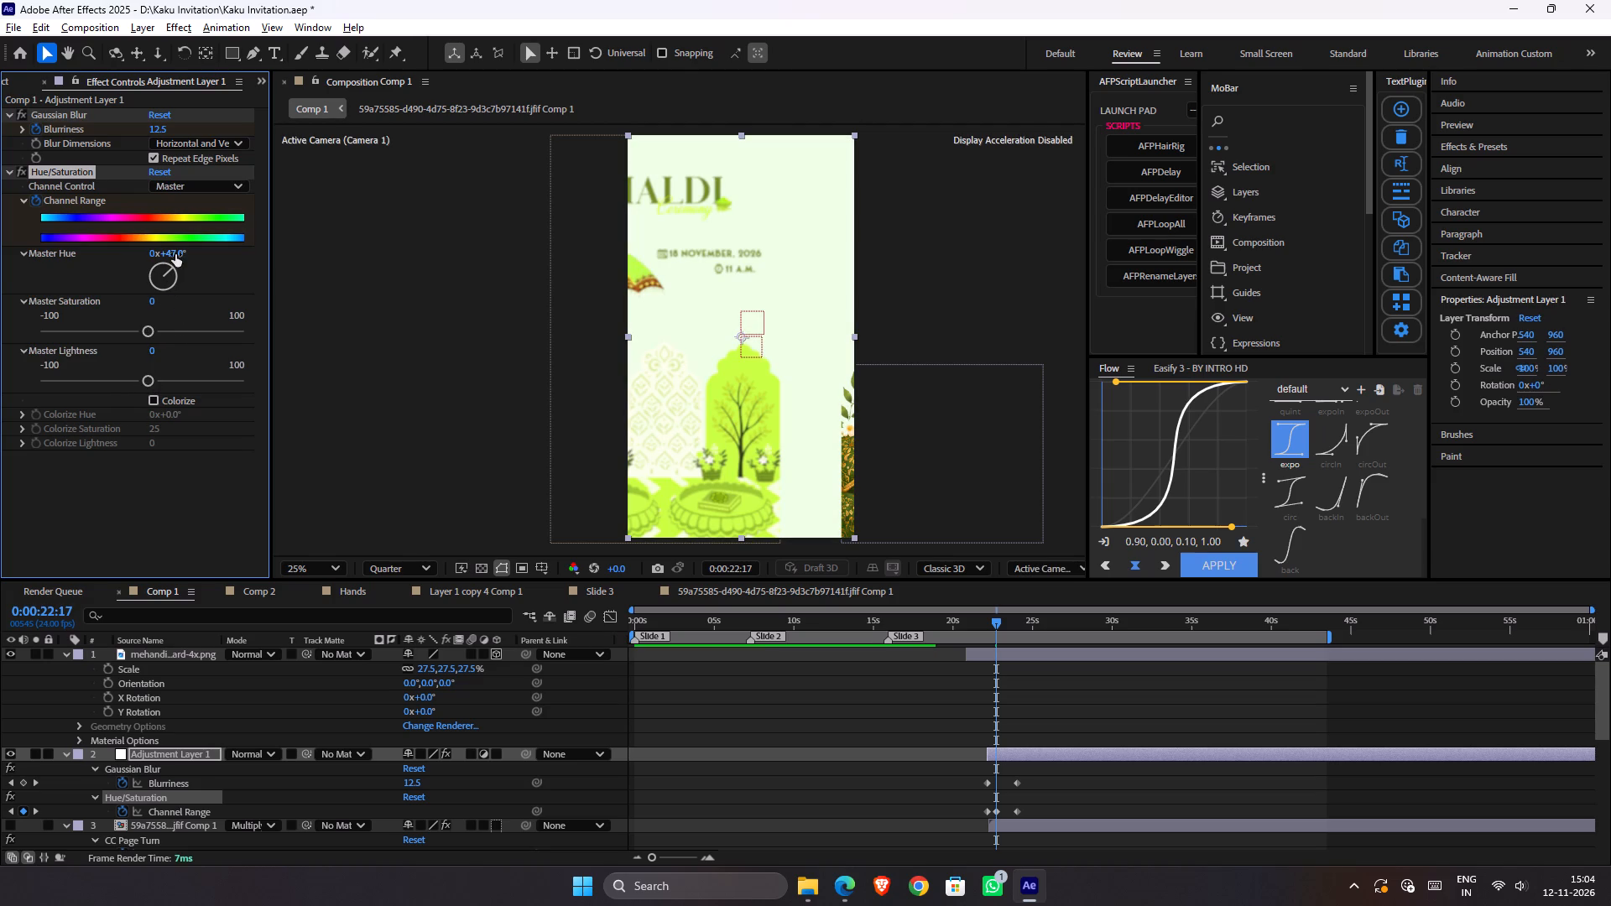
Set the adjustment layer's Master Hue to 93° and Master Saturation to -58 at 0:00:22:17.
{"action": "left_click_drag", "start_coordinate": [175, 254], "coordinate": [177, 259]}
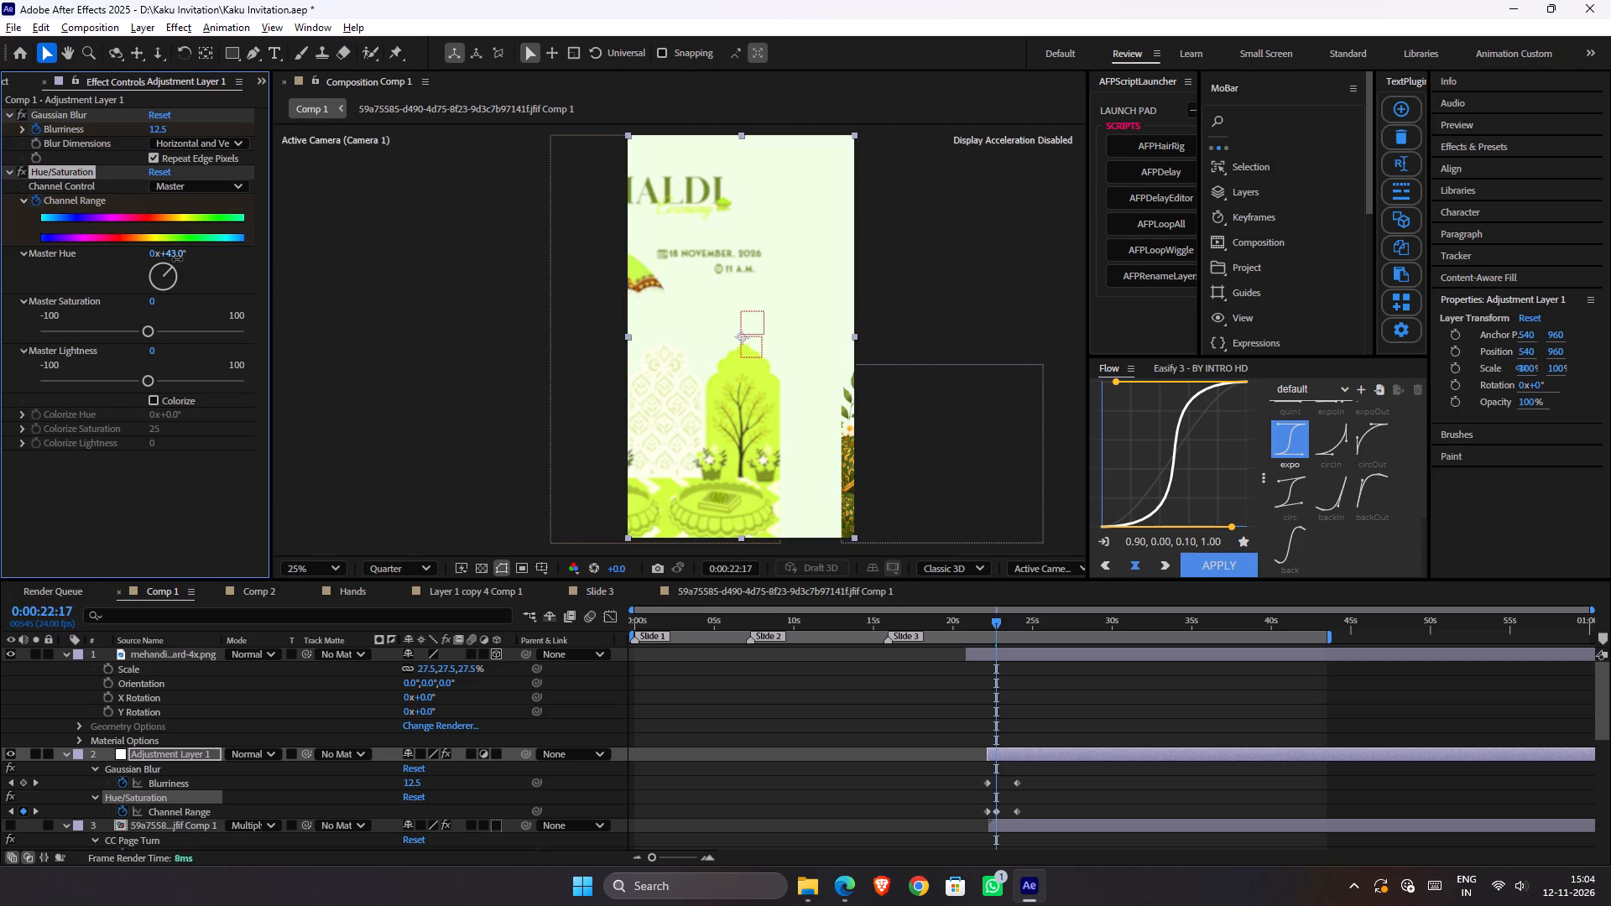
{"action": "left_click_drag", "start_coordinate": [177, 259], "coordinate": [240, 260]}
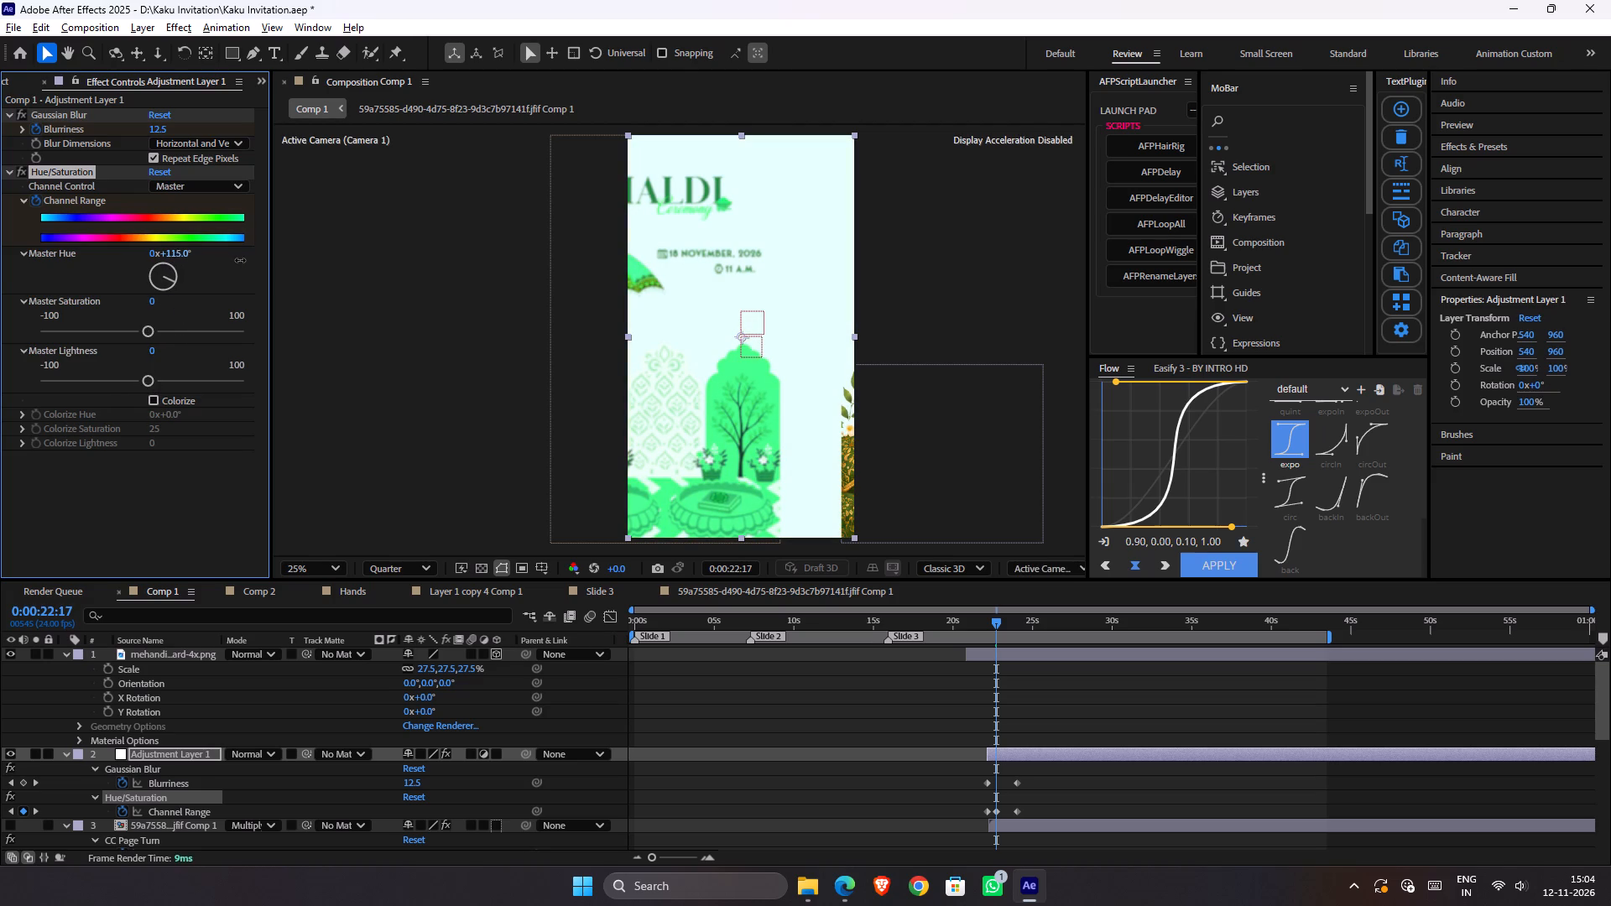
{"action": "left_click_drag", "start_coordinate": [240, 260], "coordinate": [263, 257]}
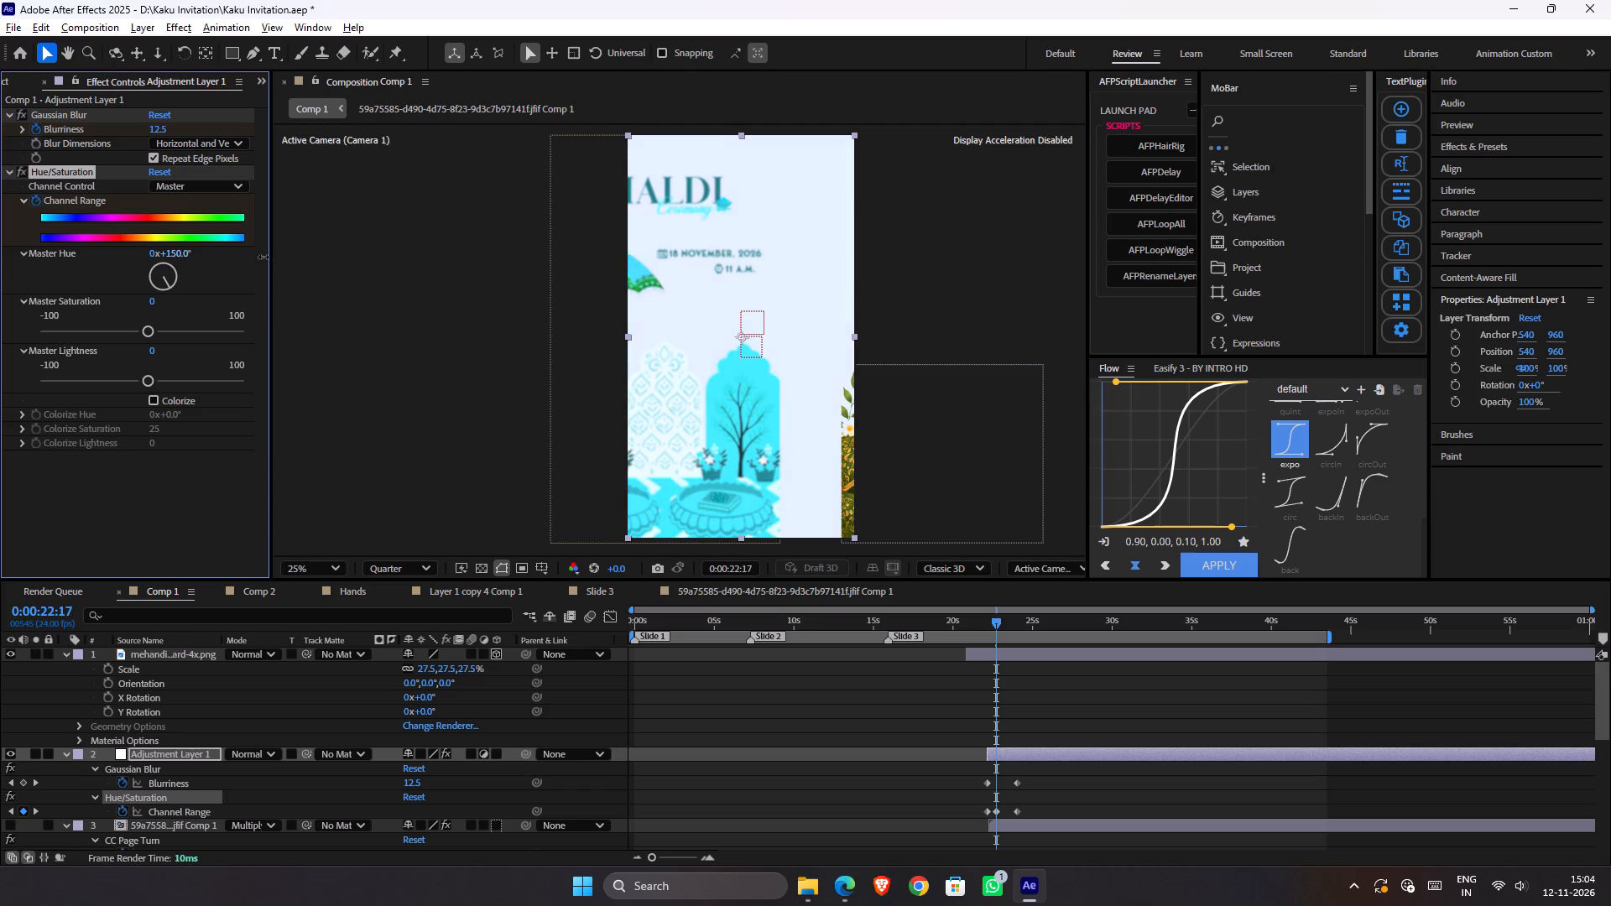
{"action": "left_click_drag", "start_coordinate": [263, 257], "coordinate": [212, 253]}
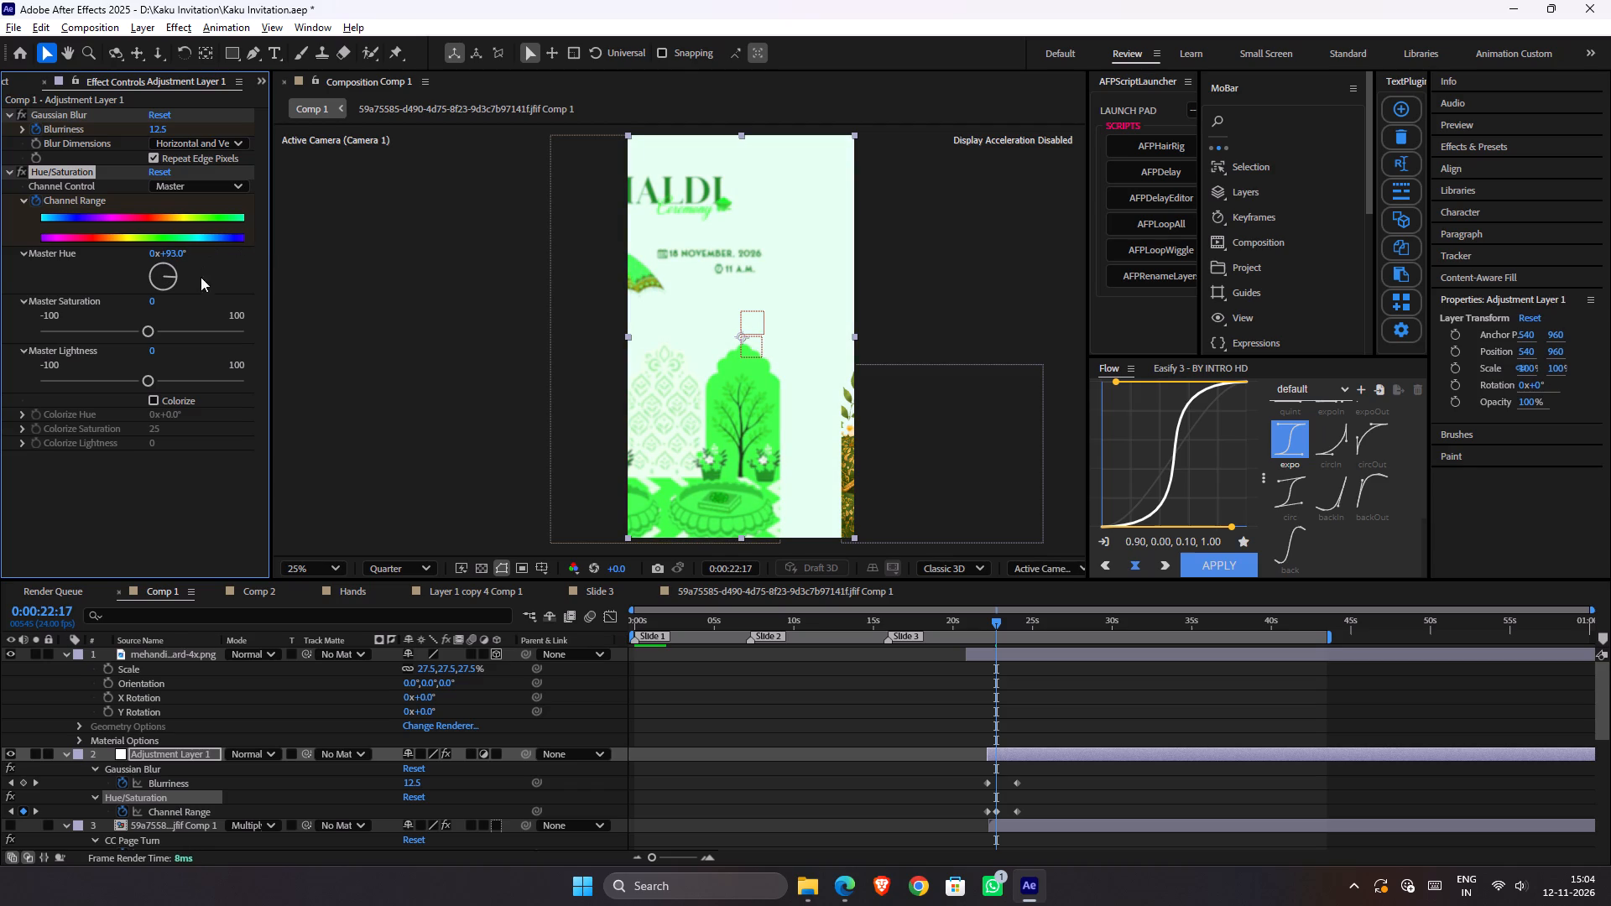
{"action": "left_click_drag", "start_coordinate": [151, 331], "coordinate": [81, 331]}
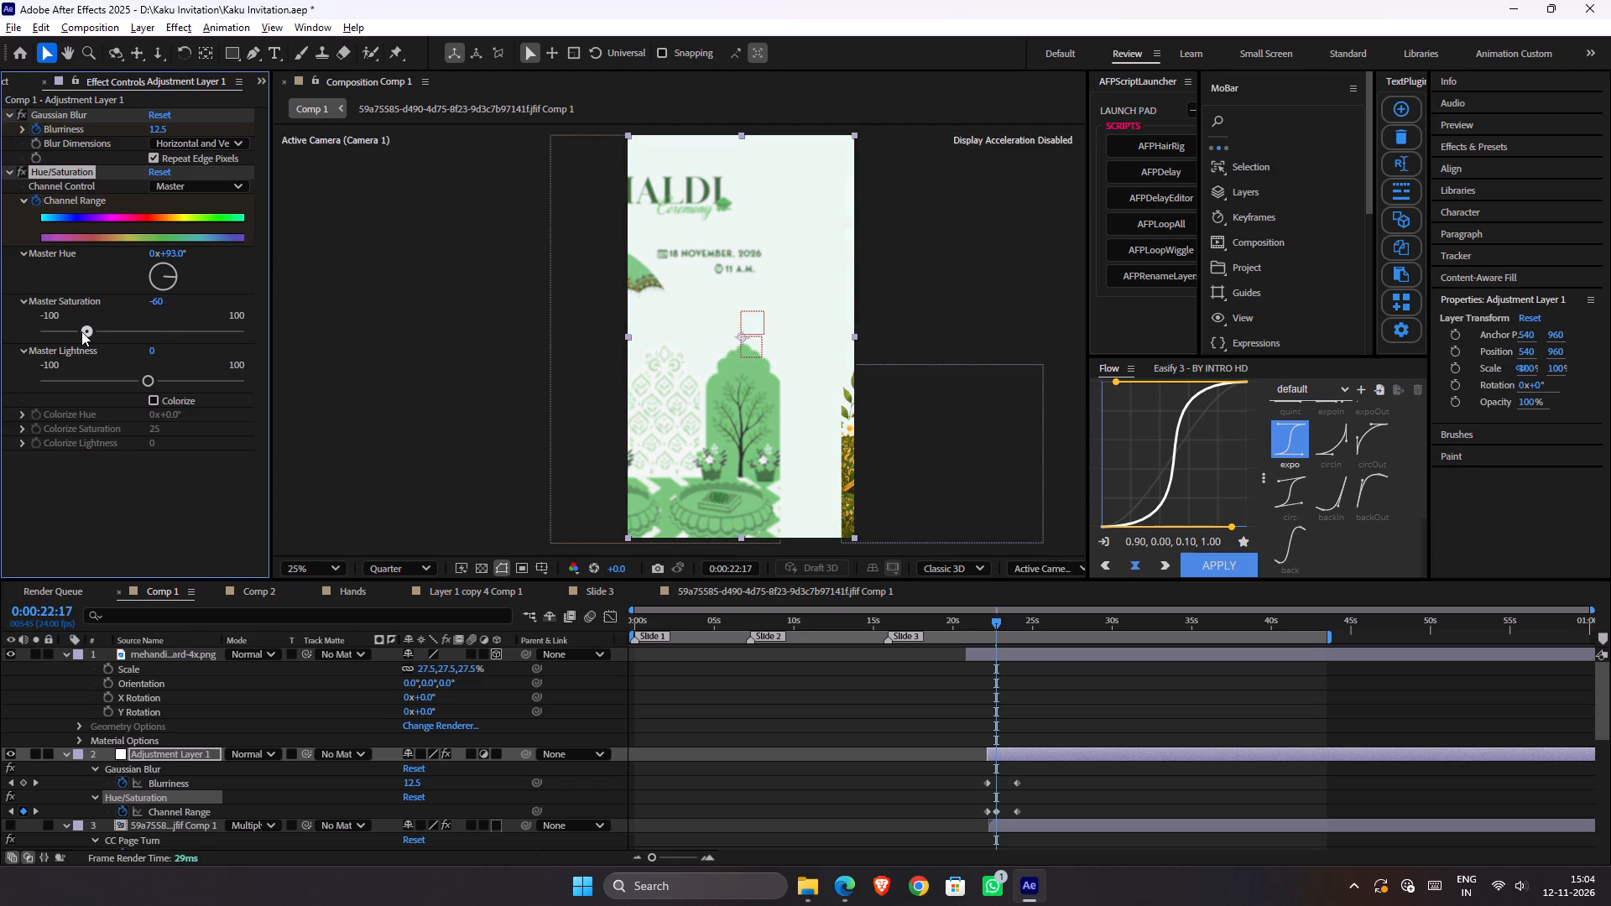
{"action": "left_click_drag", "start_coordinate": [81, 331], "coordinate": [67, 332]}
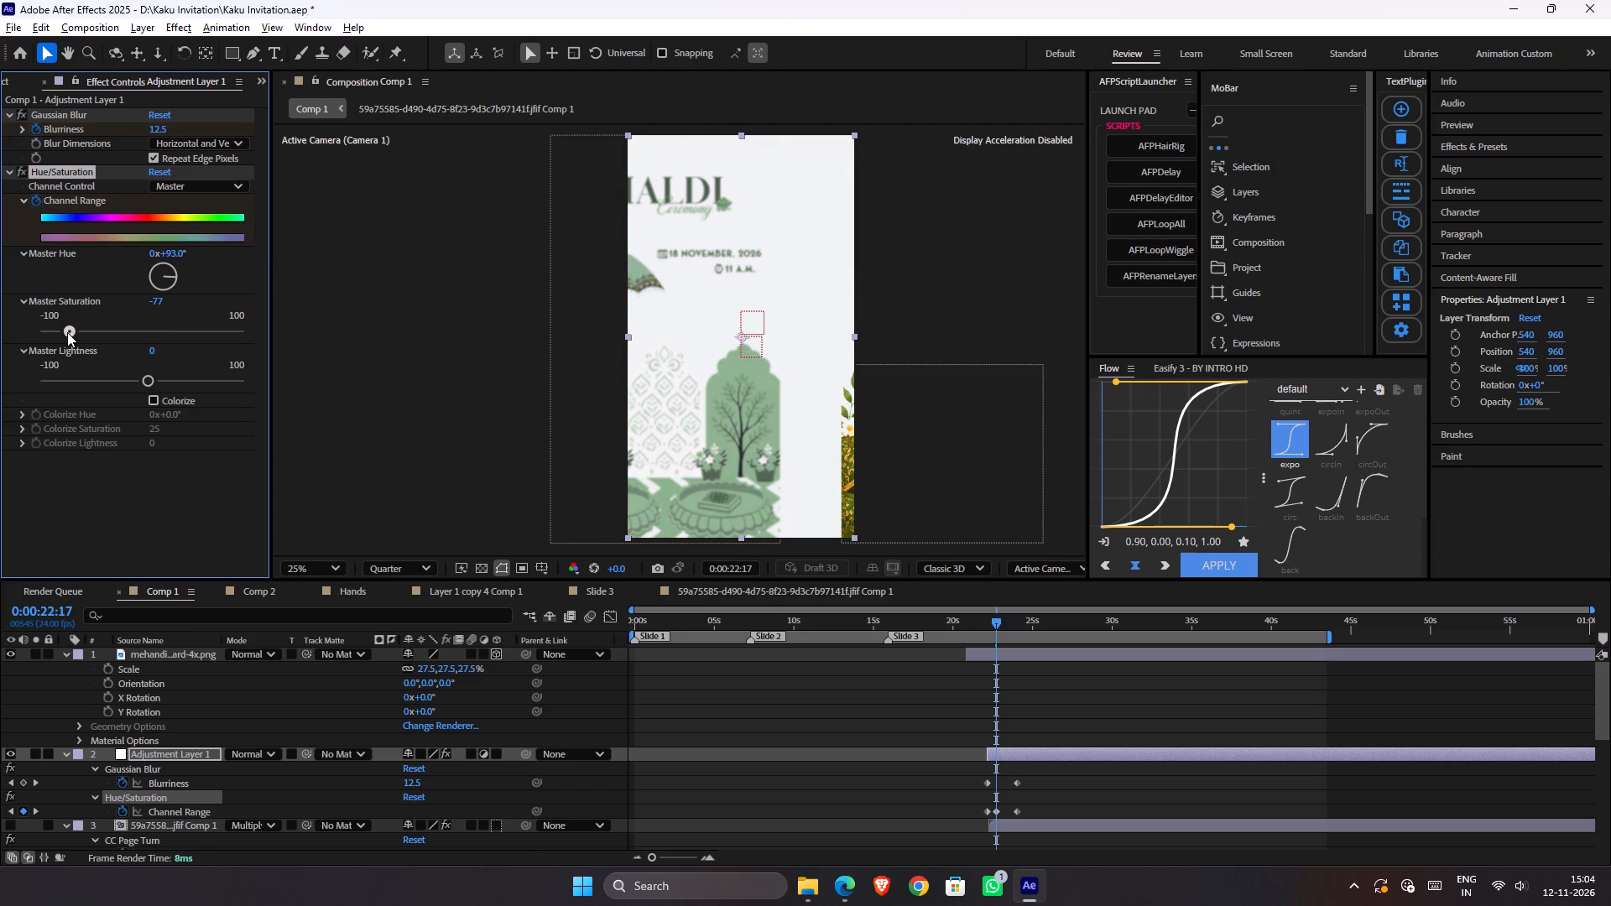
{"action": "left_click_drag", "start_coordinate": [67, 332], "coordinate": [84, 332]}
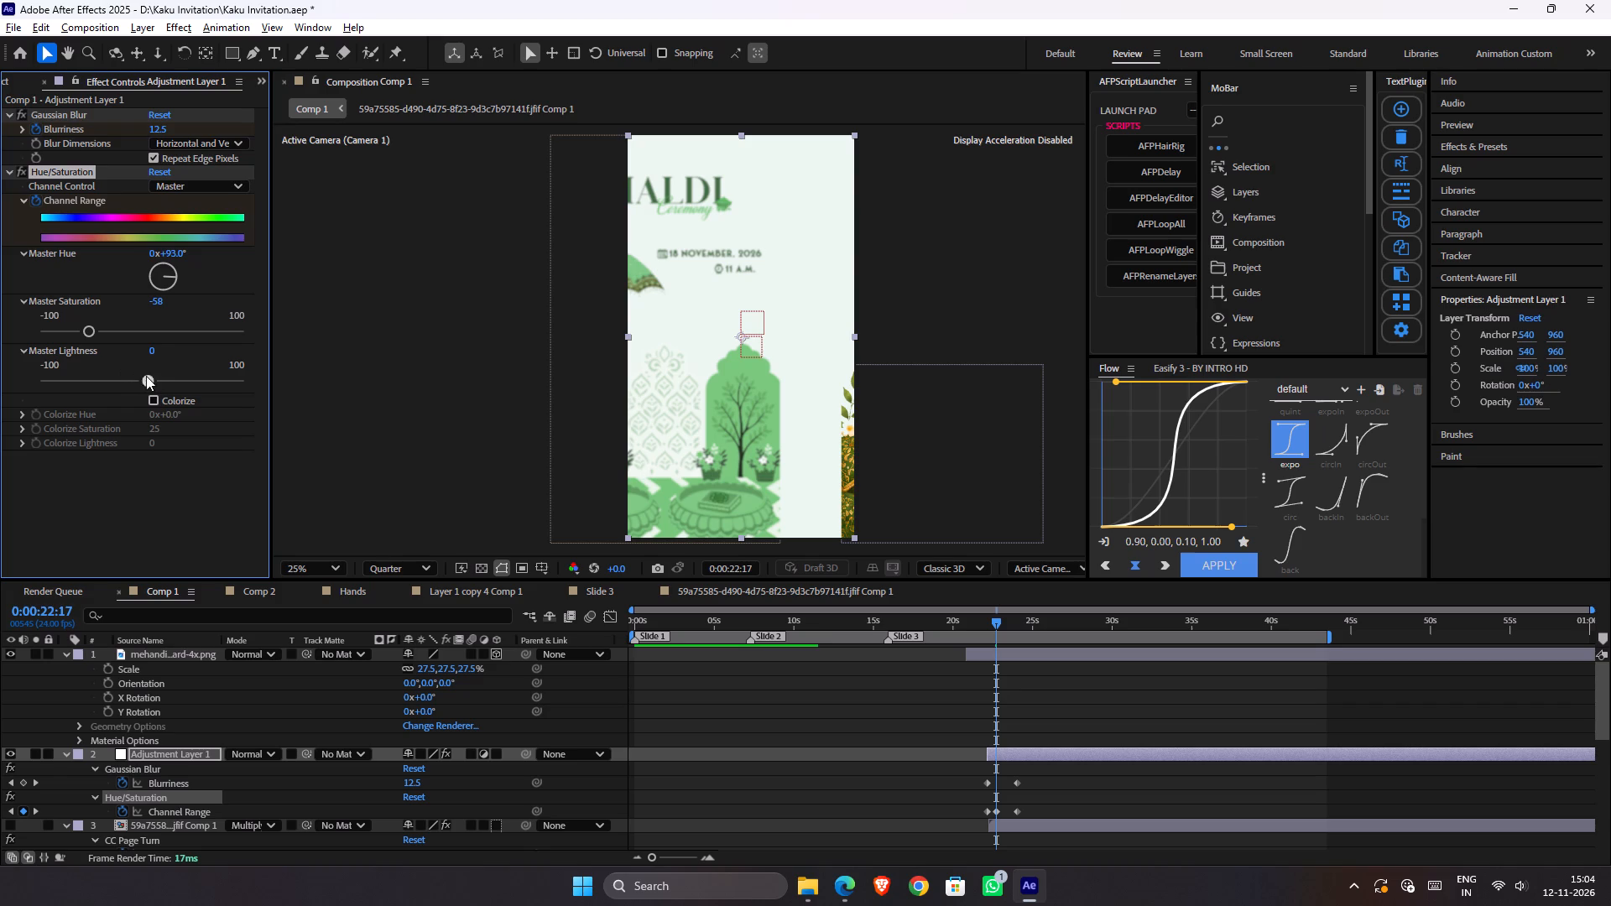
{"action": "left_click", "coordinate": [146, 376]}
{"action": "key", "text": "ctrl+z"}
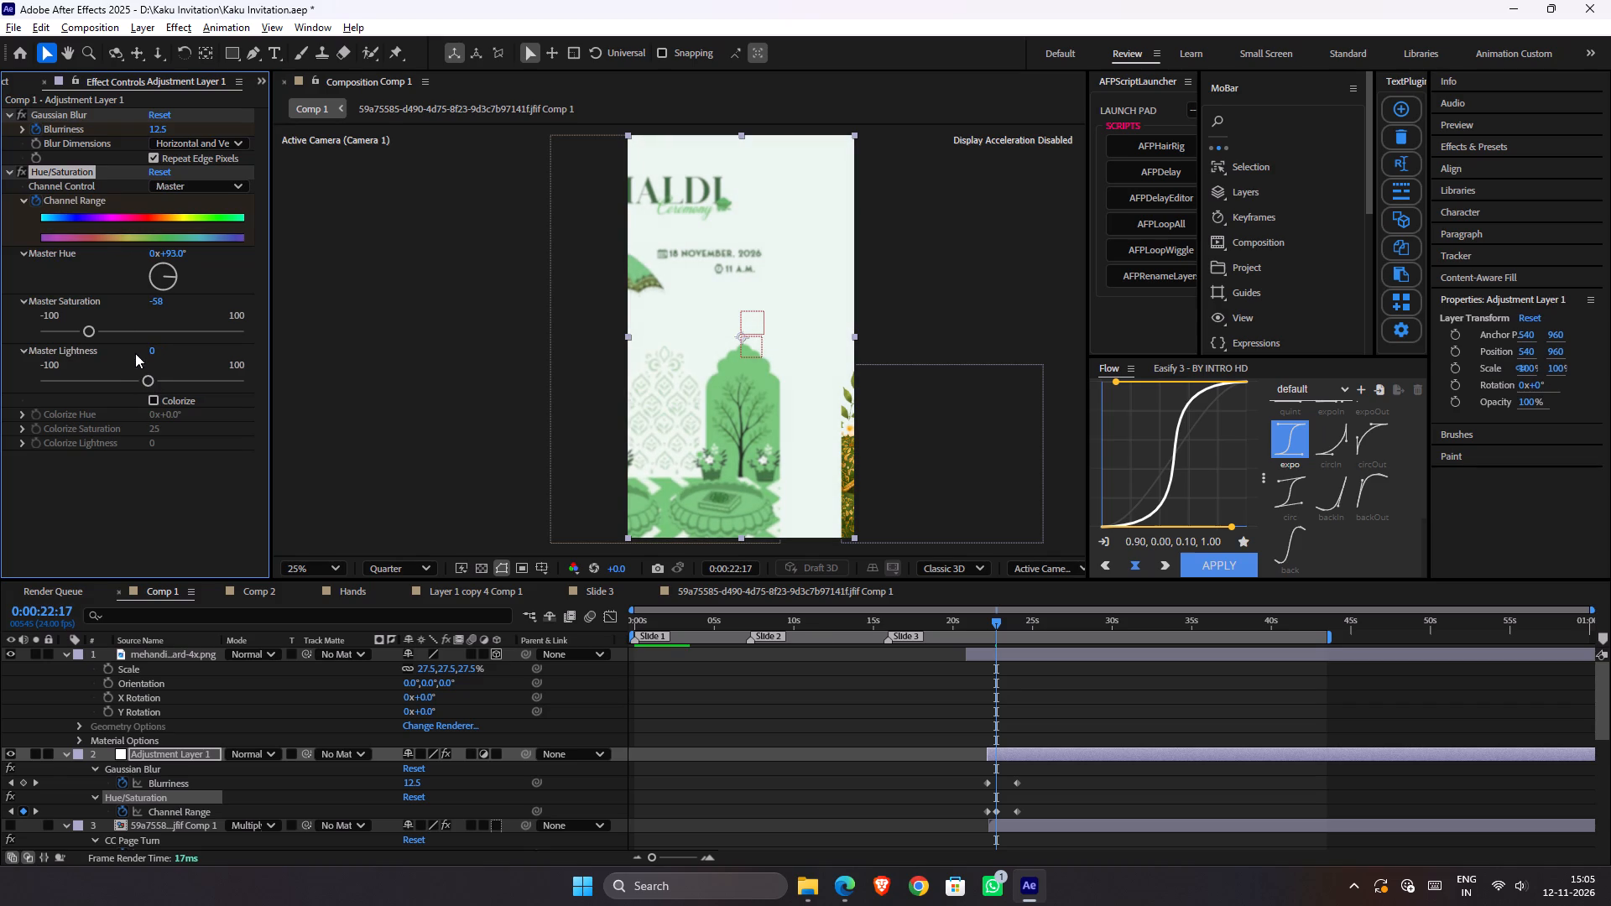
Delete the Hue/Saturation effect from the adjustment layer.
{"action": "left_click", "coordinate": [86, 169]}
{"action": "key", "text": "Delete"}
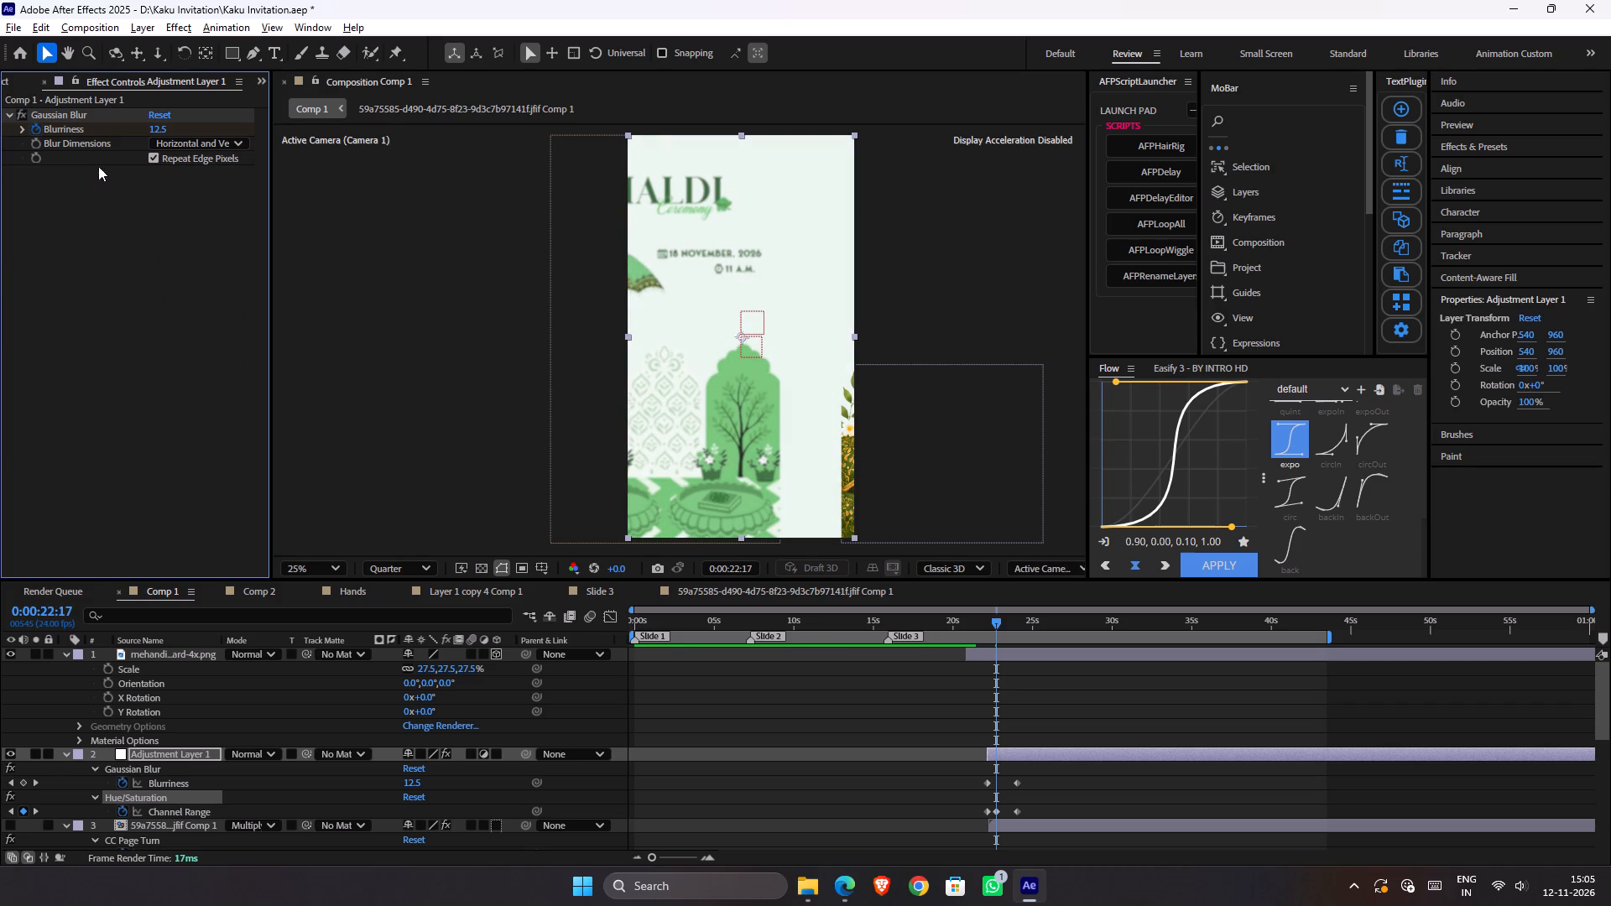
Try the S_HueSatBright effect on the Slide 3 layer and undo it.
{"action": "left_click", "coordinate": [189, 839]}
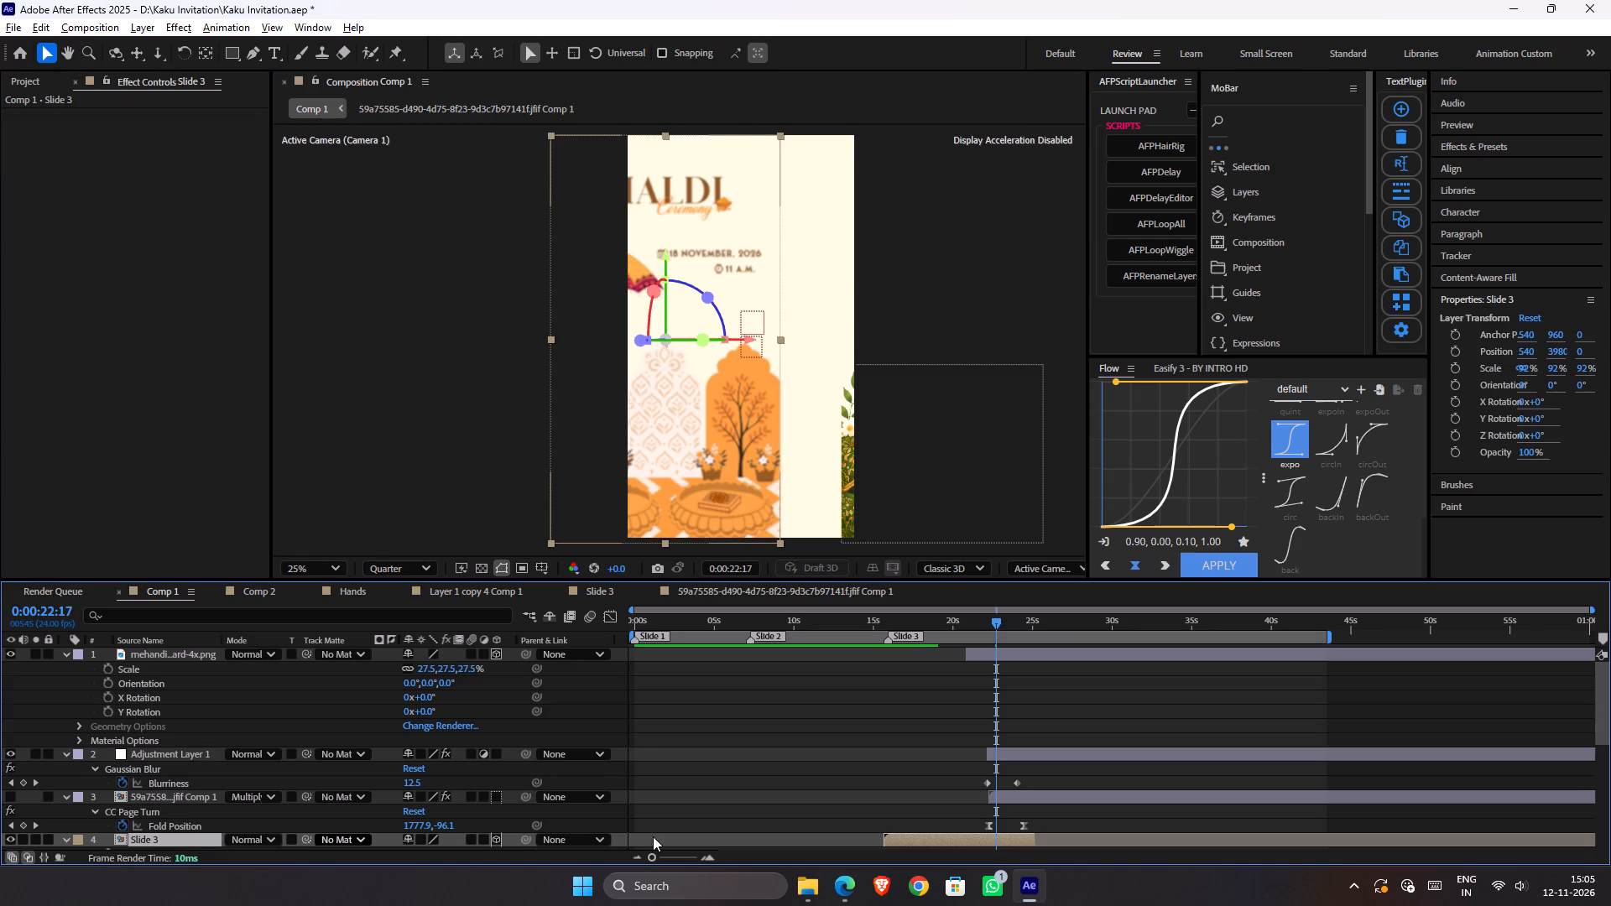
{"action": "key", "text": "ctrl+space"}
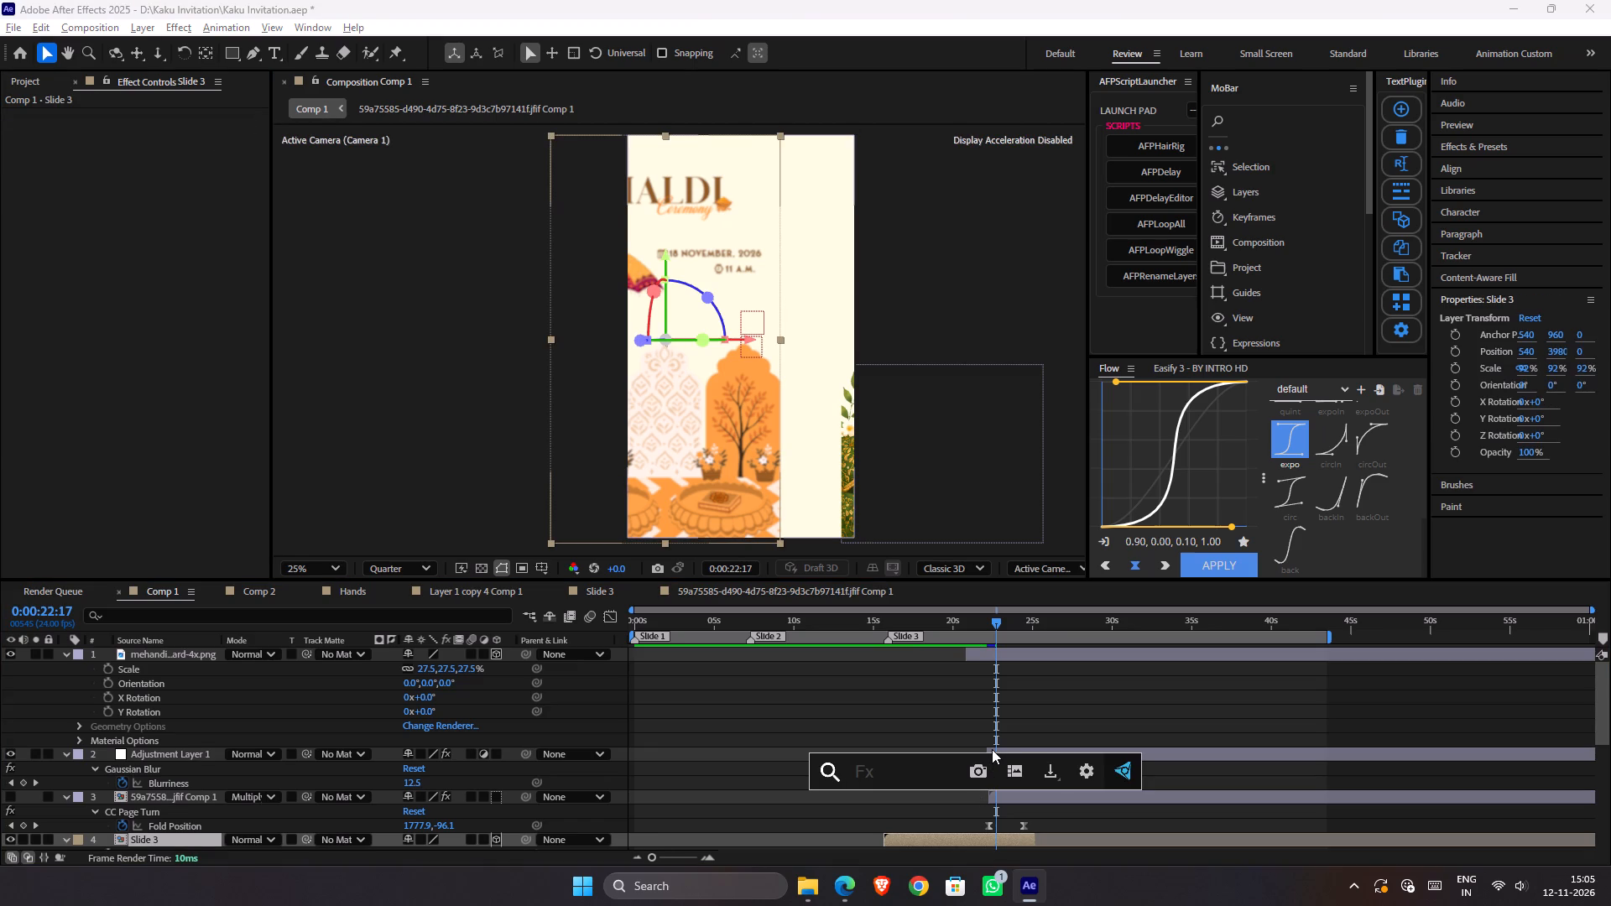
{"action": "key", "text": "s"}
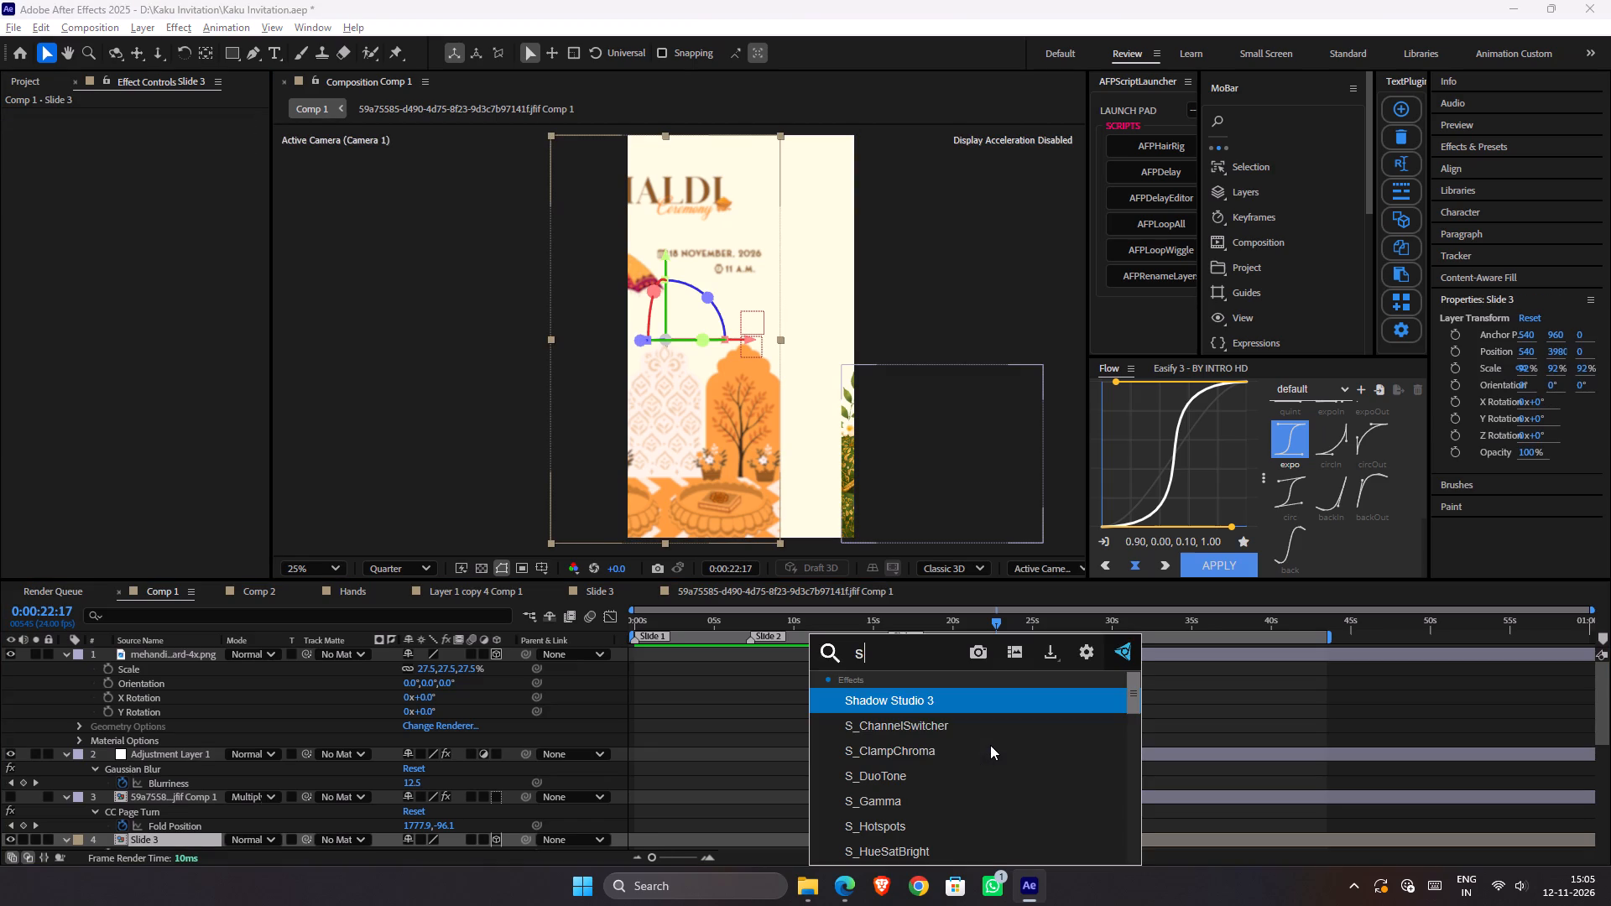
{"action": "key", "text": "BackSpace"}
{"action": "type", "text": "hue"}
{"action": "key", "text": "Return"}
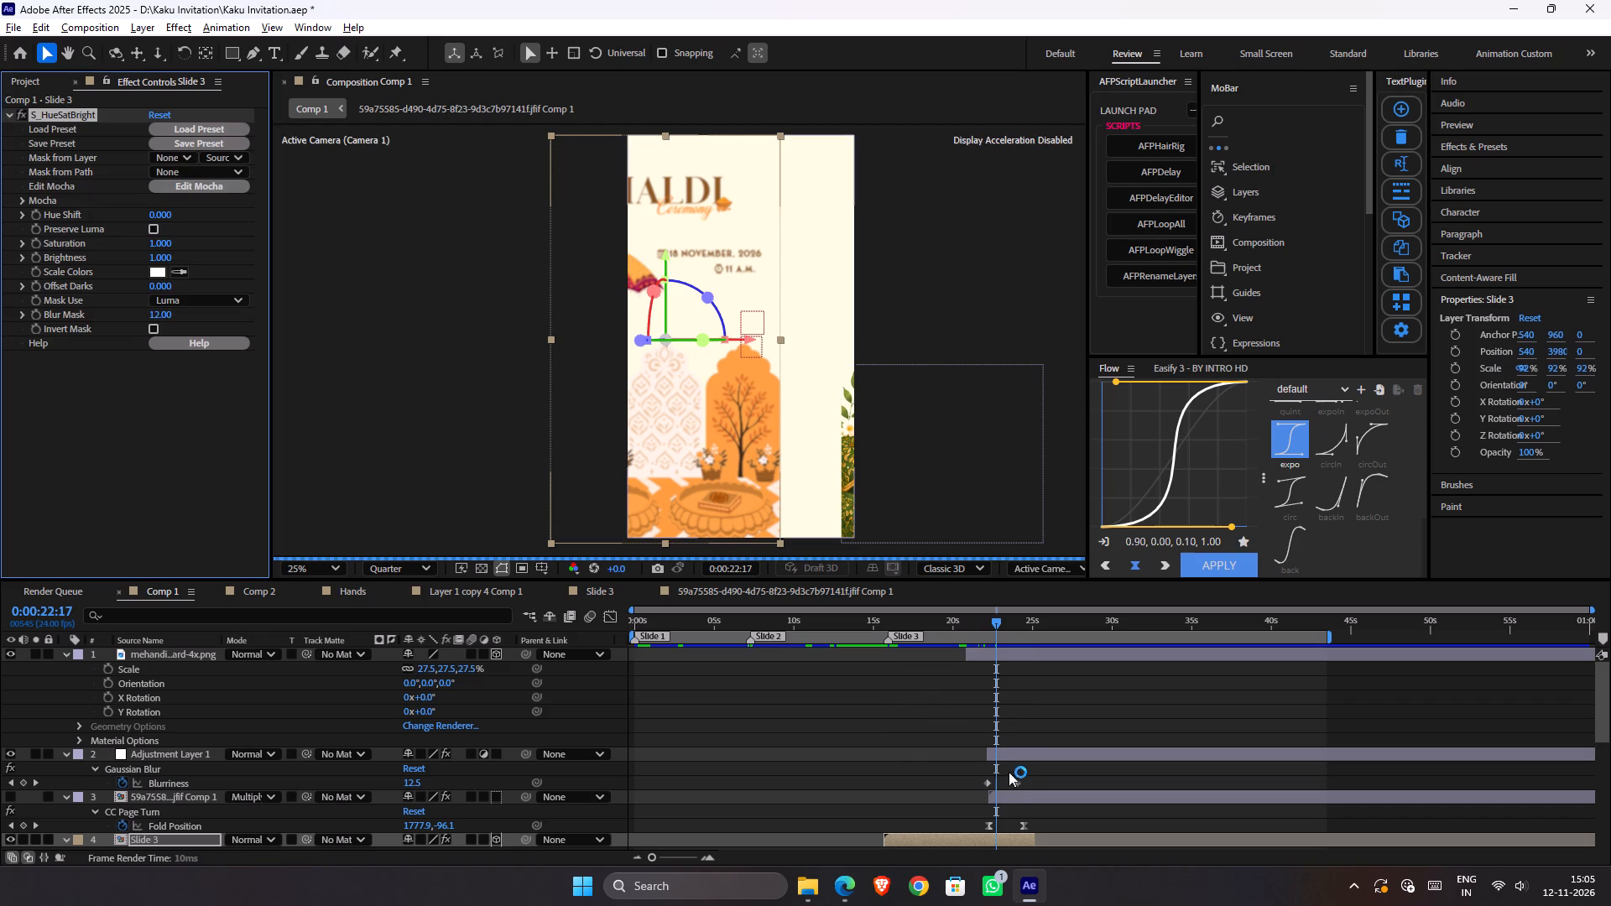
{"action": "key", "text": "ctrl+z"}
Apply Hue/Saturation to the Slide 3 layer and start keyframing its Channel Range at 0:00:22:17.
{"action": "key", "text": "ctrl+space"}
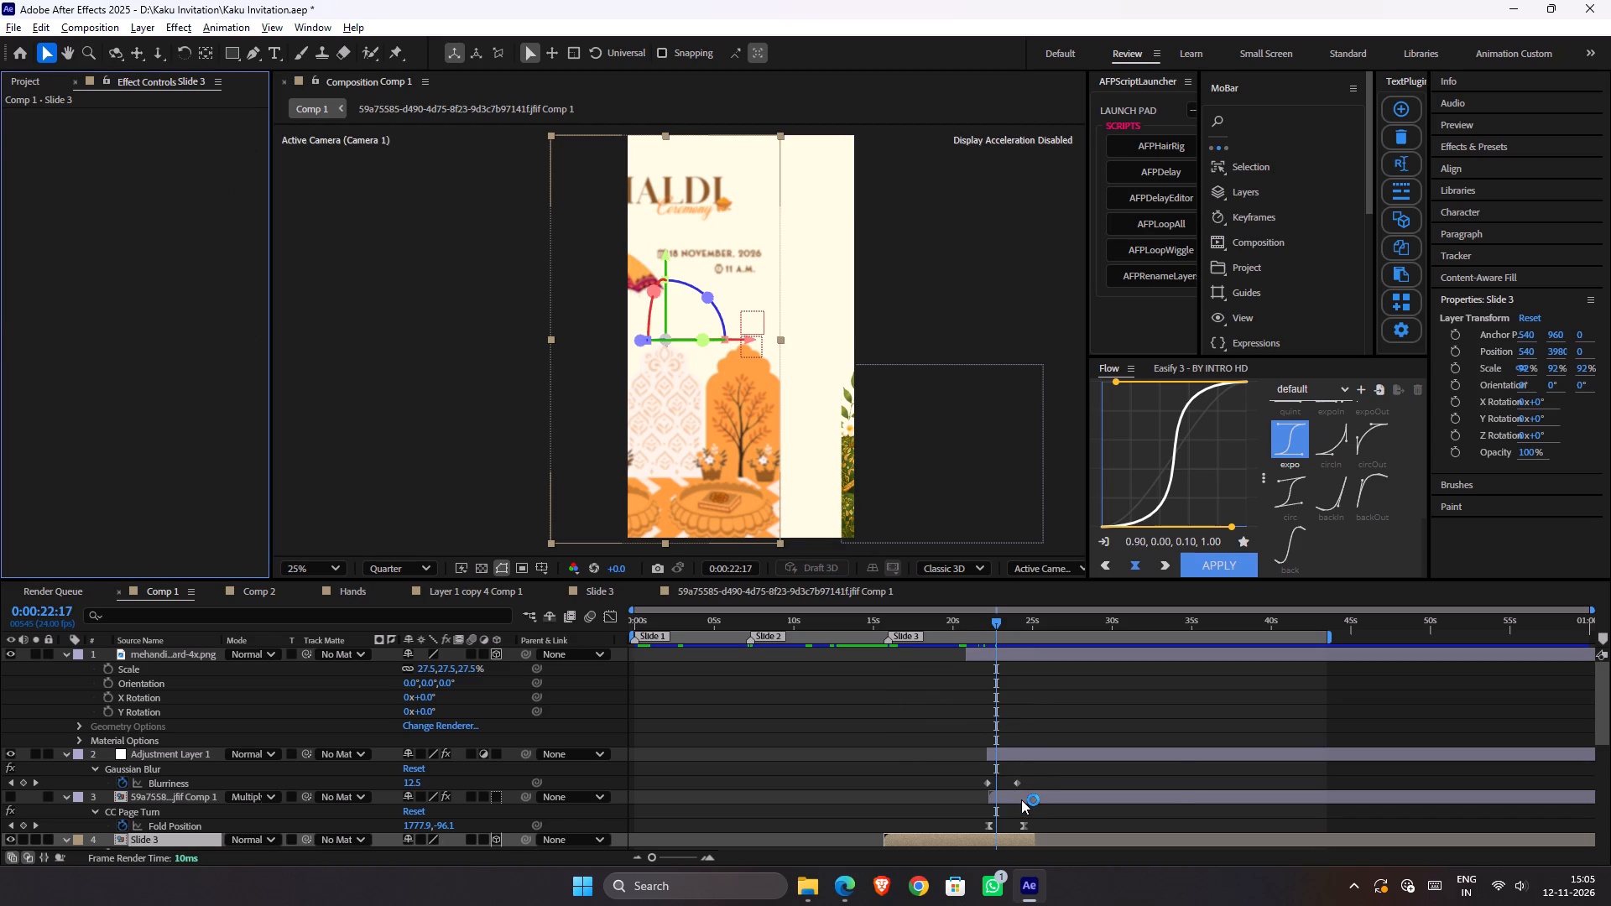
{"action": "type", "text": "hue"}
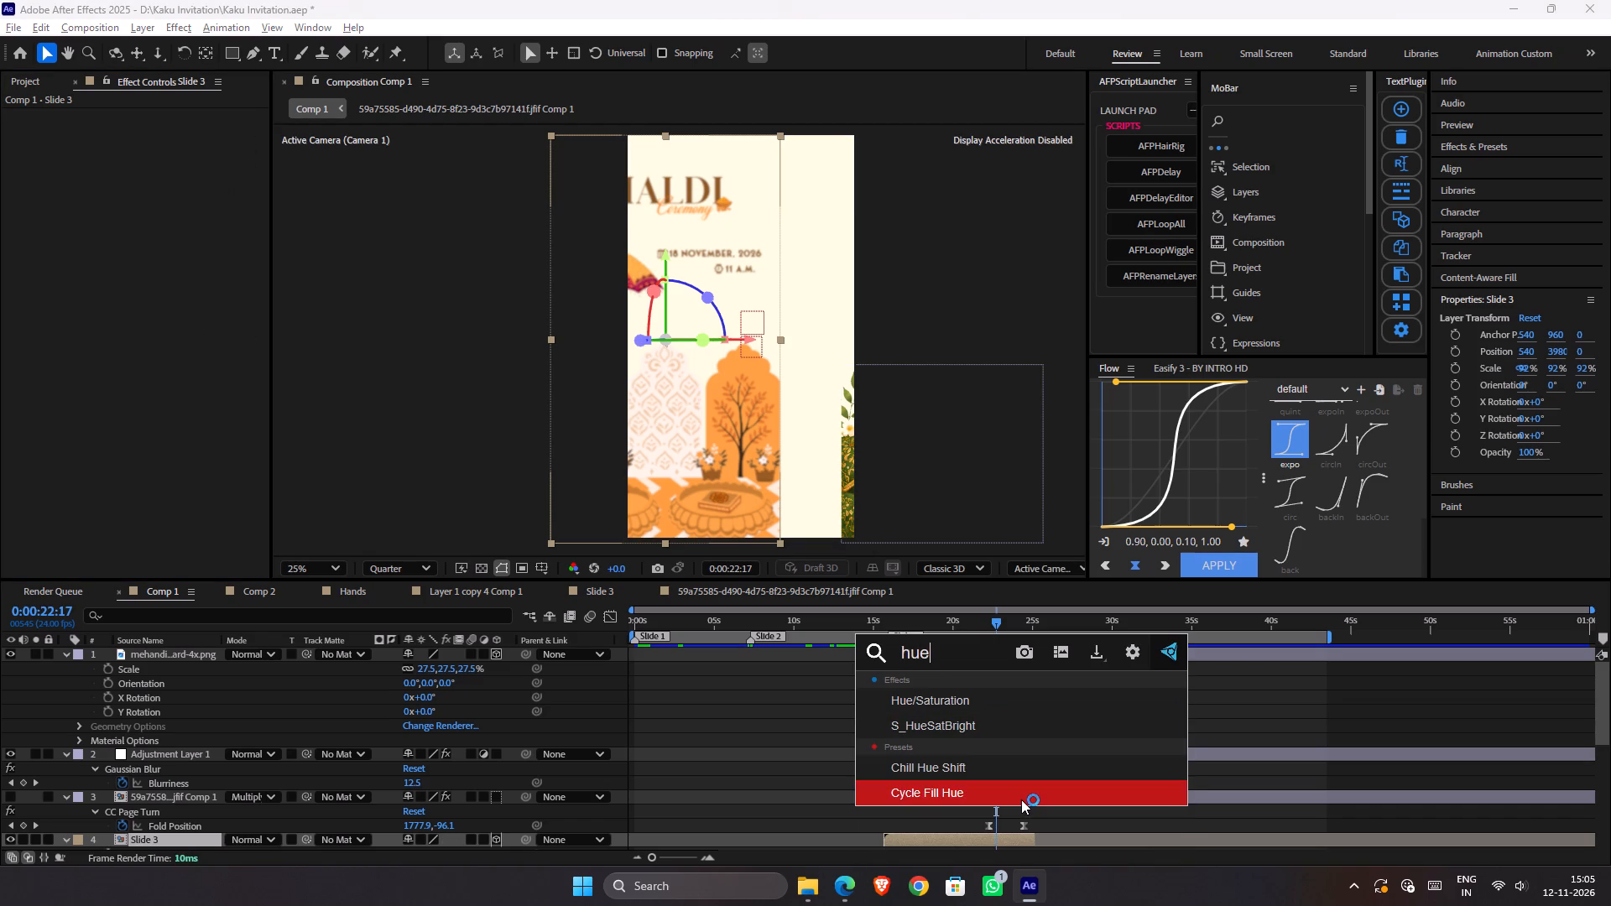
{"action": "key", "text": "Up"}
{"action": "key", "text": "Up"}
{"action": "key", "text": "Up"}
{"action": "key", "text": "Return"}
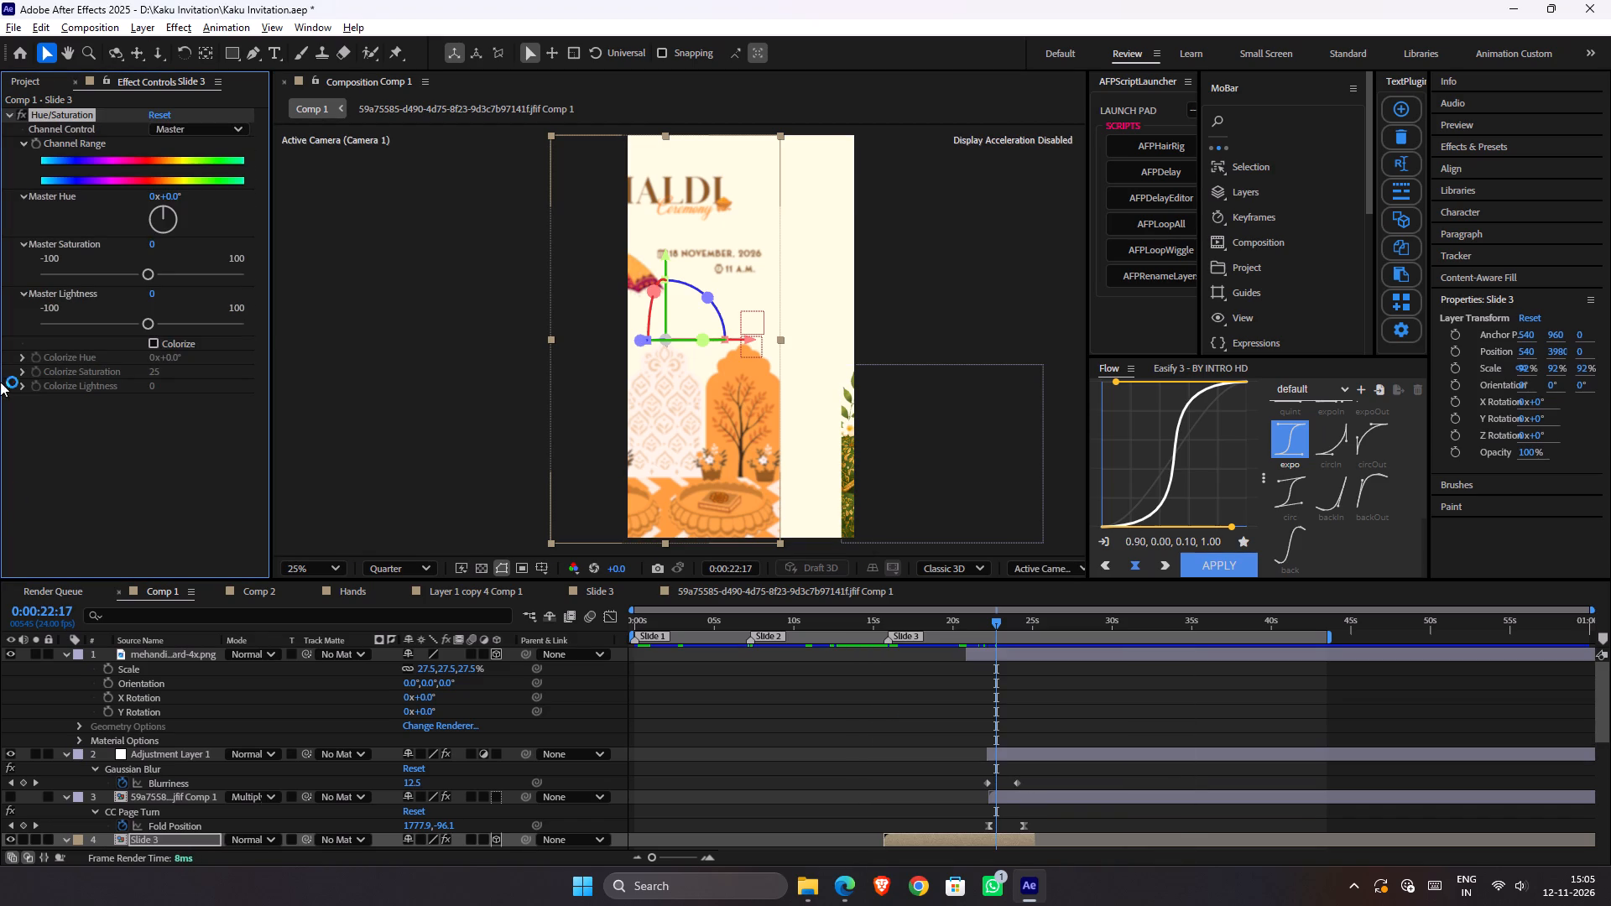
{"action": "left_click", "coordinate": [37, 140]}
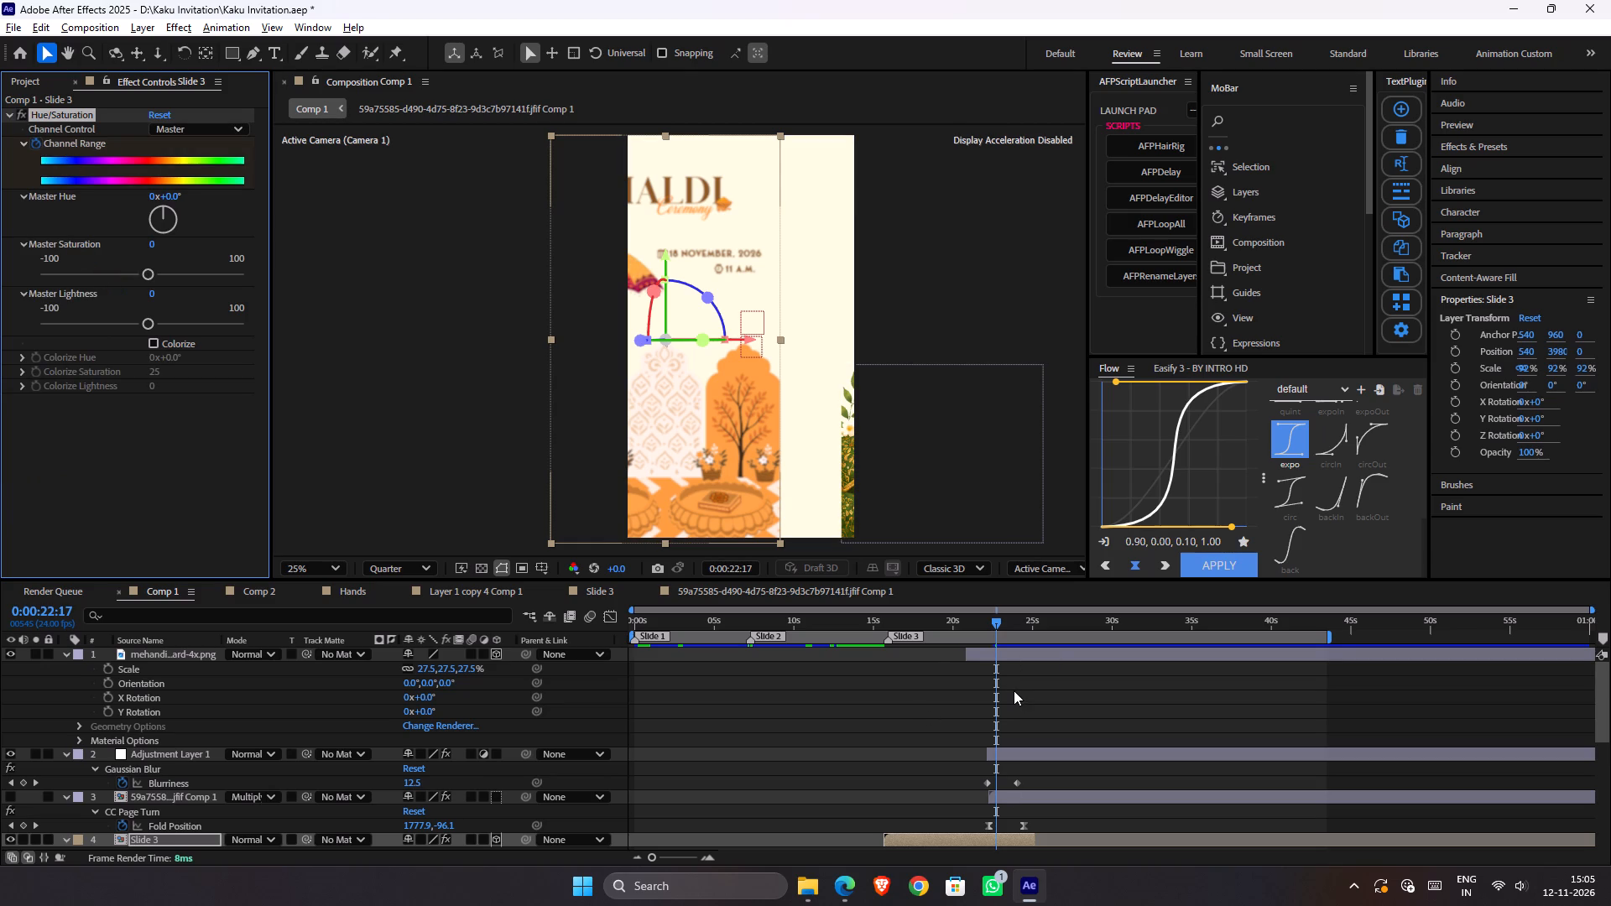
Reveal Slide 3's keyframes and move the Channel Range keyframe earlier to line up with the start of the blur.
{"action": "key", "text": "k"}
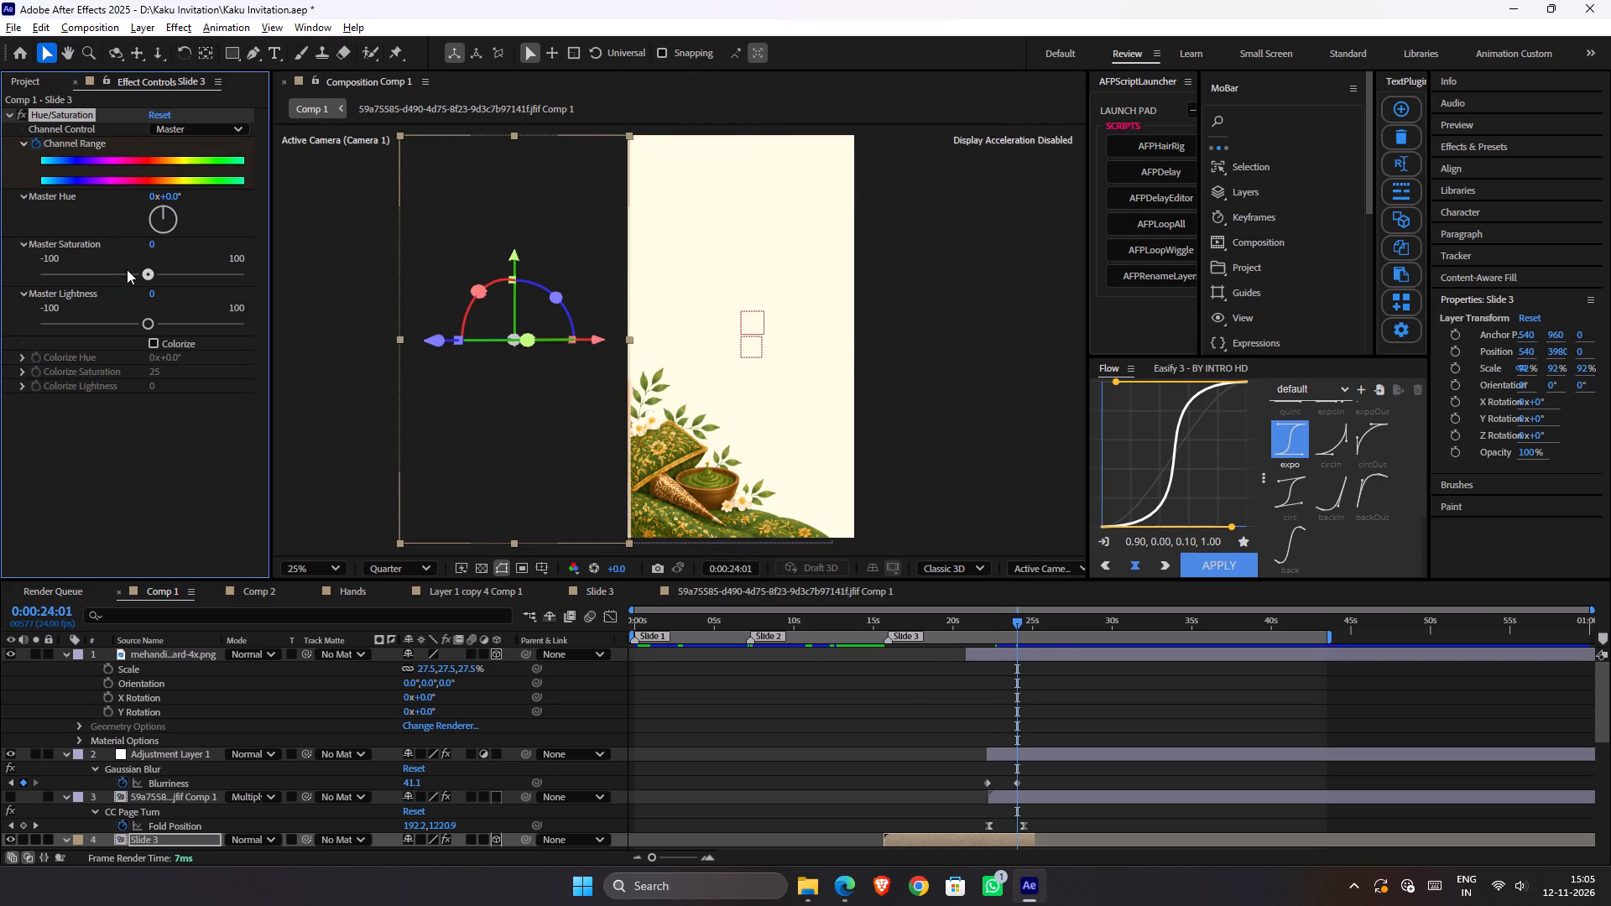
{"action": "key", "text": "u"}
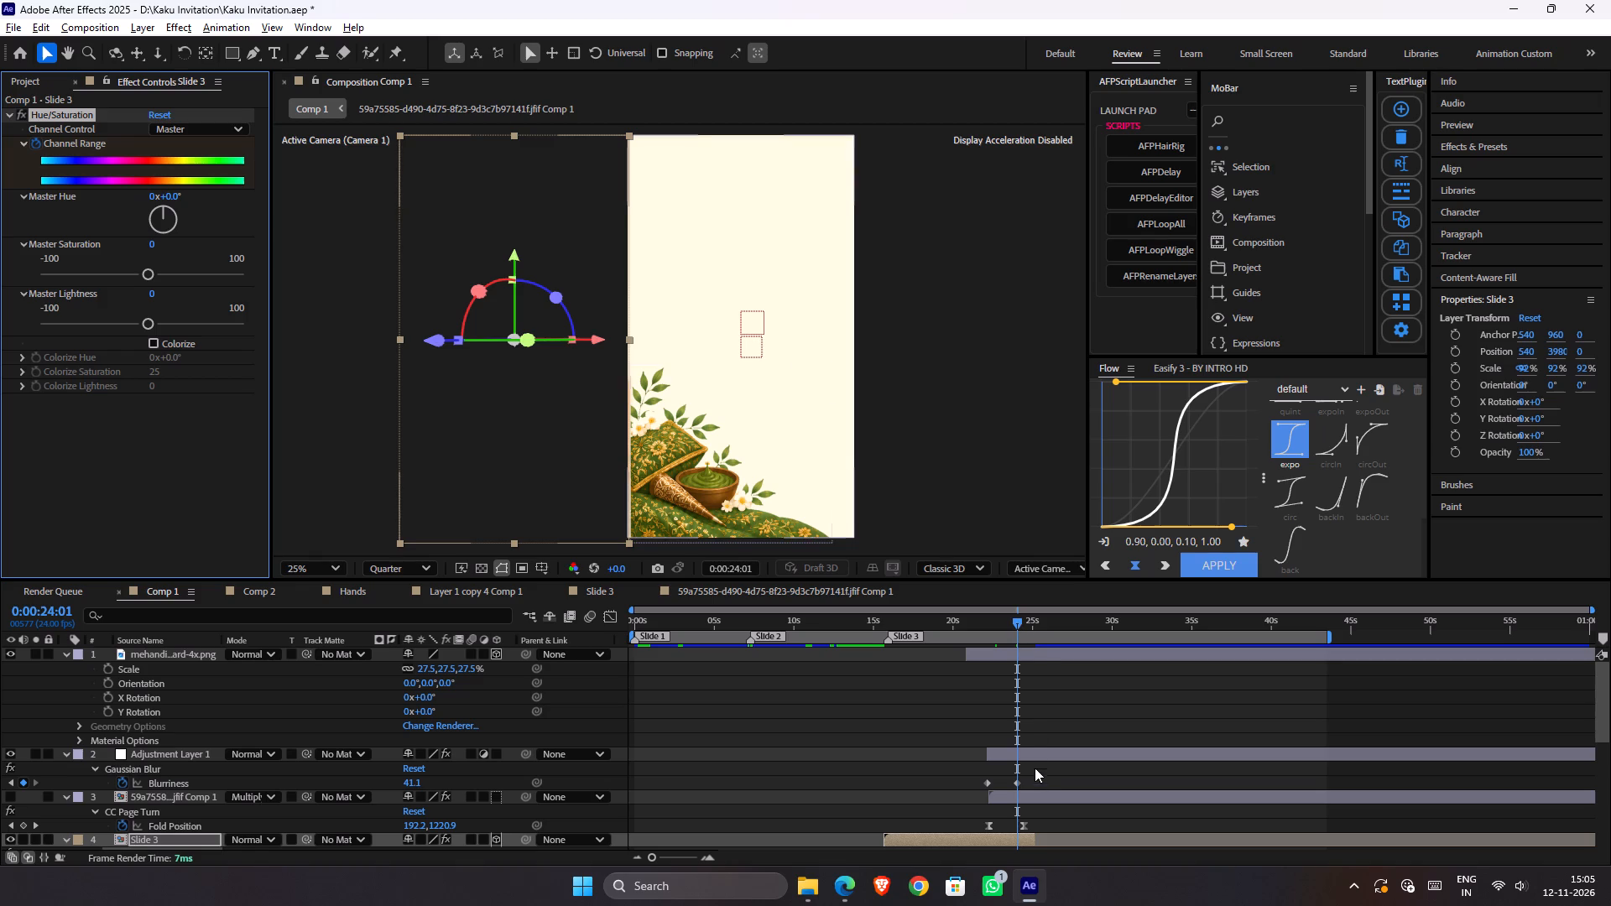
{"action": "scroll", "coordinate": [1032, 784], "scroll_direction": "down", "scroll_amount": 1}
{"action": "scroll", "coordinate": [1032, 785], "scroll_direction": "up", "scroll_amount": 2}
{"action": "scroll", "coordinate": [1026, 808], "scroll_direction": "down", "scroll_amount": 1}
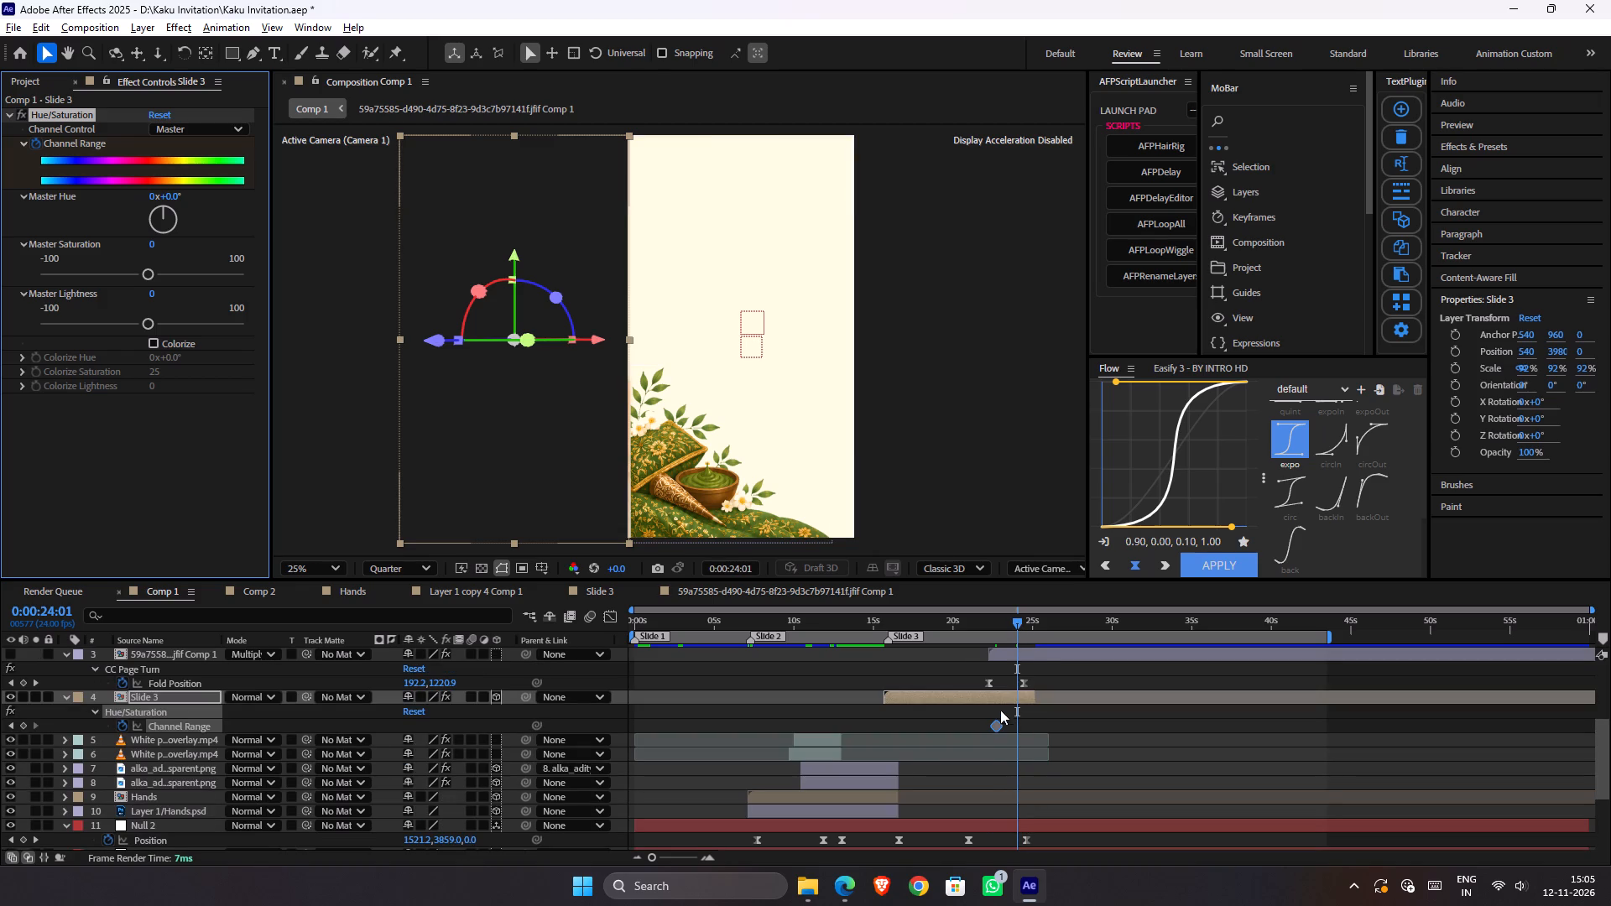
{"action": "left_click_drag", "start_coordinate": [1000, 726], "coordinate": [987, 722]}
{"action": "left_click_drag", "start_coordinate": [995, 726], "coordinate": [985, 724]}
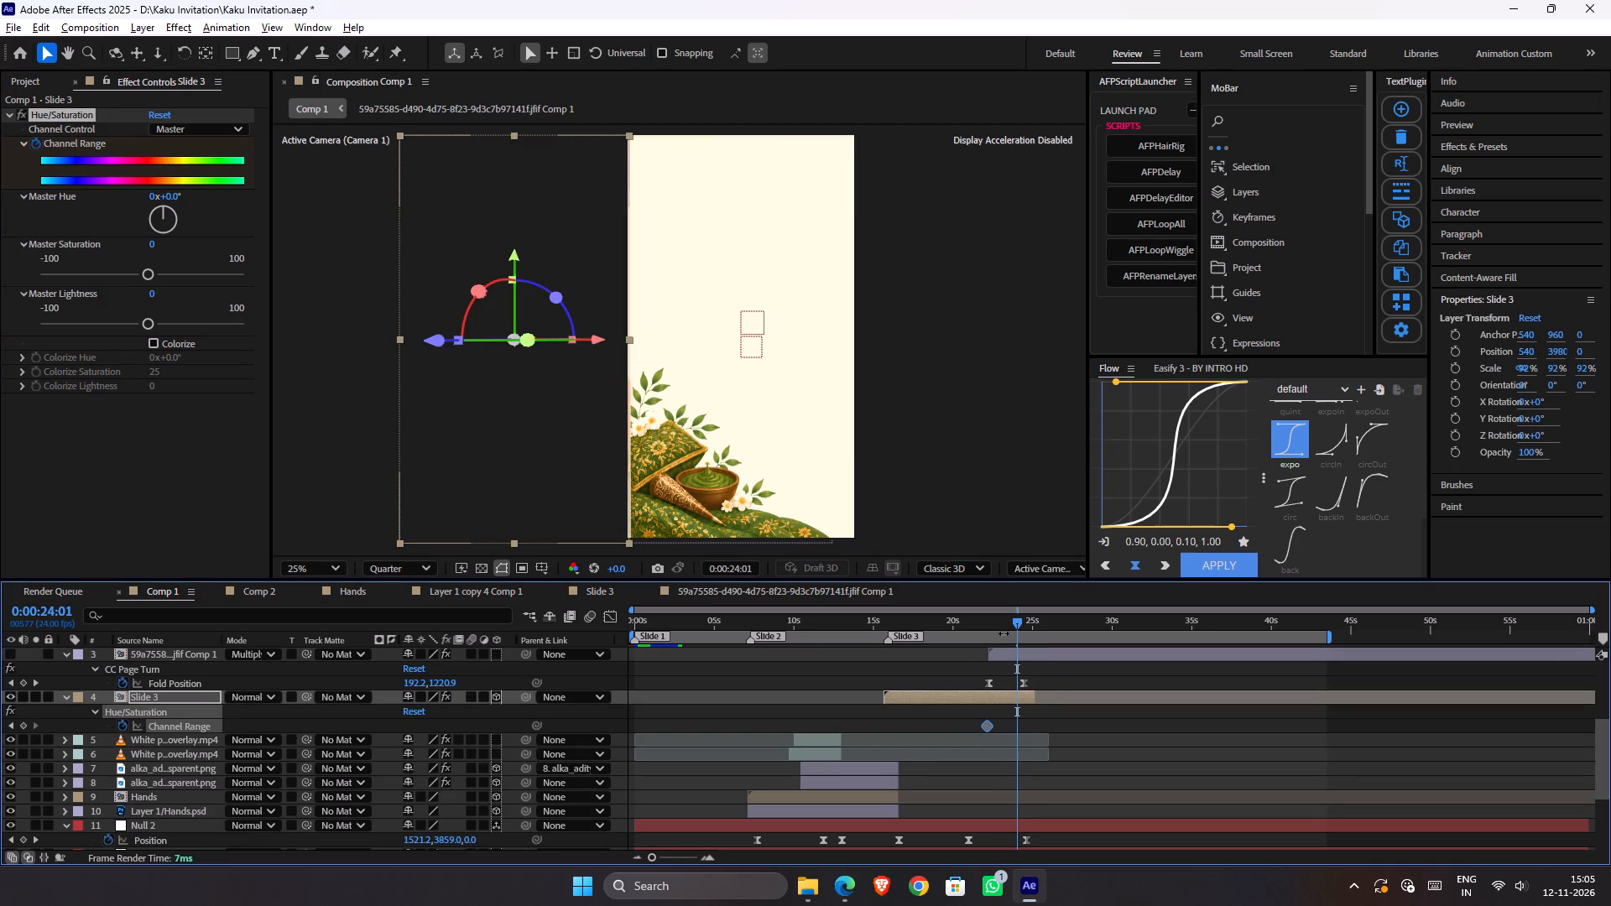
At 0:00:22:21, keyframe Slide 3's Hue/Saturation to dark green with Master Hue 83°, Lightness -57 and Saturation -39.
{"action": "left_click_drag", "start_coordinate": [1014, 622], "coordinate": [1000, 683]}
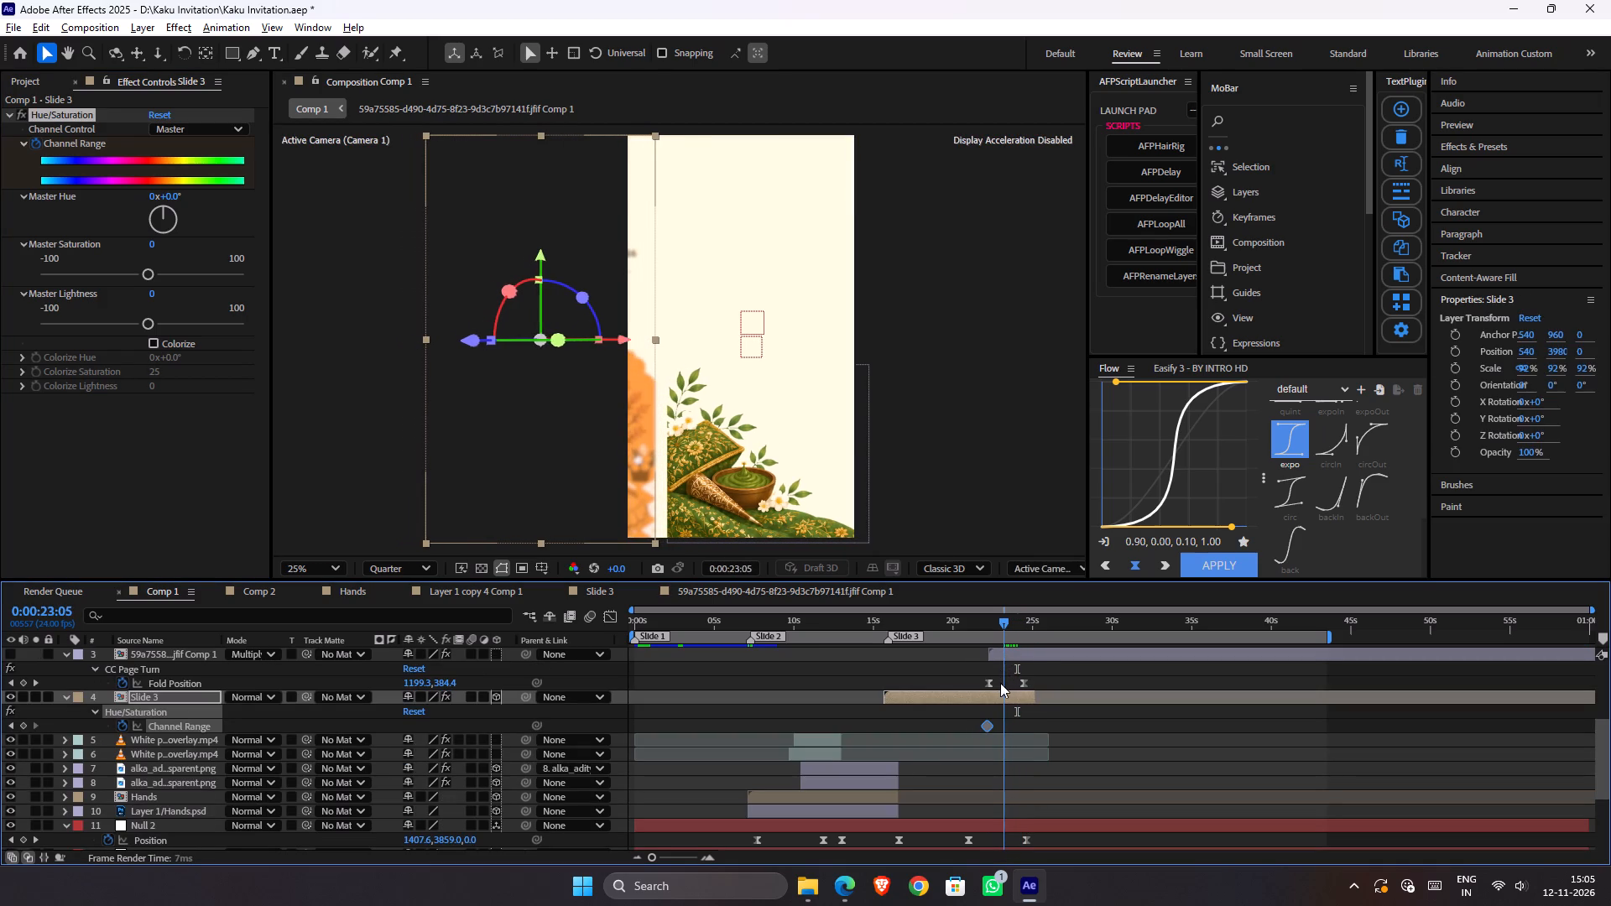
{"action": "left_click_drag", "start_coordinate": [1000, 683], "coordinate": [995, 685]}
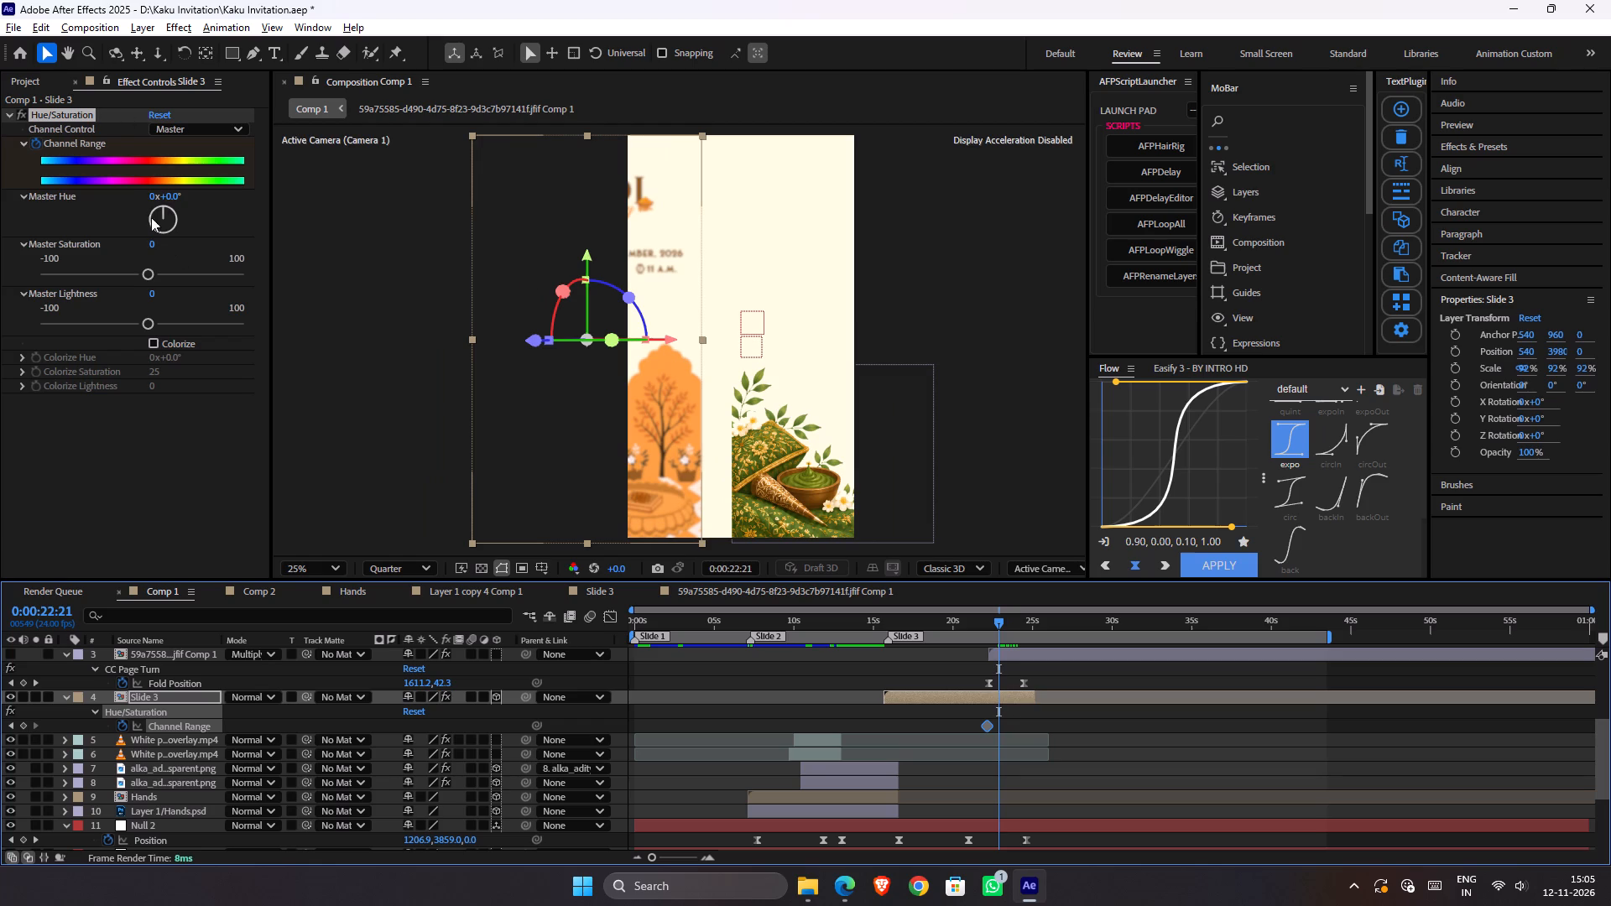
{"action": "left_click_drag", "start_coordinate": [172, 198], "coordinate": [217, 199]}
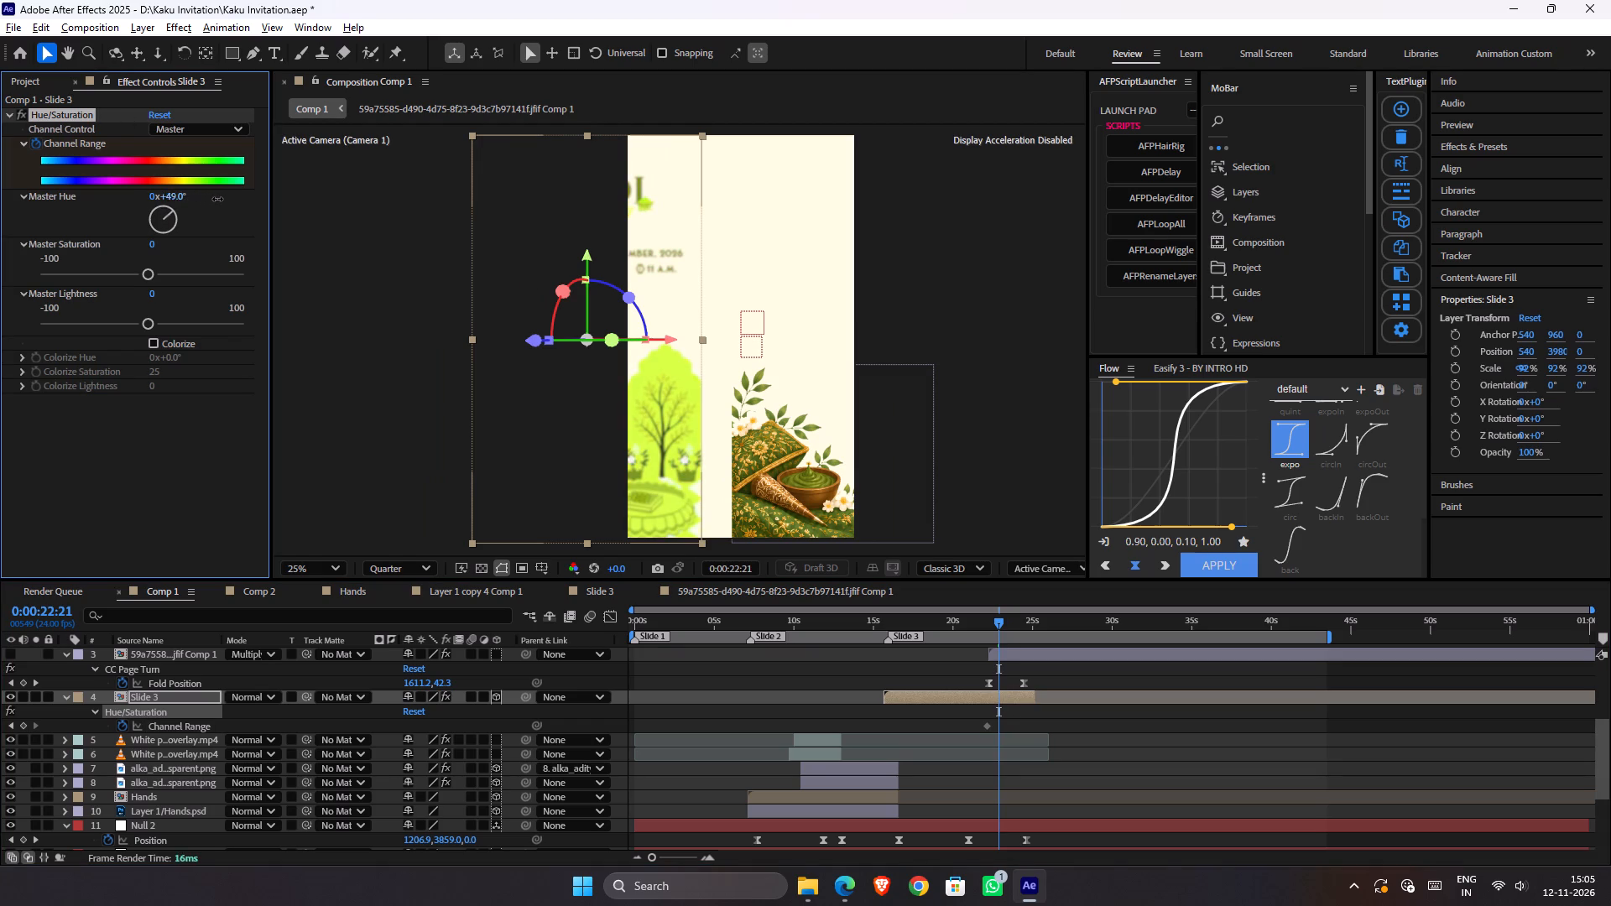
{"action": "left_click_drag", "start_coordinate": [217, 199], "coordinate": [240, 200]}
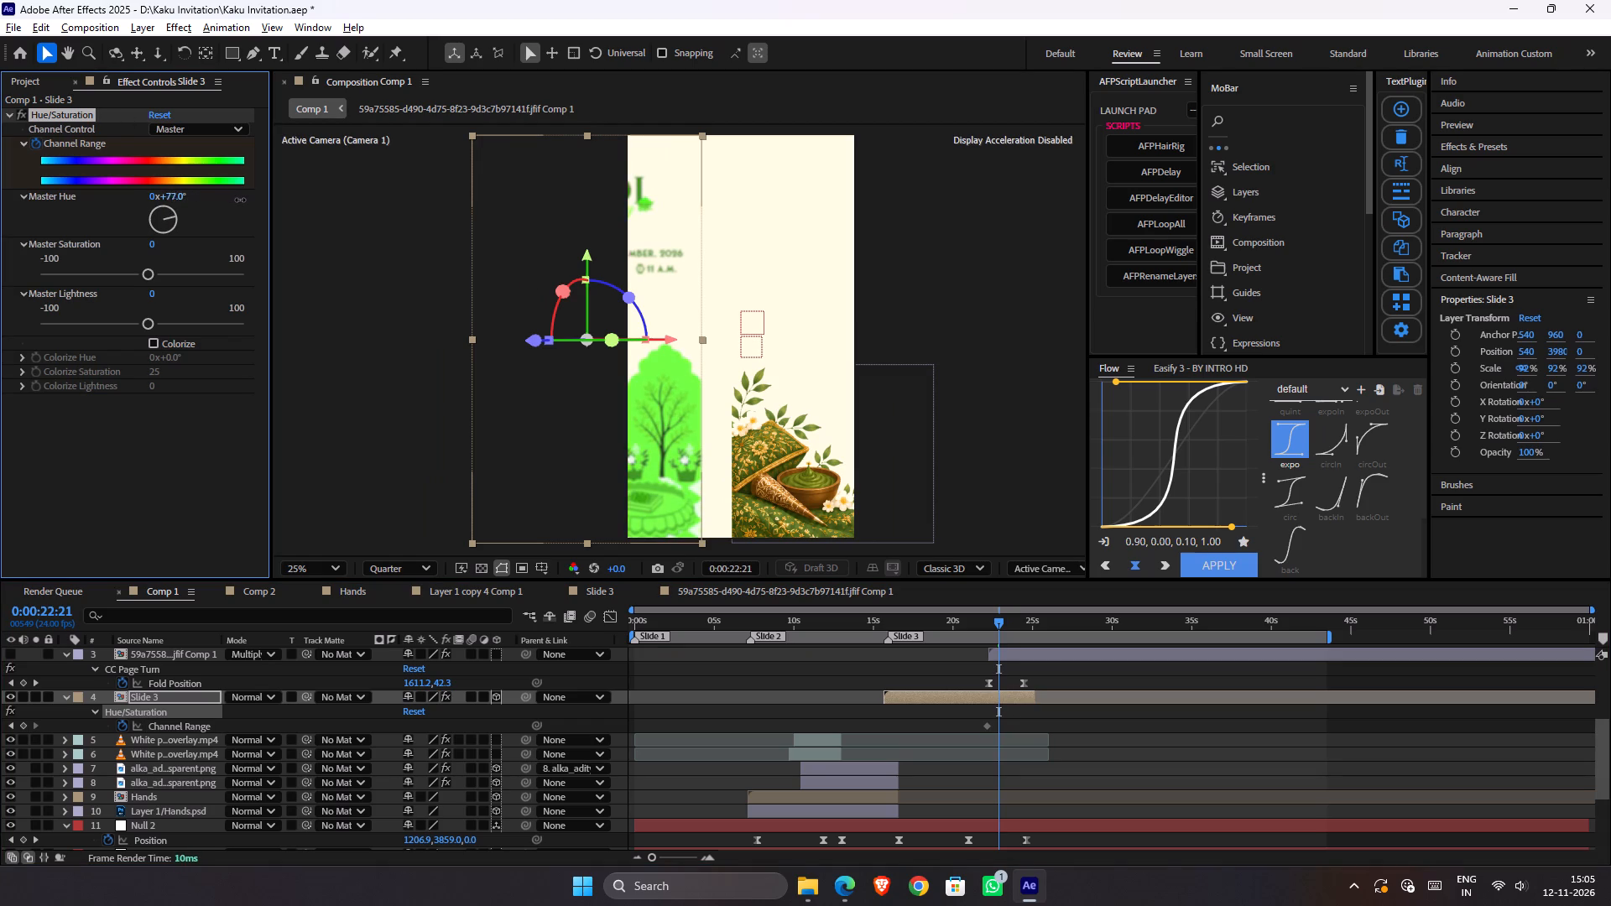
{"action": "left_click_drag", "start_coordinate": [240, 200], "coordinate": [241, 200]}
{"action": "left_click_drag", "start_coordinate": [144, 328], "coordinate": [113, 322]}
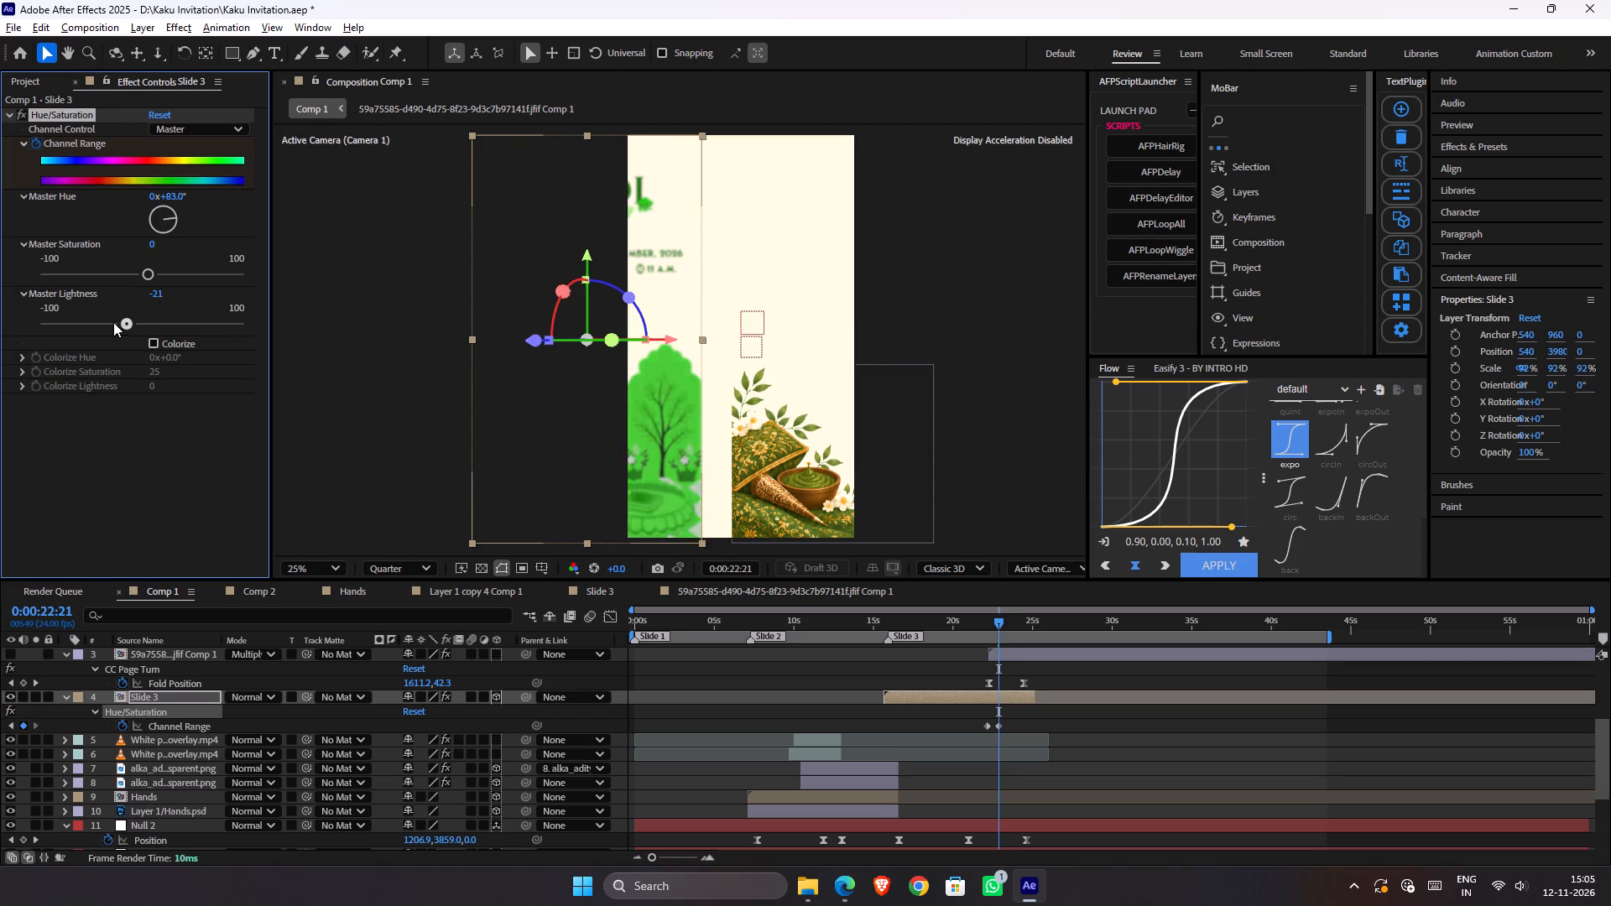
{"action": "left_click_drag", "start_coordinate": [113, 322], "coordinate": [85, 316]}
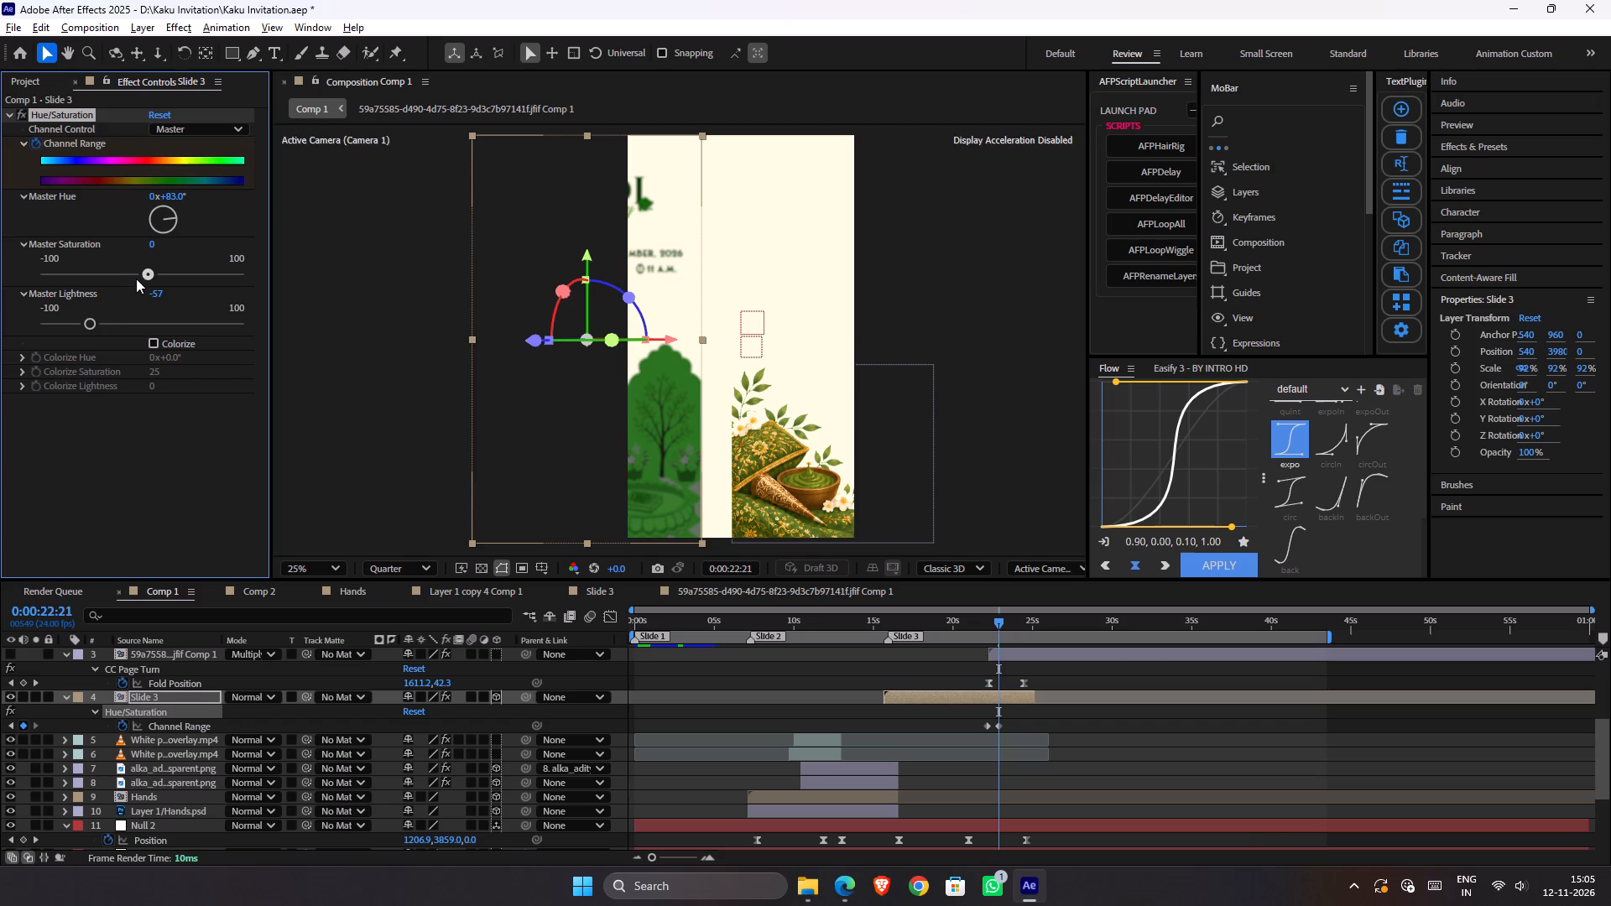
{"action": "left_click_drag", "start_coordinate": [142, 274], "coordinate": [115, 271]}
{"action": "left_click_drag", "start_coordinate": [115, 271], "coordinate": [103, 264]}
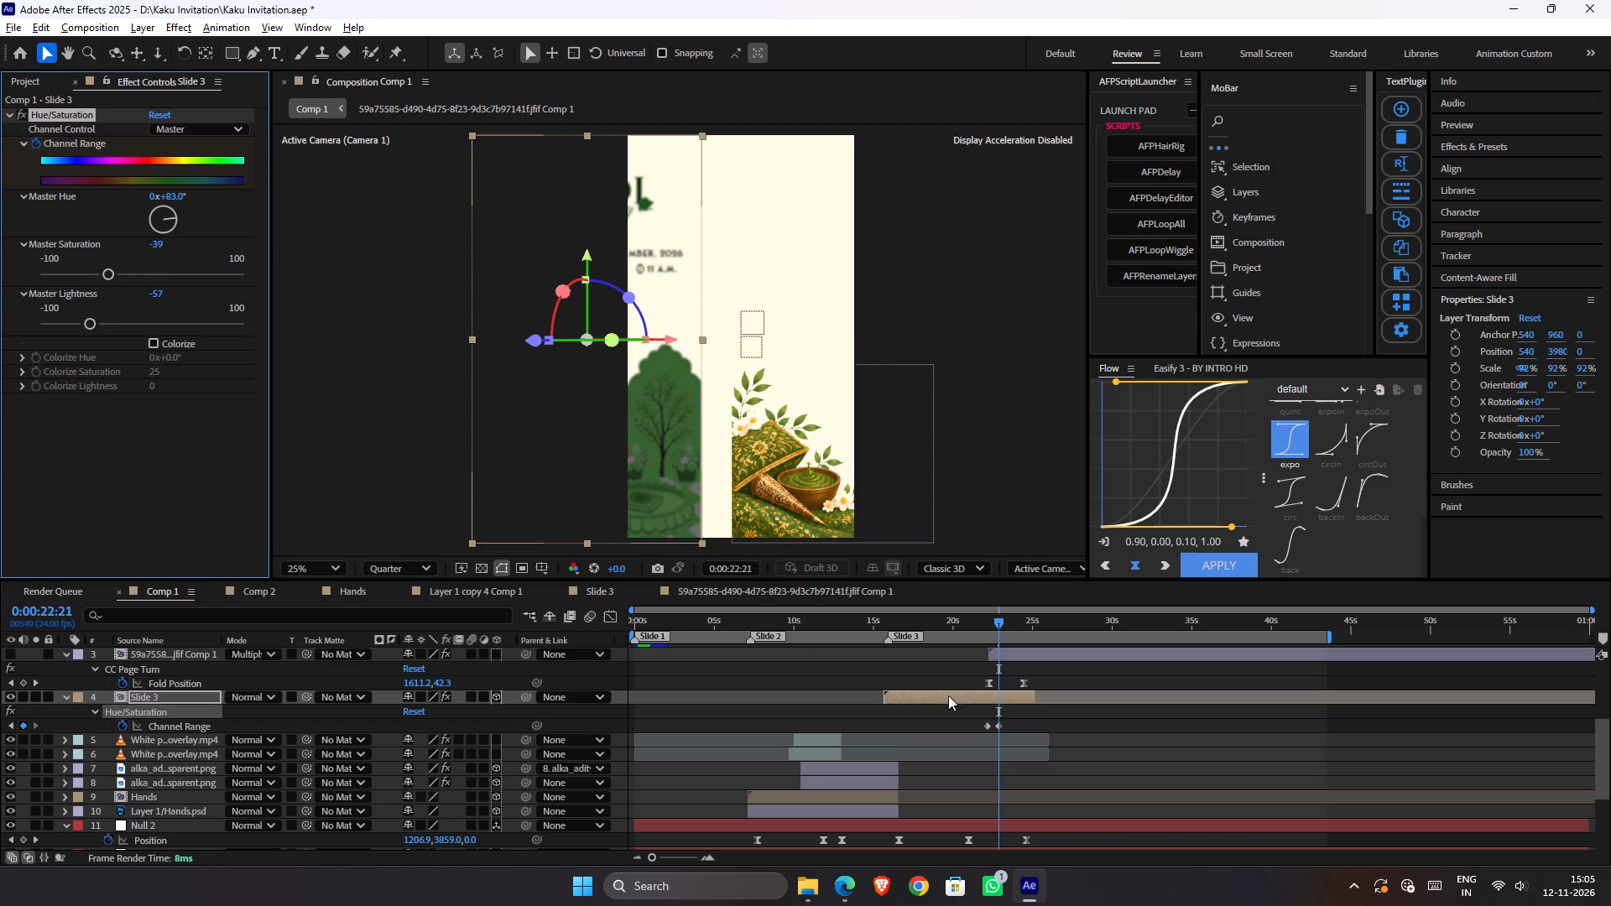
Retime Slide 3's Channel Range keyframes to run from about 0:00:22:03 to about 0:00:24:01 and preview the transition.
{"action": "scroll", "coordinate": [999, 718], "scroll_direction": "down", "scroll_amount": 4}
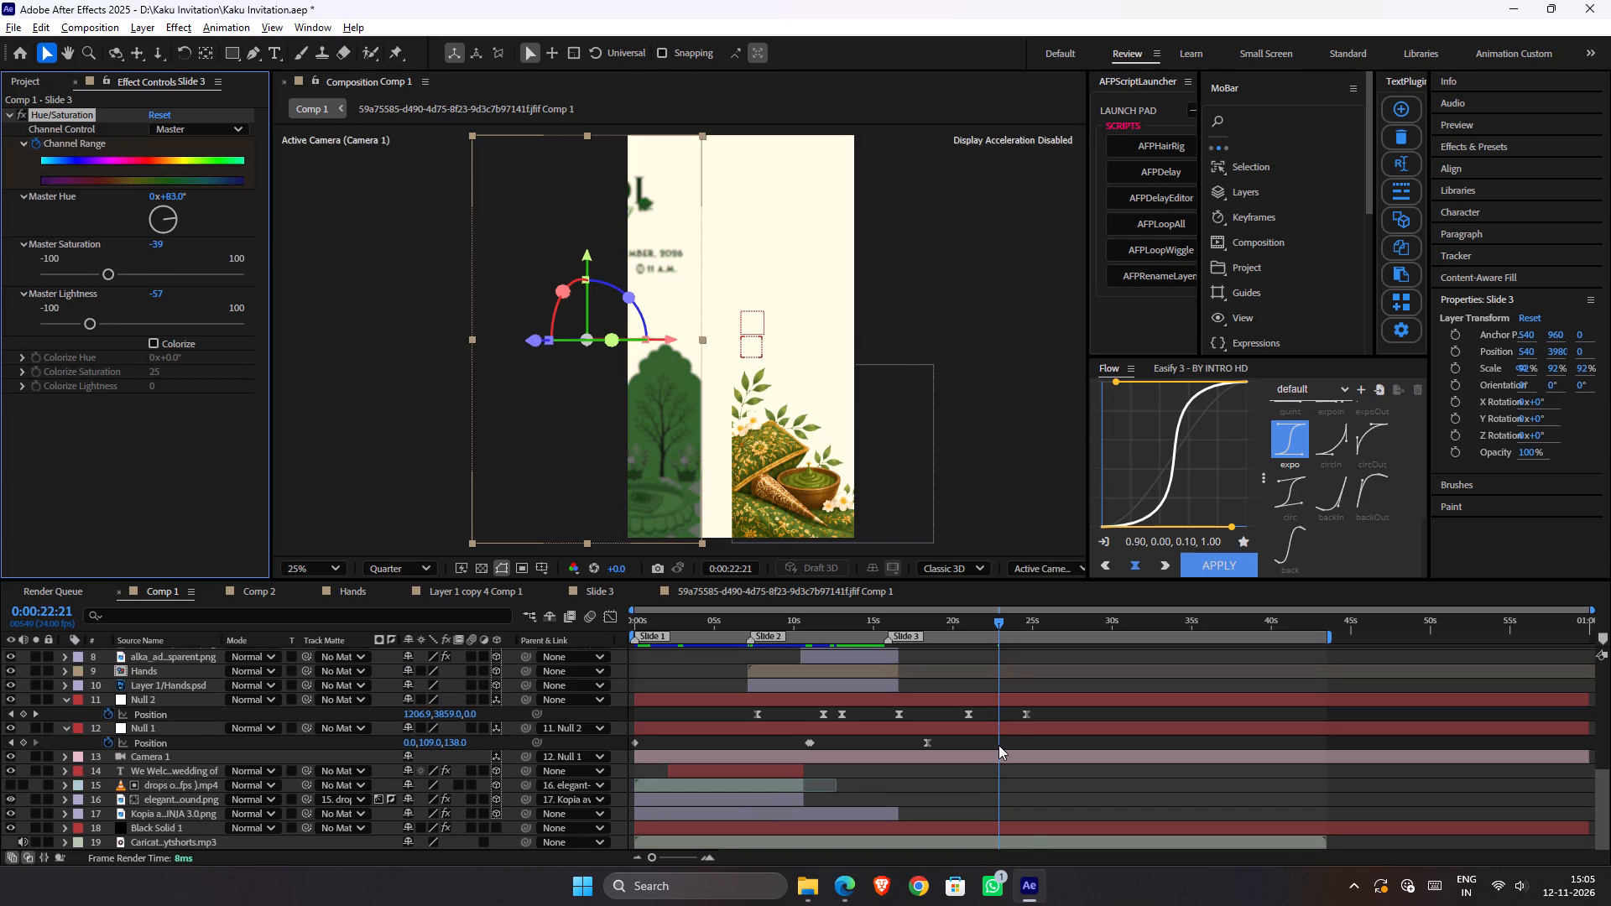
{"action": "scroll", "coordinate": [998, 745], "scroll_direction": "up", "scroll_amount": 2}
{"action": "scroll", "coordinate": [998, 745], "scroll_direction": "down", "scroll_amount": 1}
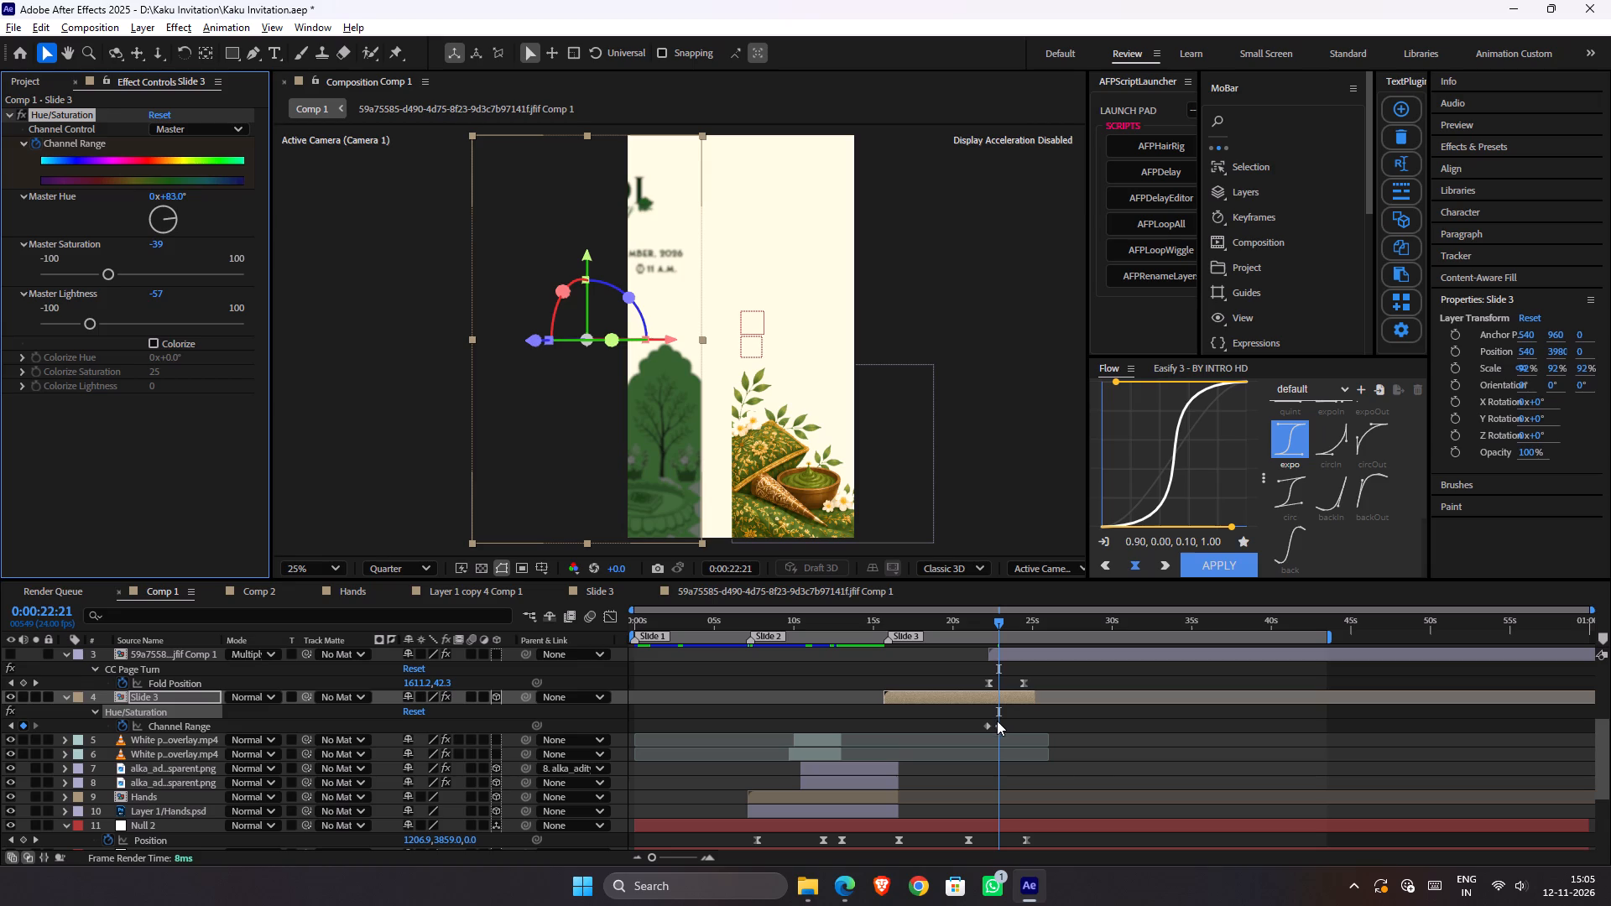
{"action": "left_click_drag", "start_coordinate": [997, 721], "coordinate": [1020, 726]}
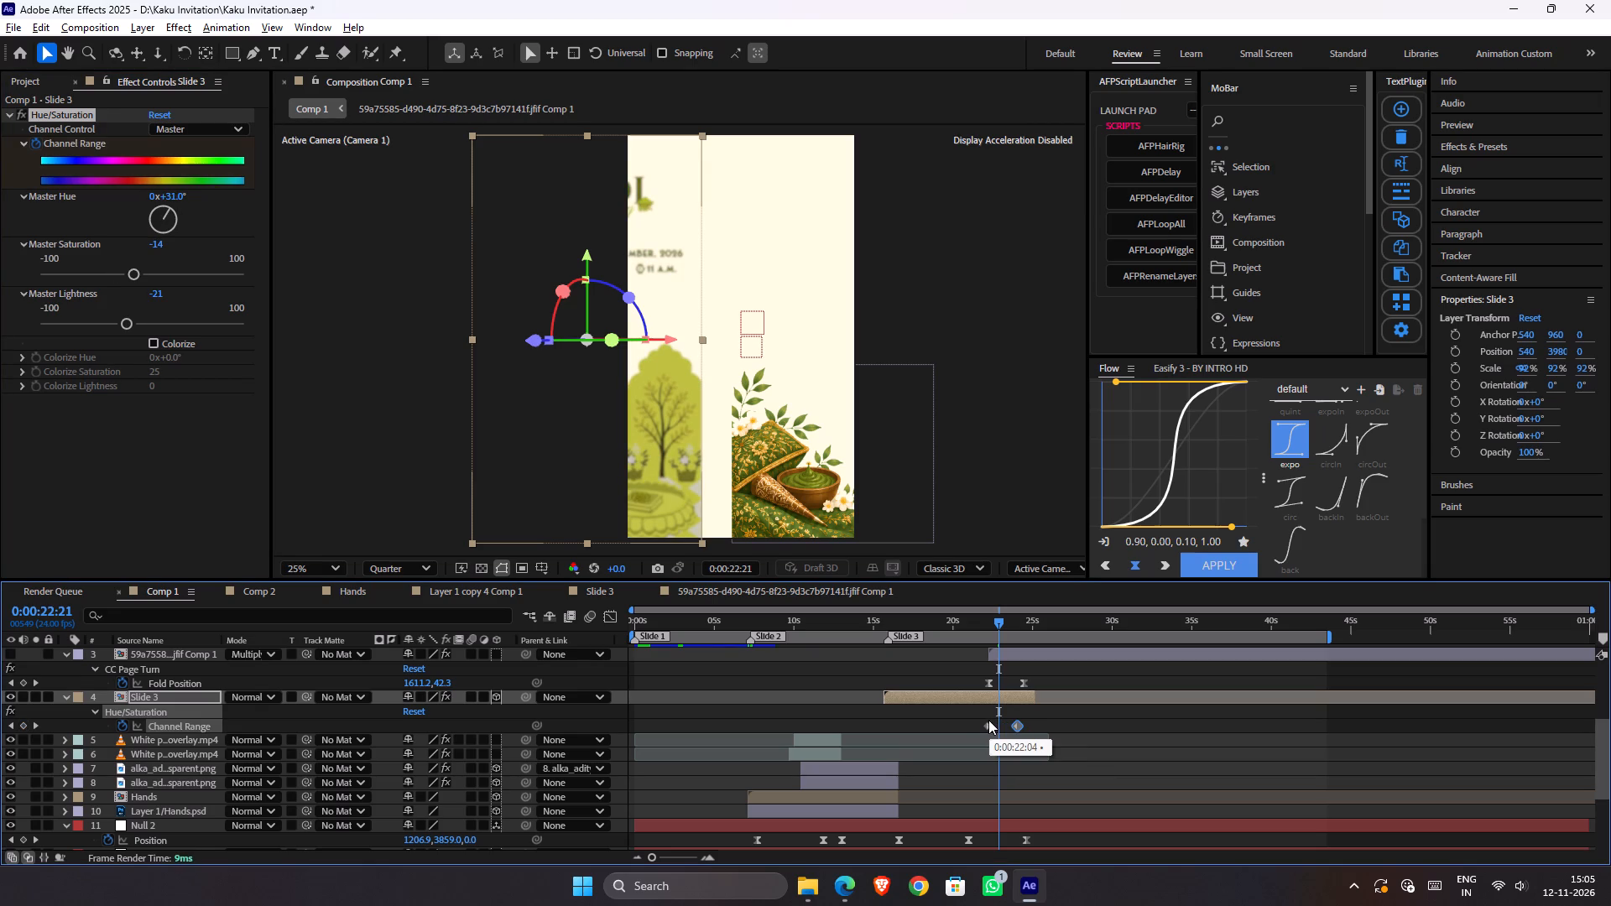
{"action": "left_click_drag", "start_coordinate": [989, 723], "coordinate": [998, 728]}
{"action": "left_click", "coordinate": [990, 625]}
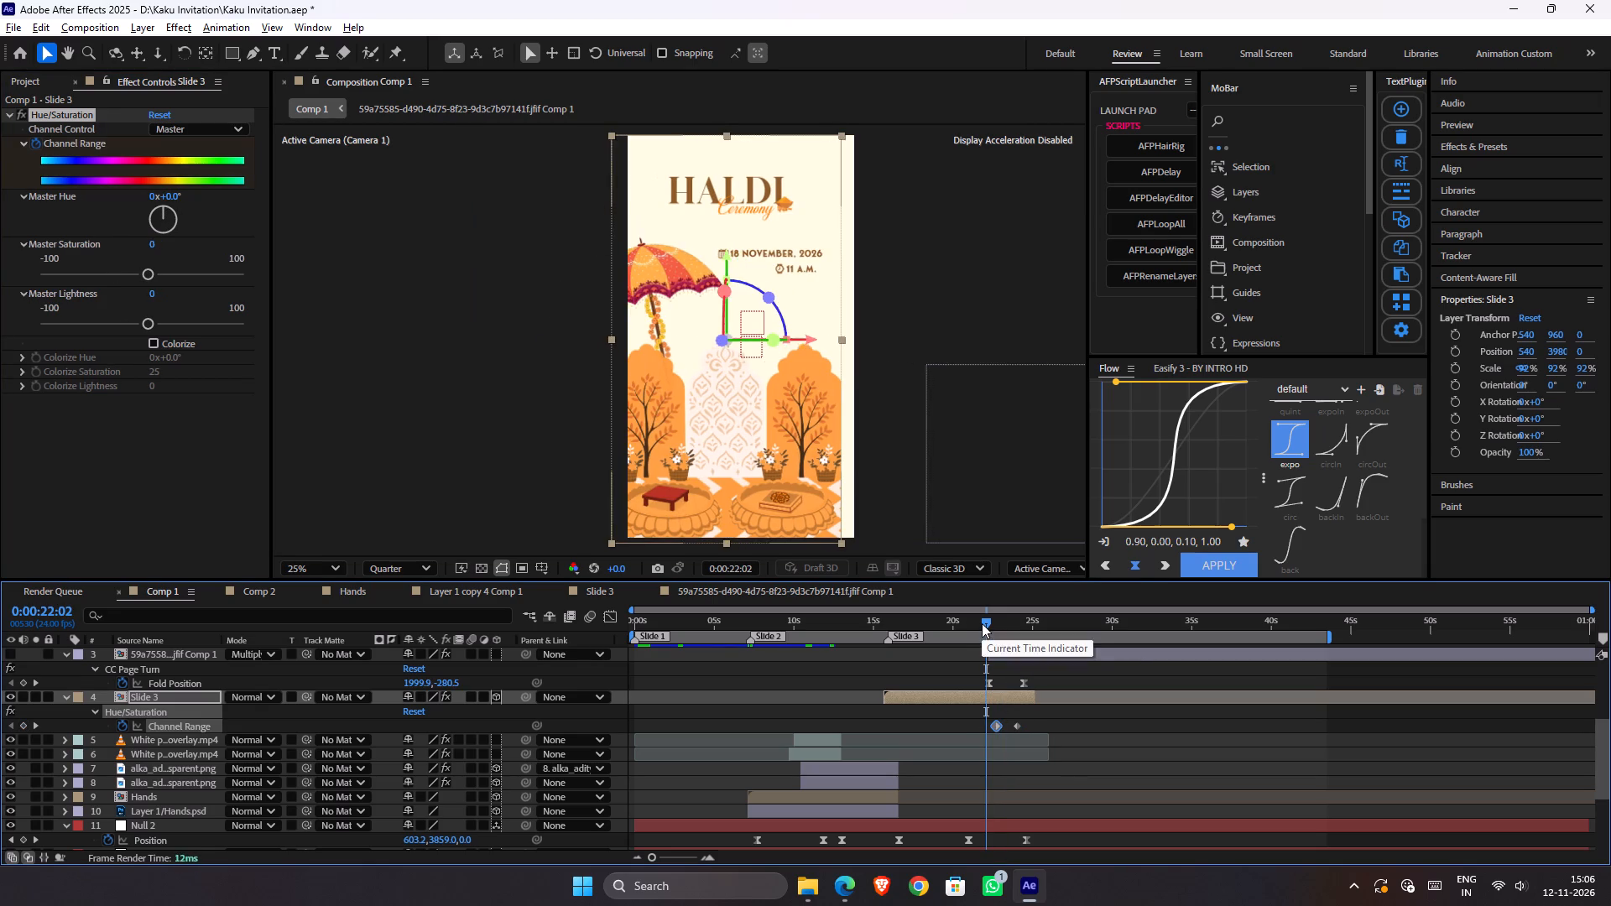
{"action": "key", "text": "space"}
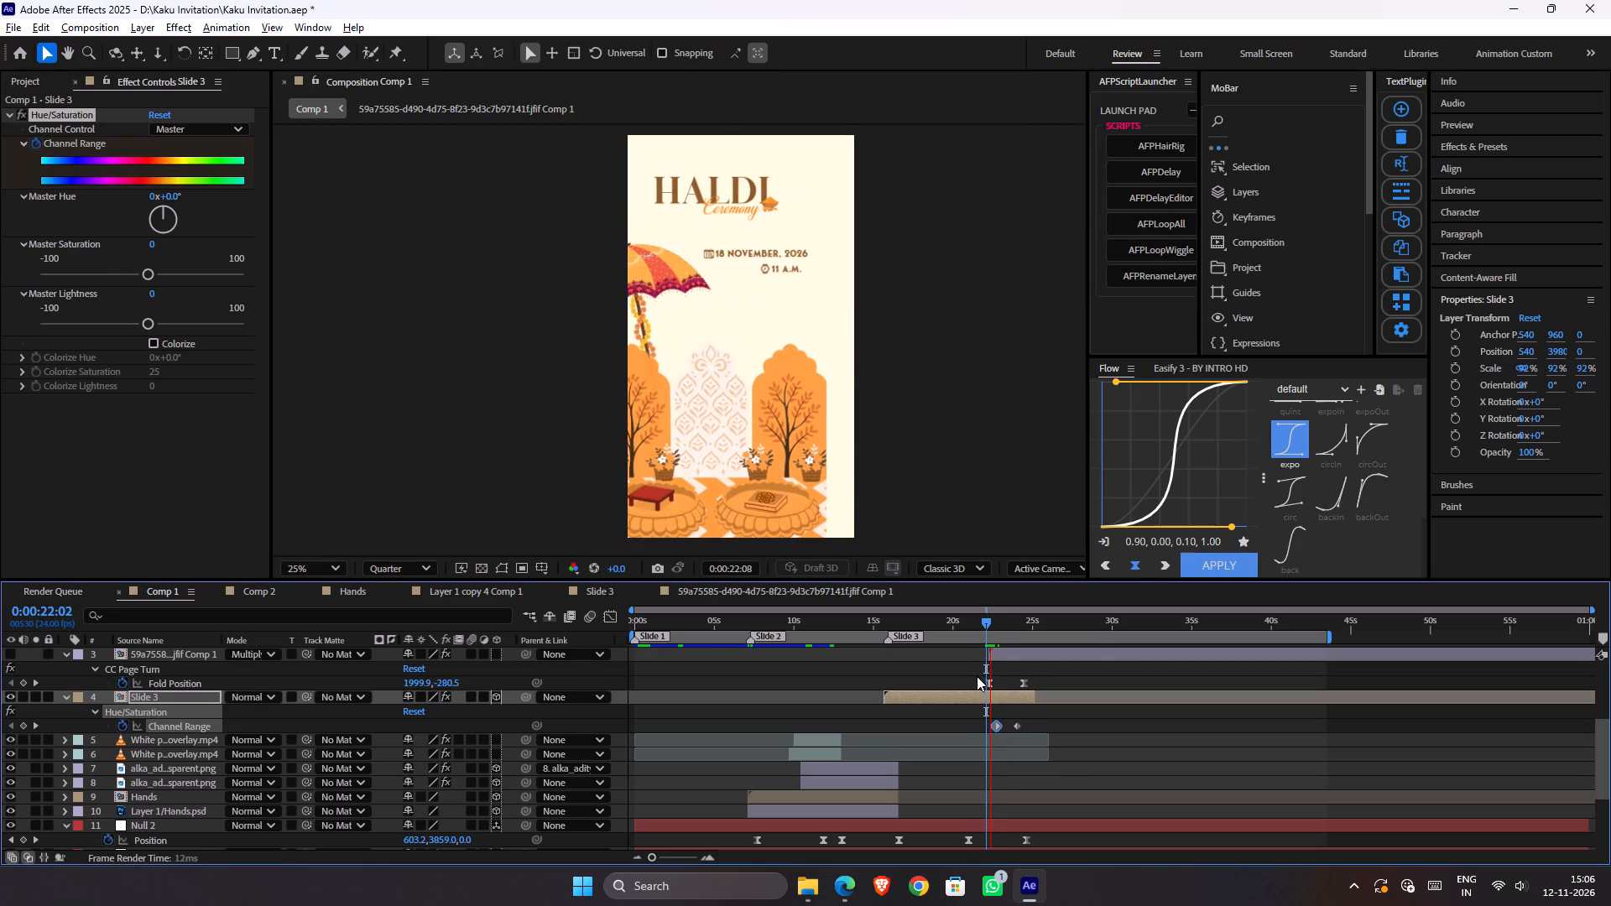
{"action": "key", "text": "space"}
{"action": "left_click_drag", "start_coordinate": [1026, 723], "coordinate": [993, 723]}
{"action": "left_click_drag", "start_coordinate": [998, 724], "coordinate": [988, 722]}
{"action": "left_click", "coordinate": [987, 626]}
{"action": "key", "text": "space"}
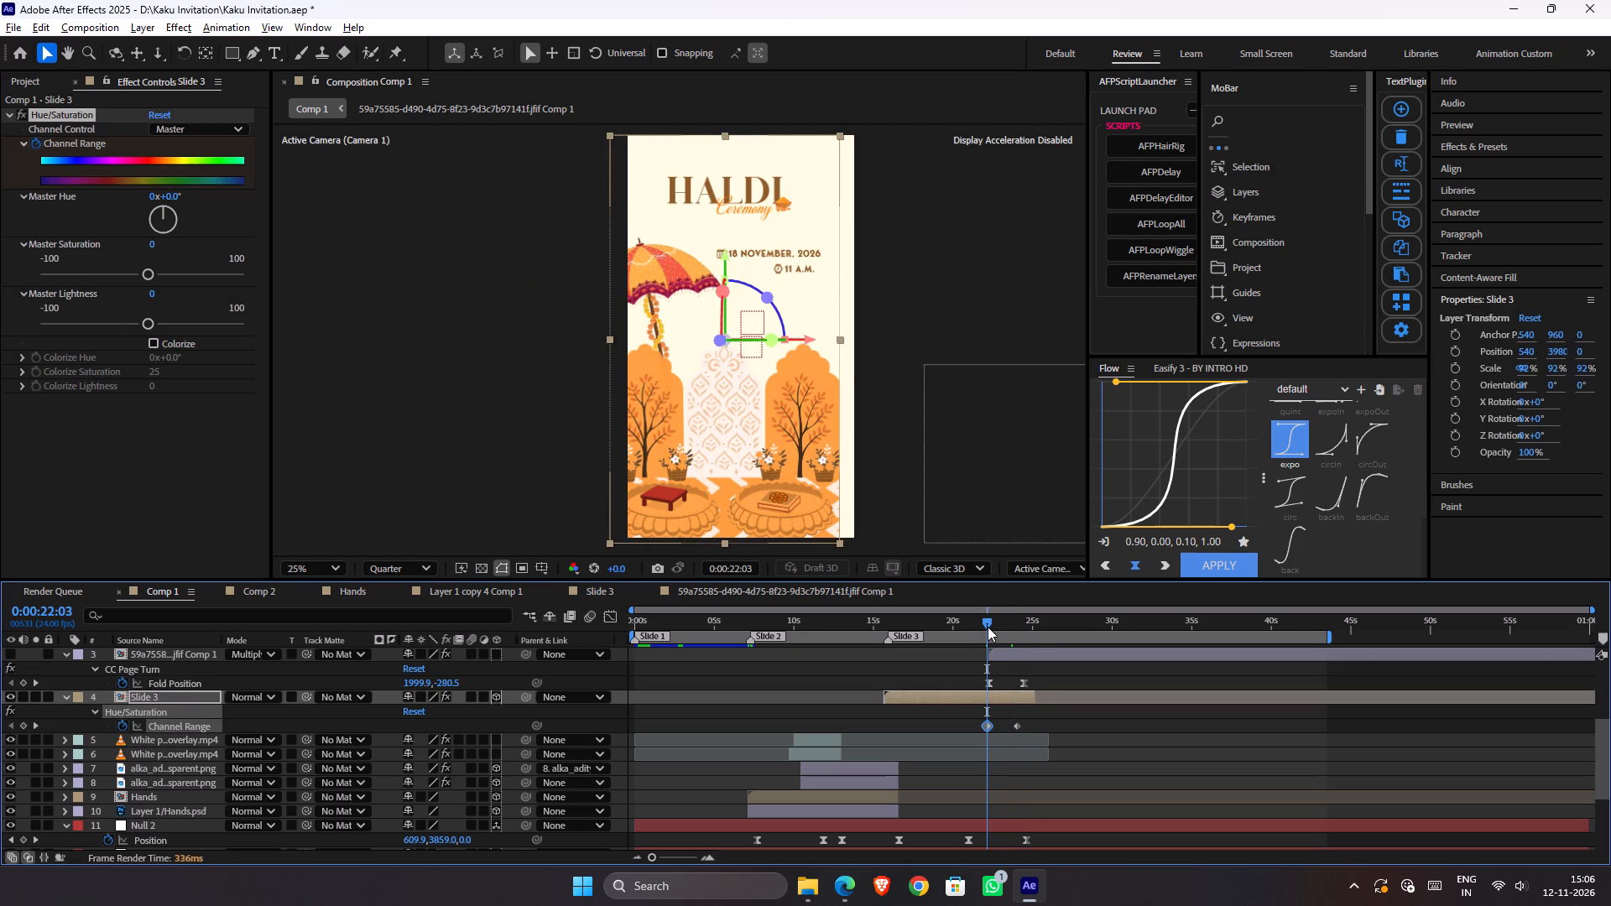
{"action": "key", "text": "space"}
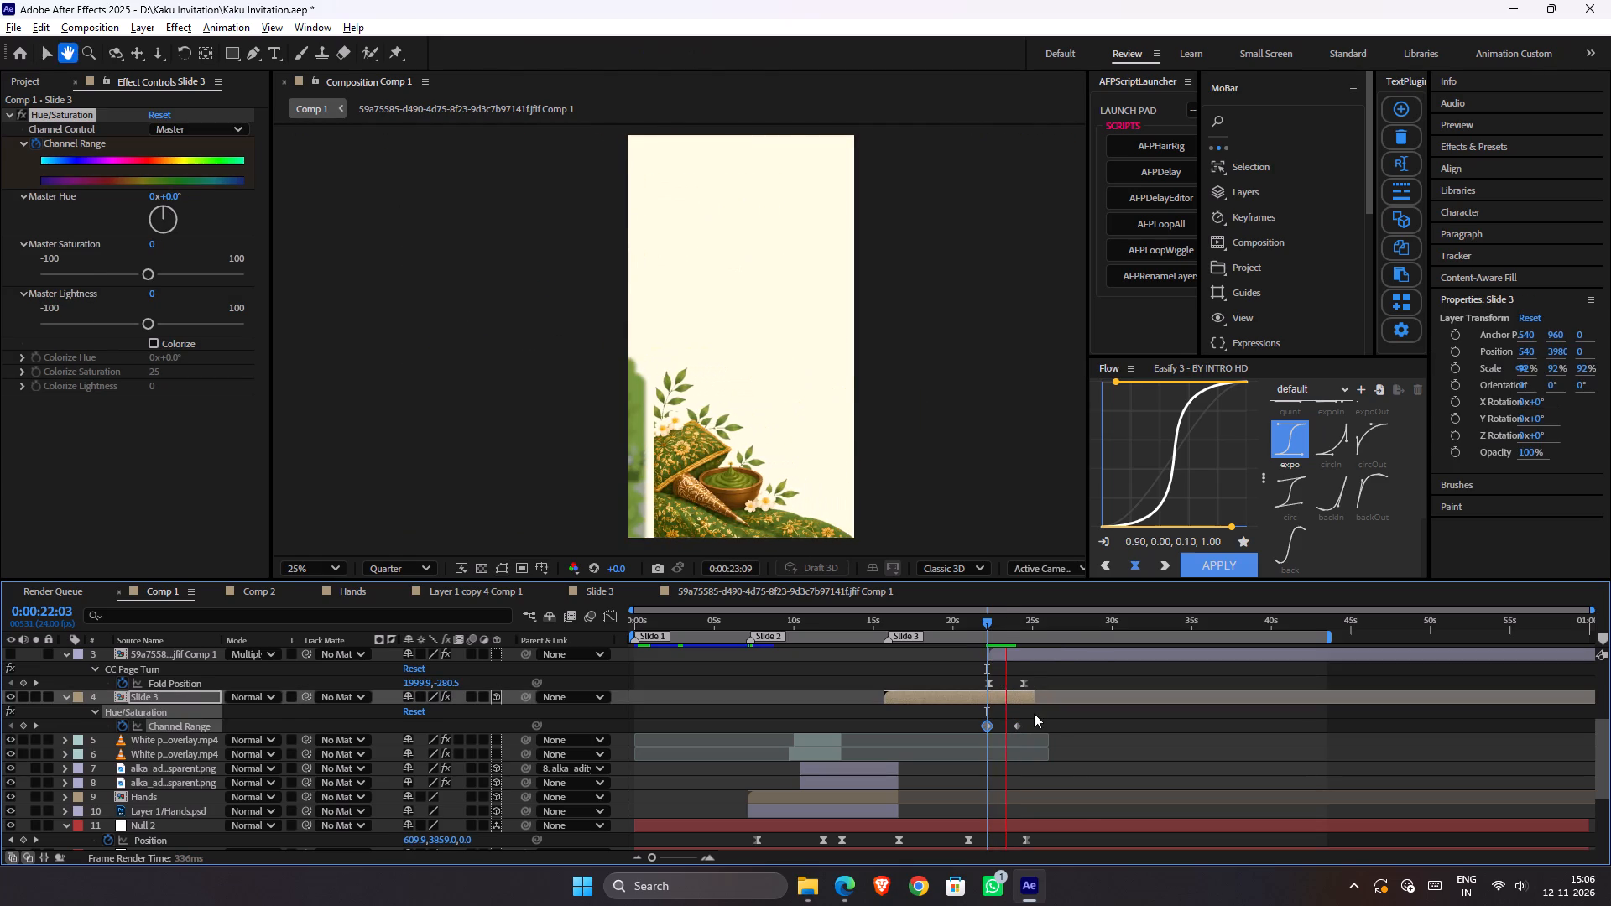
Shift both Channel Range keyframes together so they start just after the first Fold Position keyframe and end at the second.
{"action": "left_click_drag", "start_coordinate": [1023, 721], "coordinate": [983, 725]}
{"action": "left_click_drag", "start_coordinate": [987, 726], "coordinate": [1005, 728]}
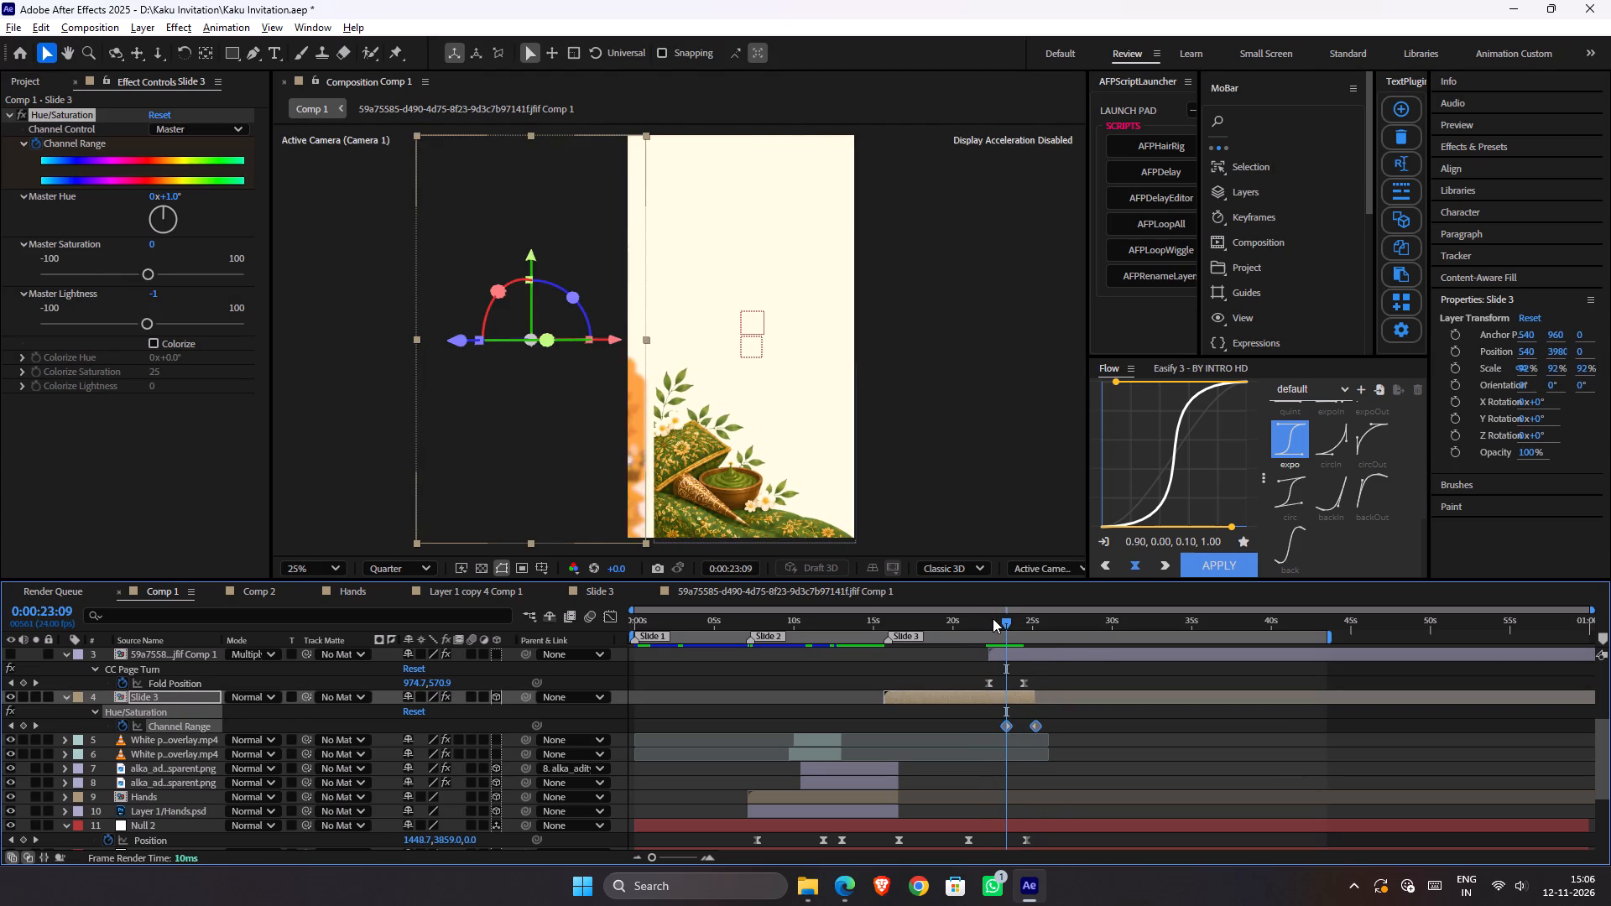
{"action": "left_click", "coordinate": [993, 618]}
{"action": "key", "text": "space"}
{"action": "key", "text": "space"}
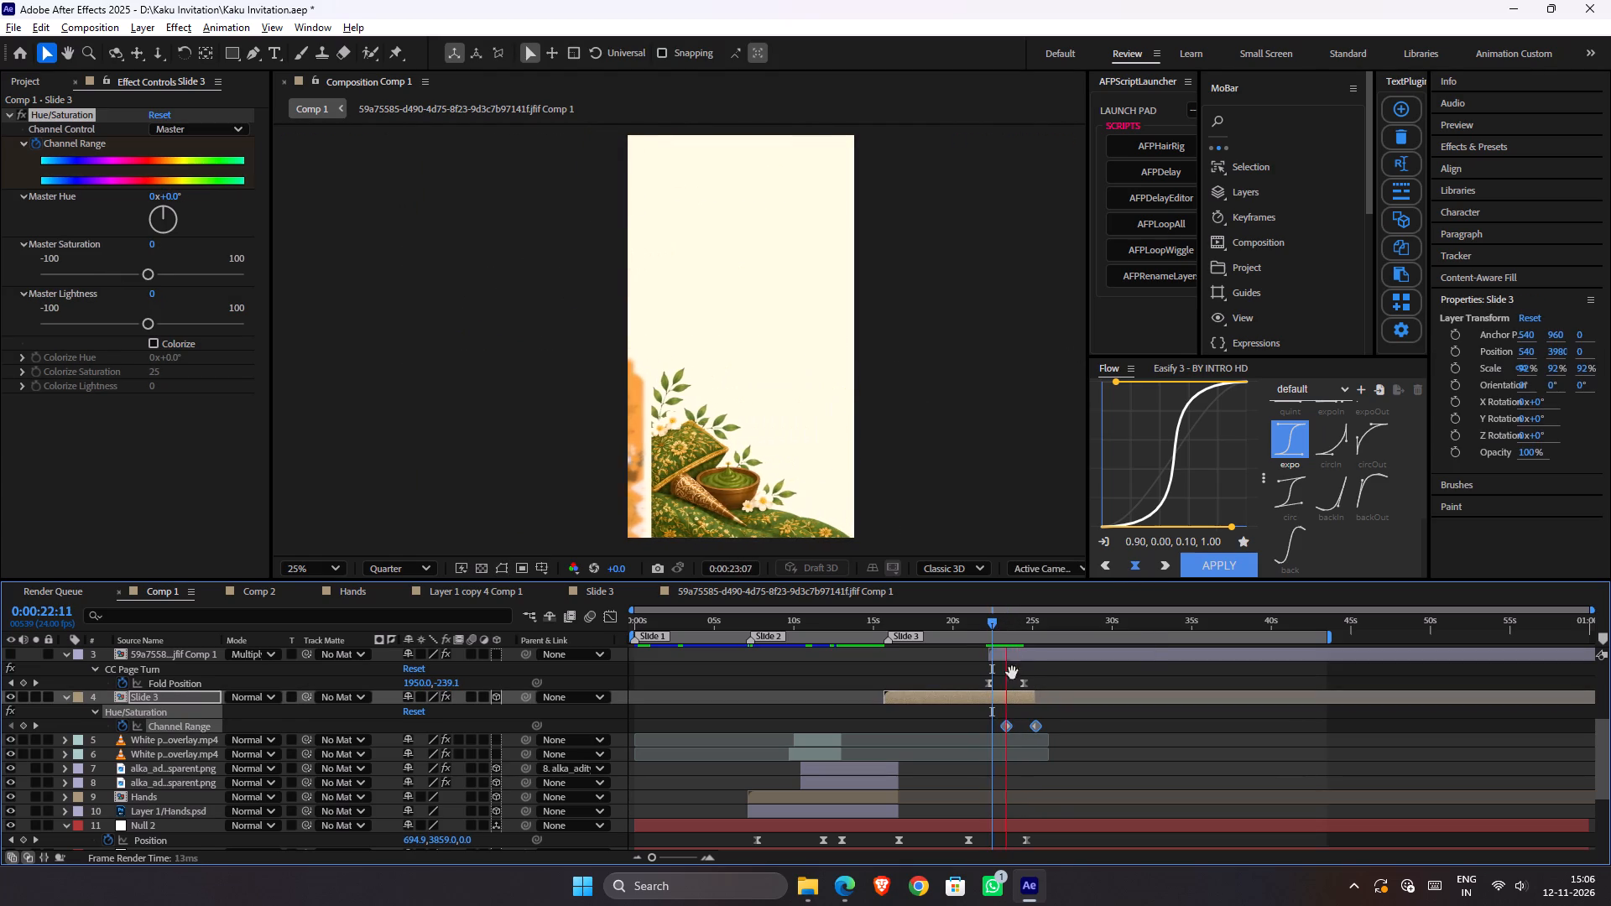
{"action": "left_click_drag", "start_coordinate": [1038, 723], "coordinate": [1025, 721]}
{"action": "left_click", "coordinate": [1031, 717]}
Preview the transition repeatedly from around 0:00:22:07 to examine the timing and look of the green hue shift.
{"action": "left_click_drag", "start_coordinate": [999, 622], "coordinate": [990, 622]}
{"action": "key", "text": "space"}
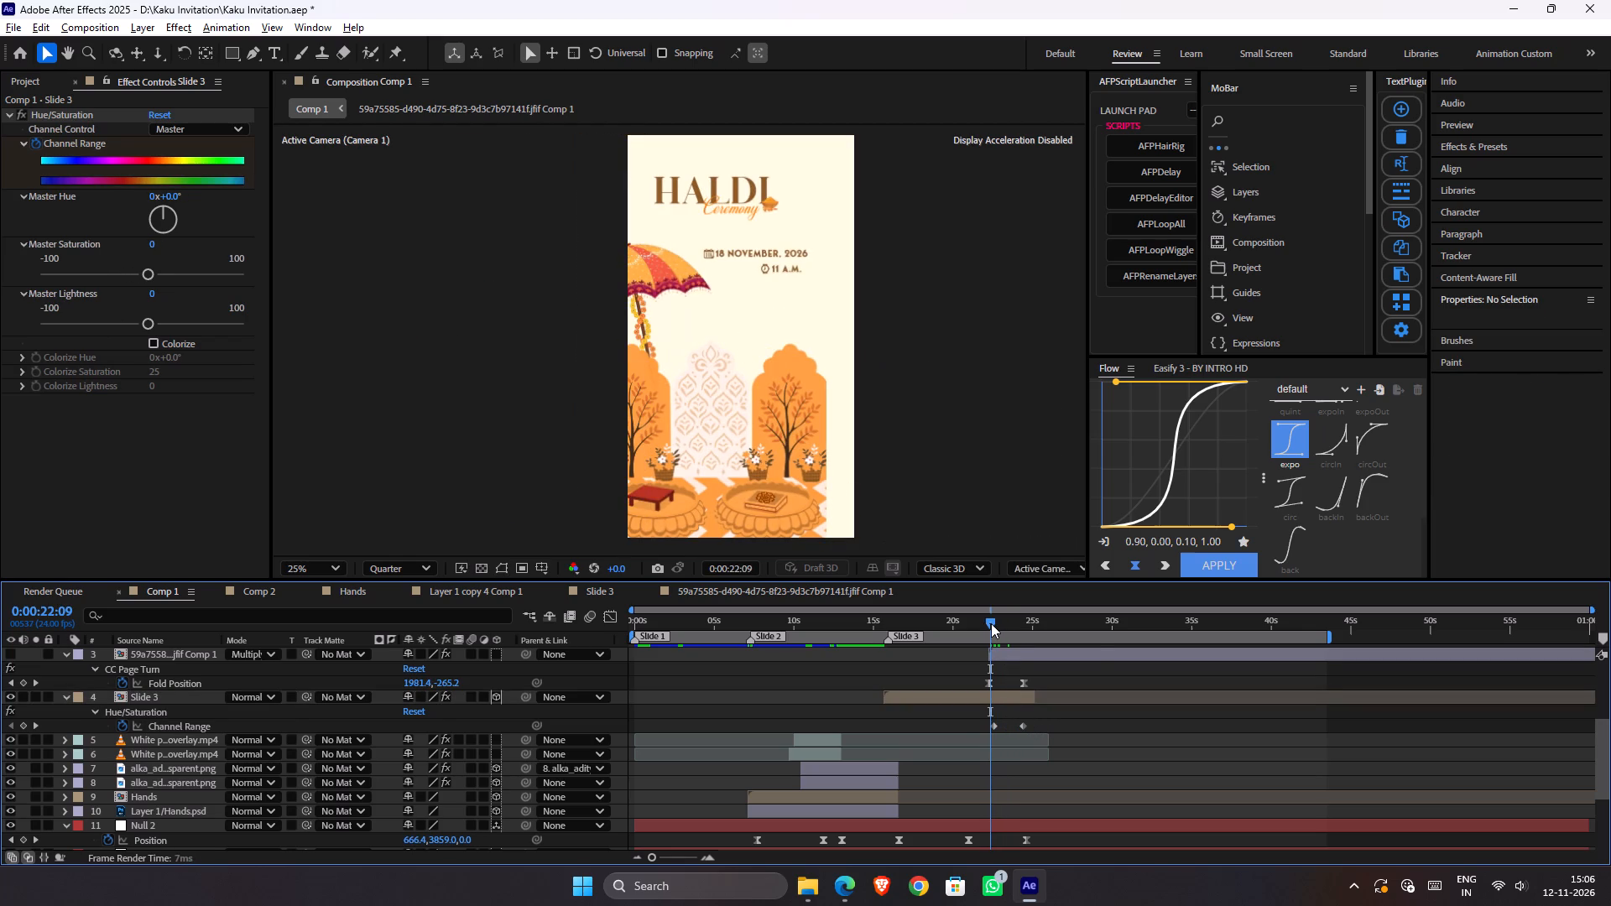
{"action": "key", "text": "space"}
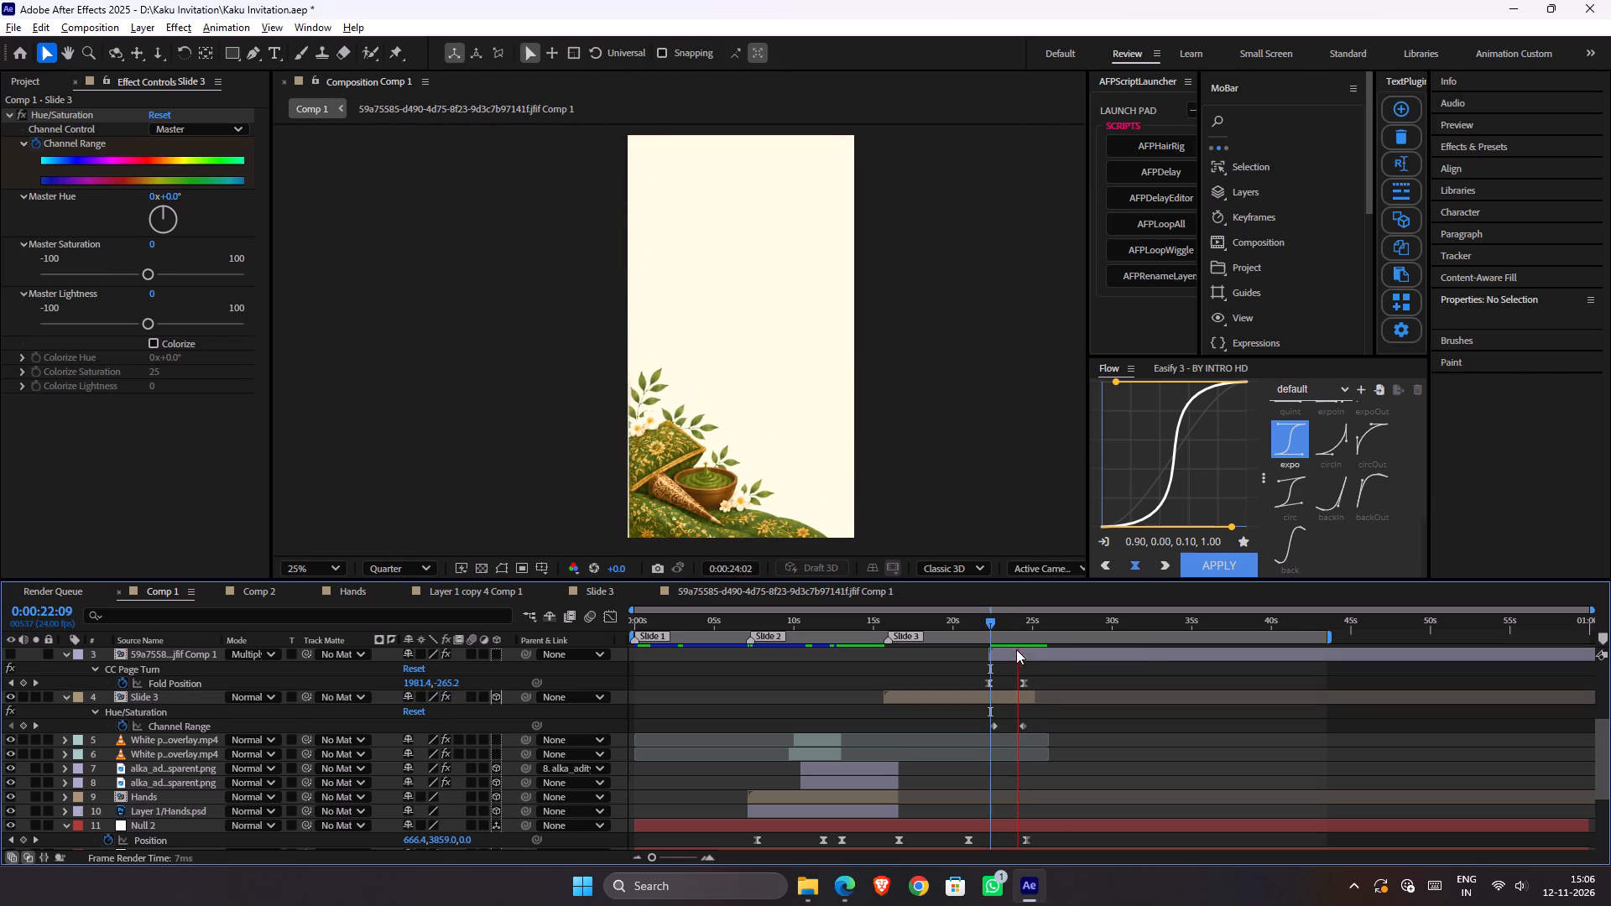
{"action": "key", "text": "space"}
{"action": "left_click", "coordinate": [989, 627]}
{"action": "key", "text": "space"}
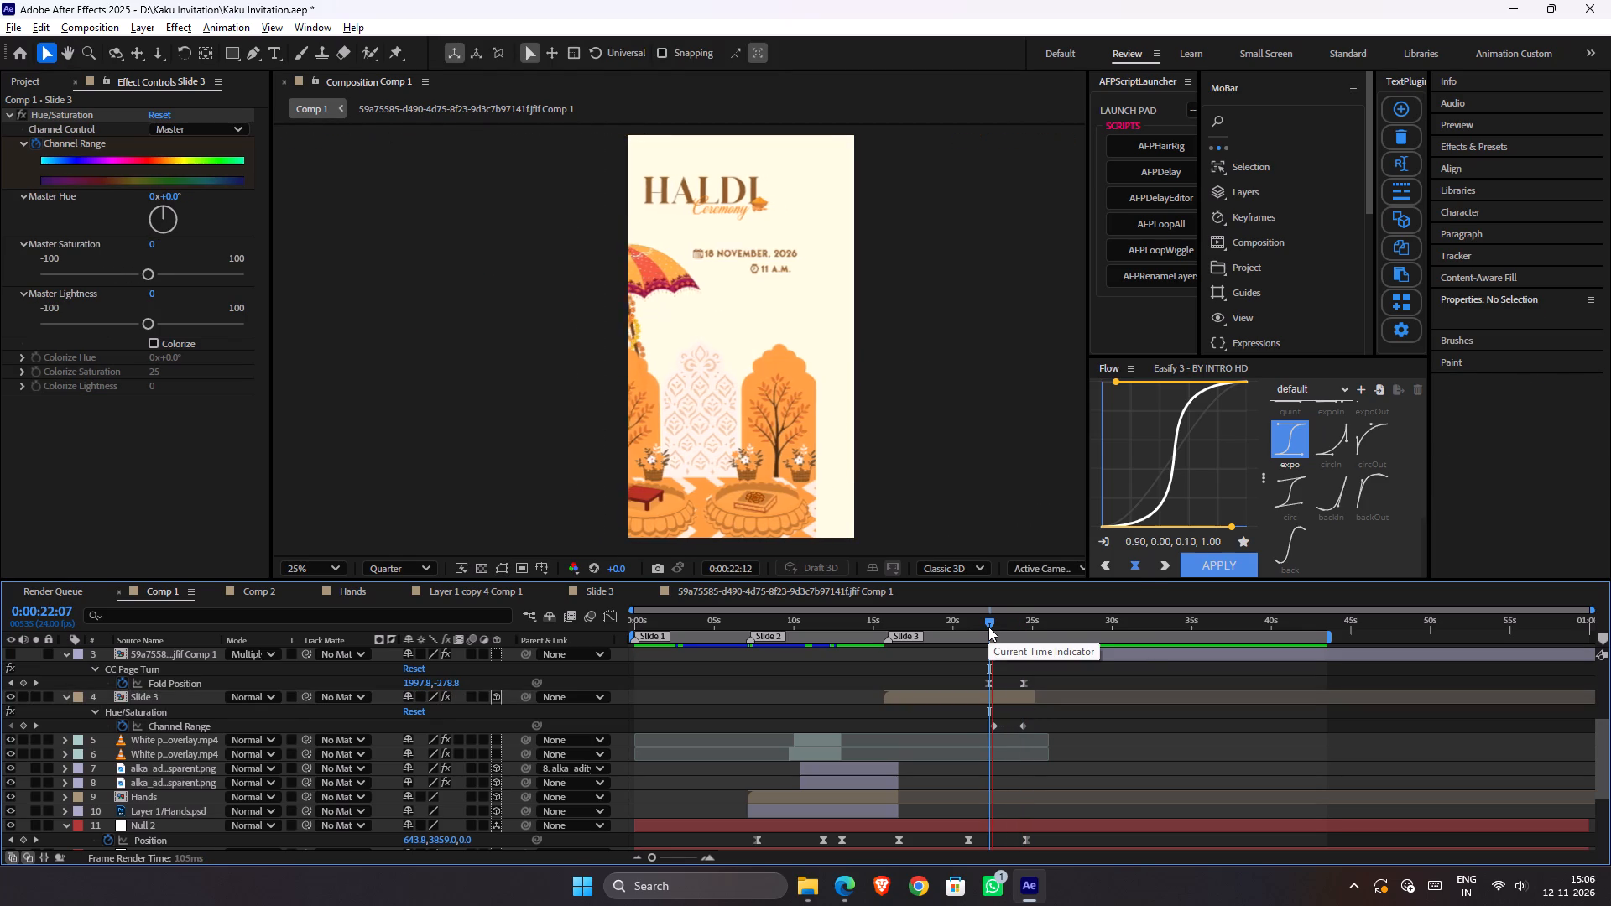
{"action": "key", "text": "space"}
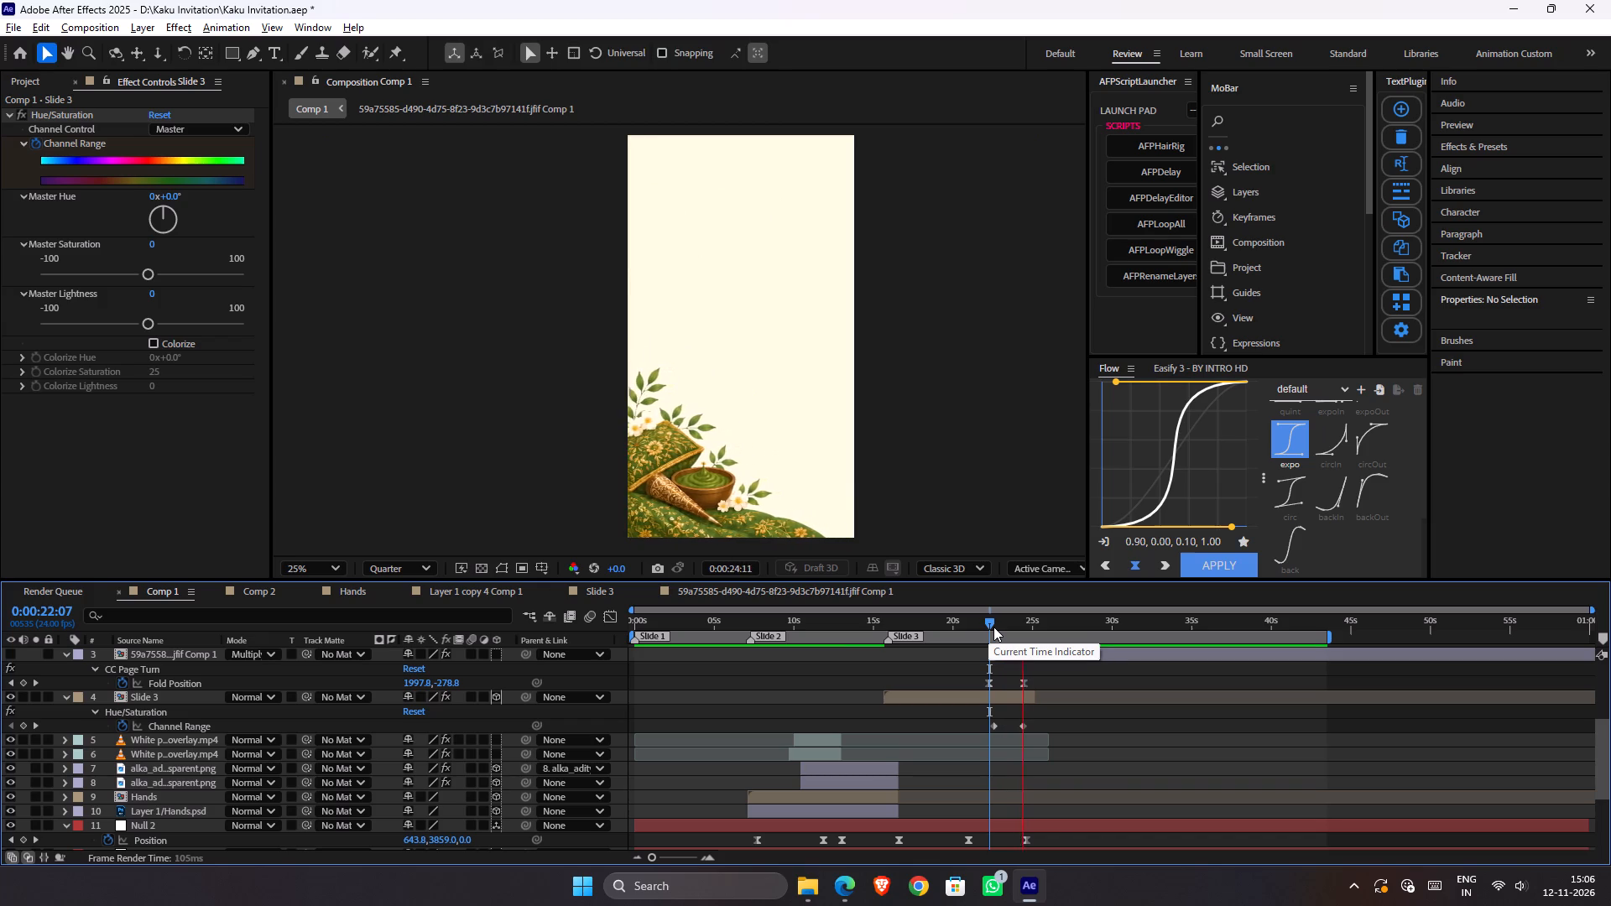
{"action": "left_click", "coordinate": [993, 627]}
{"action": "key", "text": "space"}
{"action": "key", "text": "space"}
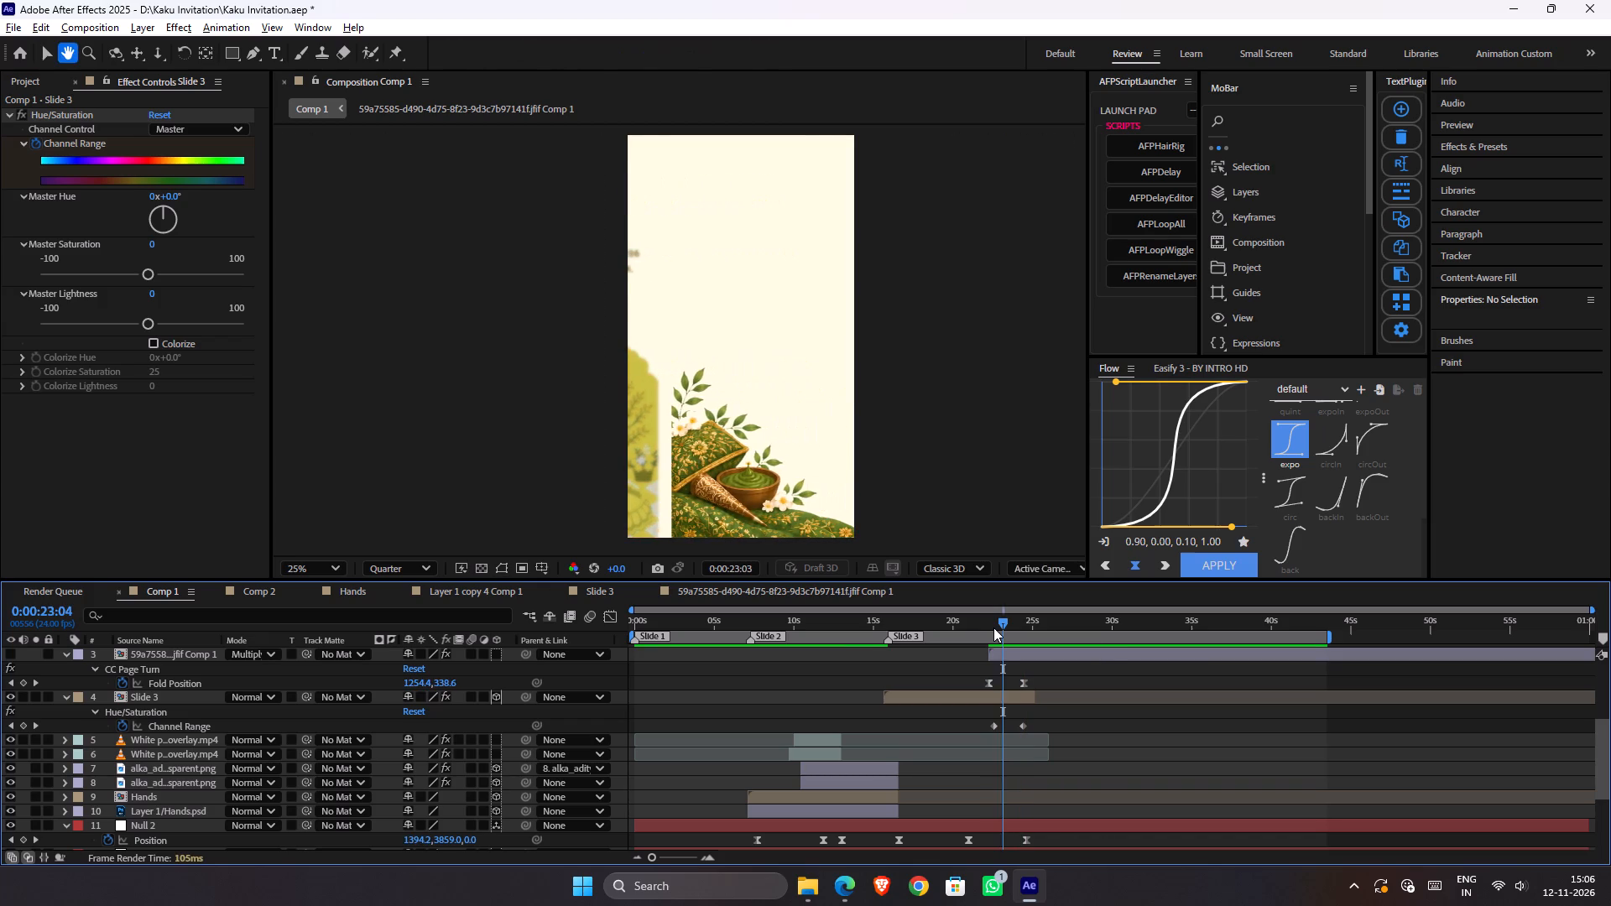
{"action": "left_click", "coordinate": [993, 627]}
{"action": "key", "text": "space"}
{"action": "key", "text": "space"}
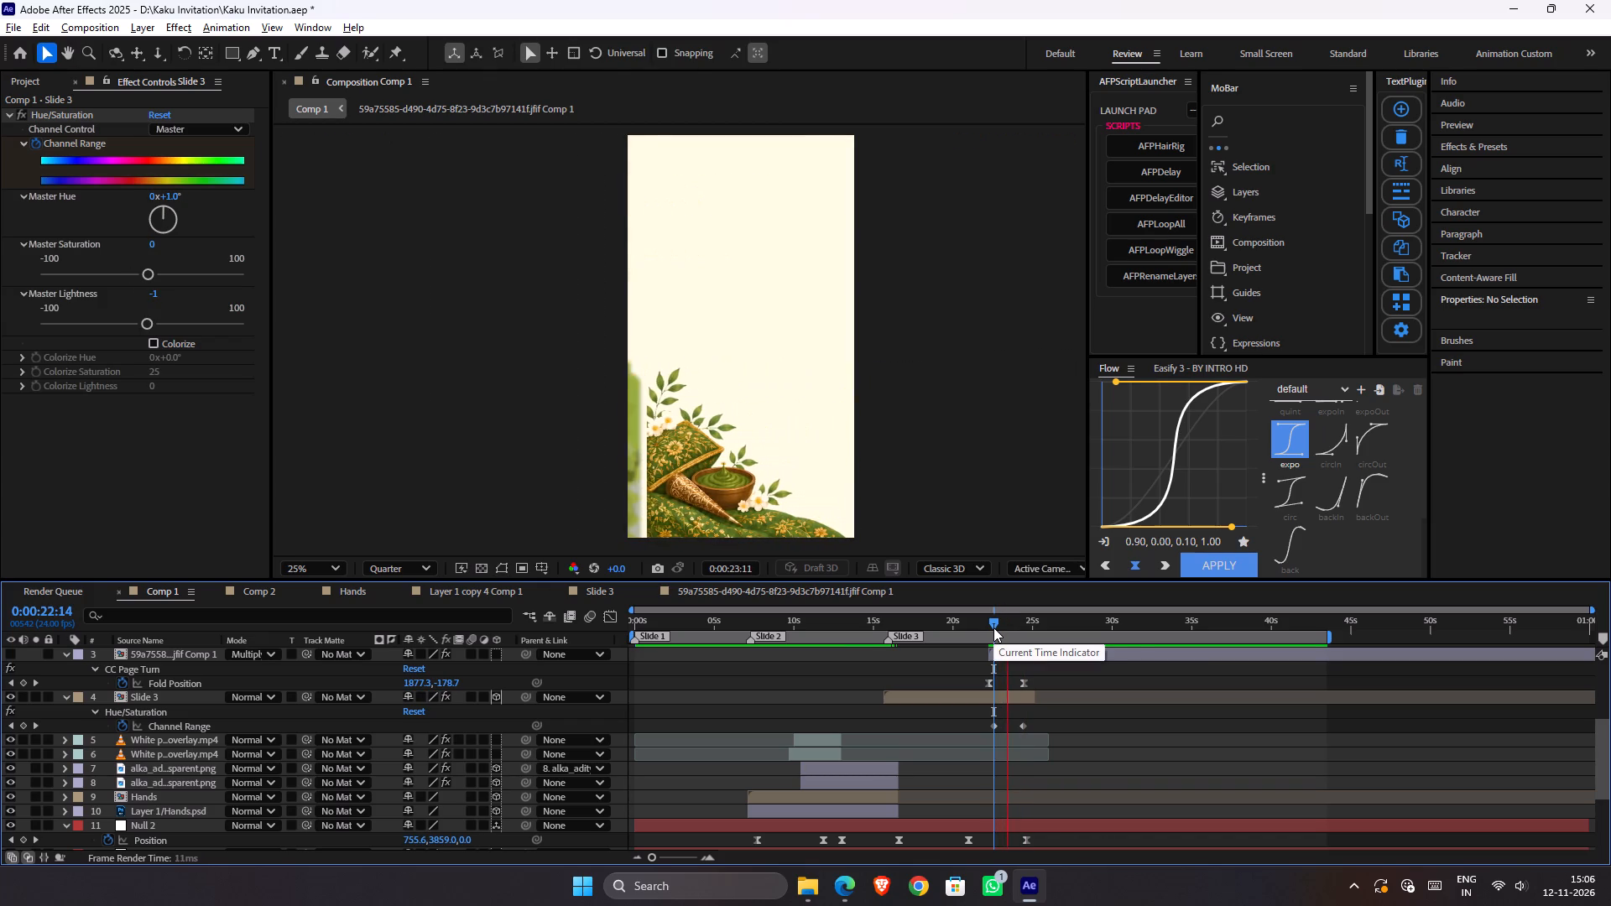
{"action": "left_click", "coordinate": [993, 627]}
{"action": "key", "text": "space"}
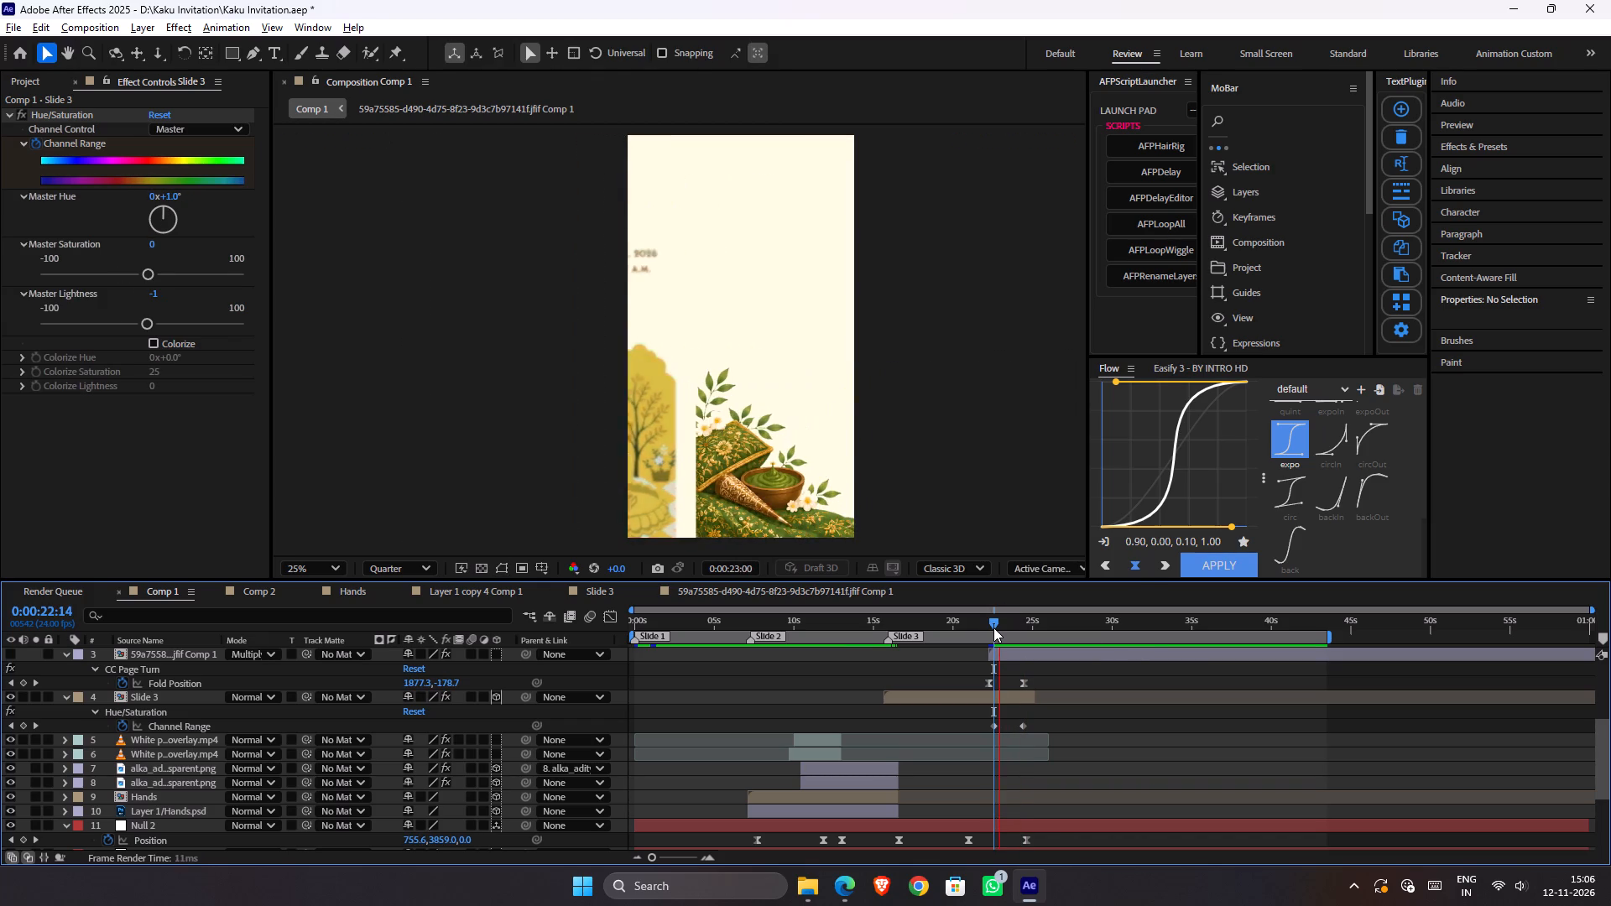
{"action": "key", "text": "space"}
{"action": "left_click_drag", "start_coordinate": [993, 627], "coordinate": [983, 627]}
{"action": "key", "text": "space"}
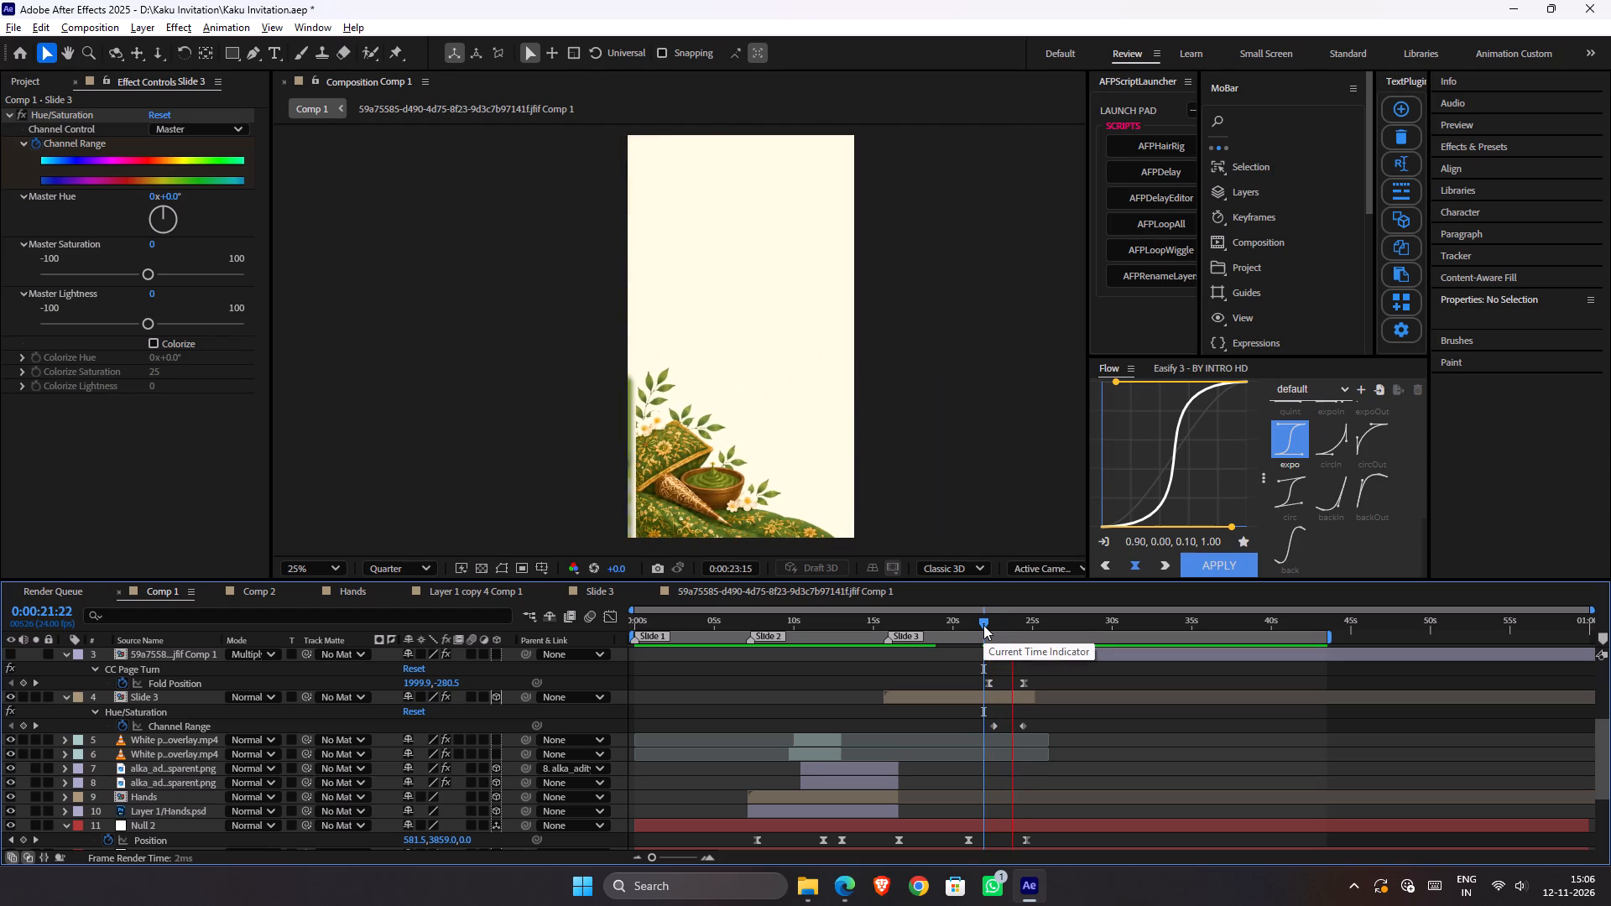
{"action": "key", "text": "space"}
Save the project.
{"action": "key", "text": "ctrl+s"}
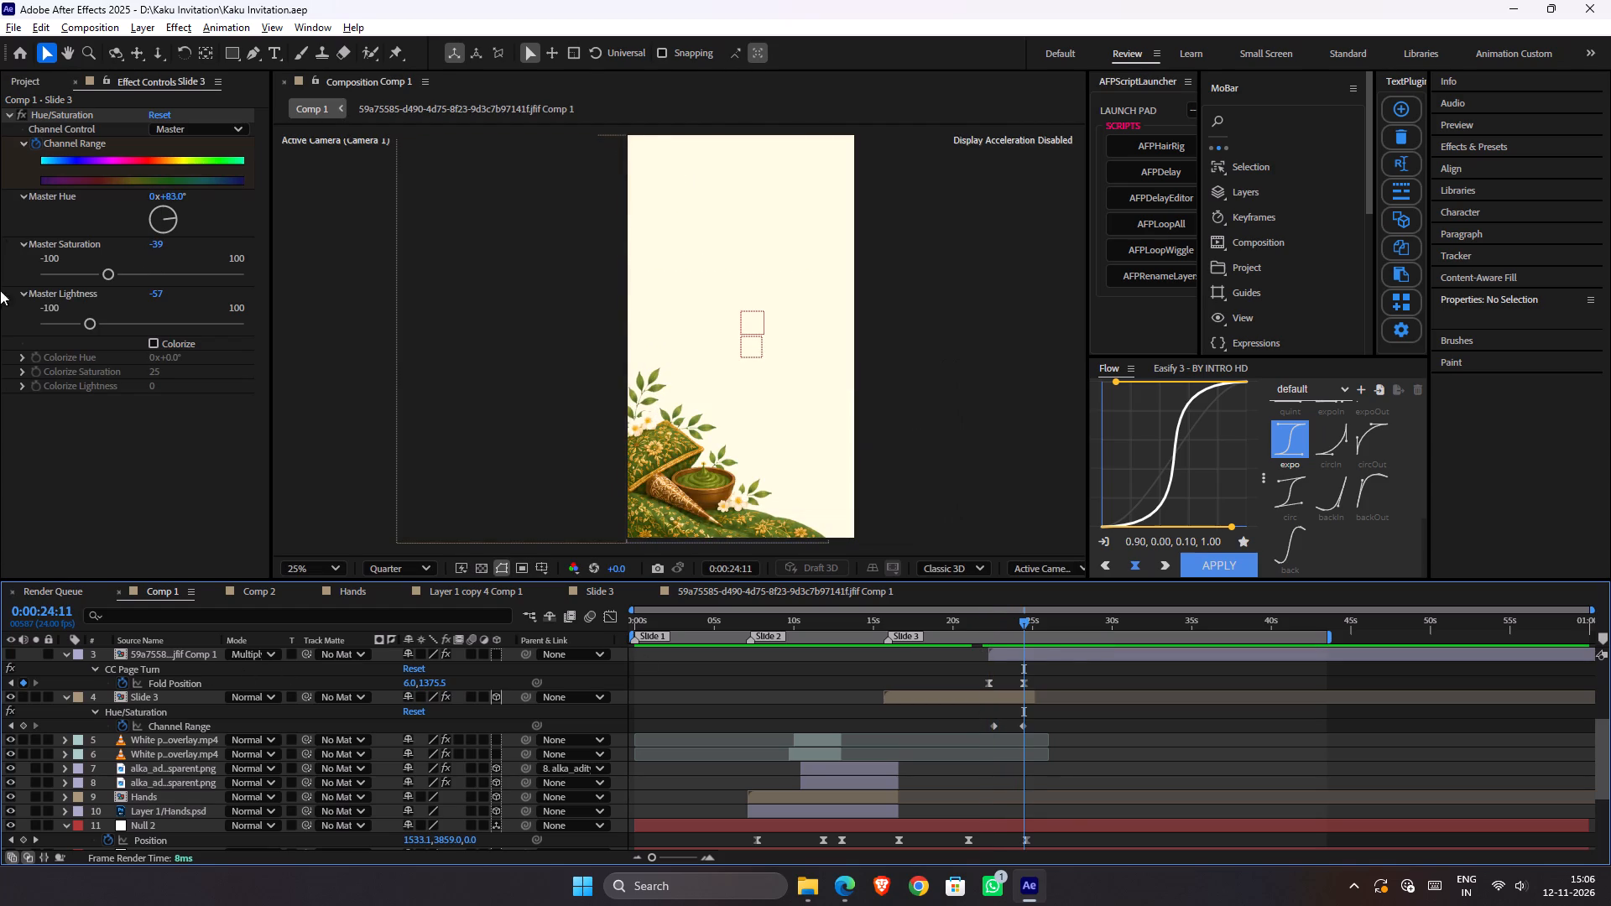
Delete the Hue/Saturation effect from the Slide 3 layer and save the project.
{"action": "left_click", "coordinate": [77, 116]}
{"action": "key", "text": "Delete"}
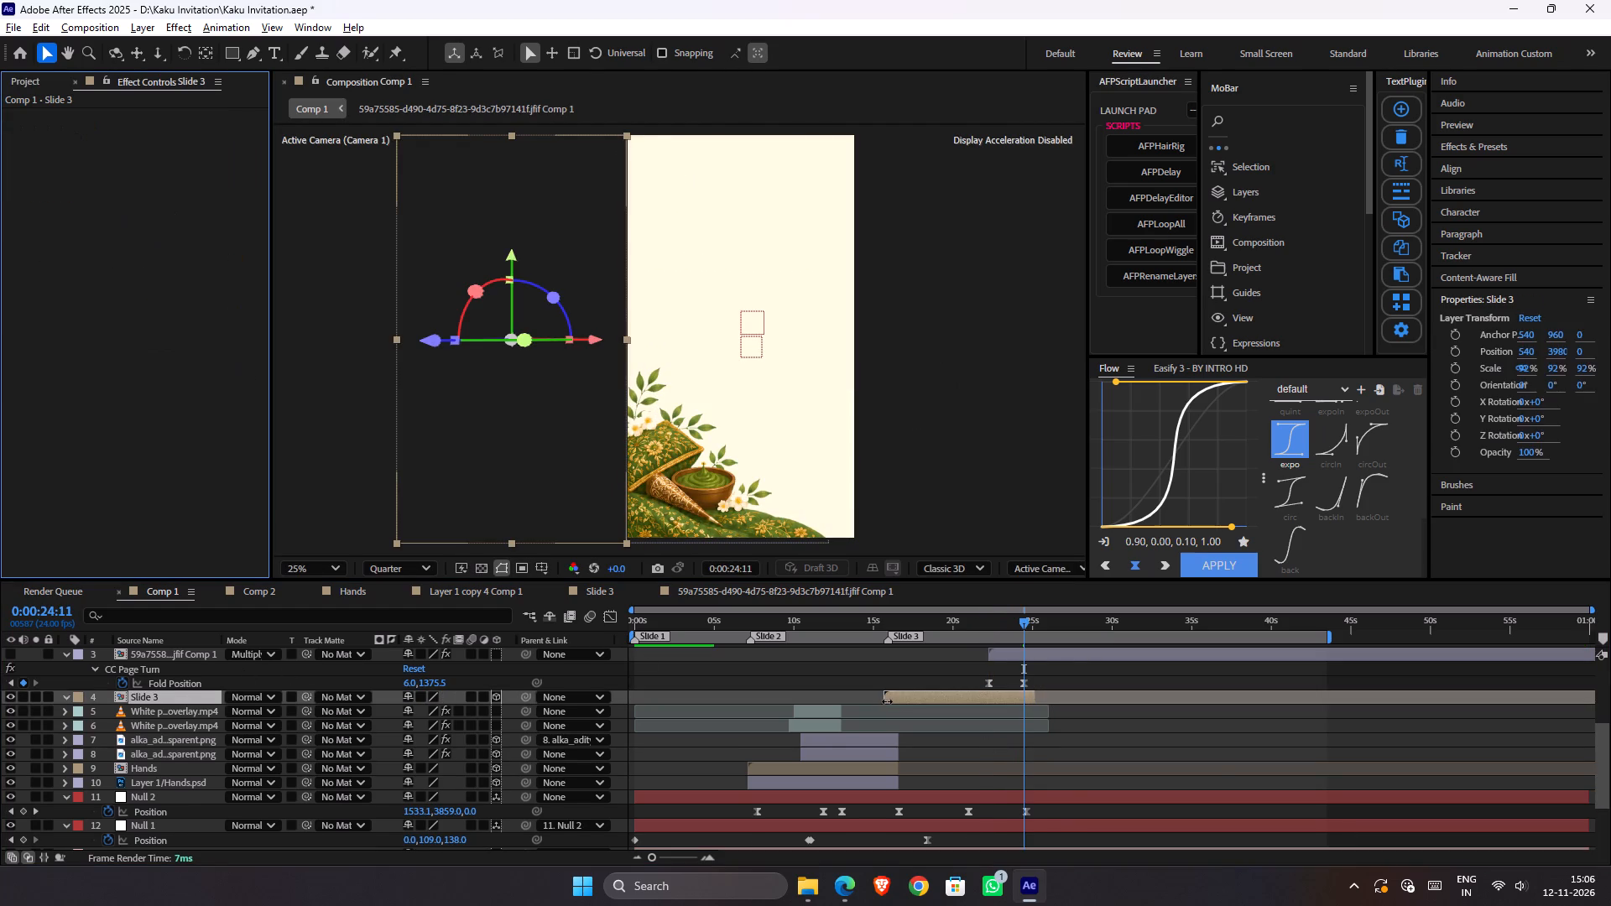
{"action": "scroll", "coordinate": [903, 696], "scroll_direction": "down", "scroll_amount": 1}
{"action": "scroll", "coordinate": [905, 696], "scroll_direction": "up", "scroll_amount": 1}
{"action": "scroll", "coordinate": [994, 700], "scroll_direction": "up", "scroll_amount": 1}
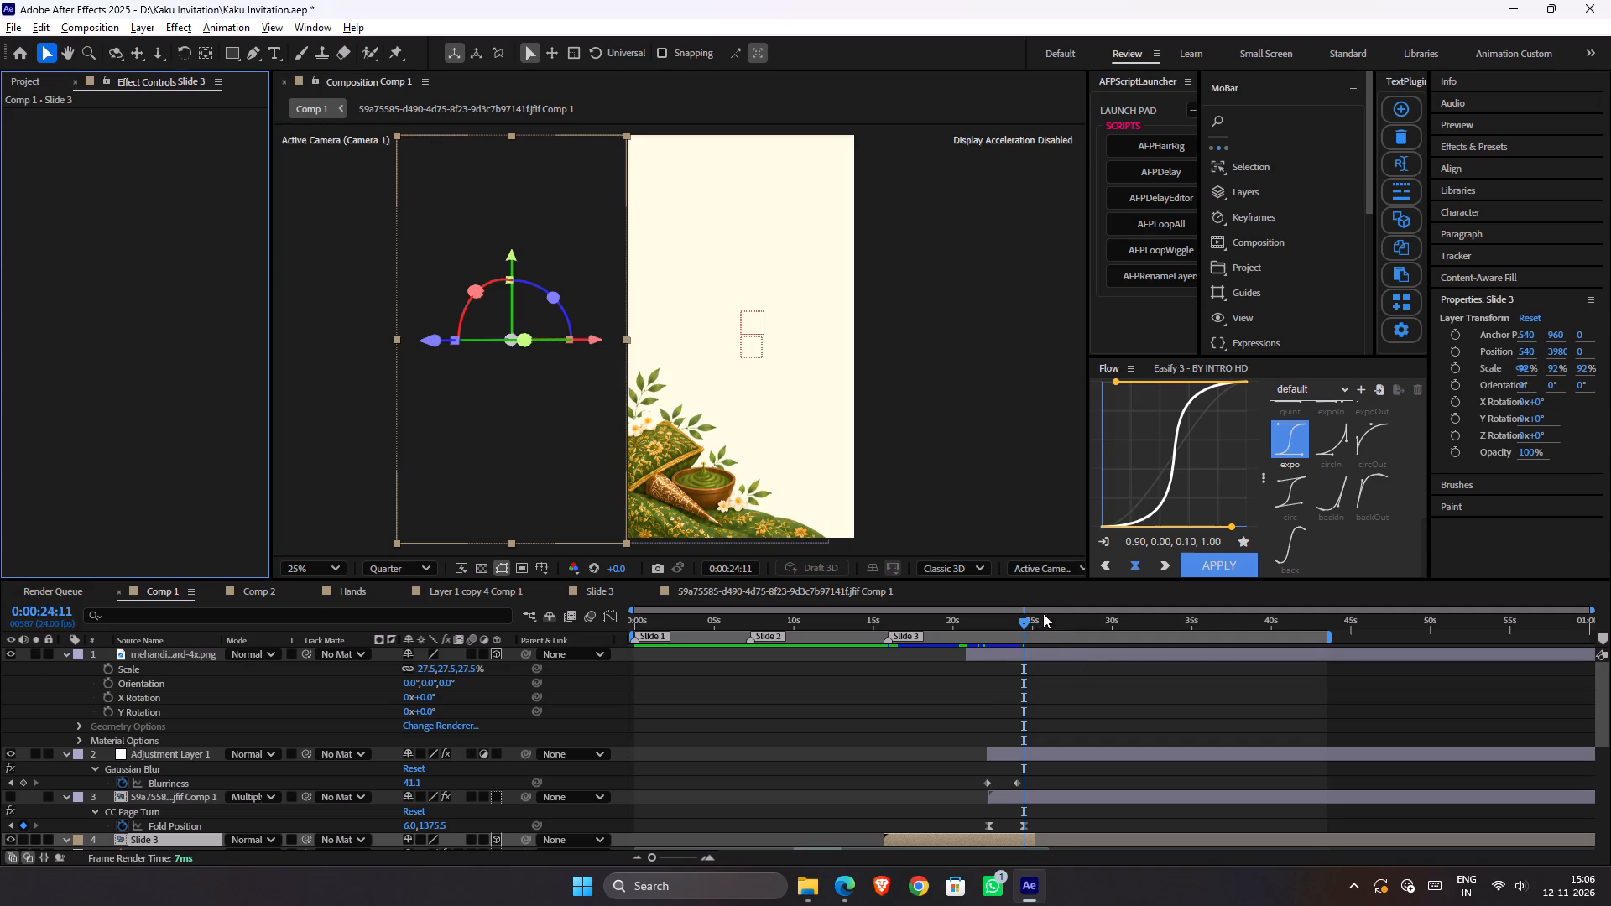
{"action": "key", "text": "ctrl+s"}
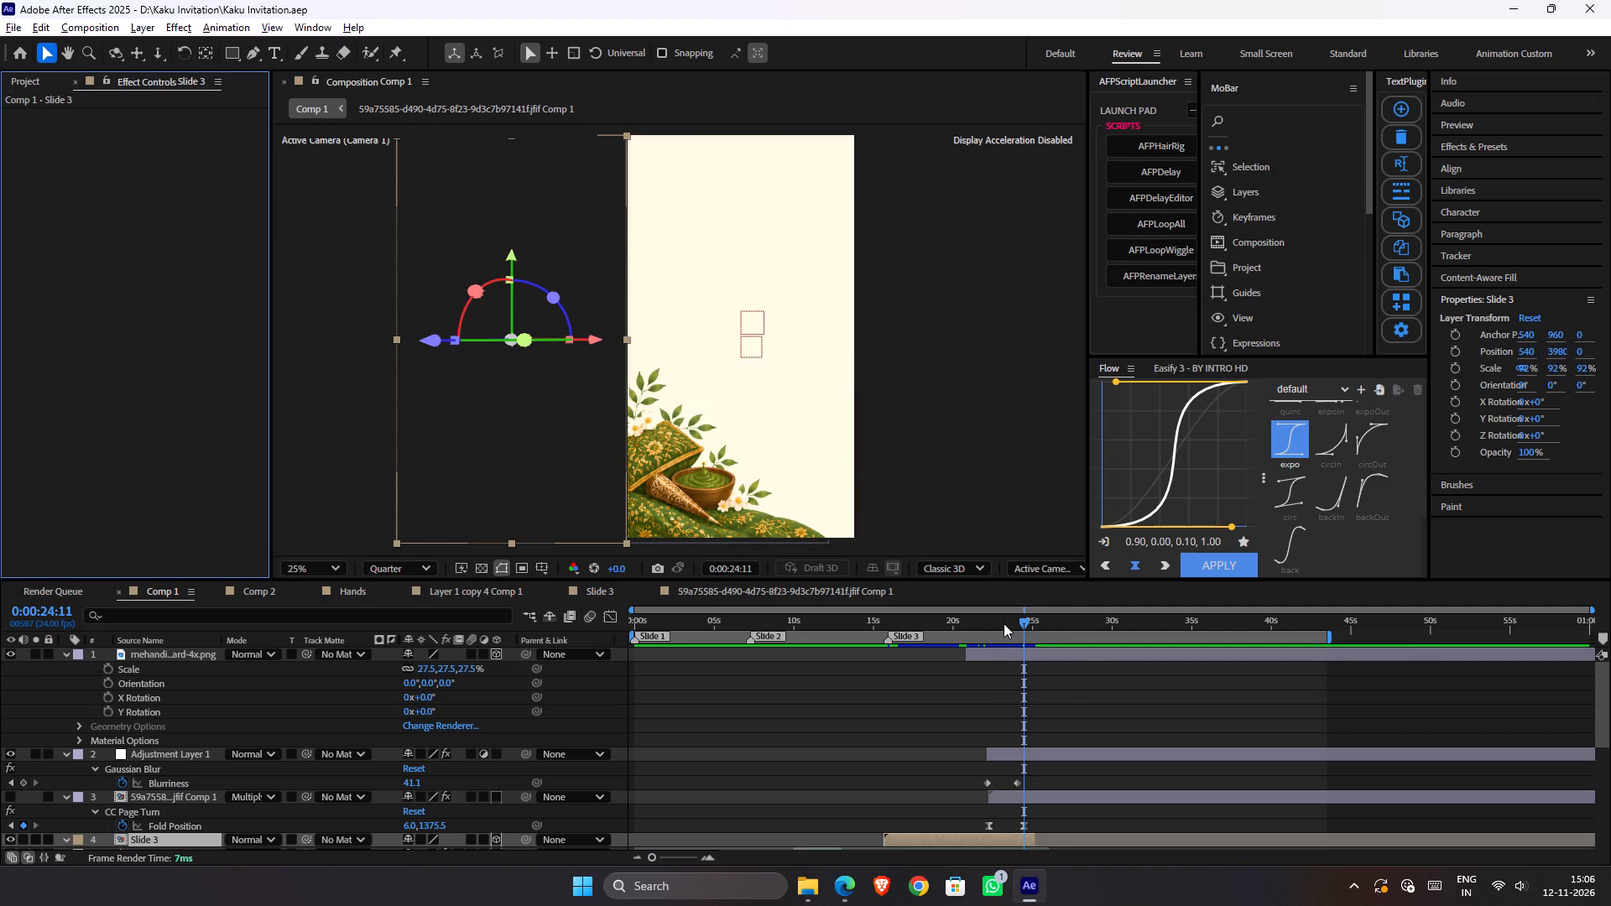
Copy the haldi, Ceremony, date and time text layers from the Slide 3 comp into Comp 1, above the mehandi image layer.
{"action": "left_click_drag", "start_coordinate": [1004, 623], "coordinate": [990, 622]}
{"action": "scroll", "coordinate": [889, 814], "scroll_direction": "up", "scroll_amount": 1}
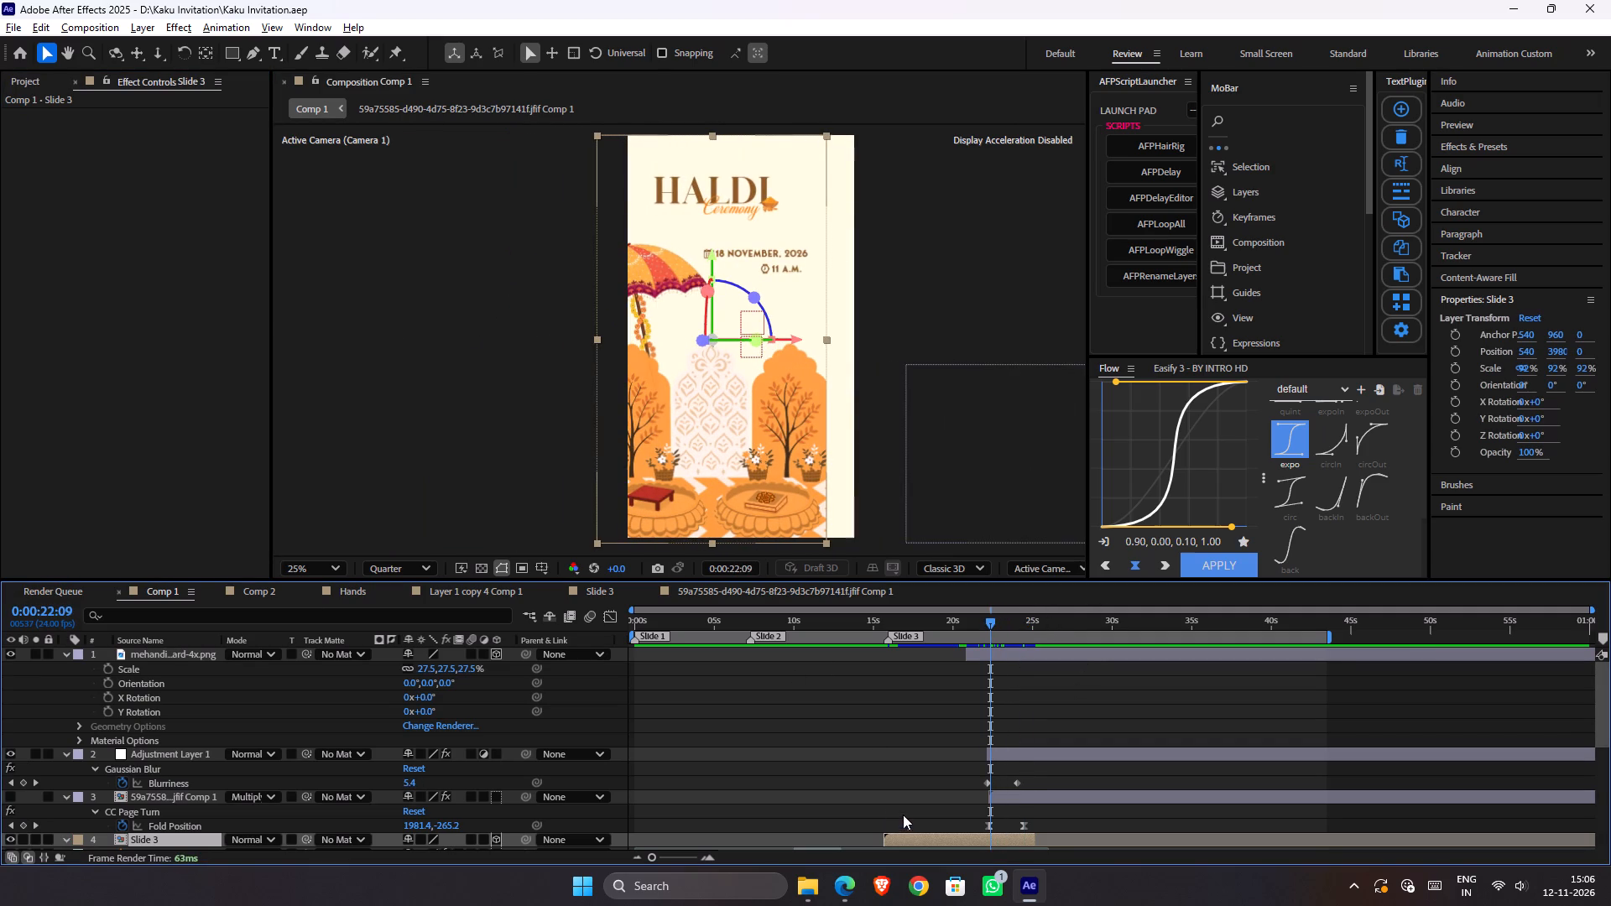
{"action": "left_click", "coordinate": [734, 593]}
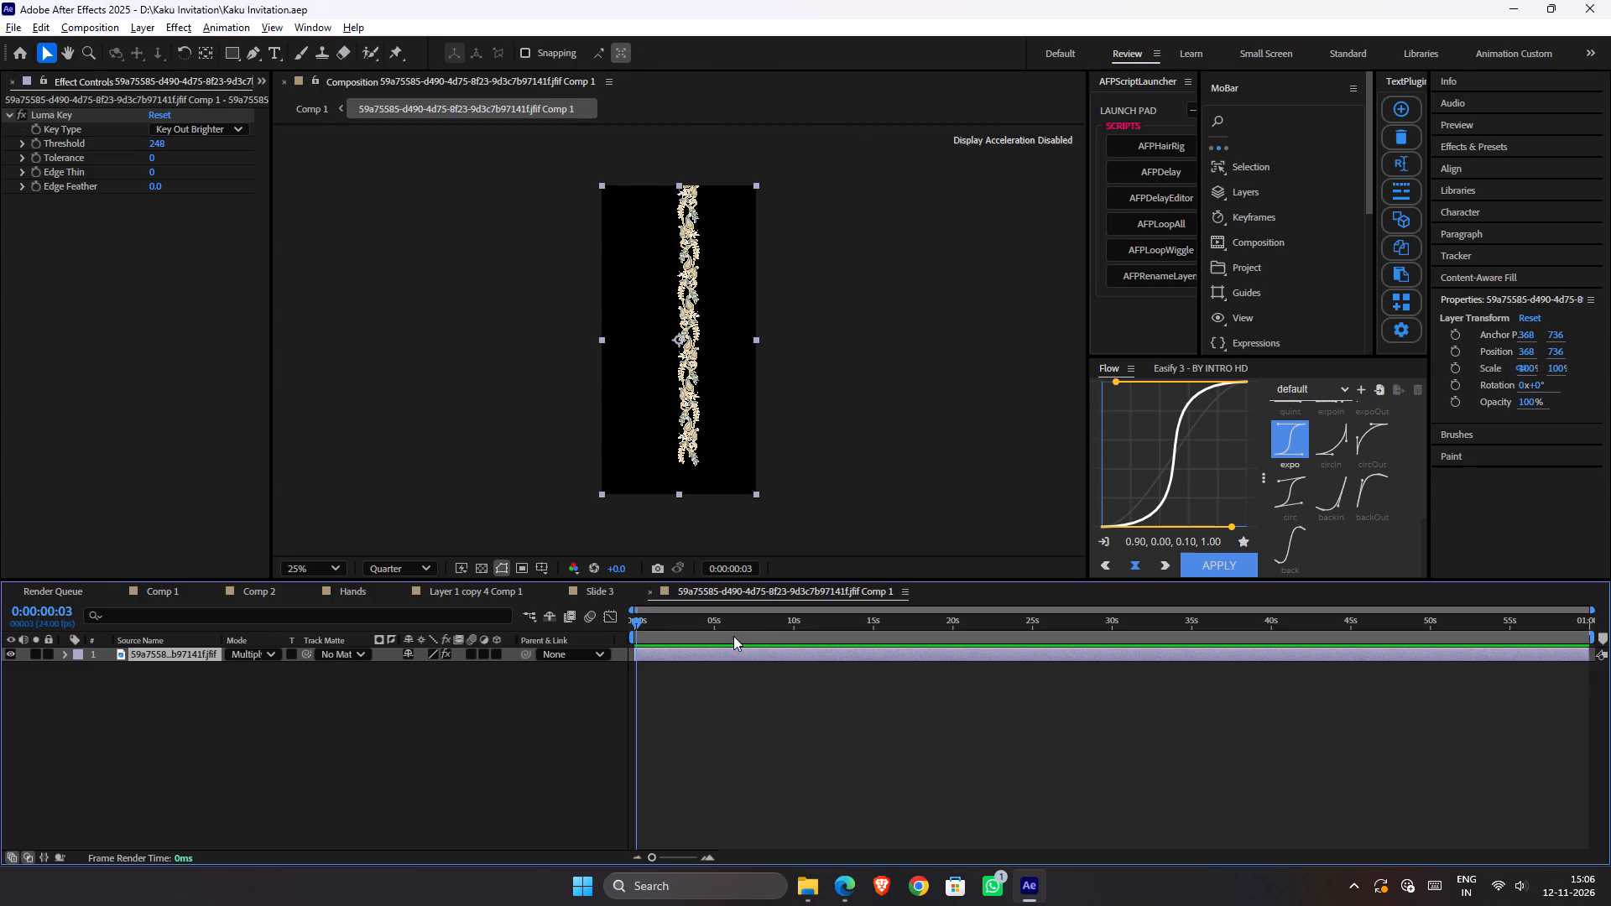
{"action": "left_click", "coordinate": [620, 586]}
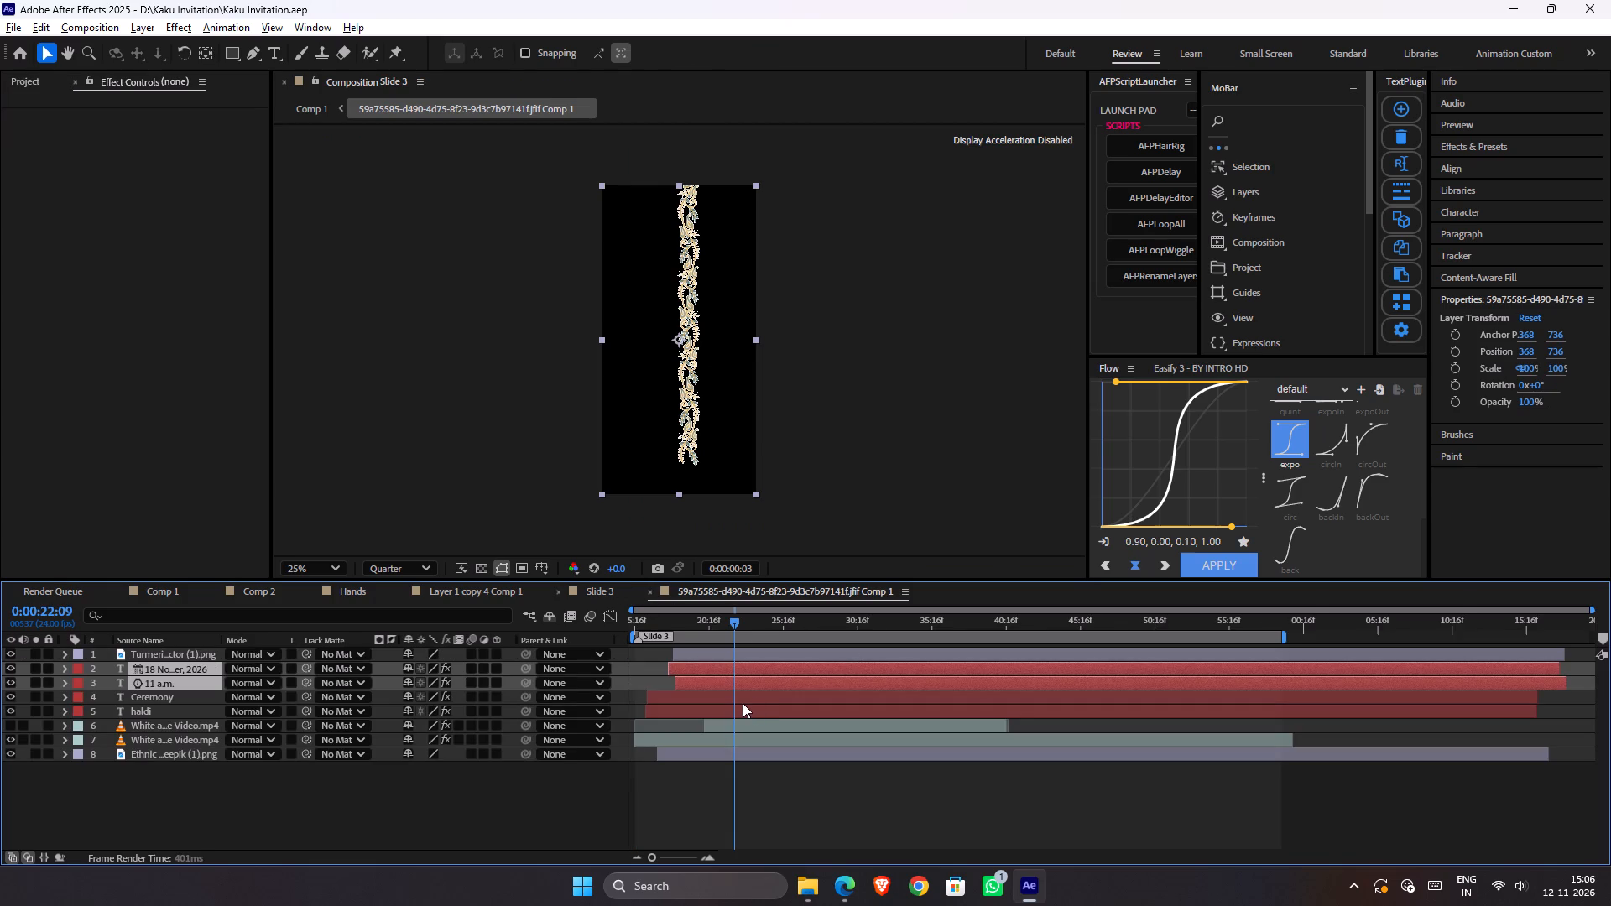
{"action": "left_click", "coordinate": [737, 707], "text": "shift"}
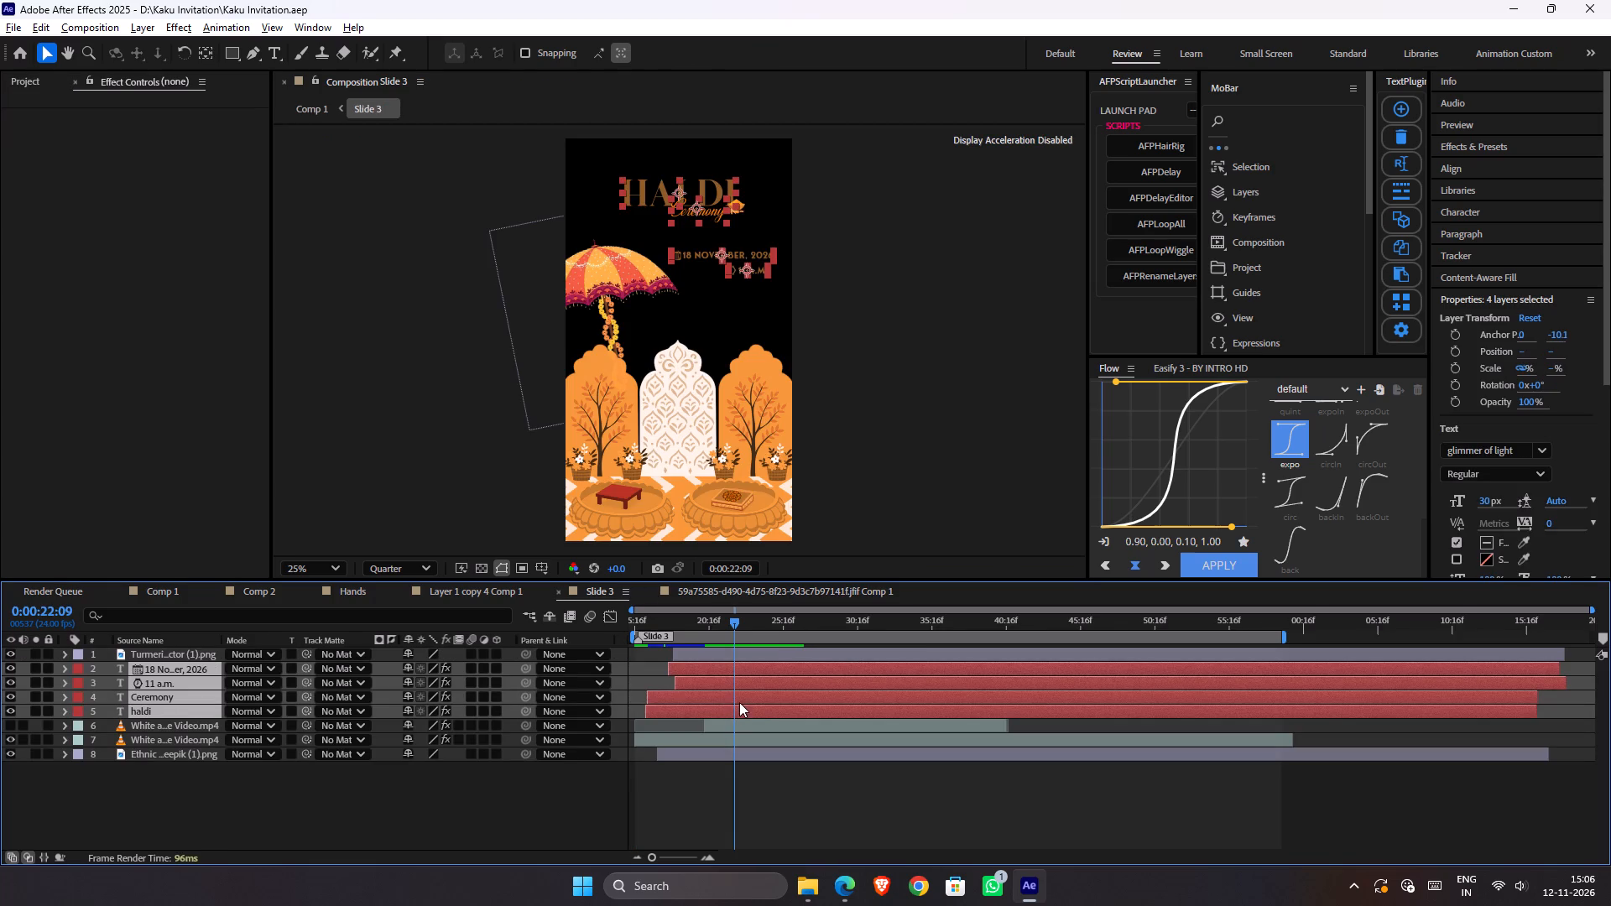
{"action": "key", "text": "ctrl+c"}
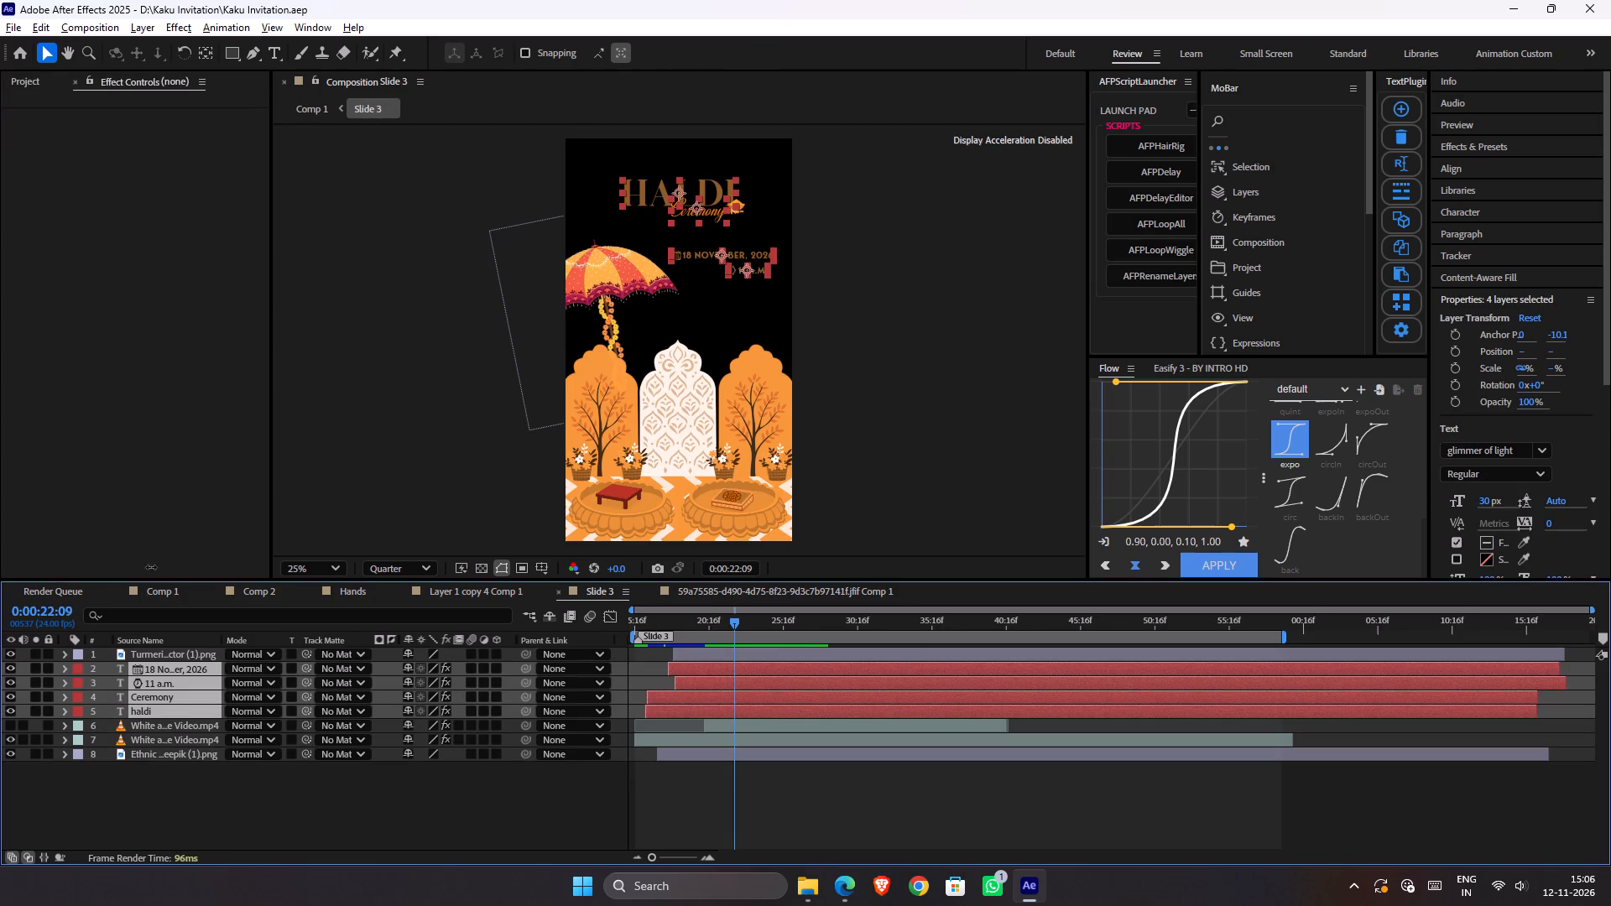
{"action": "left_click", "coordinate": [159, 586]}
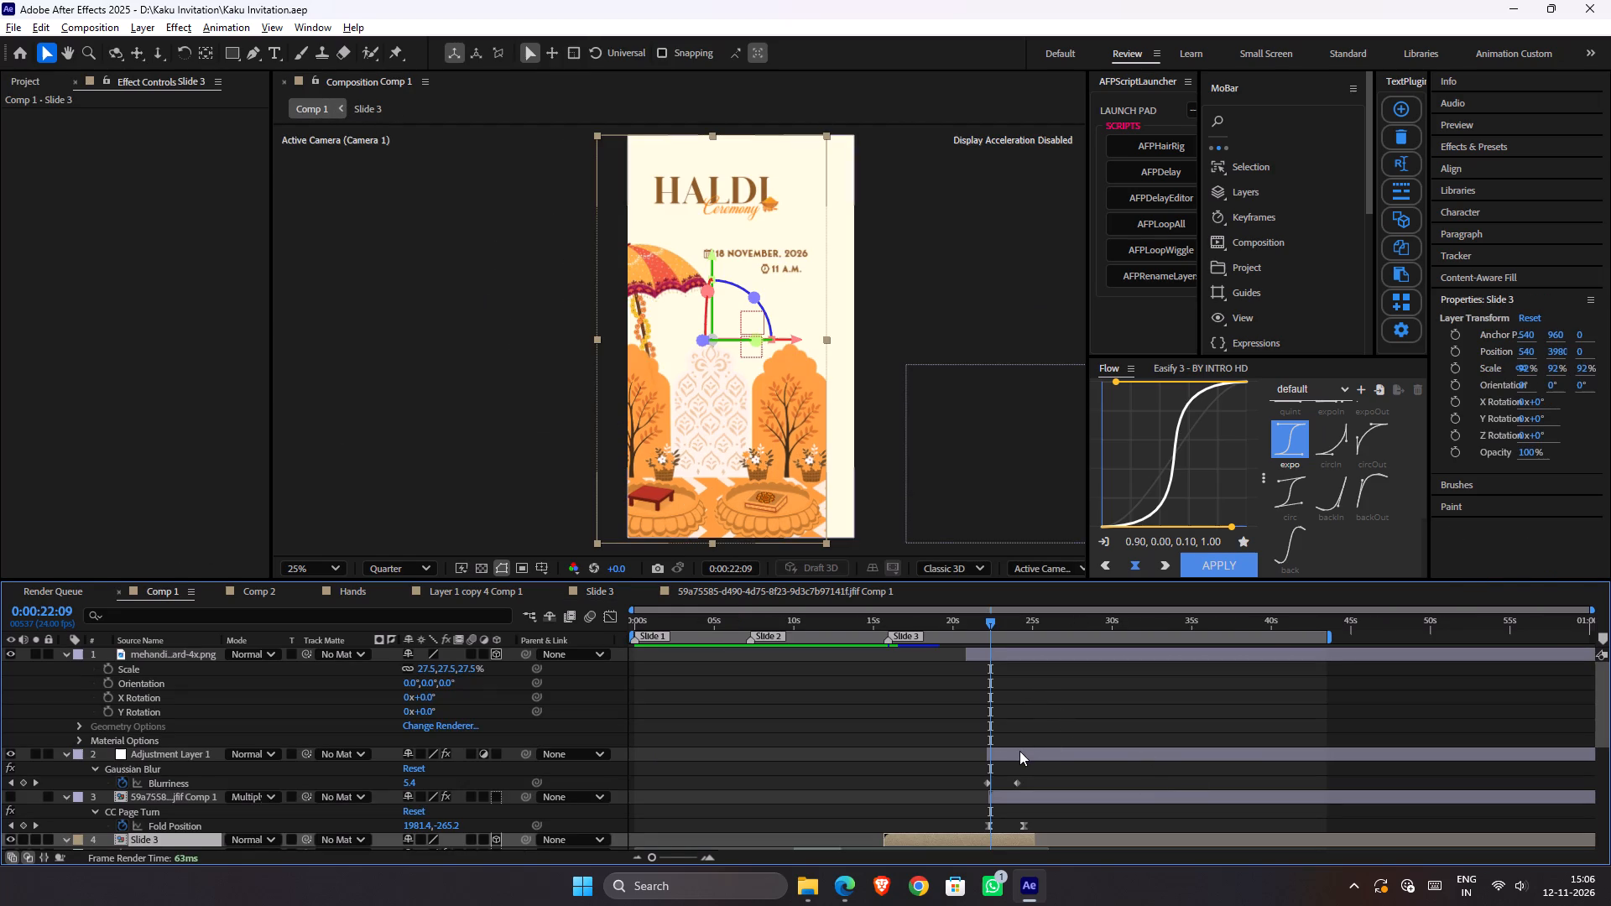
{"action": "left_click", "coordinate": [1029, 657]}
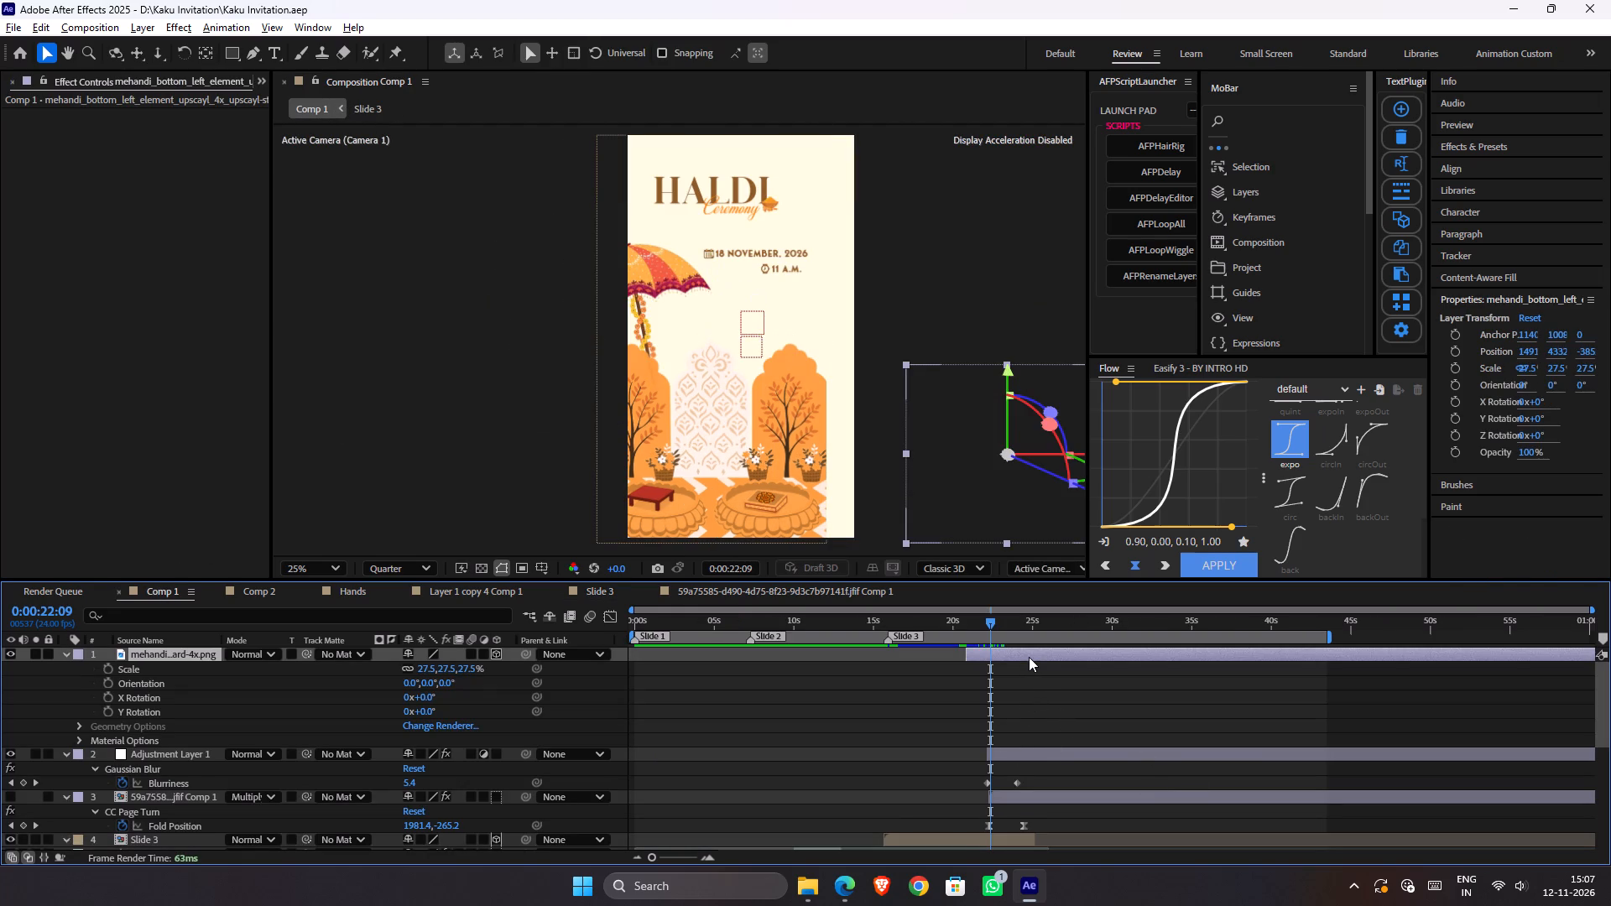
{"action": "key", "text": "ctrl+v"}
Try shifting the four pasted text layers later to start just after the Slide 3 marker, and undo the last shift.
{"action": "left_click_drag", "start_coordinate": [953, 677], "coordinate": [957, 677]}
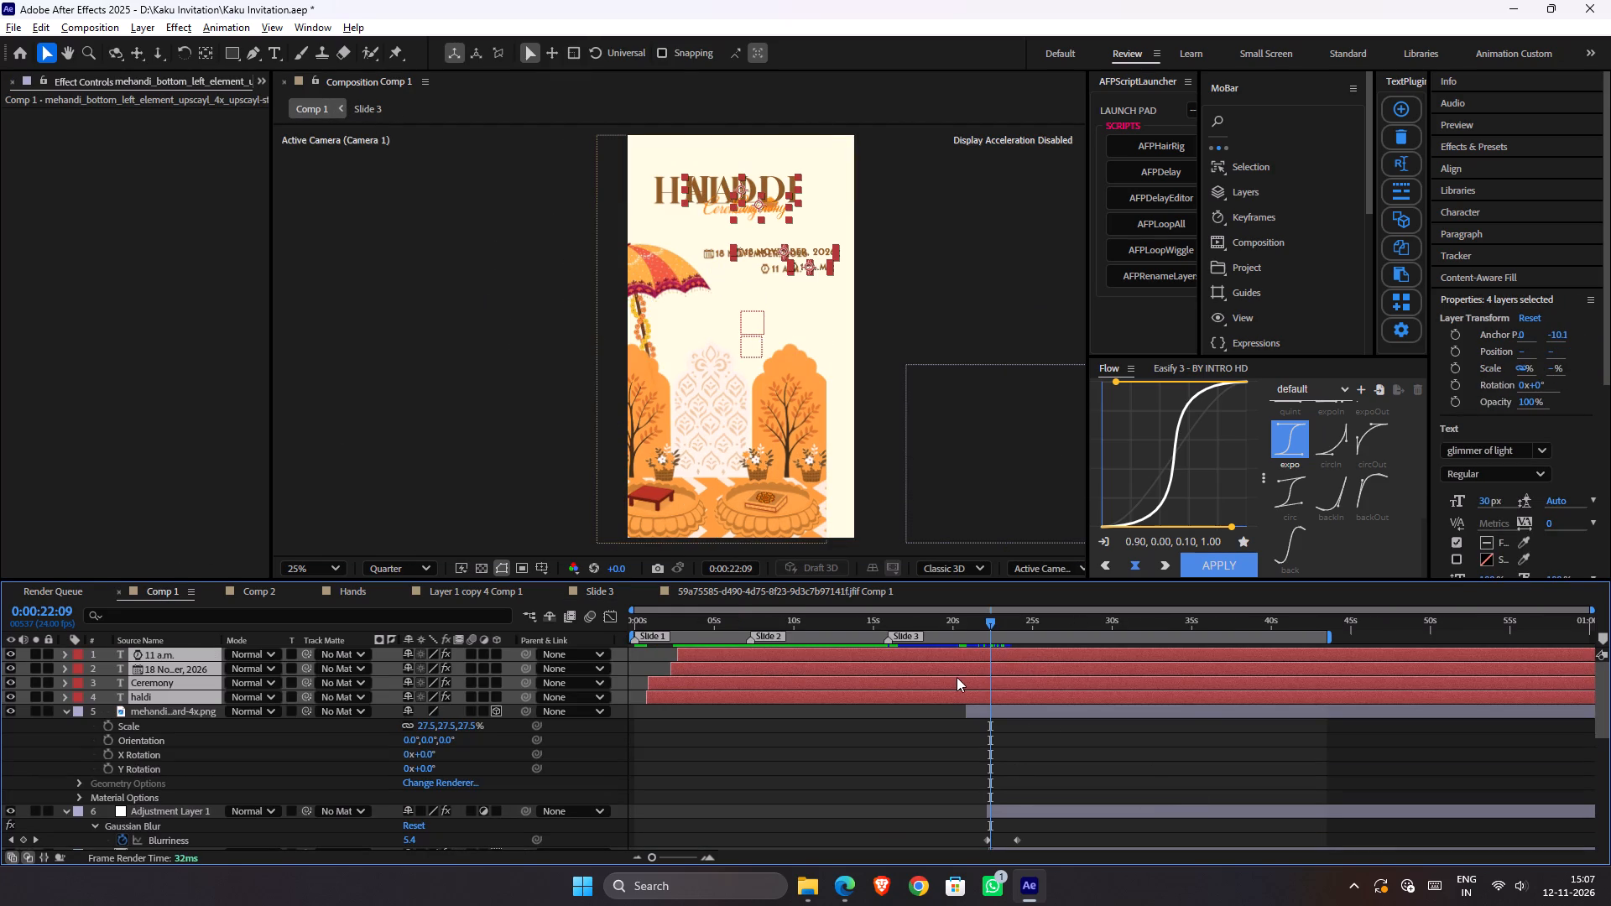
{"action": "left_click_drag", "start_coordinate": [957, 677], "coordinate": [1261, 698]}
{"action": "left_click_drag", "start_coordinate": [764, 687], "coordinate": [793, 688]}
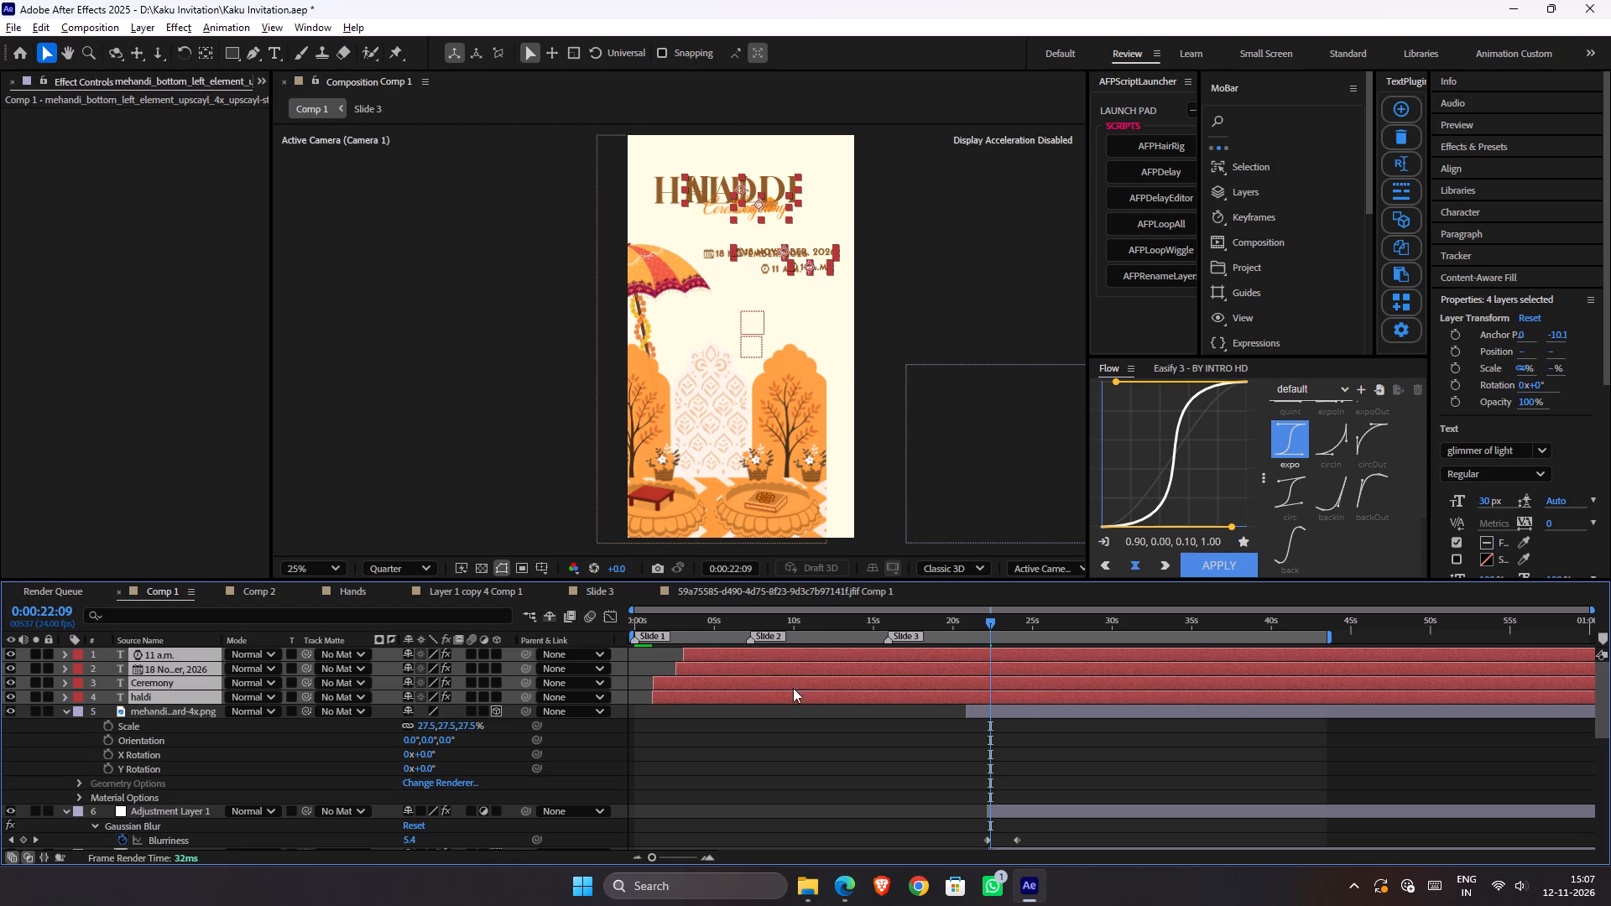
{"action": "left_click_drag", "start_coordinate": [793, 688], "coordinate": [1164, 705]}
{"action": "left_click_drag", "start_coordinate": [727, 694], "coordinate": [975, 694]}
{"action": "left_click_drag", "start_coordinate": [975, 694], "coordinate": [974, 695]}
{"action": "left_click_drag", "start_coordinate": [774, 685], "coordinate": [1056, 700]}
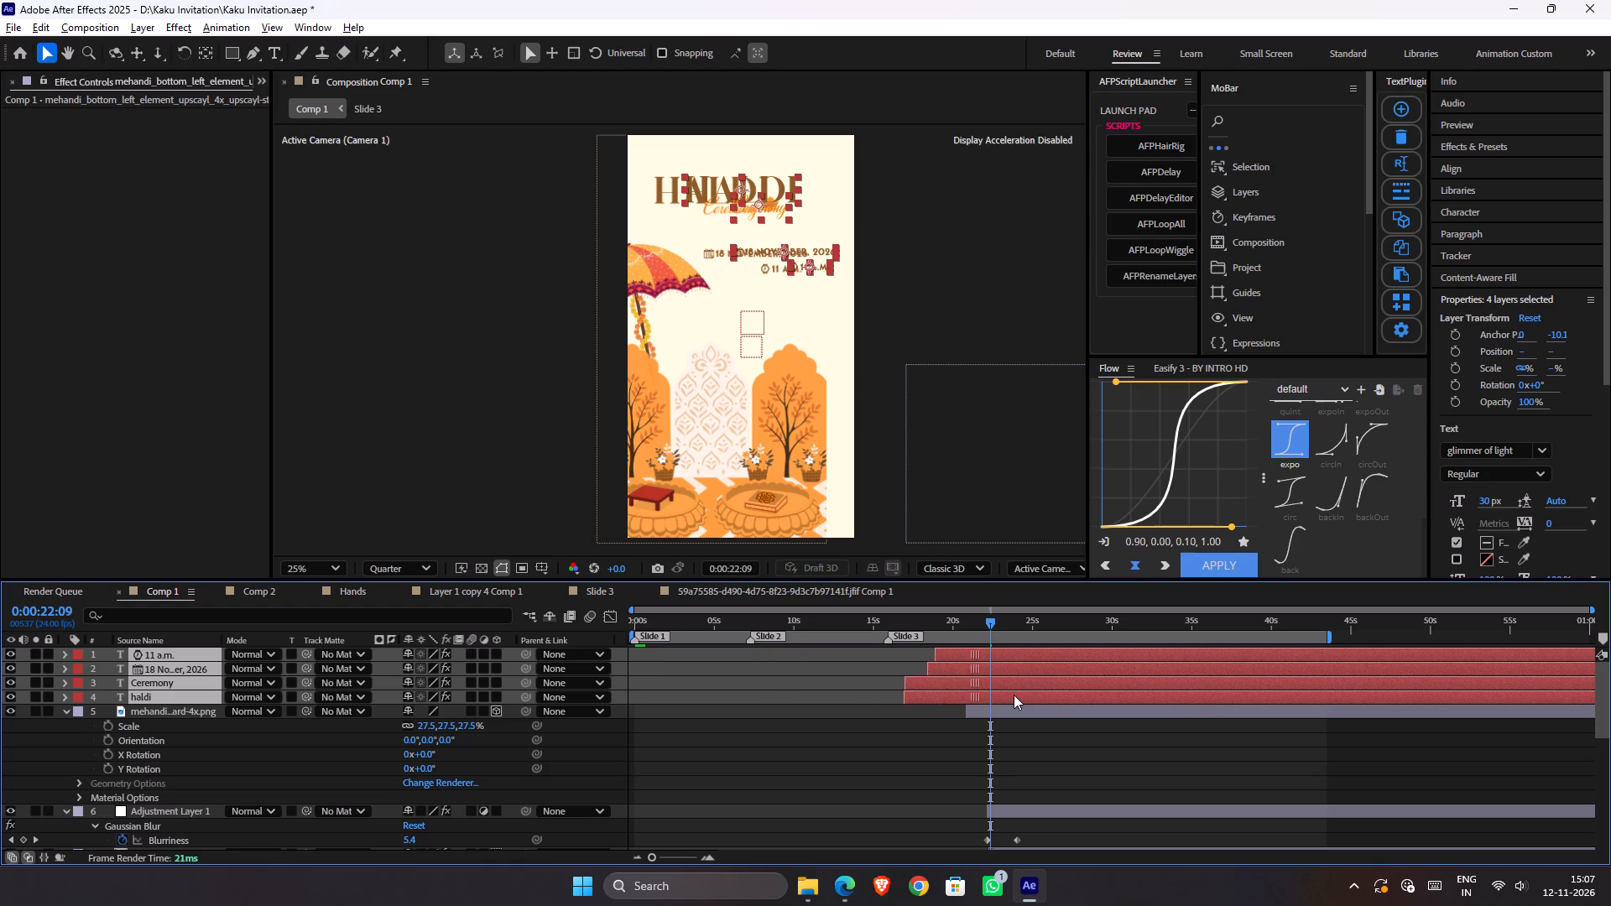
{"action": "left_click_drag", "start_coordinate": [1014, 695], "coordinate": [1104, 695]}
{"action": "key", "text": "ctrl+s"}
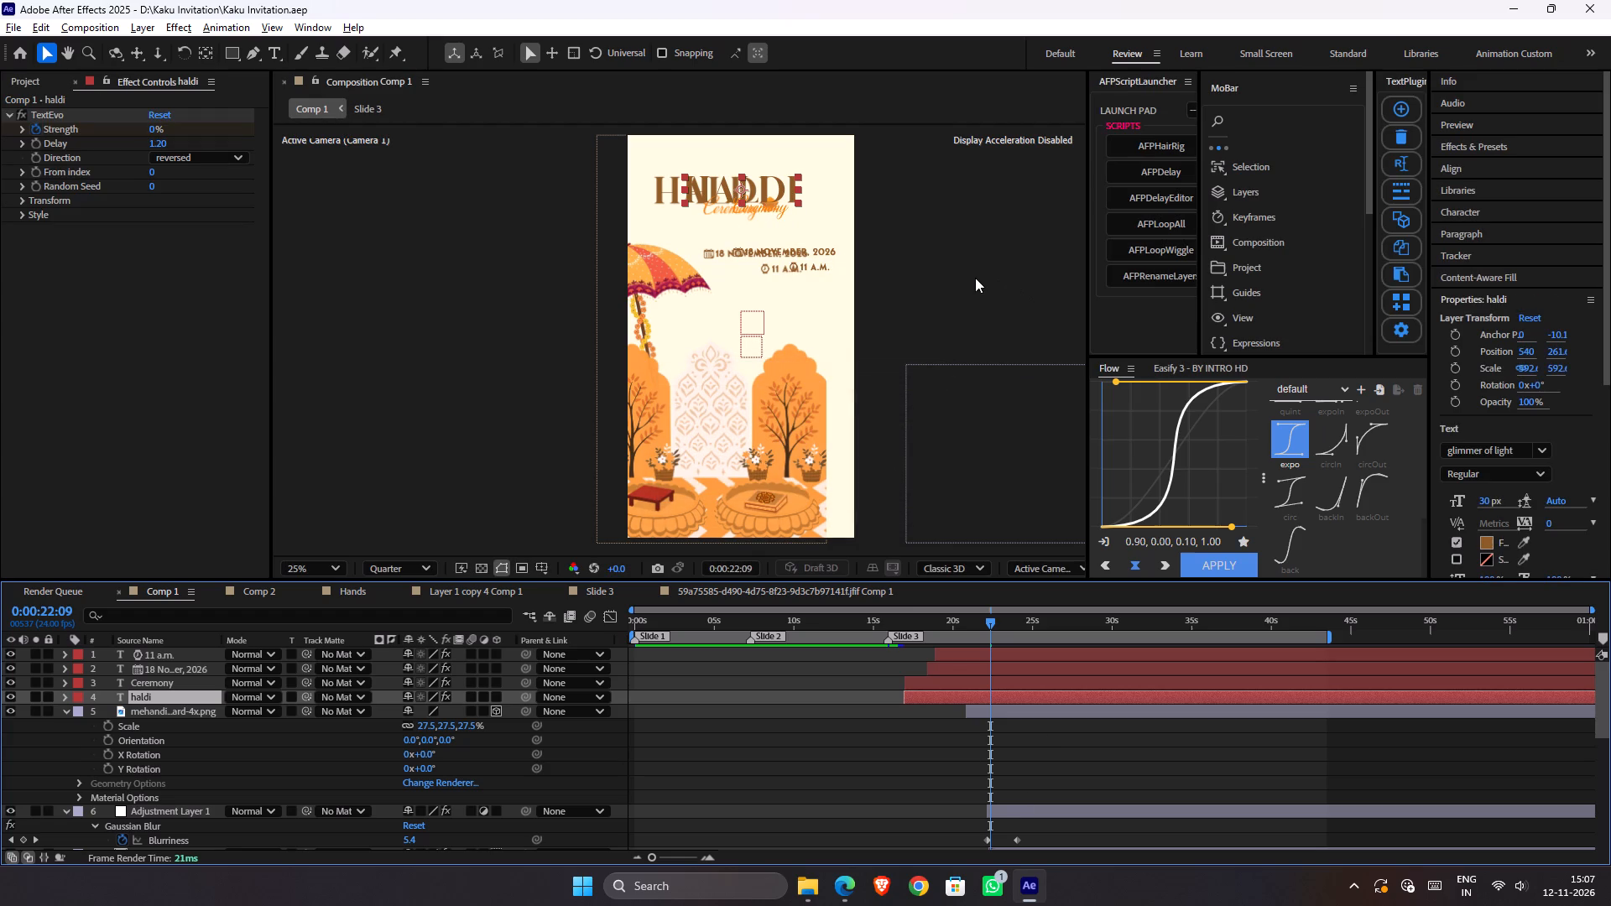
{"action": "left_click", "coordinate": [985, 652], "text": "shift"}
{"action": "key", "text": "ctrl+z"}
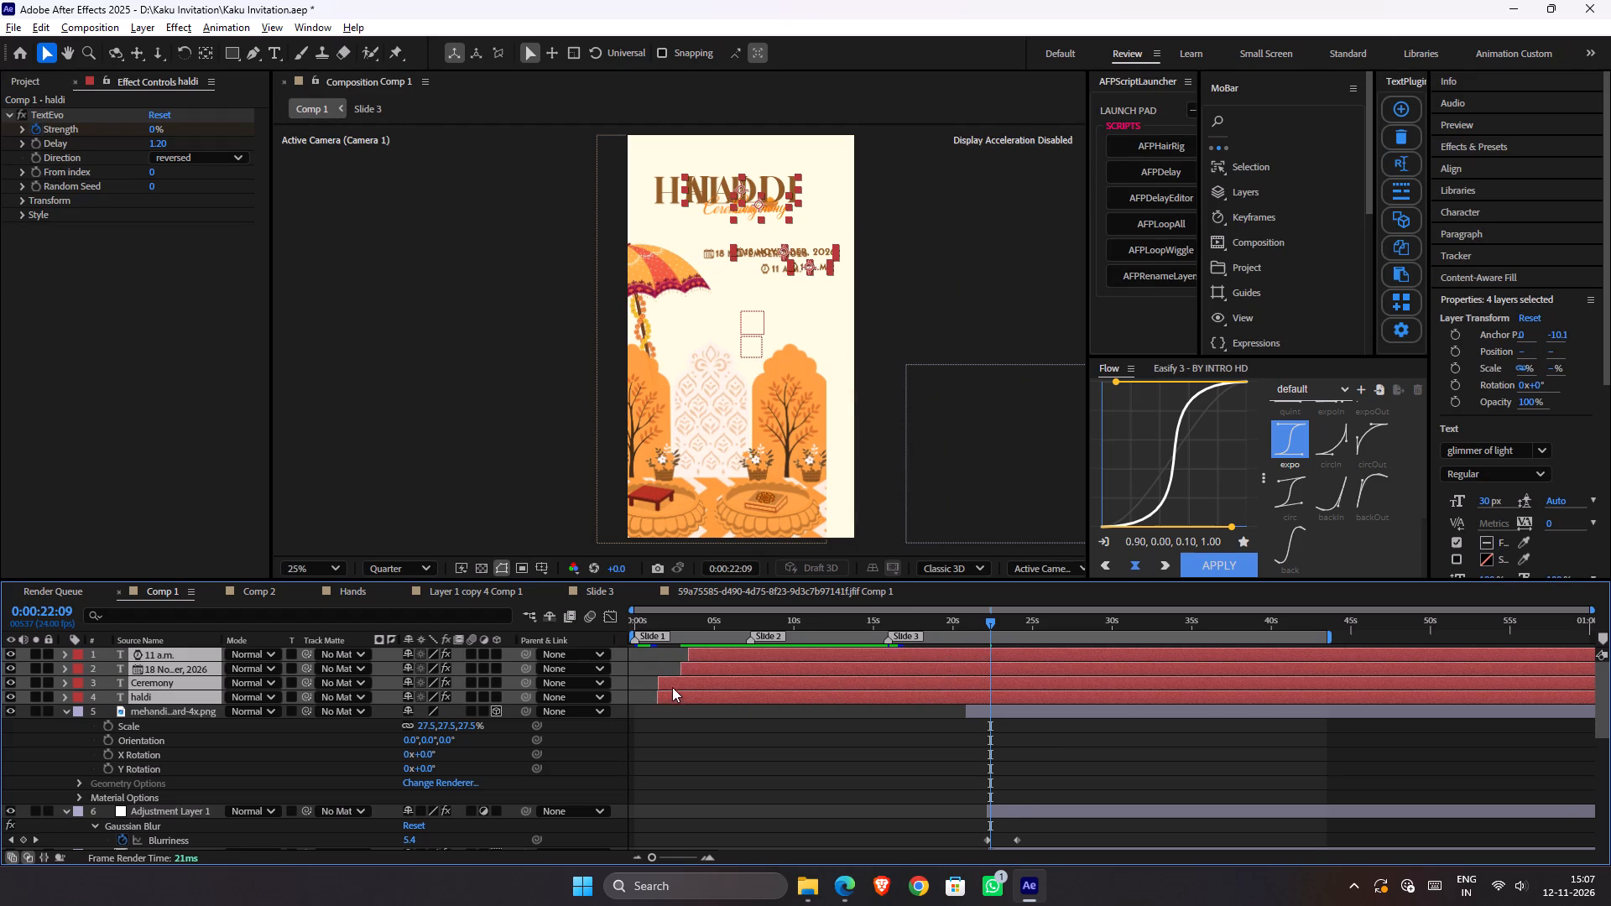
Shift the four pasted text layers together so haldi and Ceremony start at 0:00:24:02, at the second Blurriness keyframe, and save.
{"action": "left_click_drag", "start_coordinate": [672, 695], "coordinate": [1005, 700]}
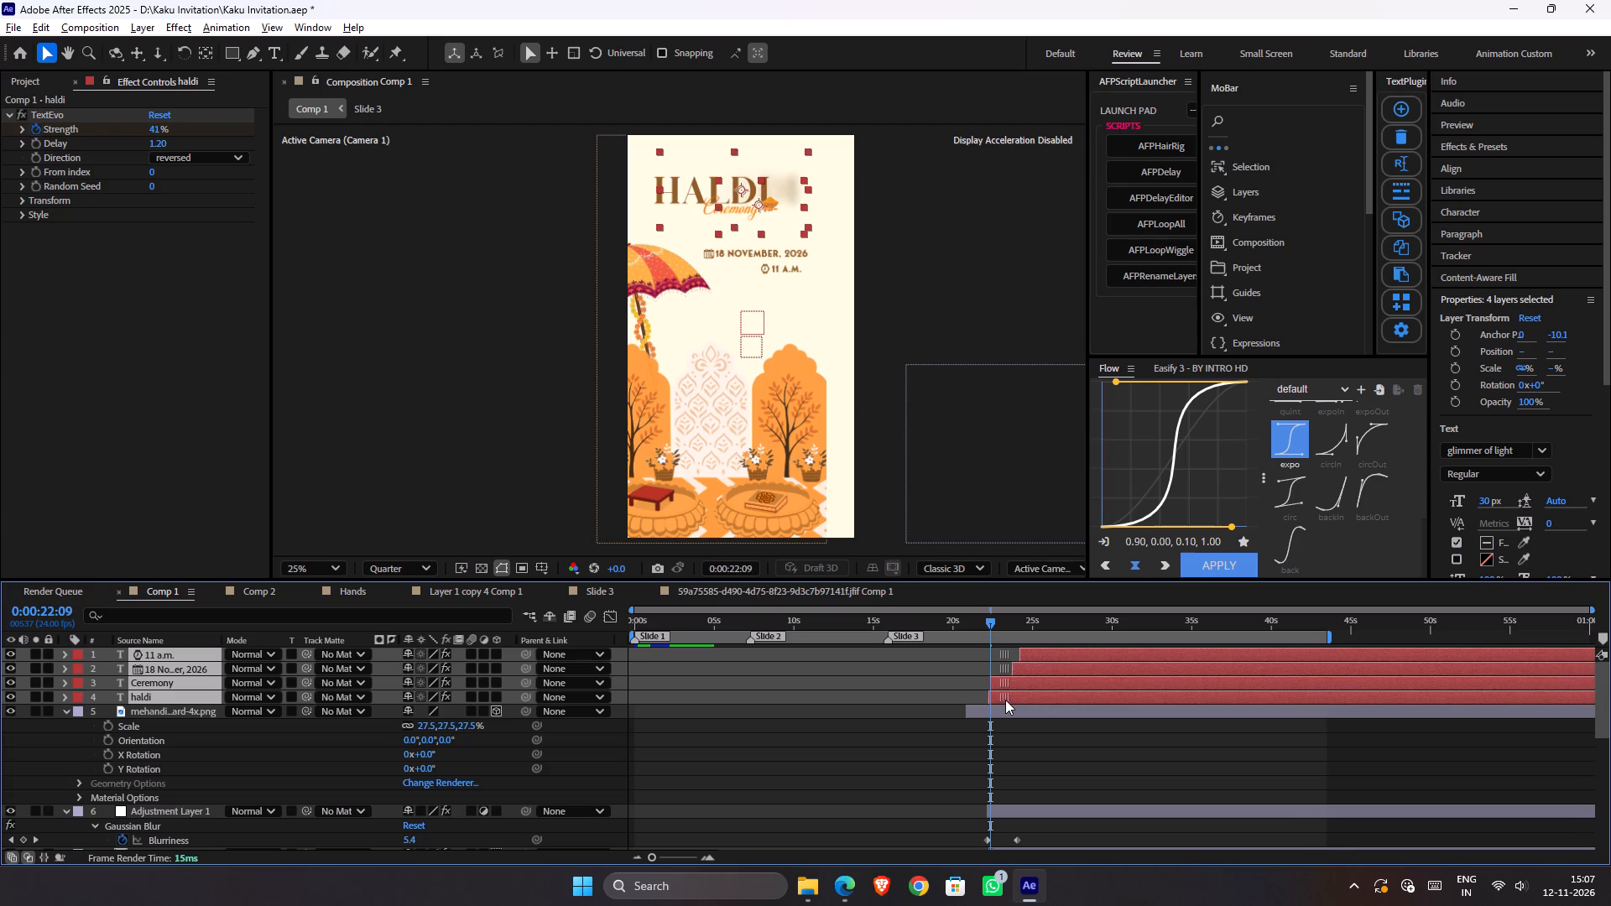
{"action": "left_click_drag", "start_coordinate": [1005, 700], "coordinate": [1045, 707]}
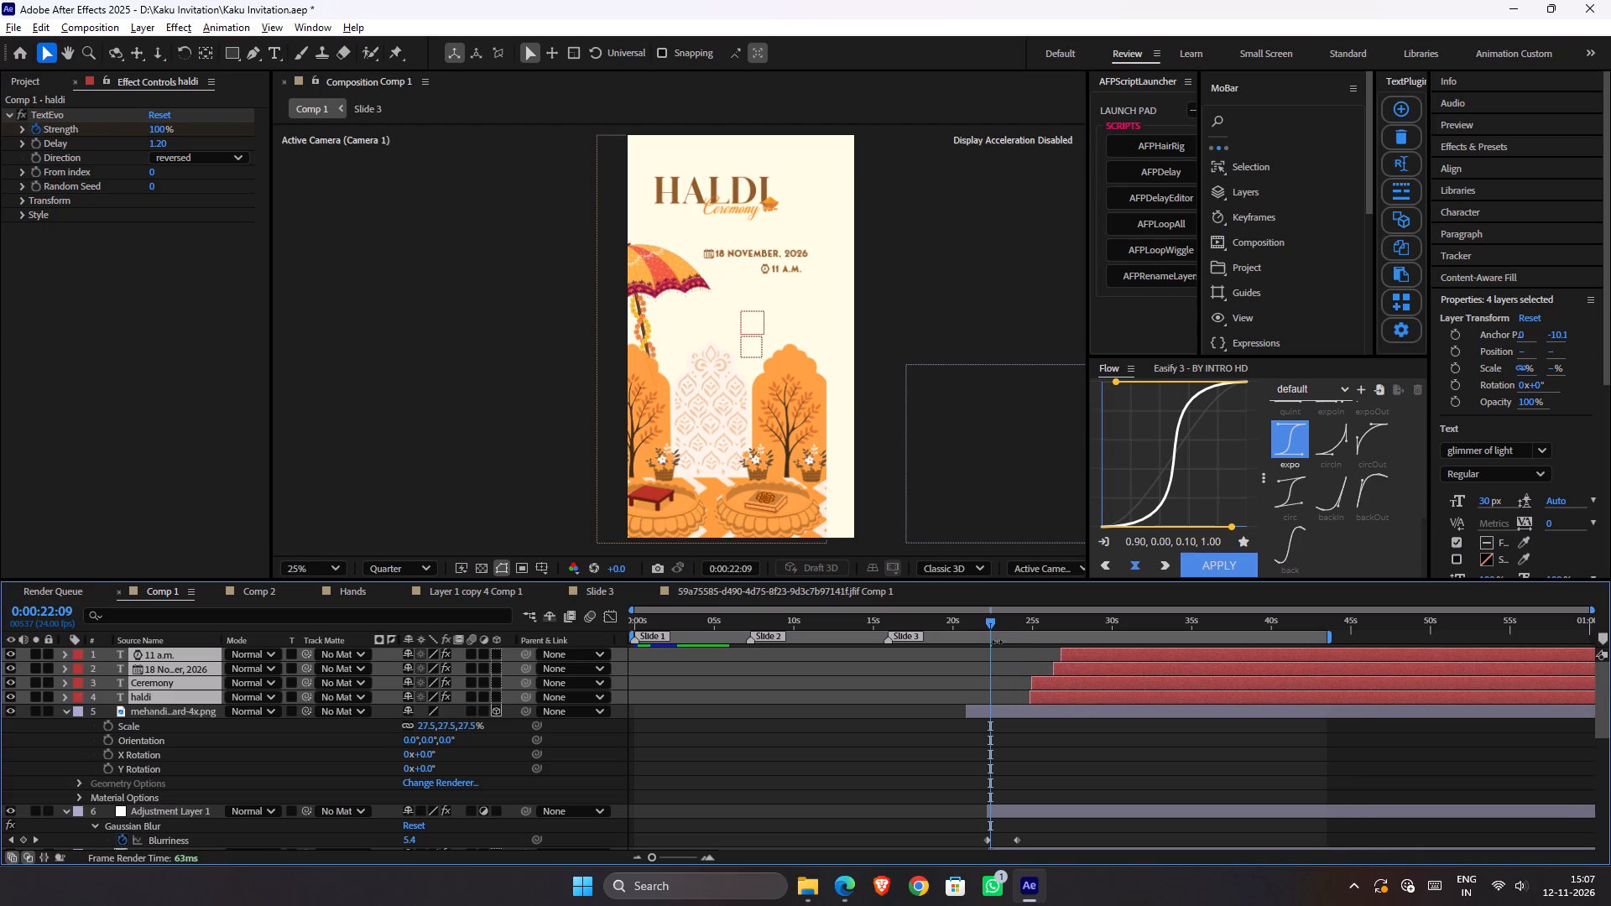
{"action": "left_click_drag", "start_coordinate": [999, 622], "coordinate": [1018, 632]}
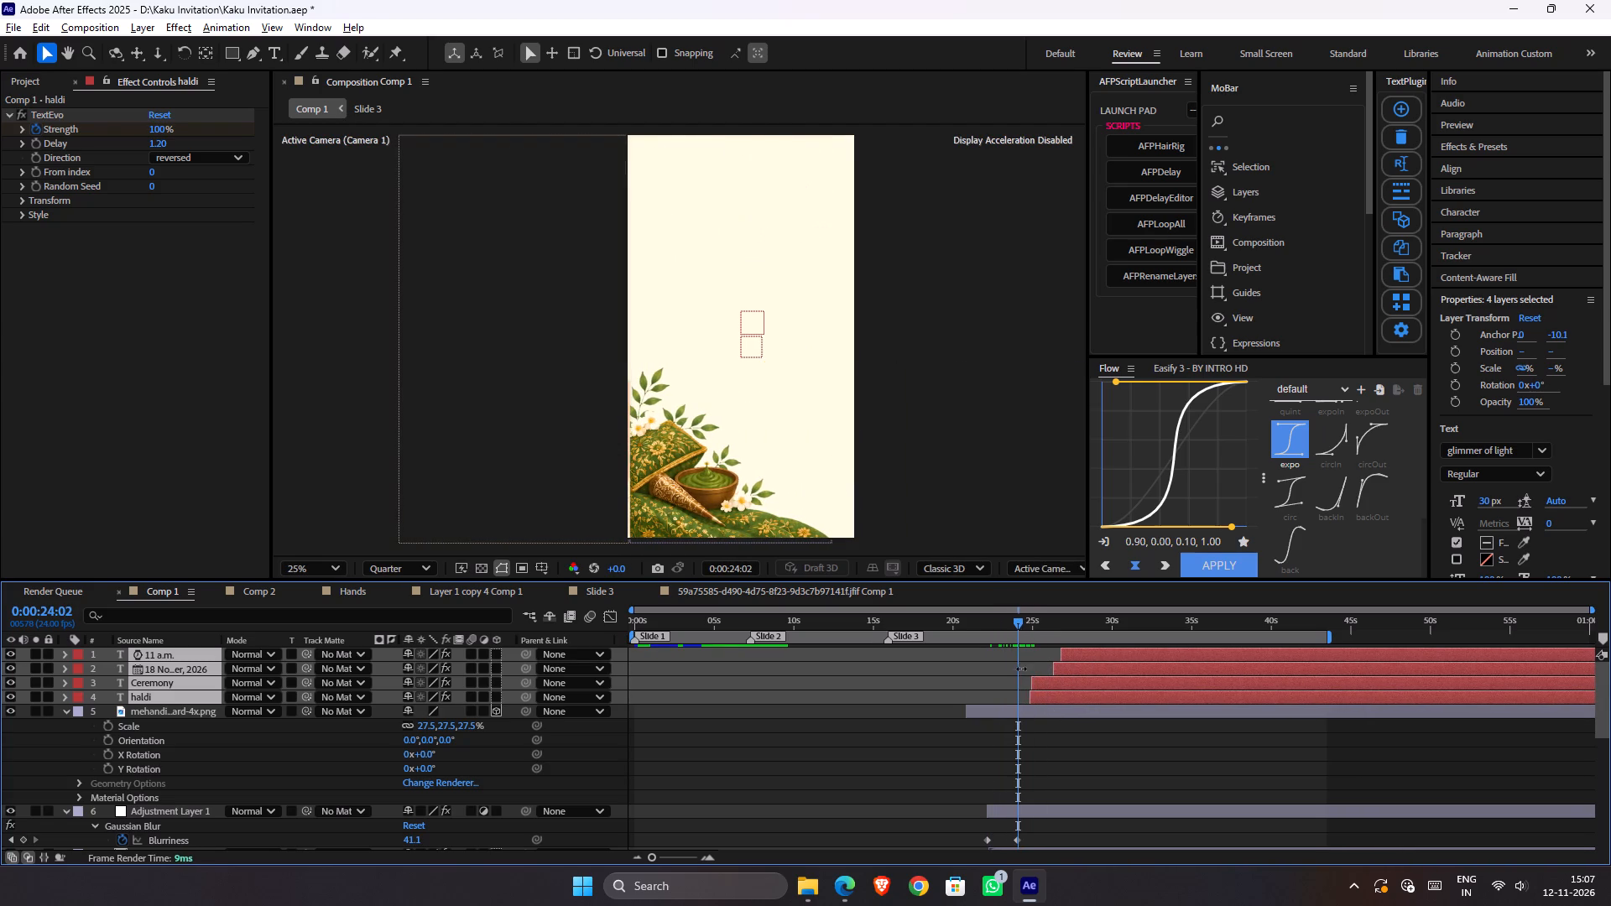
{"action": "left_click", "coordinate": [1036, 698]}
{"action": "left_click", "coordinate": [1034, 697]}
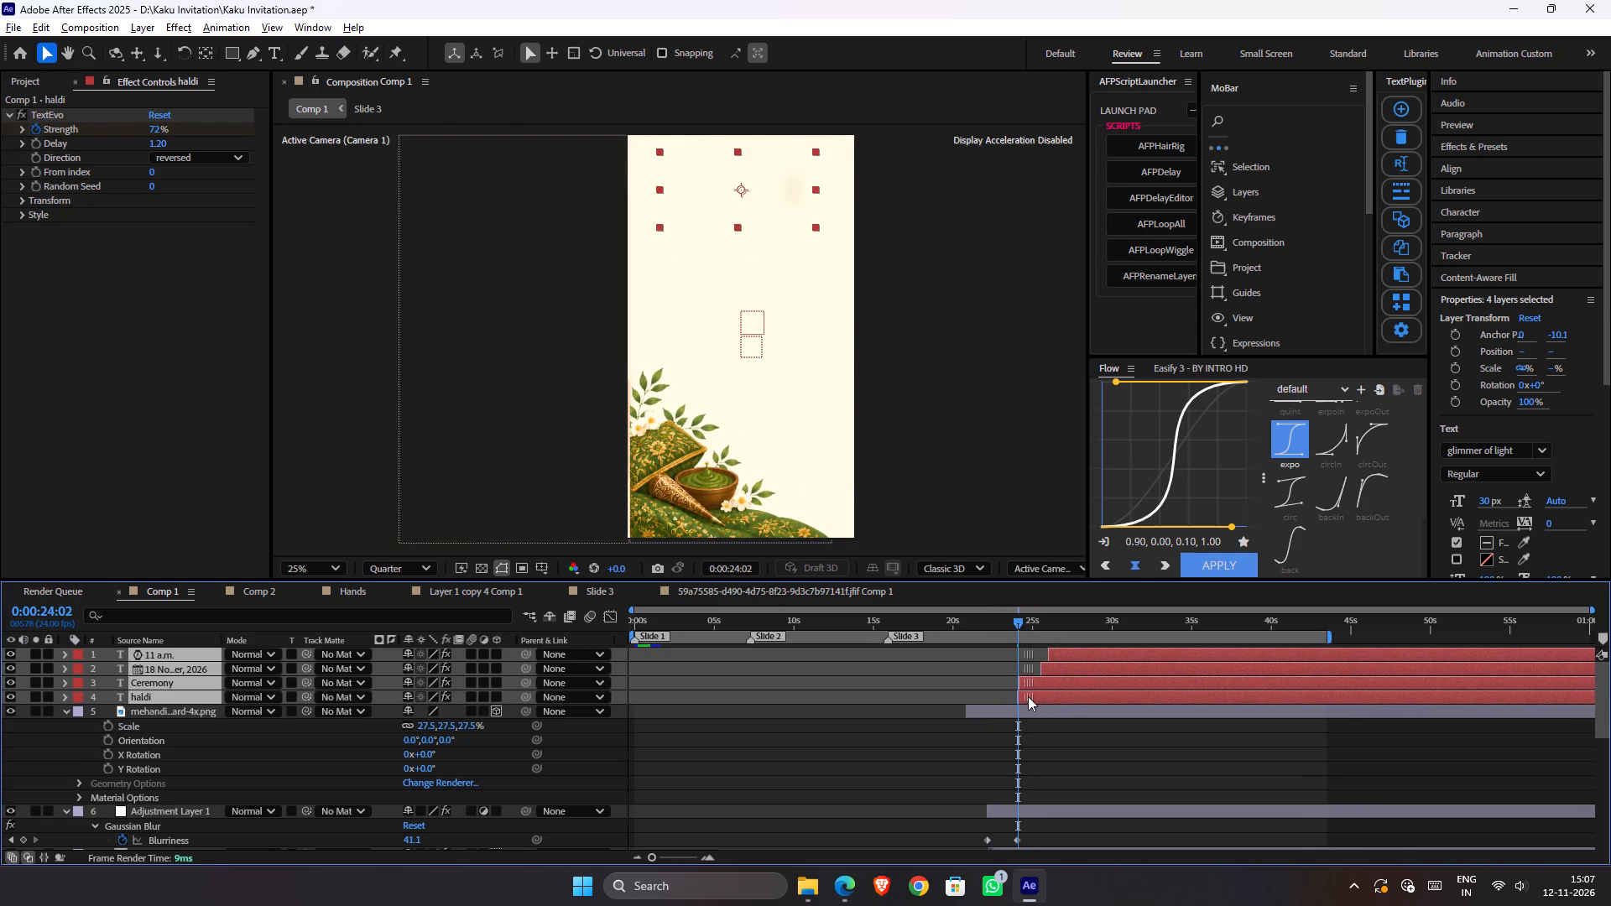
{"action": "key", "text": "ctrl+s"}
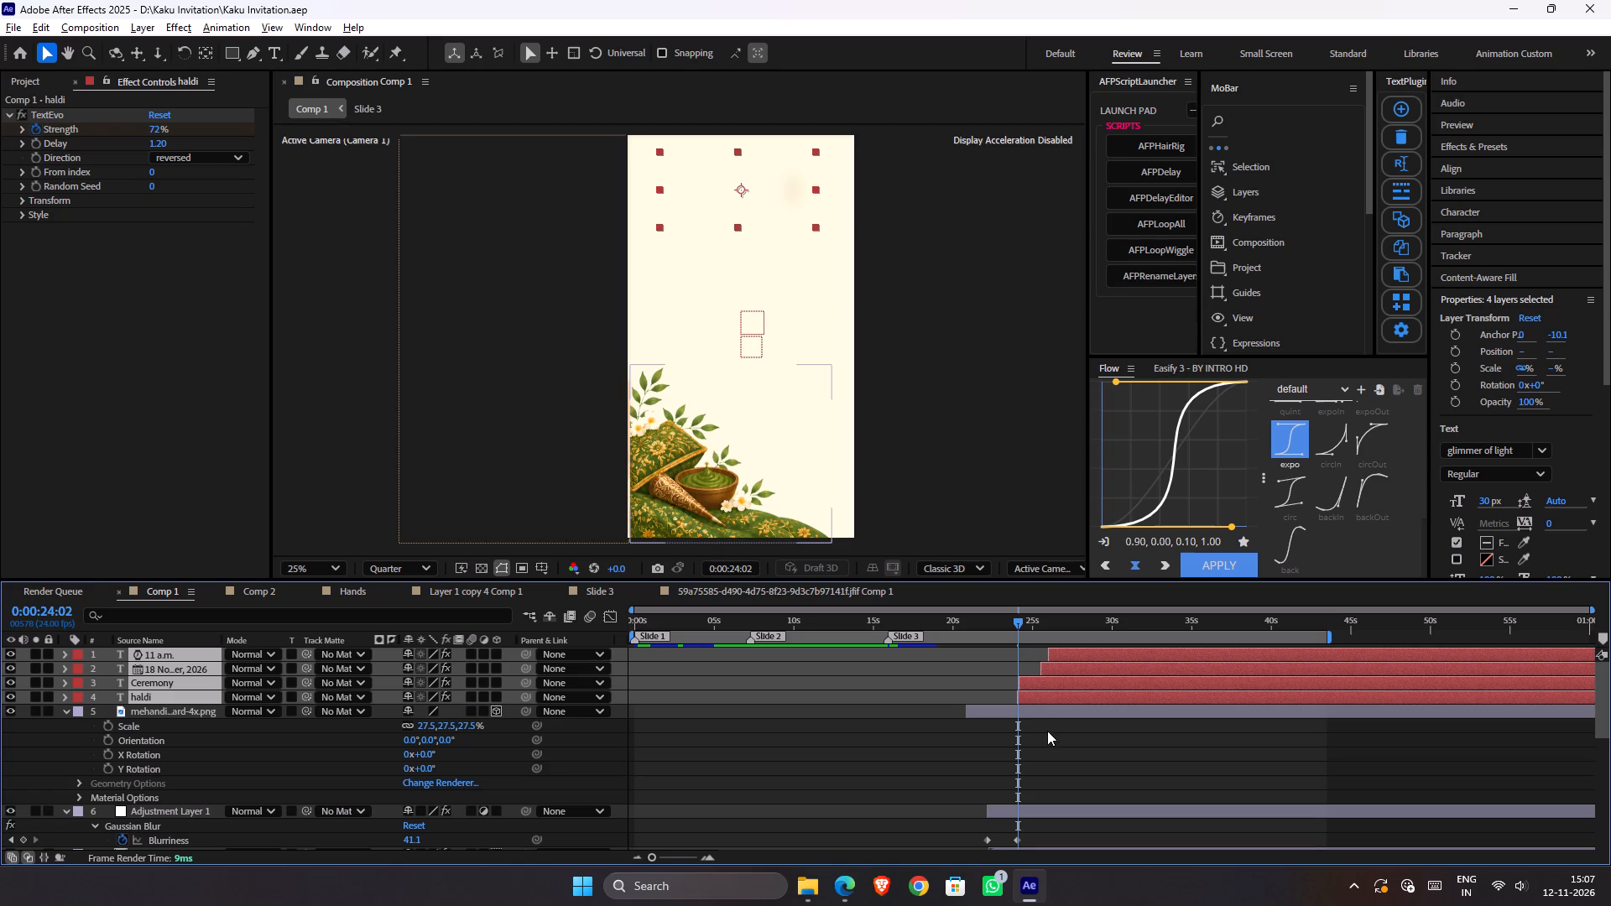
Nudge the four pasted text layers slightly earlier so haldi and Ceremony start just before the second Blurriness keyframe, and save.
{"action": "left_click_drag", "start_coordinate": [1039, 690], "coordinate": [1030, 689]}
{"action": "left_click", "coordinate": [1031, 693]}
{"action": "left_click", "coordinate": [1064, 653], "text": "shift"}
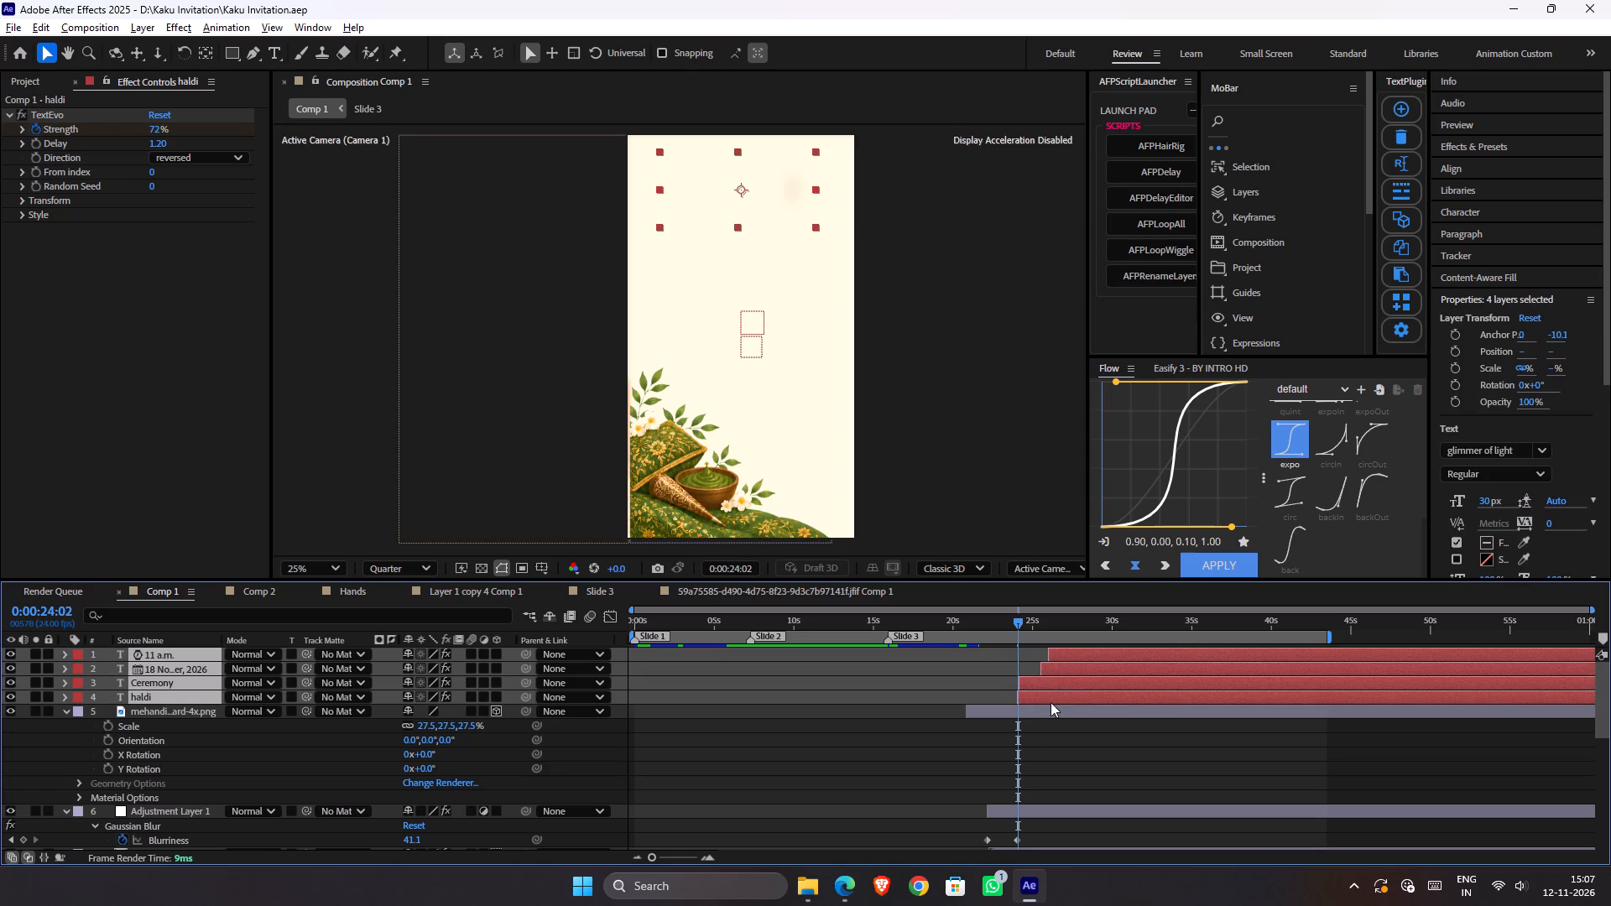
{"action": "left_click", "coordinate": [1048, 700]}
{"action": "left_click", "coordinate": [1049, 767]}
{"action": "key", "text": "ctrl+s"}
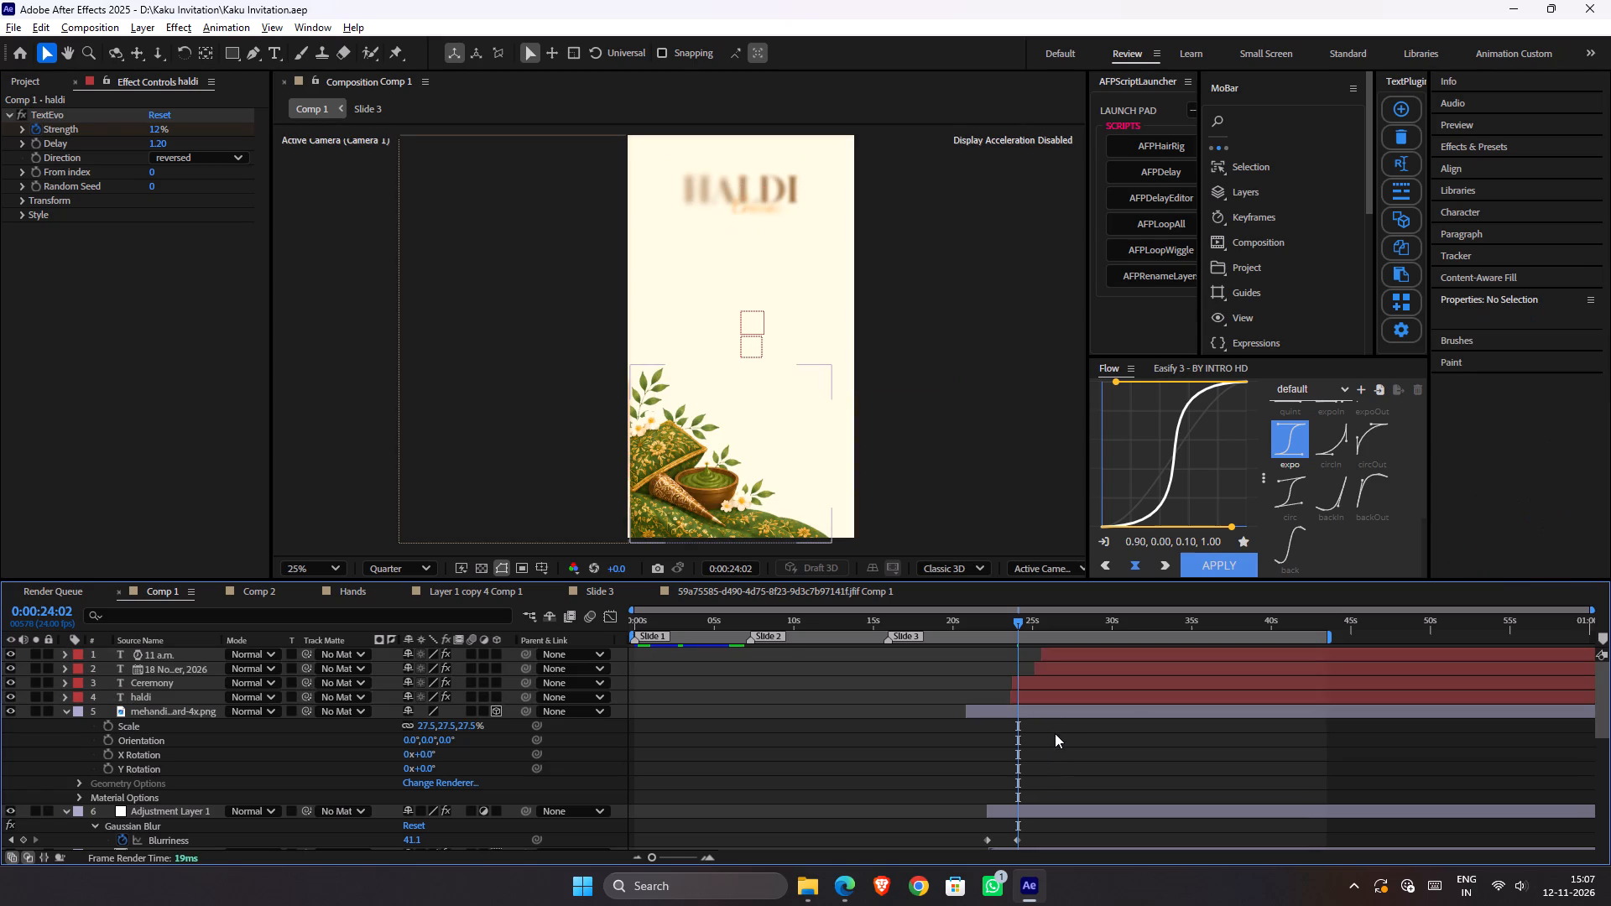
Preview the pasted text animation over the mehandi page from 0:00:24:02.
{"action": "left_click", "coordinate": [1057, 736]}
{"action": "key", "text": "space"}
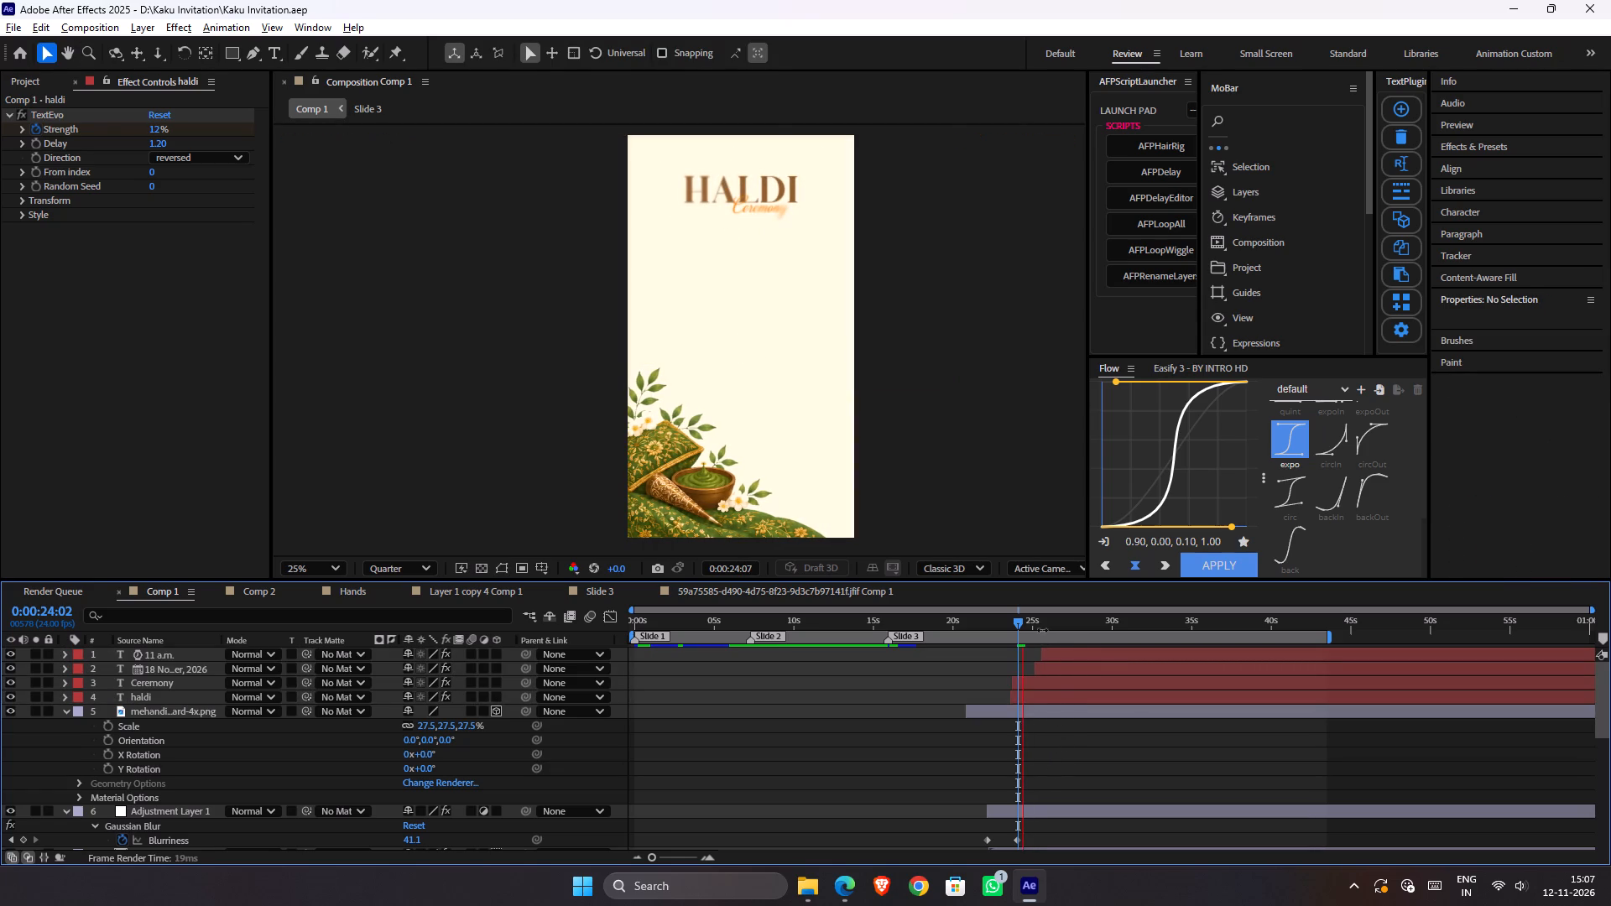
{"action": "key", "text": "space"}
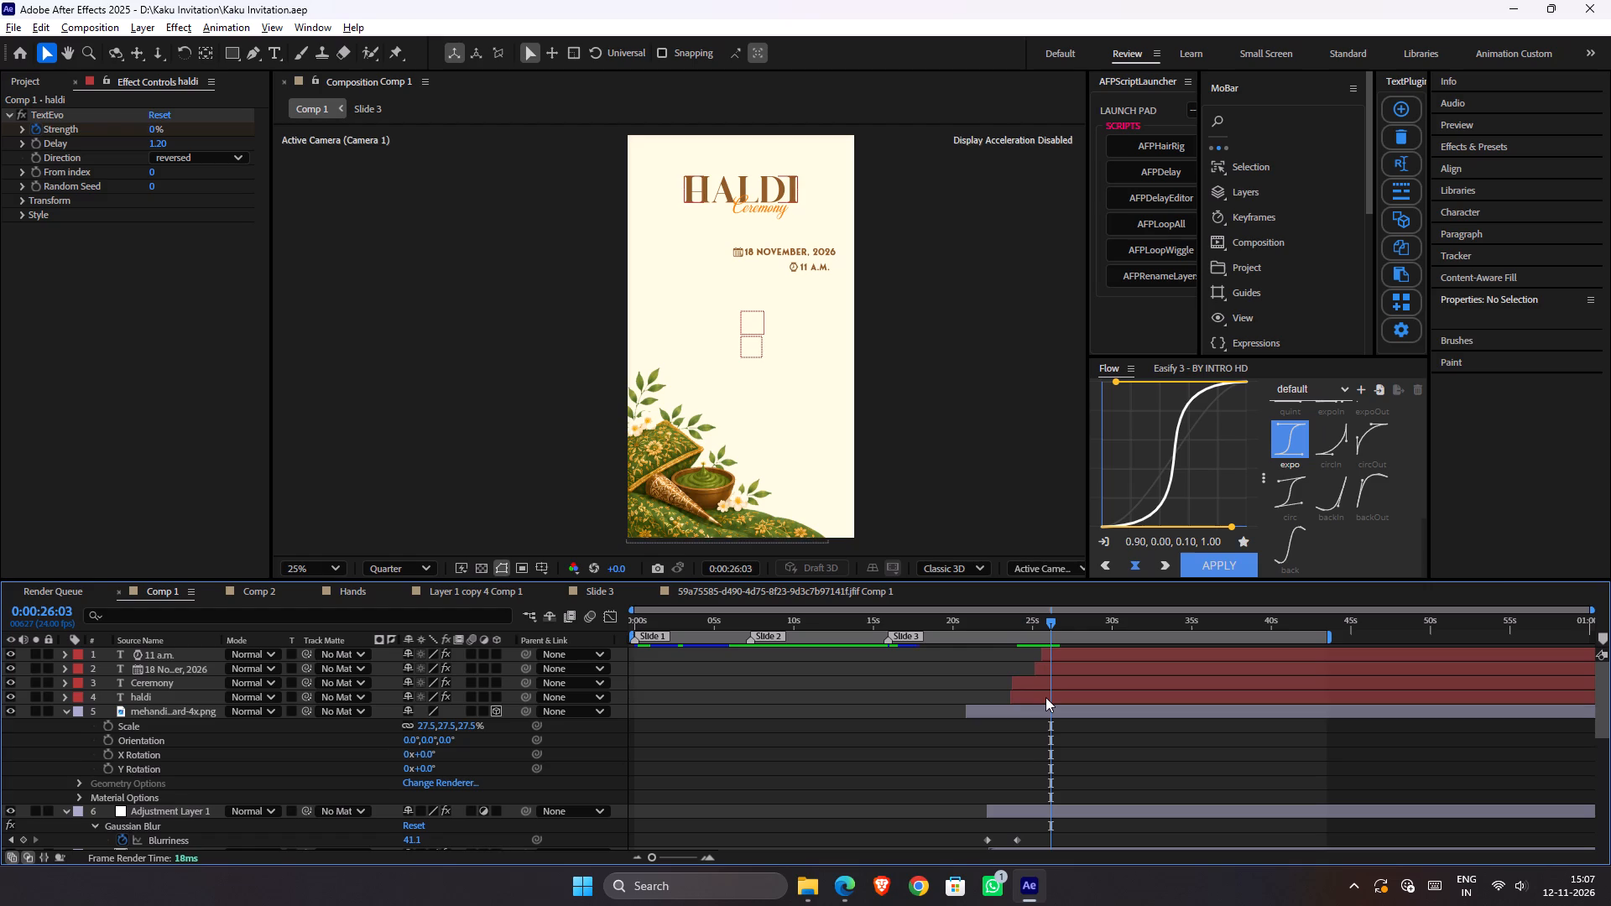
Replace the text of the pasted haldi layer with "Mehandi".
{"action": "left_click", "coordinate": [1045, 697]}
{"action": "double_click", "coordinate": [1045, 697]}
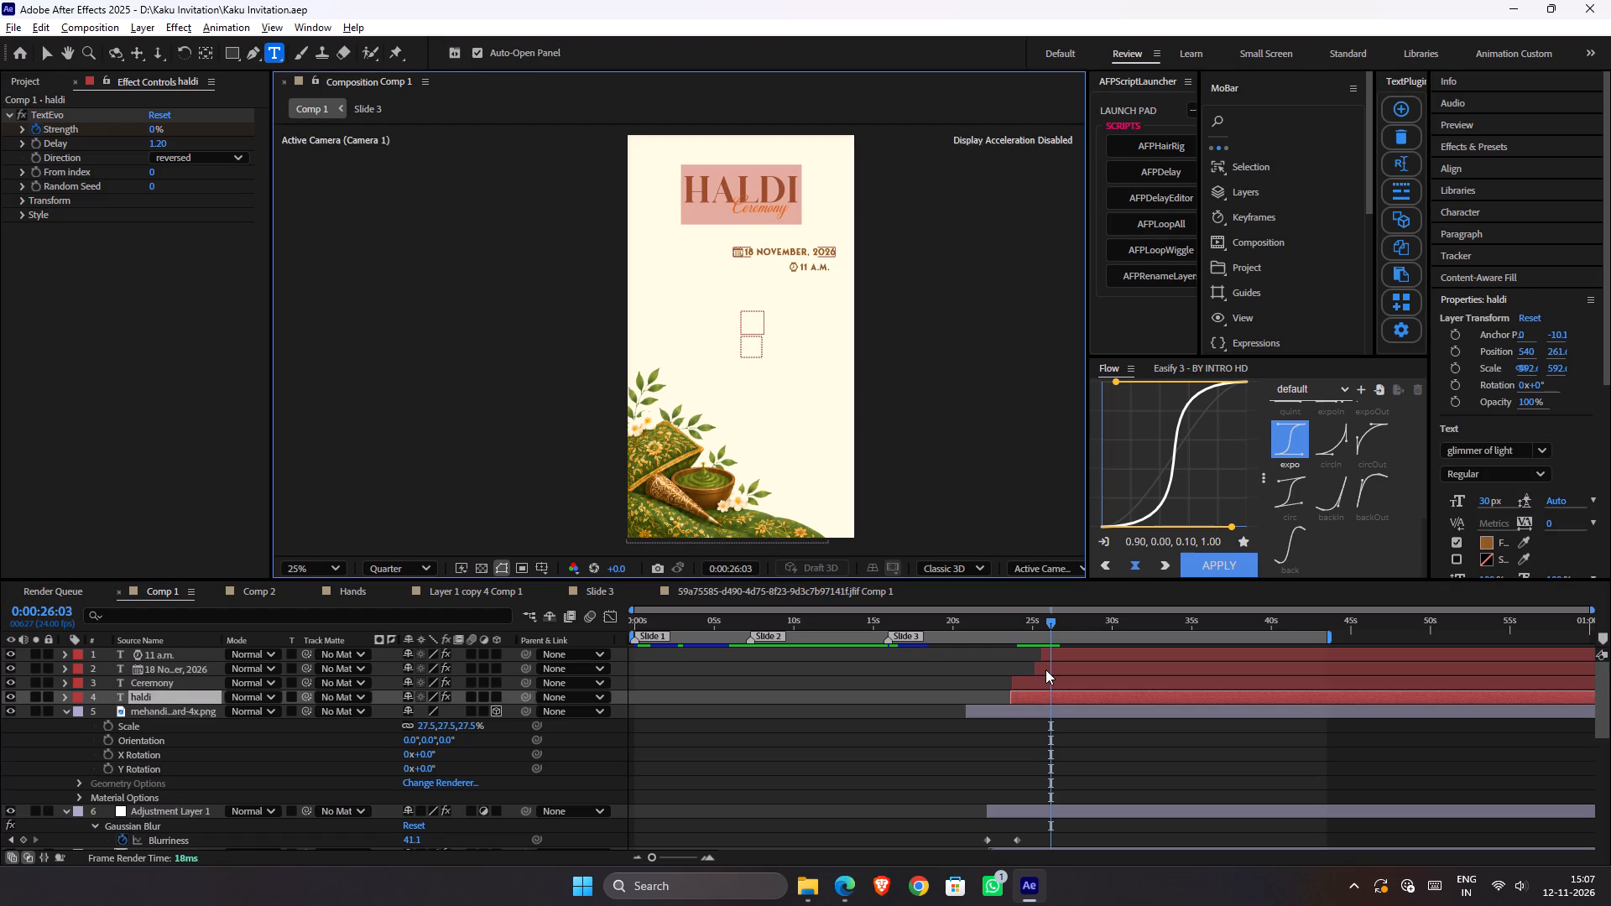
{"action": "key", "text": "shift+m"}
{"action": "key", "text": "BackSpace"}
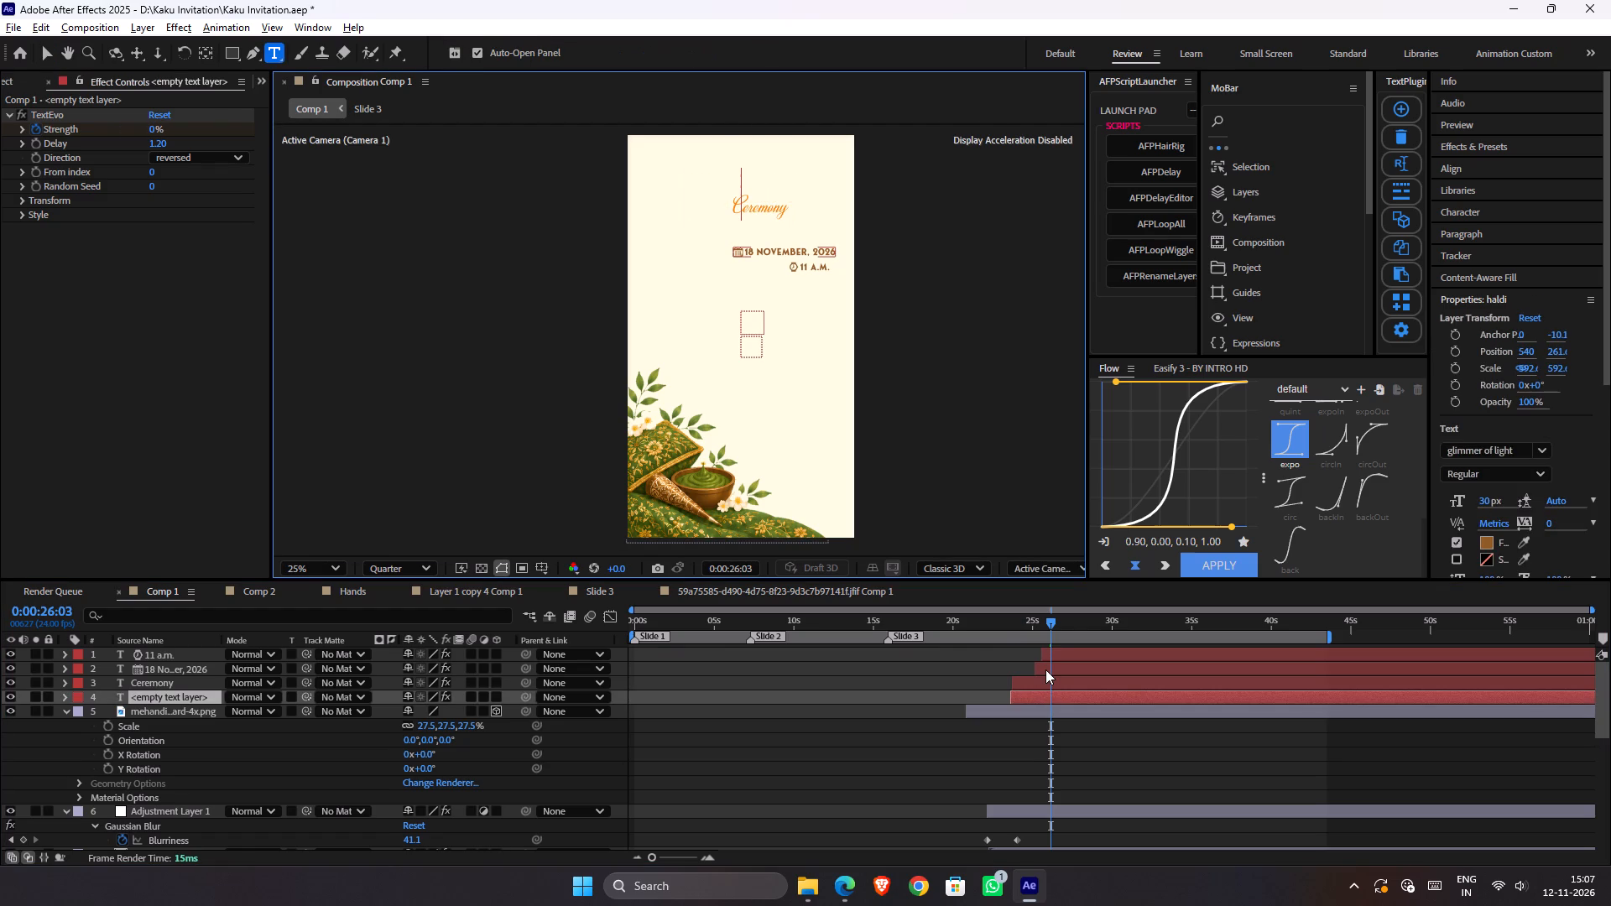
{"action": "type", "text": "Mehan"}
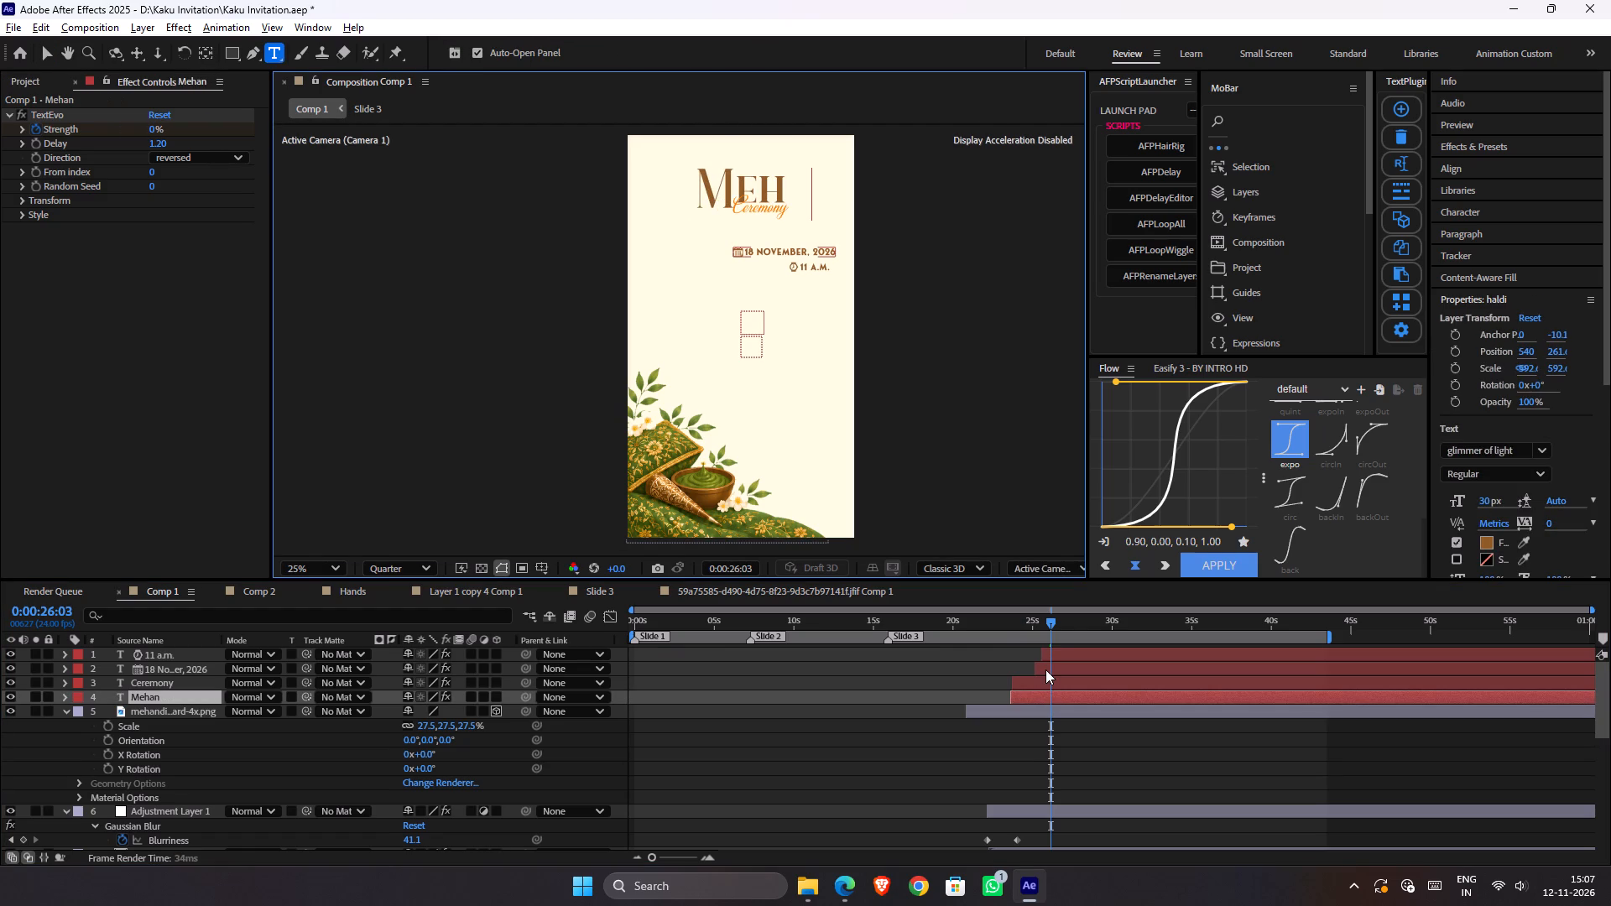
{"action": "type", "text": "di"}
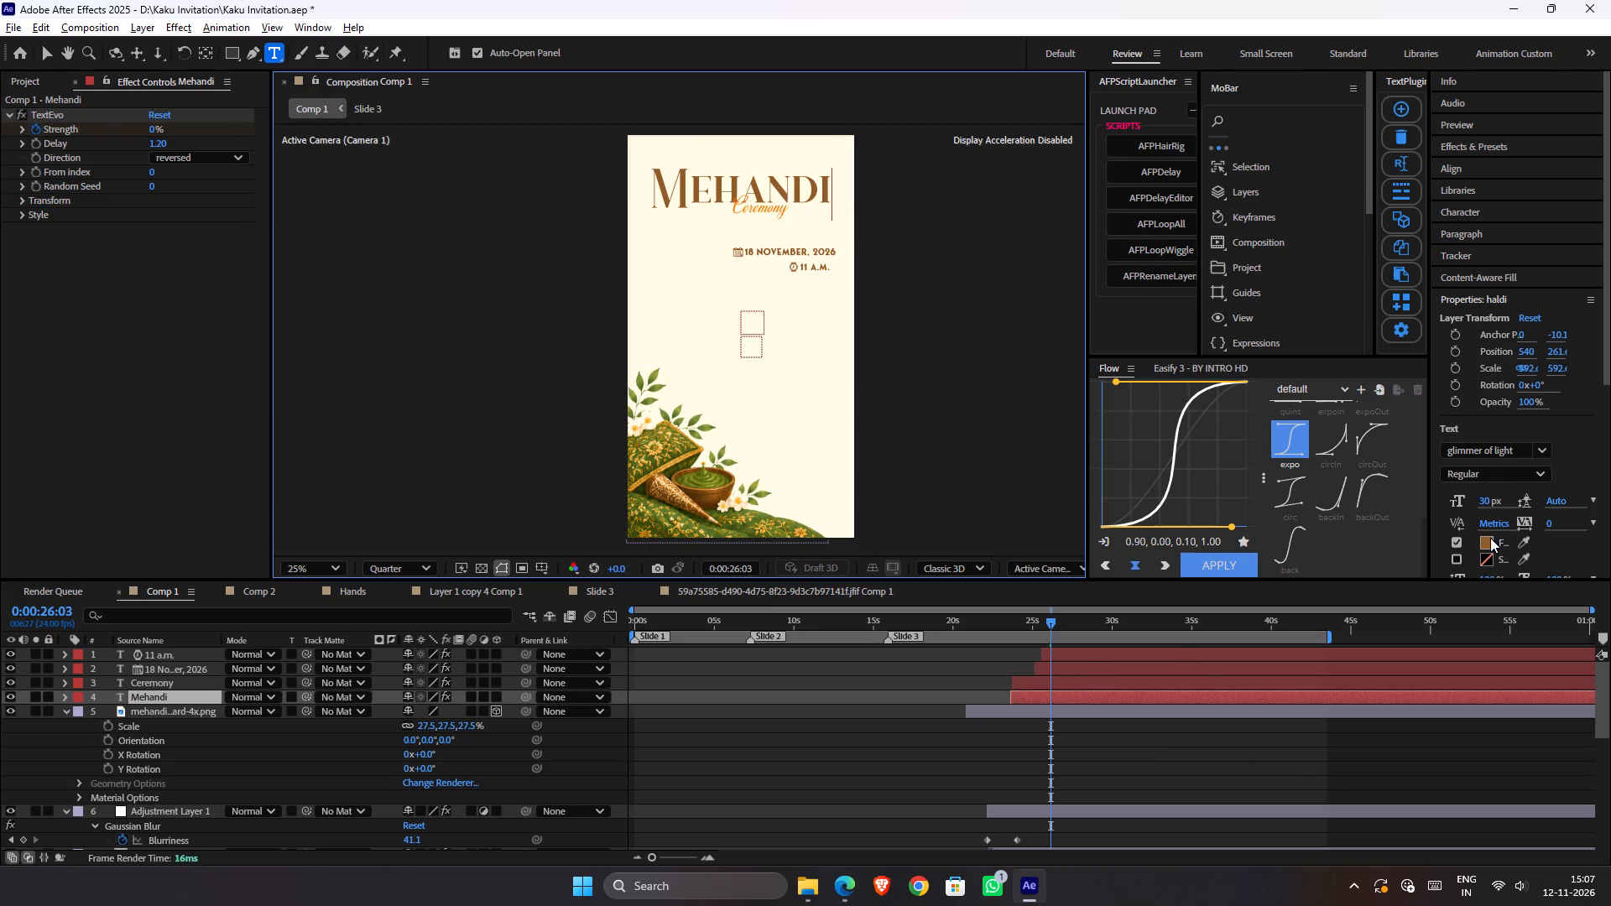
{"action": "left_click", "coordinate": [1191, 691]}
{"action": "key", "text": "v"}
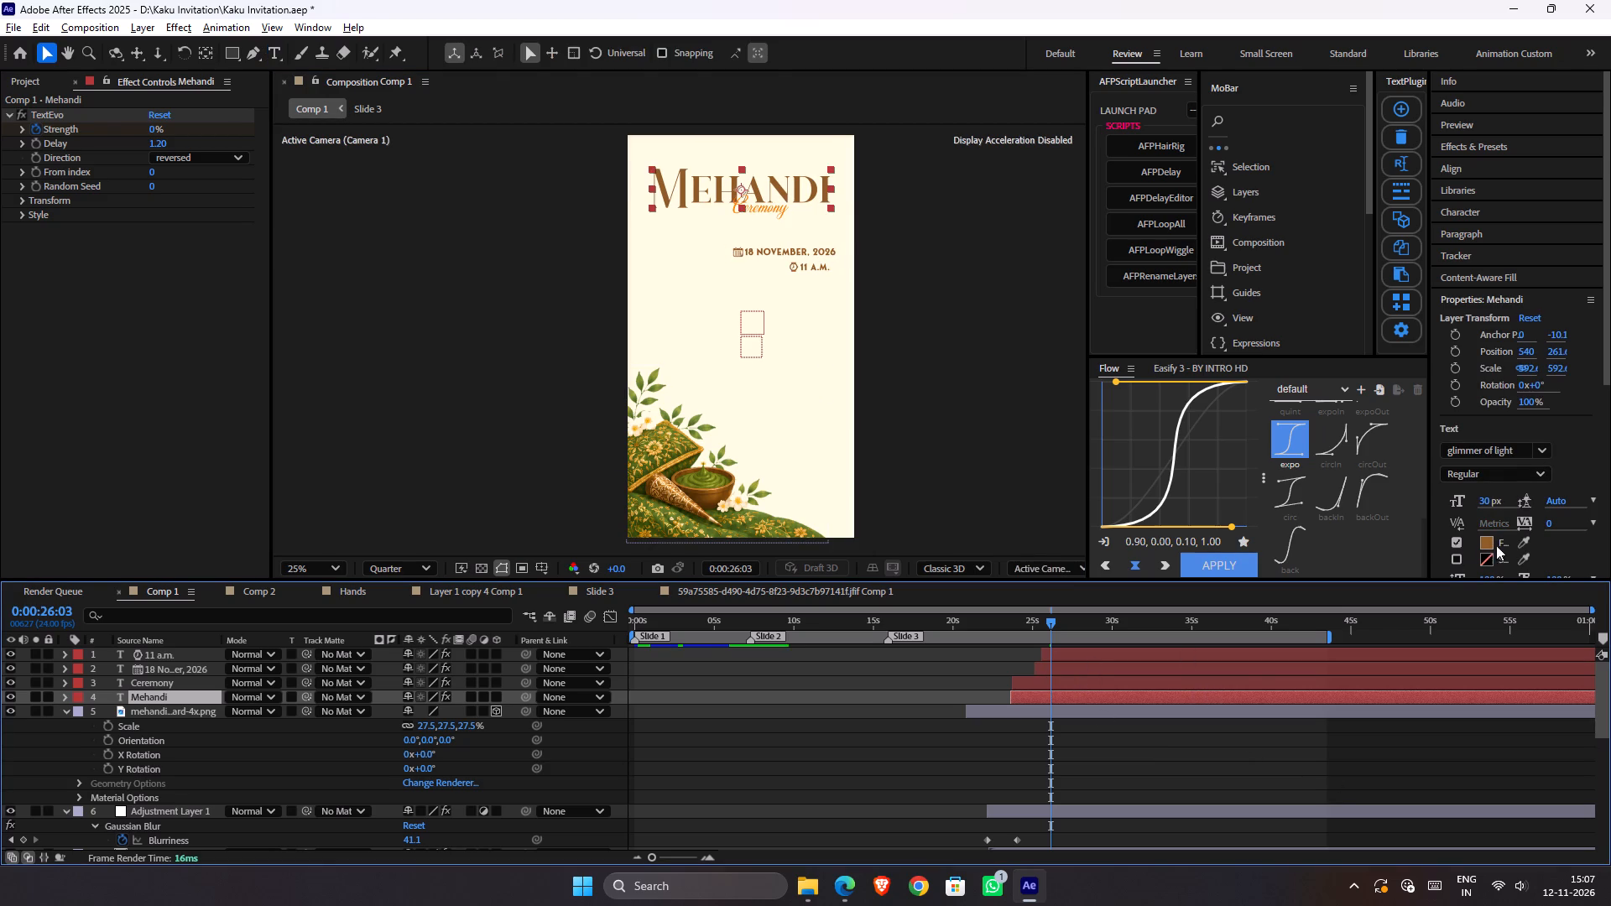
Change the Mehandi title's fill colour to dark green #156001.
{"action": "left_click", "coordinate": [1490, 541]}
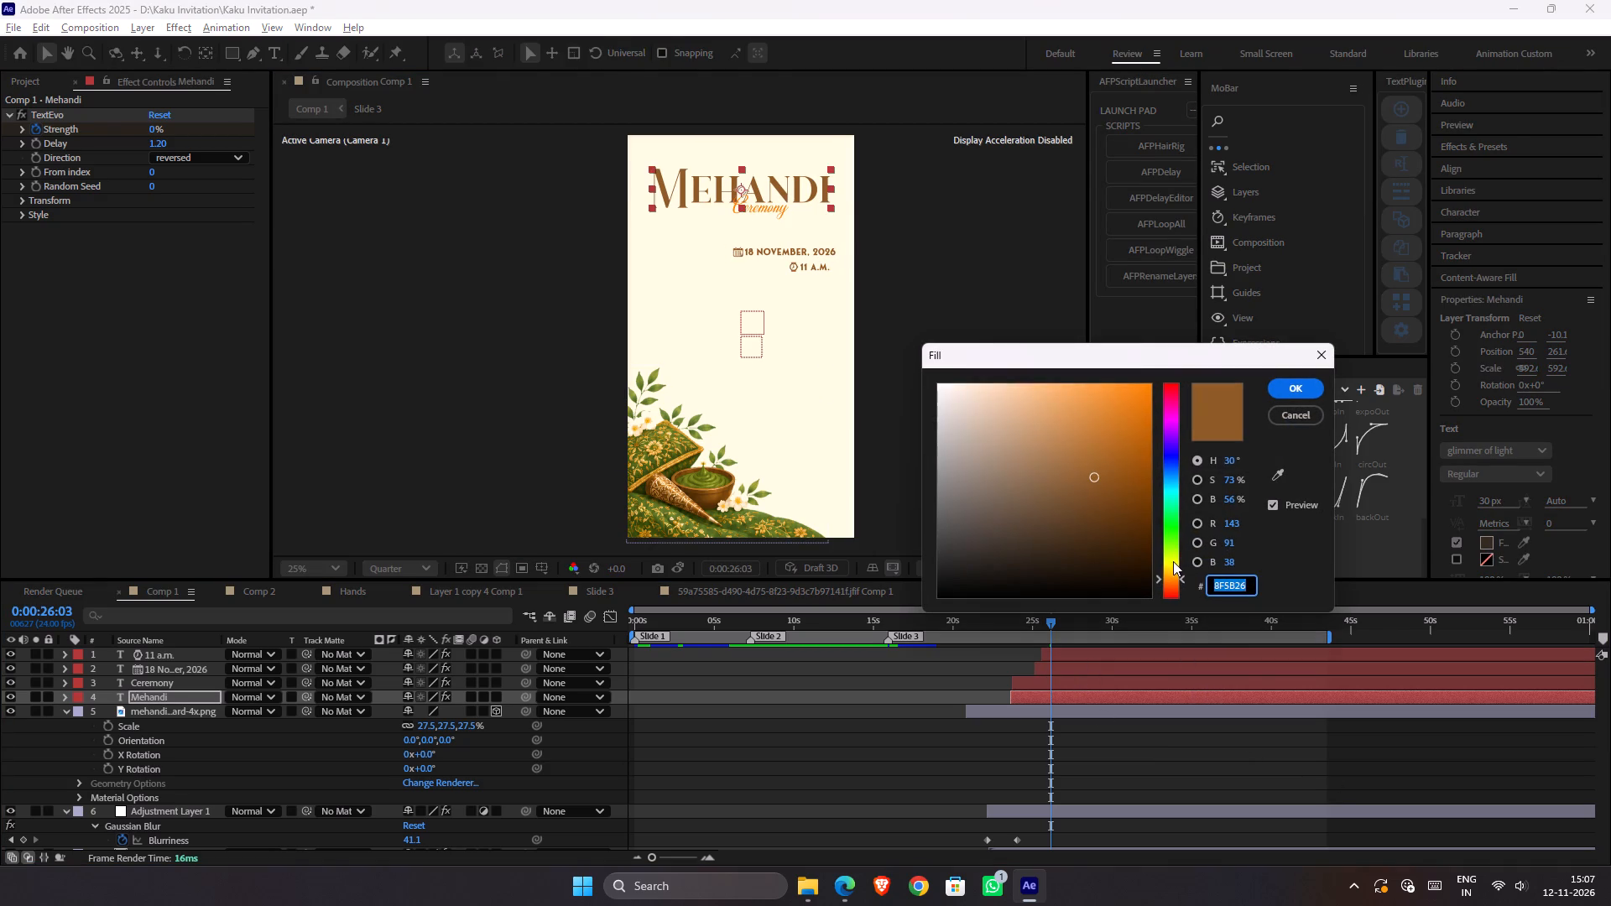
{"action": "left_click_drag", "start_coordinate": [1173, 561], "coordinate": [1176, 534]}
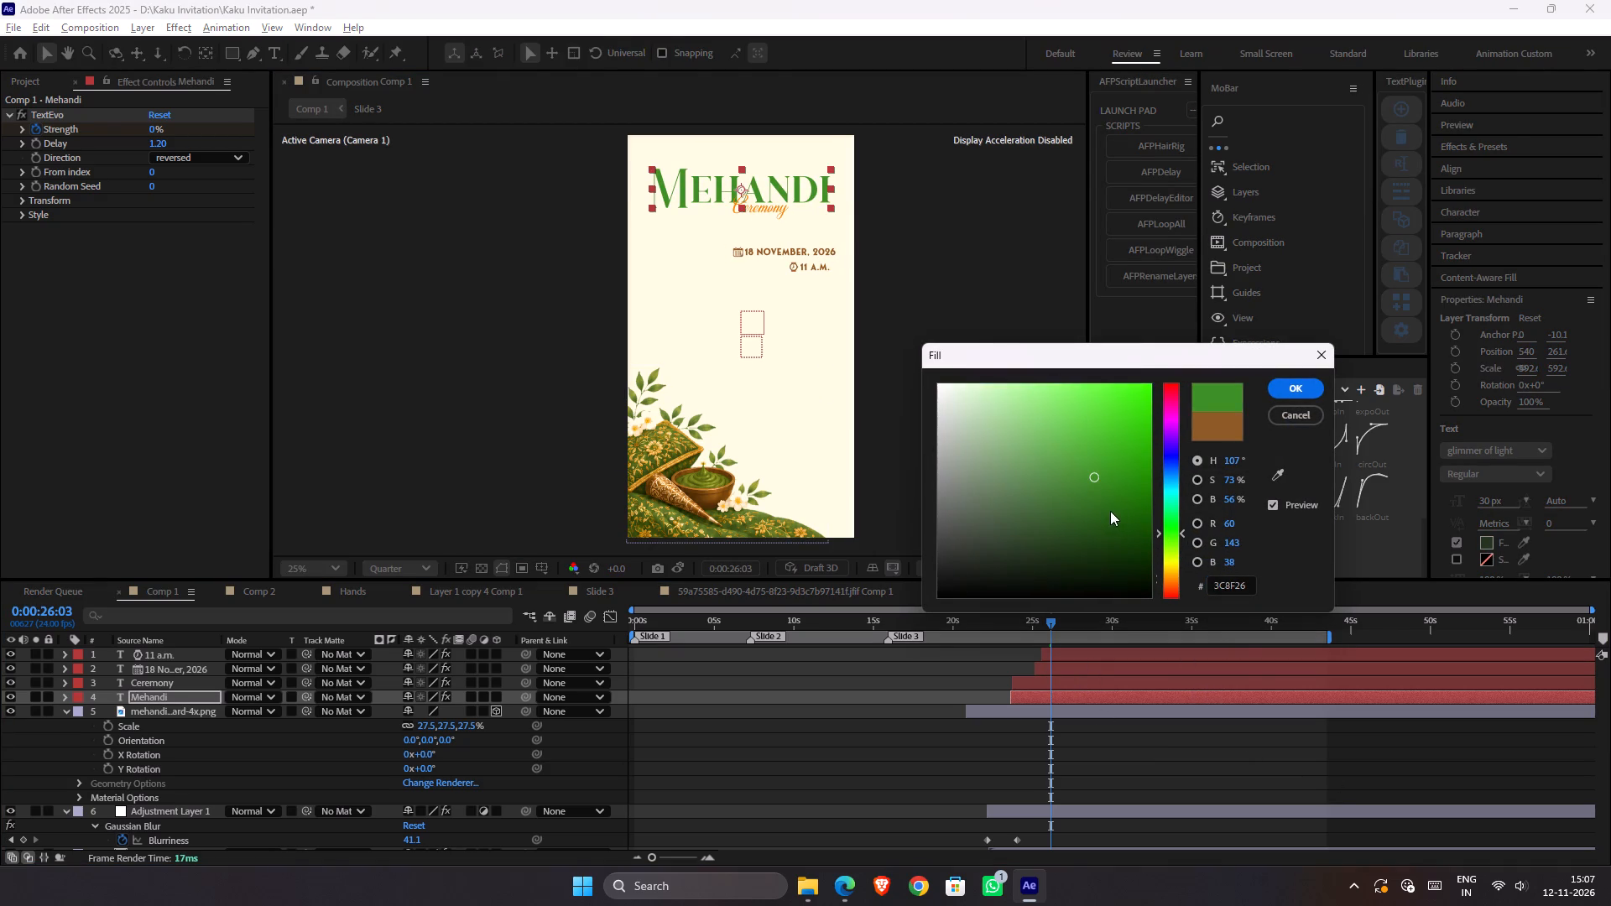
{"action": "left_click_drag", "start_coordinate": [1127, 491], "coordinate": [1147, 505]}
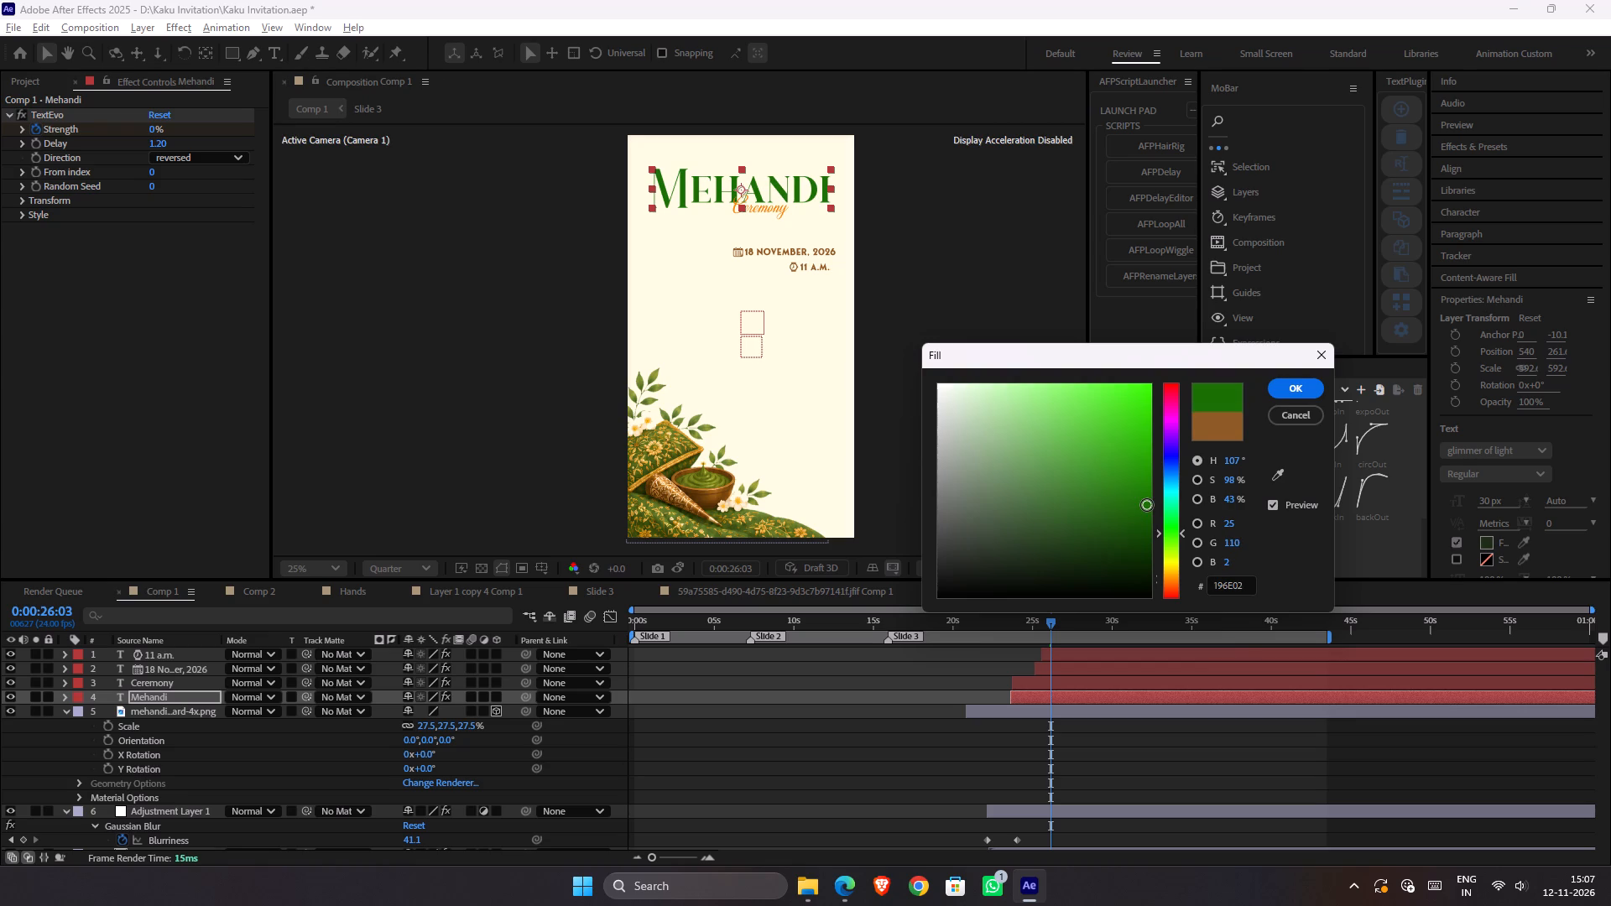
{"action": "left_click_drag", "start_coordinate": [1147, 505], "coordinate": [1150, 517]}
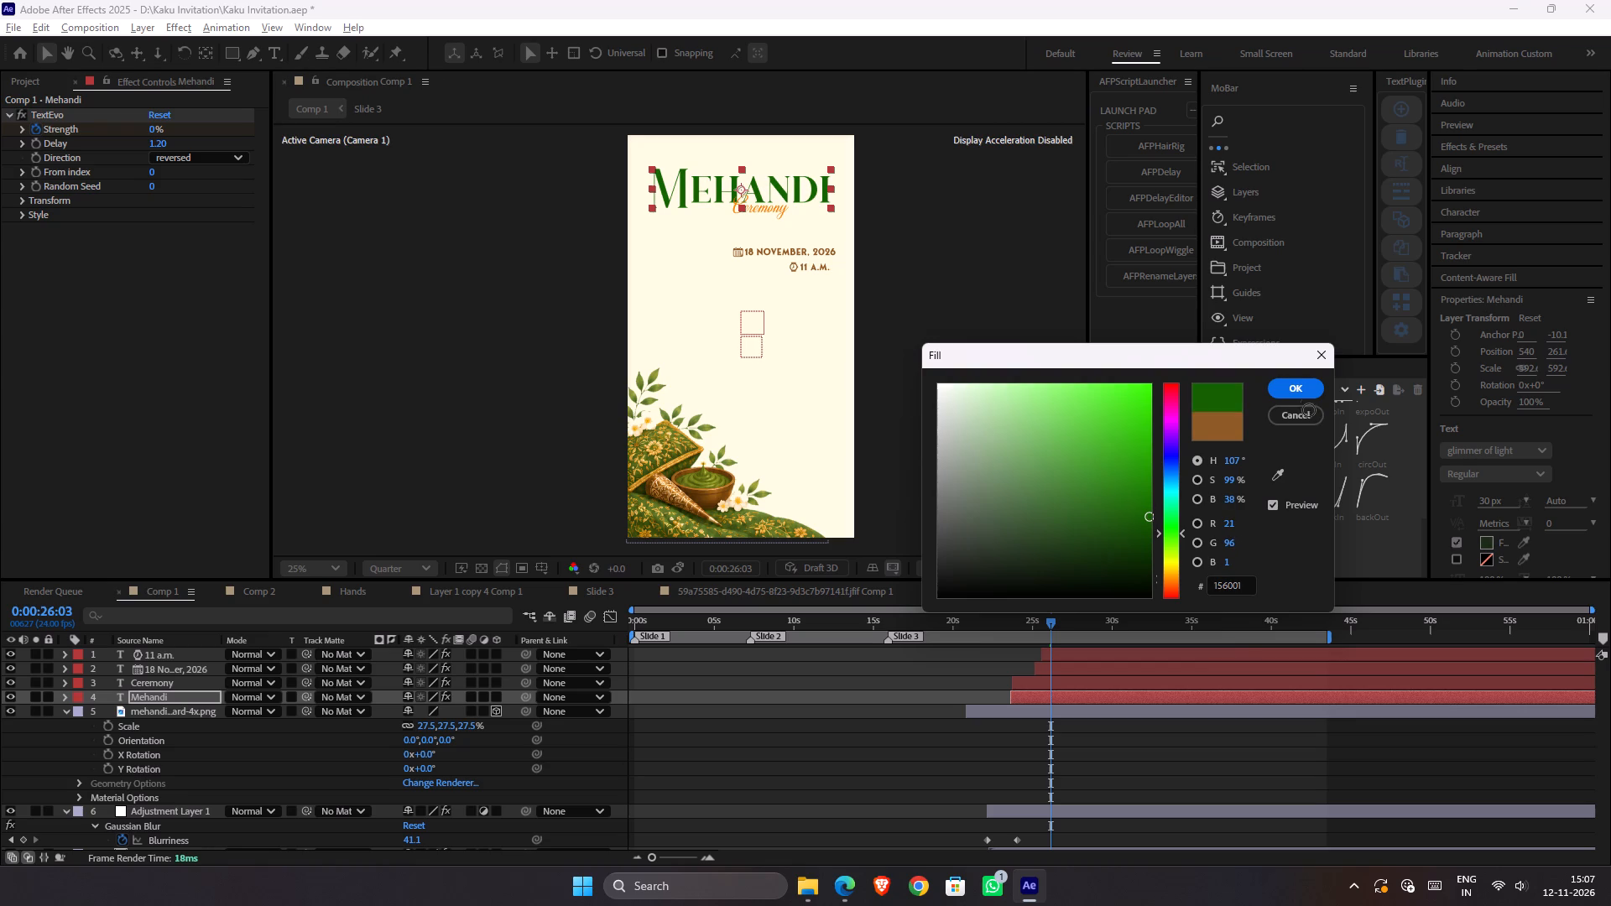
{"action": "left_click", "coordinate": [1305, 390]}
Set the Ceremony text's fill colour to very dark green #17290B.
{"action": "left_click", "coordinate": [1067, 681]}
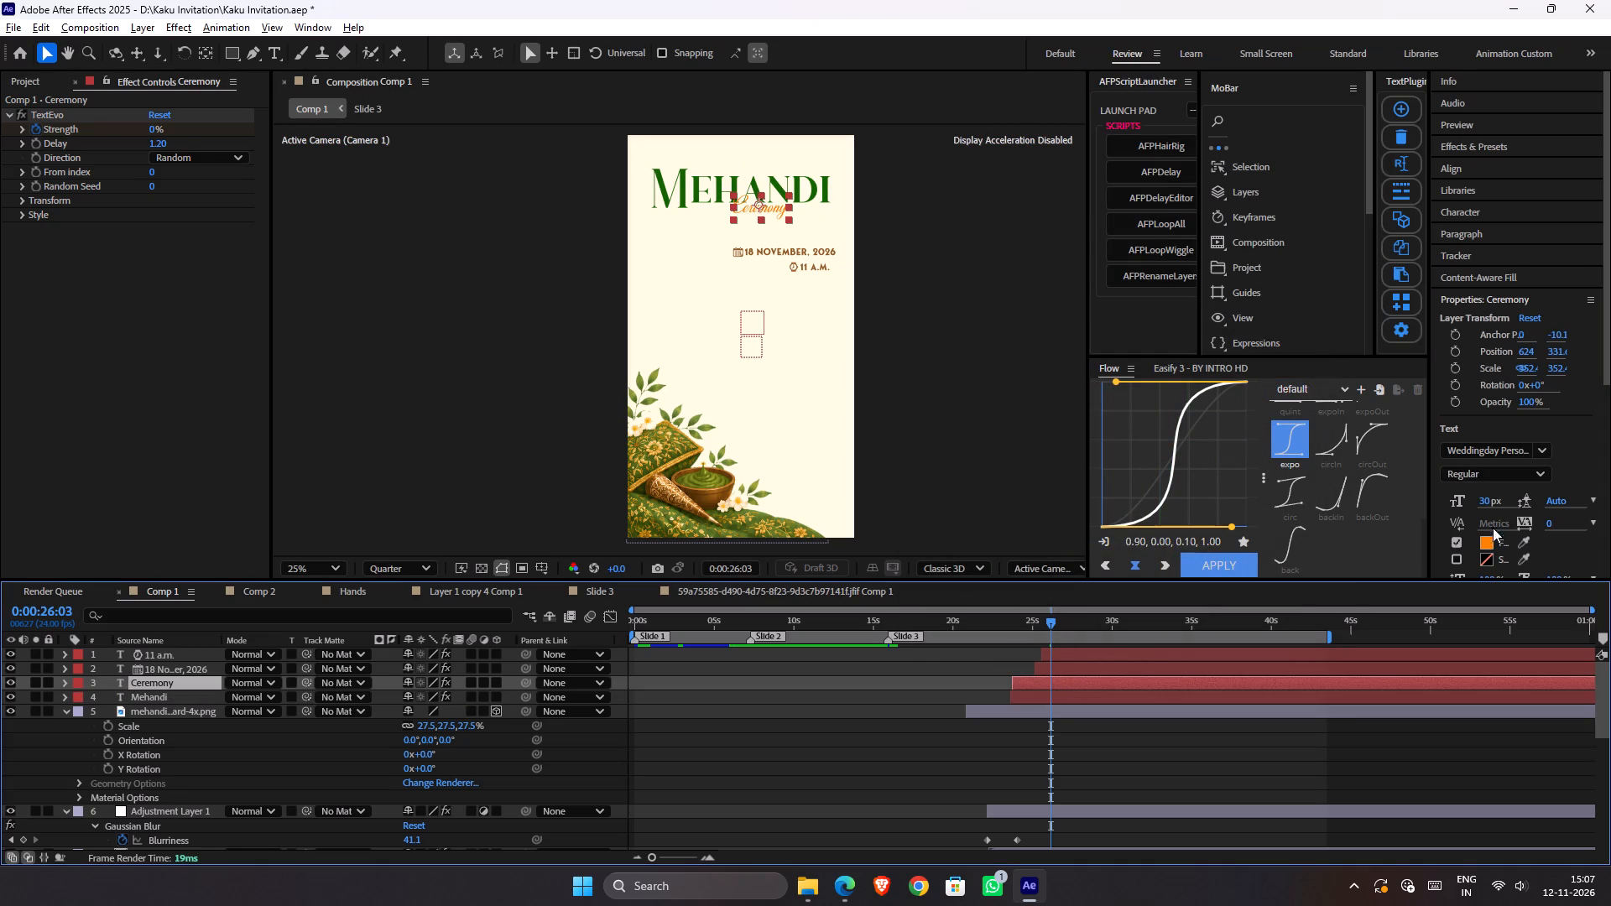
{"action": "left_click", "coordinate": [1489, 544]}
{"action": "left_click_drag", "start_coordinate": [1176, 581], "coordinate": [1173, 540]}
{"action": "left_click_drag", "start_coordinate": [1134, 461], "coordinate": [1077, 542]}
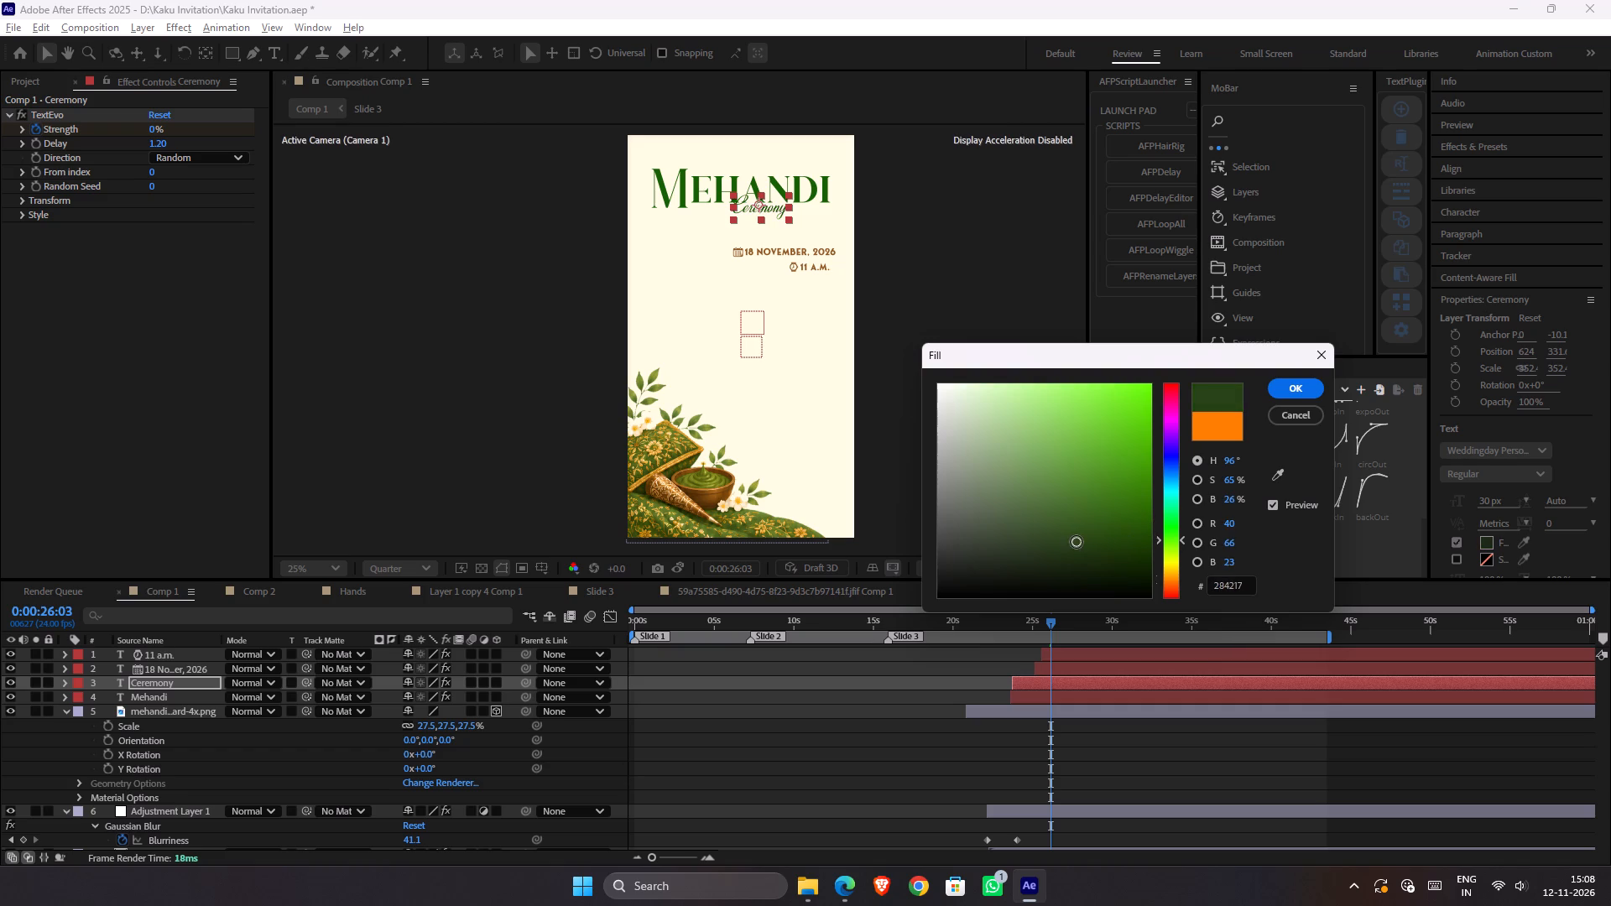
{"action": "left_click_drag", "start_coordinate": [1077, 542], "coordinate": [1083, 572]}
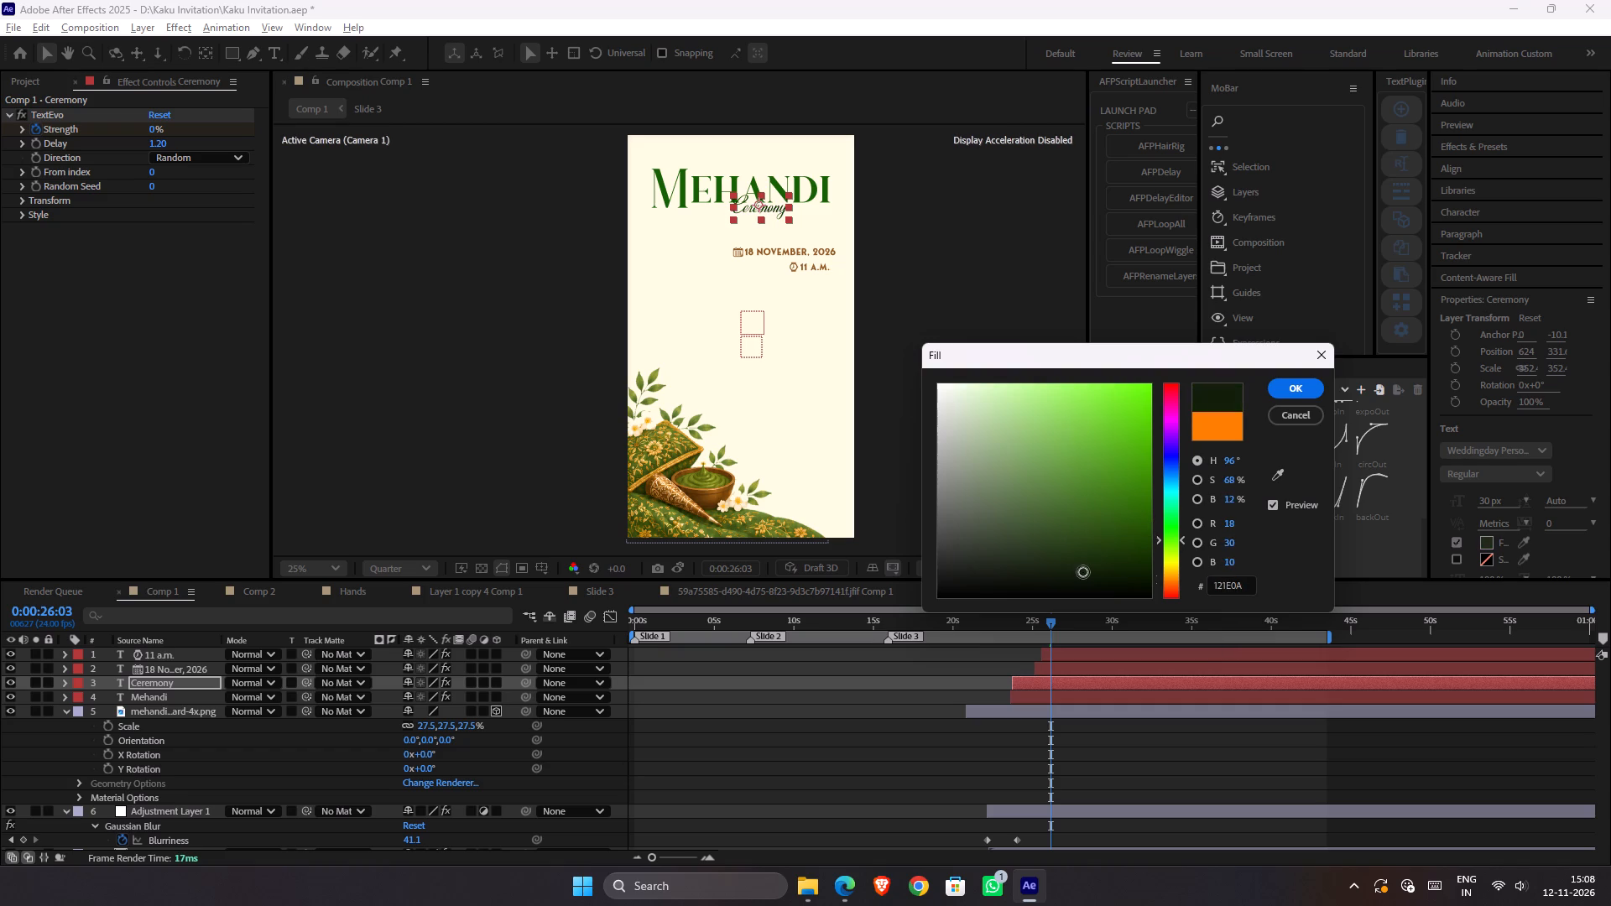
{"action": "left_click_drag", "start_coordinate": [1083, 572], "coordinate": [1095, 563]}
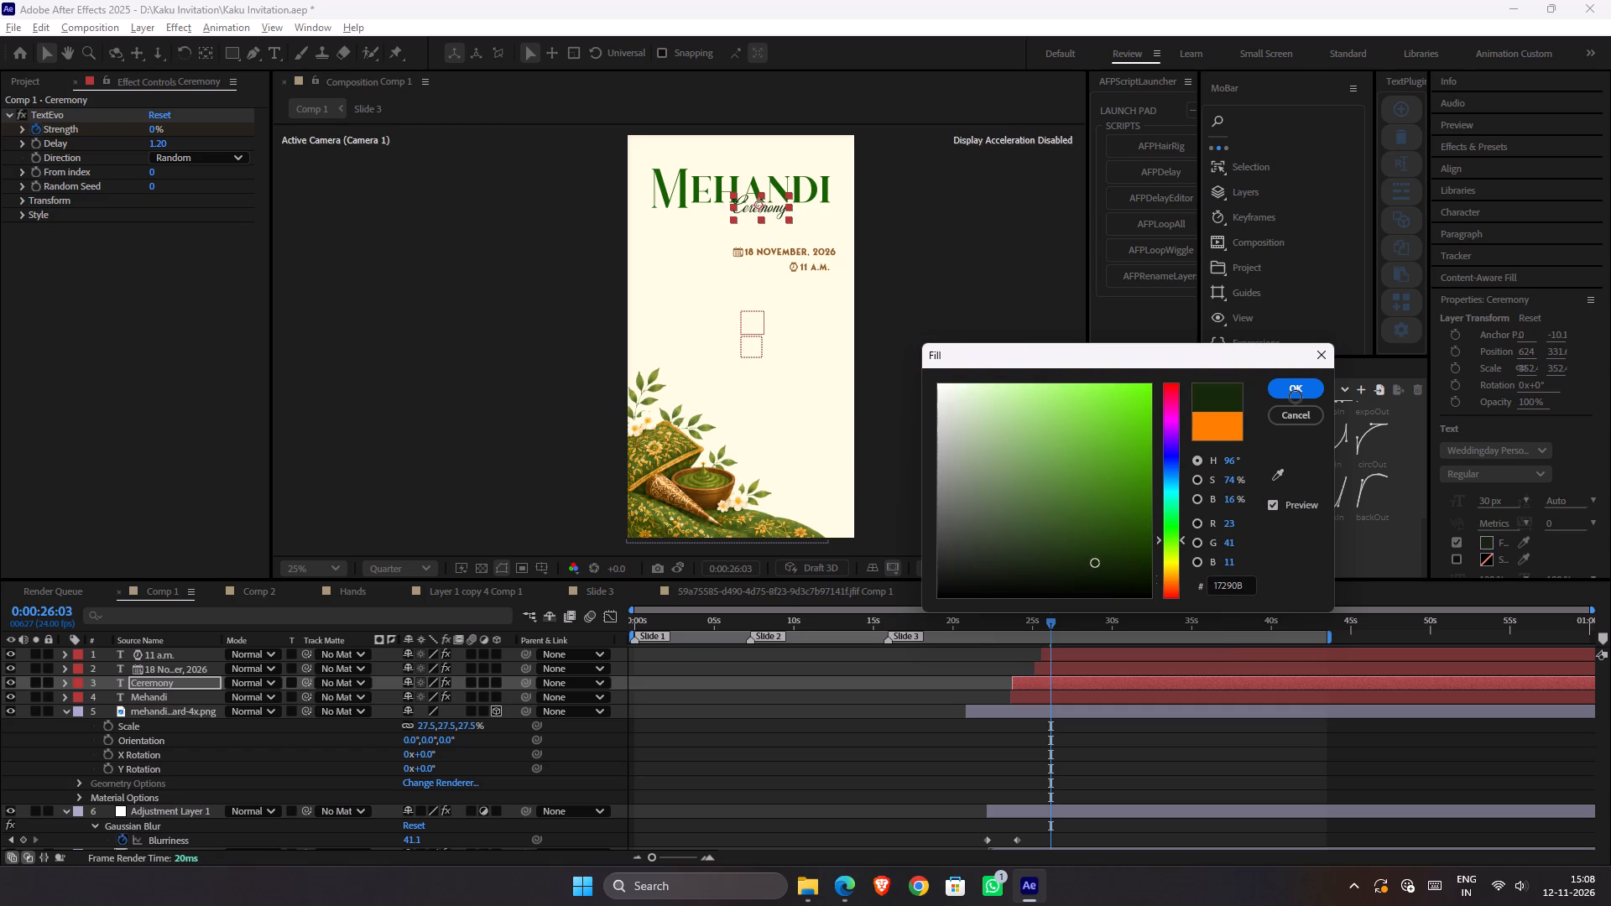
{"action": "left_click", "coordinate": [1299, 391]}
Change the Ceremony text's fill colour to dark brown #291D0B.
{"action": "left_click", "coordinate": [1186, 685]}
{"action": "left_click", "coordinate": [1154, 674]}
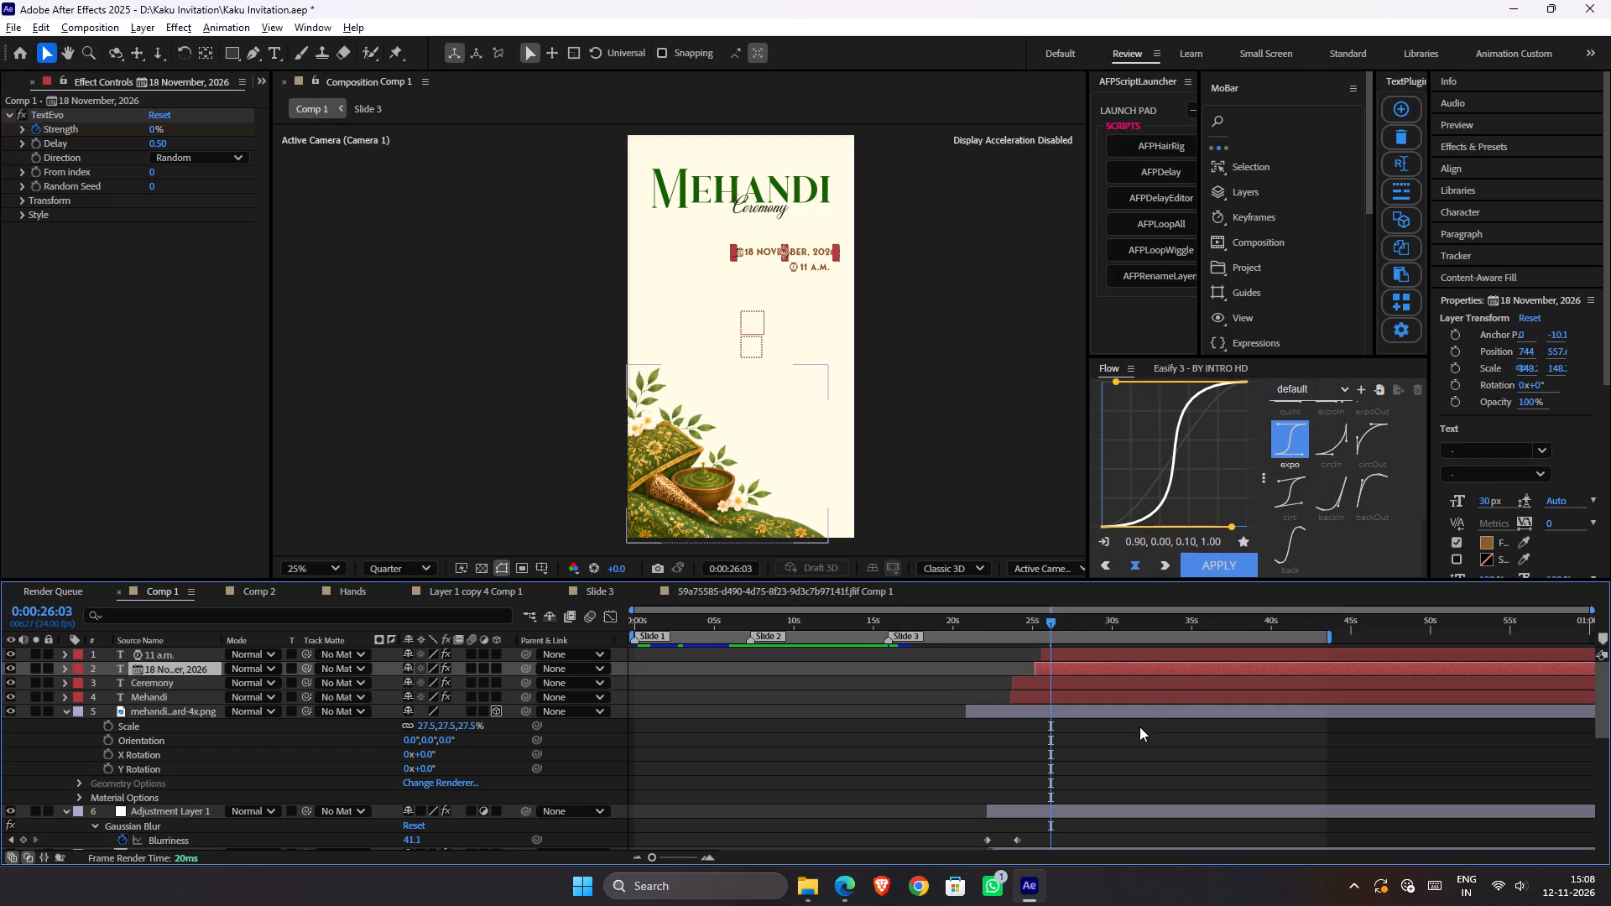
{"action": "left_click", "coordinate": [1139, 731]}
{"action": "left_click", "coordinate": [1042, 686]}
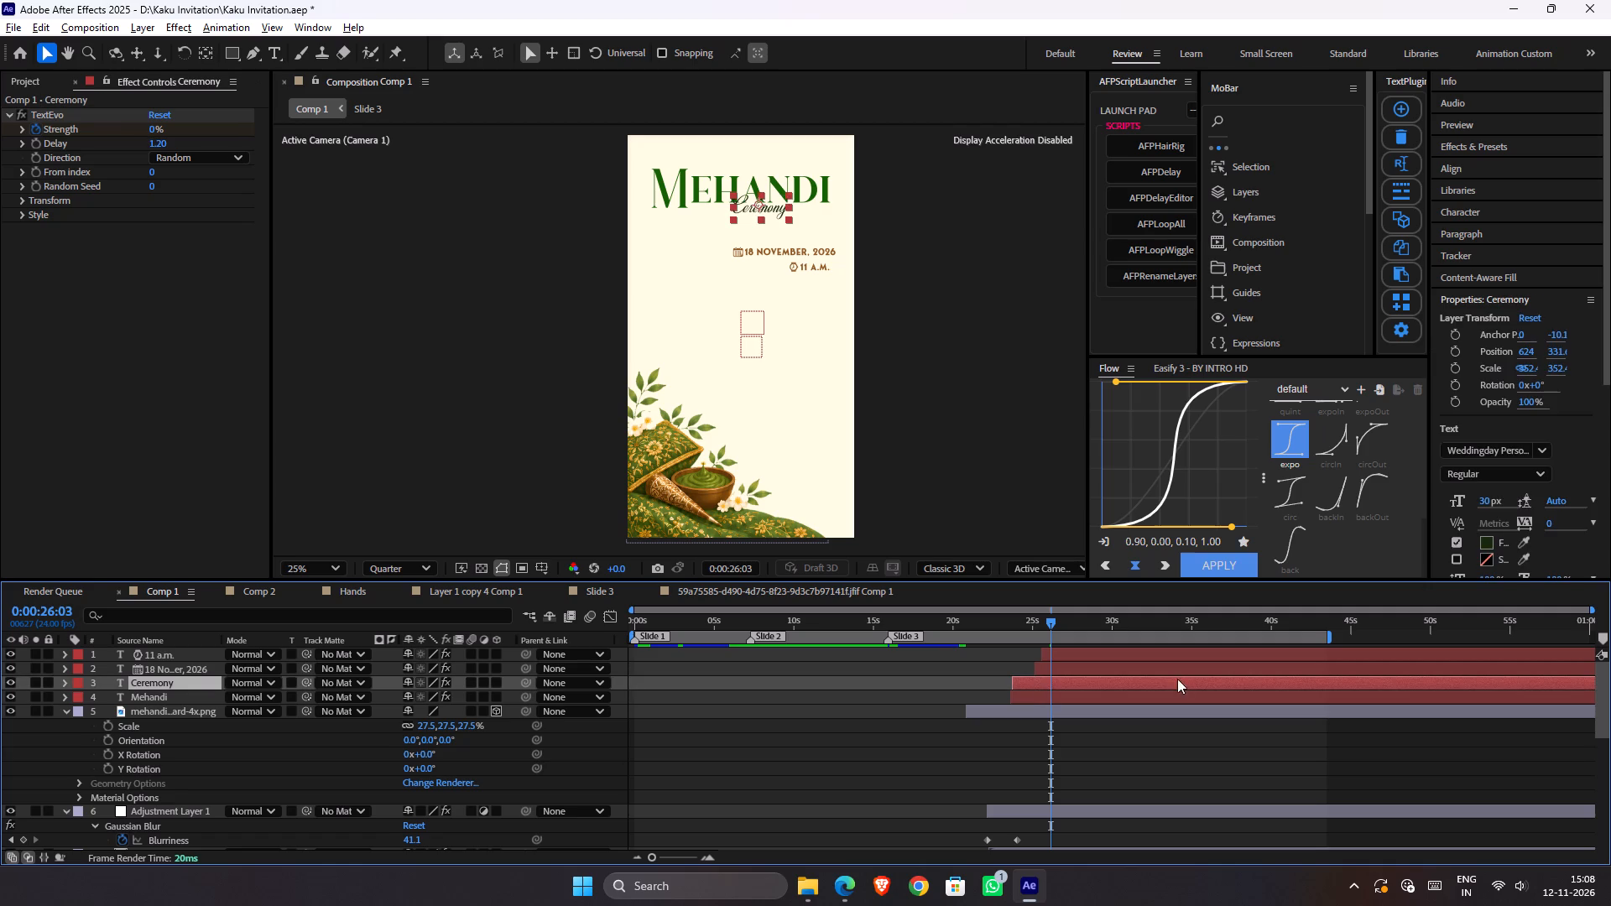
{"action": "left_click", "coordinate": [1487, 549]}
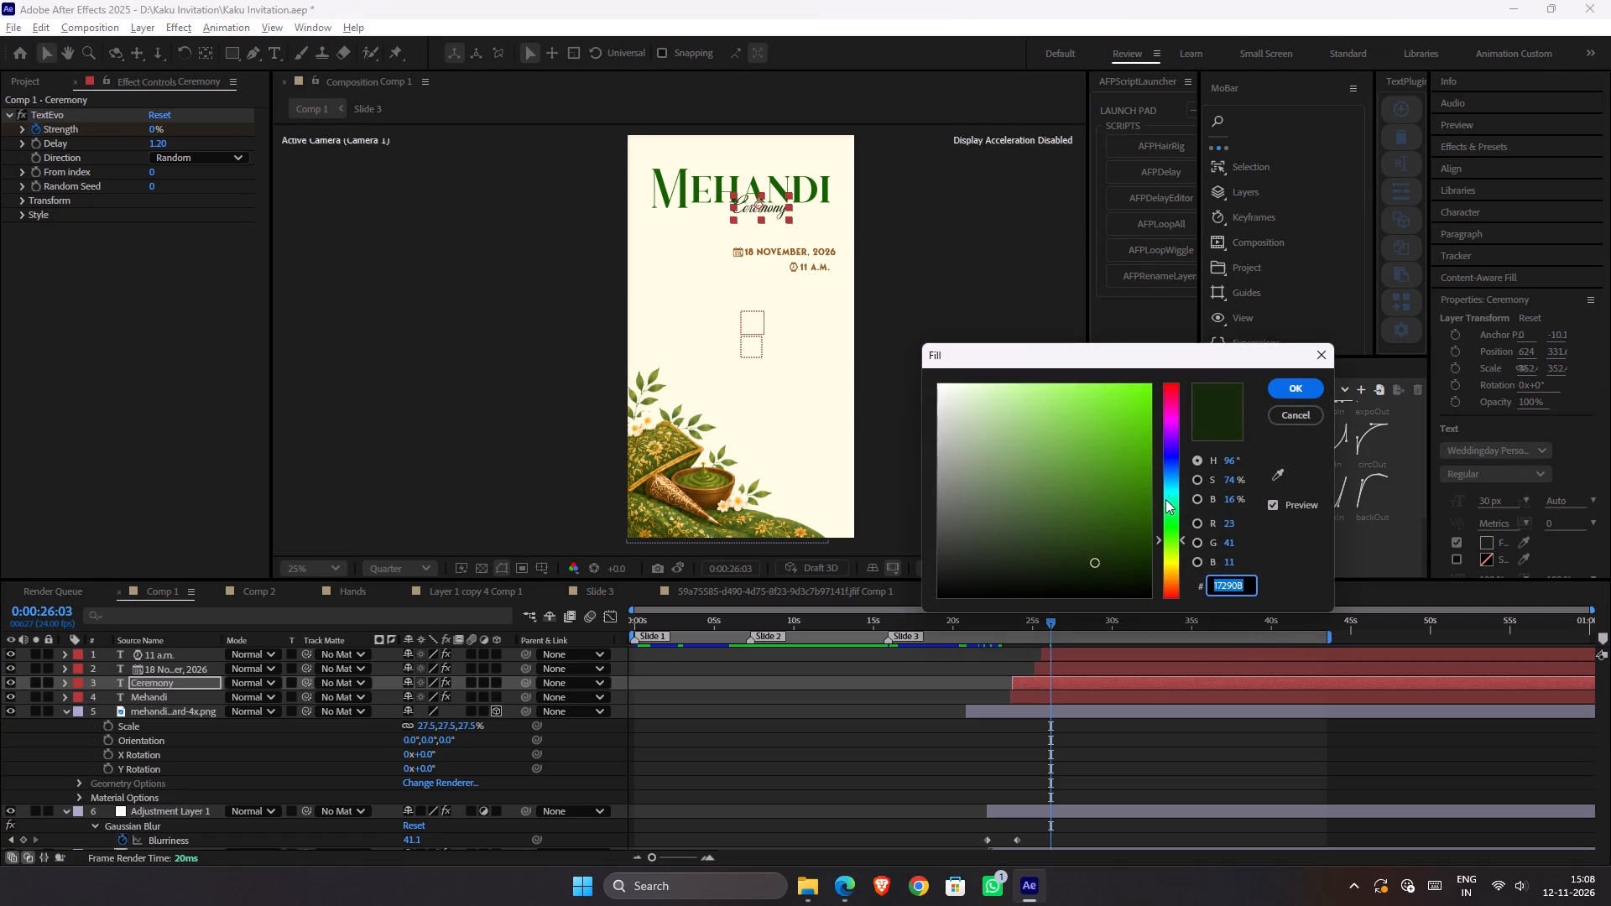
{"action": "left_click_drag", "start_coordinate": [1165, 537], "coordinate": [1171, 575]}
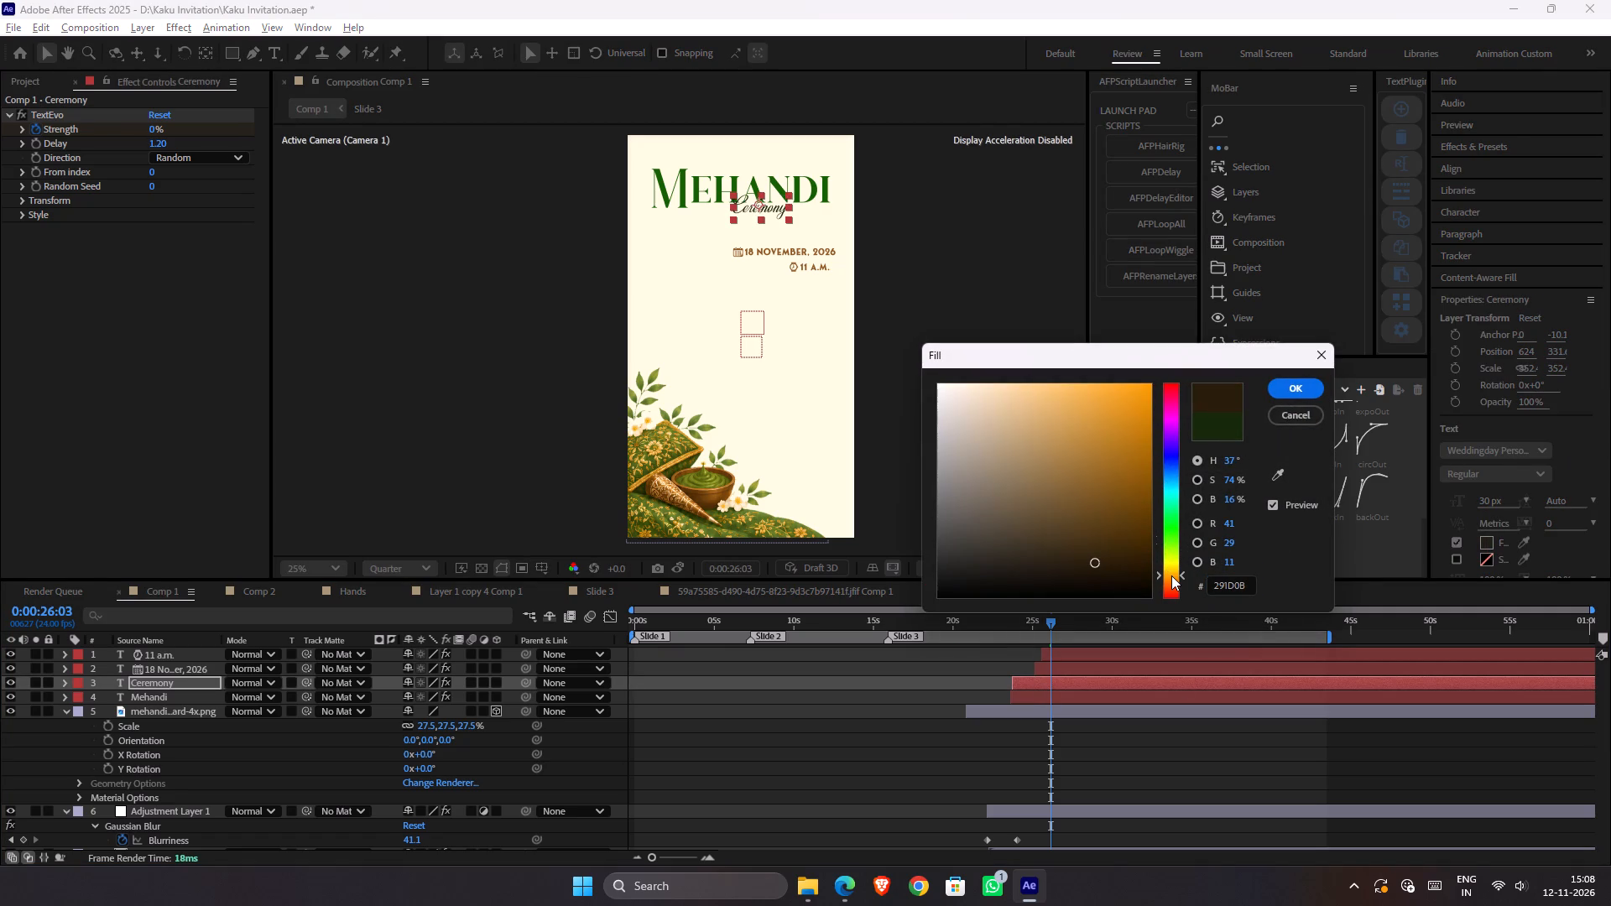
{"action": "left_click_drag", "start_coordinate": [1171, 575], "coordinate": [1172, 576]}
{"action": "left_click", "coordinate": [1300, 389]}
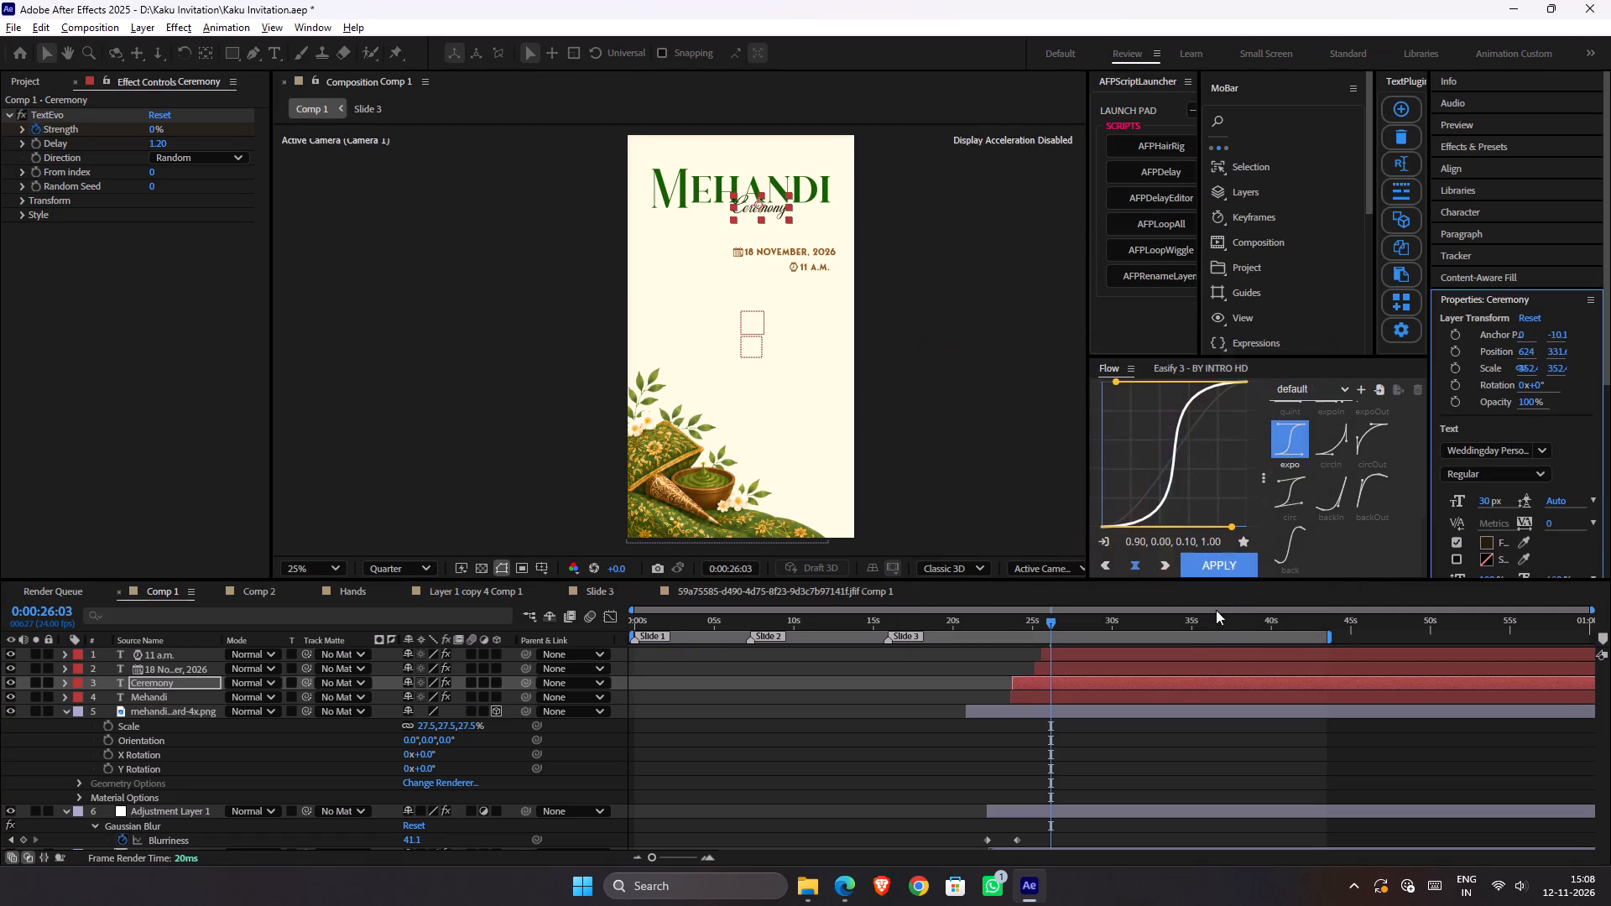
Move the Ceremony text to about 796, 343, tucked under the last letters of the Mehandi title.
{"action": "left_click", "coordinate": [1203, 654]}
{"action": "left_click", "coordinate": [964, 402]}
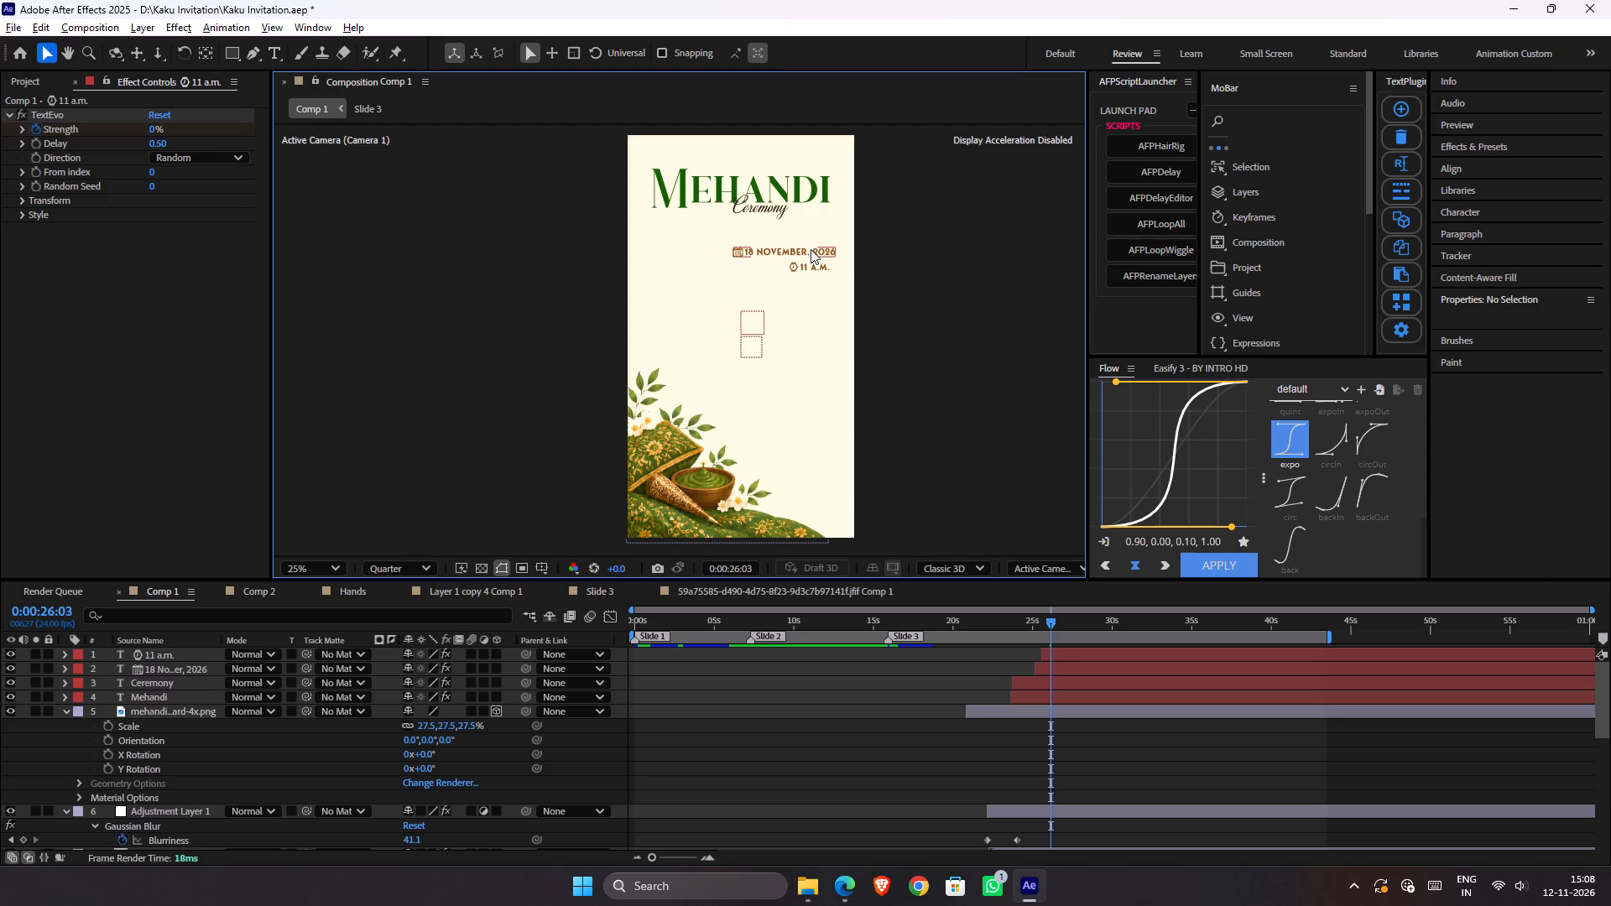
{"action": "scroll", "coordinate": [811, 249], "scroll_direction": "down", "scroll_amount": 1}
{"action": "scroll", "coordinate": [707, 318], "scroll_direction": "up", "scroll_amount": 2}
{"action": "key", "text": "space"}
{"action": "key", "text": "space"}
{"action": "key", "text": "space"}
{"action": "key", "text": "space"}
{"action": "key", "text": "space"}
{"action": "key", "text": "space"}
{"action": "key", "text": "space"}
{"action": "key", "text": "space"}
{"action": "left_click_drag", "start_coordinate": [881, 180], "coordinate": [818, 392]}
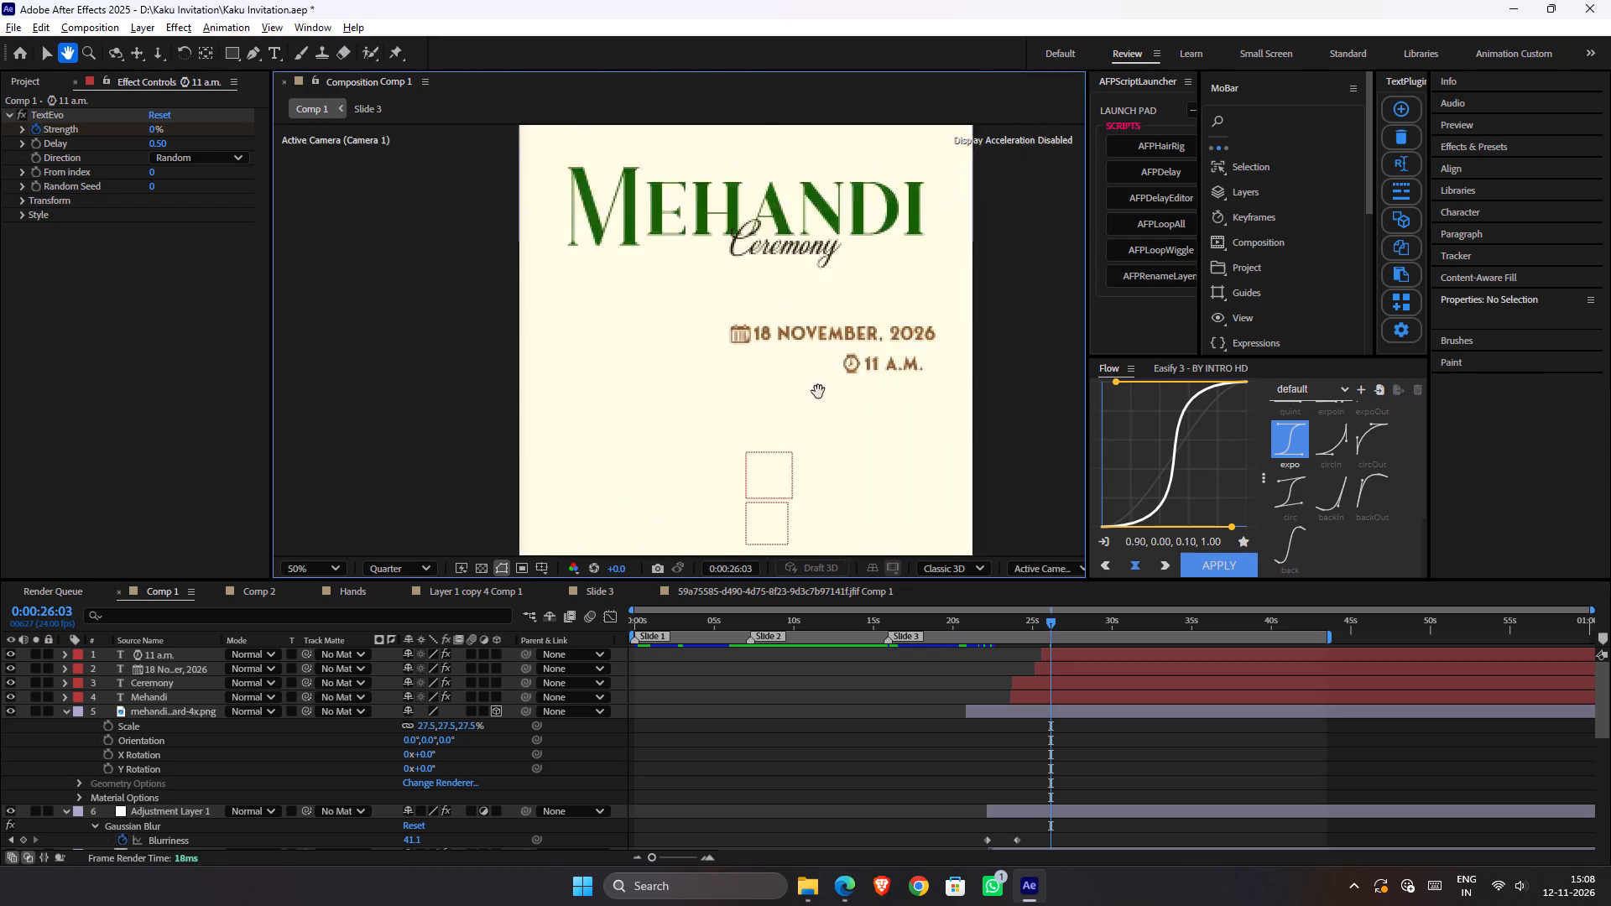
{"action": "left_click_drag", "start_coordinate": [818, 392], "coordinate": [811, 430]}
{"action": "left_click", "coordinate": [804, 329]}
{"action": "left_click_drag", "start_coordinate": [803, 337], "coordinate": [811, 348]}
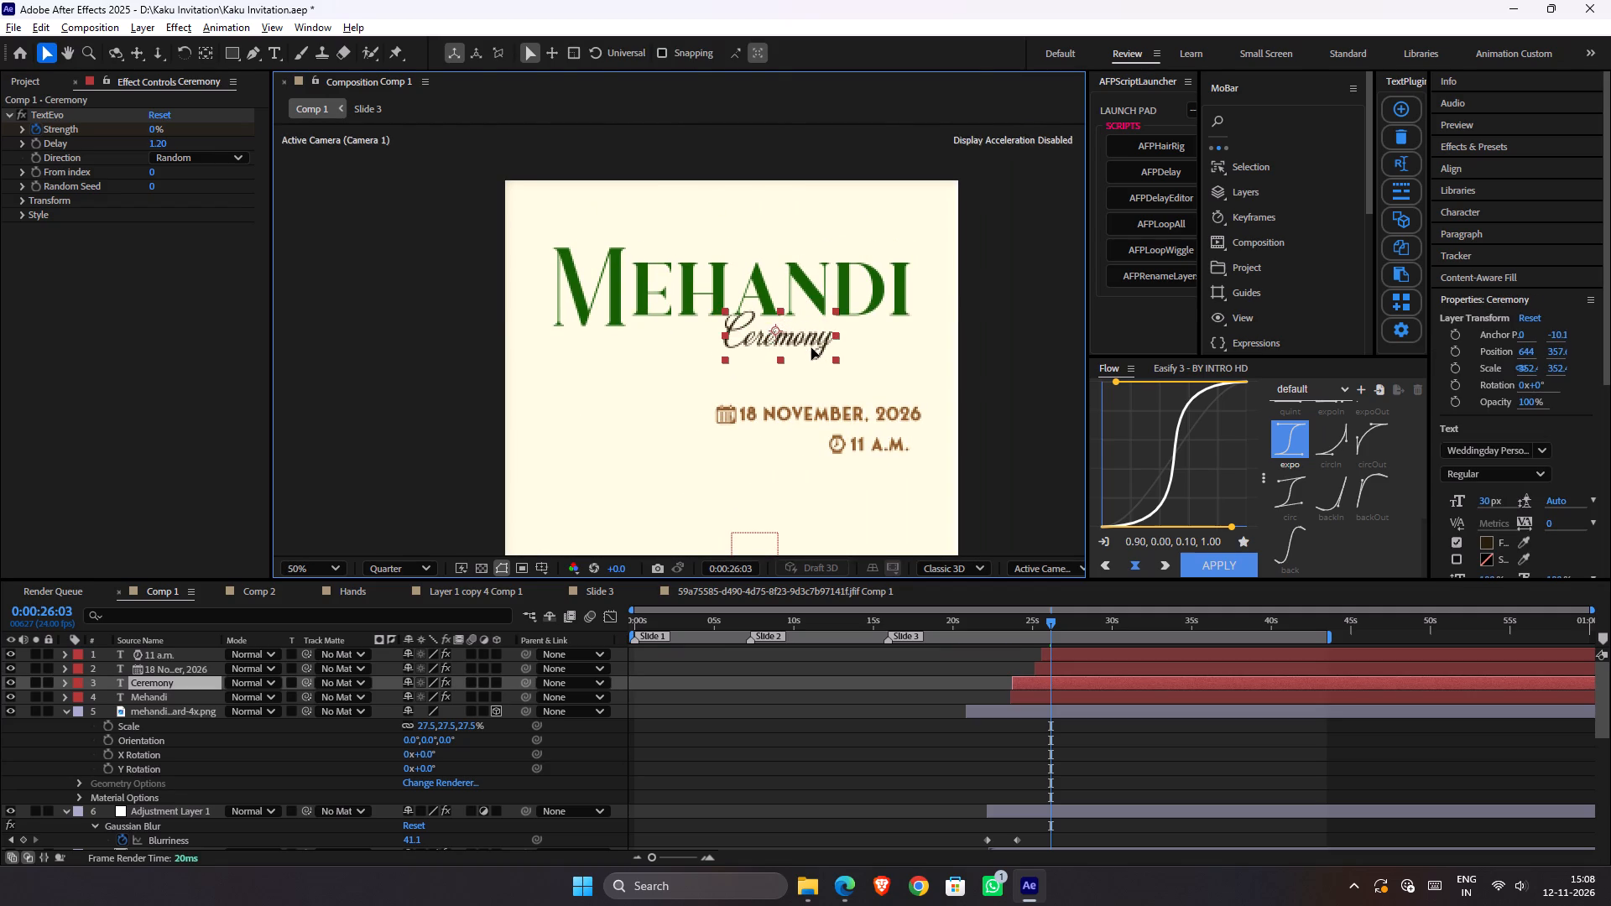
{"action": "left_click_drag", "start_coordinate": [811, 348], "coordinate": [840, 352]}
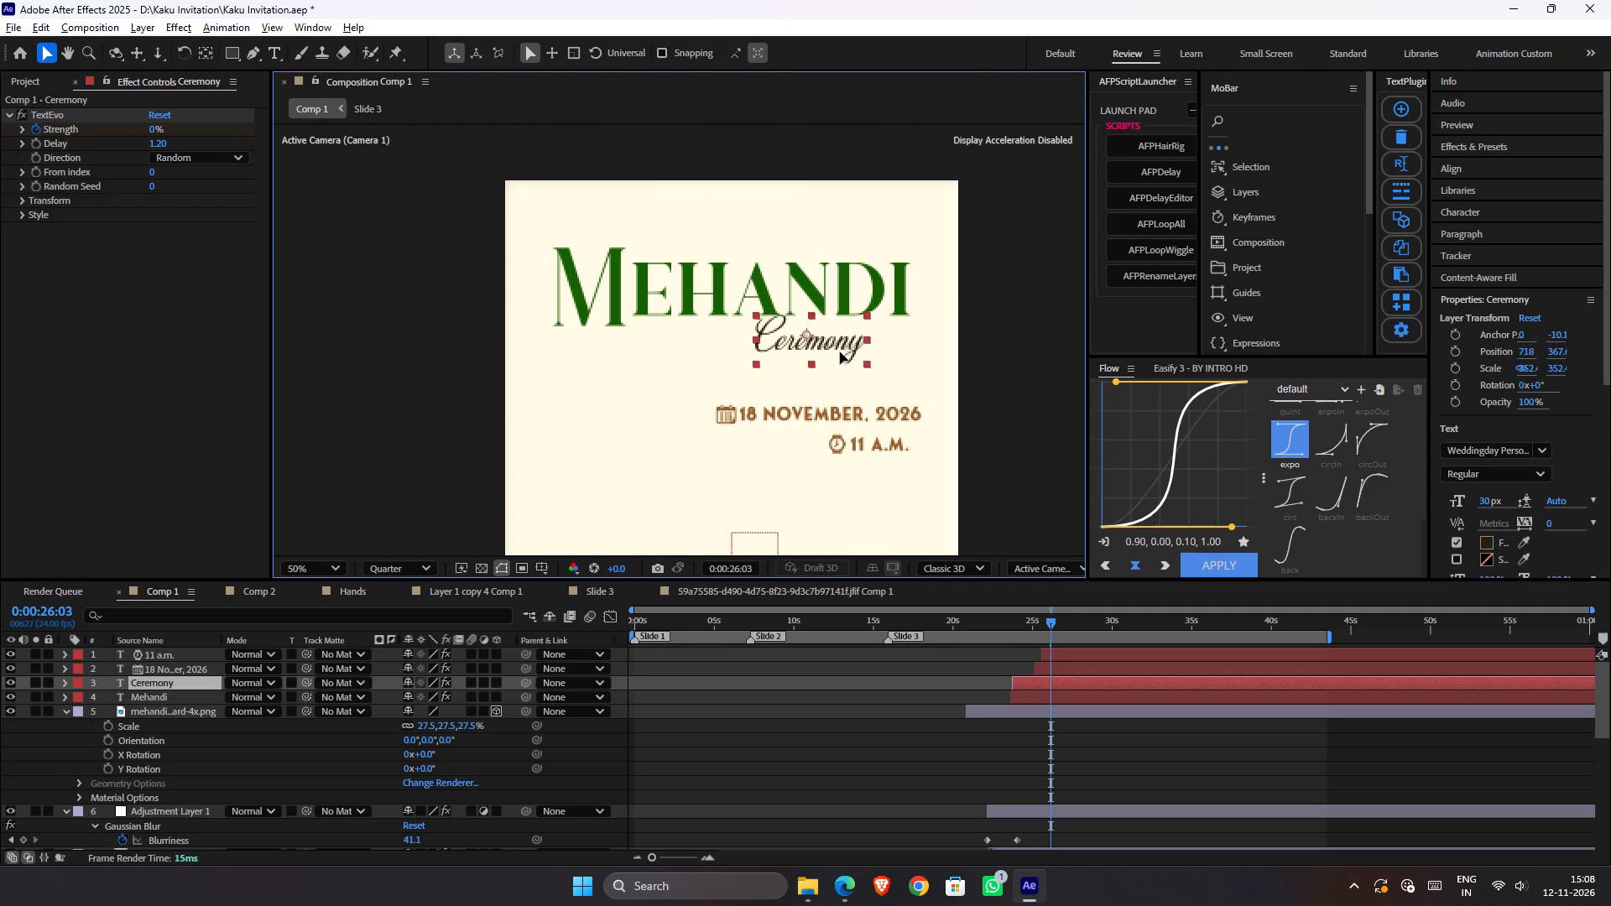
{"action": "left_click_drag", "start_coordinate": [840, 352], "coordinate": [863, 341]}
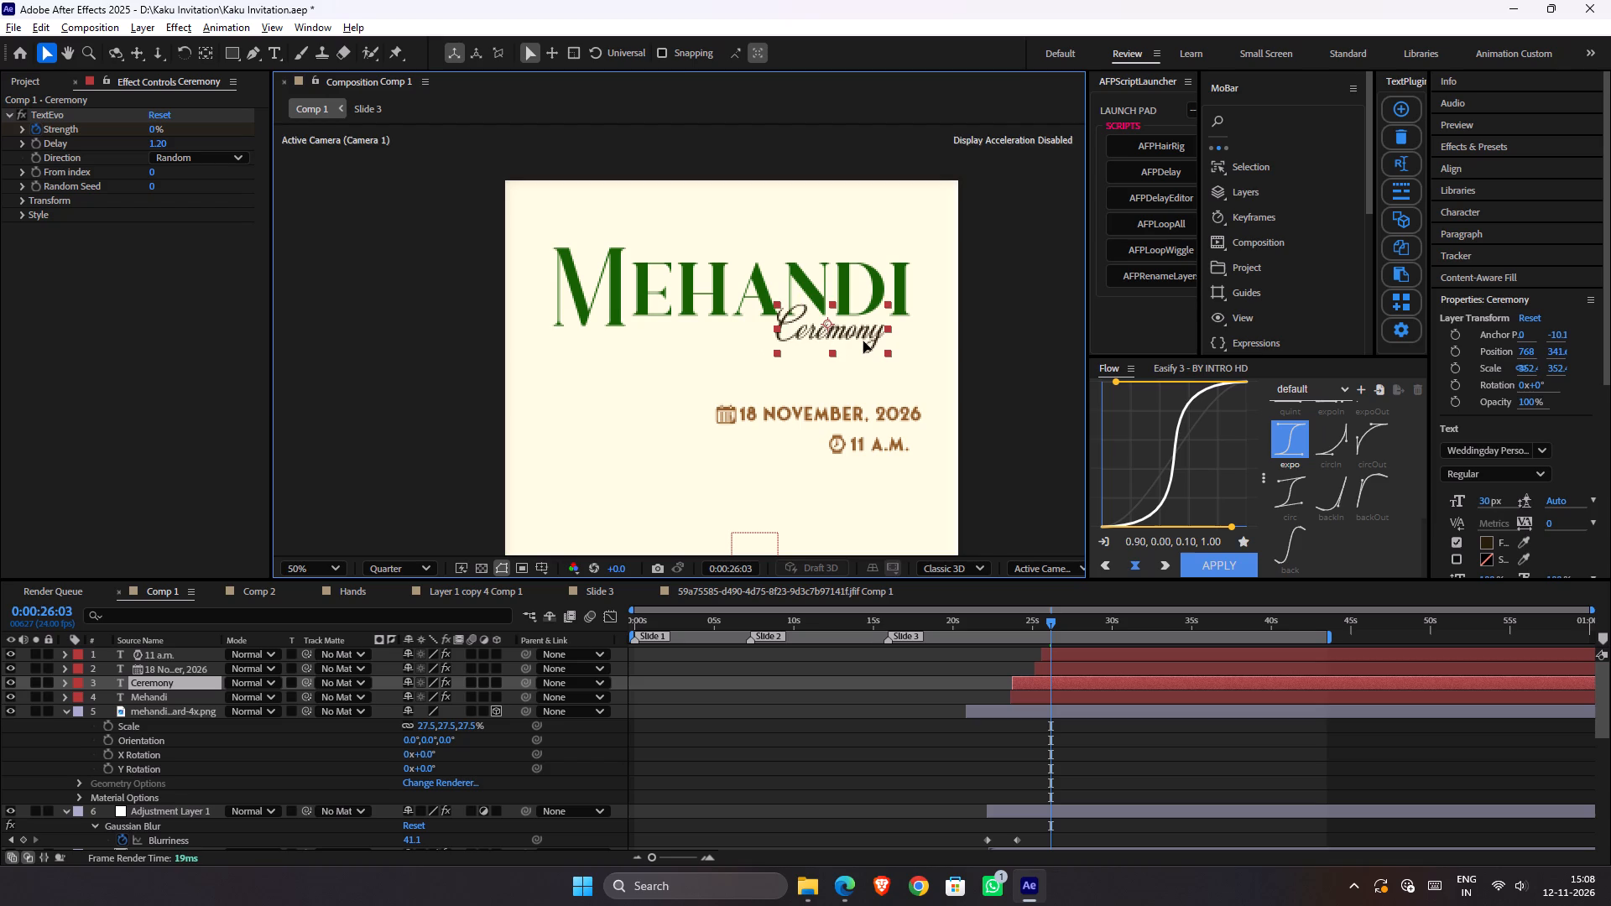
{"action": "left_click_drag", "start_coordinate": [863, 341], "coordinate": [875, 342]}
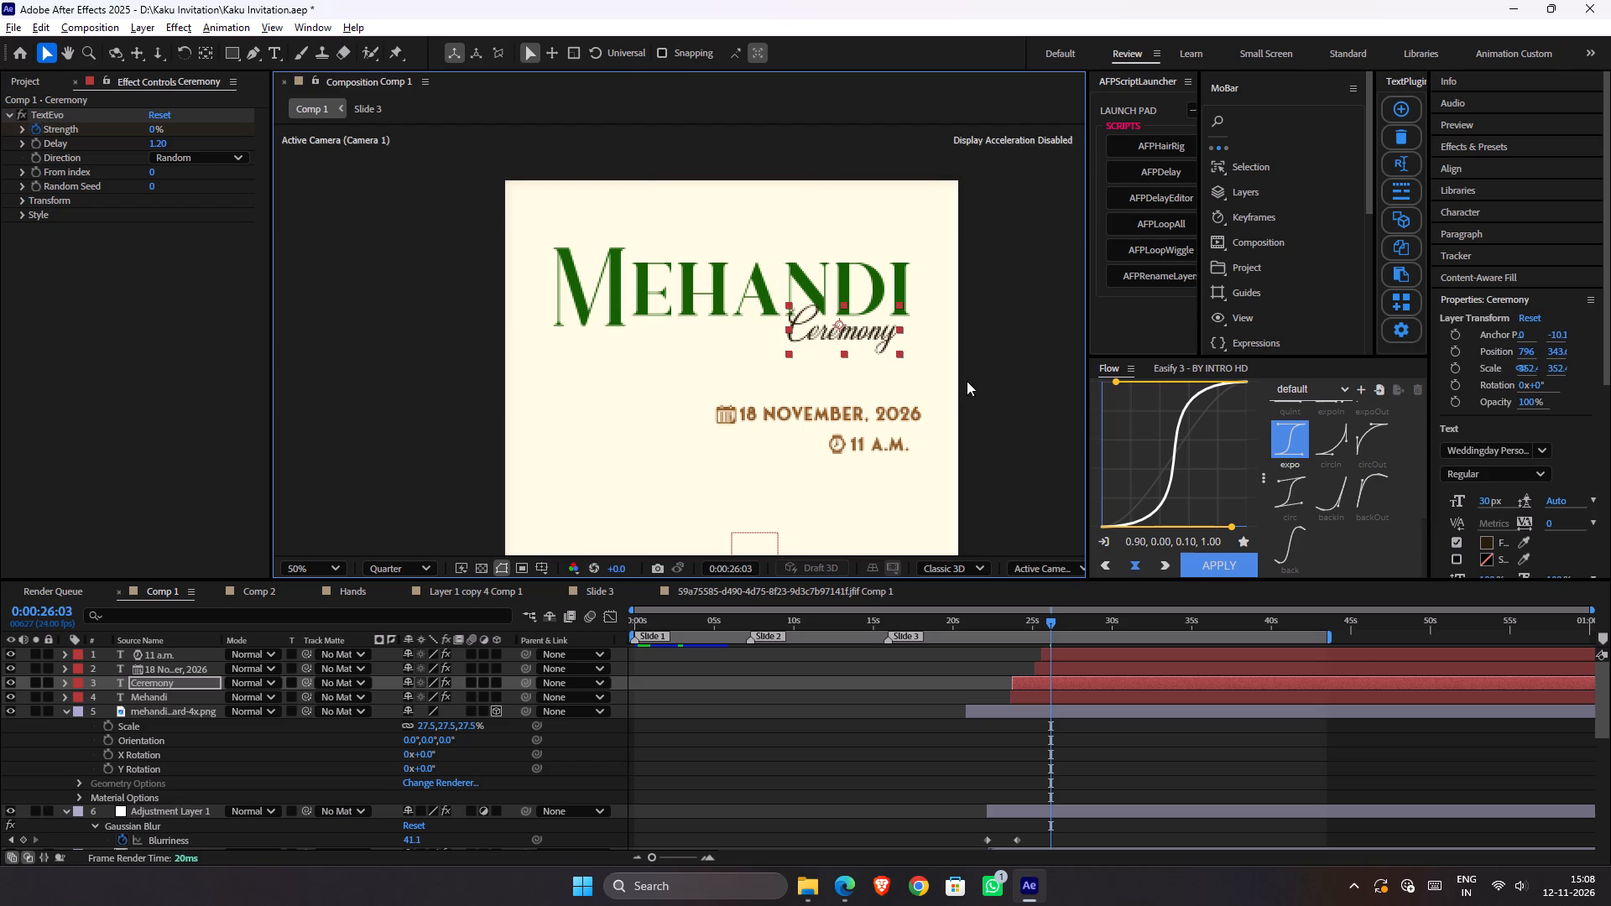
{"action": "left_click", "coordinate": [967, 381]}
Scale the Mehandi title down to about 498.6%.
{"action": "scroll", "coordinate": [944, 353], "scroll_direction": "up", "scroll_amount": 1}
{"action": "scroll", "coordinate": [934, 358], "scroll_direction": "down", "scroll_amount": 1}
{"action": "scroll", "coordinate": [936, 359], "scroll_direction": "up", "scroll_amount": 3}
{"action": "scroll", "coordinate": [934, 360], "scroll_direction": "down", "scroll_amount": 2}
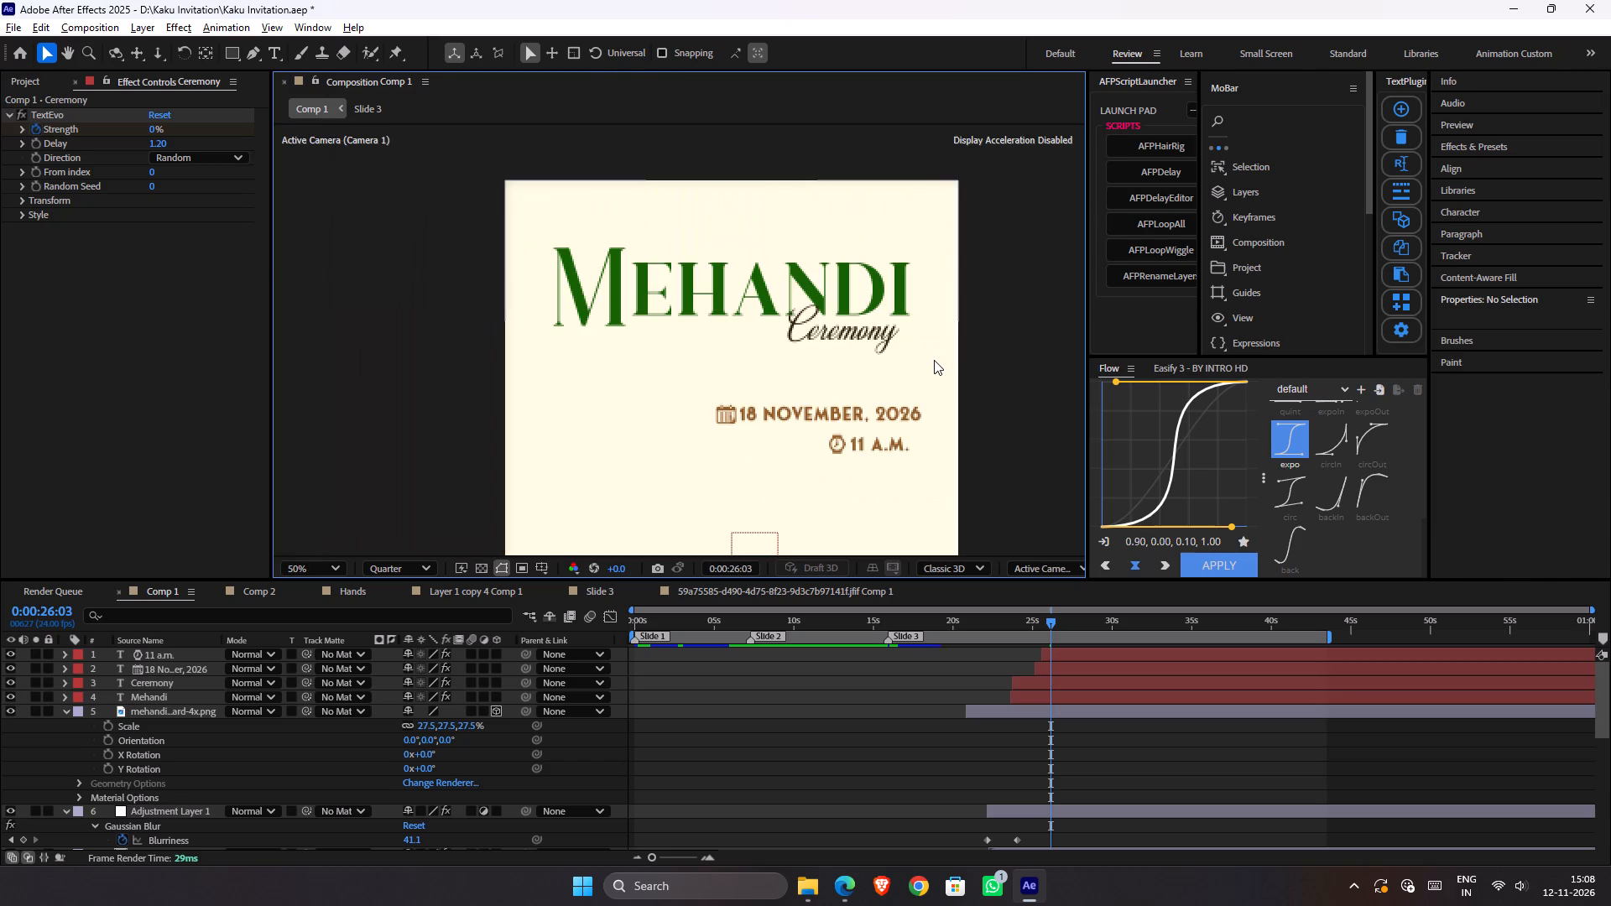
{"action": "scroll", "coordinate": [905, 376], "scroll_direction": "down", "scroll_amount": 1}
{"action": "key", "text": "space"}
{"action": "key", "text": "space"}
{"action": "key", "text": "space"}
{"action": "key", "text": "space"}
{"action": "key", "text": "space"}
{"action": "key", "text": "space"}
{"action": "key", "text": "space"}
{"action": "key", "text": "space"}
{"action": "key", "text": "space"}
{"action": "key", "text": "space"}
{"action": "left_click_drag", "start_coordinate": [815, 377], "coordinate": [829, 299]}
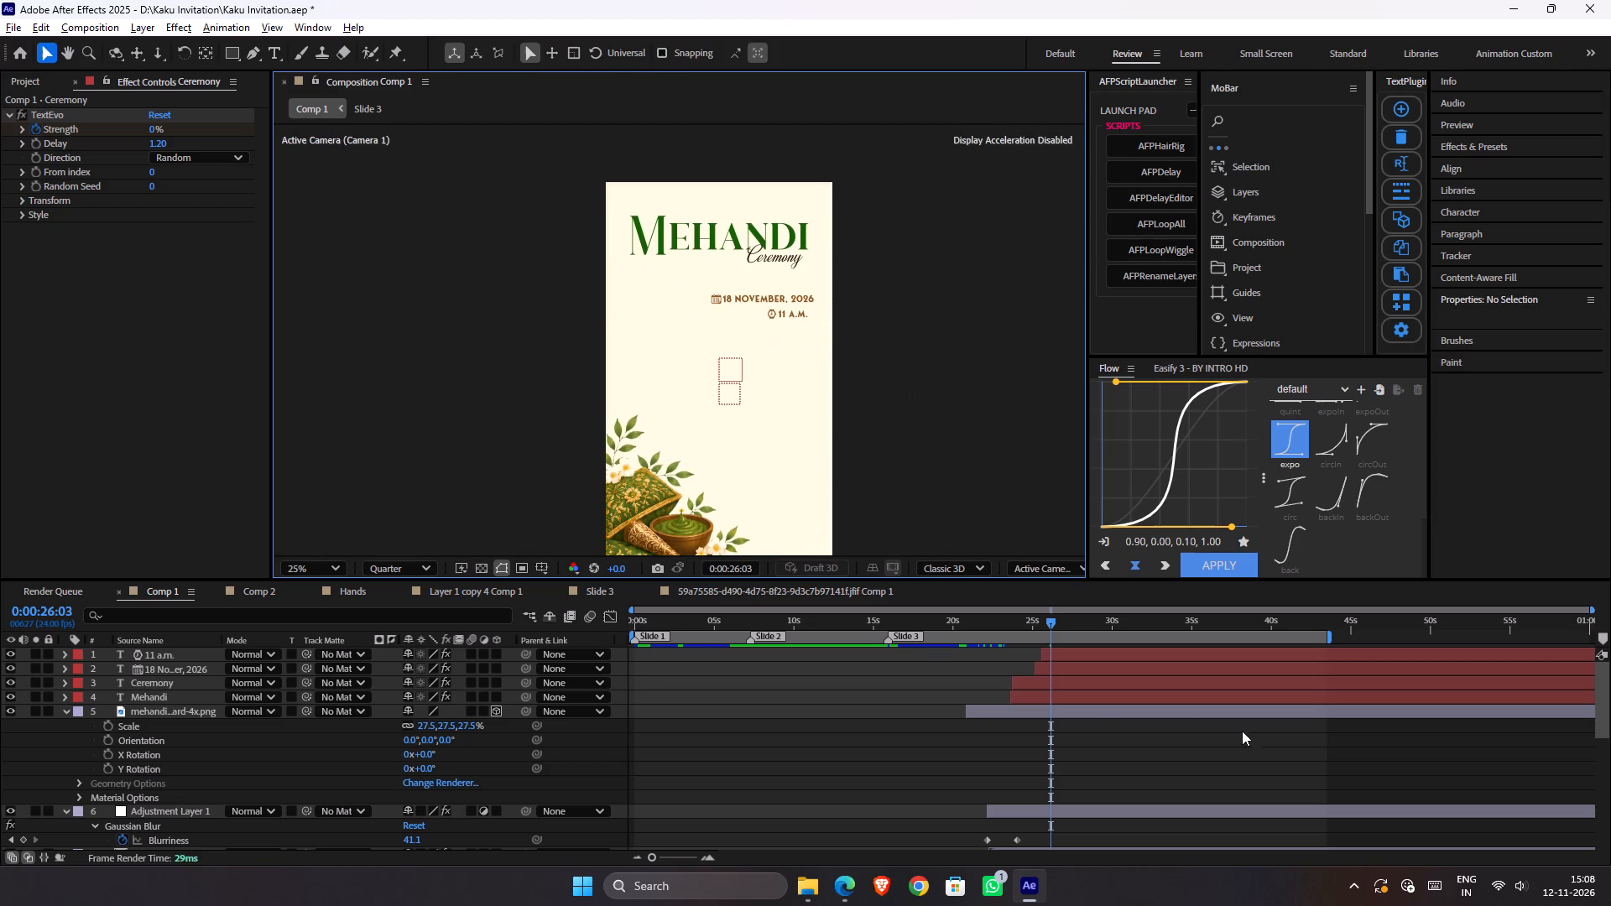
{"action": "left_click", "coordinate": [1055, 683]}
{"action": "left_click", "coordinate": [1052, 698]}
{"action": "key", "text": "s"}
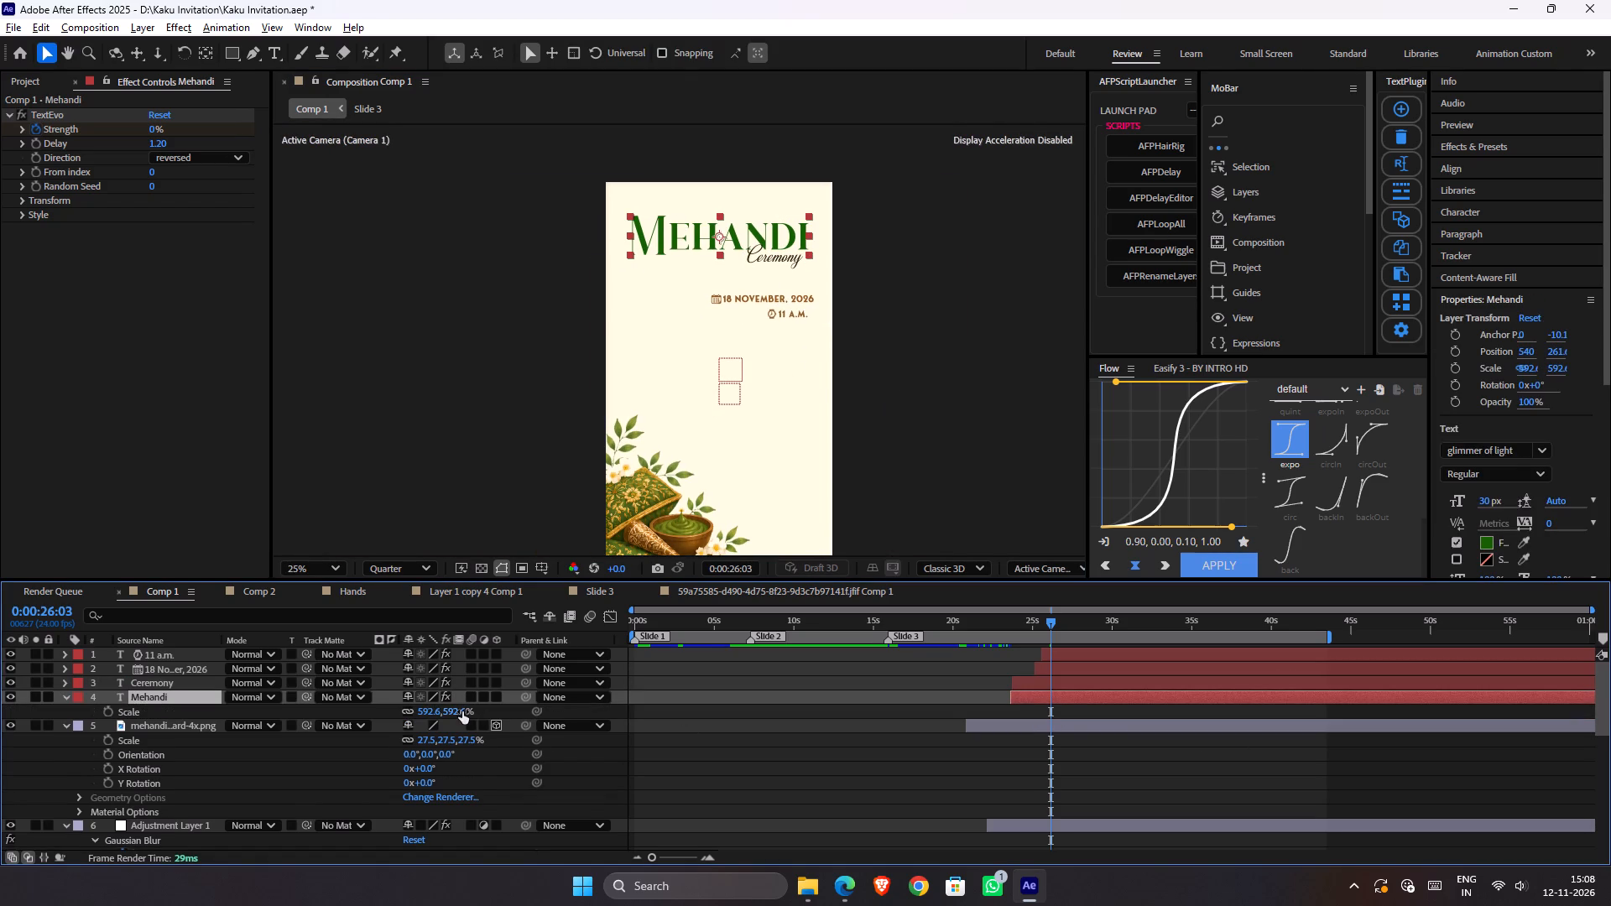
{"action": "left_click_drag", "start_coordinate": [456, 710], "coordinate": [388, 718]}
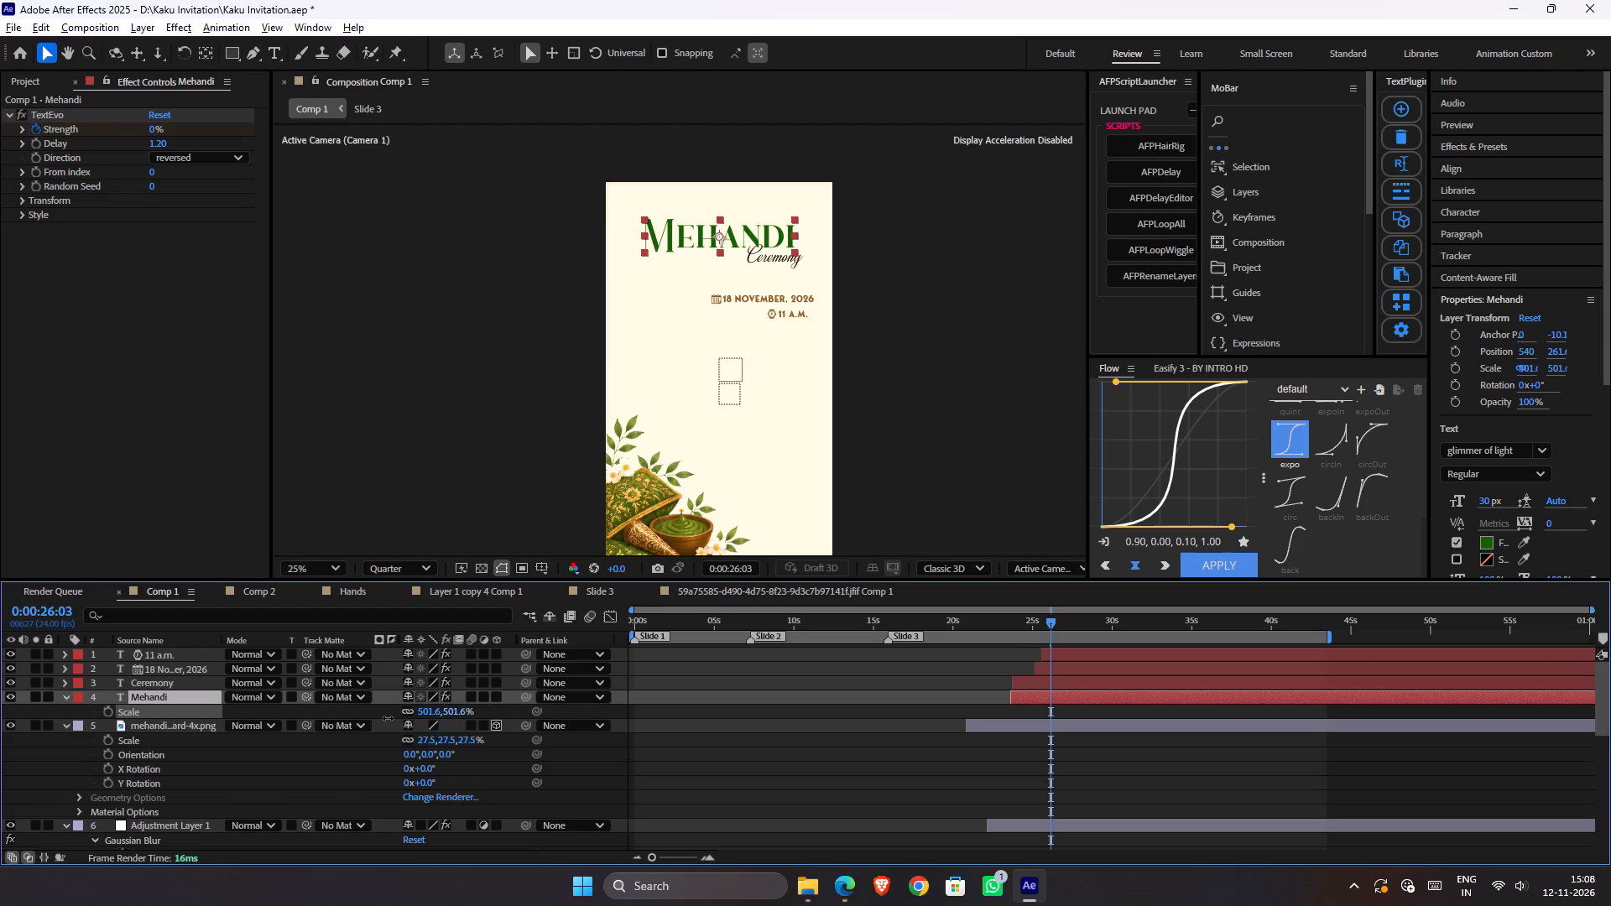
{"action": "left_click_drag", "start_coordinate": [388, 718], "coordinate": [385, 718]}
Move the Mehandi title down the page and place Ceremony just beneath its last letters.
{"action": "left_click_drag", "start_coordinate": [741, 234], "coordinate": [740, 272]}
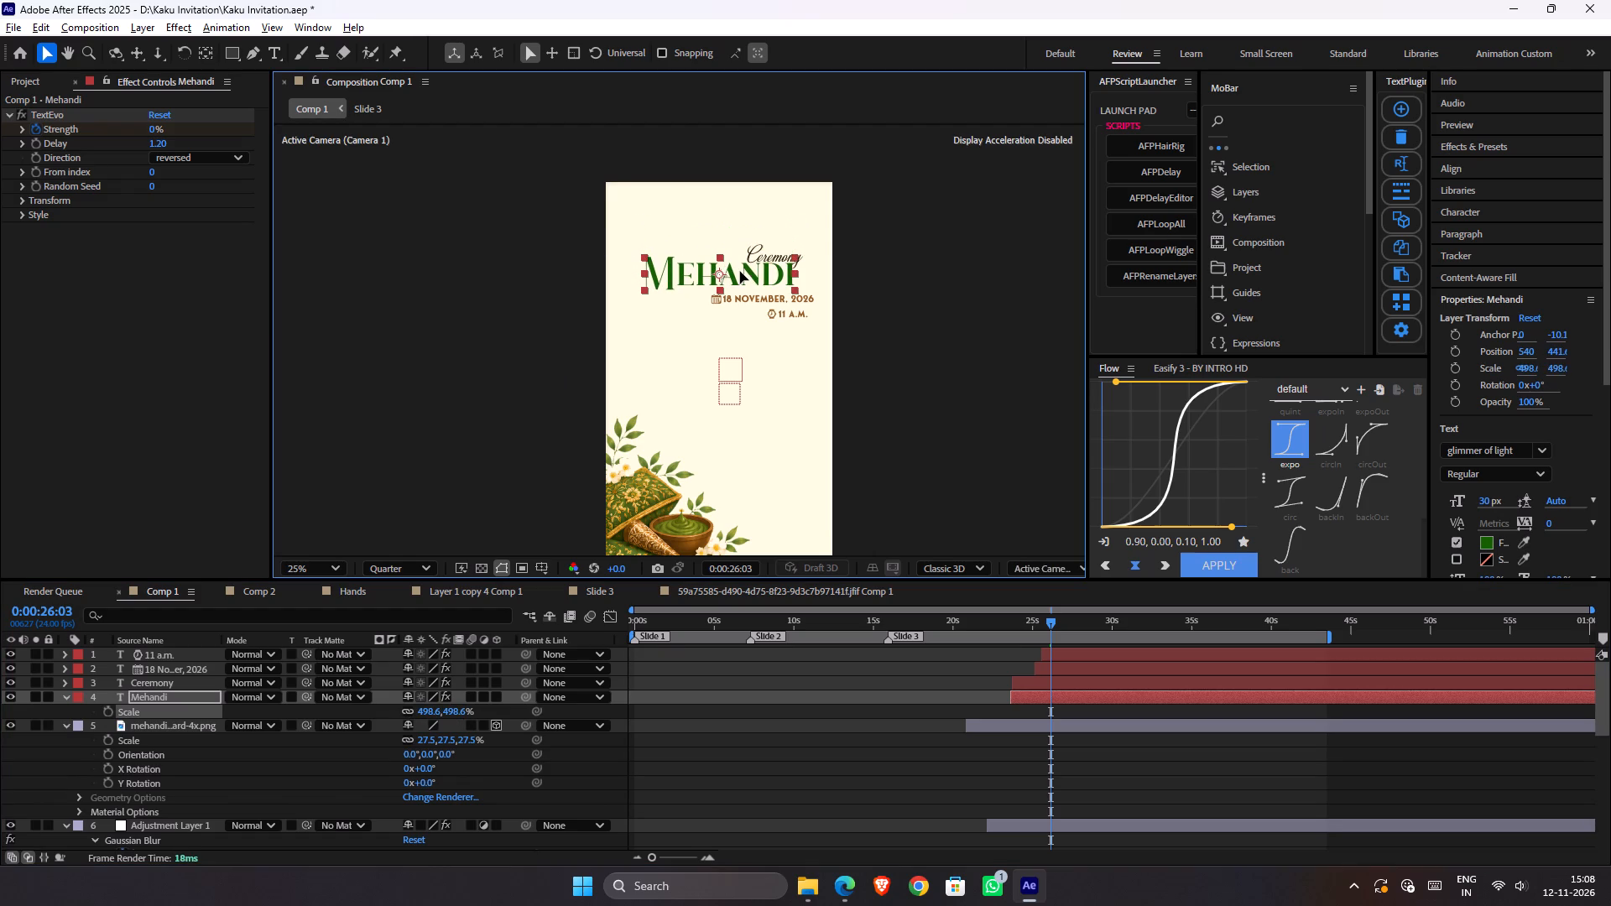
{"action": "left_click_drag", "start_coordinate": [740, 272], "coordinate": [739, 268]}
{"action": "left_click", "coordinate": [759, 250]}
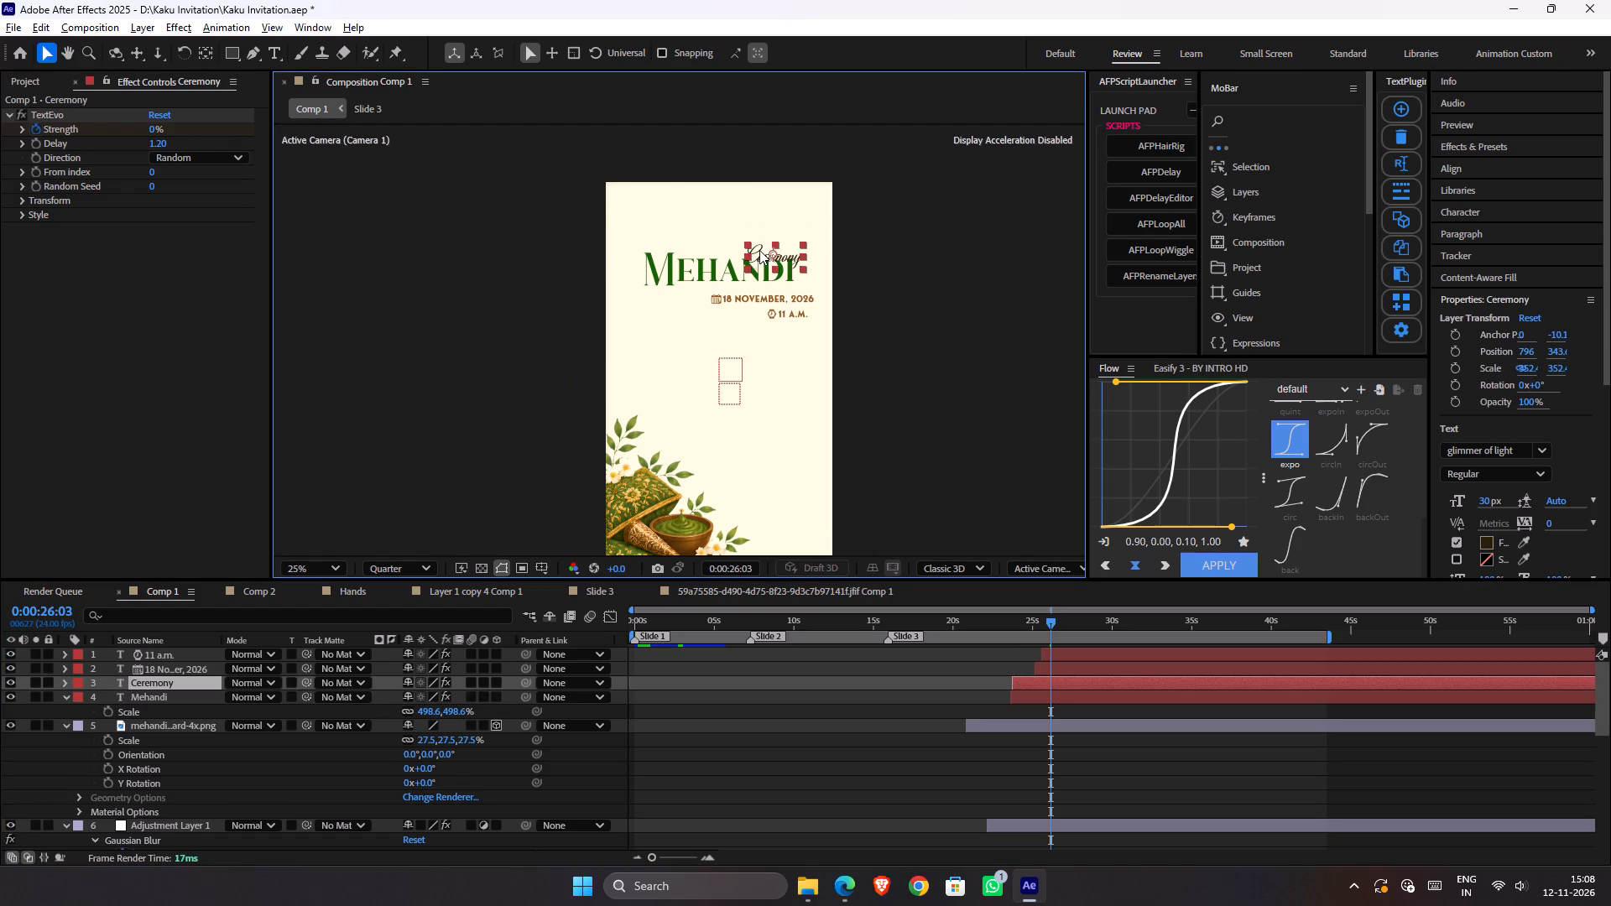
{"action": "left_click_drag", "start_coordinate": [789, 247], "coordinate": [778, 280]}
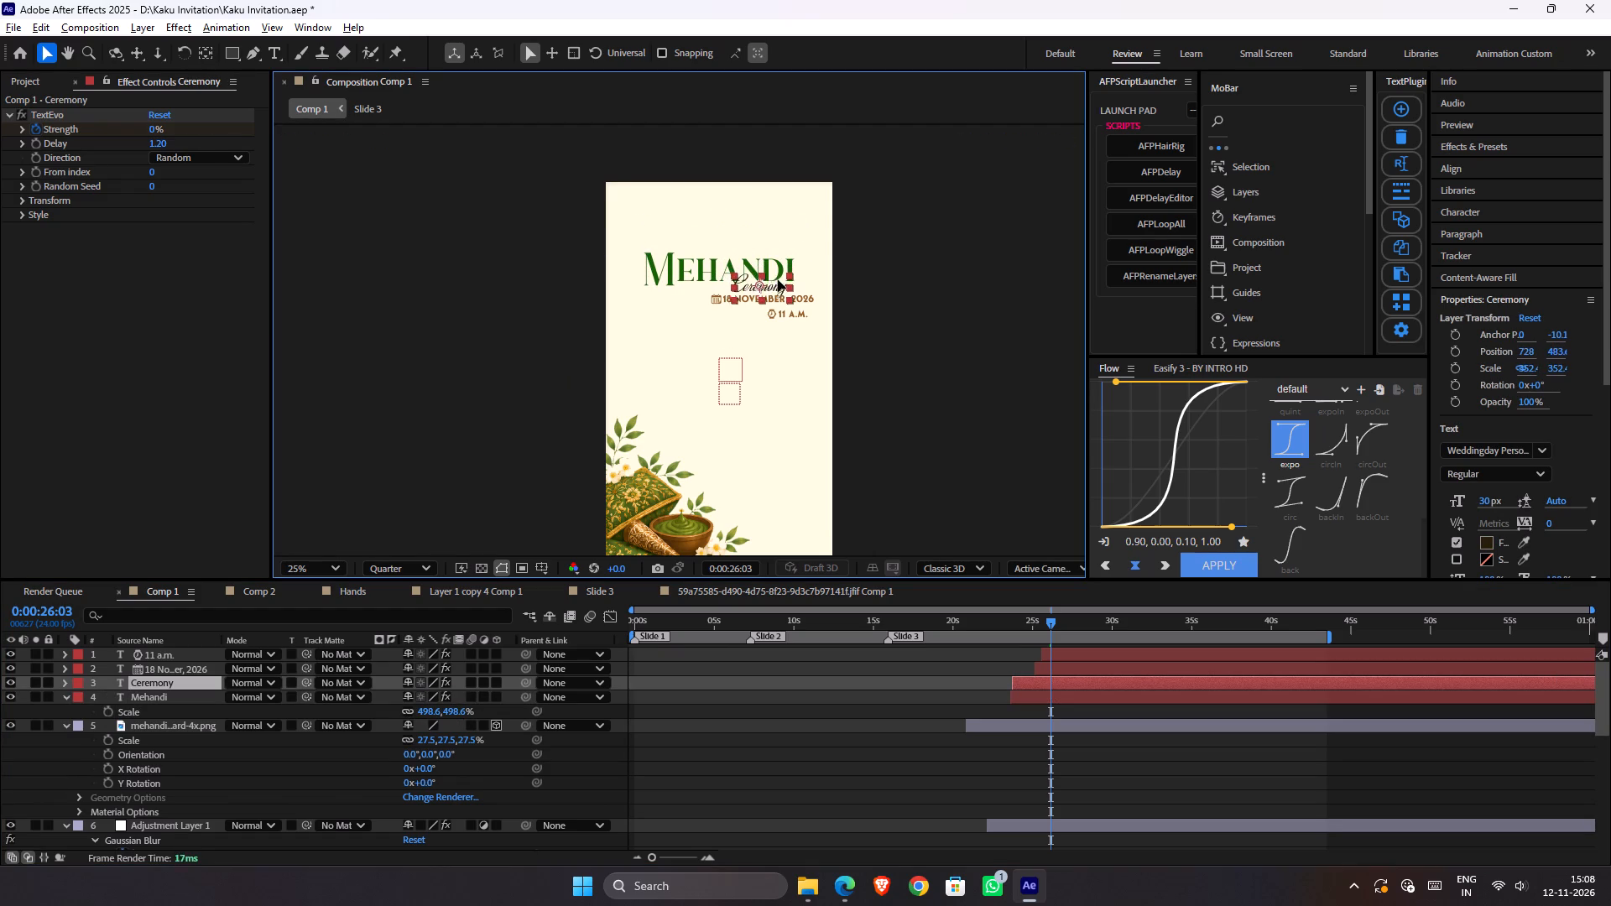
{"action": "left_click_drag", "start_coordinate": [778, 280], "coordinate": [778, 278]}
Move the date and 11 a.m. lines together below Ceremony, toward the middle of the page.
{"action": "left_click", "coordinate": [806, 298]}
{"action": "left_click", "coordinate": [795, 316], "text": "shift"}
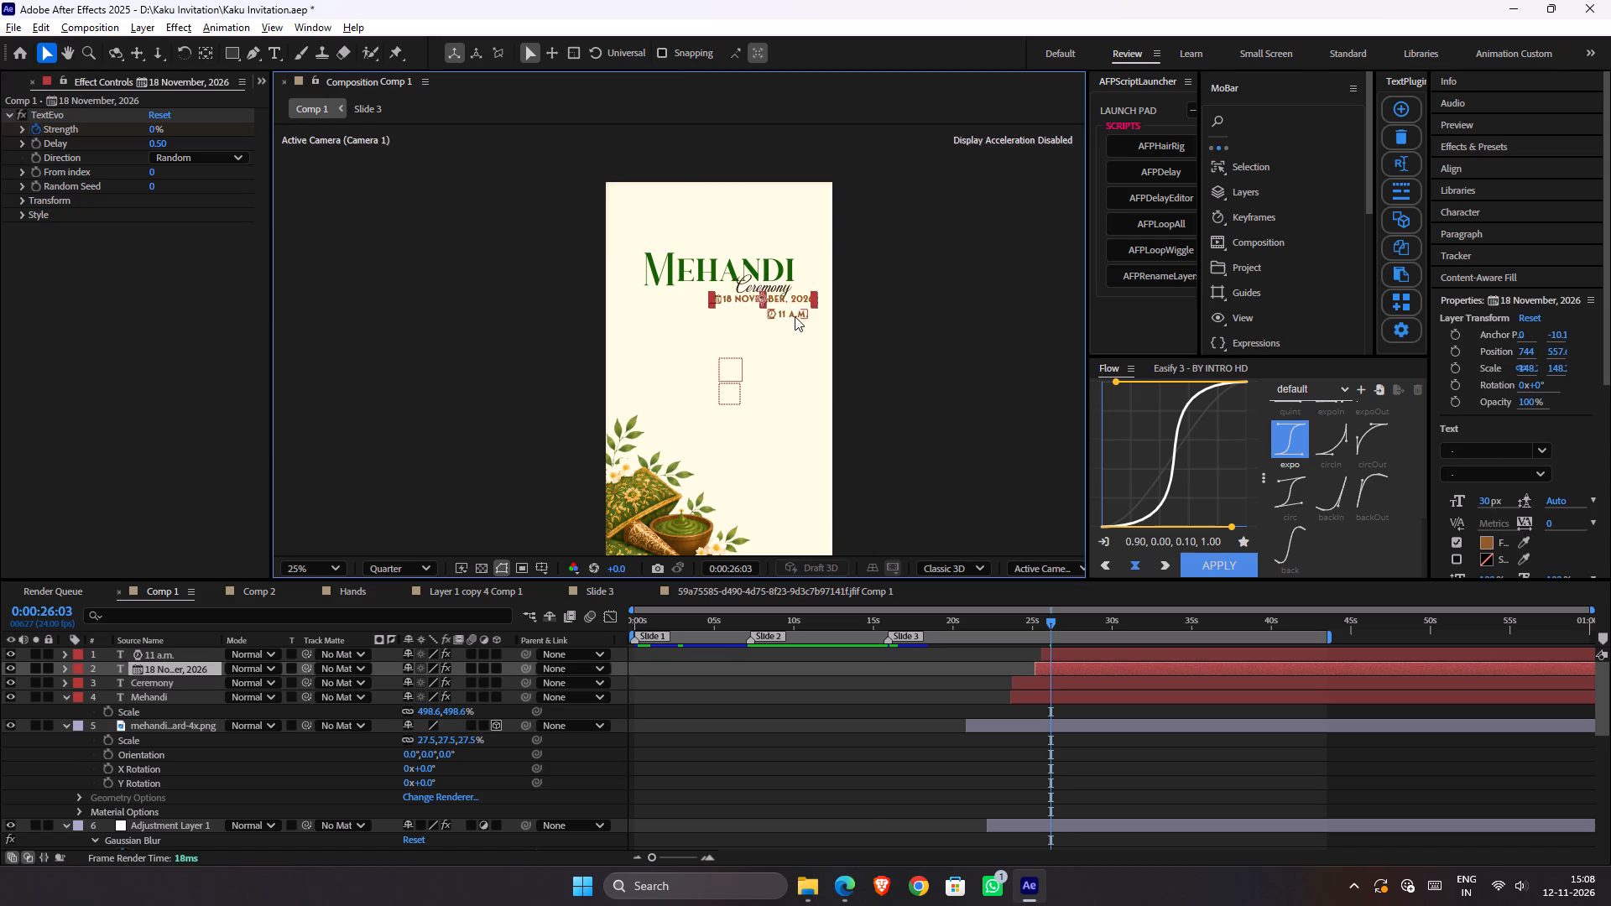
{"action": "left_click_drag", "start_coordinate": [798, 296], "coordinate": [759, 324]}
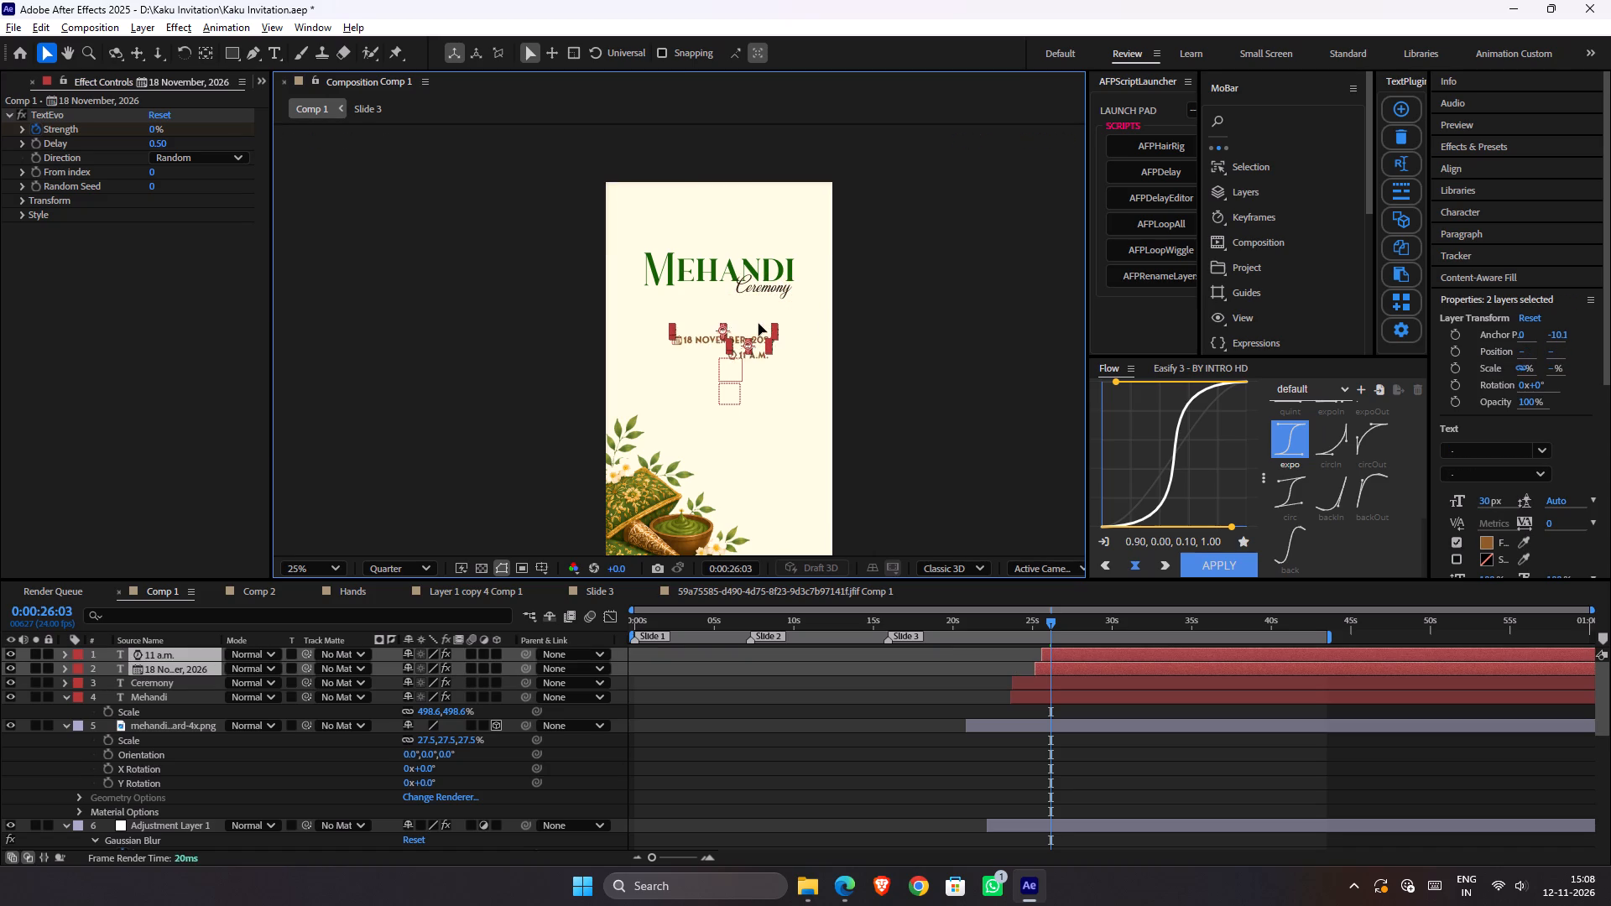
{"action": "left_click_drag", "start_coordinate": [759, 324], "coordinate": [757, 319]}
{"action": "left_click", "coordinate": [918, 370]}
Centre the date line and the 11 a.m. line horizontally in the composition, and save the project.
{"action": "left_click", "coordinate": [750, 325]}
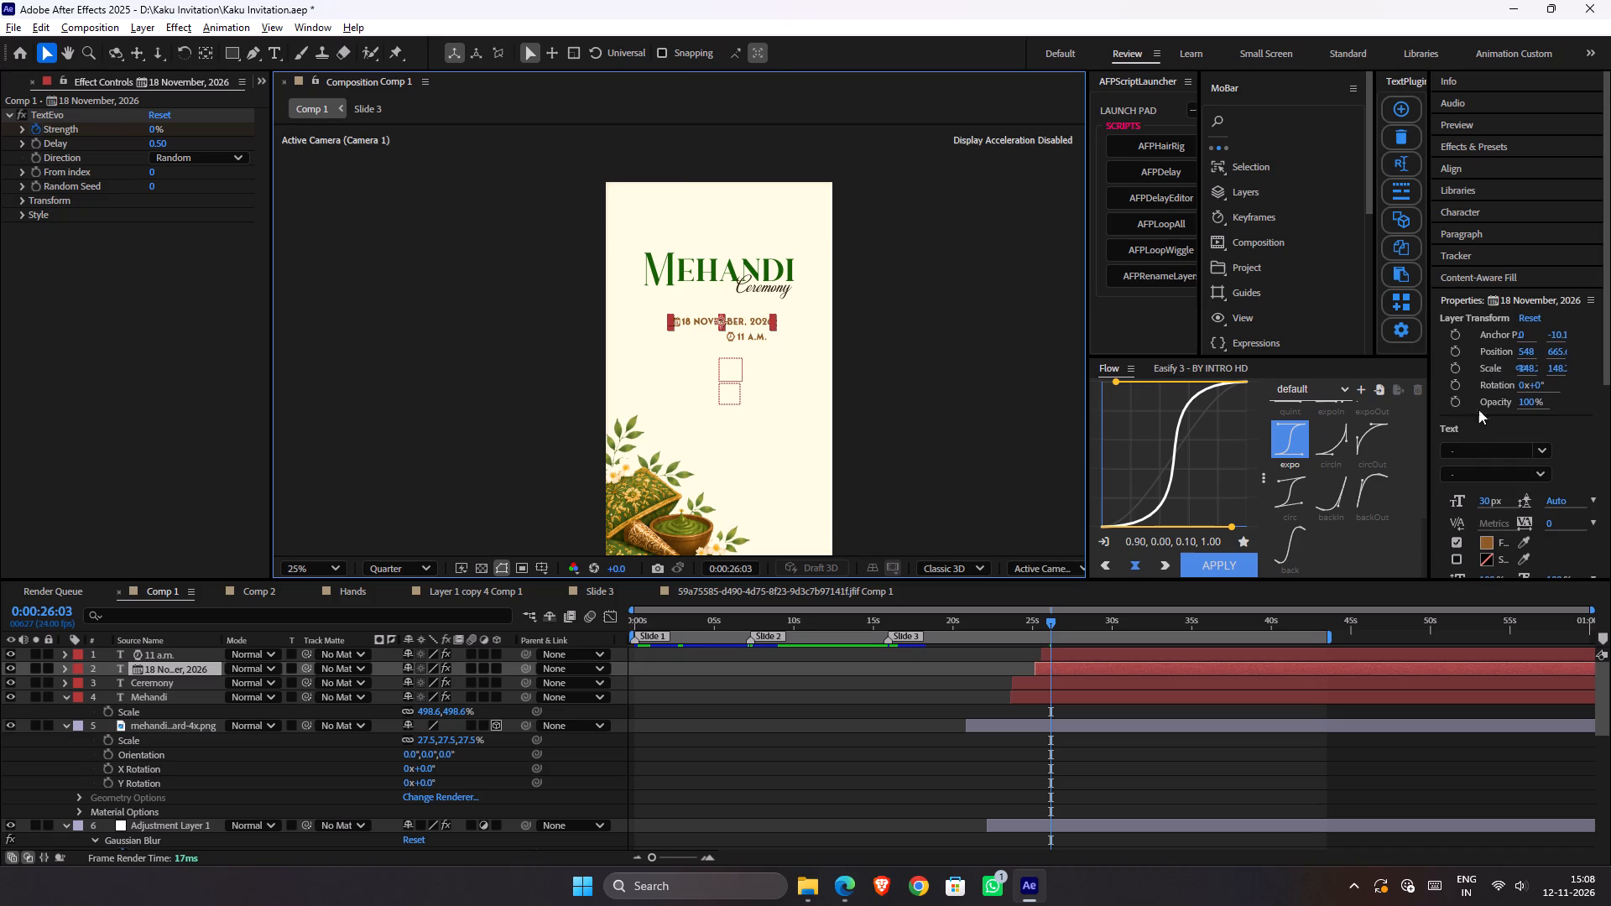
{"action": "left_click", "coordinate": [1487, 163]}
{"action": "left_click", "coordinate": [1473, 230]}
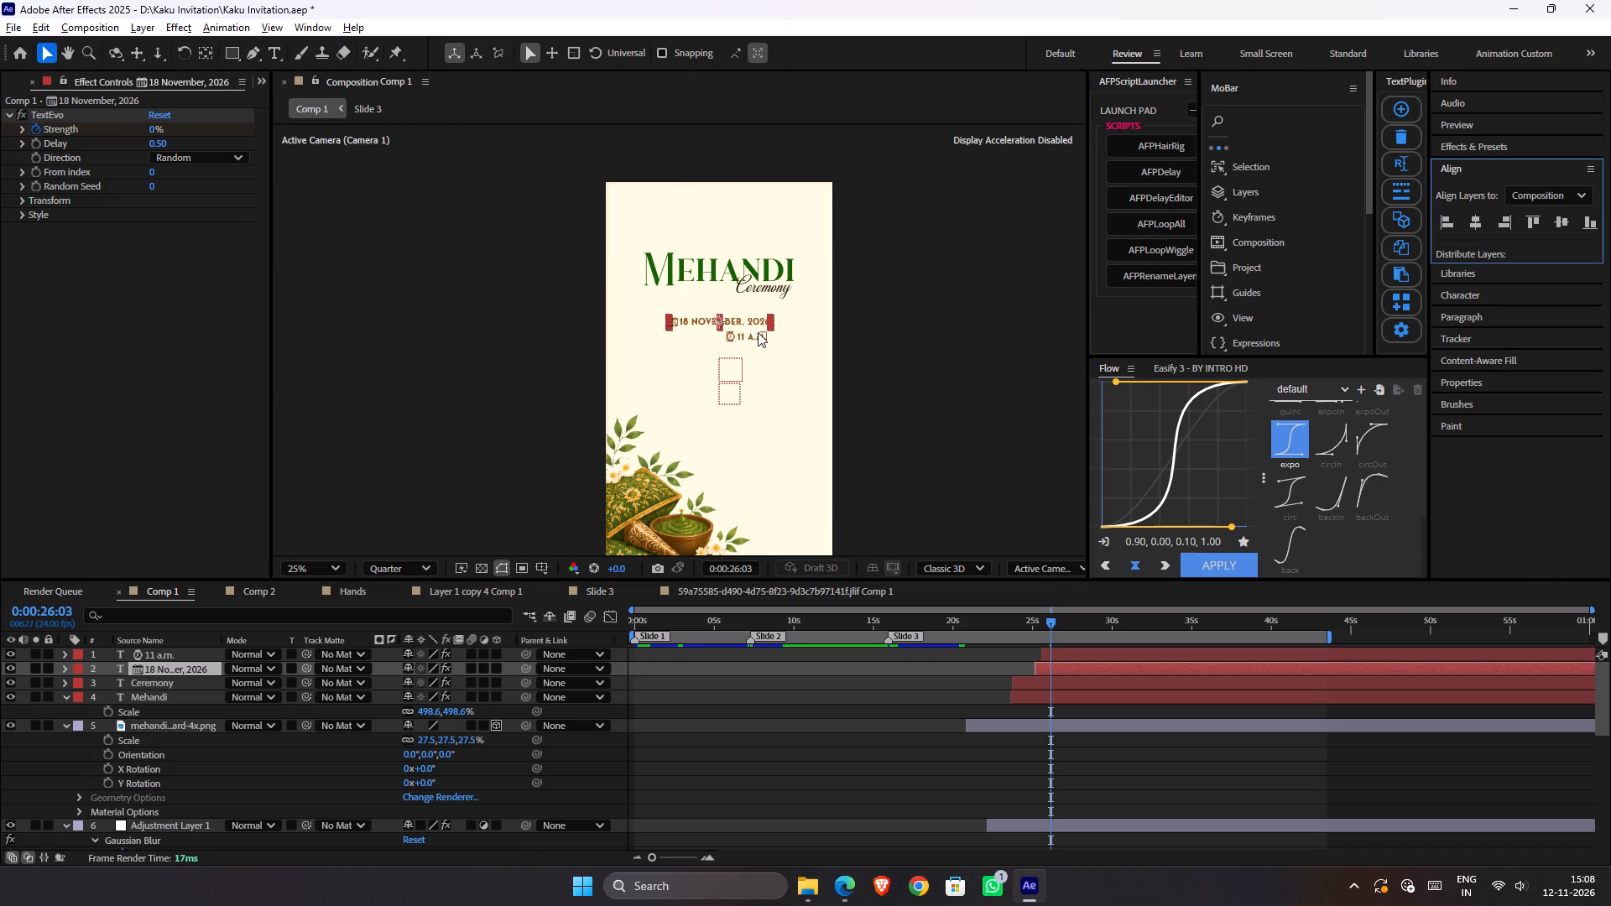
{"action": "left_click", "coordinate": [758, 332]}
{"action": "left_click", "coordinate": [1473, 219]}
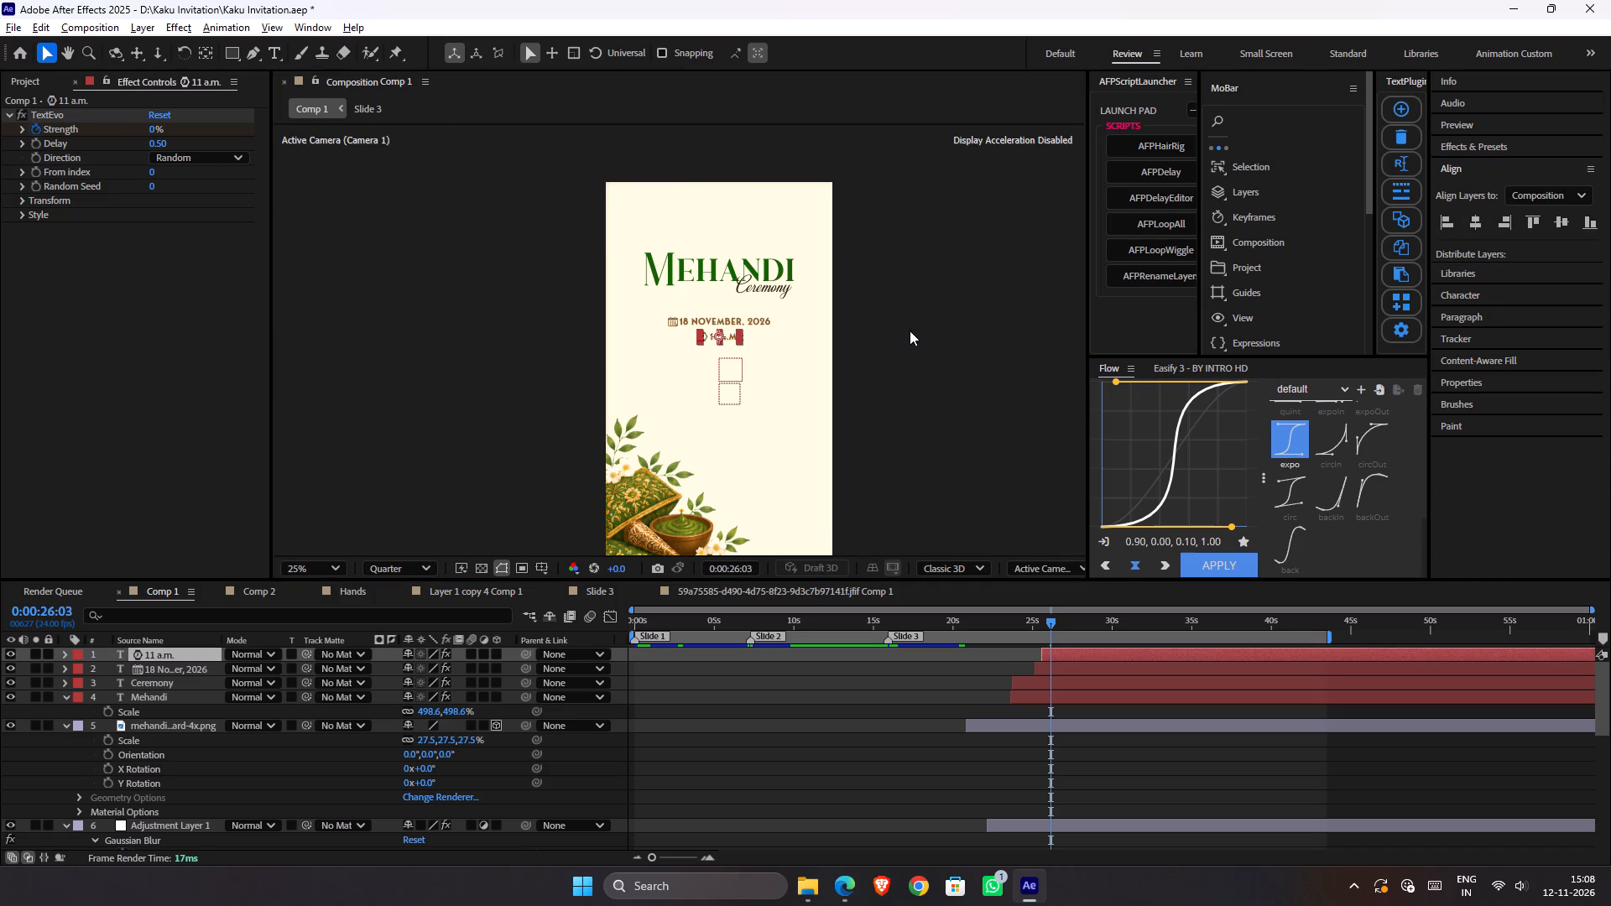
{"action": "left_click", "coordinate": [912, 331]}
{"action": "key", "text": "space"}
{"action": "key", "text": "space"}
{"action": "key", "text": "space"}
{"action": "key", "text": "space"}
{"action": "key", "text": "space"}
{"action": "key", "text": "space"}
{"action": "key", "text": "space"}
{"action": "key", "text": "space"}
{"action": "key", "text": "space"}
{"action": "key", "text": "space"}
{"action": "key", "text": "space"}
{"action": "key", "text": "space"}
{"action": "key", "text": "space"}
{"action": "key", "text": "space"}
{"action": "key", "text": "space"}
{"action": "key", "text": "space"}
{"action": "key", "text": "space"}
{"action": "key", "text": "space"}
{"action": "left_click_drag", "start_coordinate": [761, 362], "coordinate": [839, 310]}
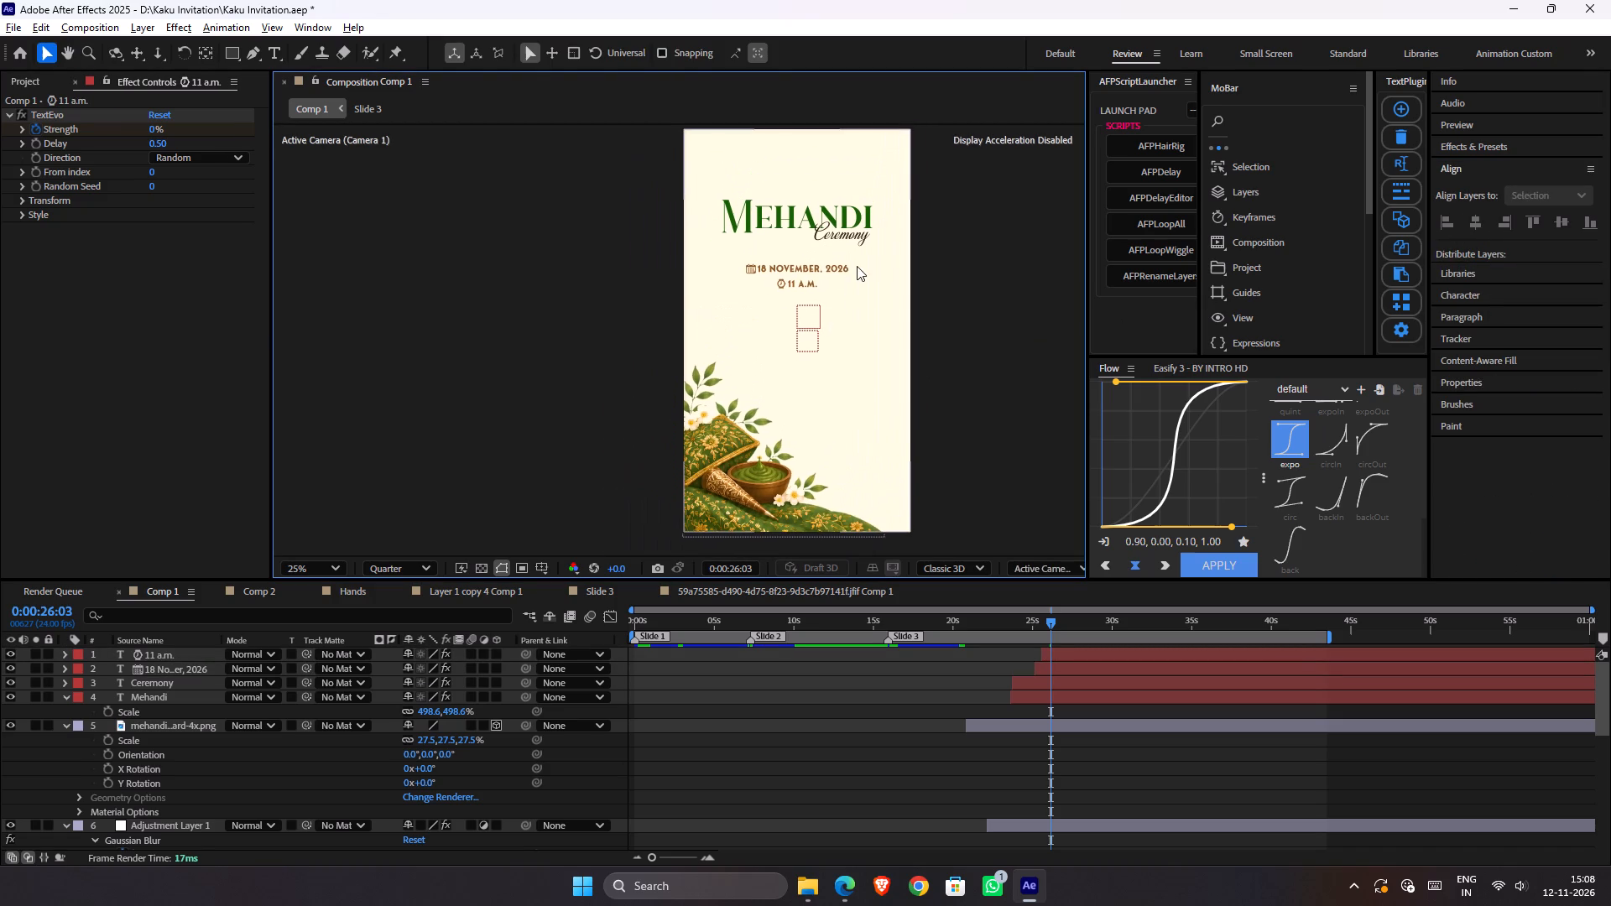
{"action": "key", "text": "ctrl+s"}
Nudge the date and 11 a.m. lines together slightly further down below the Ceremony text.
{"action": "left_click", "coordinate": [805, 268]}
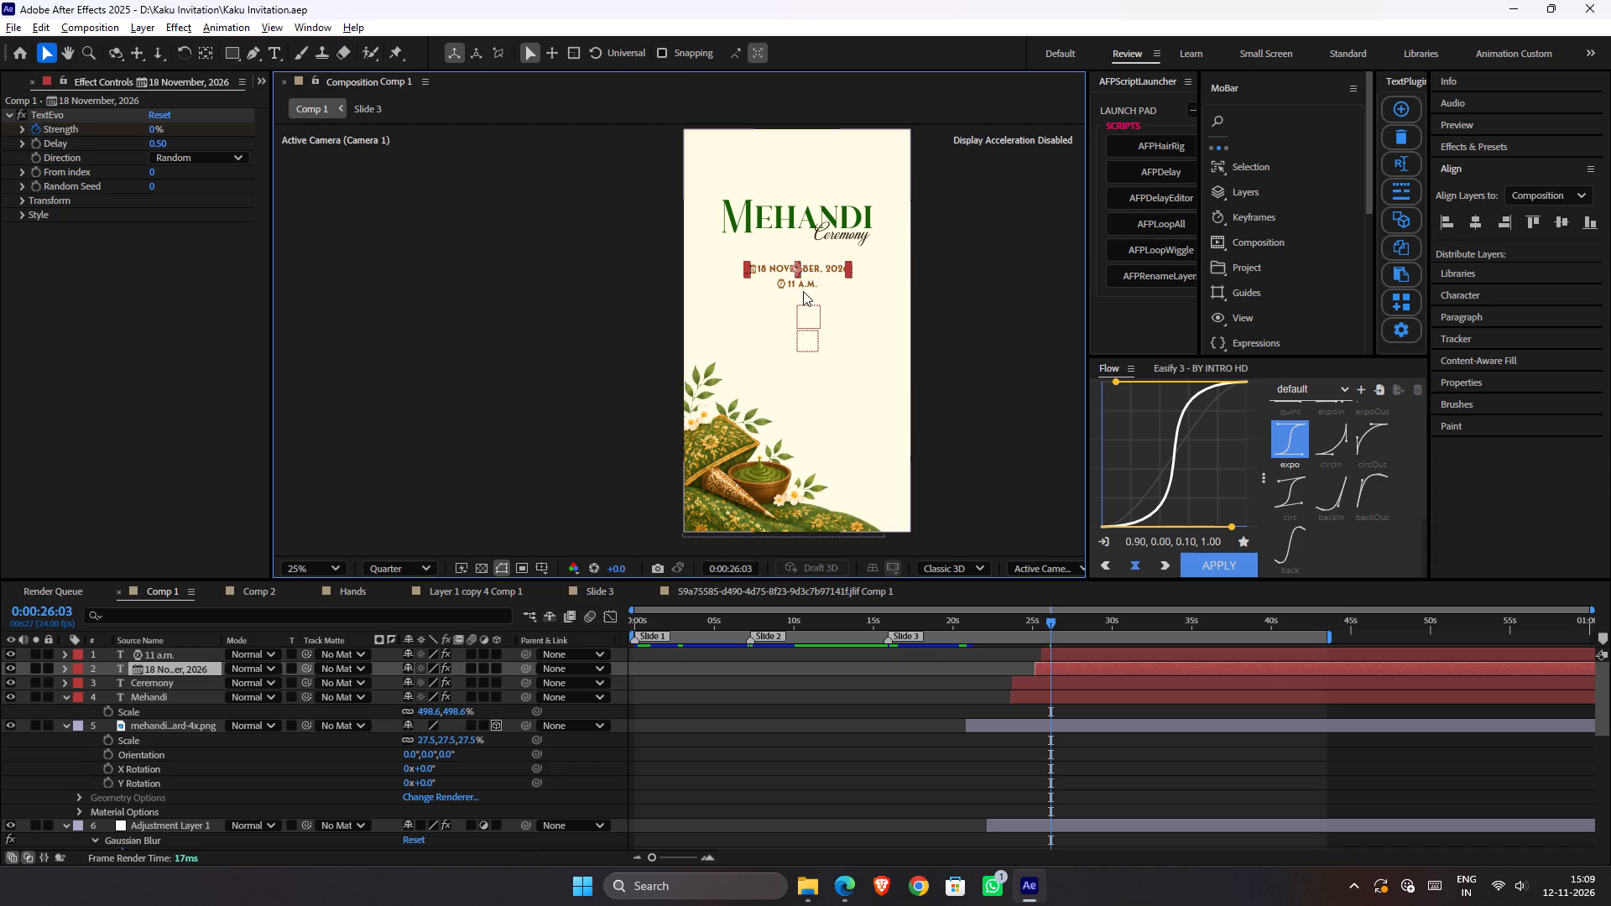
{"action": "left_click", "coordinate": [803, 286], "text": "shift"}
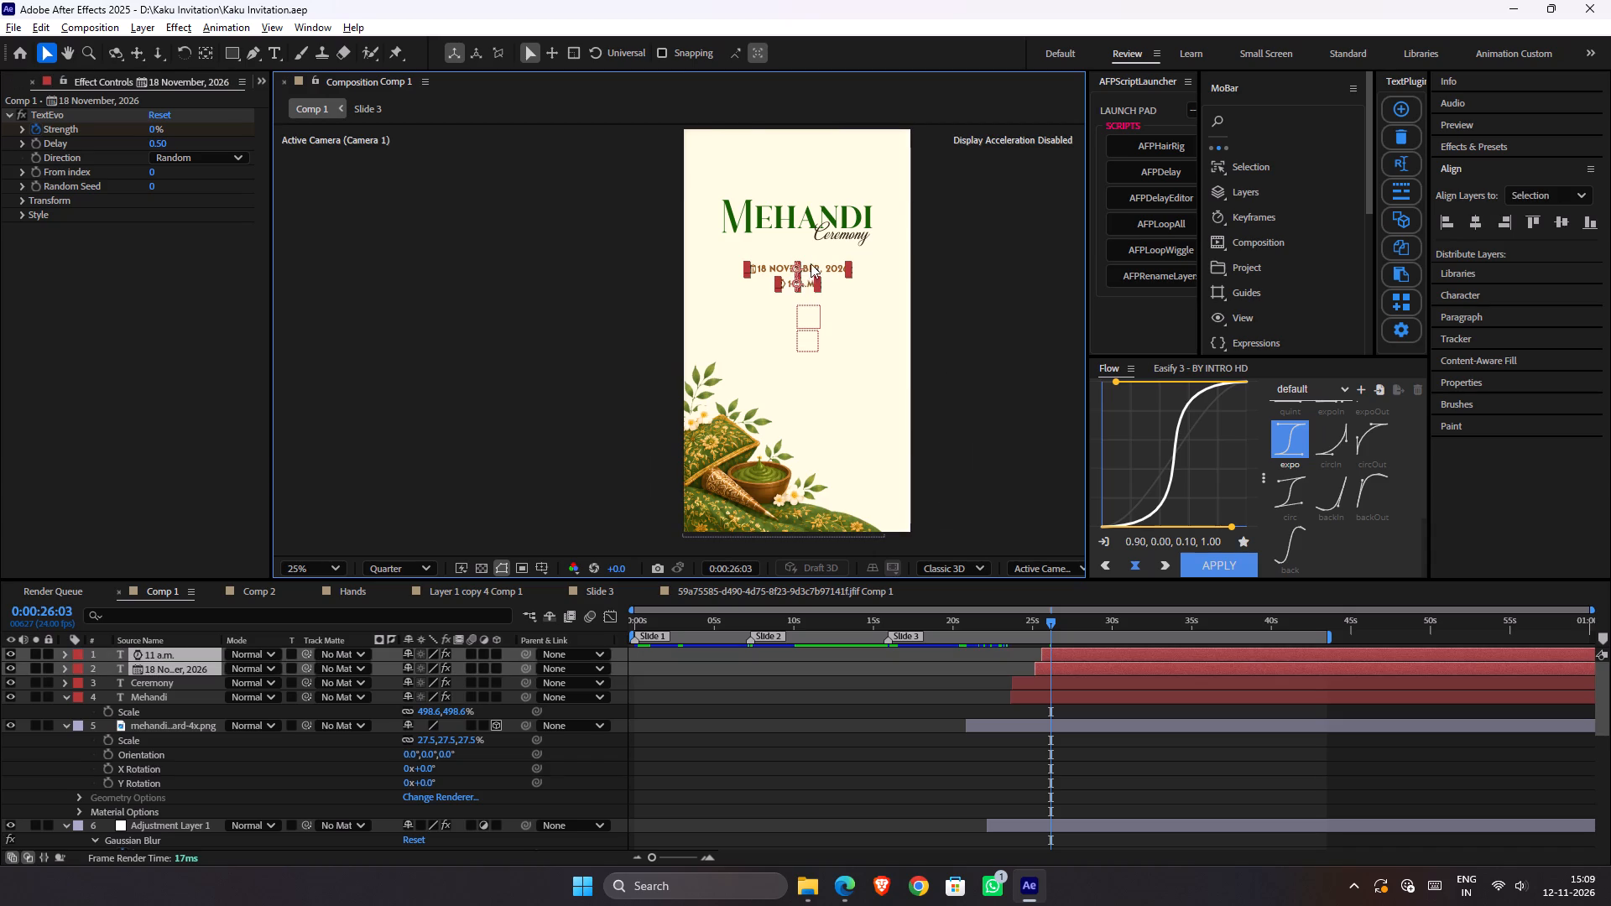
{"action": "key", "text": "shift+Down"}
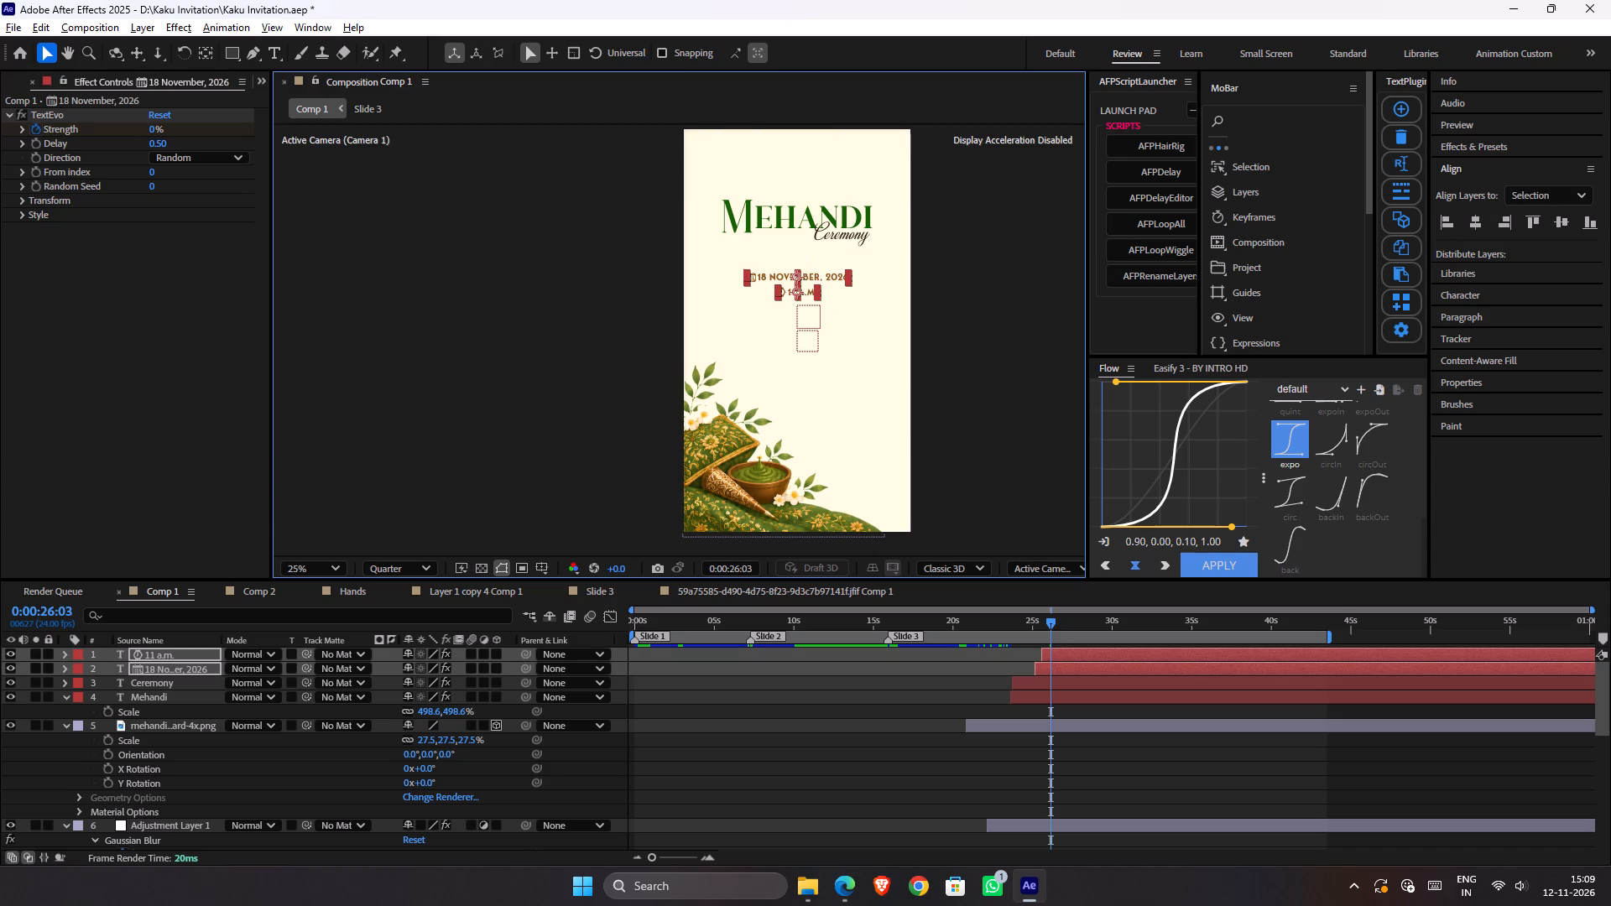
{"action": "left_click", "coordinate": [997, 367]}
Recolour the 18 November, 2026 date line from brown to olive green 567D02.
{"action": "scroll", "coordinate": [997, 367], "scroll_direction": "down", "scroll_amount": 1}
{"action": "scroll", "coordinate": [997, 367], "scroll_direction": "up", "scroll_amount": 1}
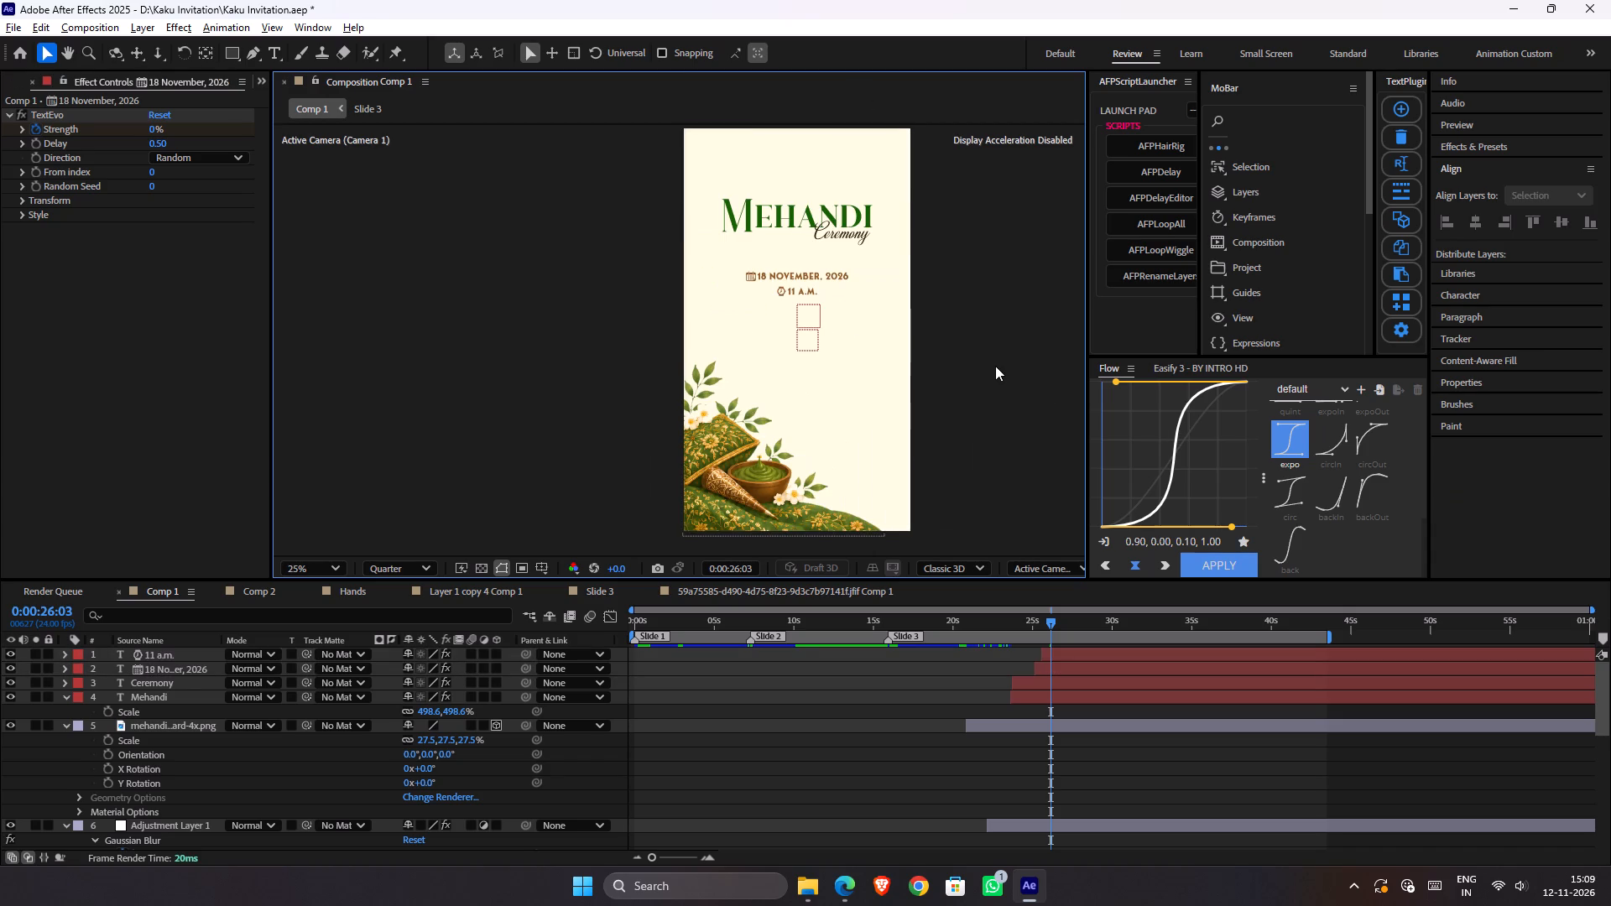
{"action": "key", "text": "space"}
{"action": "left_click_drag", "start_coordinate": [855, 321], "coordinate": [892, 342]}
{"action": "left_click", "coordinate": [1049, 665]}
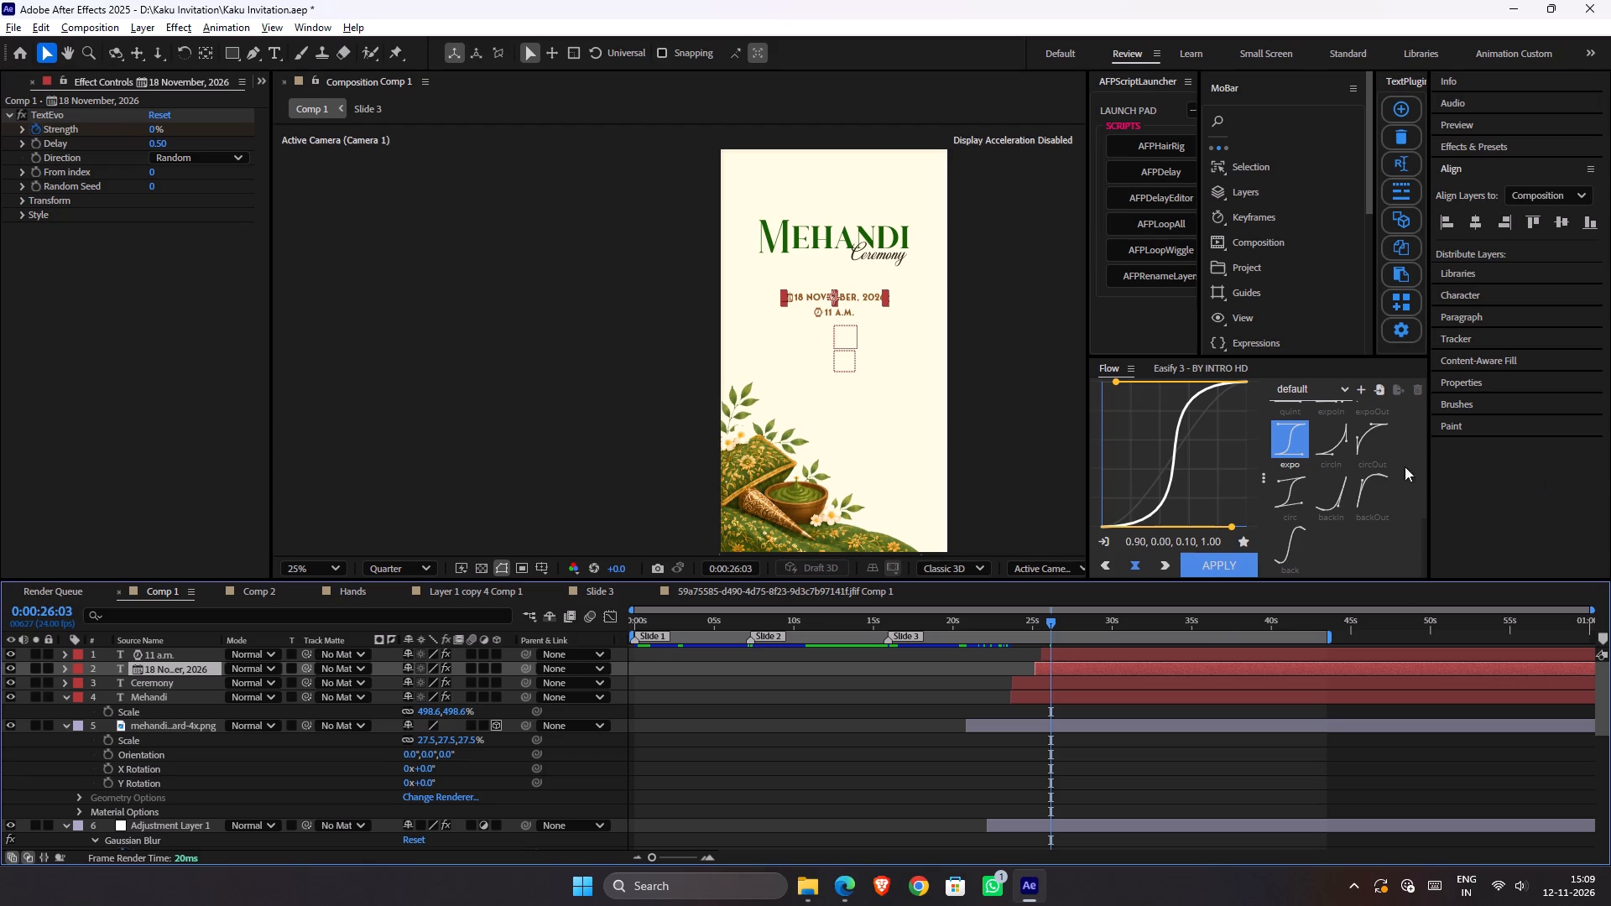
{"action": "left_click", "coordinate": [1462, 291]}
{"action": "left_click", "coordinate": [1574, 235]}
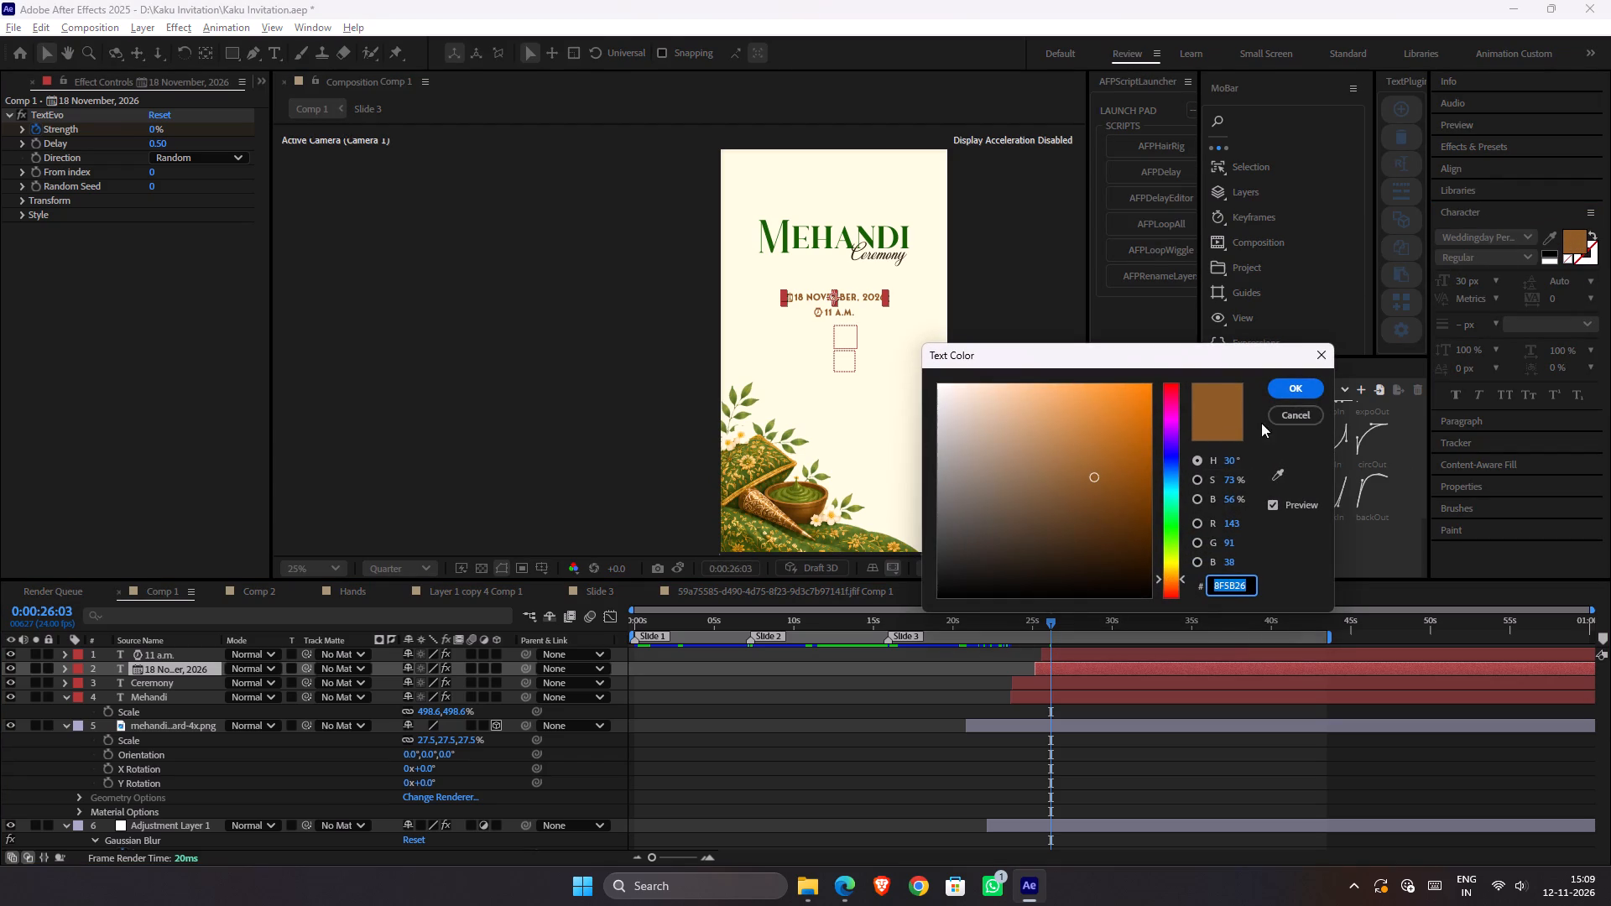
{"action": "left_click_drag", "start_coordinate": [1170, 567], "coordinate": [1176, 550]}
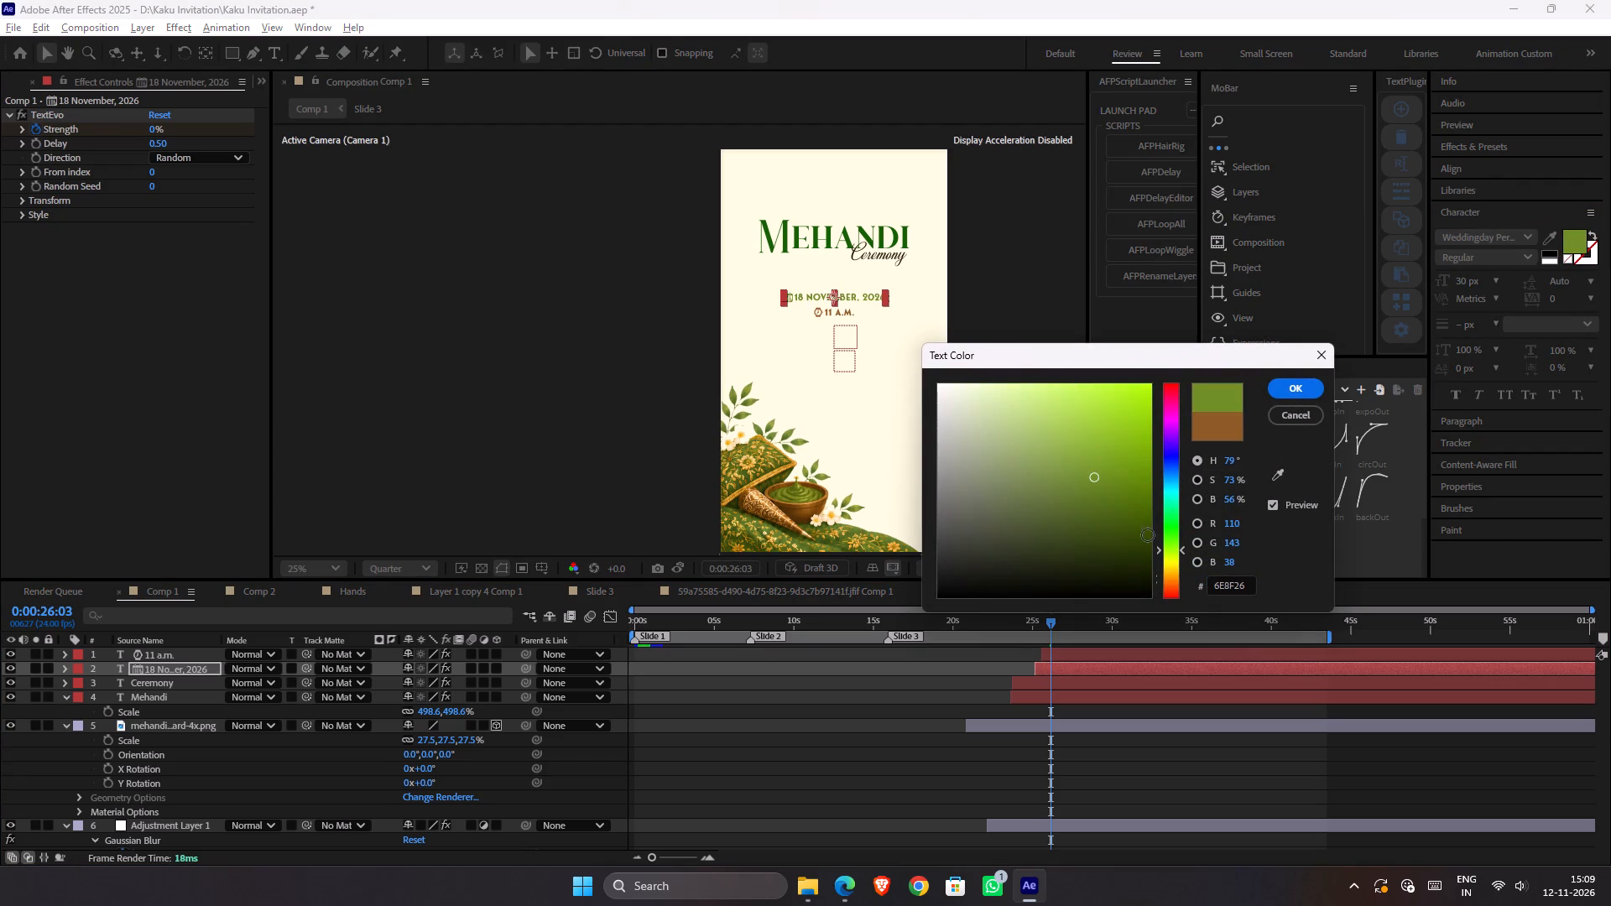
{"action": "left_click", "coordinate": [1129, 515]}
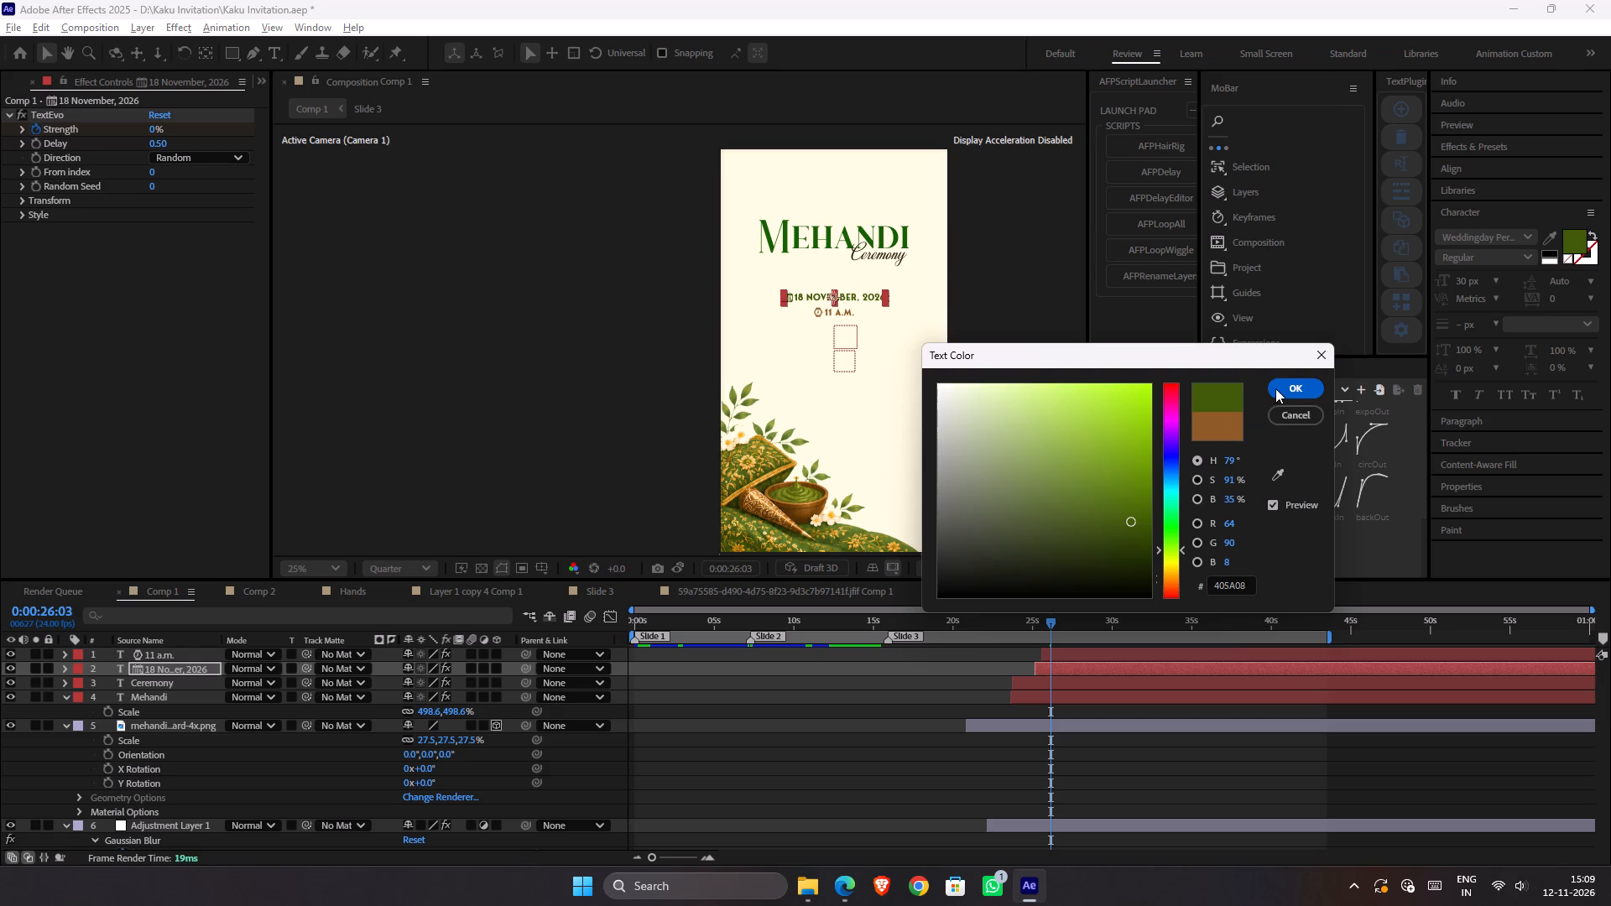
{"action": "left_click_drag", "start_coordinate": [1133, 522], "coordinate": [1154, 492]}
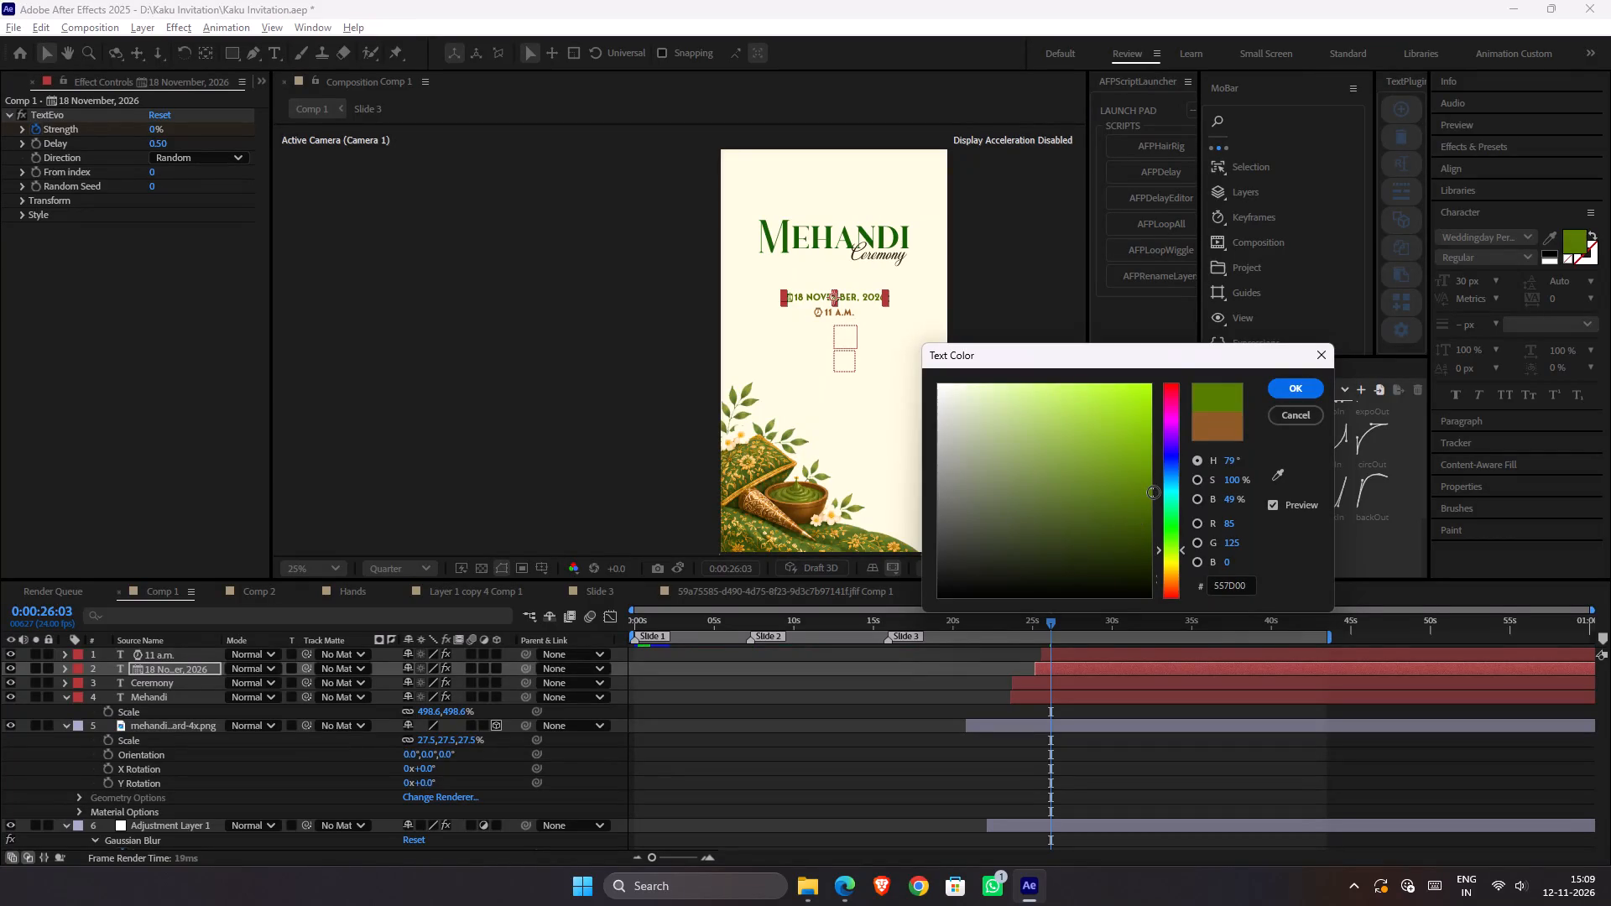
{"action": "left_click_drag", "start_coordinate": [1154, 492], "coordinate": [1147, 492]}
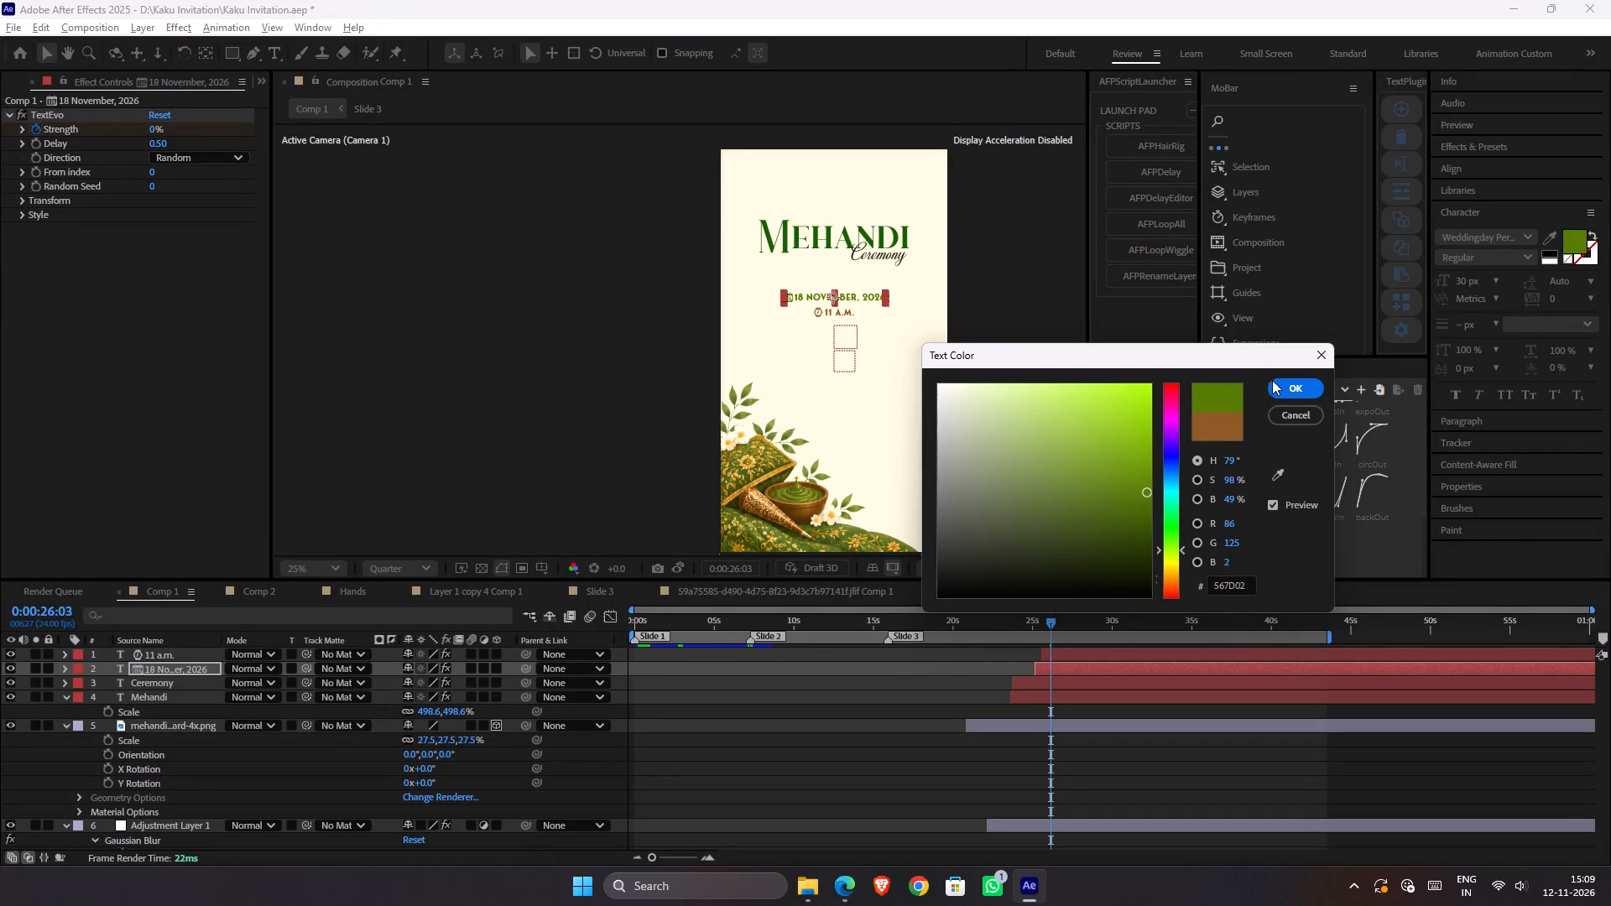
{"action": "left_click", "coordinate": [1279, 379]}
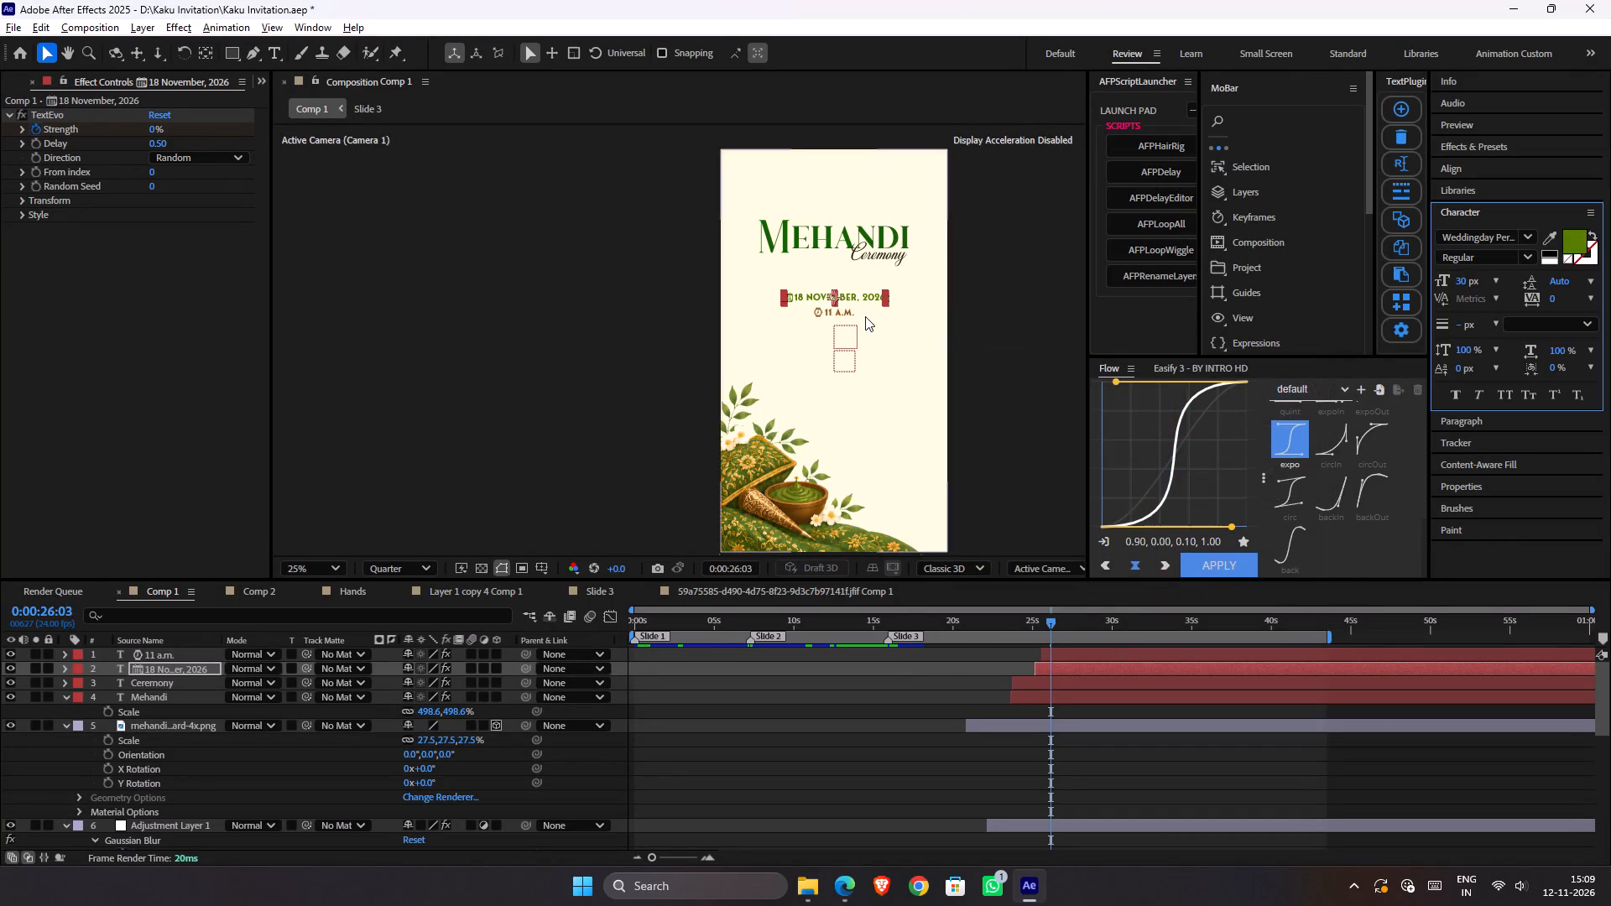
Copy the date line's green 567D02 onto the 11 a.m. line and save the project.
{"action": "left_click", "coordinate": [1573, 242]}
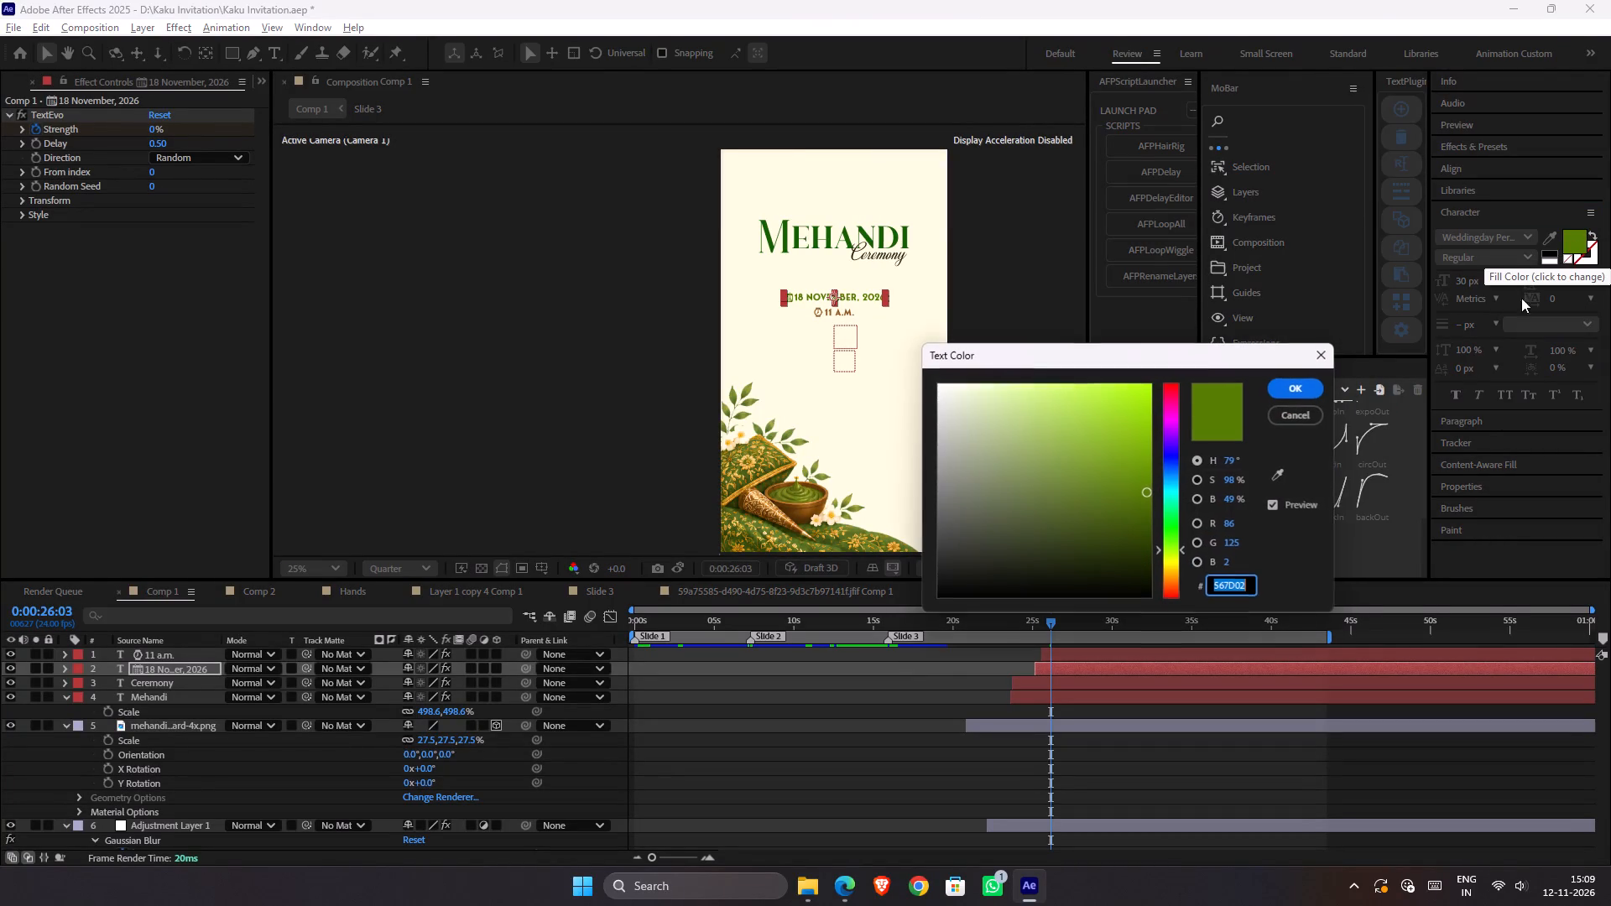
{"action": "key", "text": "ctrl+c"}
{"action": "key", "text": "Escape"}
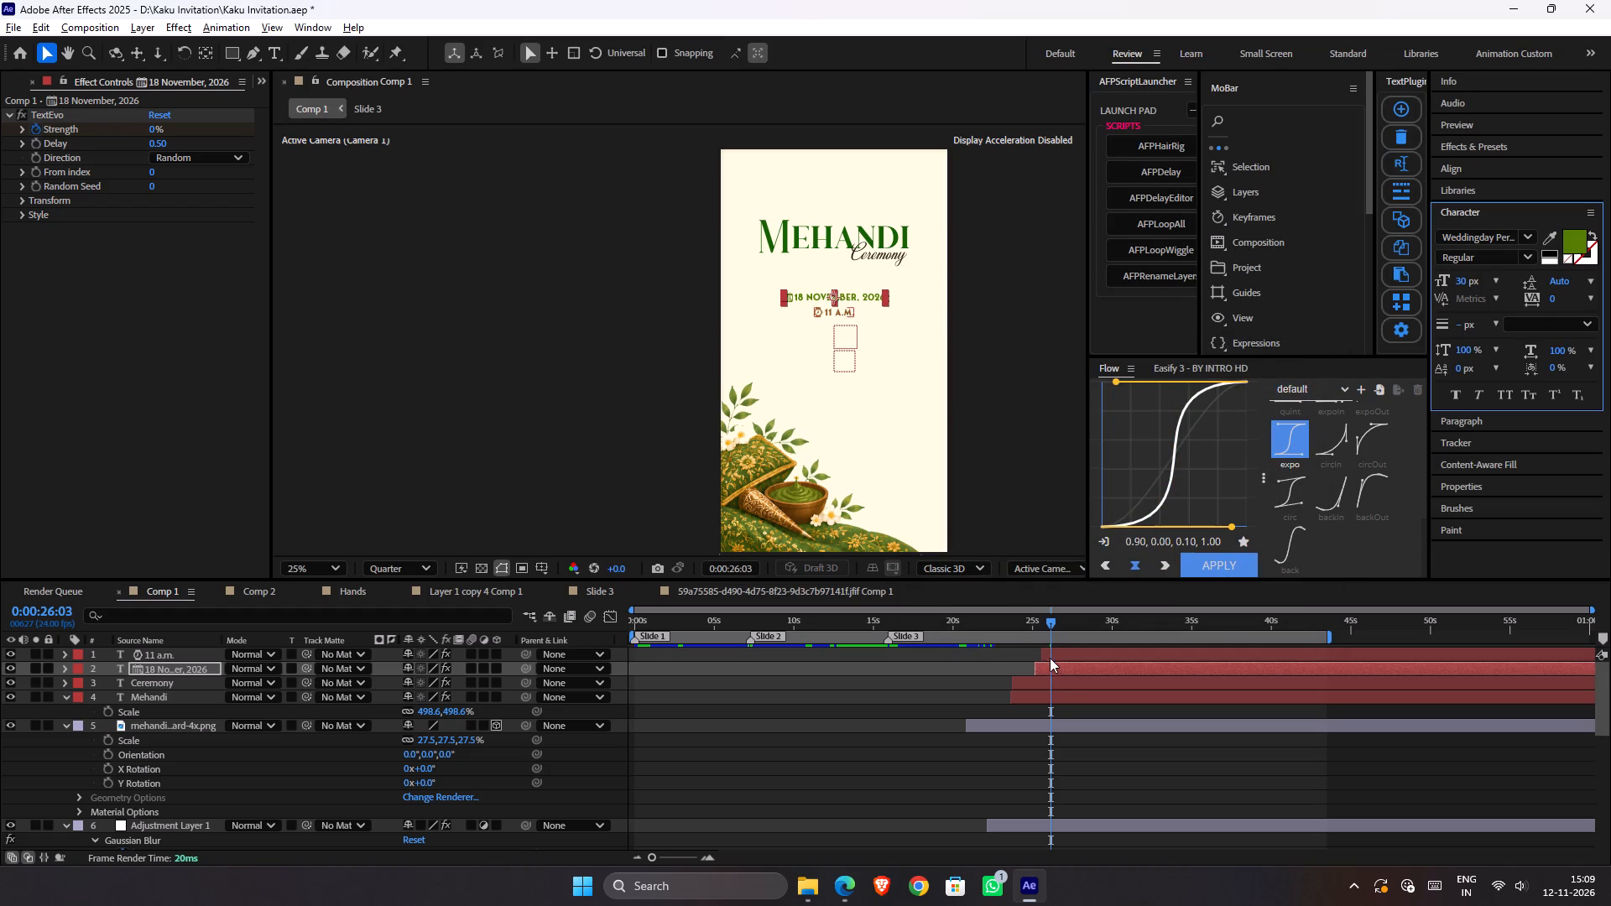
{"action": "left_click", "coordinate": [1050, 657]}
{"action": "left_click", "coordinate": [1572, 246]}
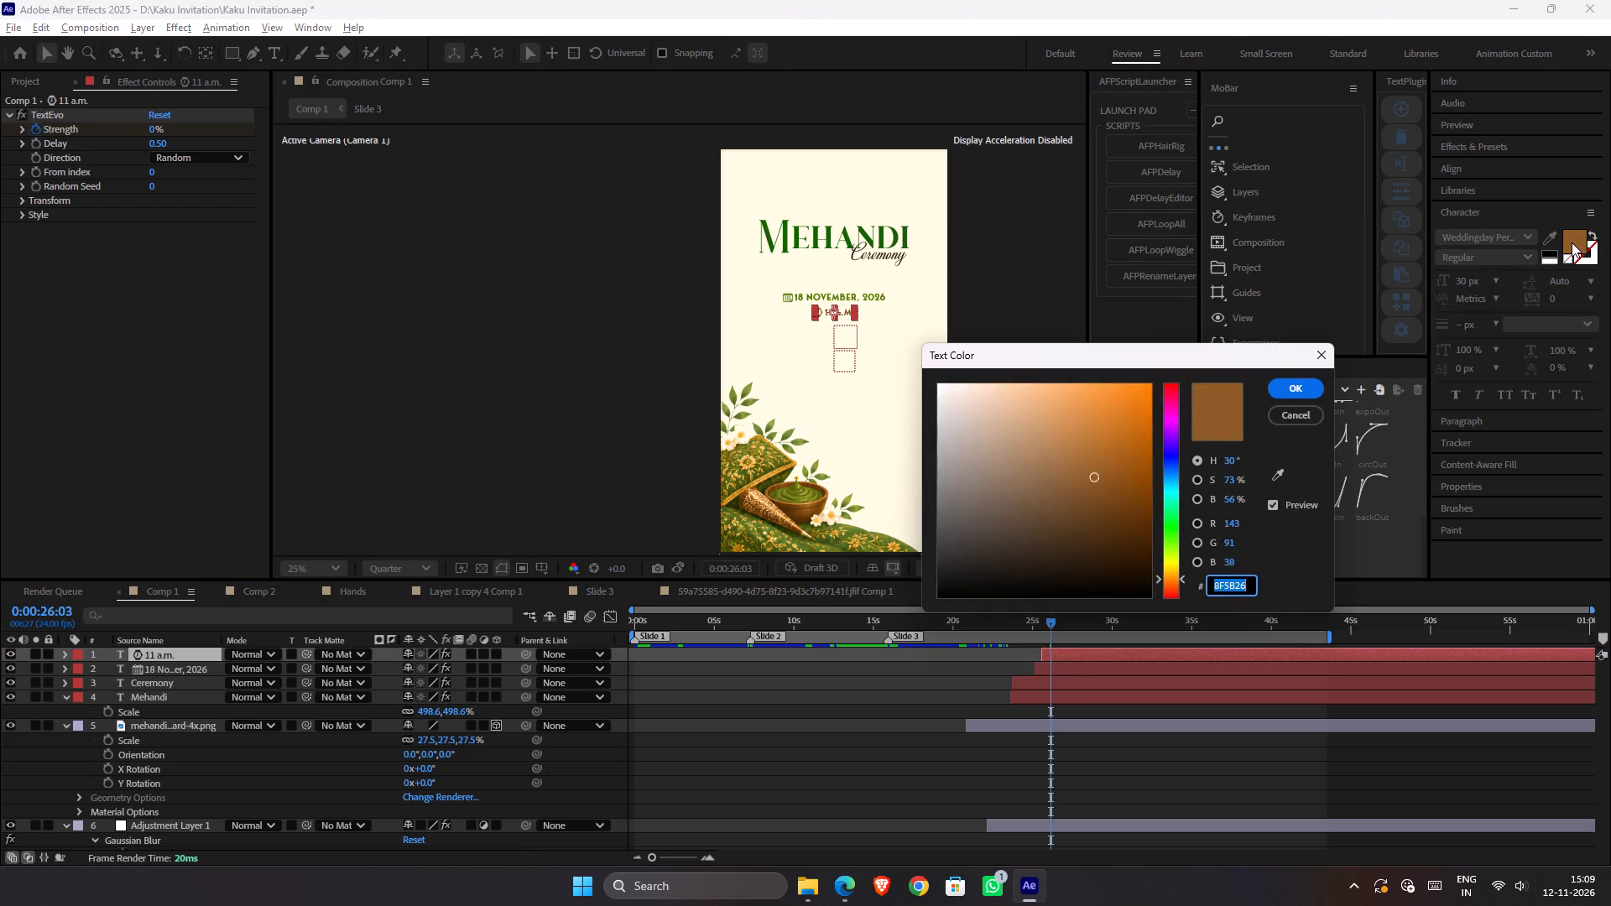
{"action": "key", "text": "ctrl+v"}
{"action": "key", "text": "Return"}
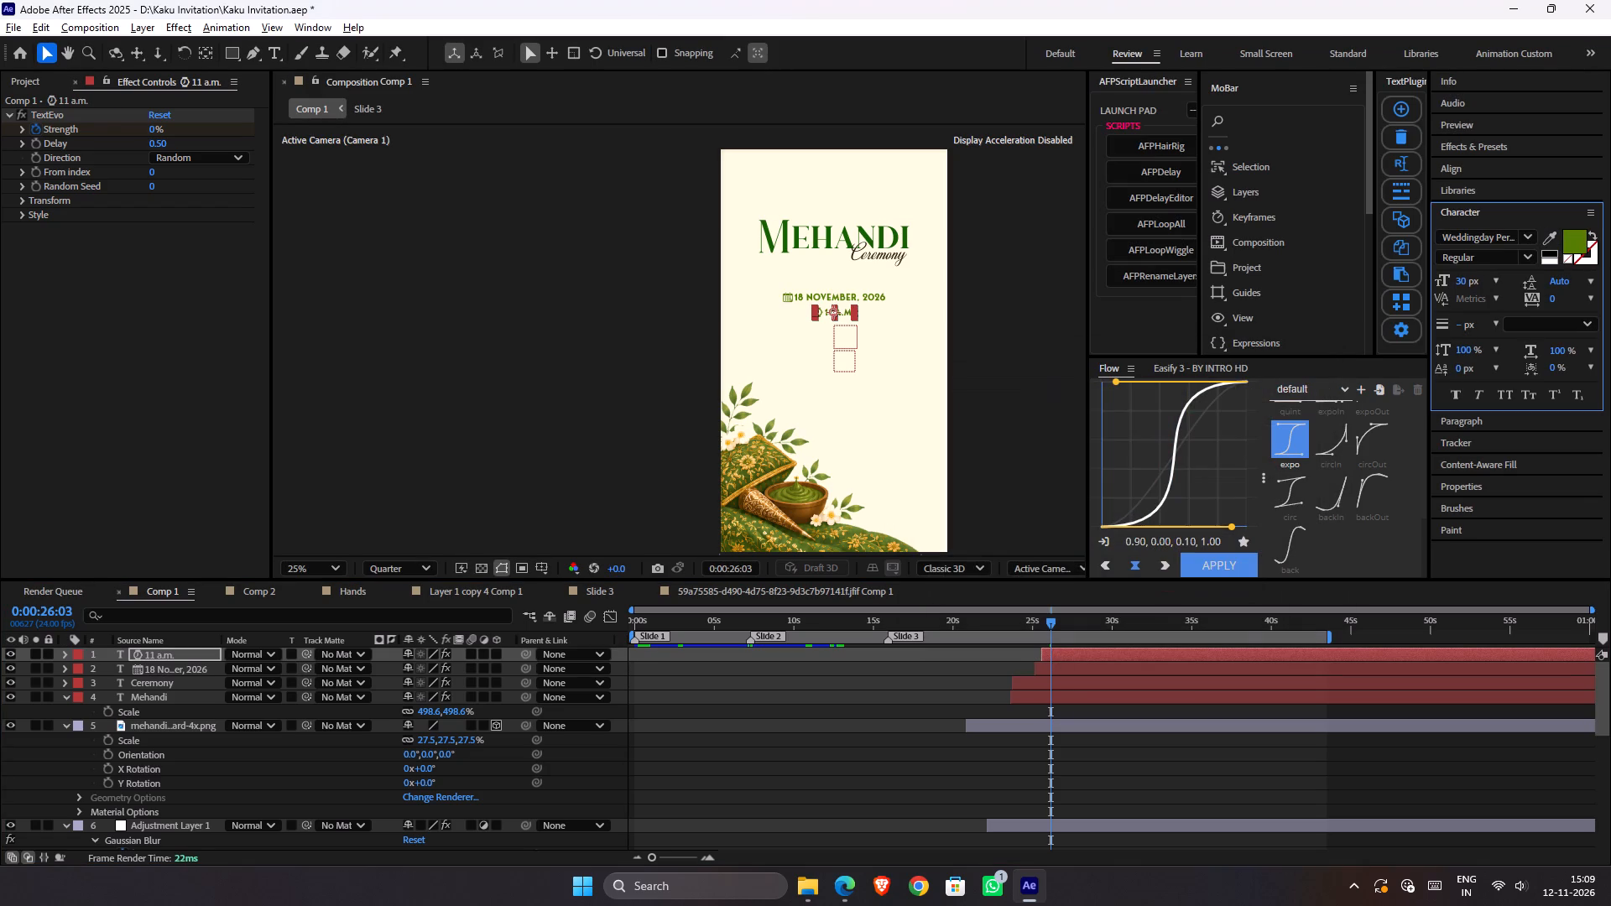
{"action": "key", "text": "ctrl+d"}
{"action": "key", "text": "ctrl+z"}
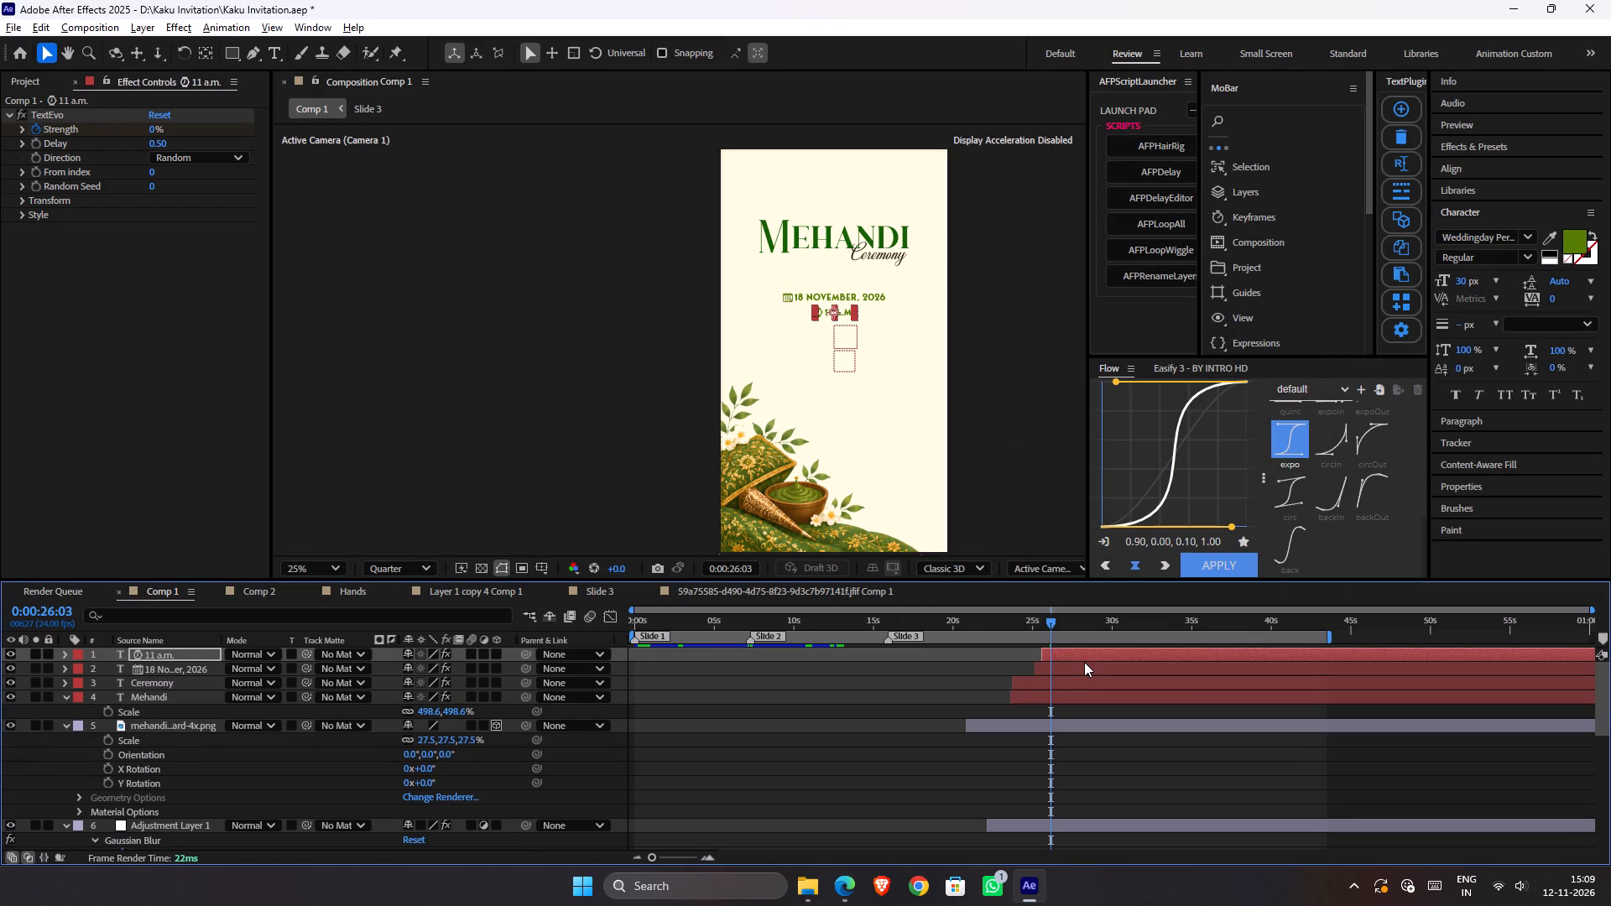
{"action": "key", "text": "ctrl+s"}
Edit the time line below the date to read 2 p.m. and save the project.
{"action": "left_click", "coordinate": [1064, 737]}
{"action": "key", "text": "v"}
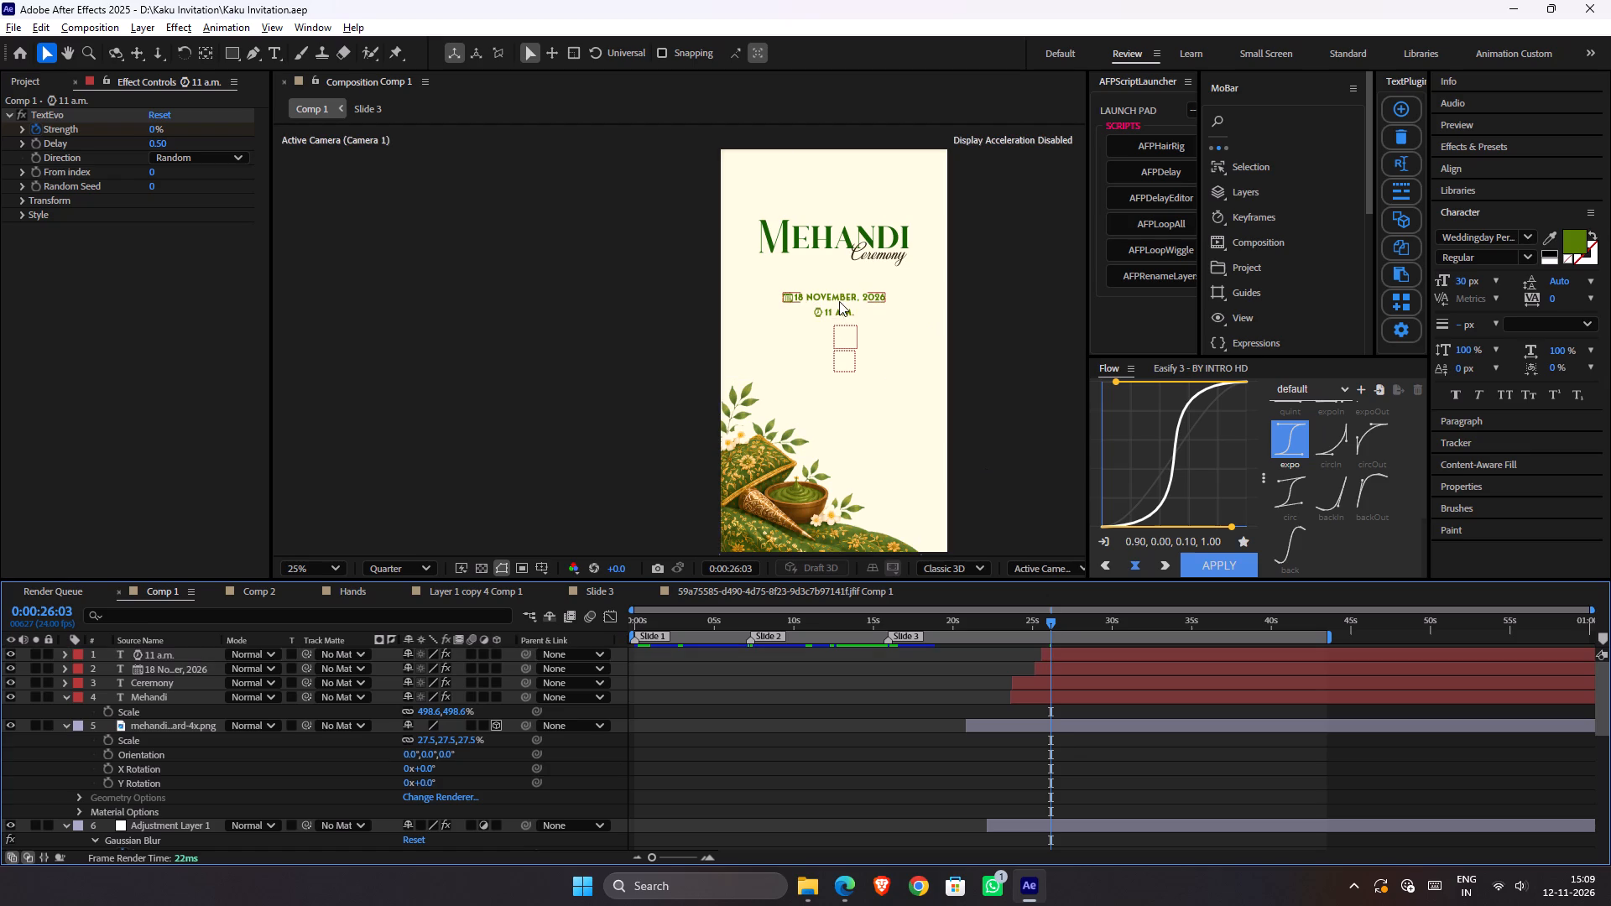
{"action": "double_click", "coordinate": [833, 315]}
{"action": "left_click", "coordinate": [837, 315]}
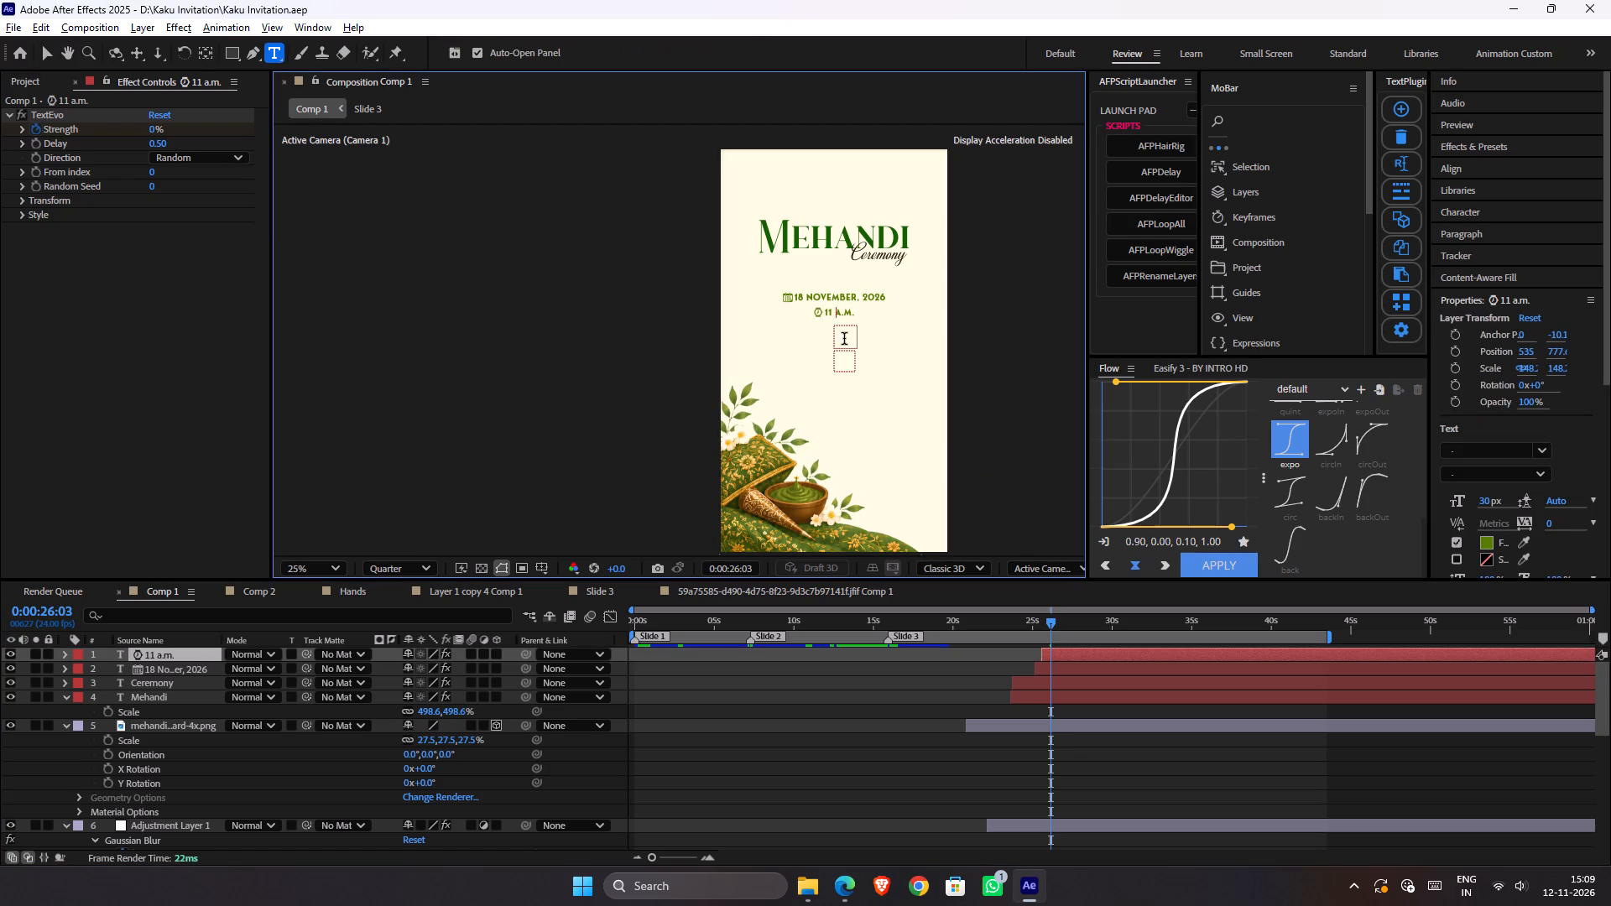
{"action": "key", "text": "Left"}
{"action": "key", "text": "BackSpace"}
{"action": "key", "text": "BackSpace"}
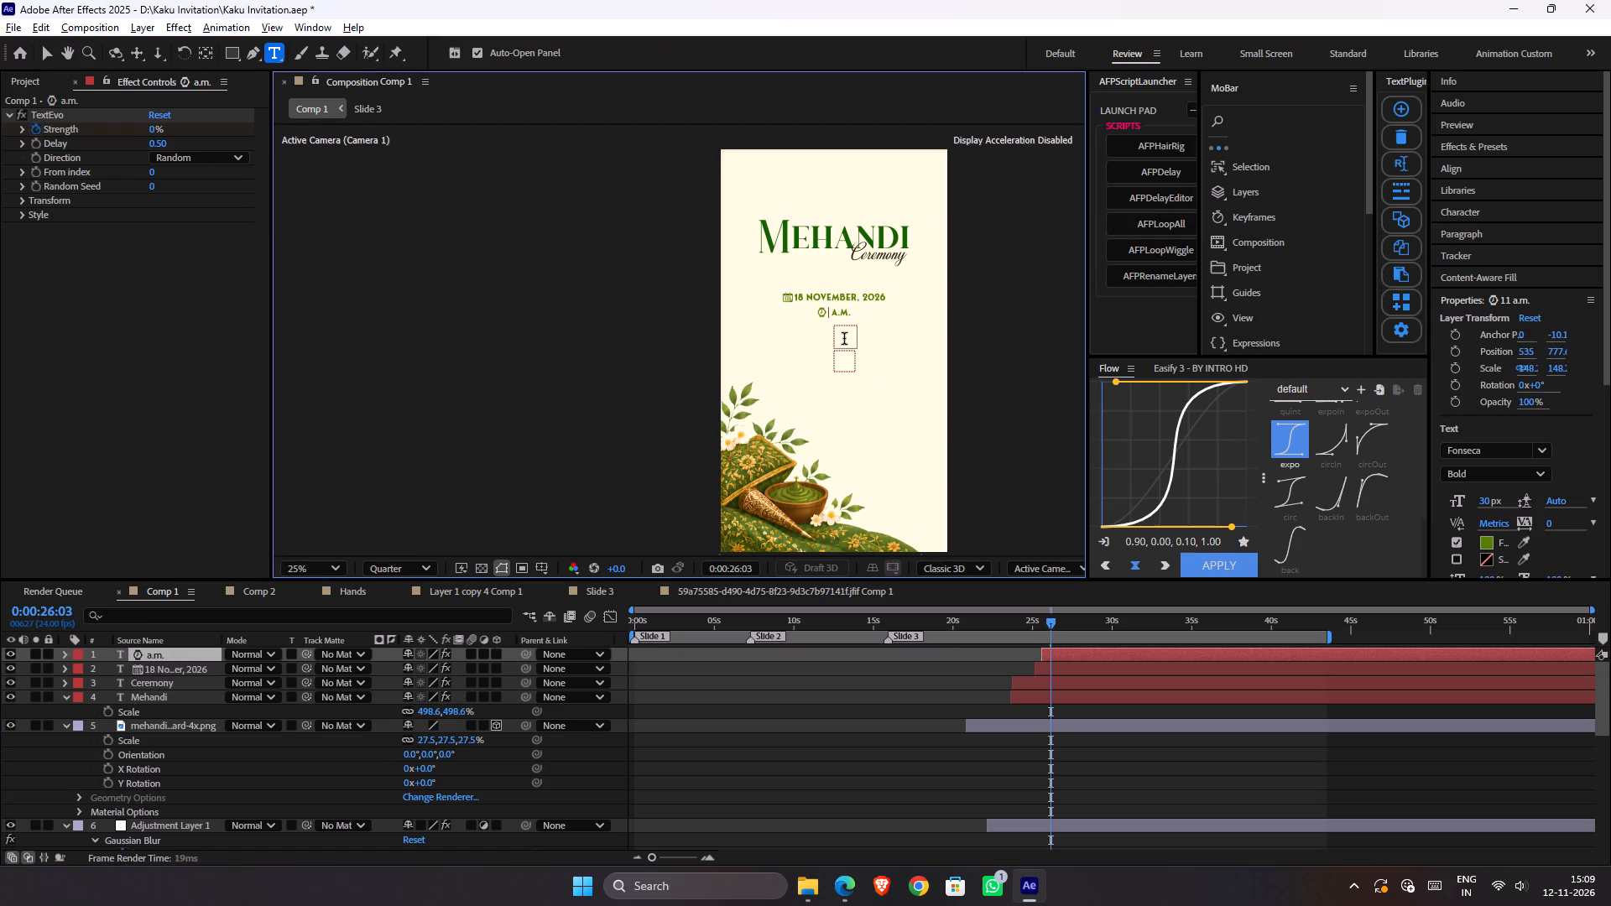
{"action": "key", "text": "2"}
{"action": "key", "text": "Right"}
{"action": "key", "text": "Right"}
{"action": "key", "text": "BackSpace"}
{"action": "key", "text": "9"}
{"action": "key", "text": "Return"}
{"action": "left_click", "coordinate": [1044, 745]}
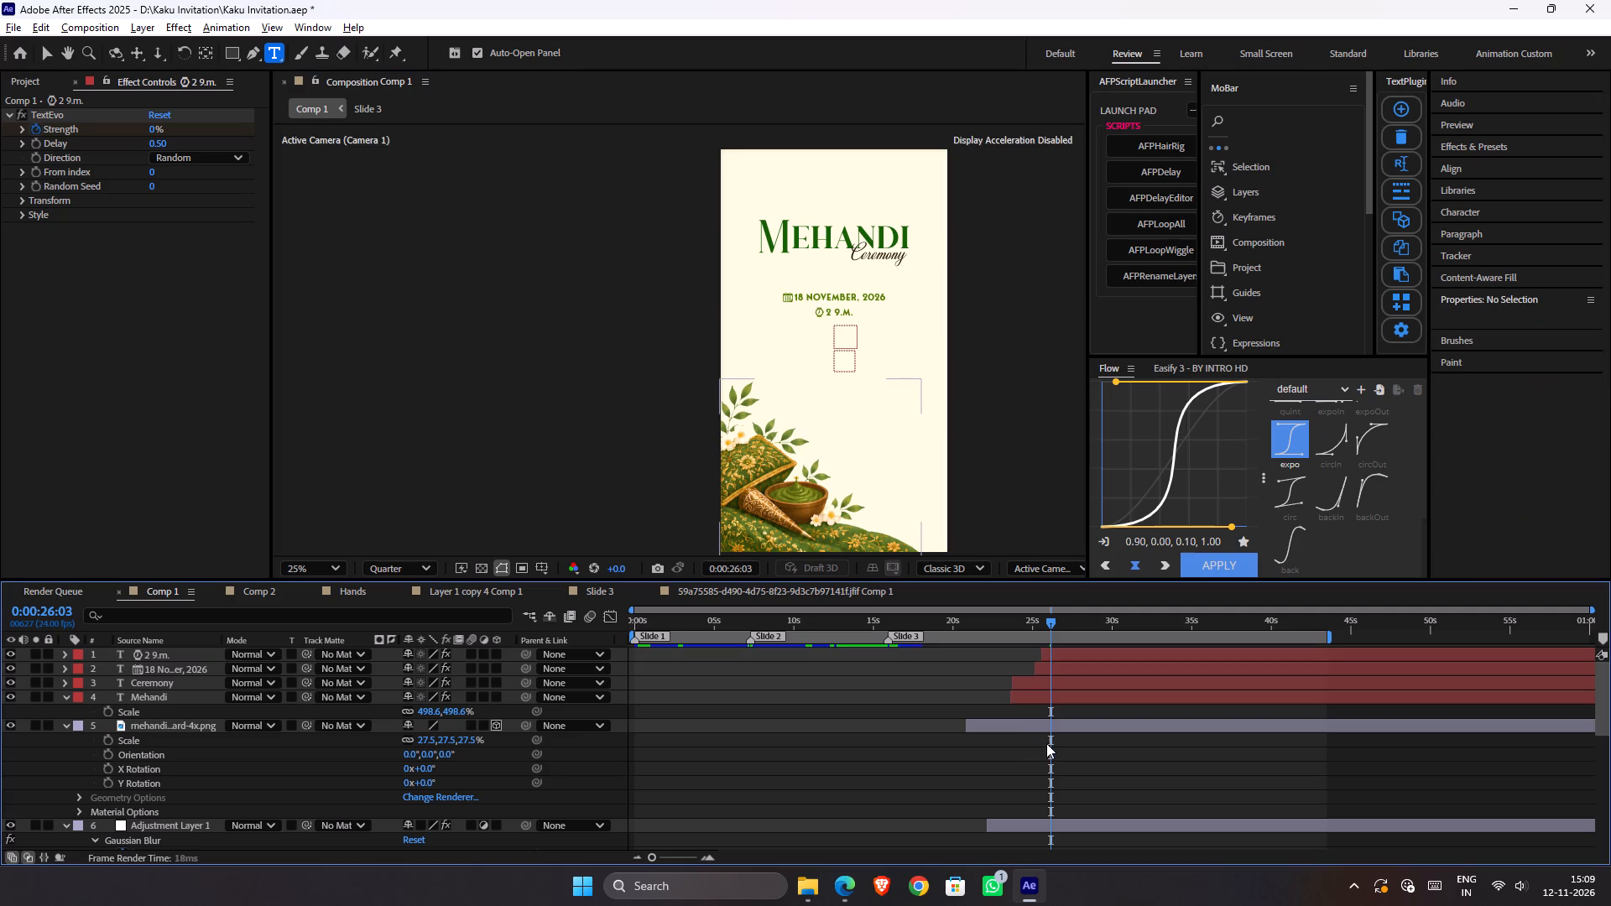
{"action": "left_click", "coordinate": [836, 309]}
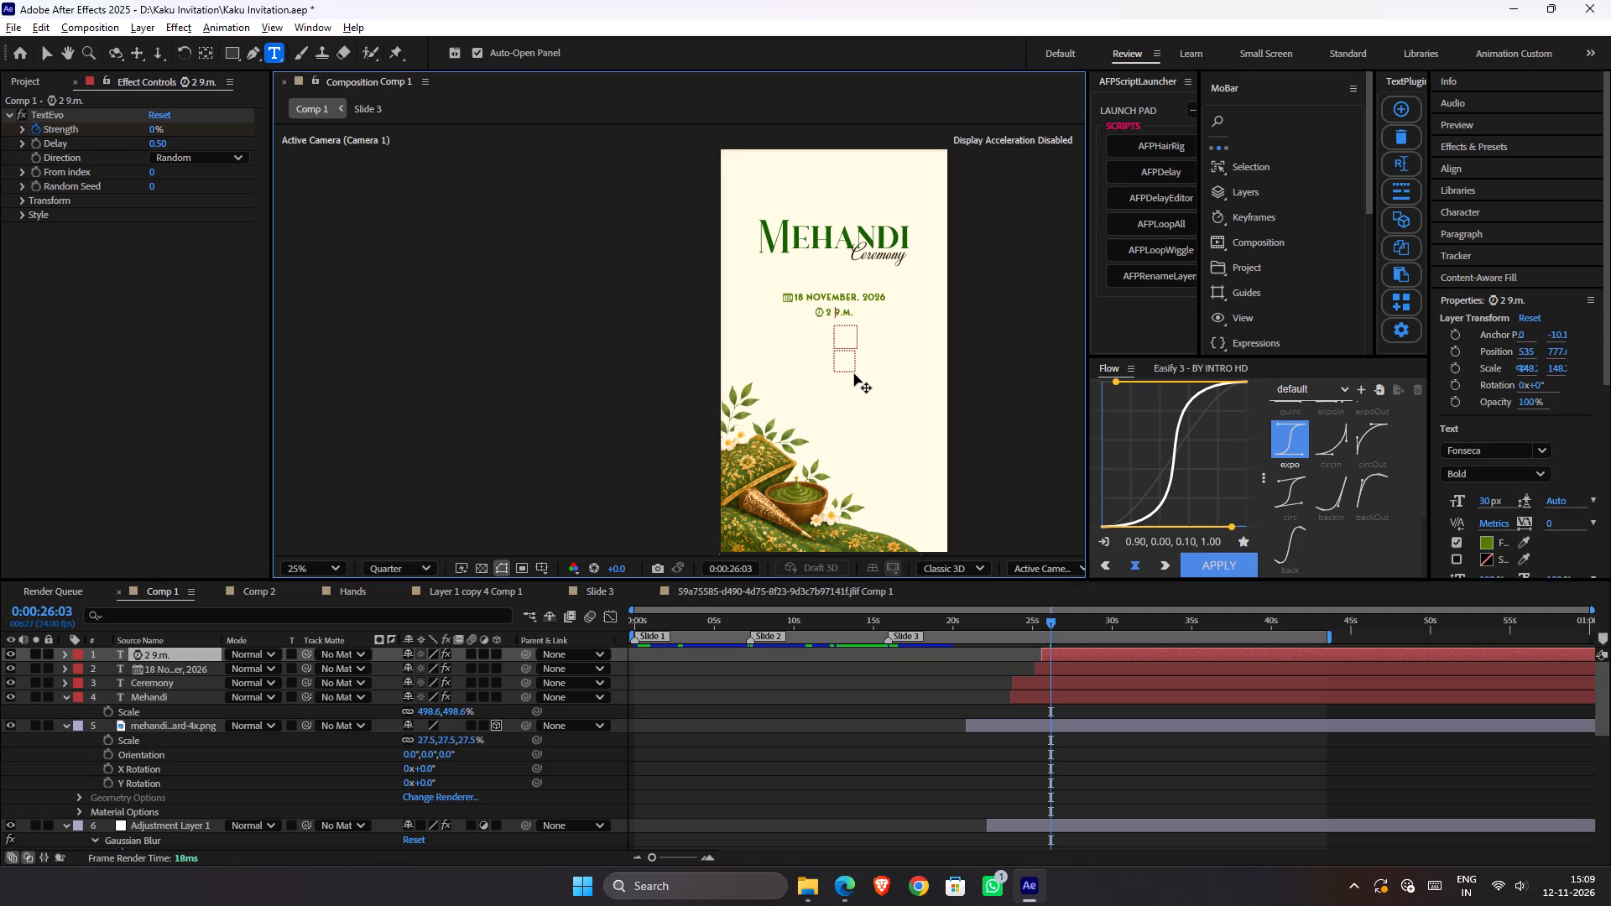
{"action": "key", "text": "Delete"}
{"action": "key", "text": "p"}
{"action": "key", "text": "Return"}
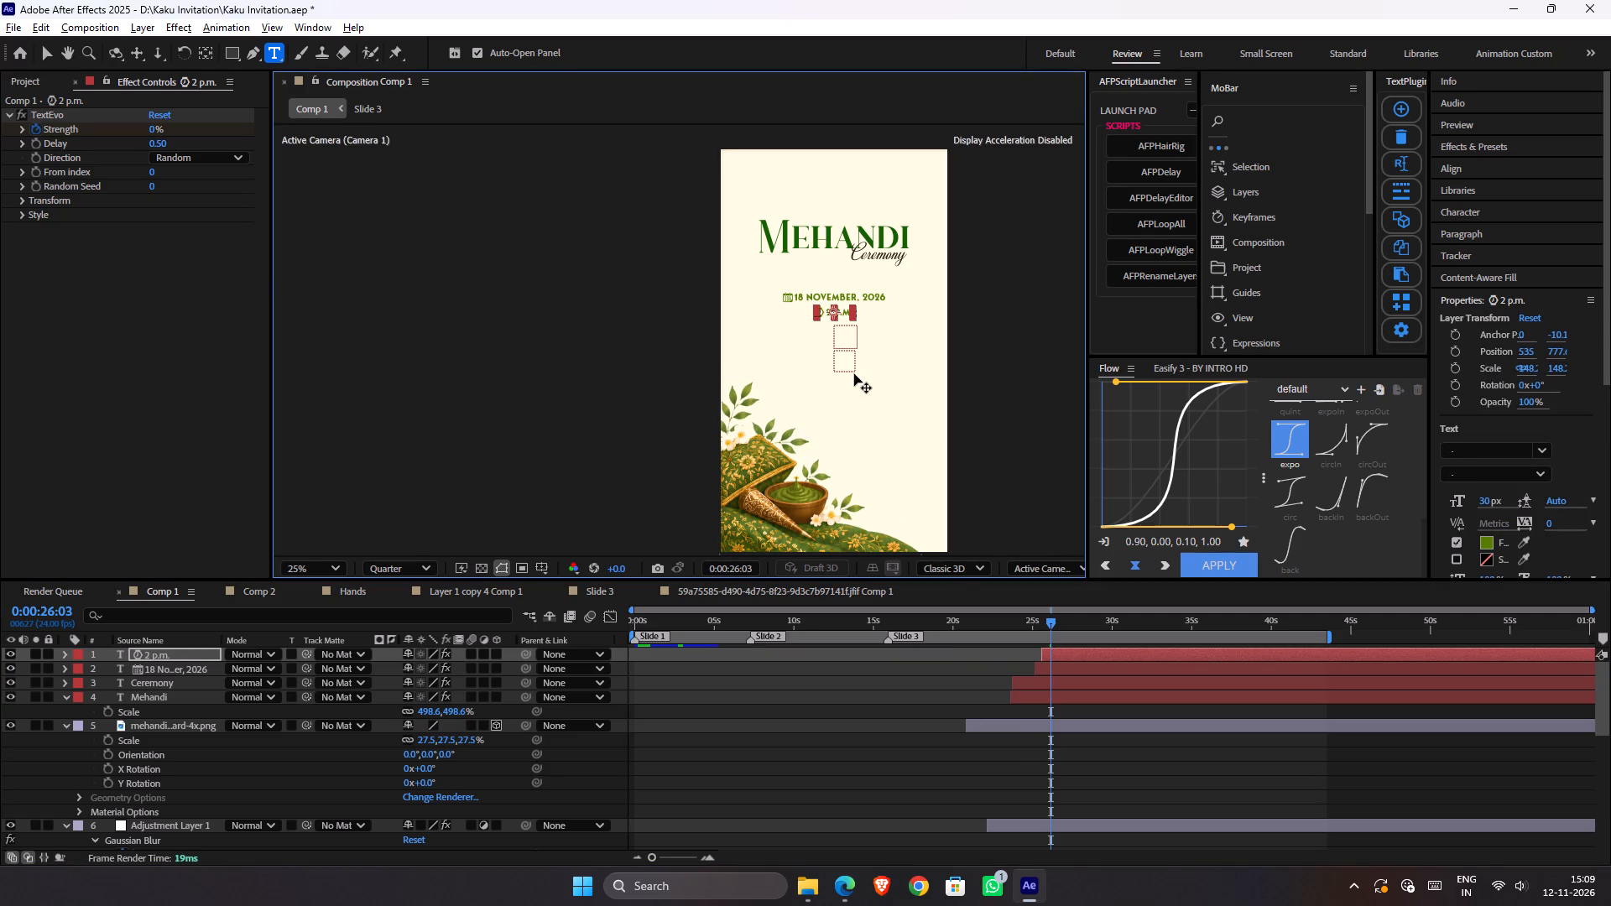
{"action": "left_click", "coordinate": [996, 696]}
{"action": "key", "text": "v"}
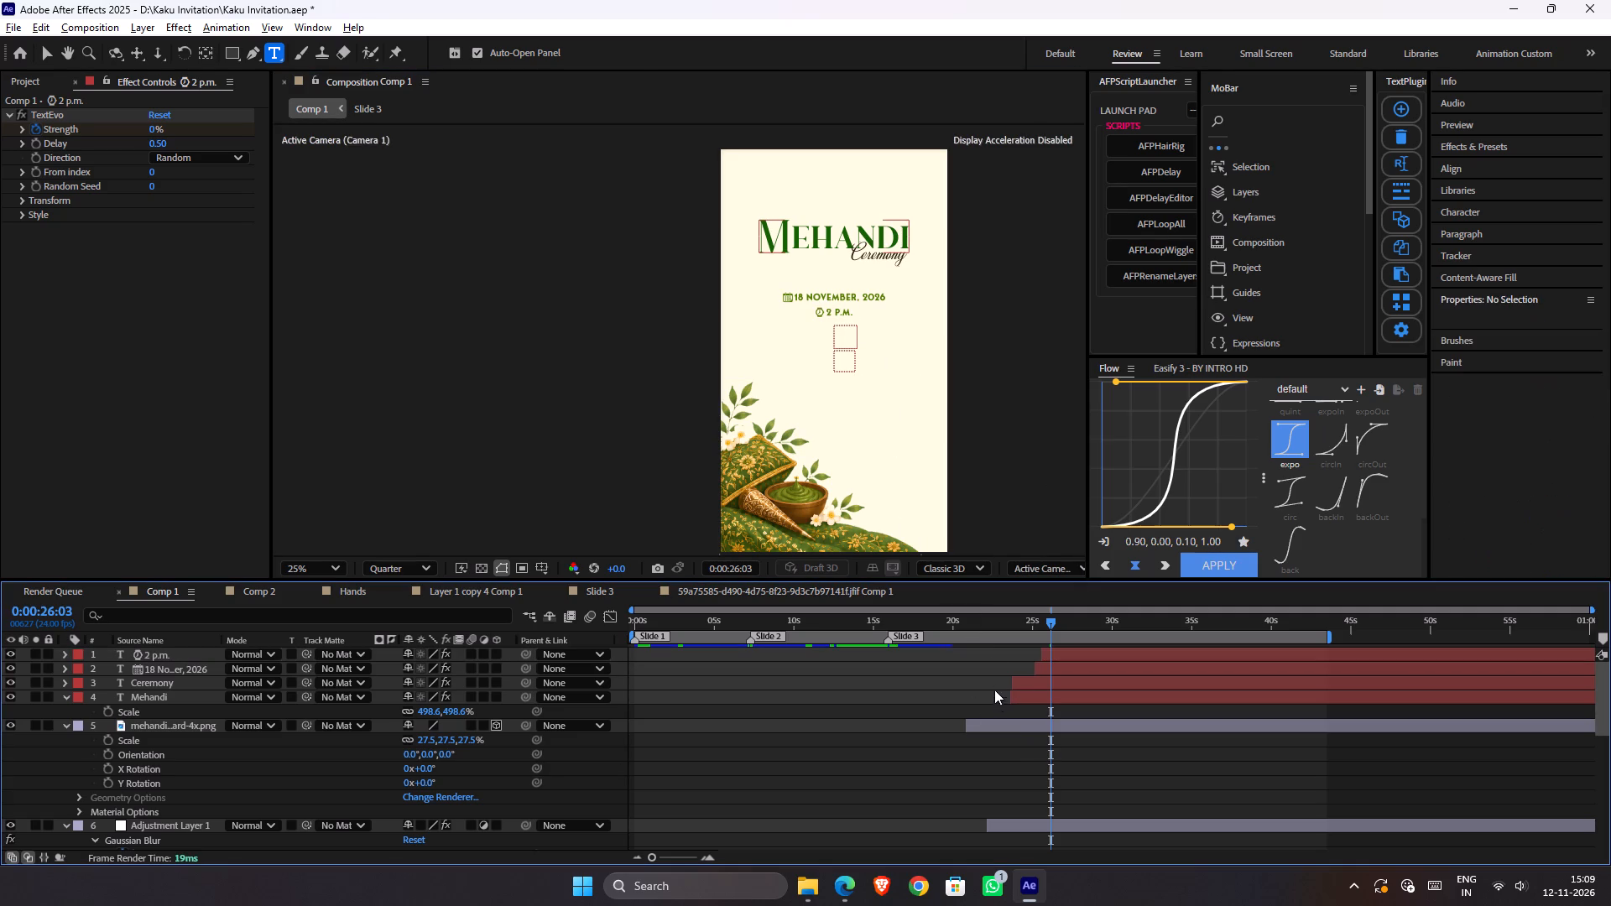
{"action": "key", "text": "ctrl+s"}
{"action": "key", "text": "v"}
{"action": "left_click", "coordinate": [970, 473]}
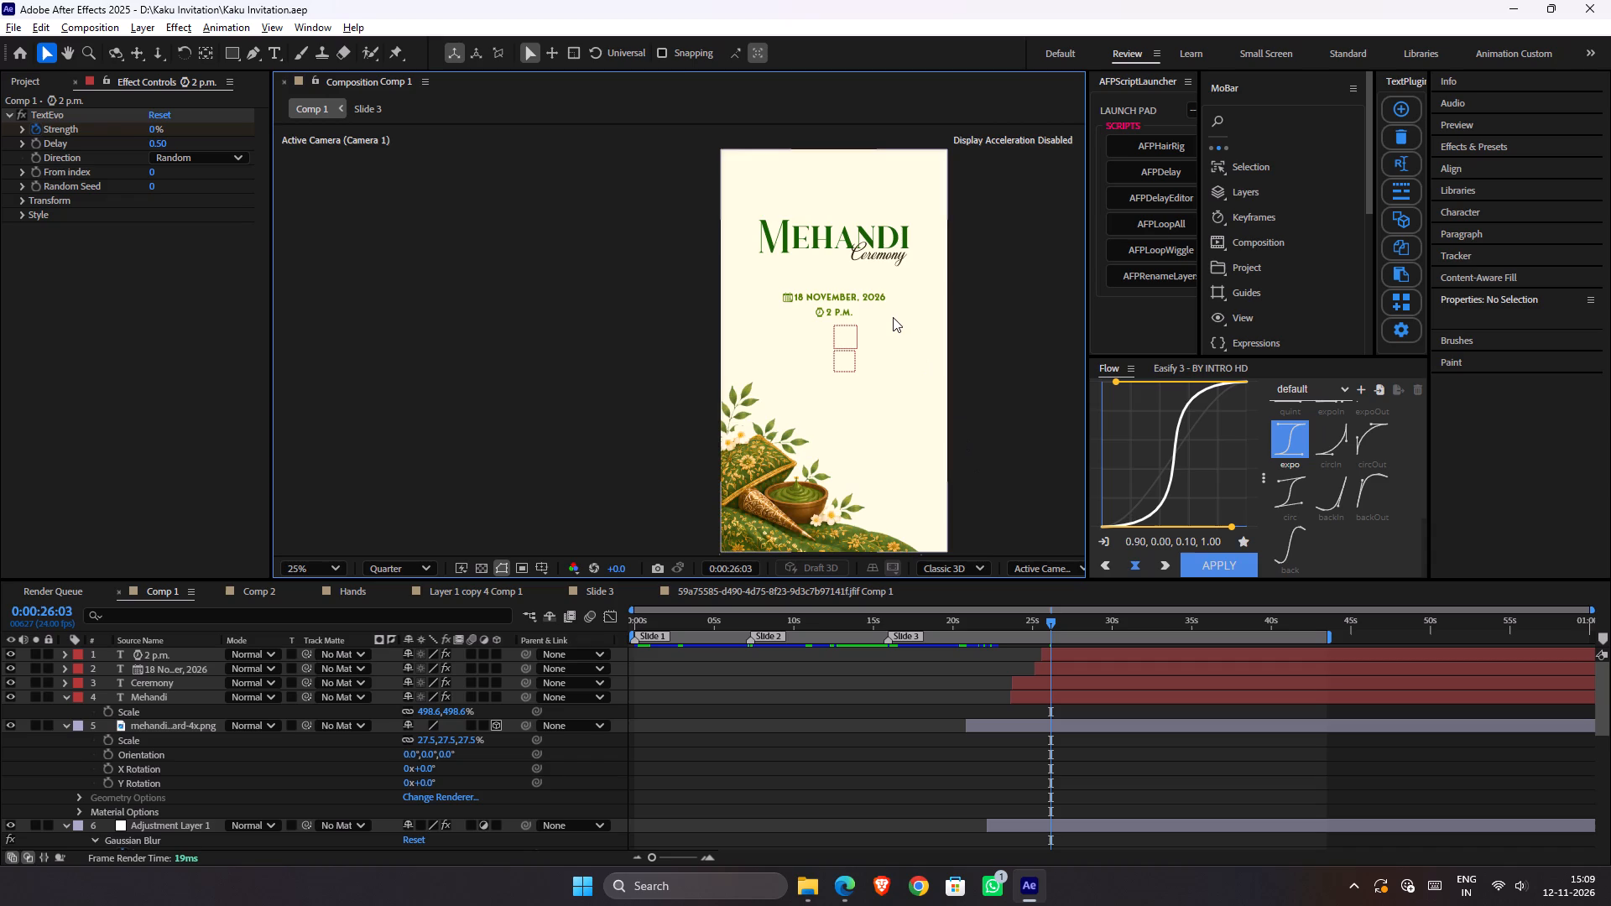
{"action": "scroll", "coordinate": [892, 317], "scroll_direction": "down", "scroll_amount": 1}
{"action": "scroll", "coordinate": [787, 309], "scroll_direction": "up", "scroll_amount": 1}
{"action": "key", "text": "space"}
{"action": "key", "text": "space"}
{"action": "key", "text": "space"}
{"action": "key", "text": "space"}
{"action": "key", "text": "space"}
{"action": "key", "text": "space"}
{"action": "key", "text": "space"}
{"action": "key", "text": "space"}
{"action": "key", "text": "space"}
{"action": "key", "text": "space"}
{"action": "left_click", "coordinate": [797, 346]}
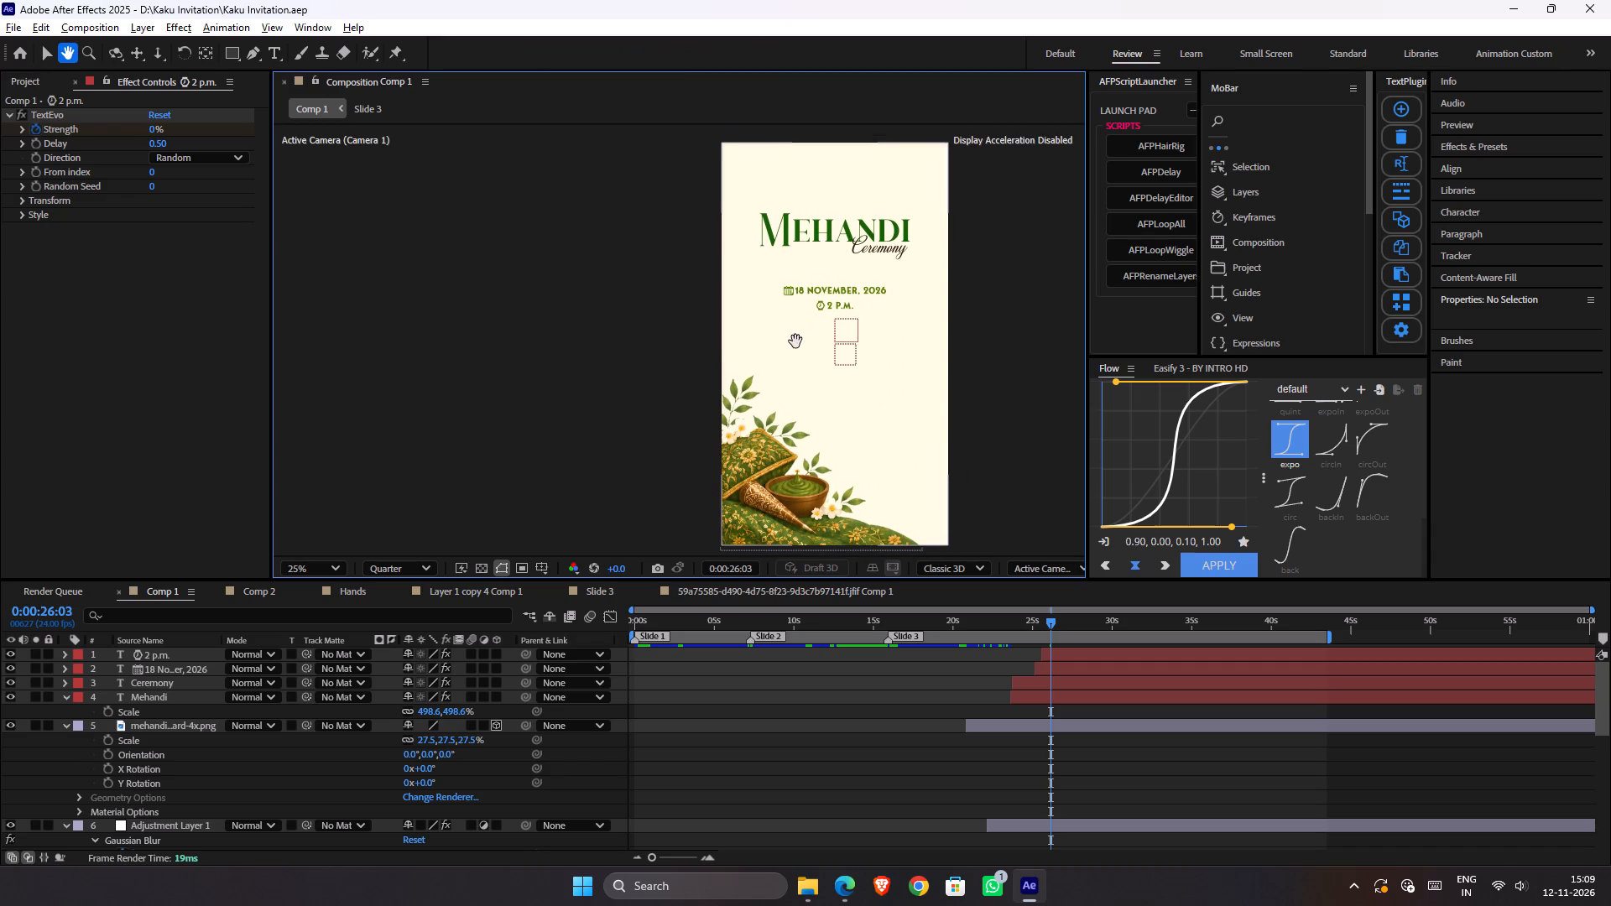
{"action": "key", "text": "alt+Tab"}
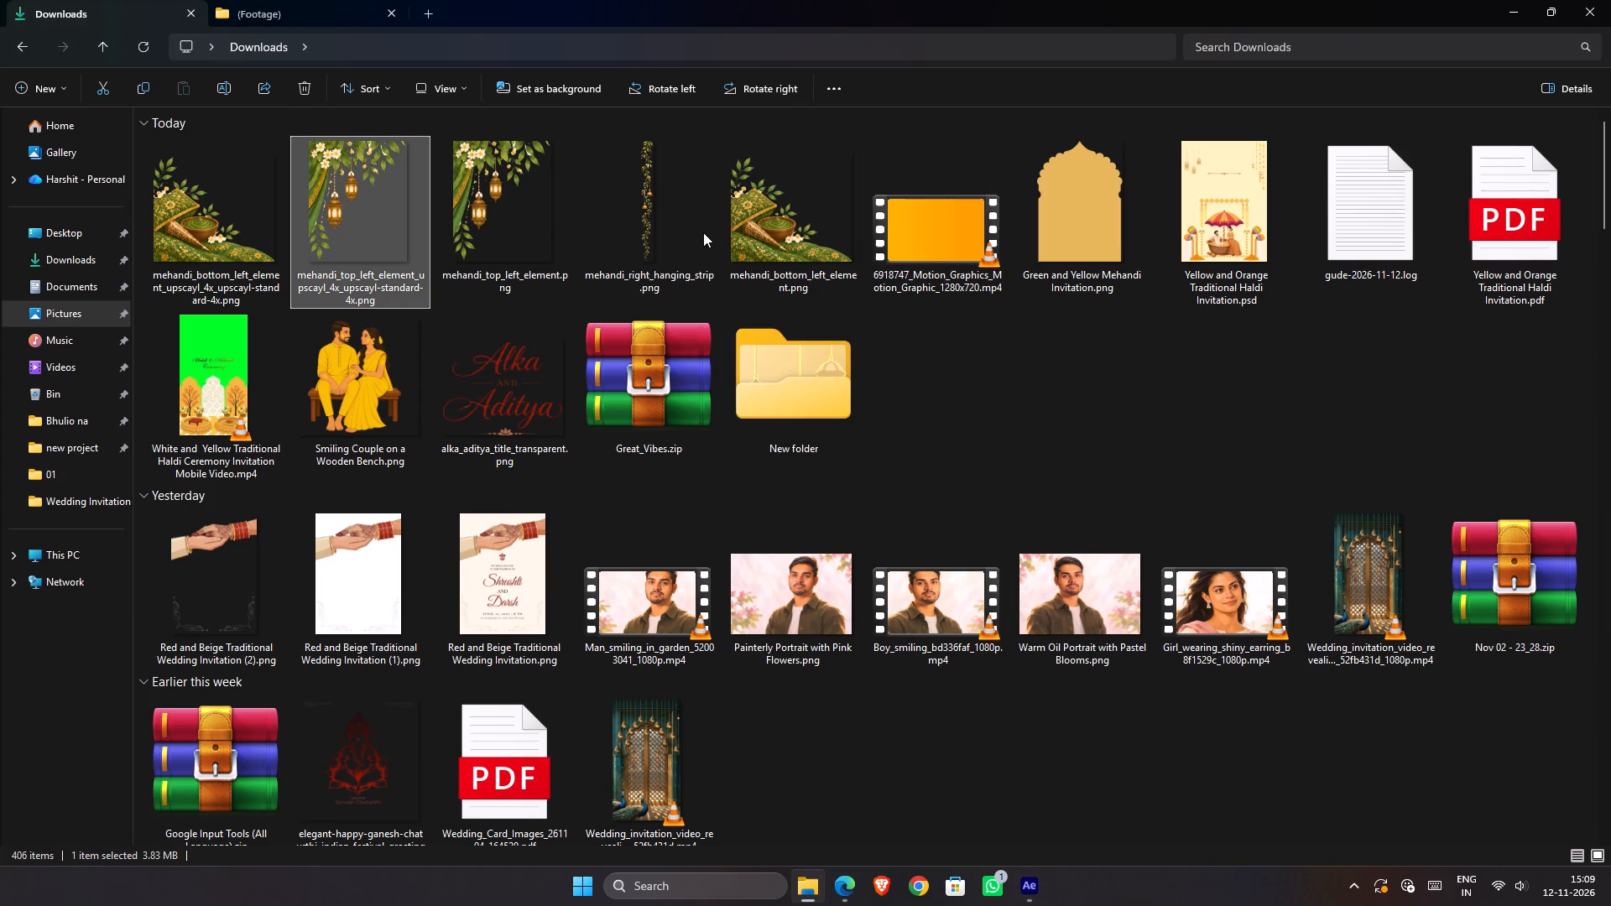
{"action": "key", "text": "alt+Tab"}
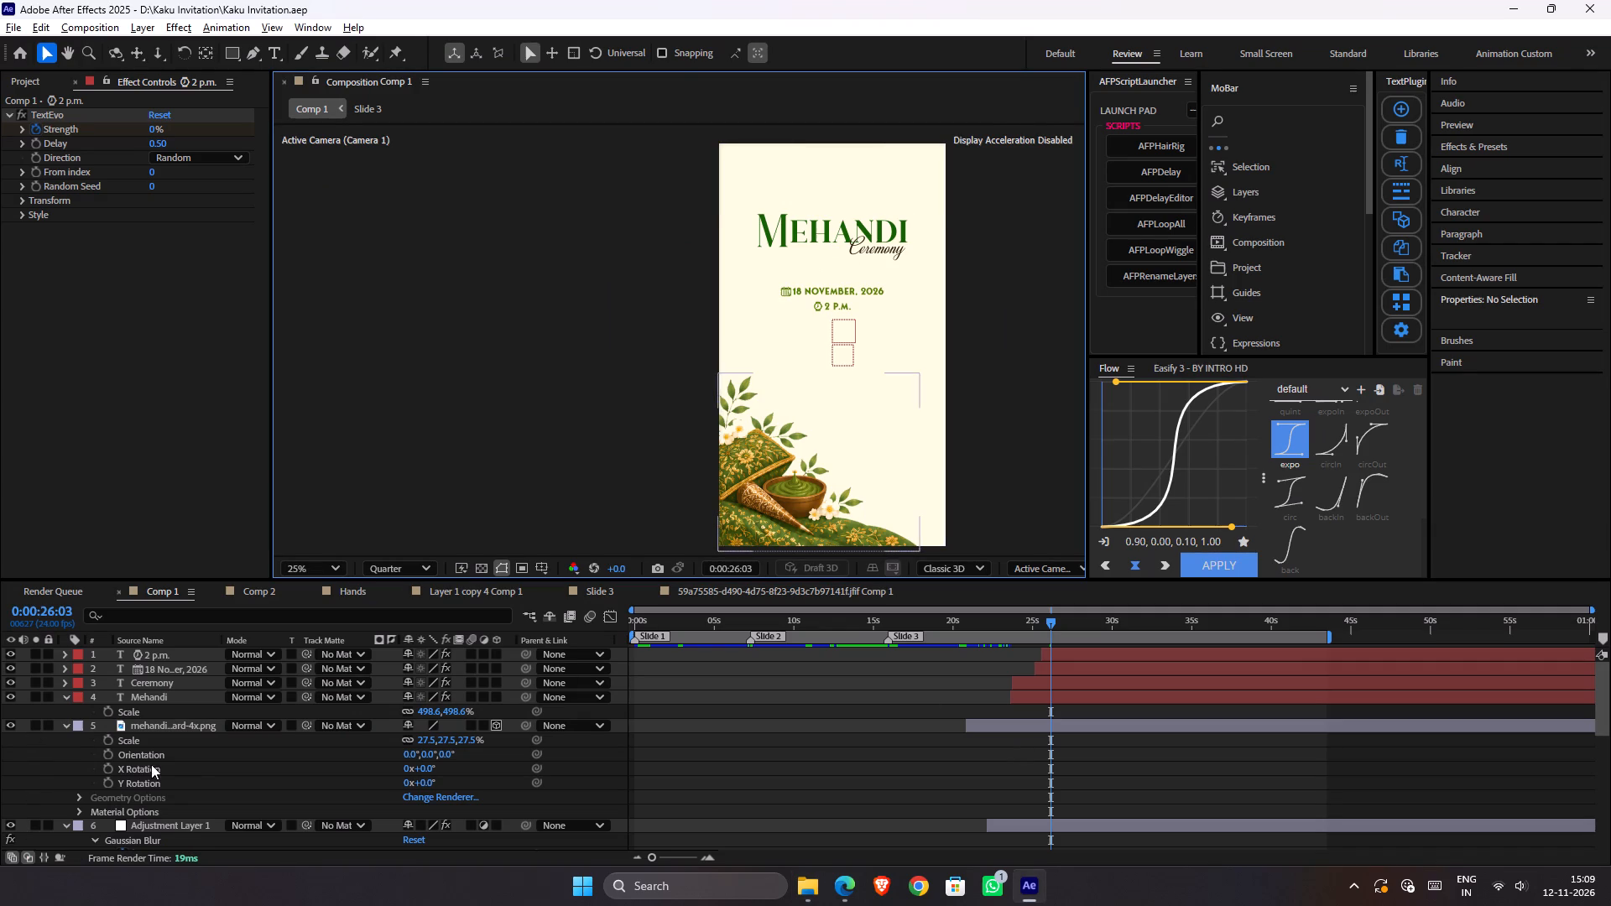
Show the hidden 59a7558…jfif Comp 1 floral border layer and place it above Adjustment Layer 1.
{"action": "scroll", "coordinate": [254, 752], "scroll_direction": "down", "scroll_amount": 1}
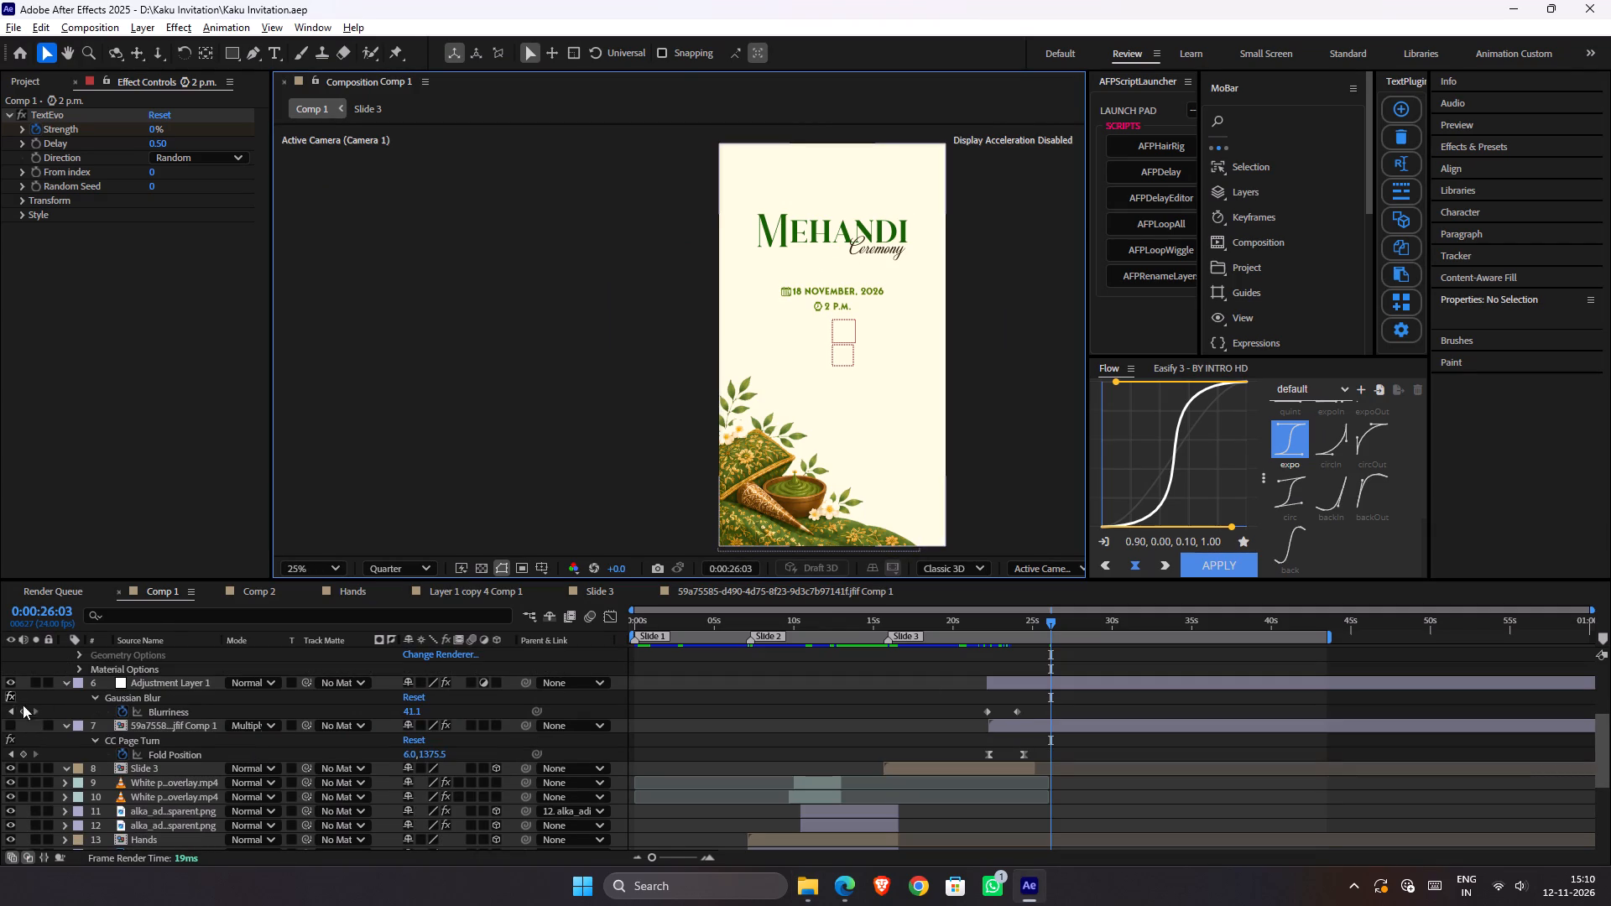
{"action": "left_click", "coordinate": [16, 725]}
{"action": "left_click_drag", "start_coordinate": [170, 729], "coordinate": [172, 716]}
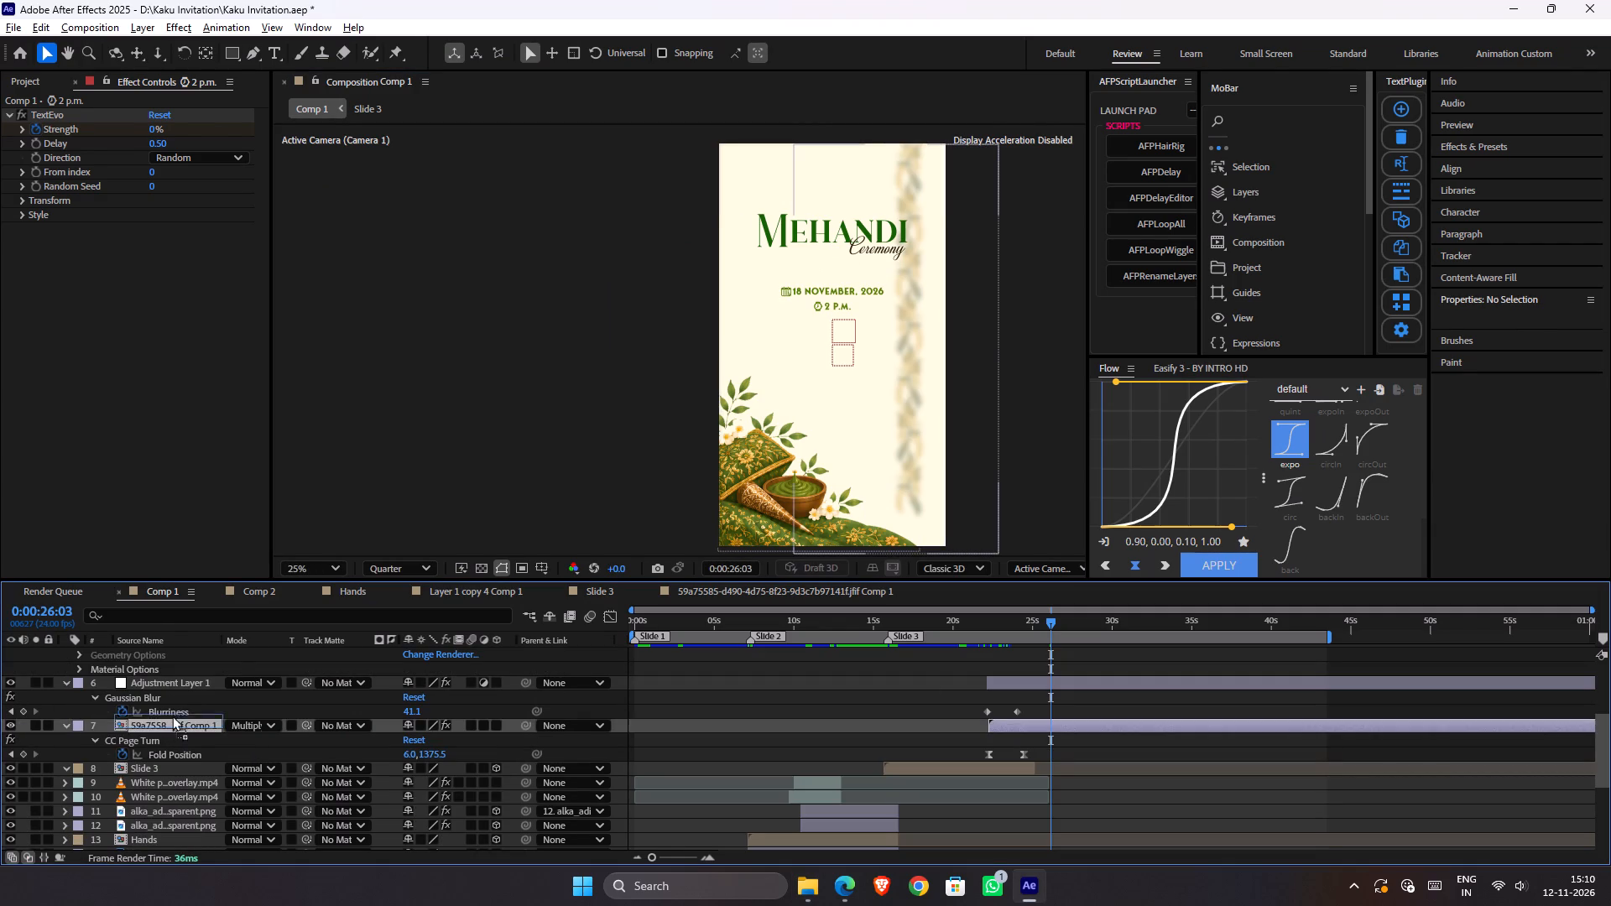
{"action": "left_click_drag", "start_coordinate": [172, 716], "coordinate": [190, 679]}
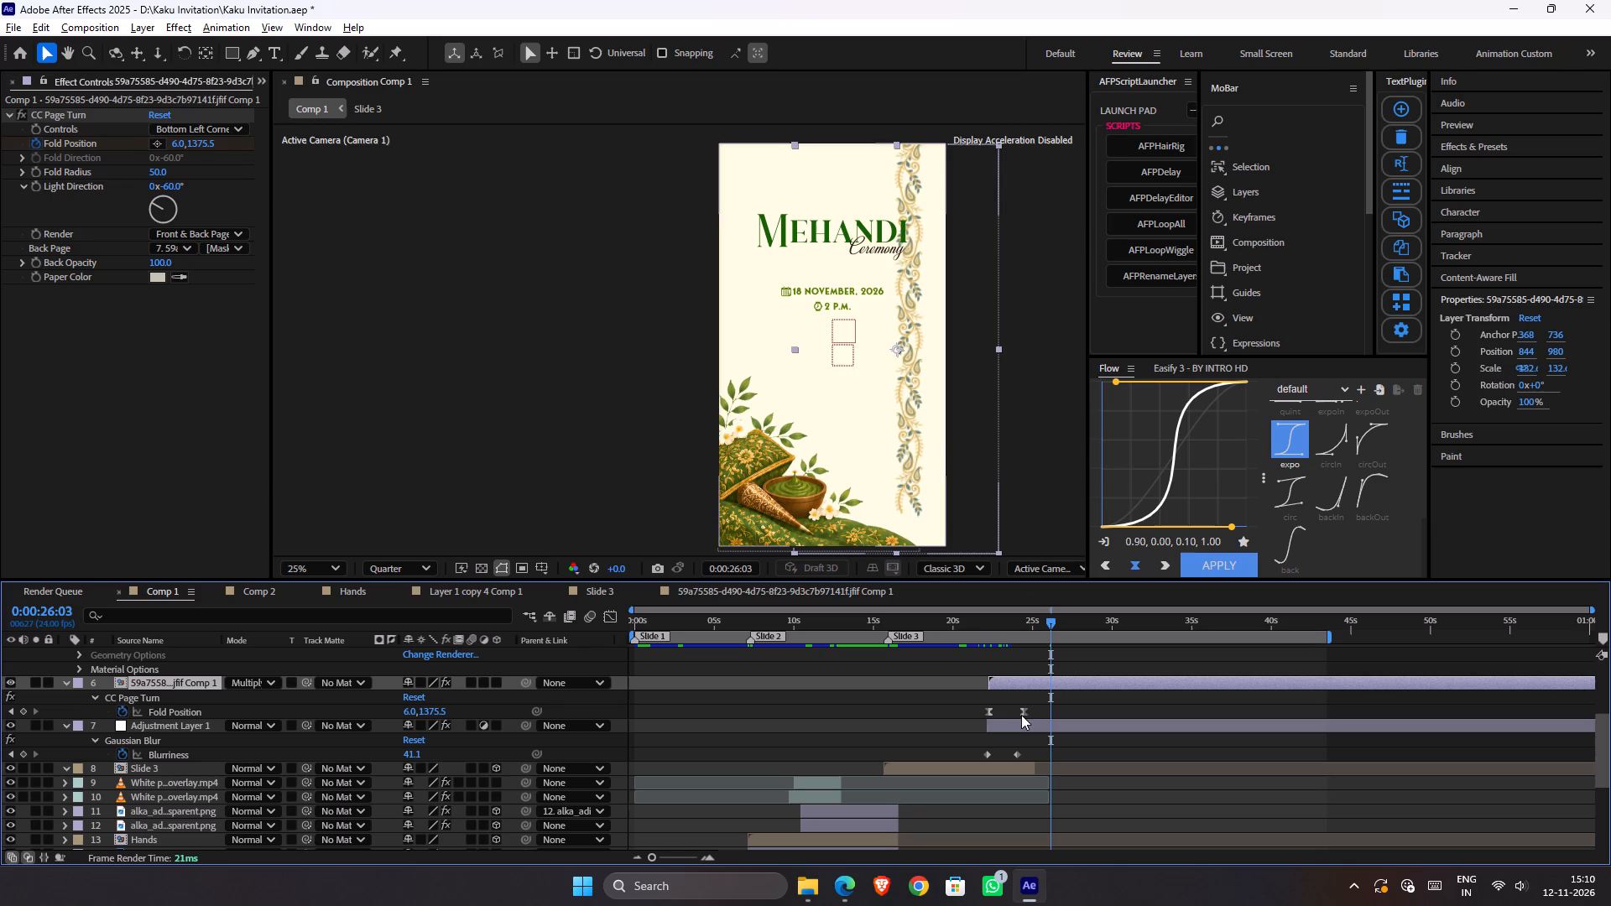
Move the floral border outward to the page's right edge and upward, to position about 912, 400.
{"action": "left_click_drag", "start_coordinate": [914, 393], "coordinate": [920, 394]}
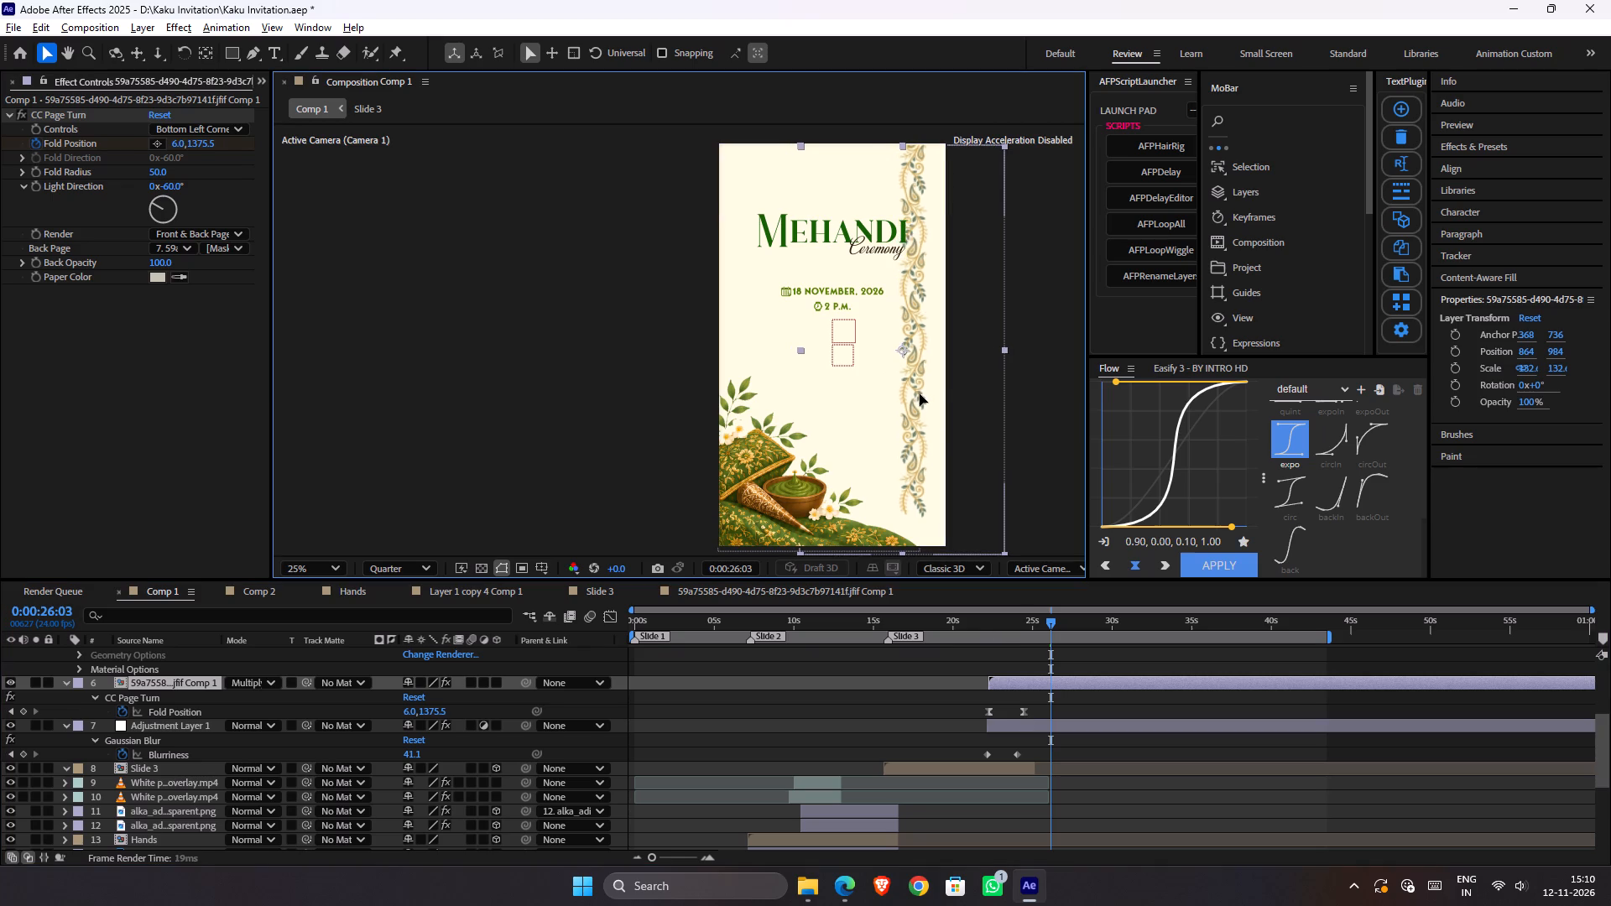
{"action": "left_click_drag", "start_coordinate": [920, 394], "coordinate": [927, 394]}
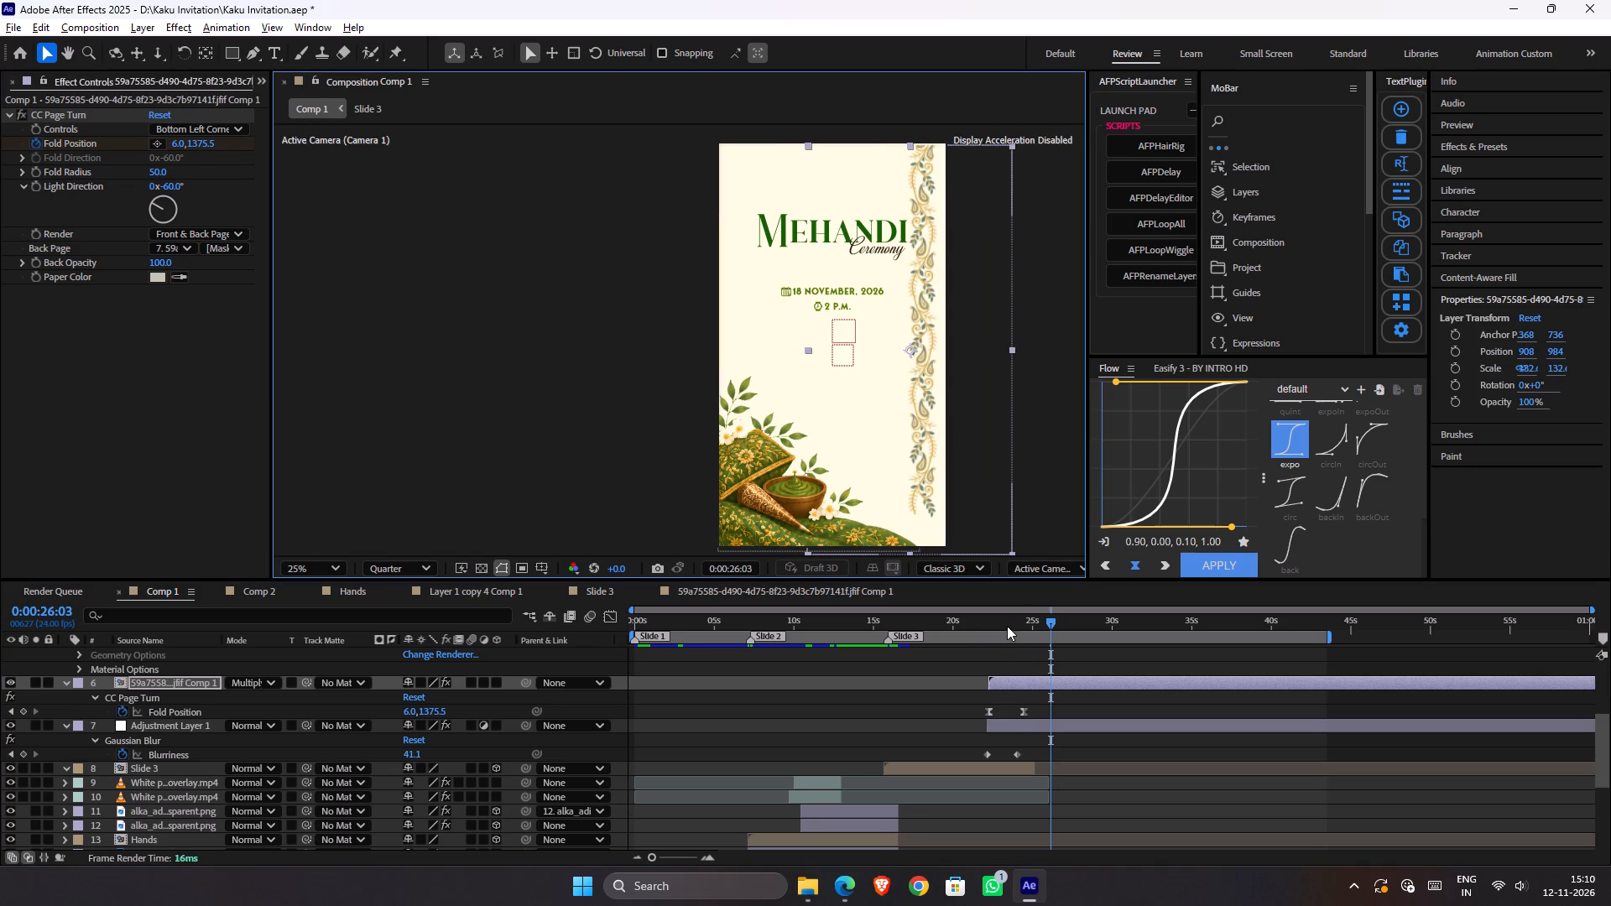
{"action": "left_click_drag", "start_coordinate": [911, 409], "coordinate": [905, 296]}
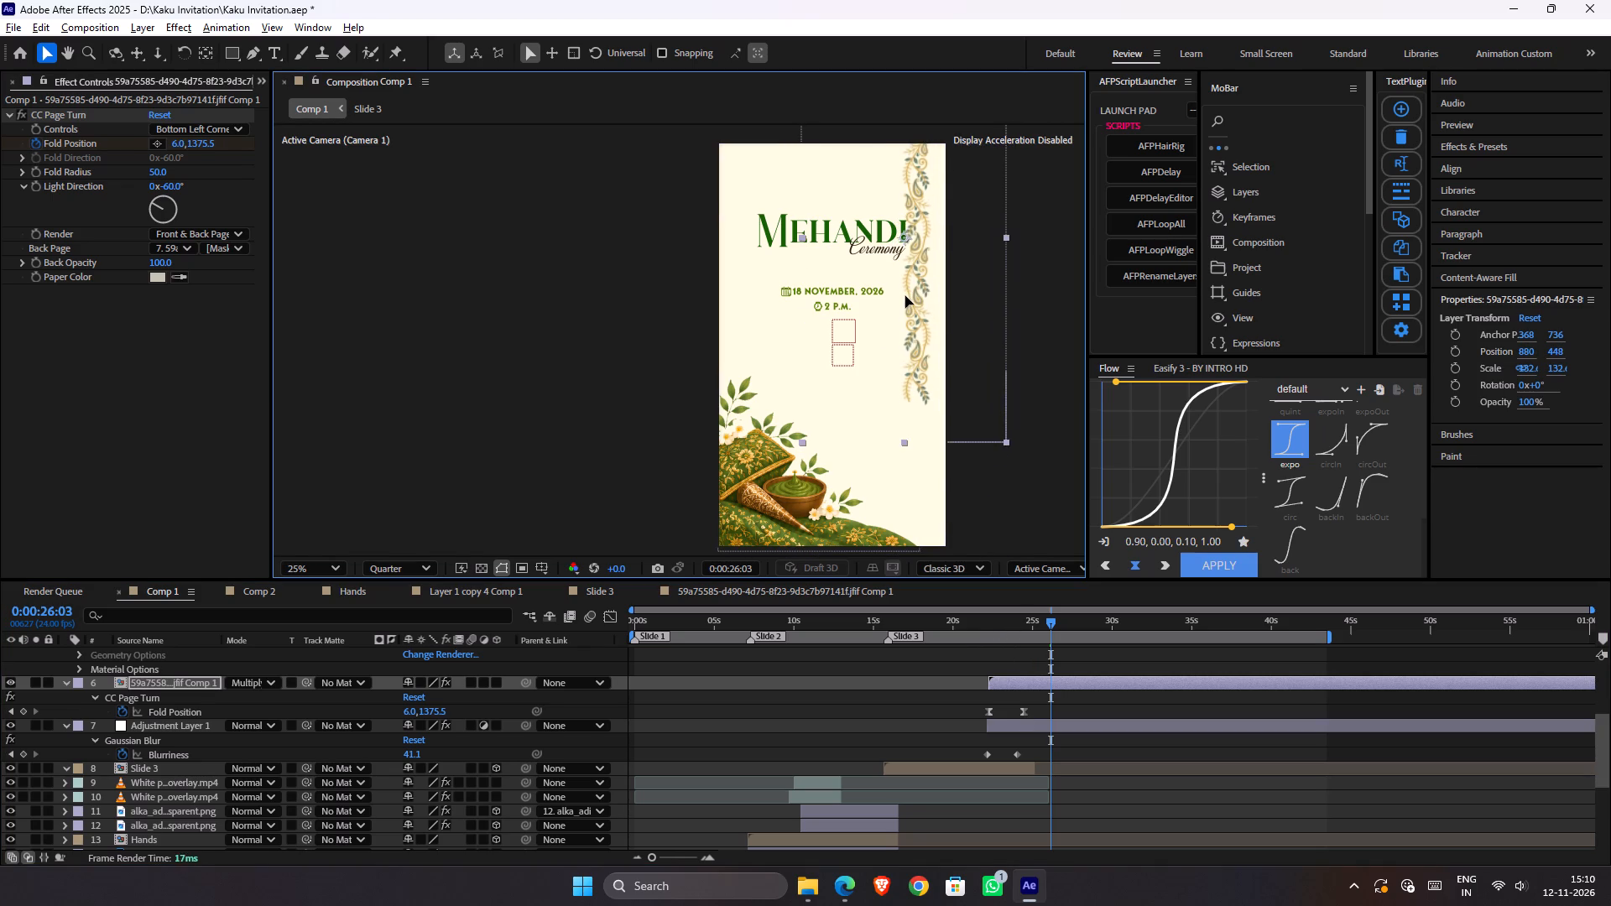
{"action": "left_click_drag", "start_coordinate": [905, 296], "coordinate": [912, 286]}
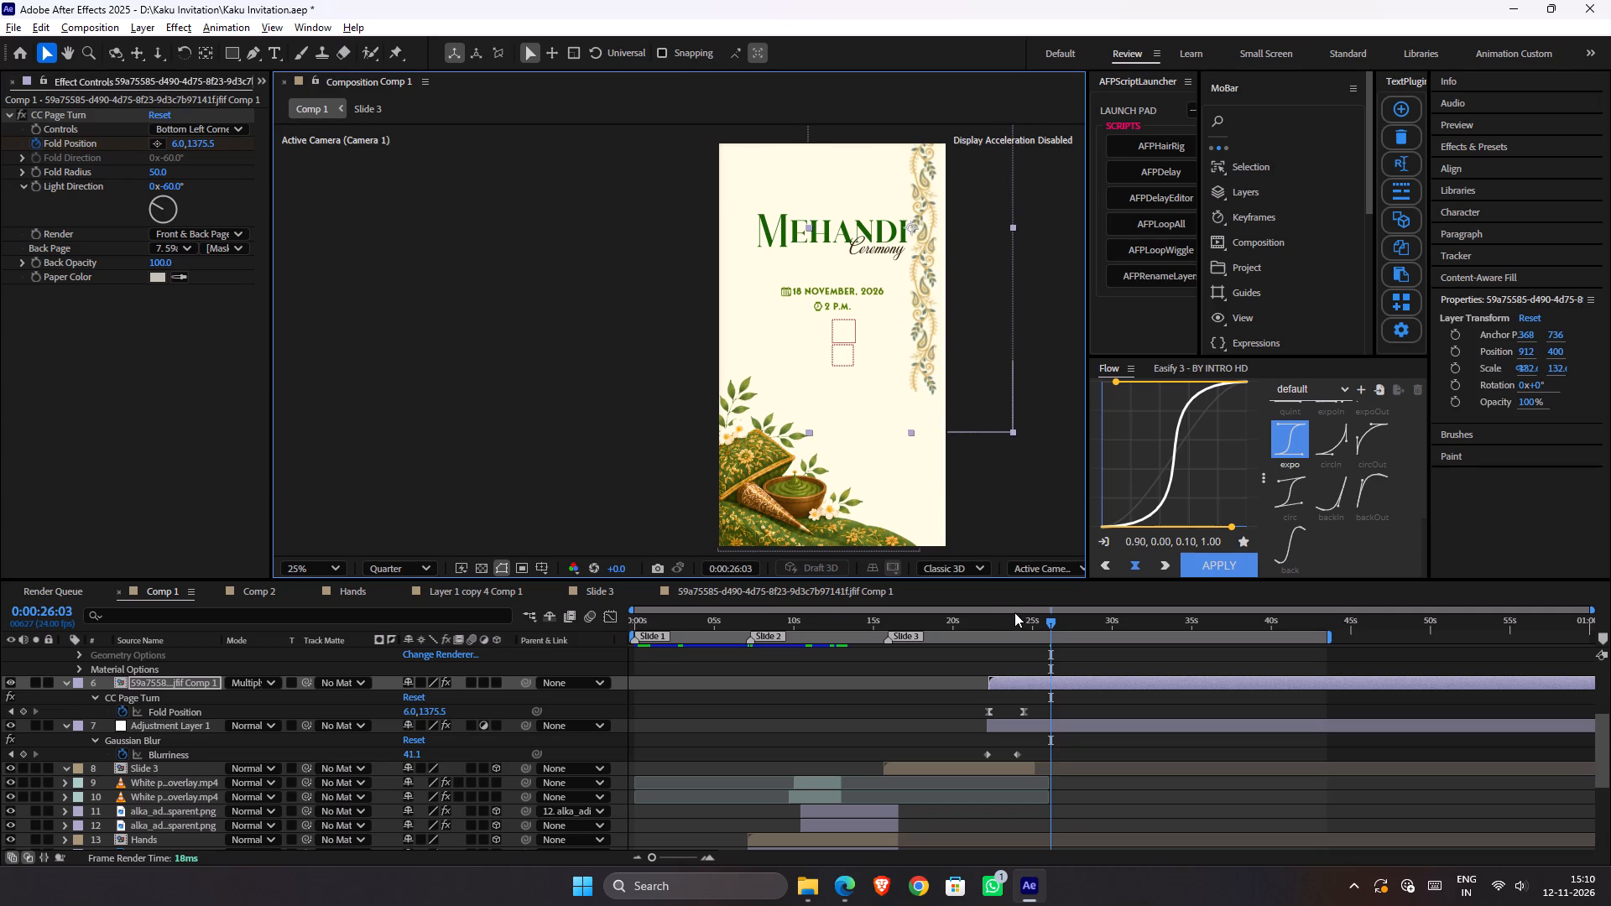
Shift the floral border layer slightly later so it starts just after 0:00:22:11, and preview the Haldi-to-Mehandi transition.
{"action": "left_click_drag", "start_coordinate": [1001, 617], "coordinate": [992, 617]}
{"action": "left_click_drag", "start_coordinate": [1004, 680], "coordinate": [1012, 682]}
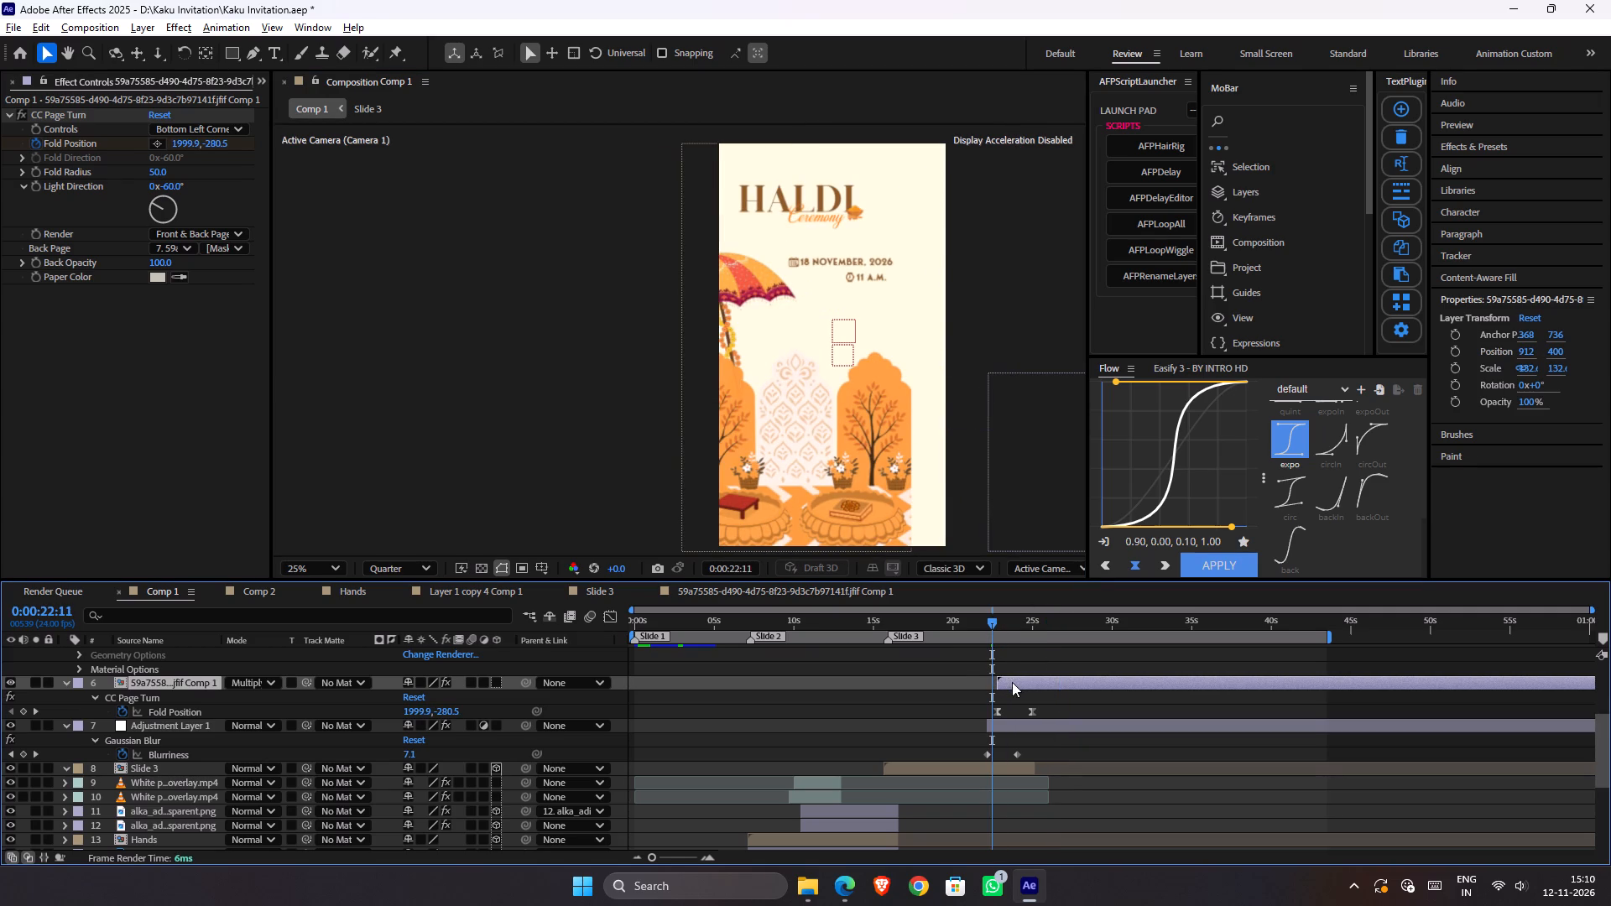
{"action": "key", "text": "space"}
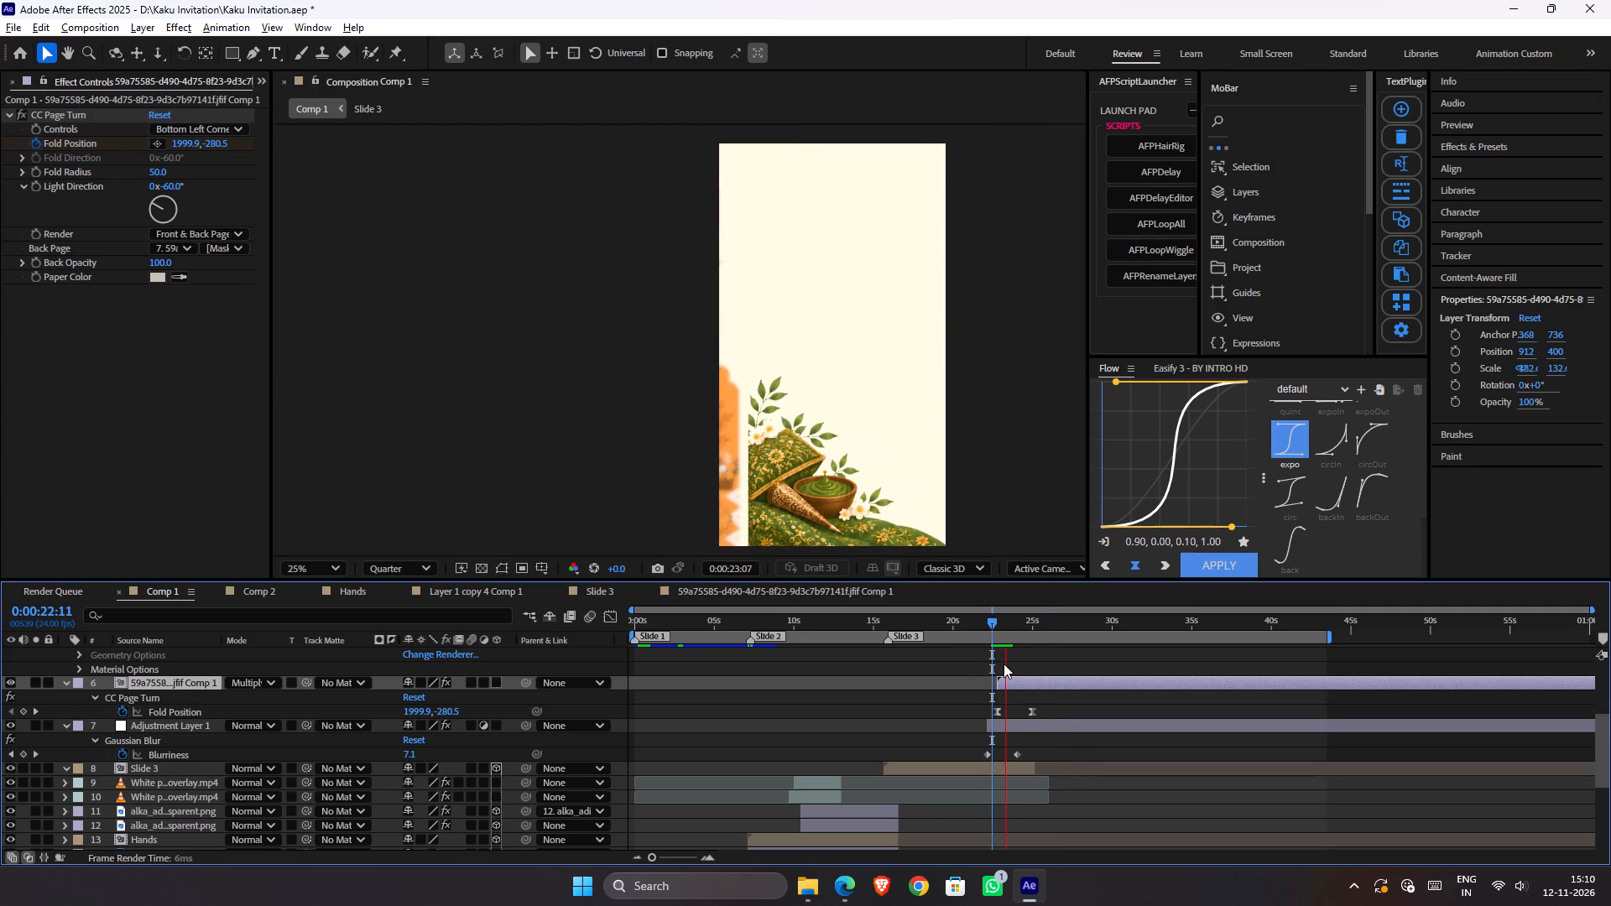
{"action": "key", "text": "space"}
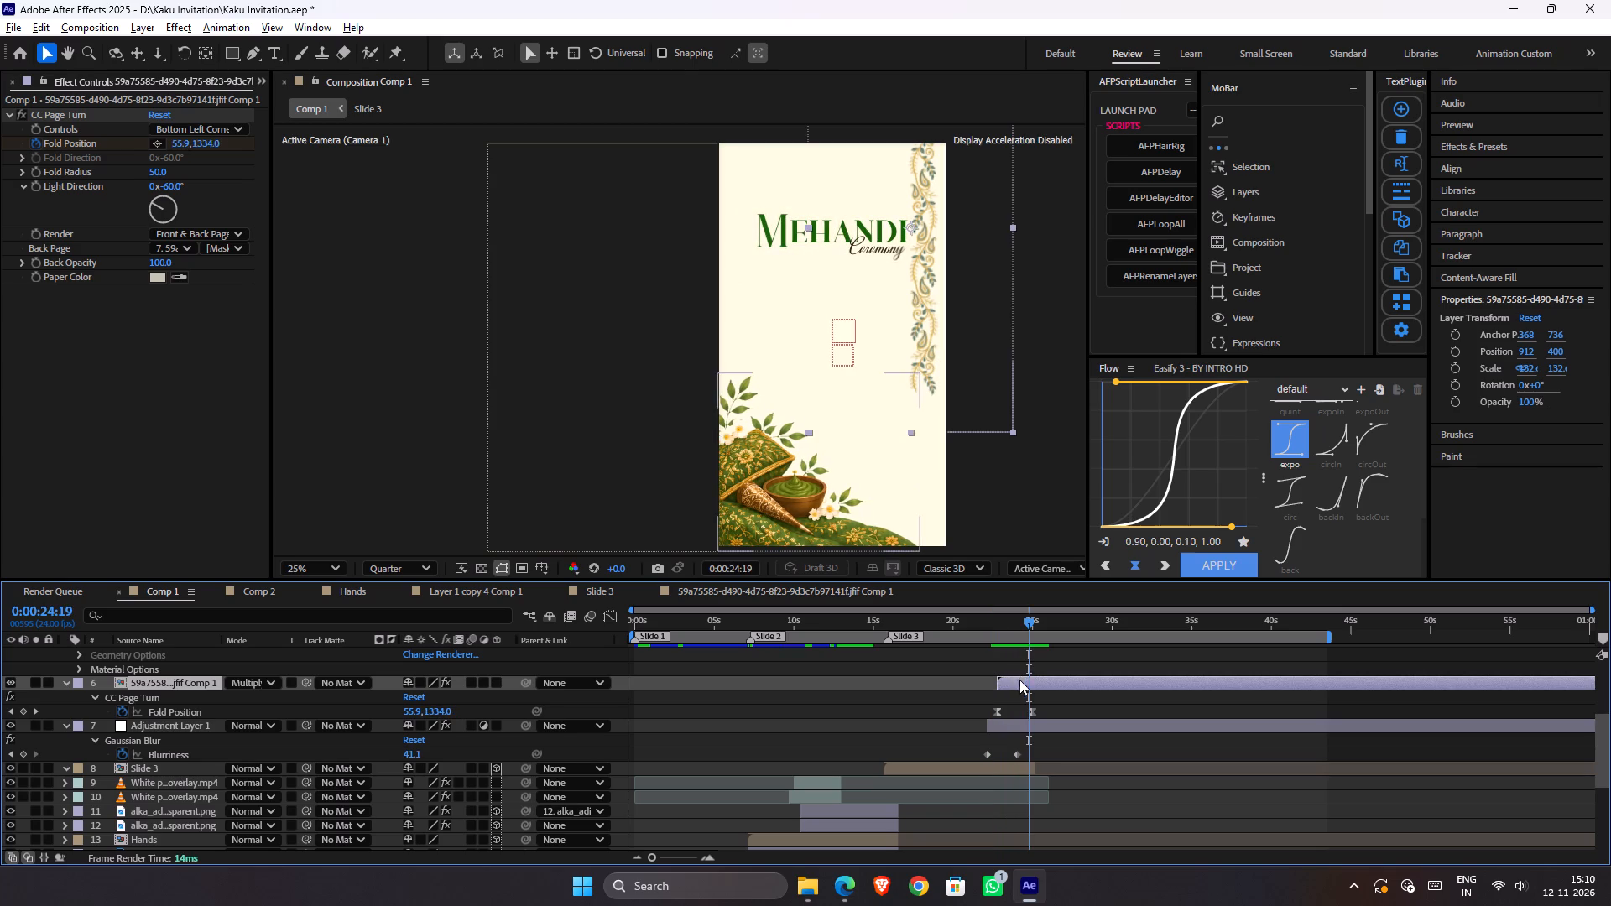
Shift the floral border layer later so it starts at about 24 s, previewing the transition from 0:00:23:12.
{"action": "left_click_drag", "start_coordinate": [1024, 683], "coordinate": [1055, 686]}
{"action": "left_click_drag", "start_coordinate": [1024, 620], "coordinate": [1004, 618]}
{"action": "key", "text": "space"}
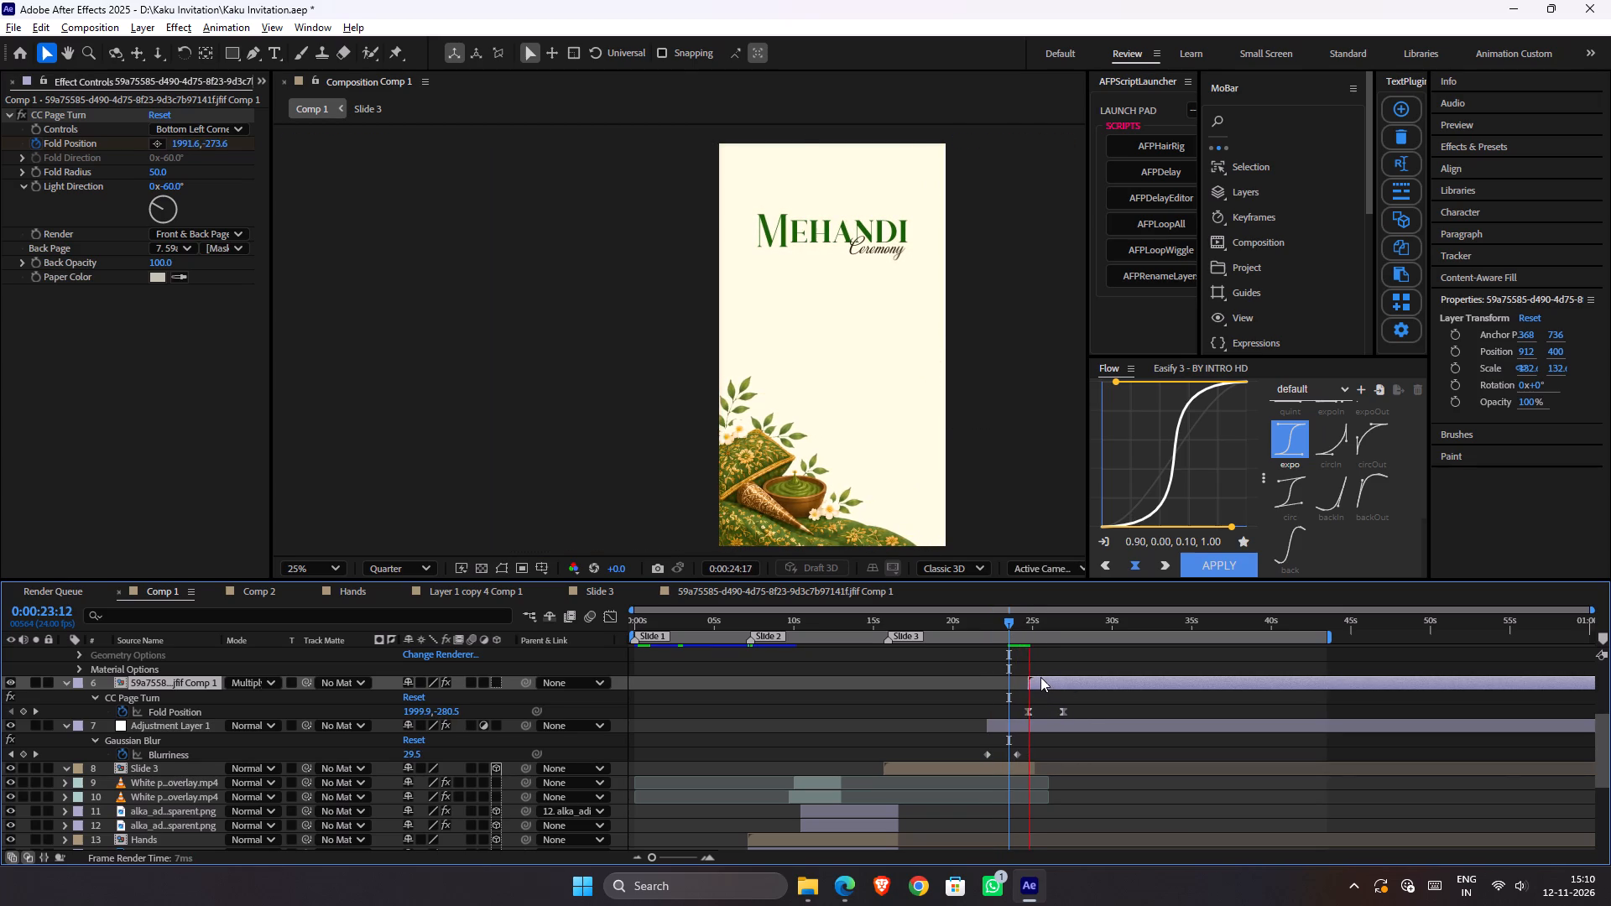
{"action": "key", "text": "space"}
{"action": "left_click_drag", "start_coordinate": [1040, 677], "coordinate": [1030, 673]}
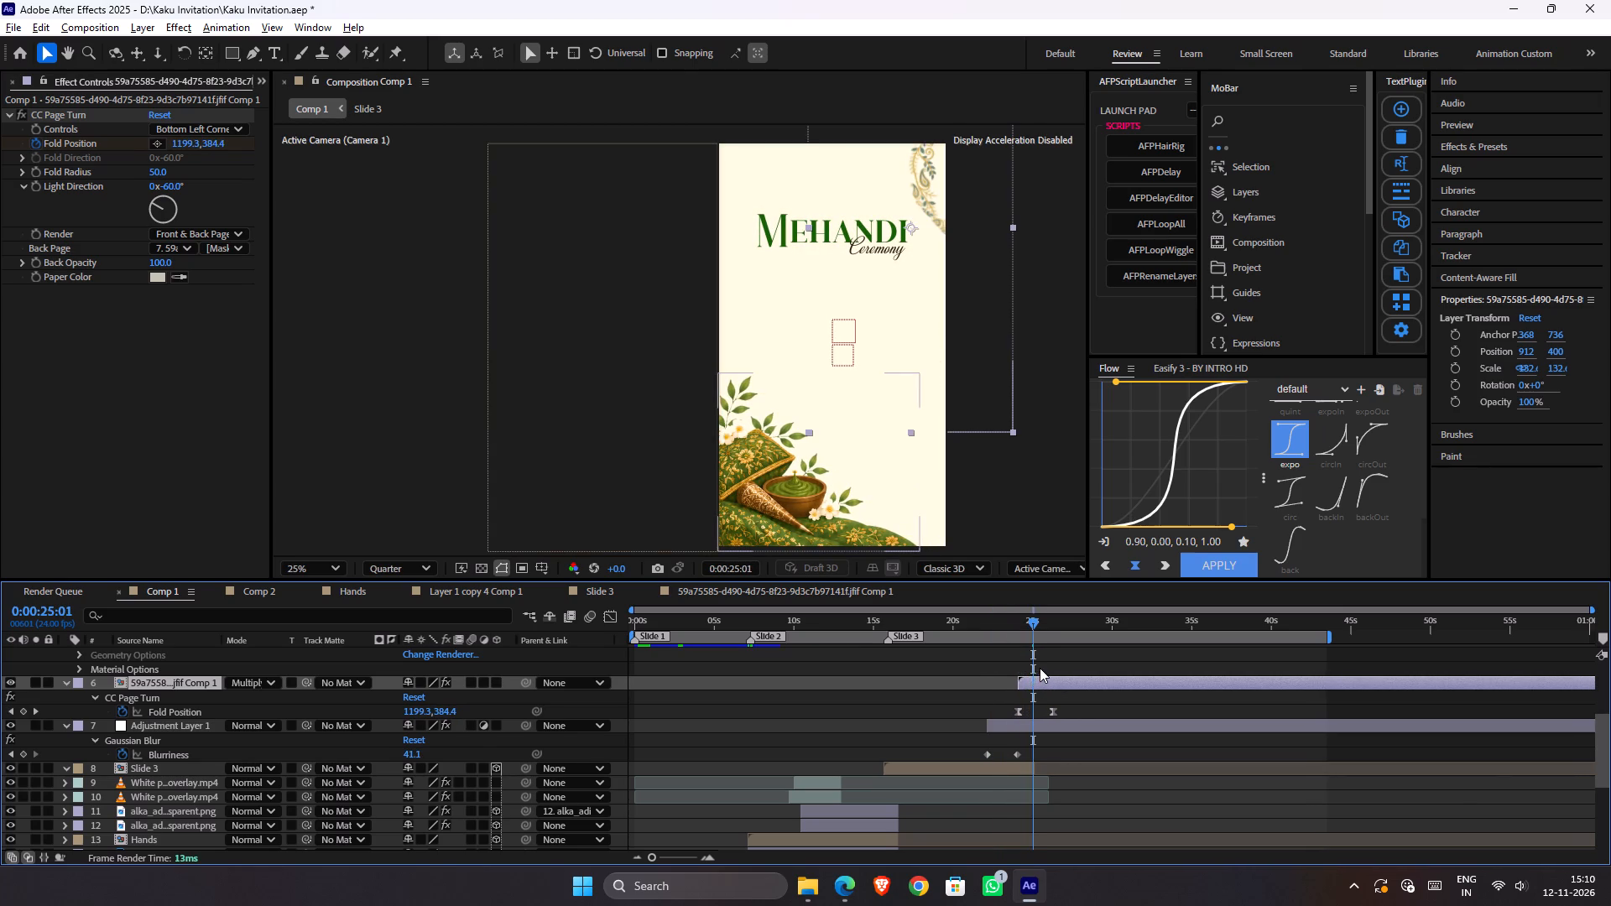
Shift the date and 2 p.m. text layers slightly earlier so both start just before 0:00:25:01, preview the page and save.
{"action": "scroll", "coordinate": [1040, 668], "scroll_direction": "up", "scroll_amount": 1}
{"action": "left_click", "coordinate": [1043, 695]}
{"action": "left_click", "coordinate": [1057, 655], "text": "shift"}
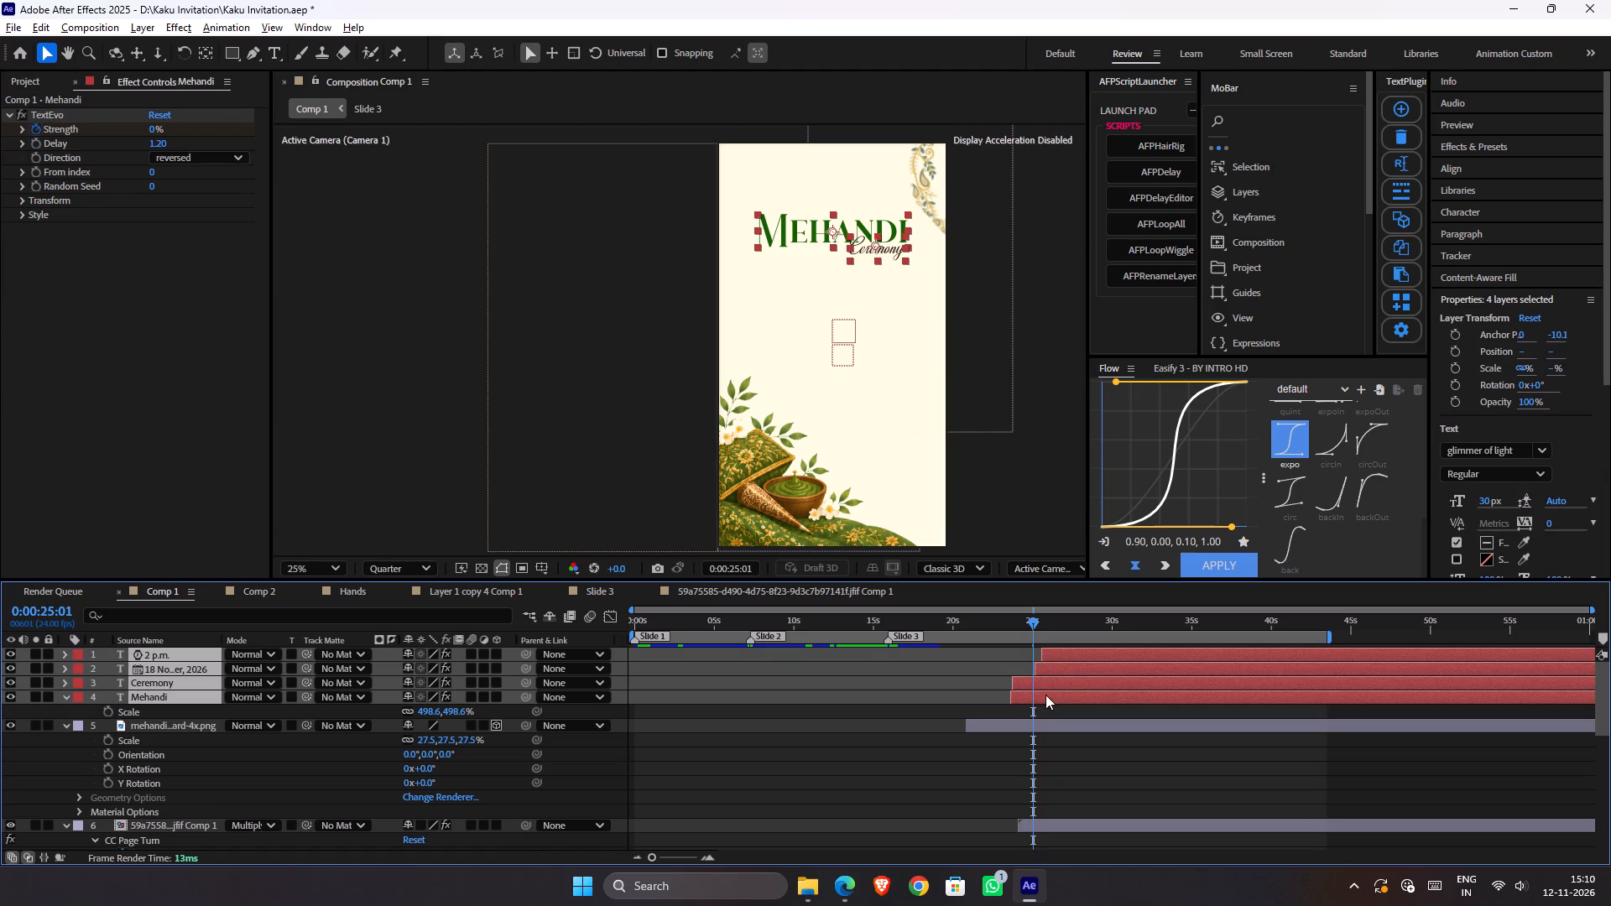
{"action": "left_click", "coordinate": [1045, 695]}
{"action": "left_click", "coordinate": [1045, 711]}
{"action": "left_click", "coordinate": [1048, 674]}
{"action": "left_click", "coordinate": [1057, 651], "text": "shift"}
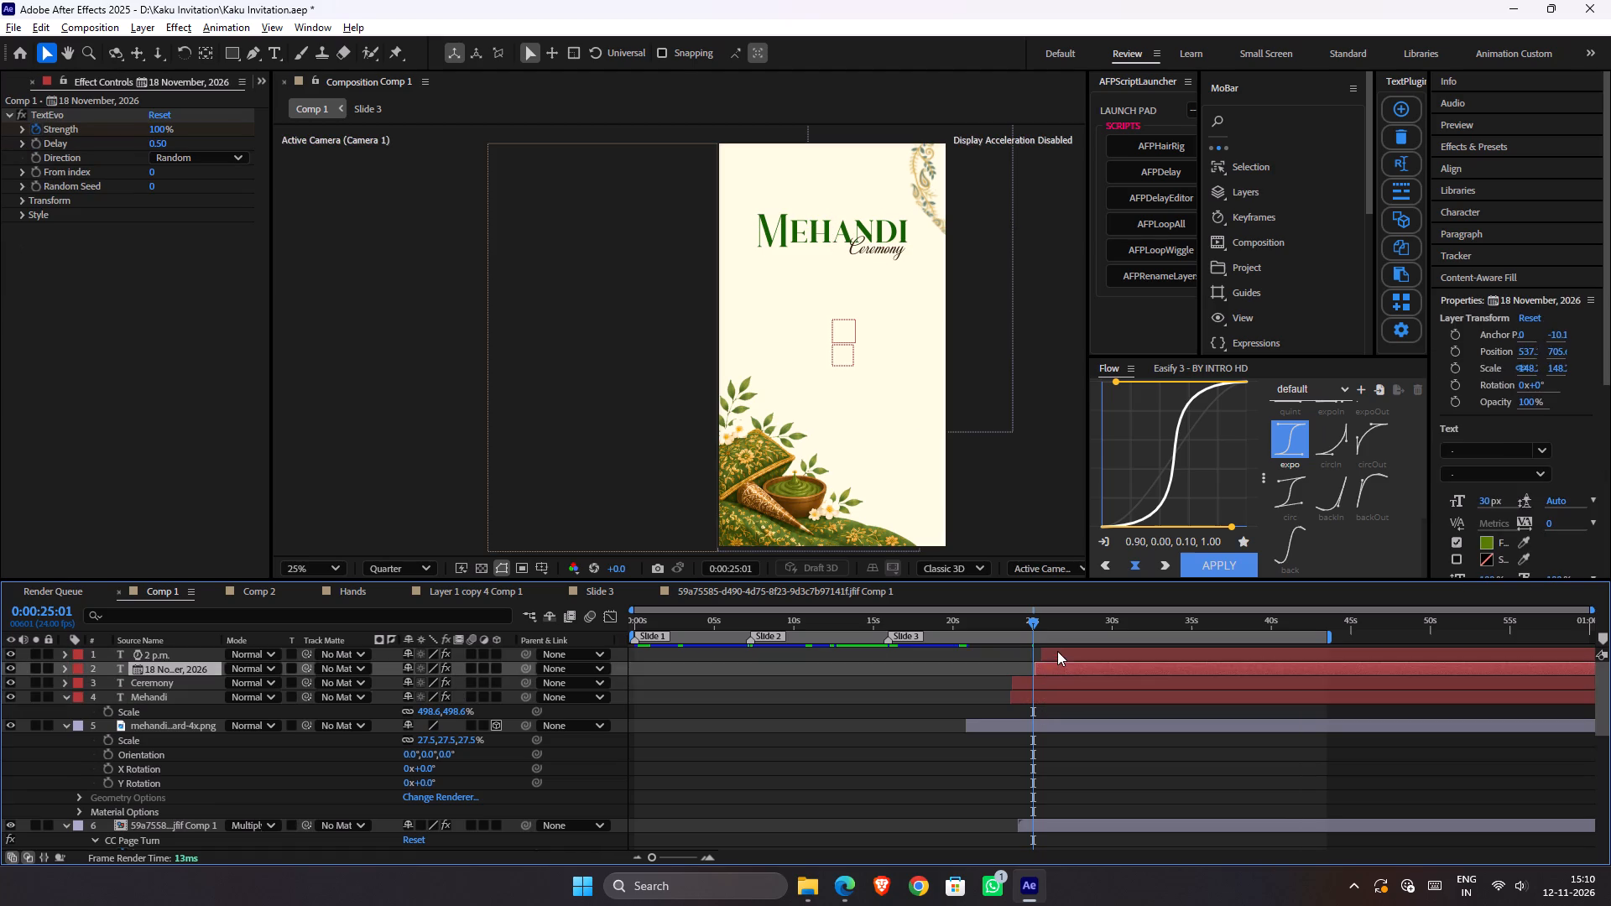
{"action": "left_click_drag", "start_coordinate": [1052, 669], "coordinate": [1040, 669]}
{"action": "left_click", "coordinate": [1009, 632]}
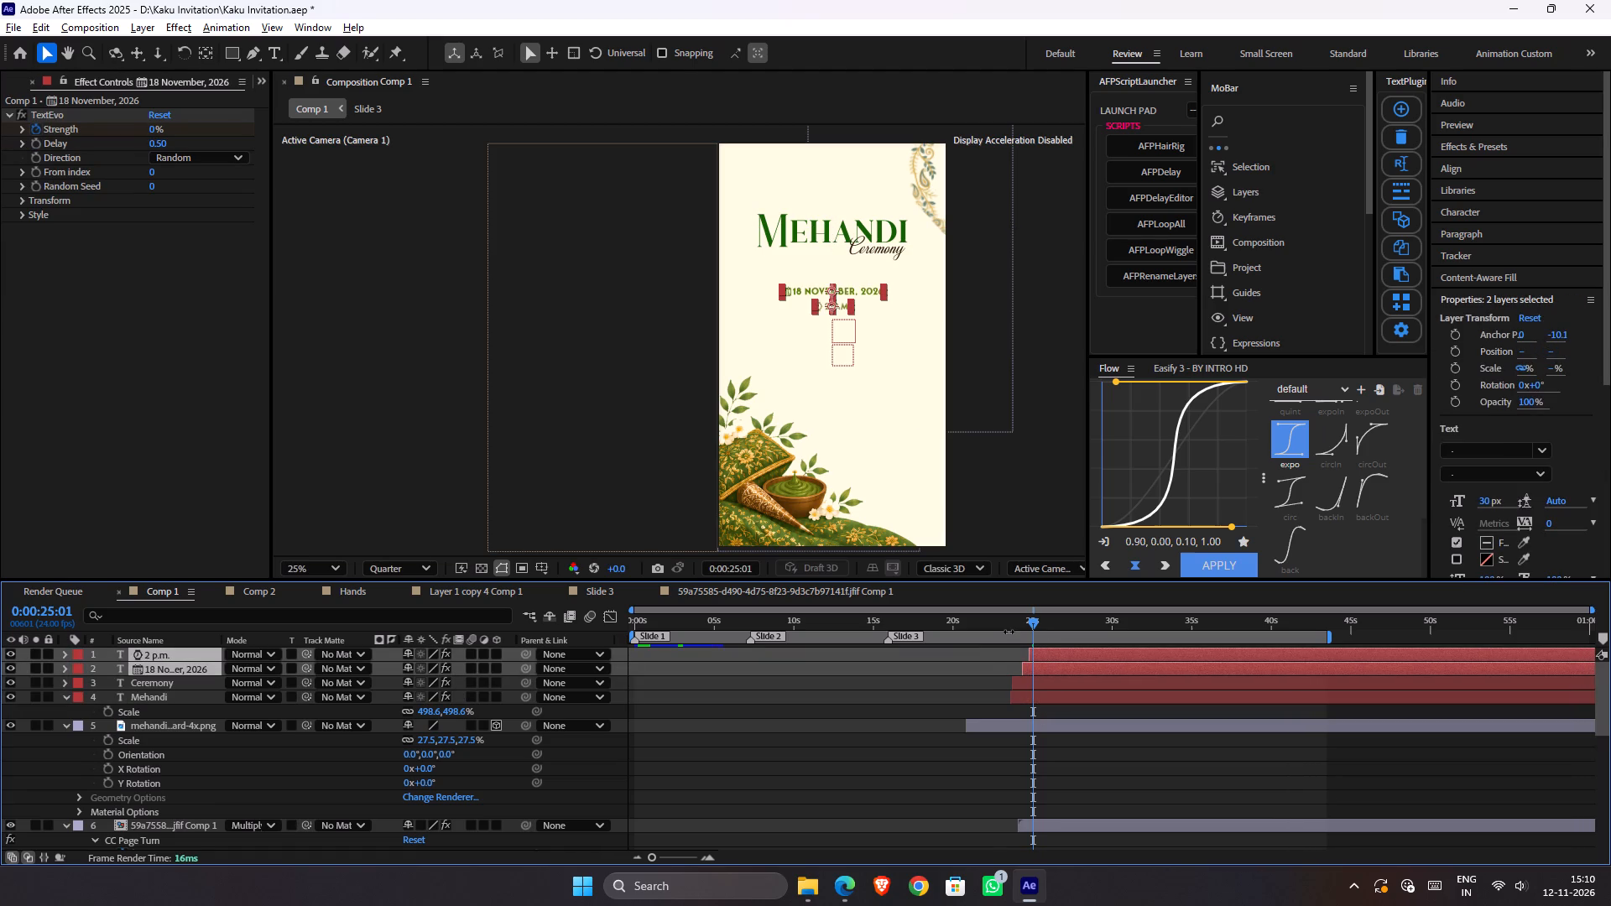
{"action": "left_click", "coordinate": [1007, 623]}
{"action": "key", "text": "space"}
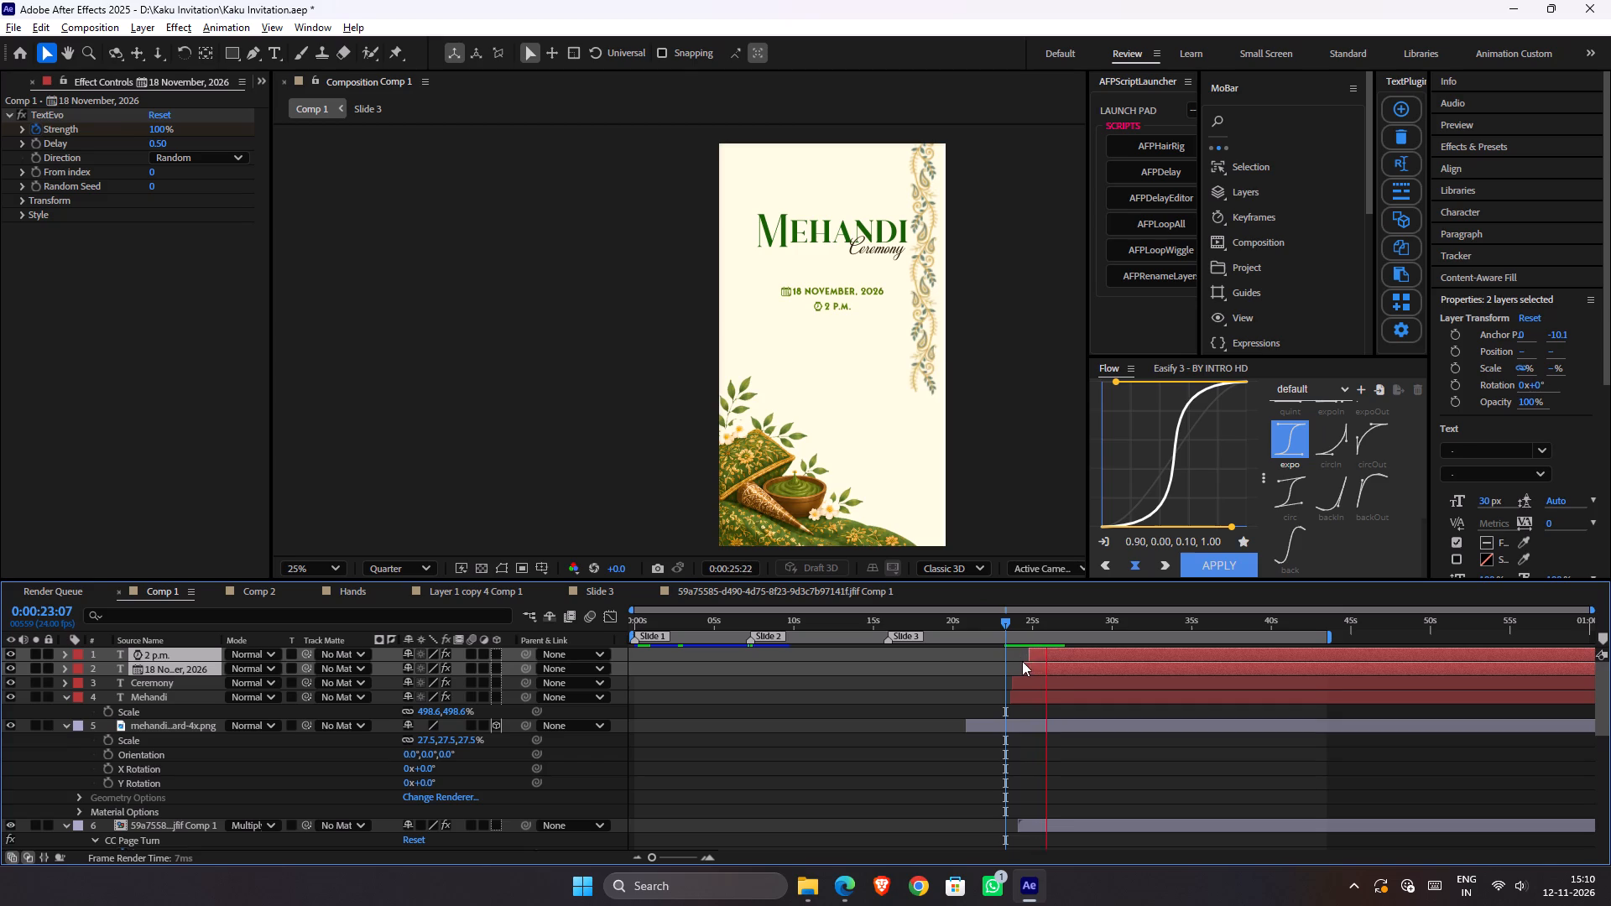
{"action": "key", "text": "space"}
{"action": "key", "text": "ctrl+s"}
{"action": "left_click", "coordinate": [1059, 758]}
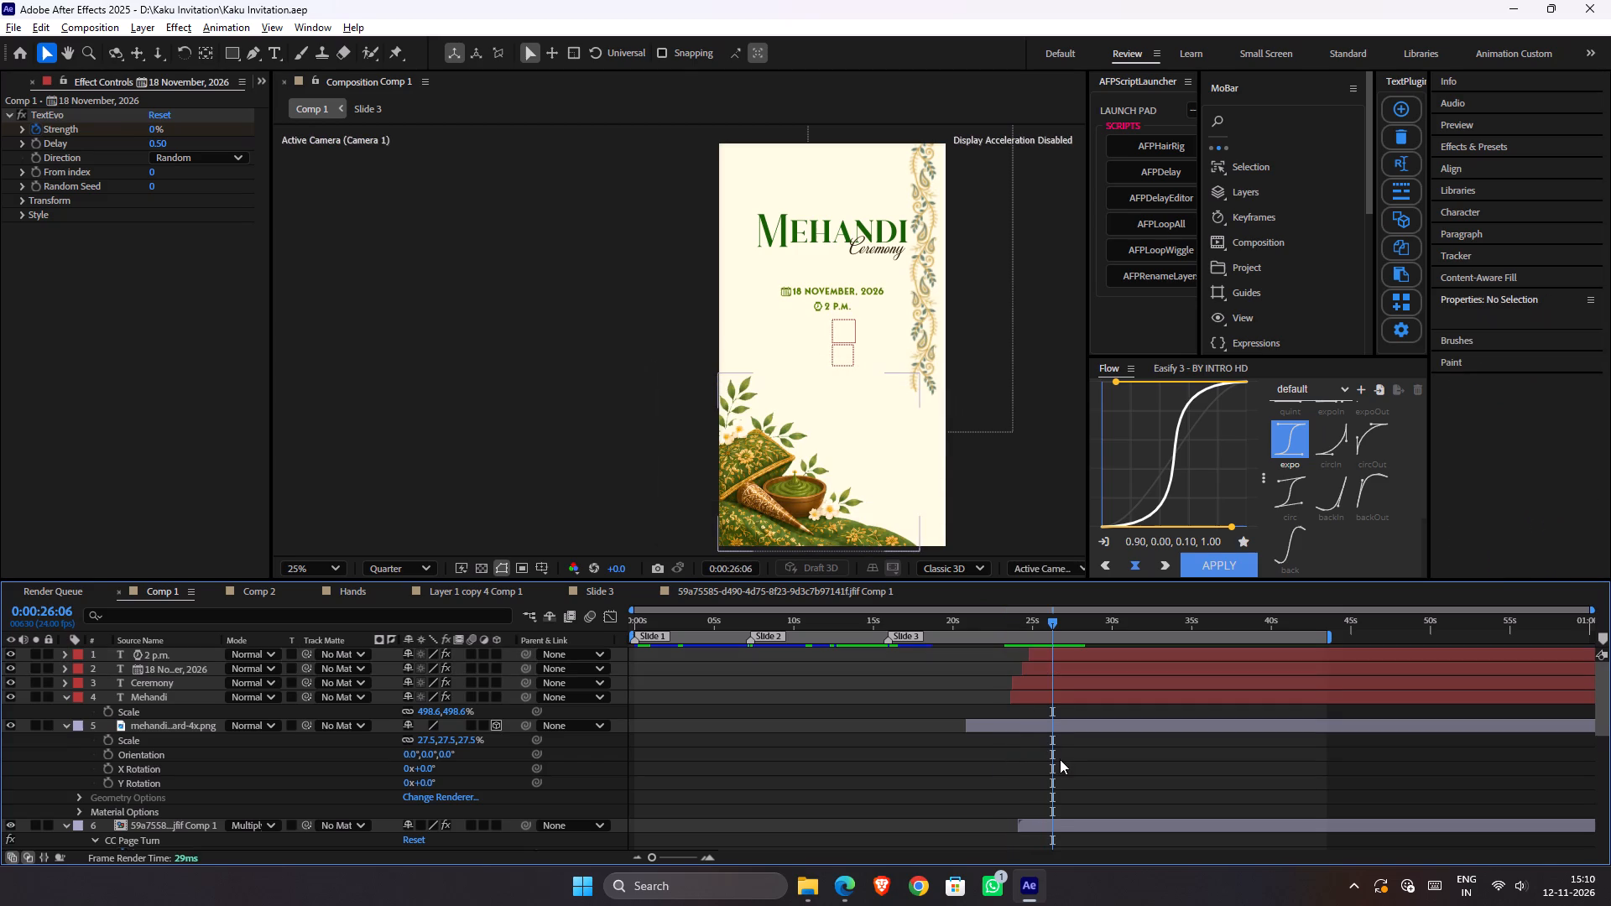
Switch to File Explorer and show the (Footage) folder.
{"action": "key", "text": "alt+Tab"}
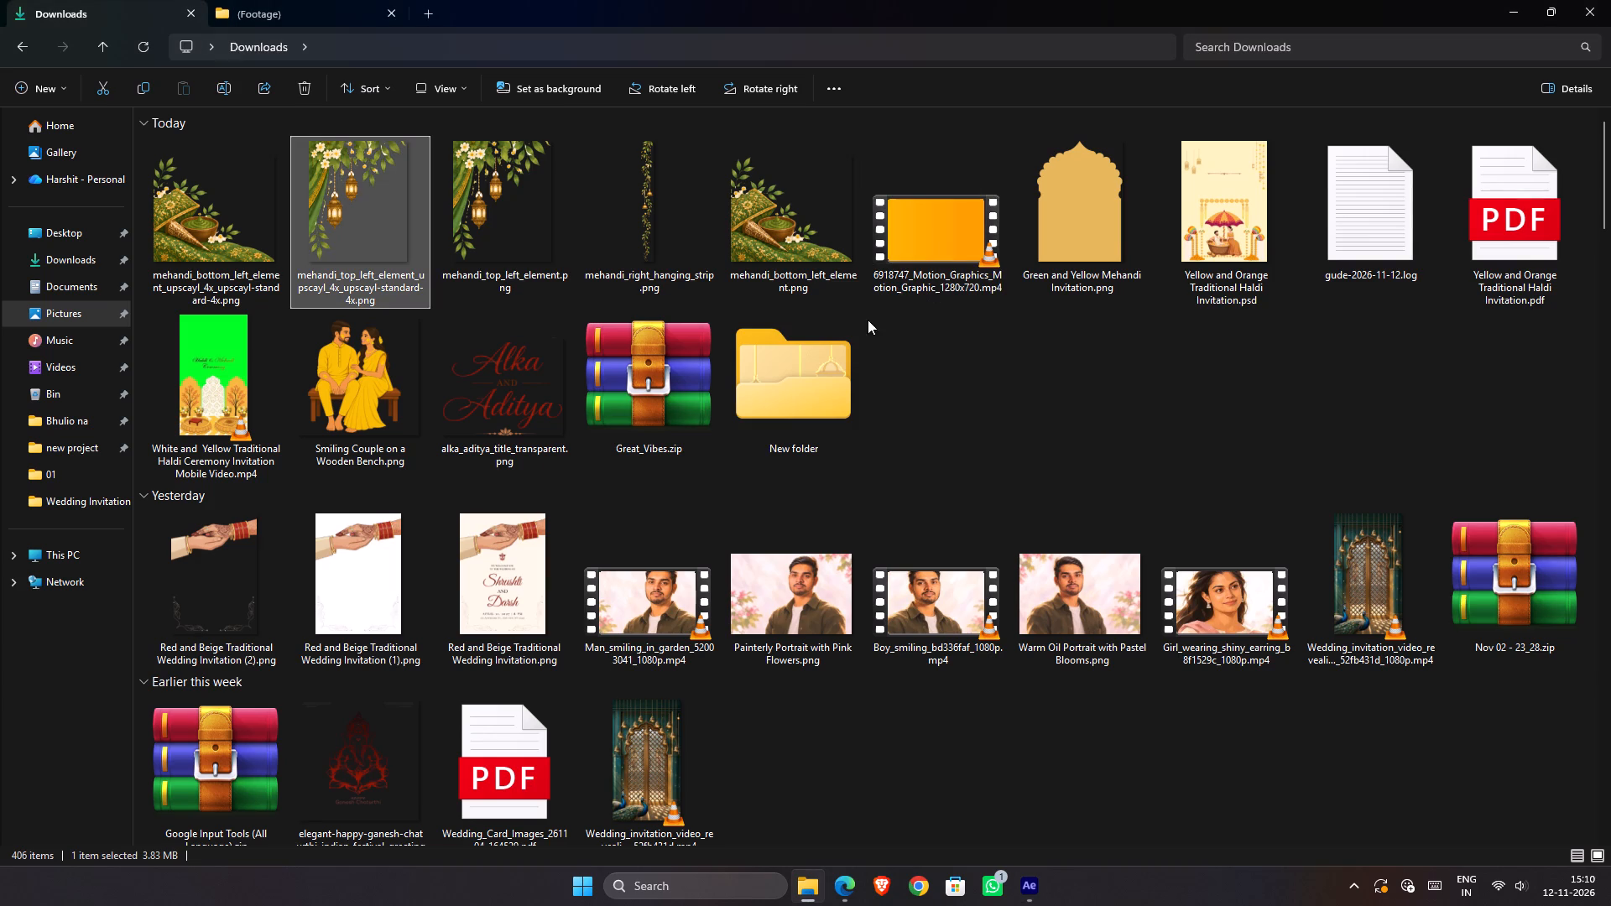
{"action": "left_click", "coordinate": [256, 8]}
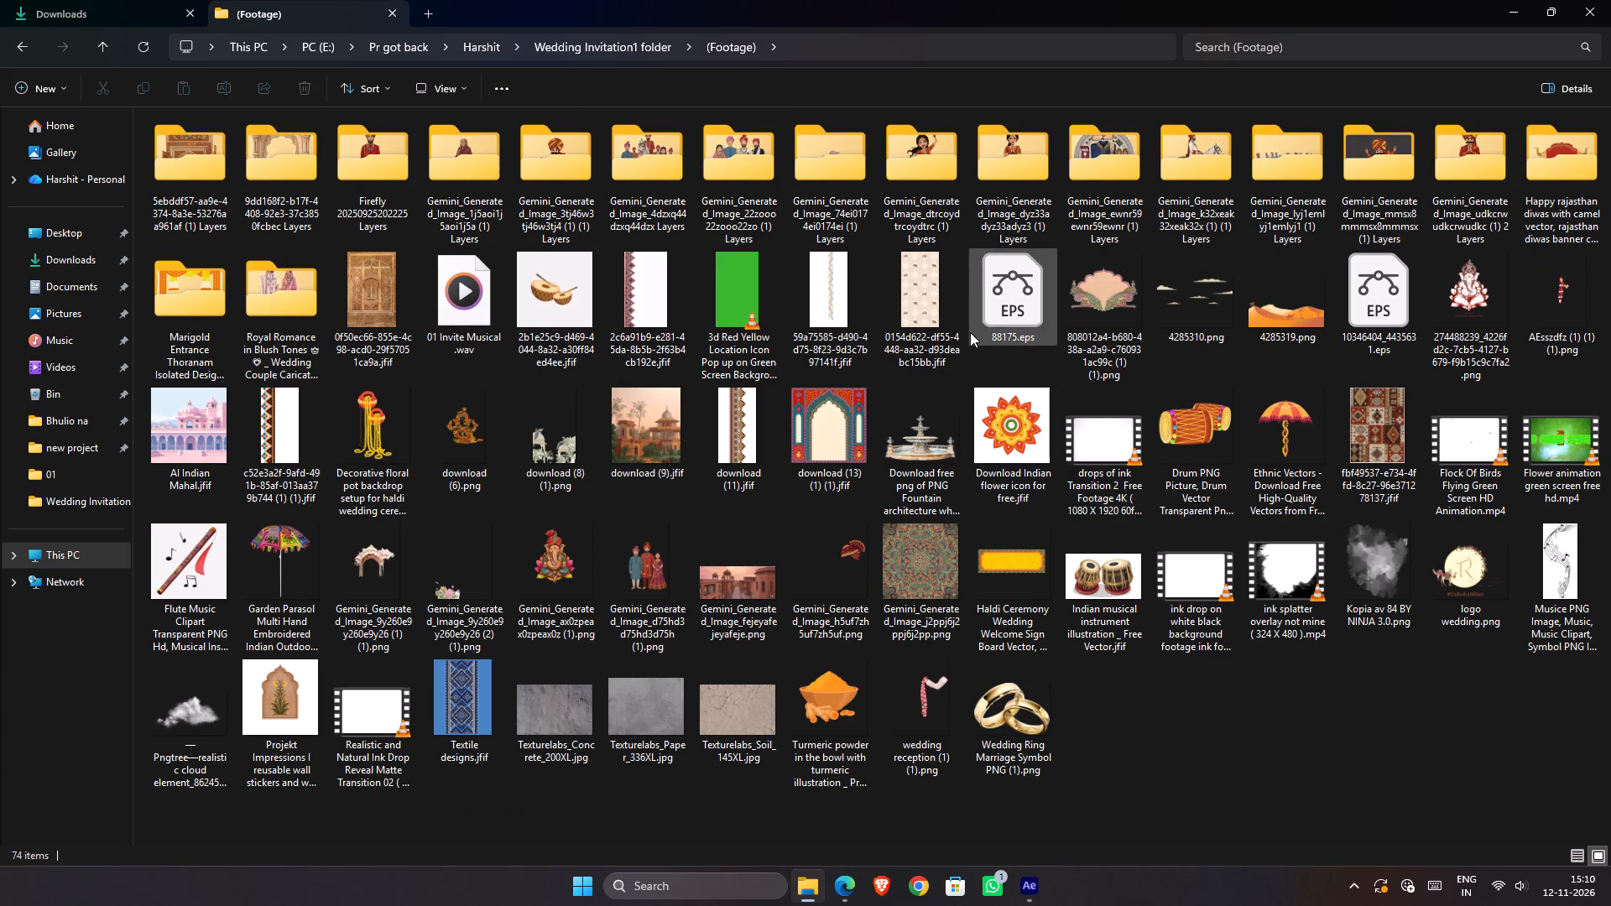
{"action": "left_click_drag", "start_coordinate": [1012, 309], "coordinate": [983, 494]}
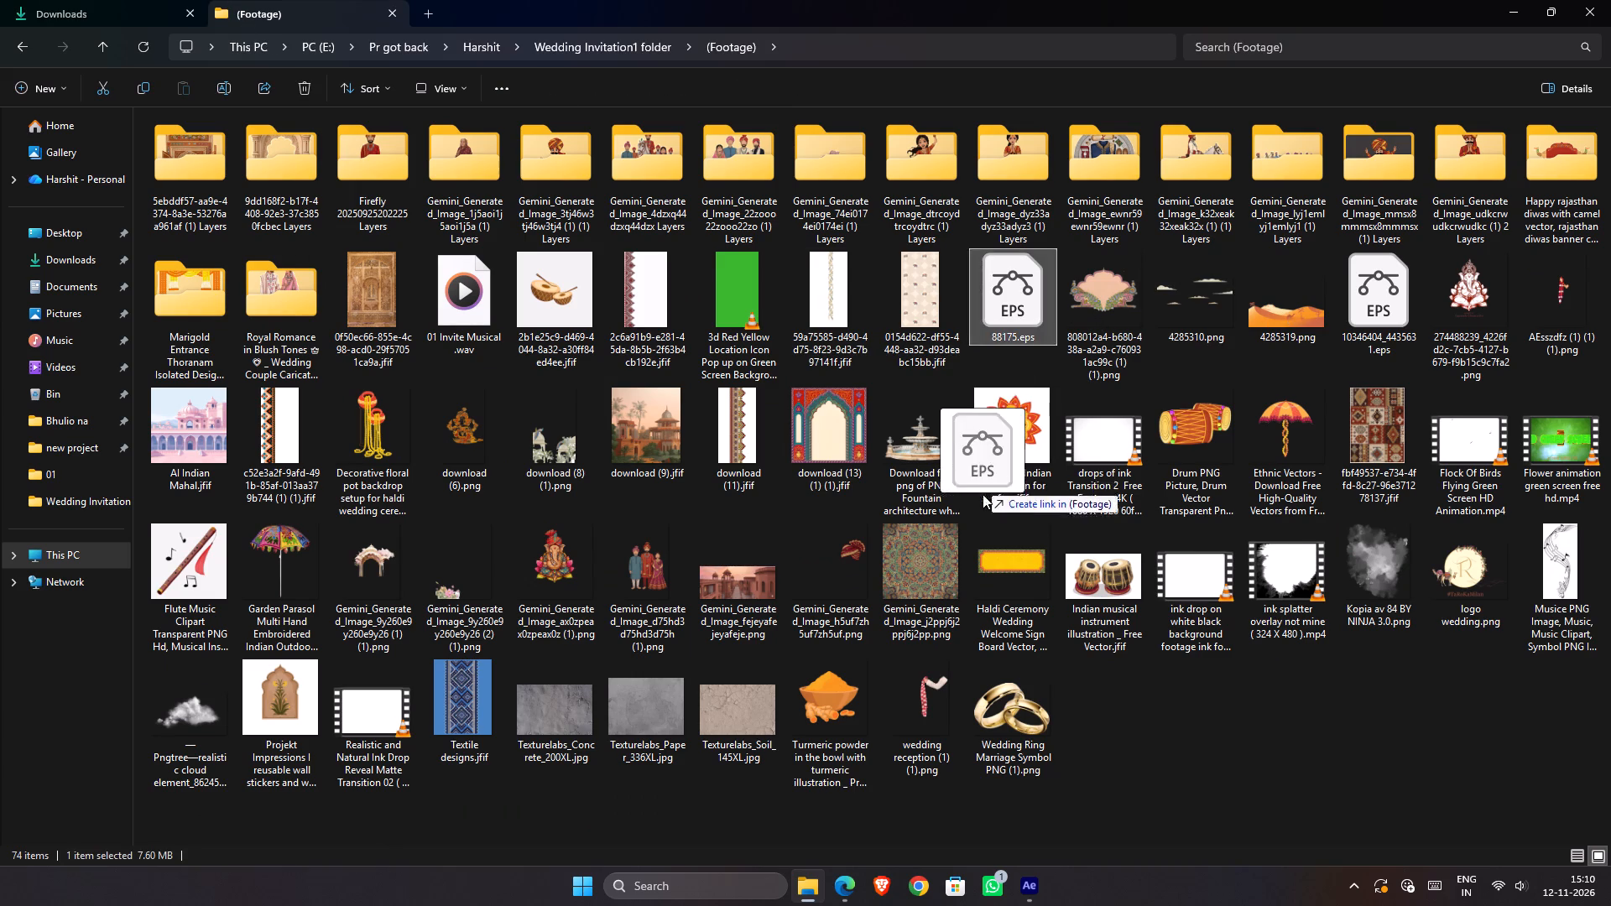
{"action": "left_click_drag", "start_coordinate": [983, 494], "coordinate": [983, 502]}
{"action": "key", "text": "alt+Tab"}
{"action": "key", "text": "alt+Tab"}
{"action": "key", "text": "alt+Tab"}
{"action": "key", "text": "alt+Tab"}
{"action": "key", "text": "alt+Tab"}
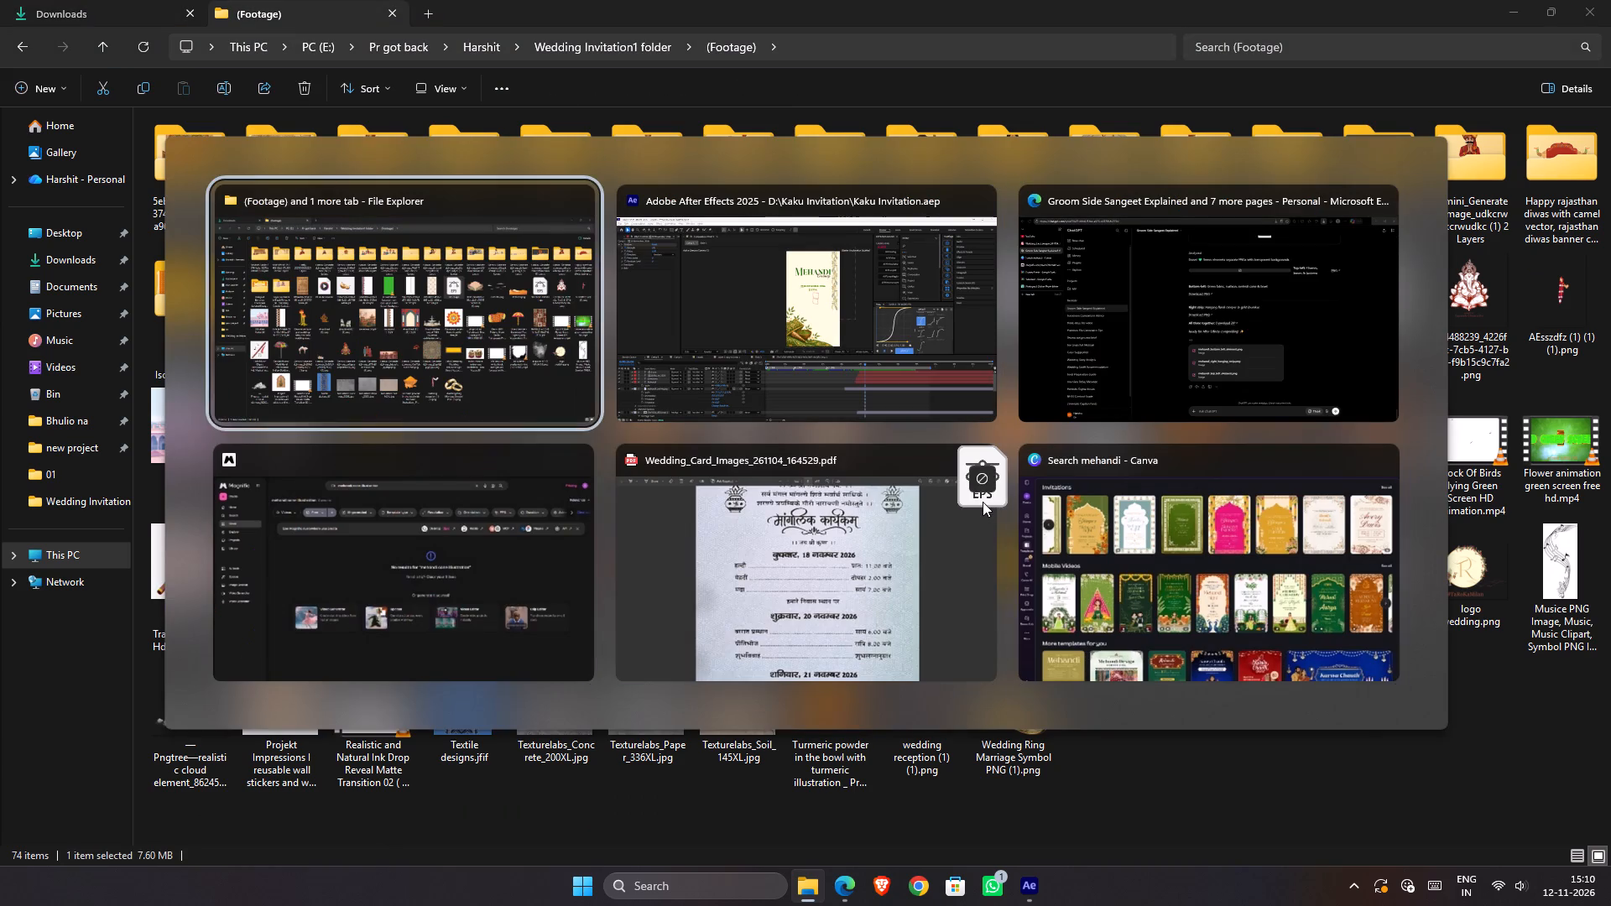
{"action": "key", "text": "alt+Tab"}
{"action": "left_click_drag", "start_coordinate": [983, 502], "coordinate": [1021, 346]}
Add 10346404_4435631.eps from the footage folder to Comp 1 and scale it to about 421% to cover the page.
{"action": "left_click", "coordinate": [1362, 305]}
{"action": "left_click_drag", "start_coordinate": [1373, 301], "coordinate": [1316, 443]}
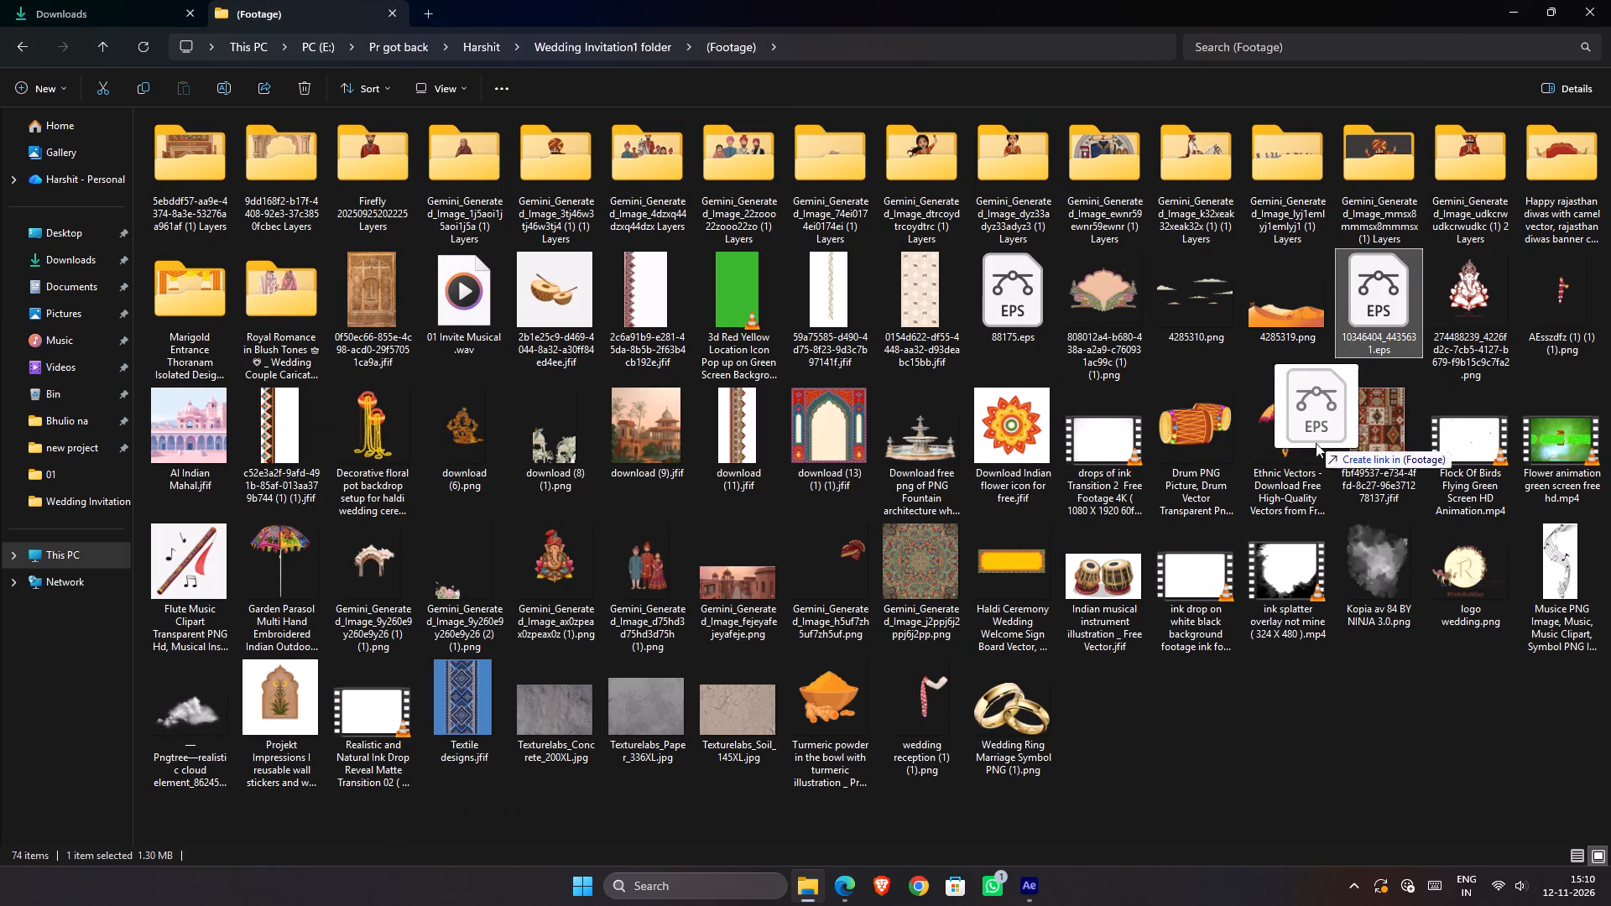
{"action": "left_click_drag", "start_coordinate": [1316, 443], "coordinate": [1095, 716]}
{"action": "key", "text": "alt+Tab"}
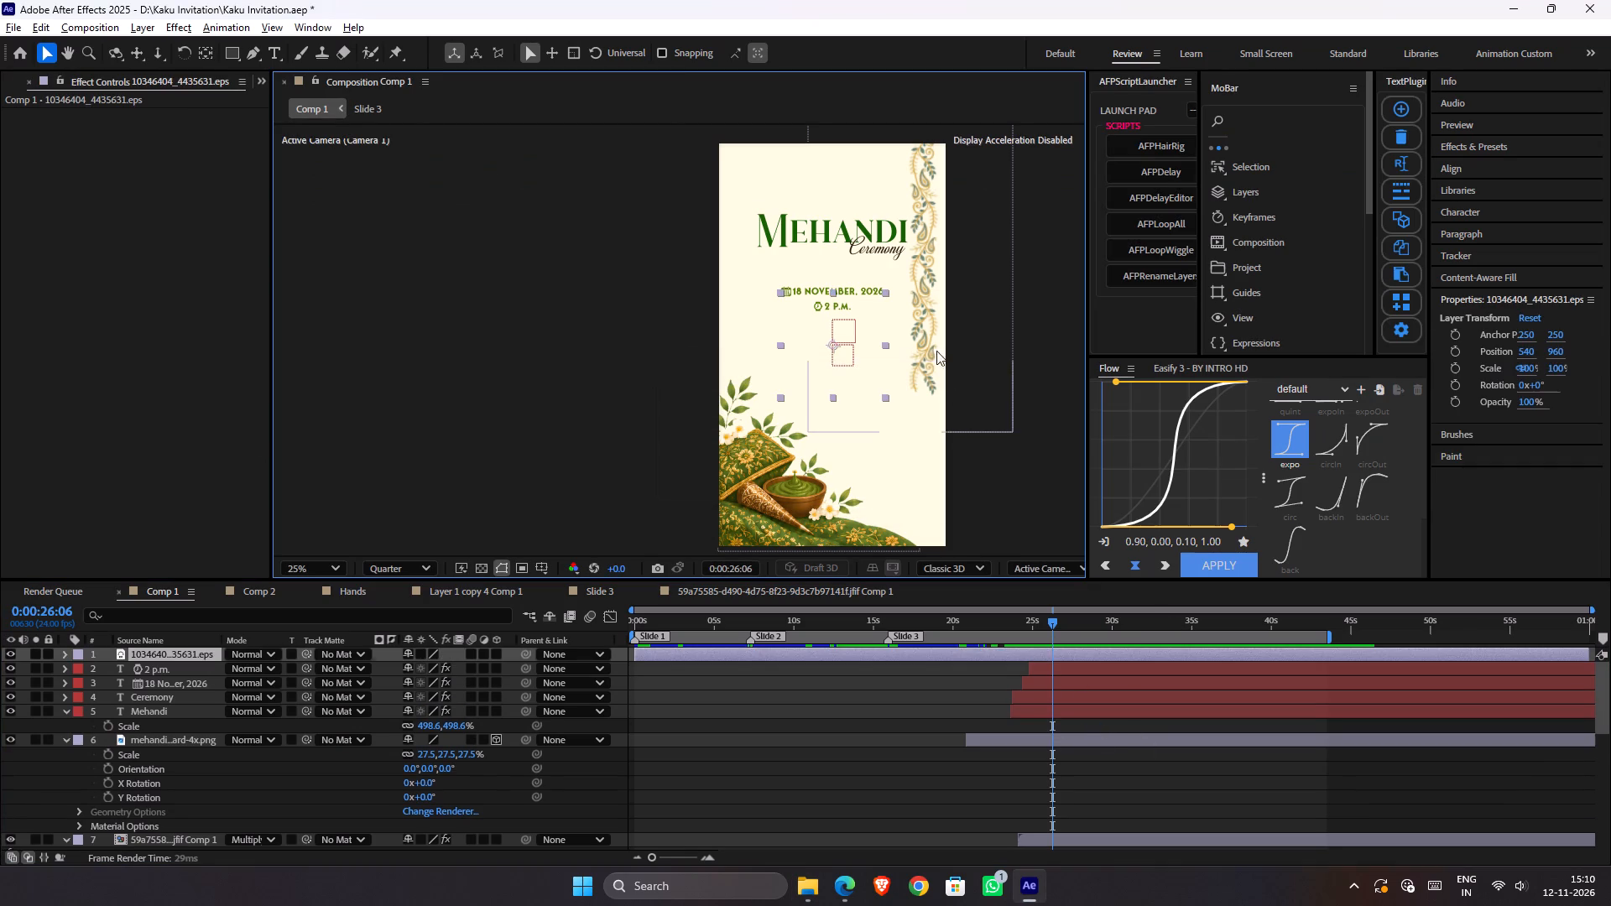
{"action": "left_click_drag", "start_coordinate": [886, 346], "coordinate": [1052, 336]}
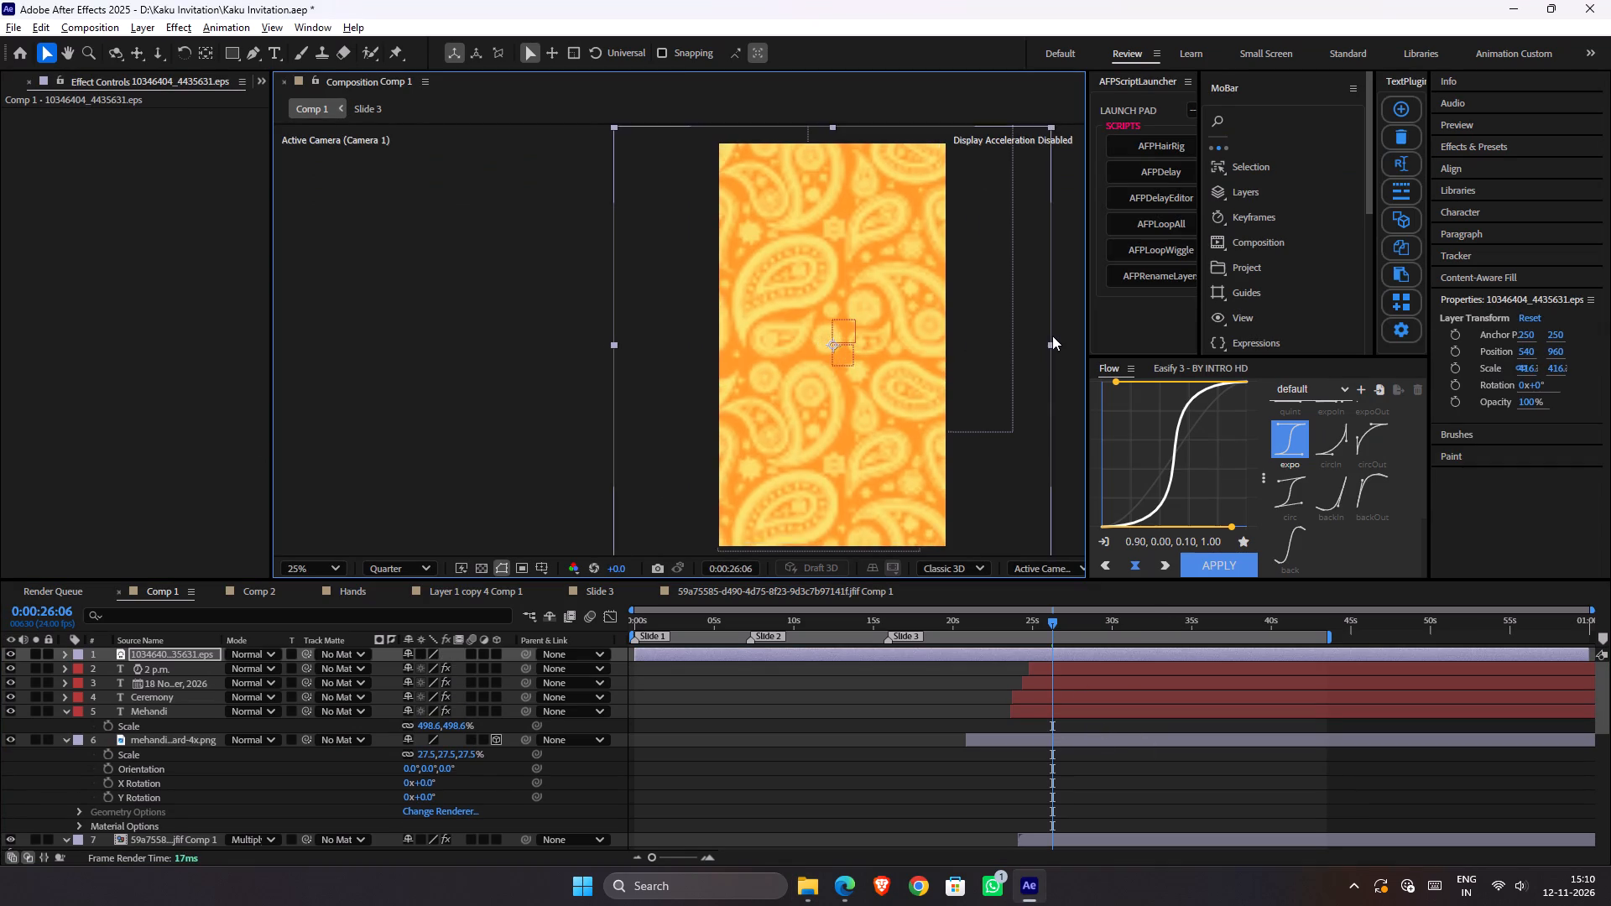
{"action": "left_click_drag", "start_coordinate": [1052, 336], "coordinate": [1055, 342]}
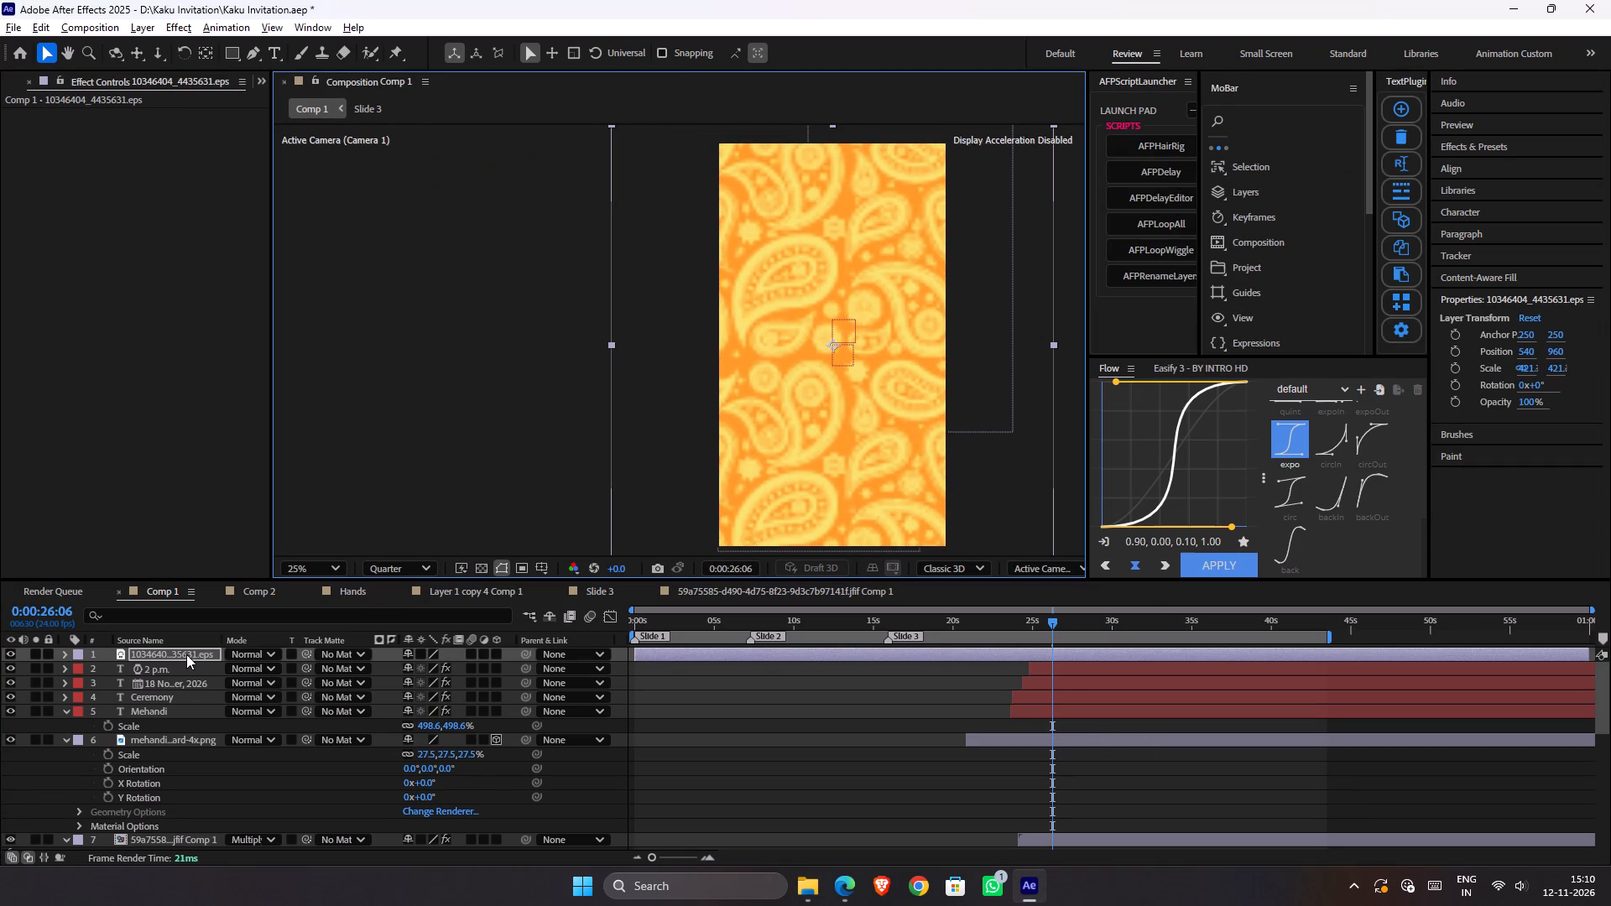
Place the 10346404_4435631.eps pattern layer below the floral border and directly above Adjustment Layer 1.
{"action": "left_click_drag", "start_coordinate": [186, 654], "coordinate": [170, 844]}
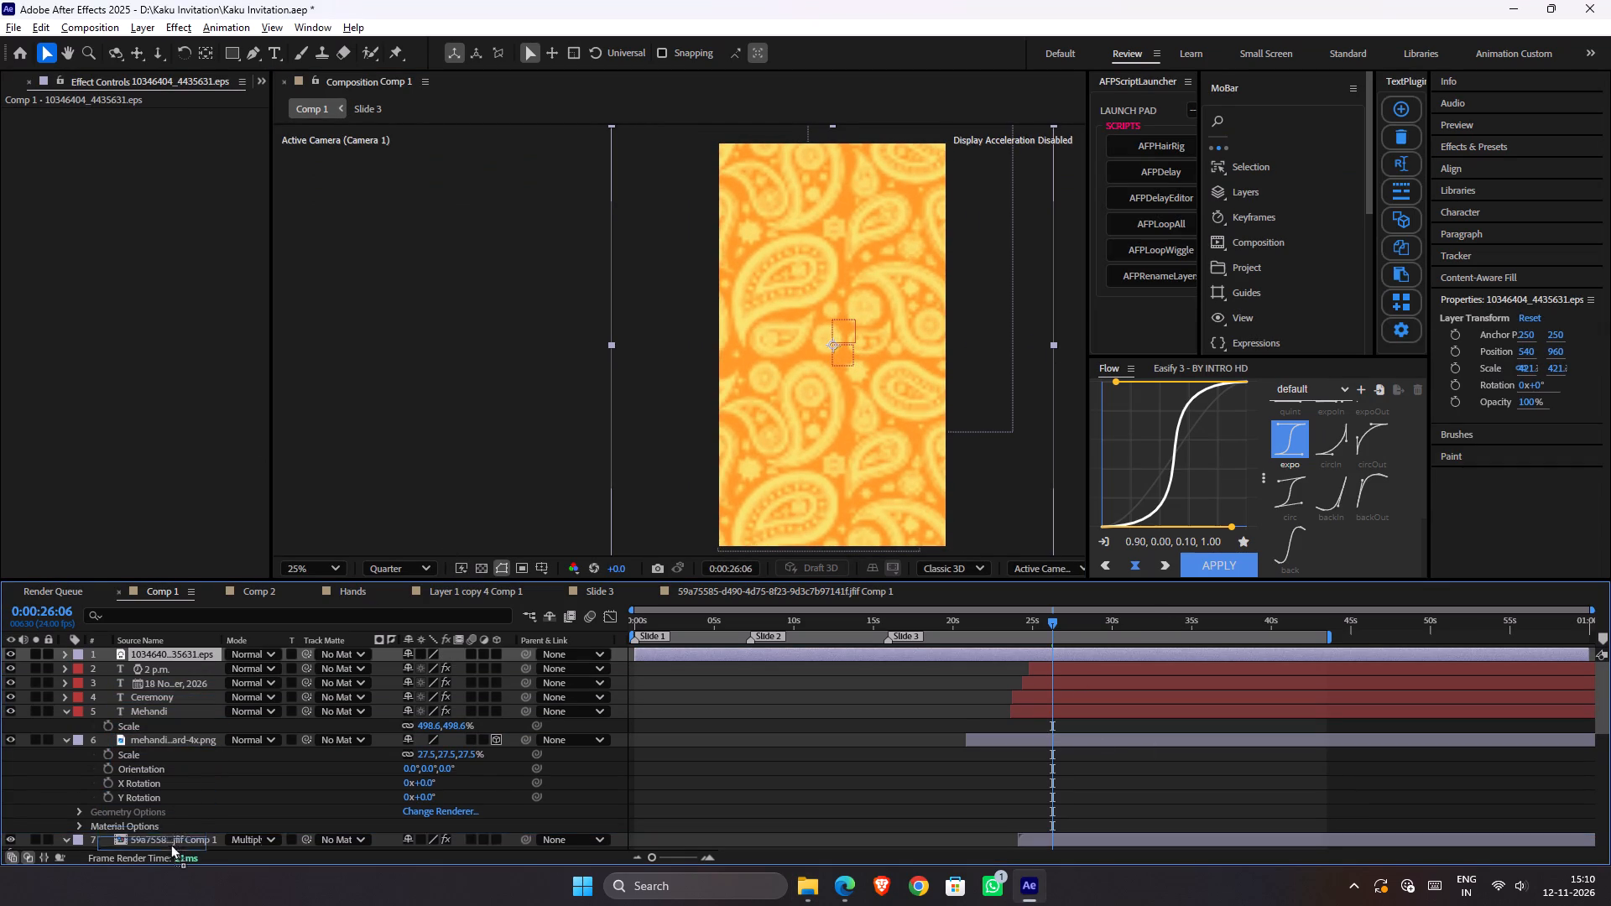
{"action": "left_click_drag", "start_coordinate": [170, 844], "coordinate": [200, 721]}
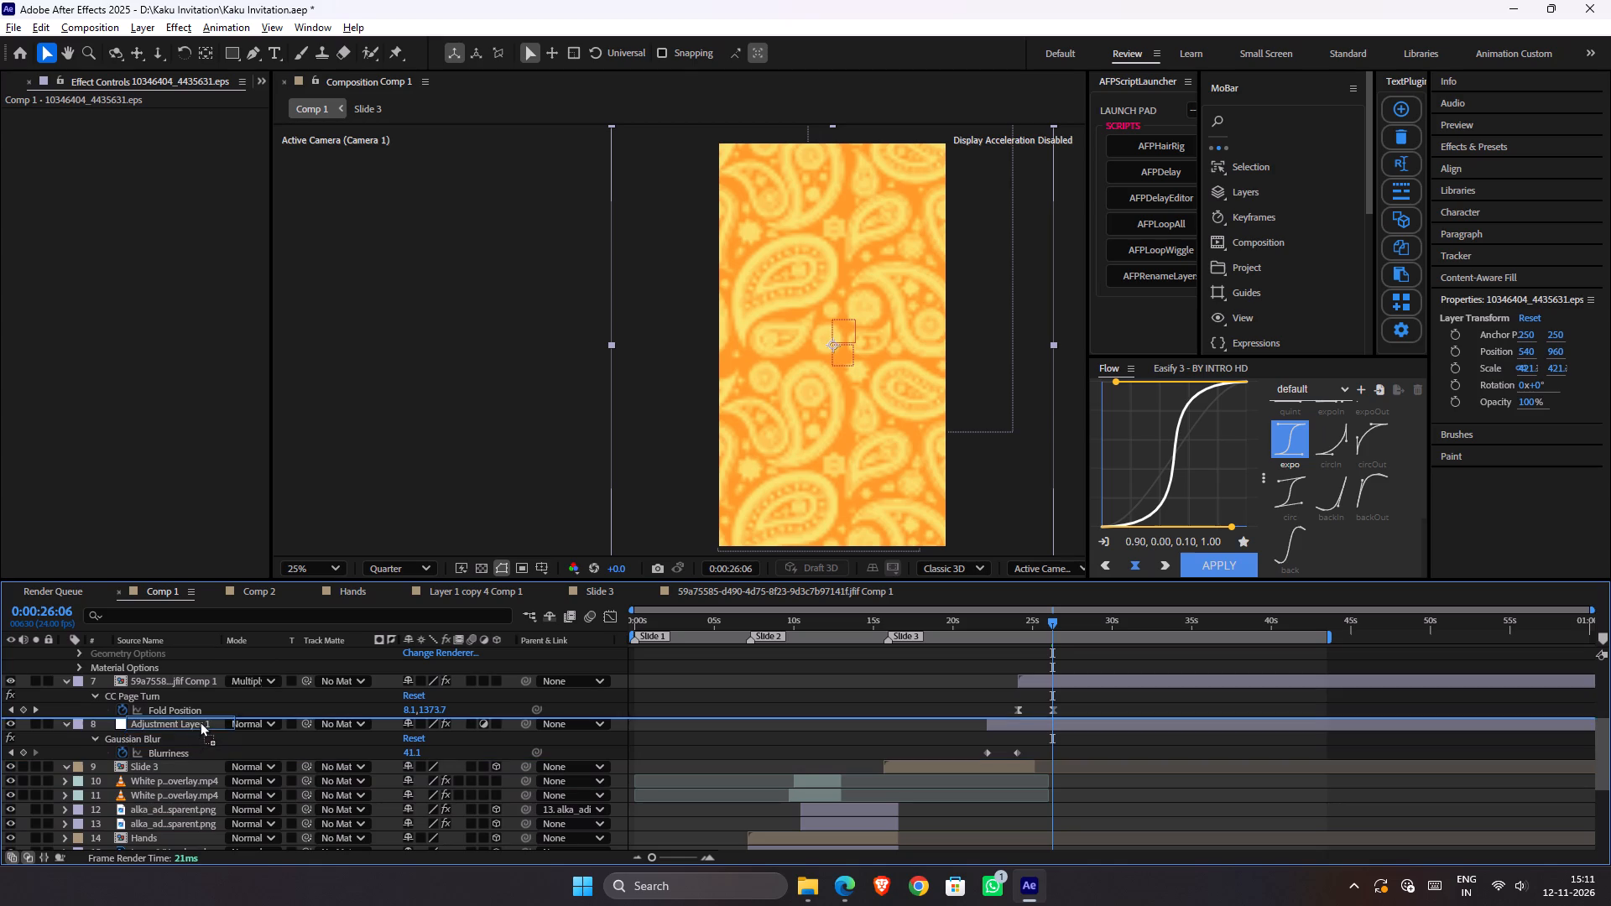
{"action": "left_click_drag", "start_coordinate": [200, 721], "coordinate": [200, 721]}
Apply the Hue/Saturation effect to the paisley pattern layer.
{"action": "key", "text": "ctrl+space"}
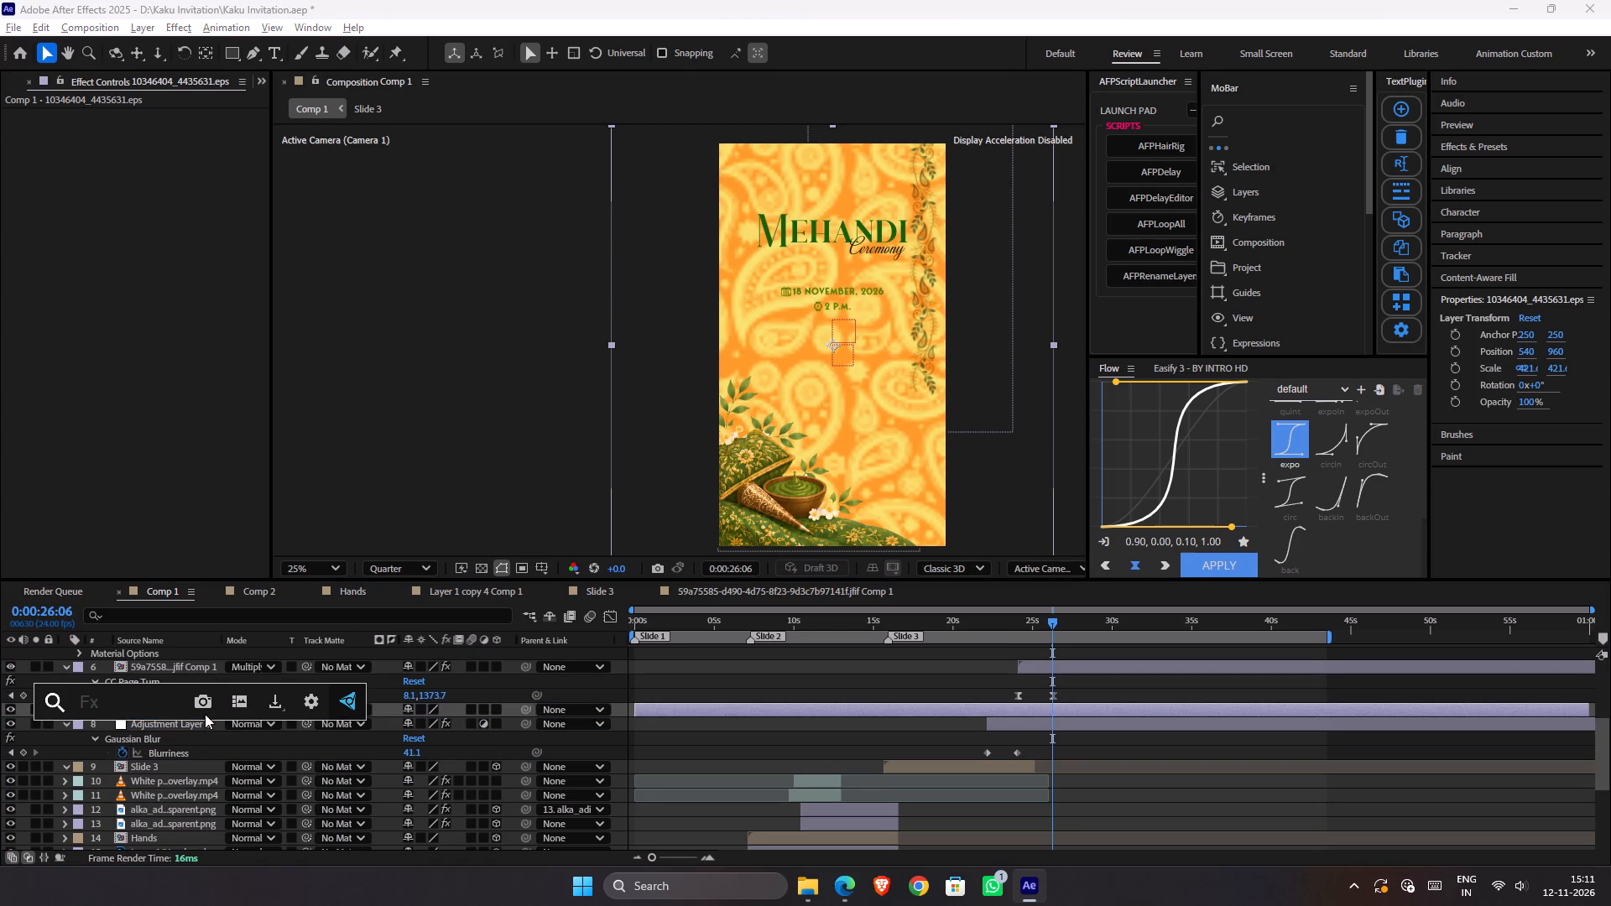
{"action": "key", "text": "h"}
{"action": "key", "text": "u"}
{"action": "key", "text": "e"}
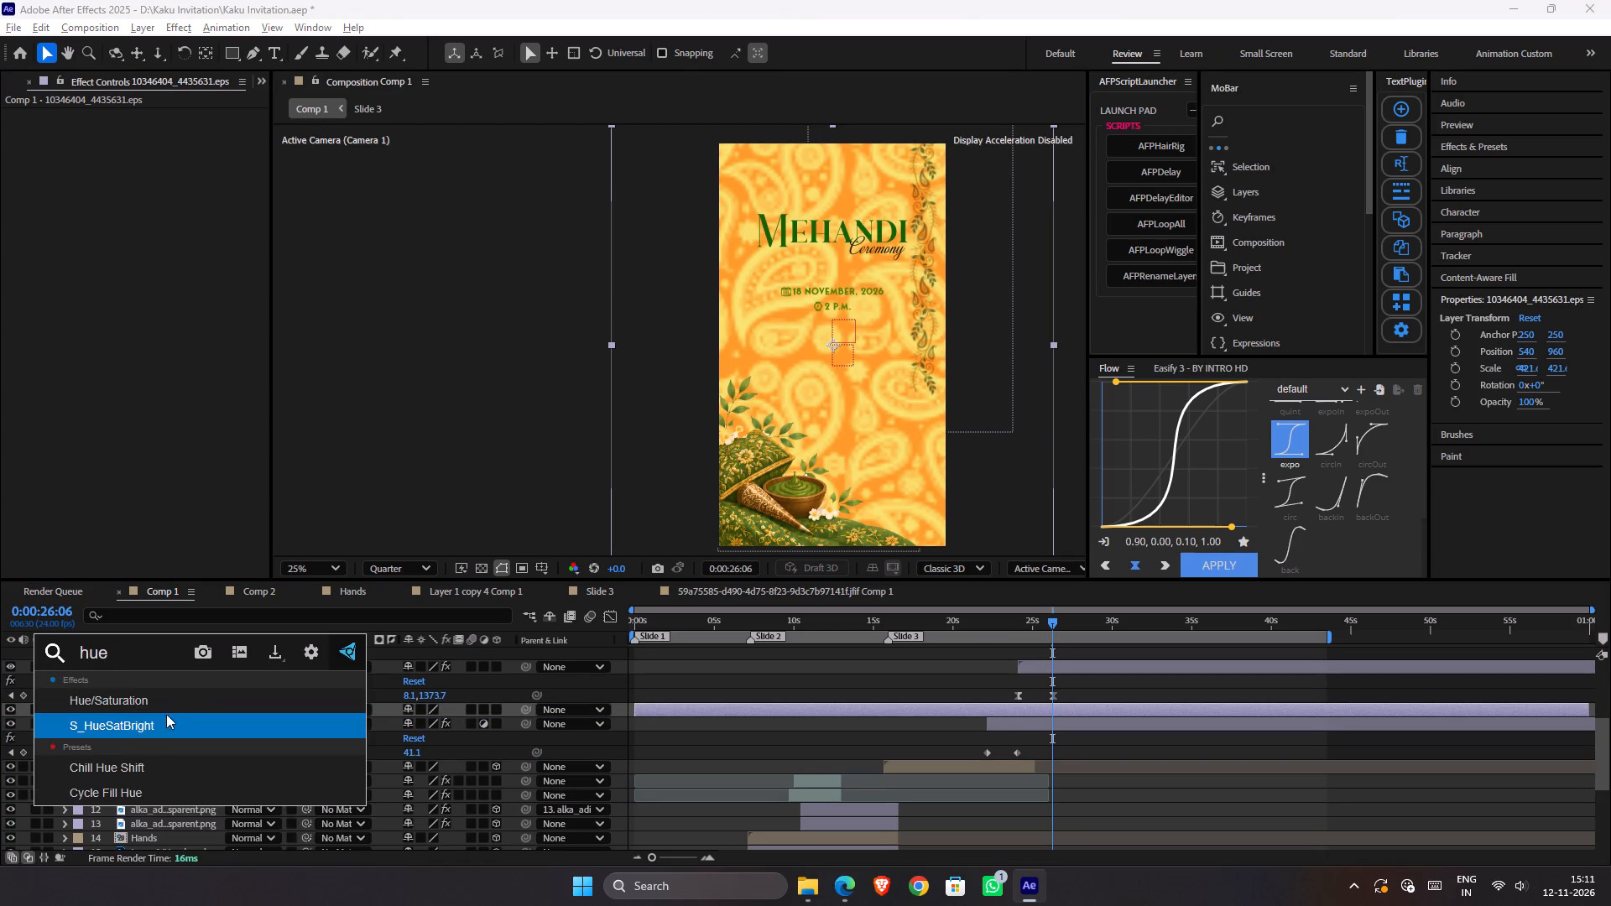
{"action": "left_click", "coordinate": [167, 710]}
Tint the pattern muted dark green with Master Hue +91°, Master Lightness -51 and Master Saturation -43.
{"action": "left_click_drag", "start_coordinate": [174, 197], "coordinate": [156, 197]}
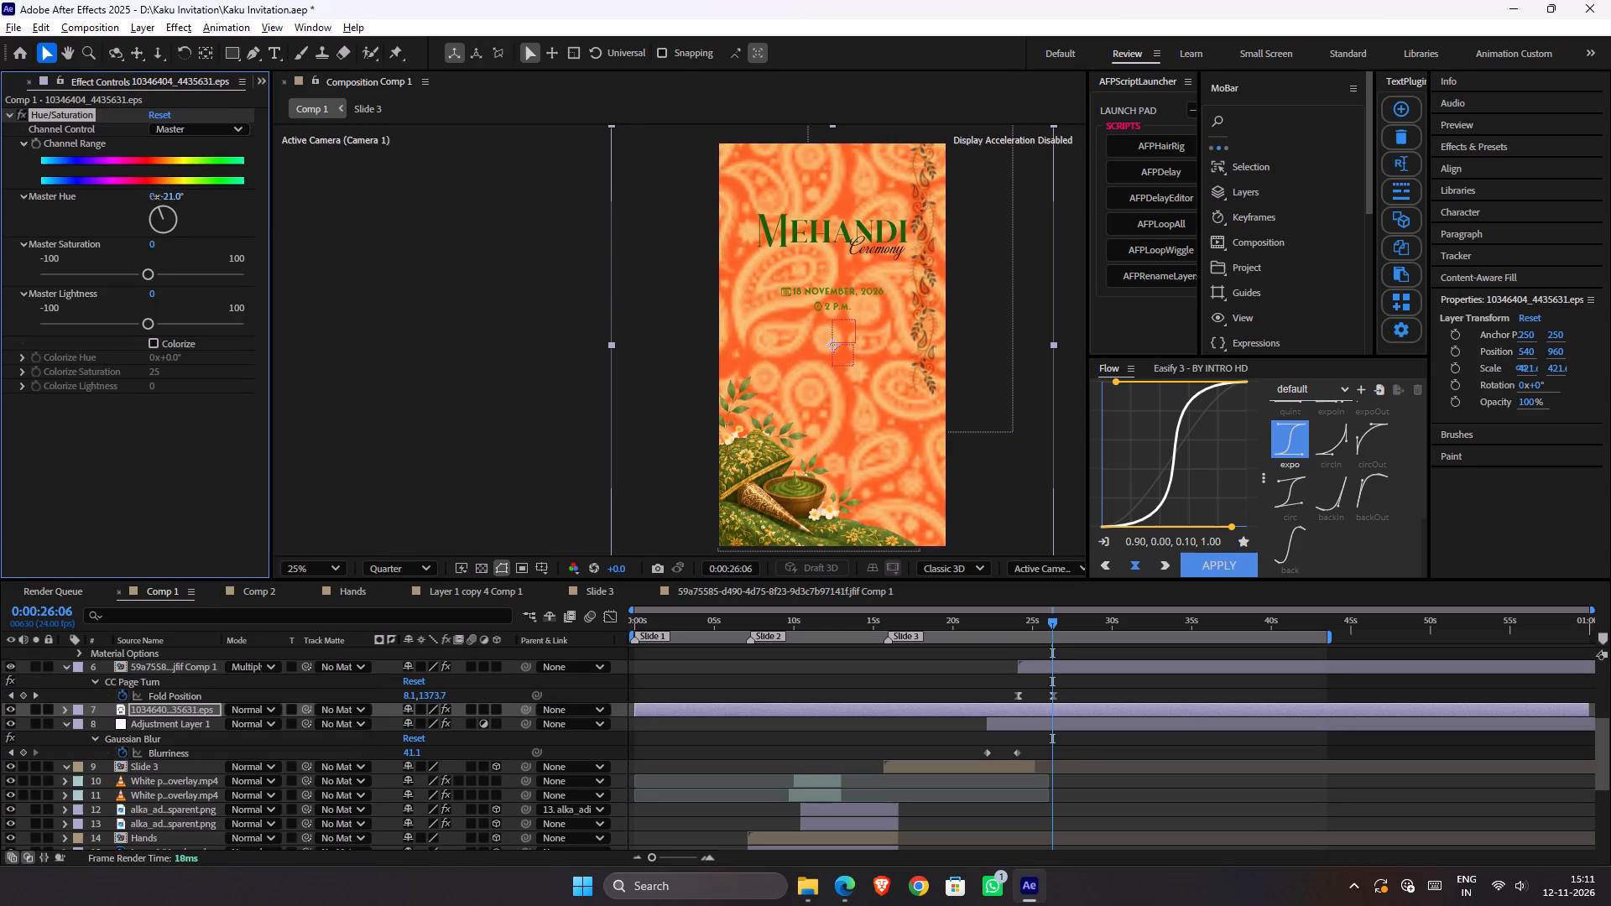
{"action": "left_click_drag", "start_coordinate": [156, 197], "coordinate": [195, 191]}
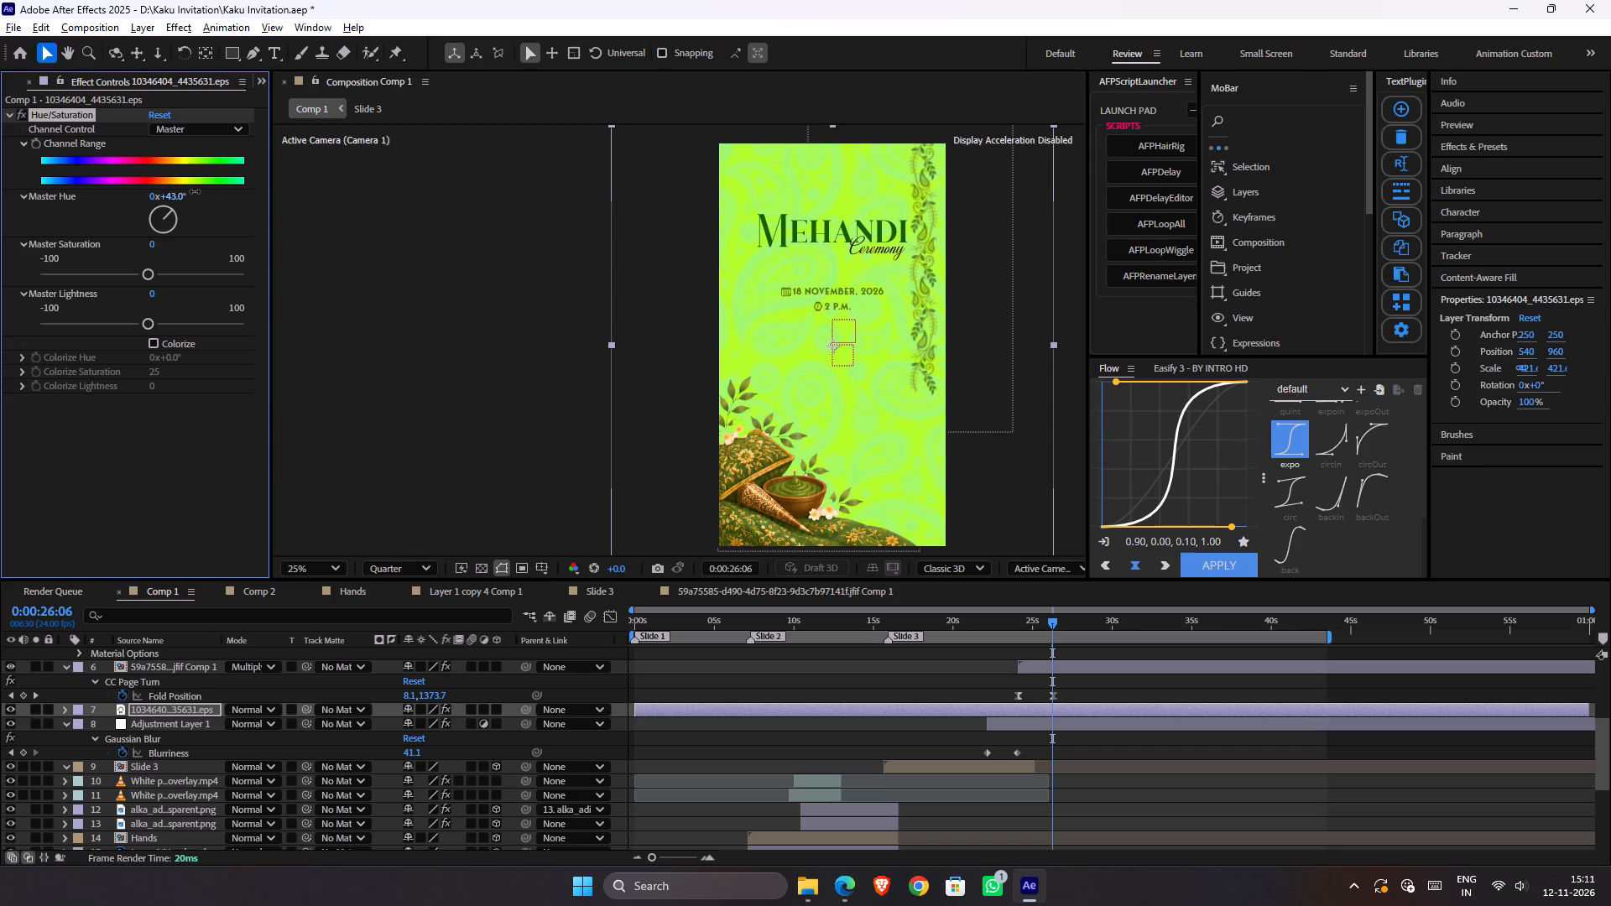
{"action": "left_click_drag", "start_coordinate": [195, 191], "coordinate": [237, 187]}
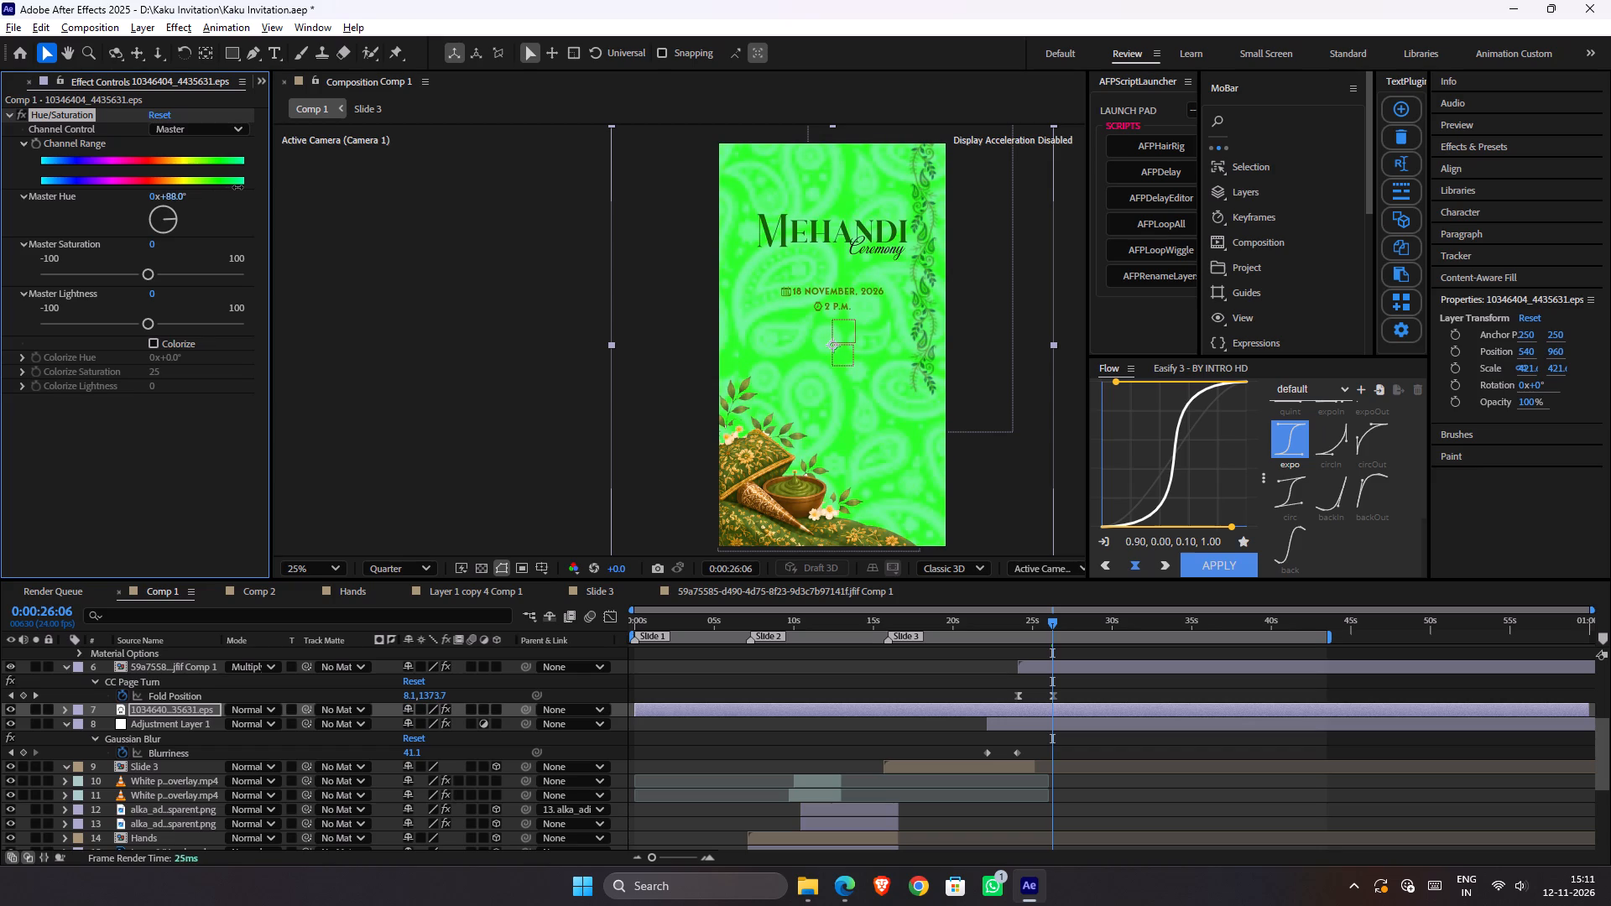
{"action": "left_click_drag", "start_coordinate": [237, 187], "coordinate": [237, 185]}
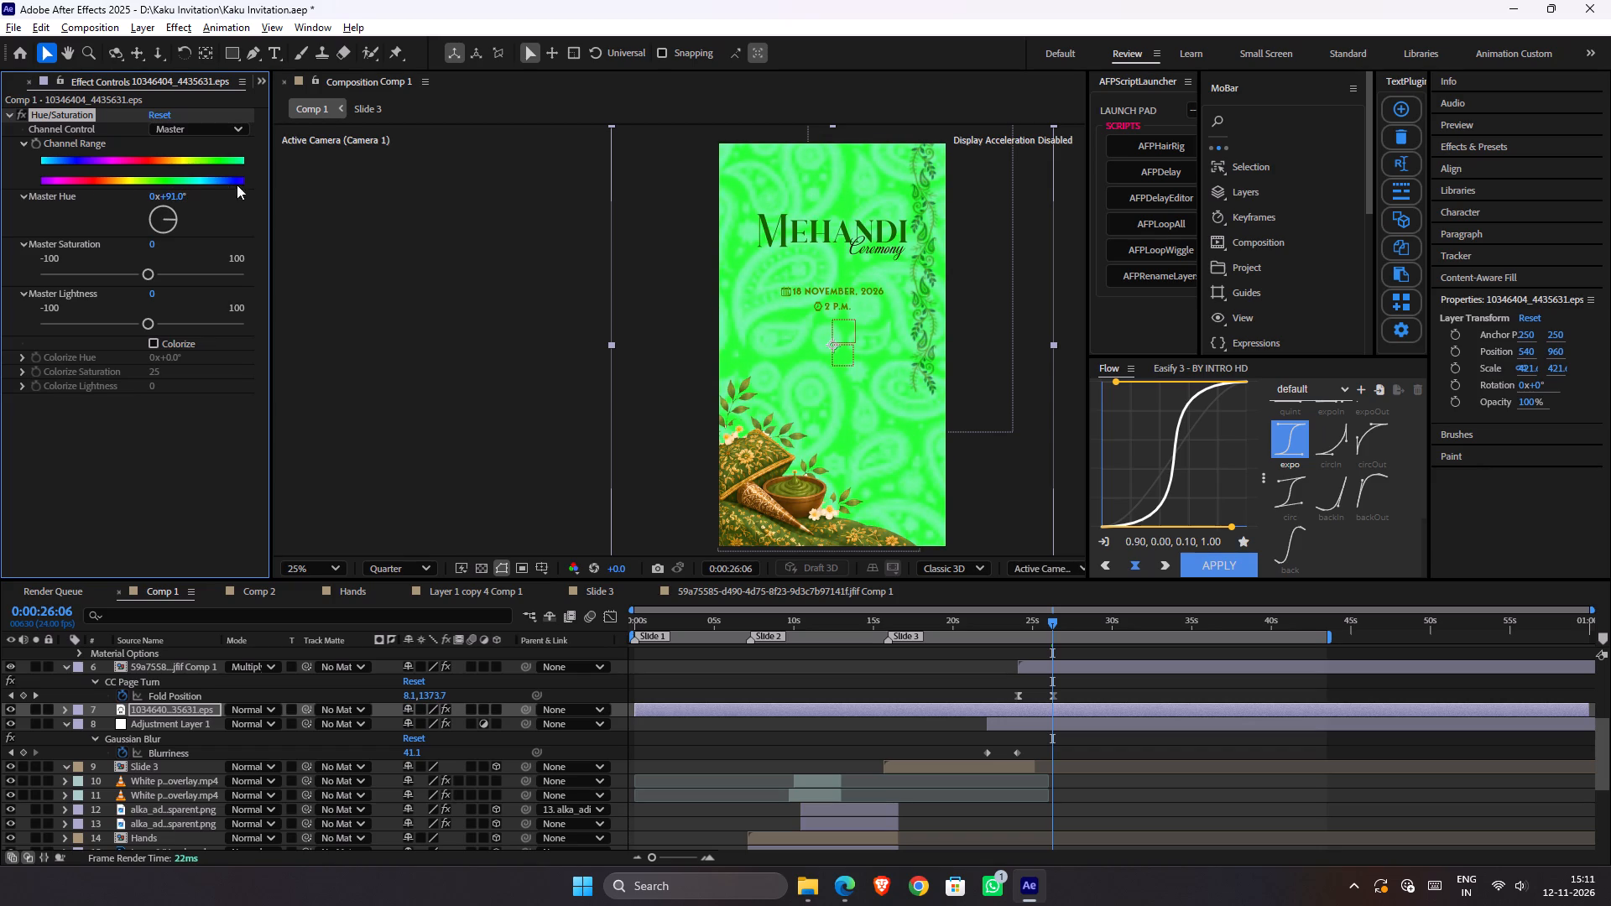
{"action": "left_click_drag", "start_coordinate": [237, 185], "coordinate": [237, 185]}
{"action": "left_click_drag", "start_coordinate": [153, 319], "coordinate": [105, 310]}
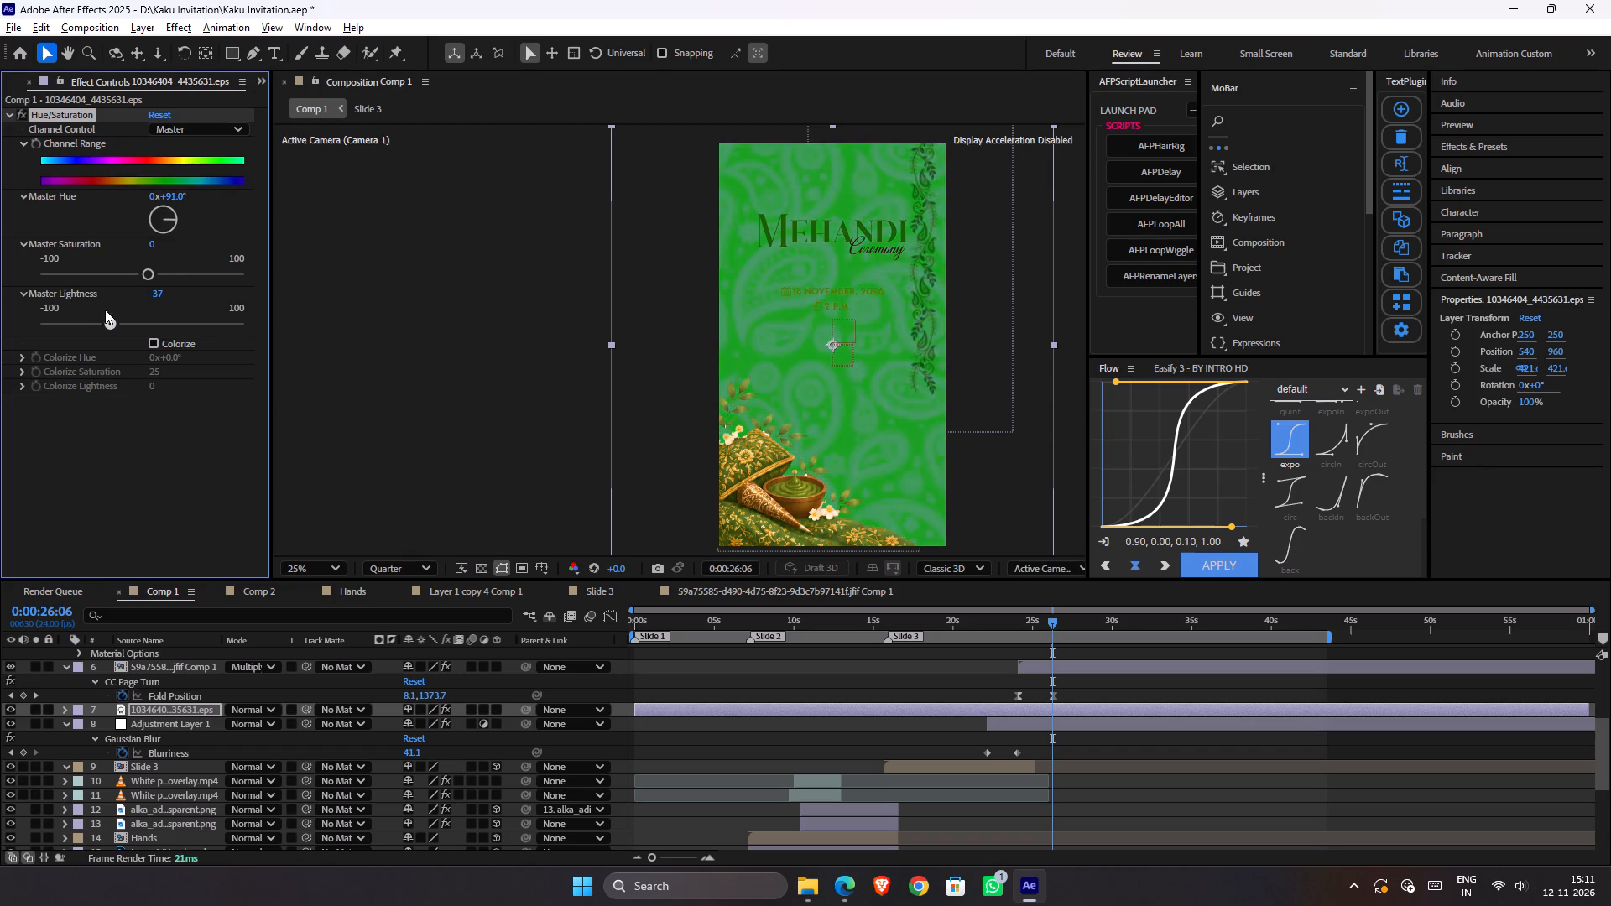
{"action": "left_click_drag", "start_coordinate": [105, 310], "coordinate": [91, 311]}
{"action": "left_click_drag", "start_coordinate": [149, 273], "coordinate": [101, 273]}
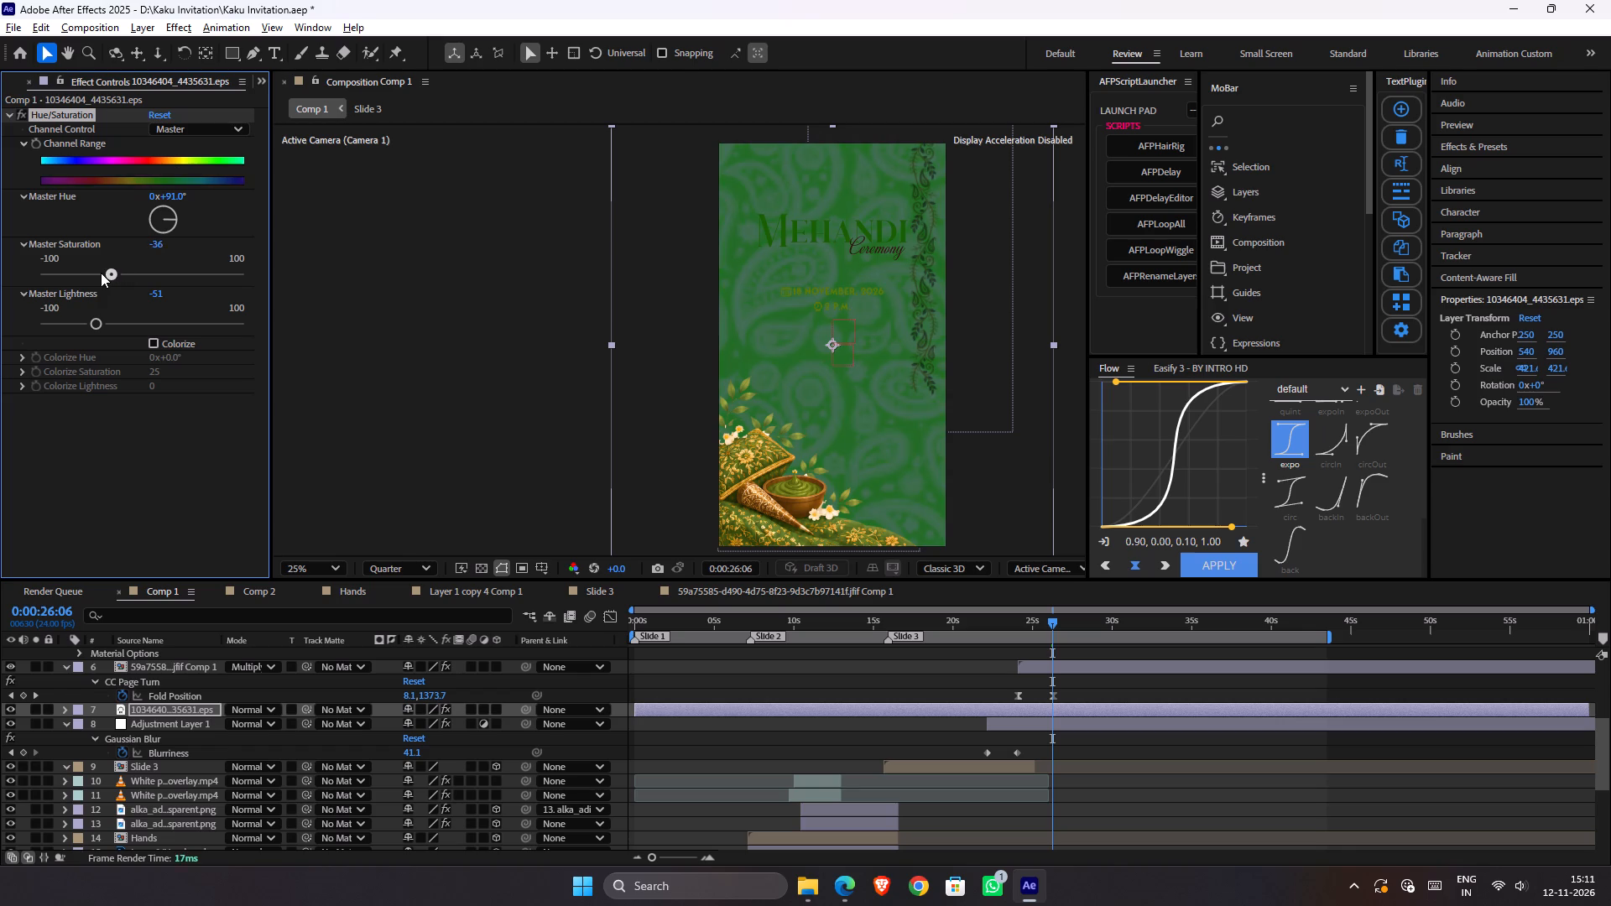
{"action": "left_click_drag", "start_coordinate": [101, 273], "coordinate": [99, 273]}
Try the Multiply blend mode on the pattern layer and settle on Overlay.
{"action": "left_click", "coordinate": [258, 711]}
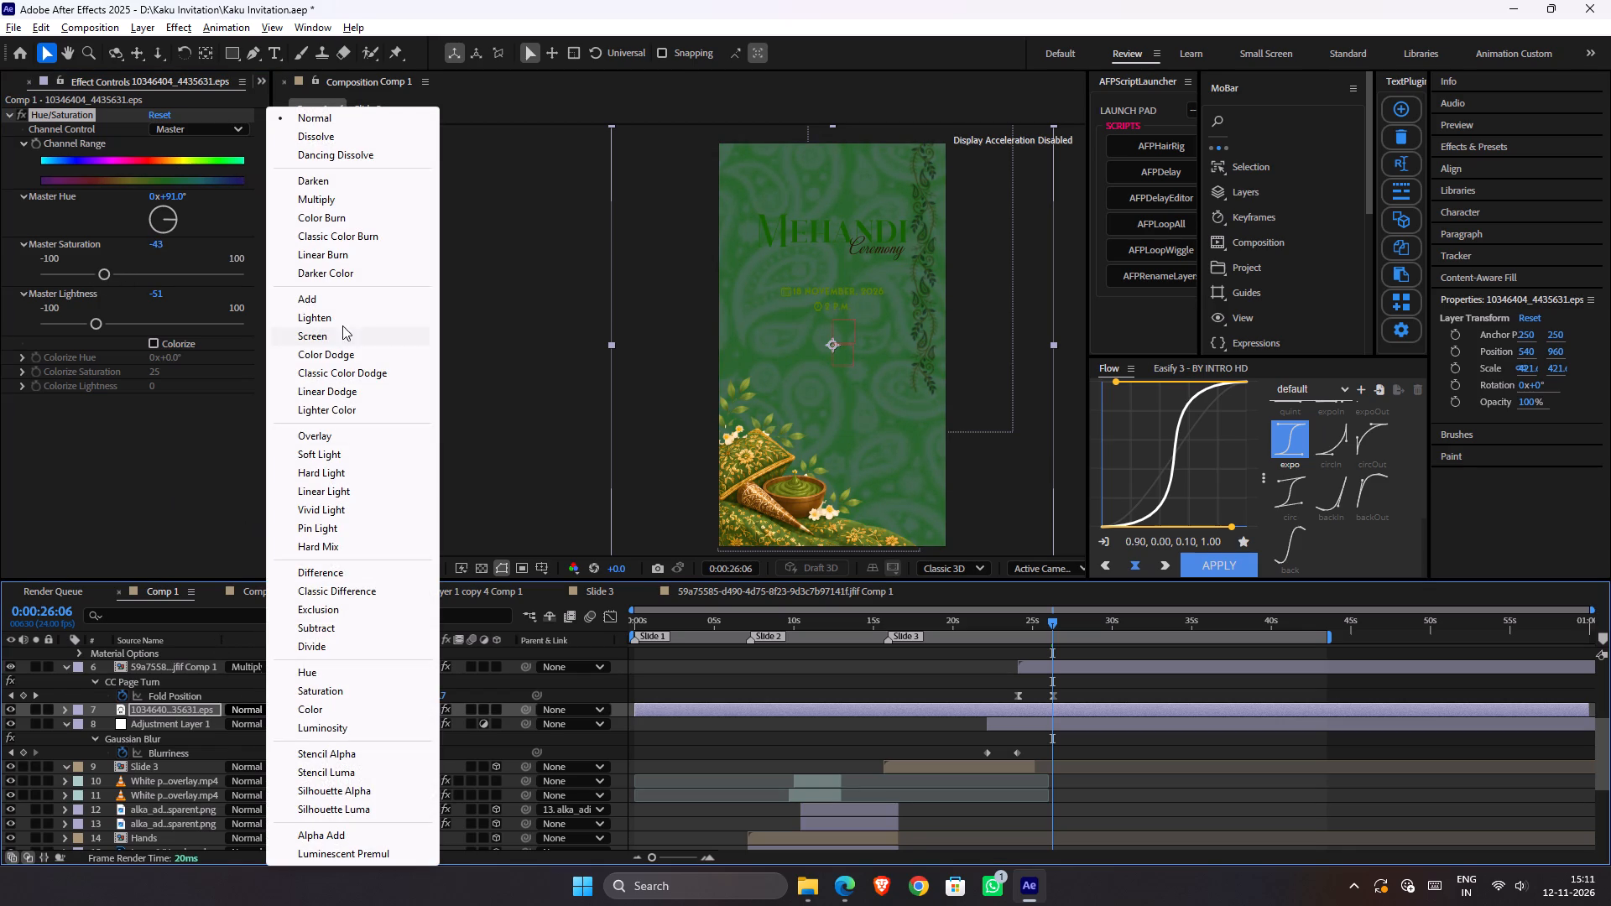
{"action": "left_click", "coordinate": [354, 207]}
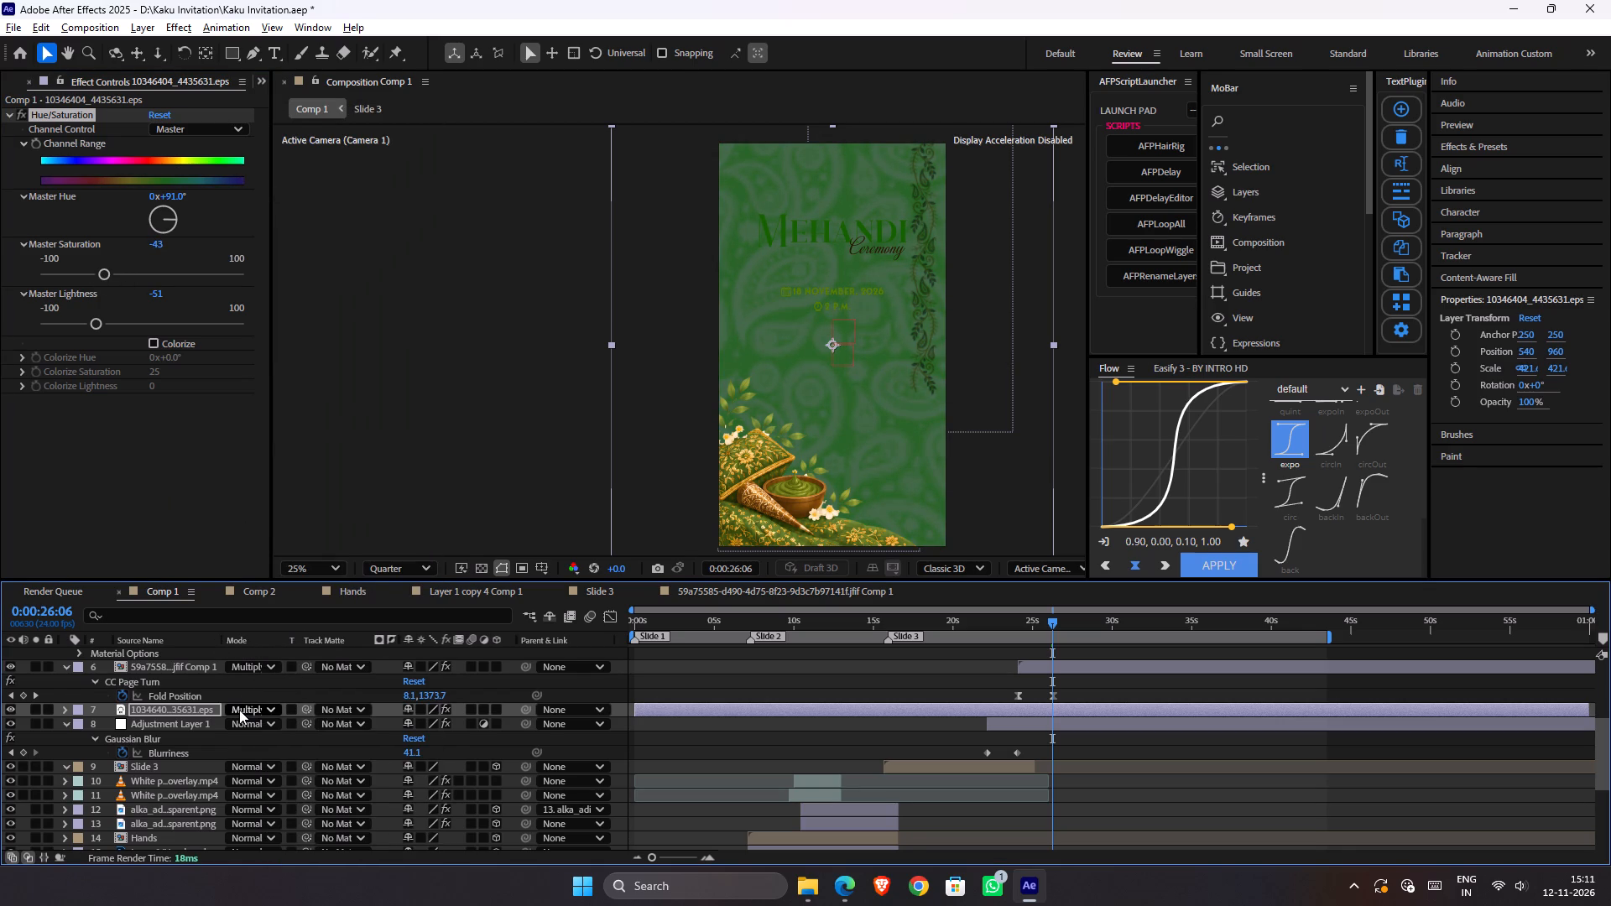
{"action": "left_click", "coordinate": [239, 710]}
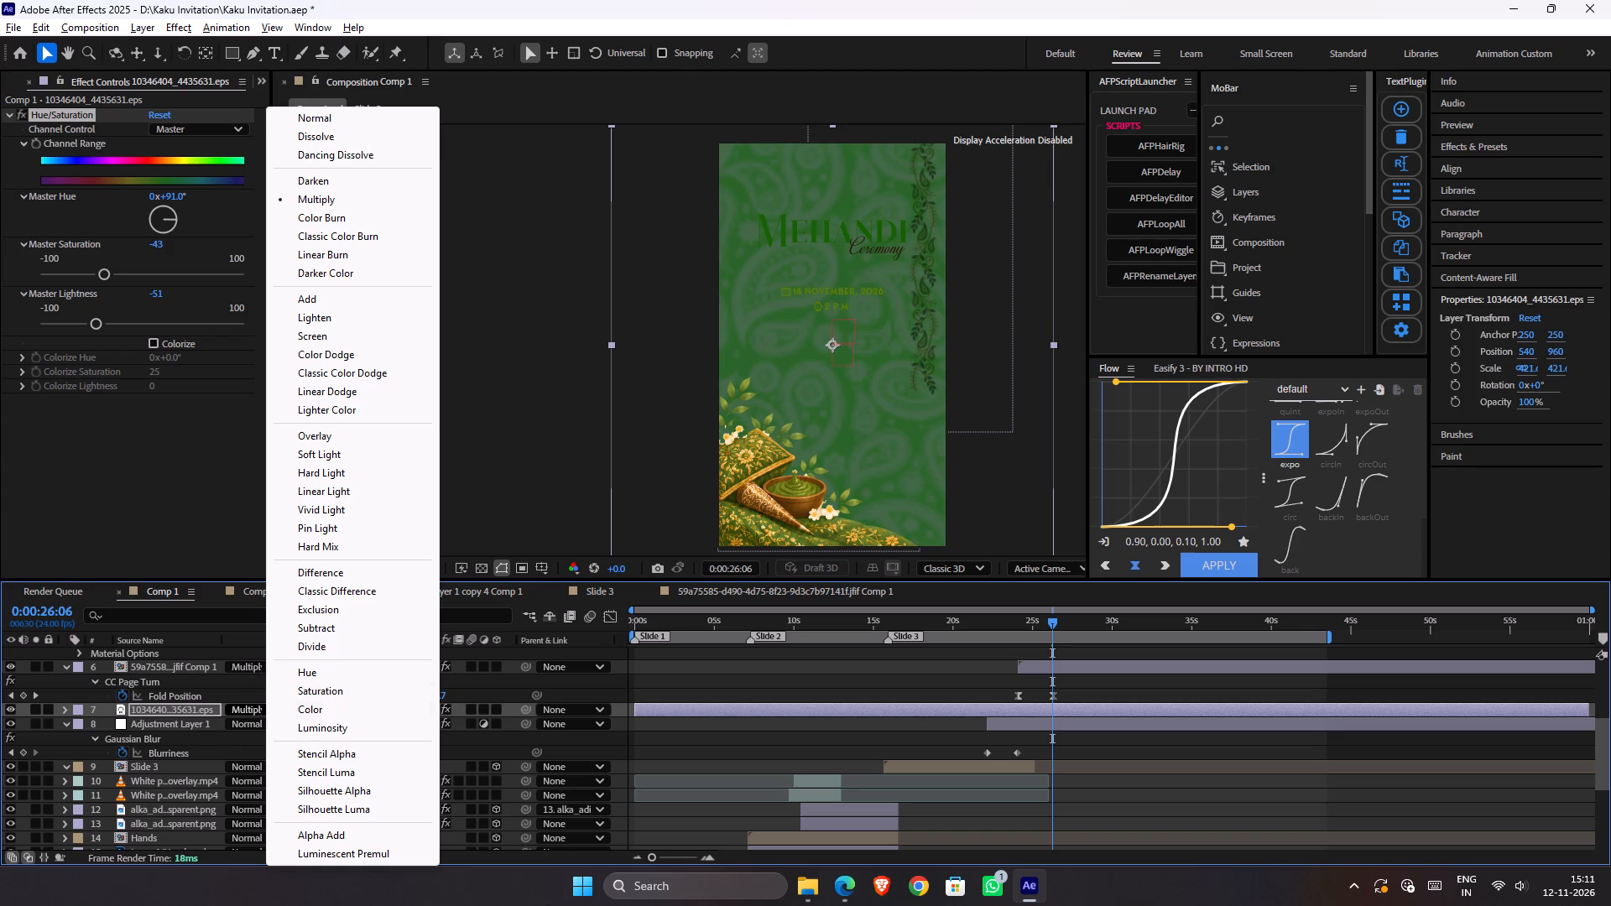
{"action": "left_click", "coordinate": [314, 443]}
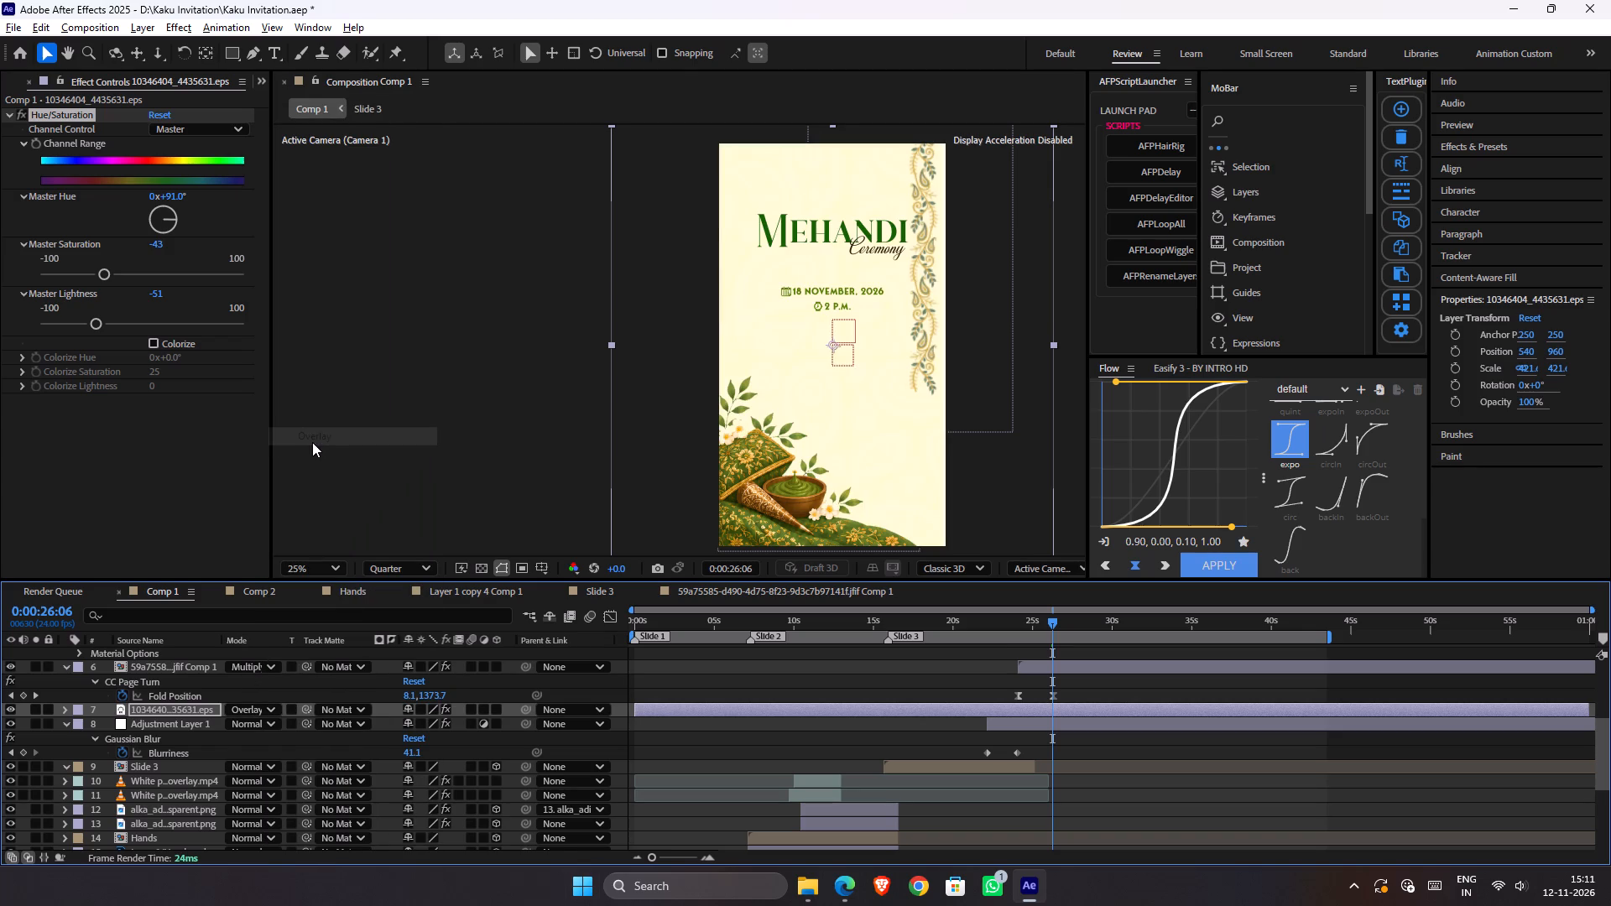
Compare the page with the pattern's Hue/Saturation effect switched off and back on, and save the project.
{"action": "left_click", "coordinate": [21, 112]}
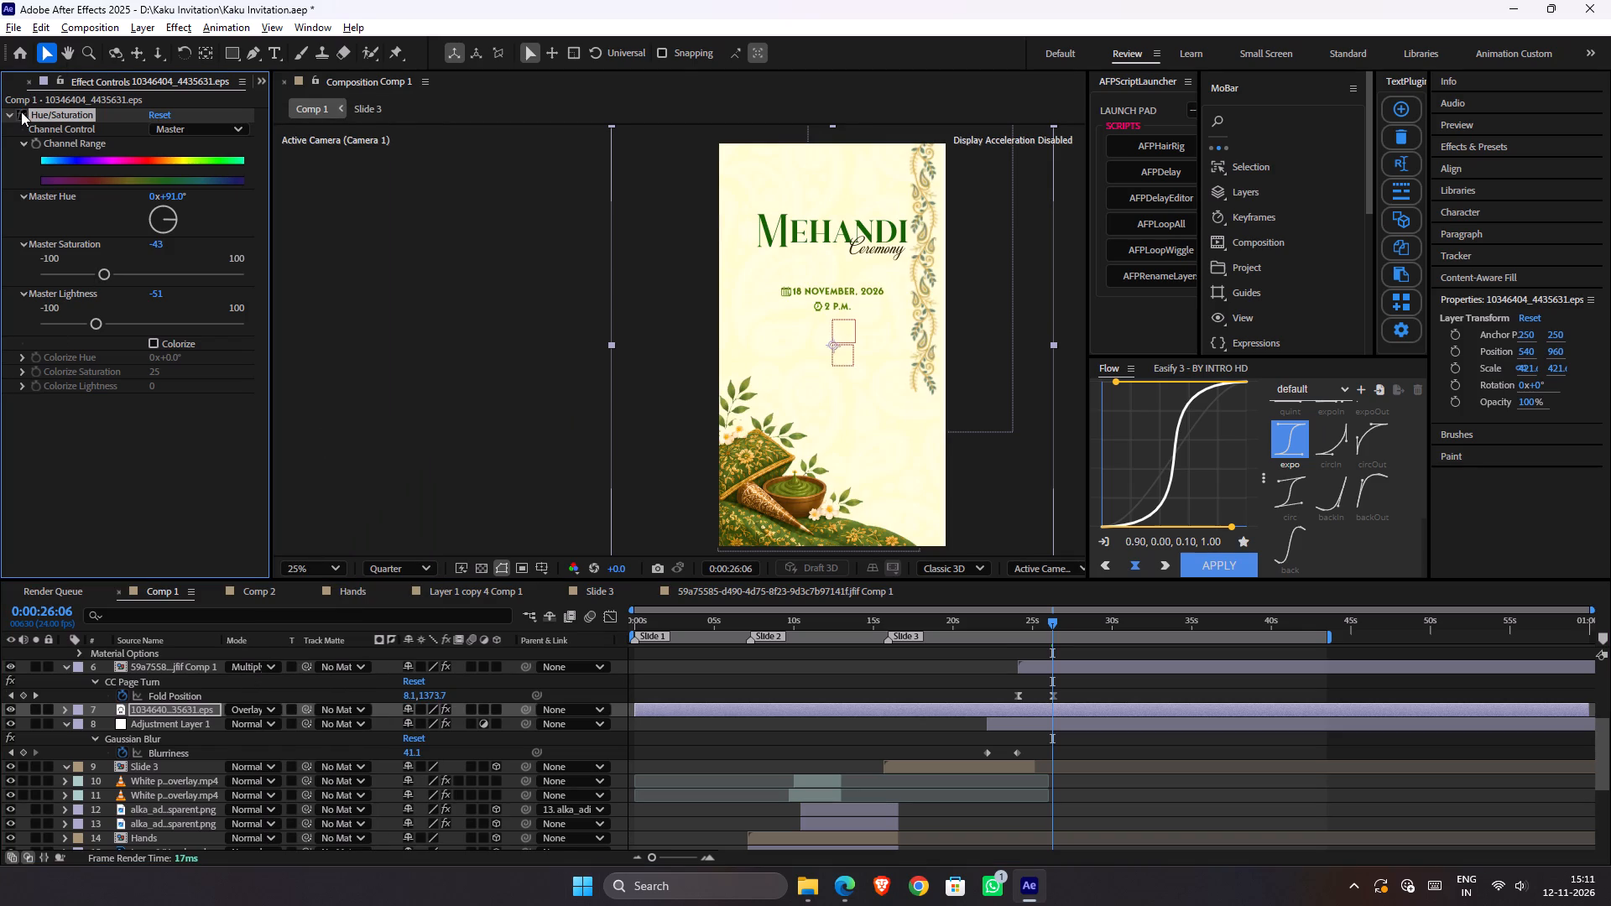
{"action": "key", "text": "ctrl+s"}
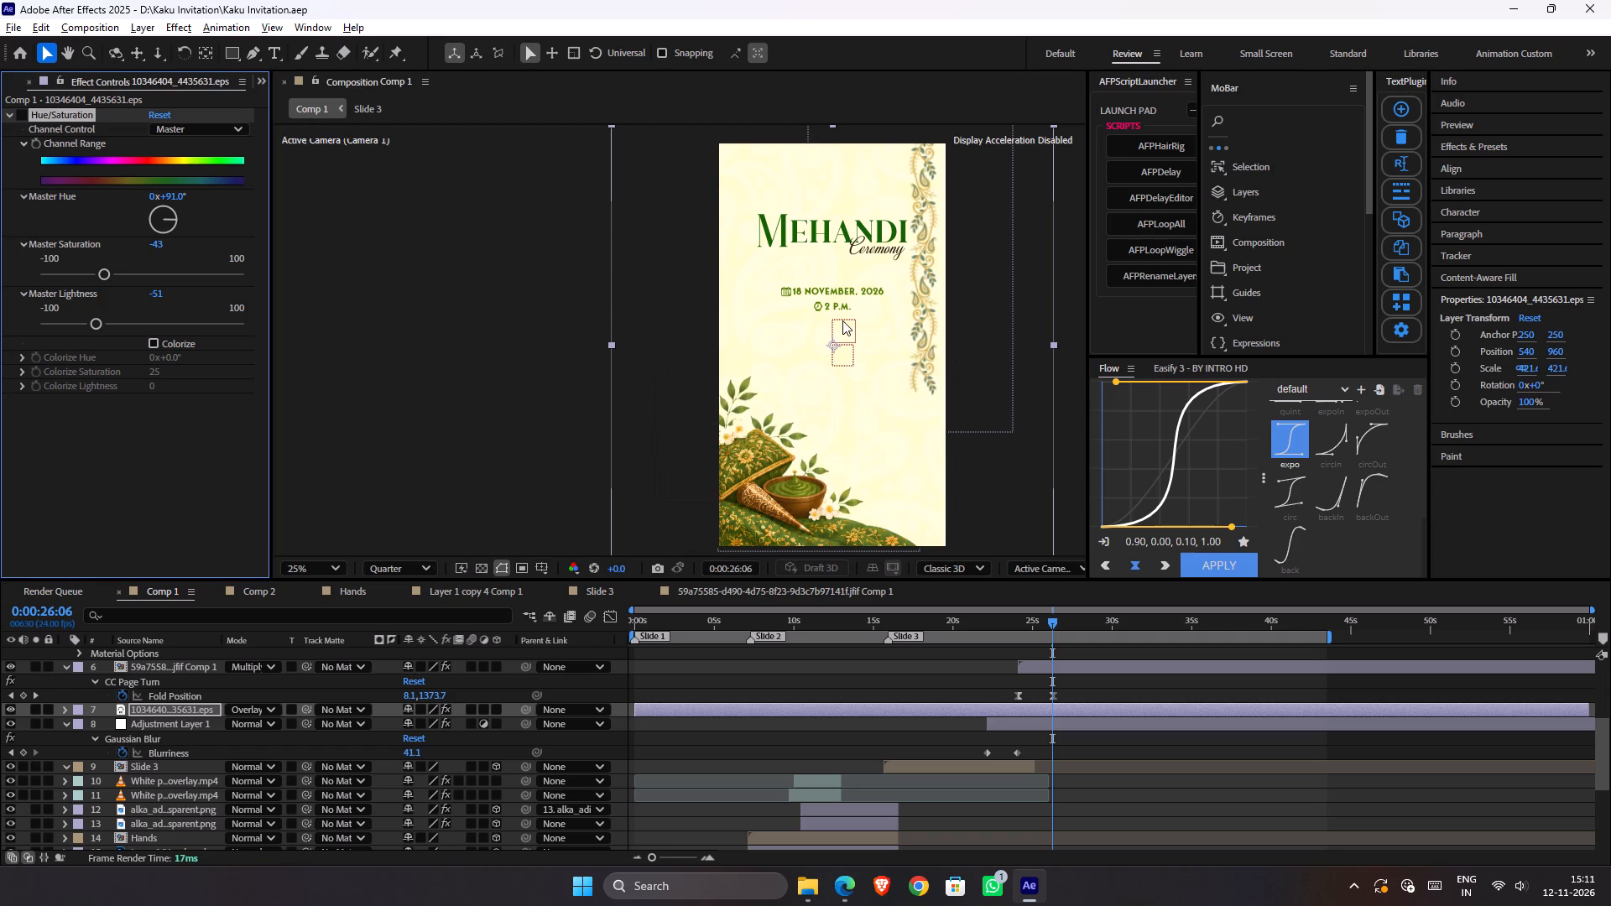
{"action": "left_click", "coordinate": [23, 115]}
Reset the pattern's Hue/Saturation effect and set Master Hue to about +29°.
{"action": "left_click", "coordinate": [155, 110]}
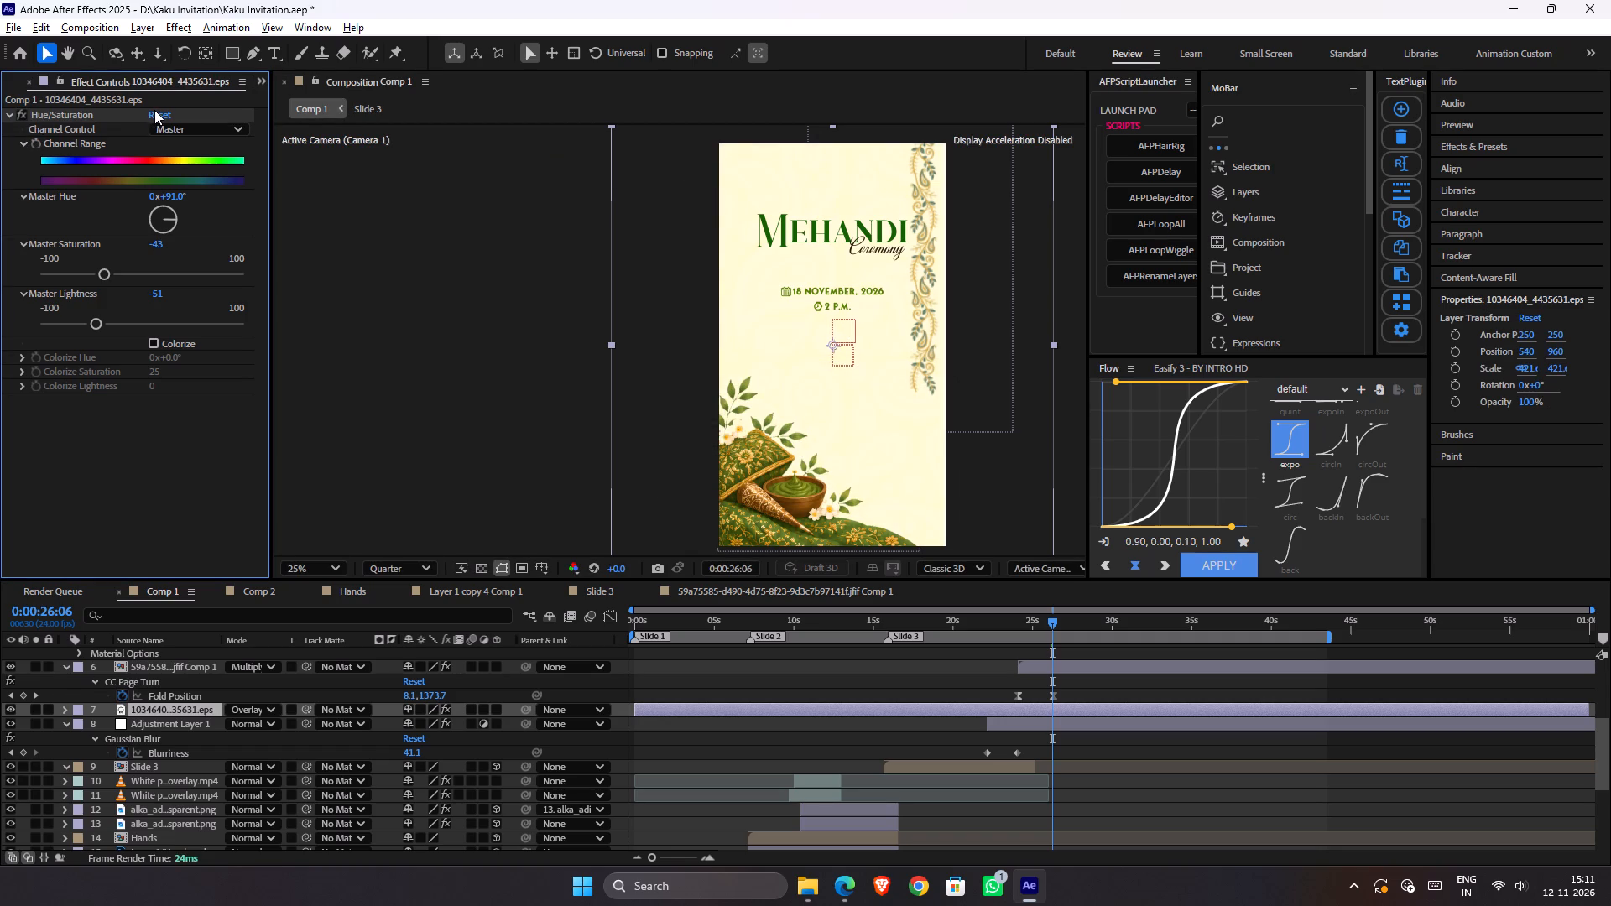
{"action": "left_click", "coordinate": [155, 113]}
{"action": "left_click_drag", "start_coordinate": [167, 196], "coordinate": [183, 192]}
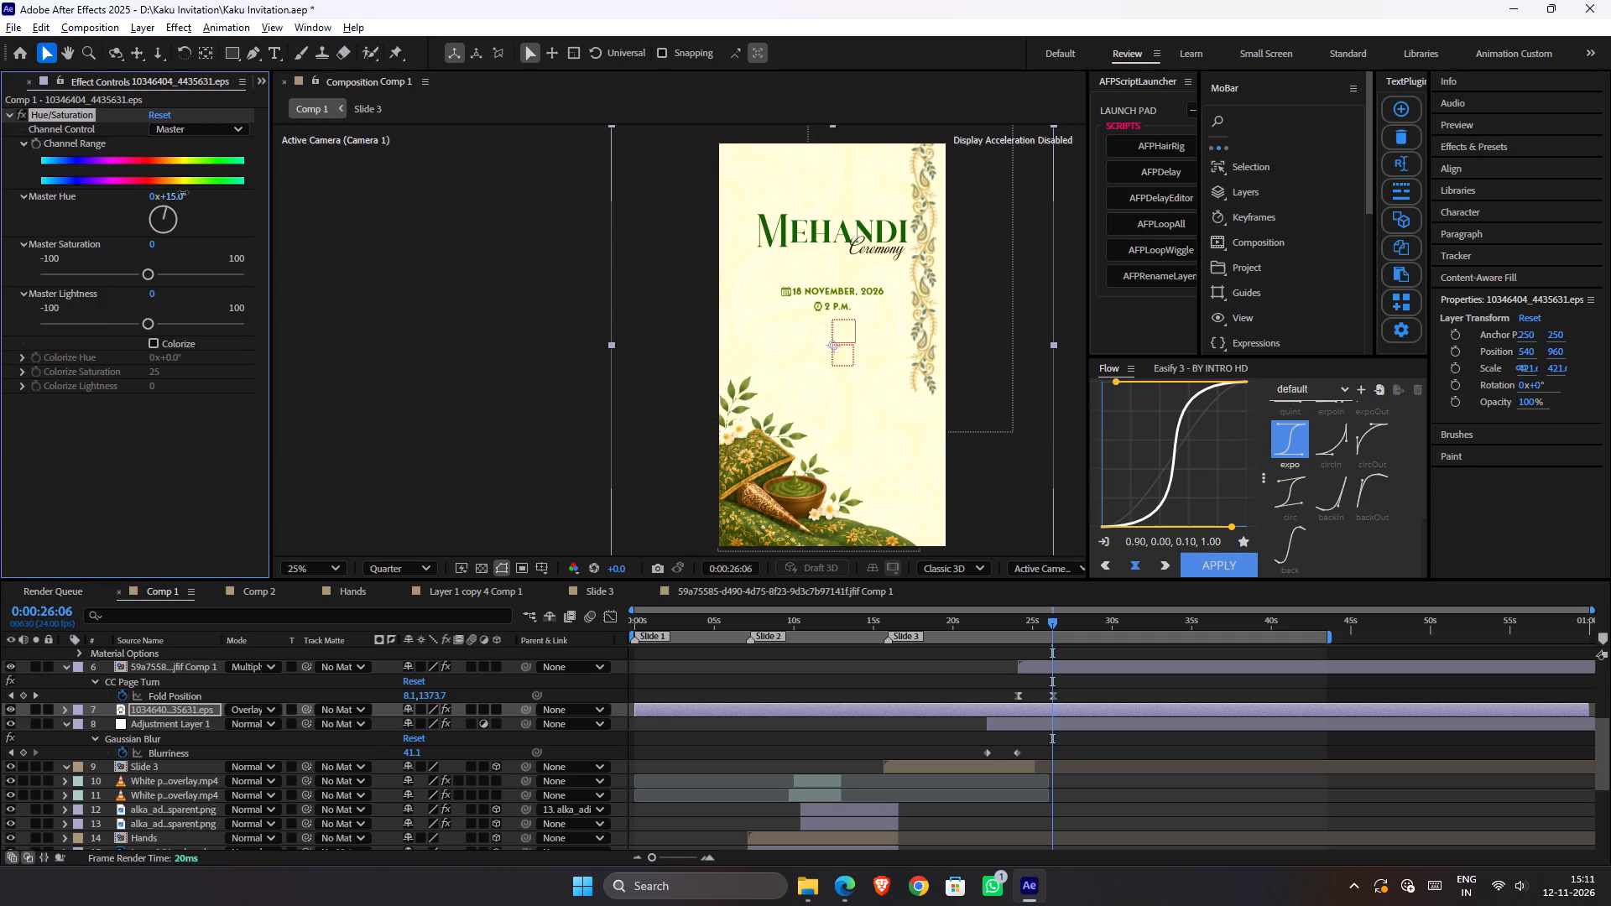
{"action": "left_click_drag", "start_coordinate": [183, 192], "coordinate": [169, 182]}
{"action": "left_click_drag", "start_coordinate": [169, 182], "coordinate": [159, 164]}
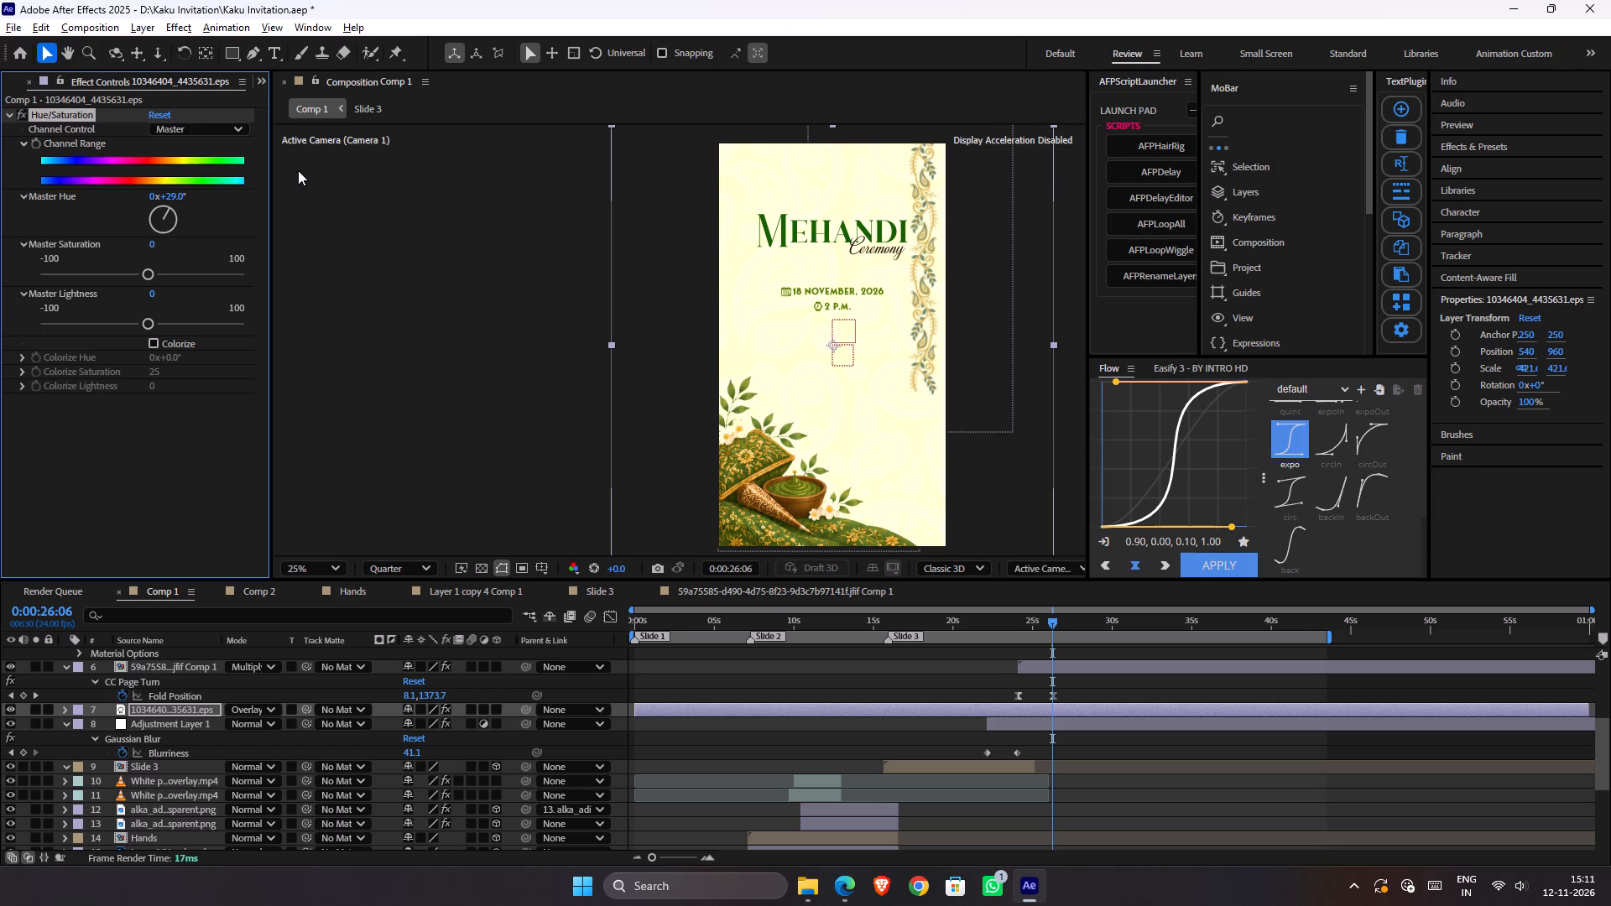
Save the project with the pattern's new hue.
{"action": "key", "text": "ctrl+s"}
{"action": "left_click", "coordinate": [360, 213]}
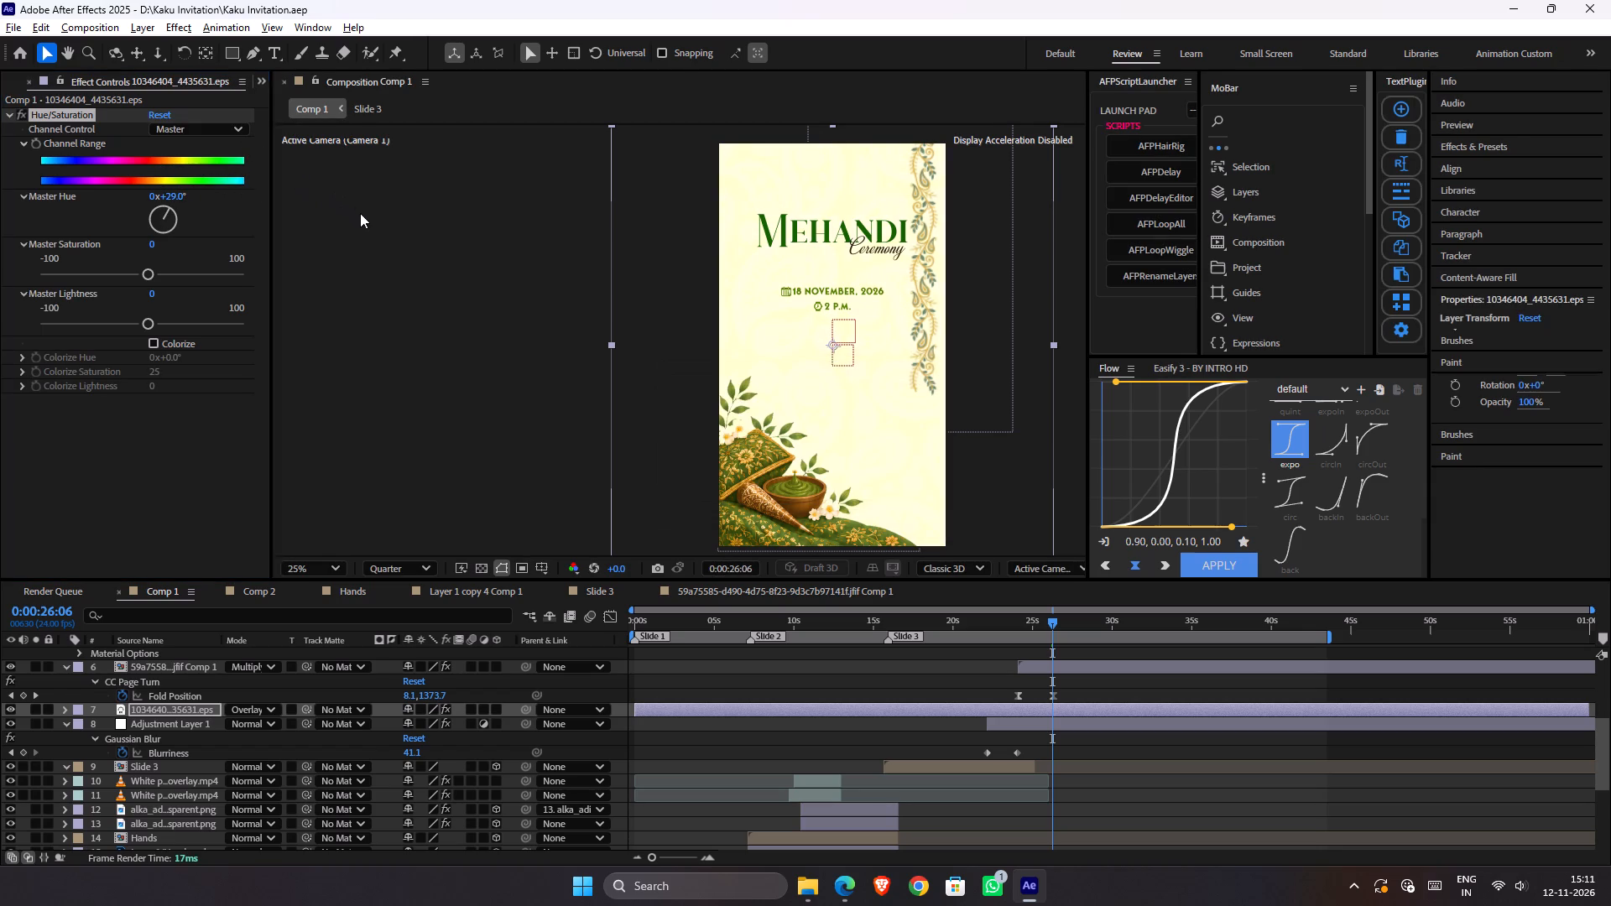
Start the pattern layer at about 0:00:24:11 and keyframe its opacity from 0% there to 100% at 0:00:26:06, then preview the fade.
{"action": "left_click_drag", "start_coordinate": [950, 707], "coordinate": [955, 707]}
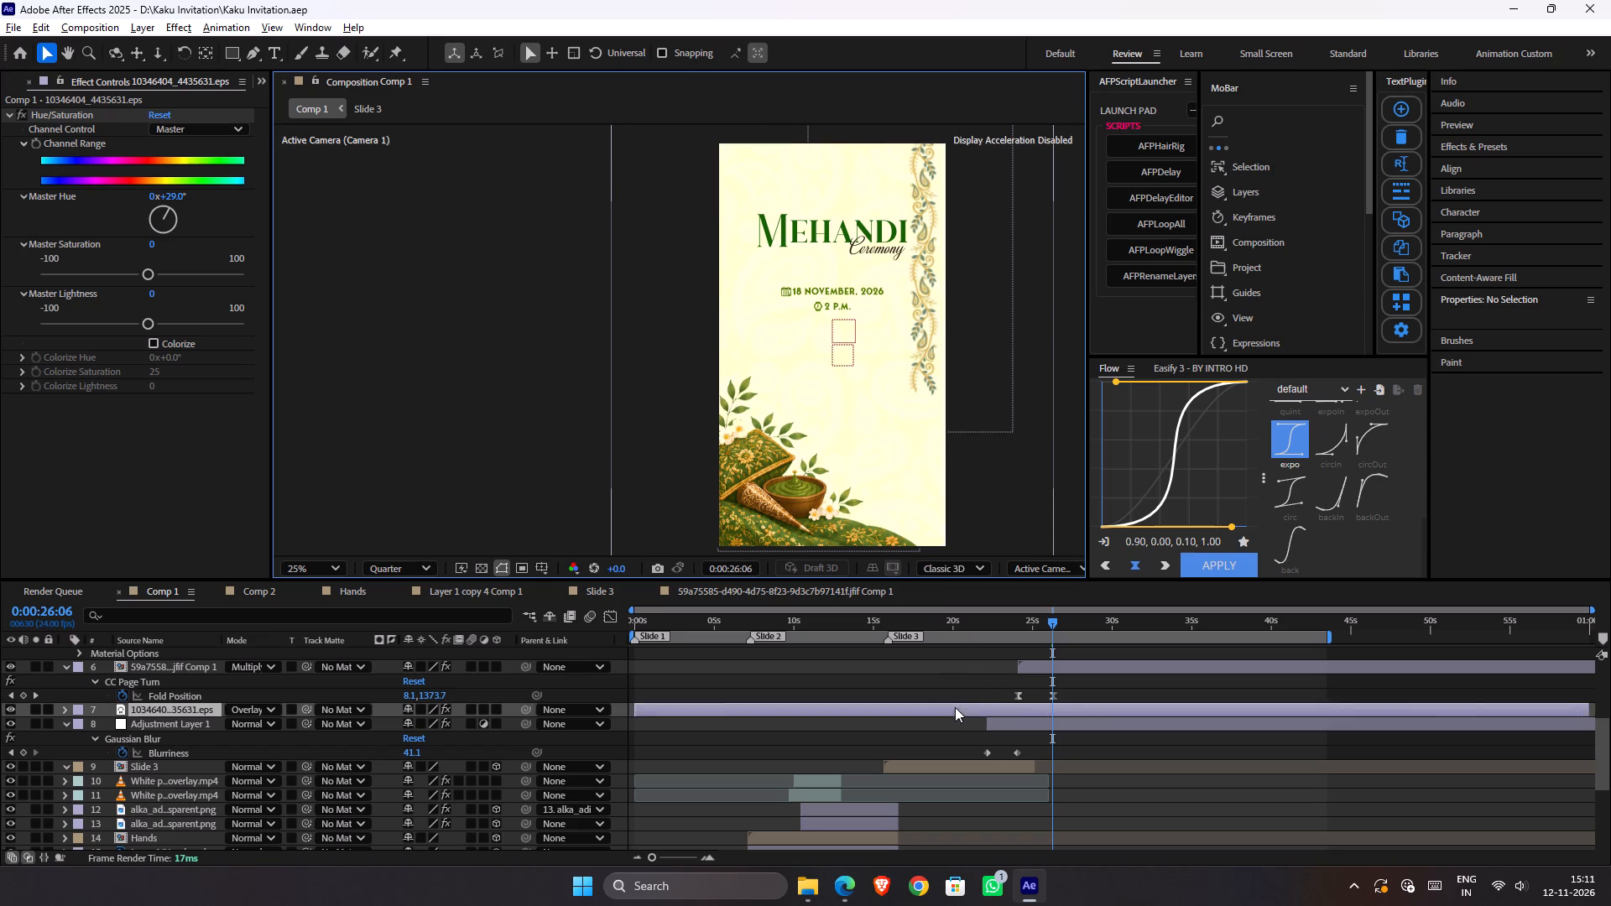
{"action": "left_click_drag", "start_coordinate": [955, 707], "coordinate": [1339, 750]}
{"action": "key", "text": "t"}
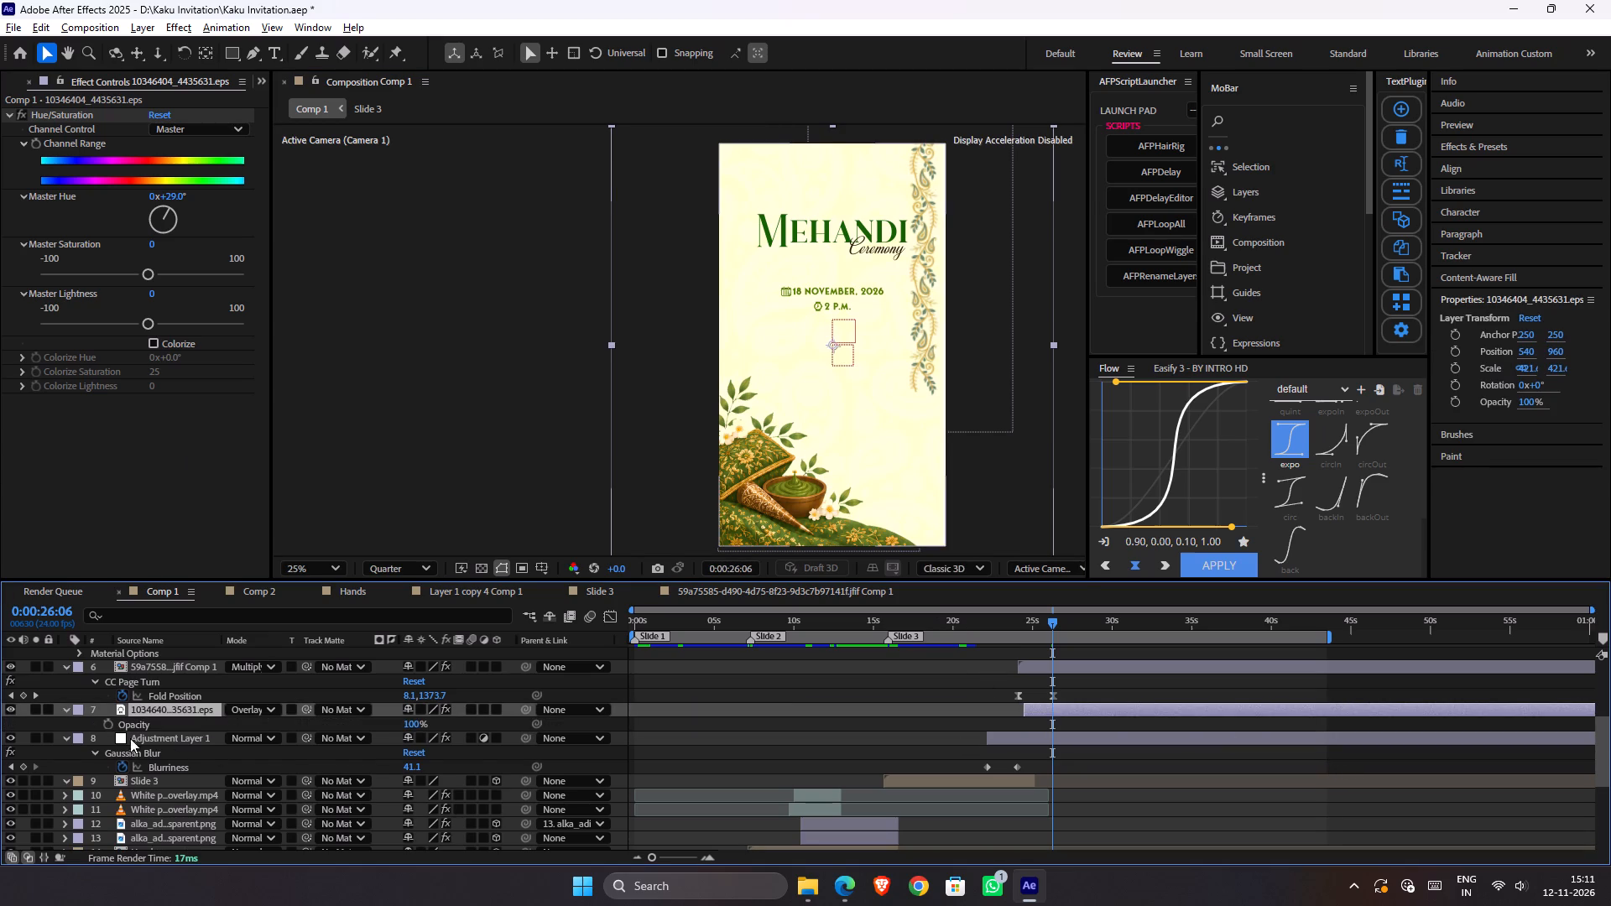
{"action": "left_click", "coordinate": [106, 729]}
{"action": "key", "text": "i"}
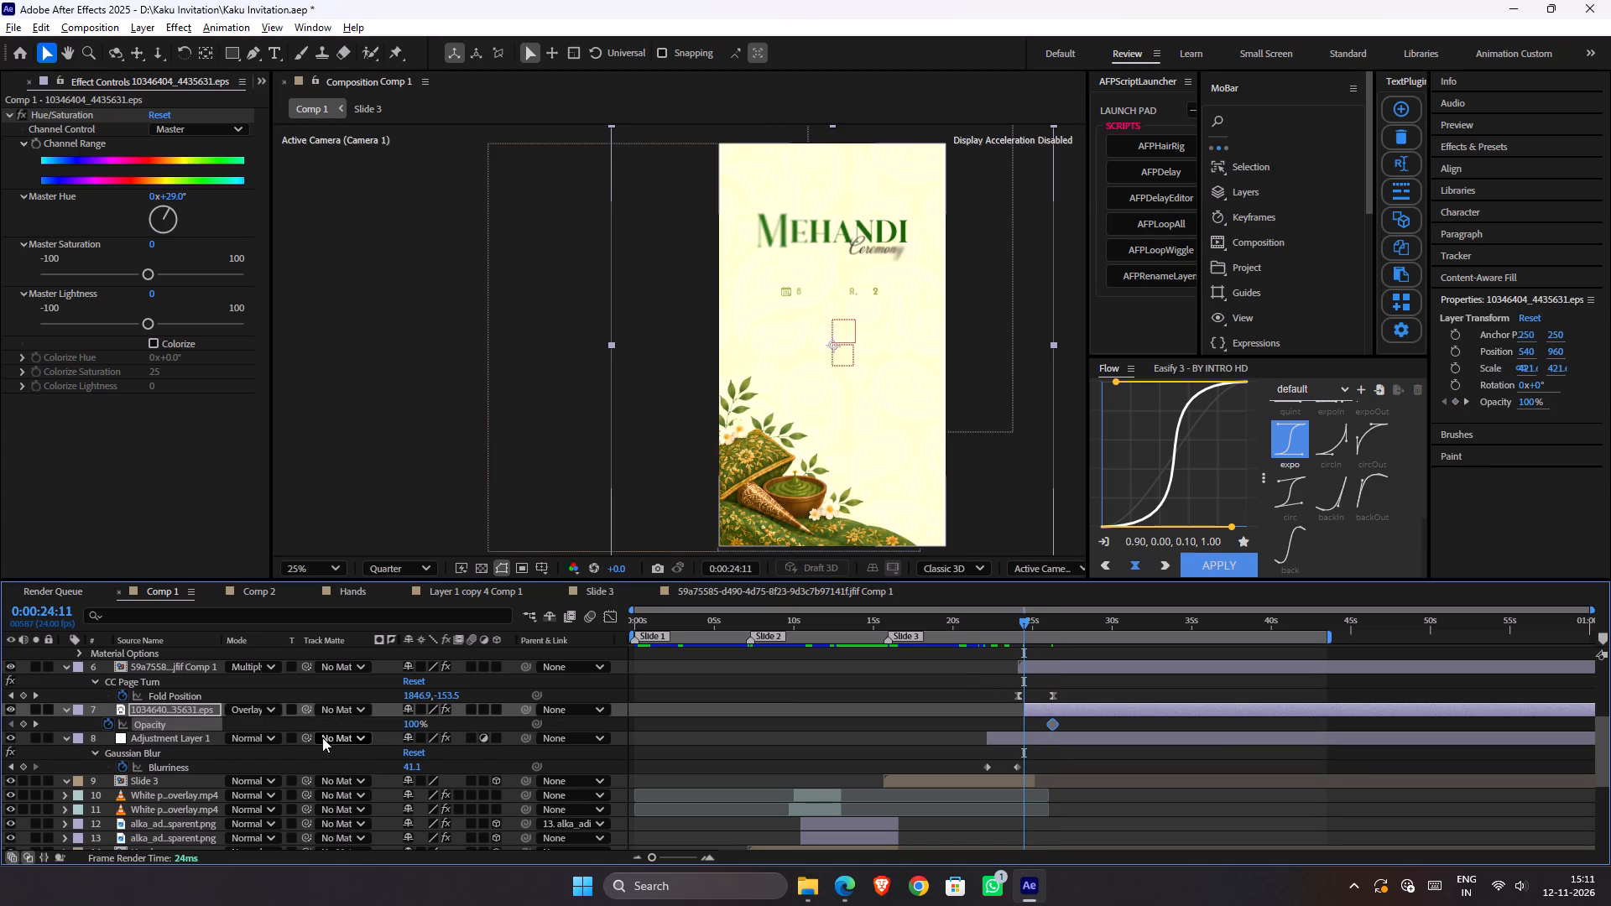
{"action": "left_click_drag", "start_coordinate": [413, 723], "coordinate": [135, 720]}
{"action": "key", "text": "space"}
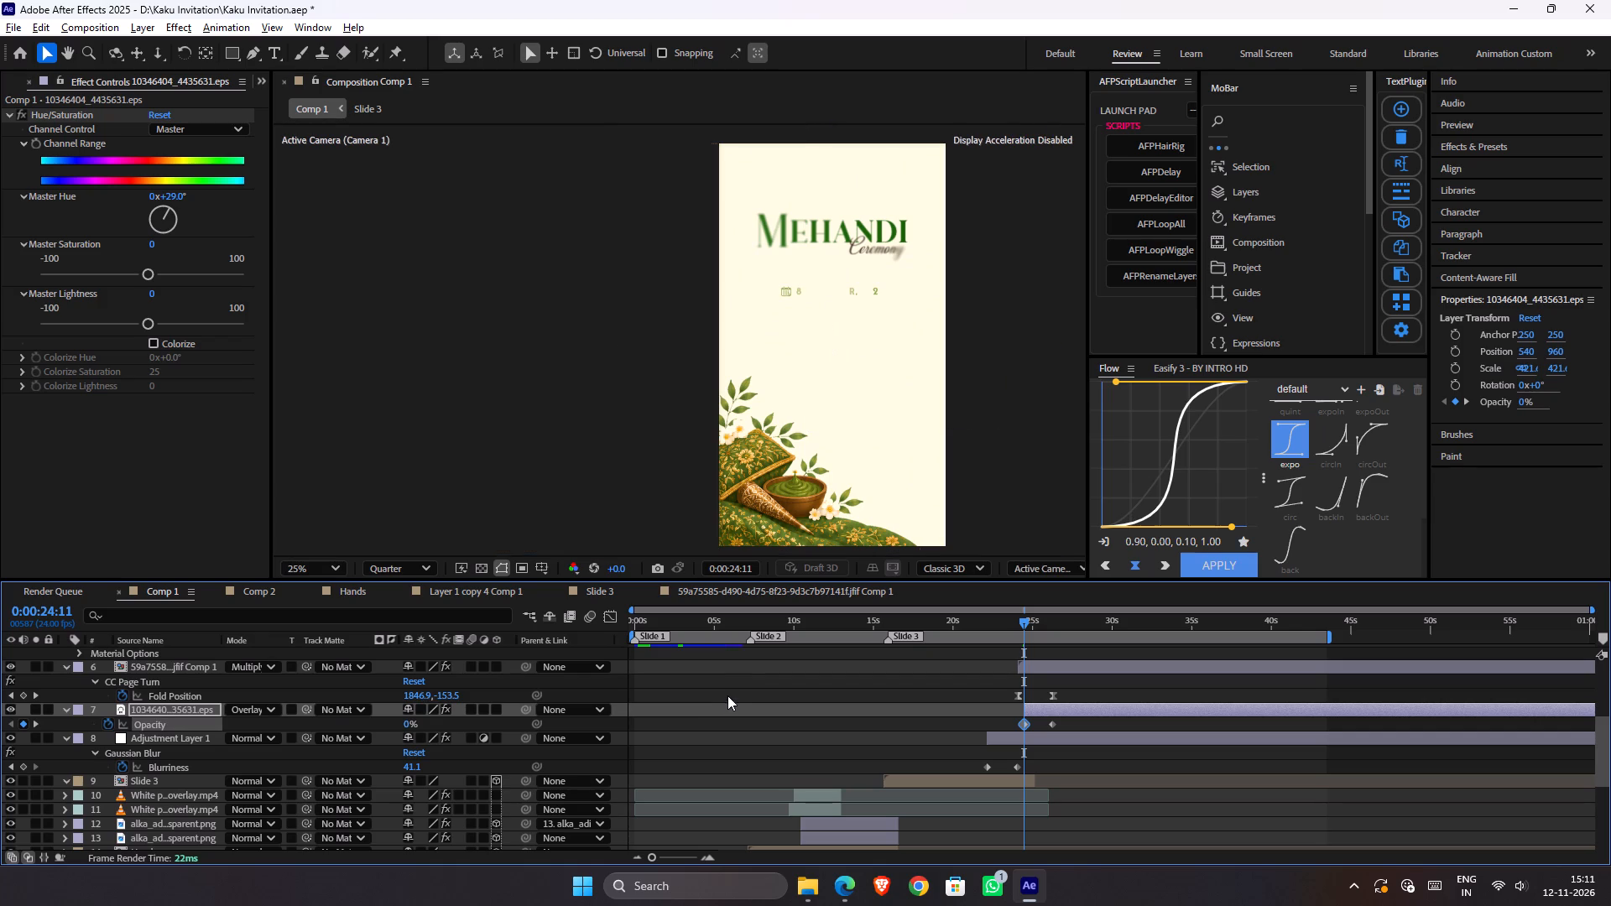
{"action": "key", "text": "space"}
Shorten the pattern's fade-in and shift its layer earlier, running from about 22 to 24 seconds alongside the blur keyframes, and preview it.
{"action": "left_click_drag", "start_coordinate": [1040, 710], "coordinate": [1030, 711]}
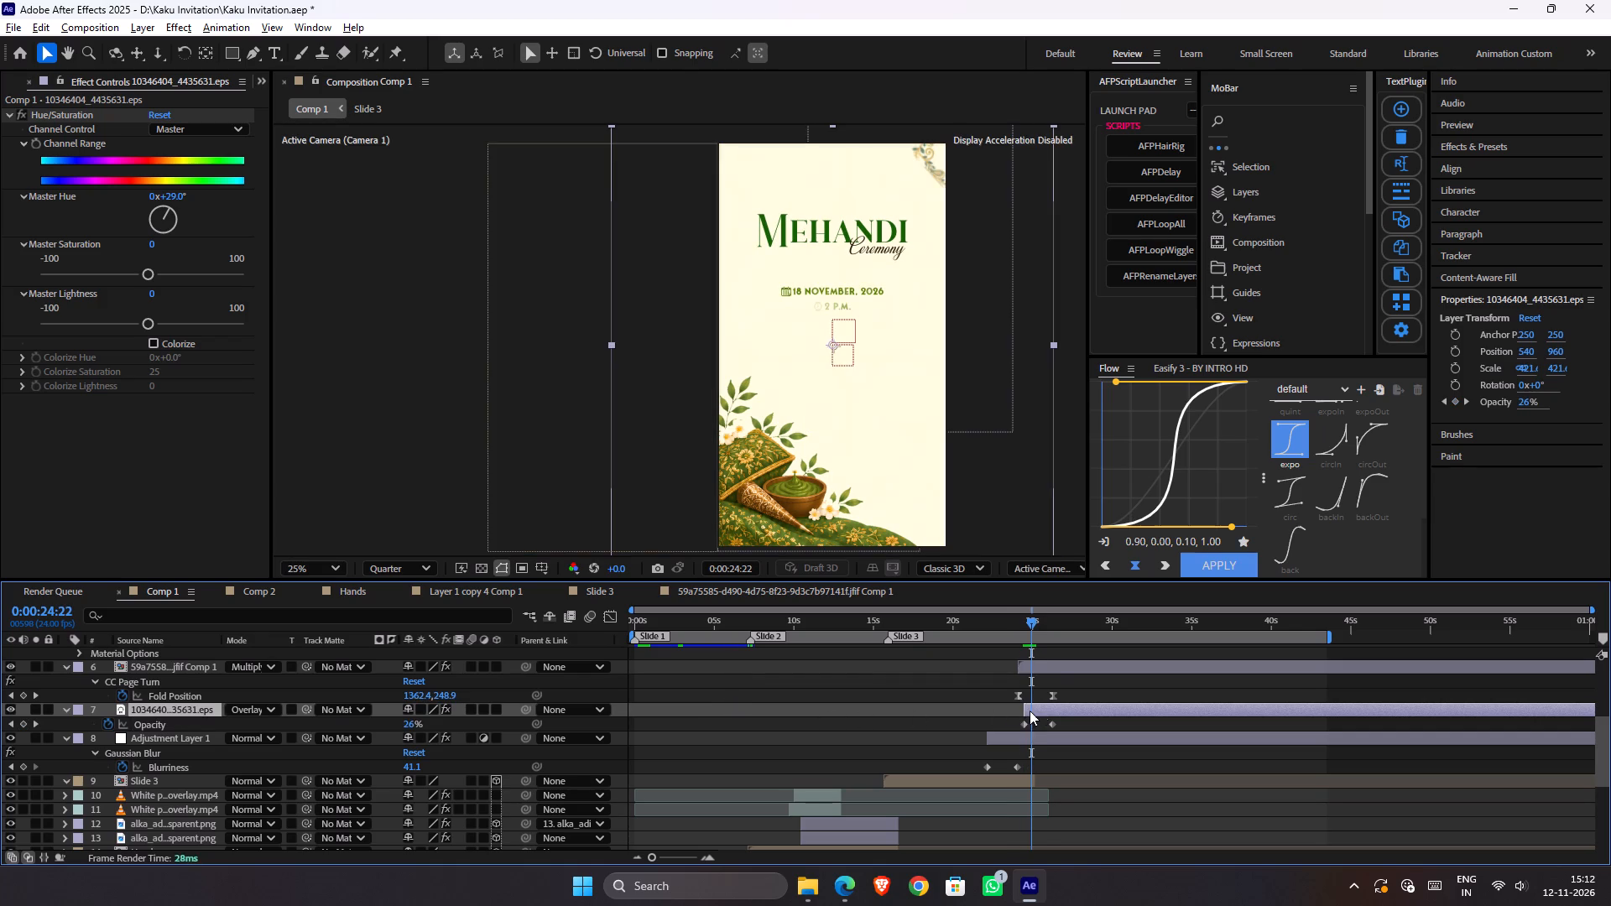
{"action": "left_click_drag", "start_coordinate": [1030, 711], "coordinate": [1014, 711]}
{"action": "left_click_drag", "start_coordinate": [1025, 726], "coordinate": [1031, 727]}
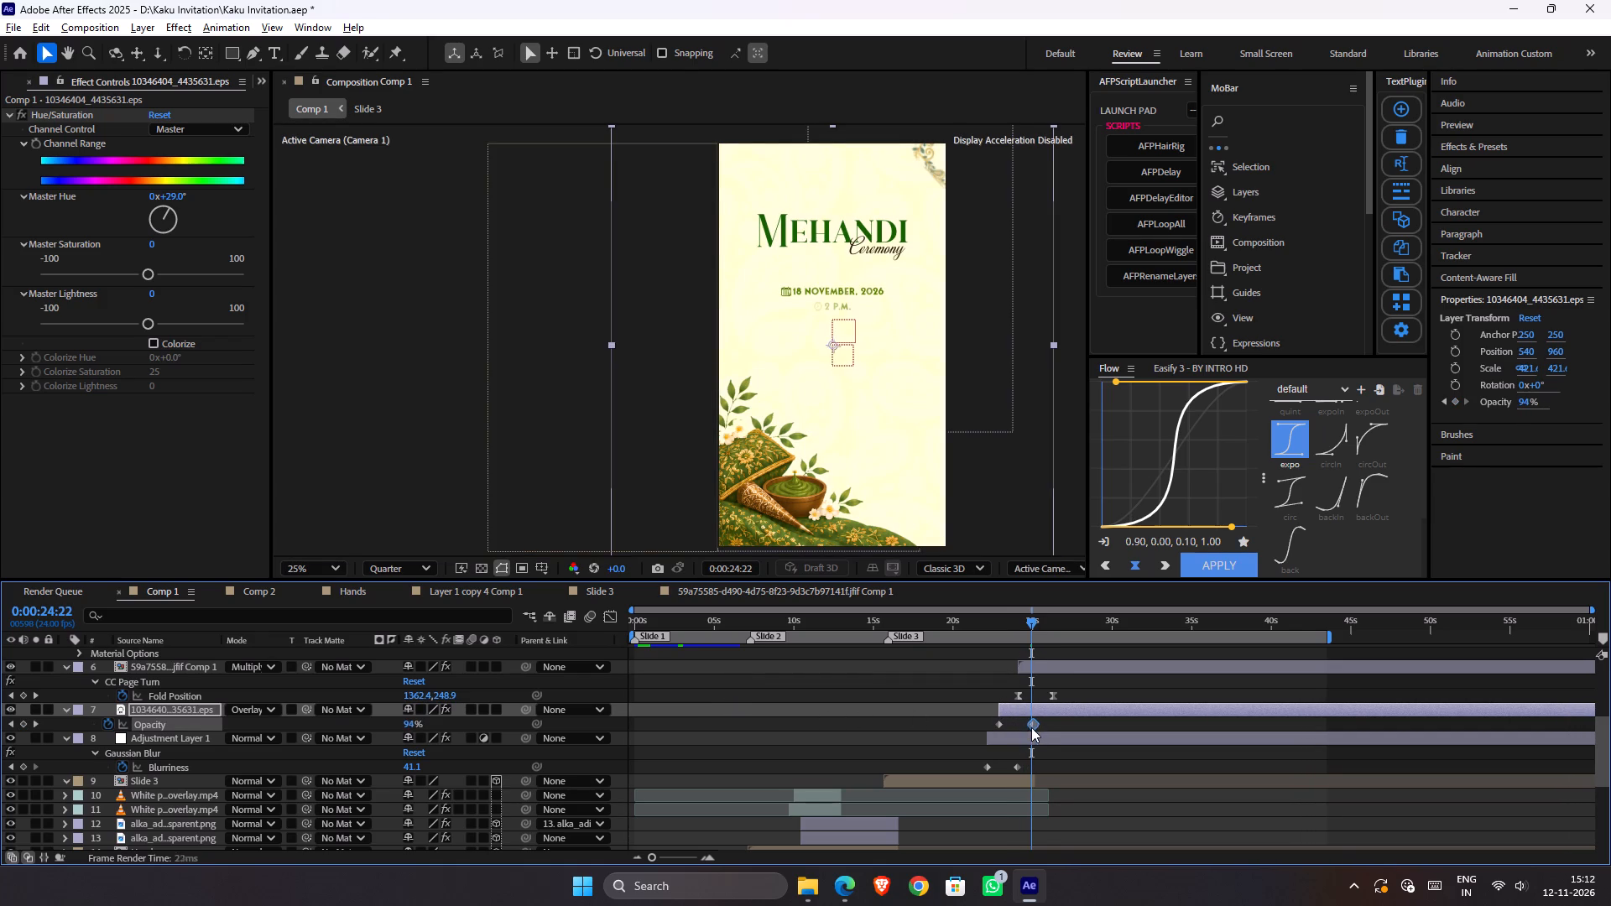
{"action": "left_click_drag", "start_coordinate": [1031, 727], "coordinate": [1034, 729]}
{"action": "left_click", "coordinate": [995, 625]}
{"action": "key", "text": "space"}
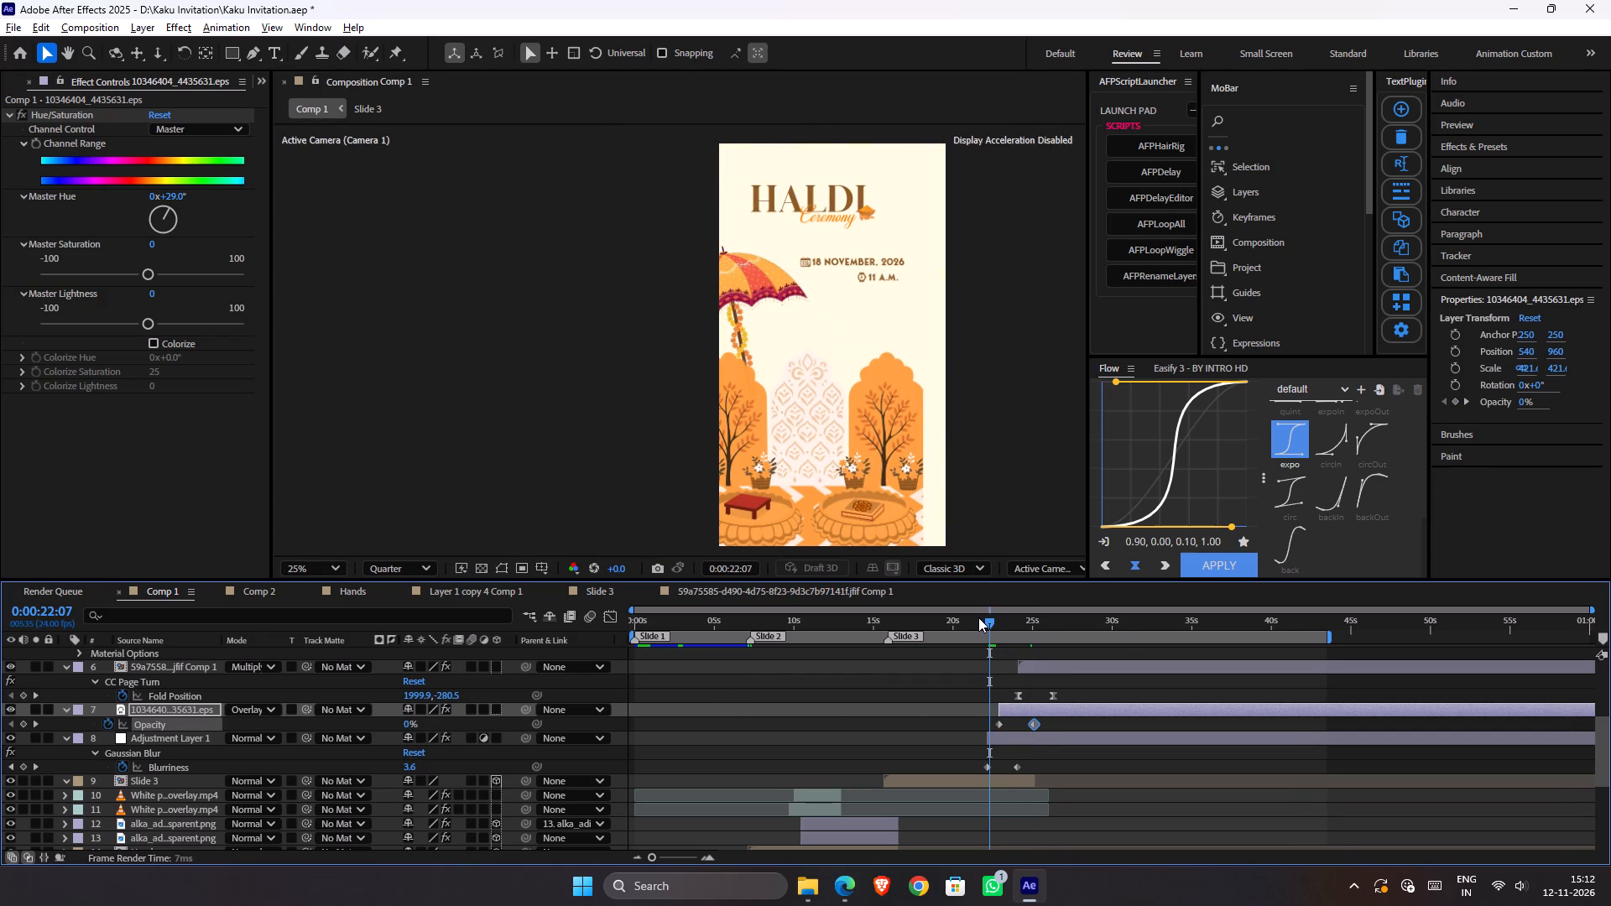
{"action": "key", "text": "space"}
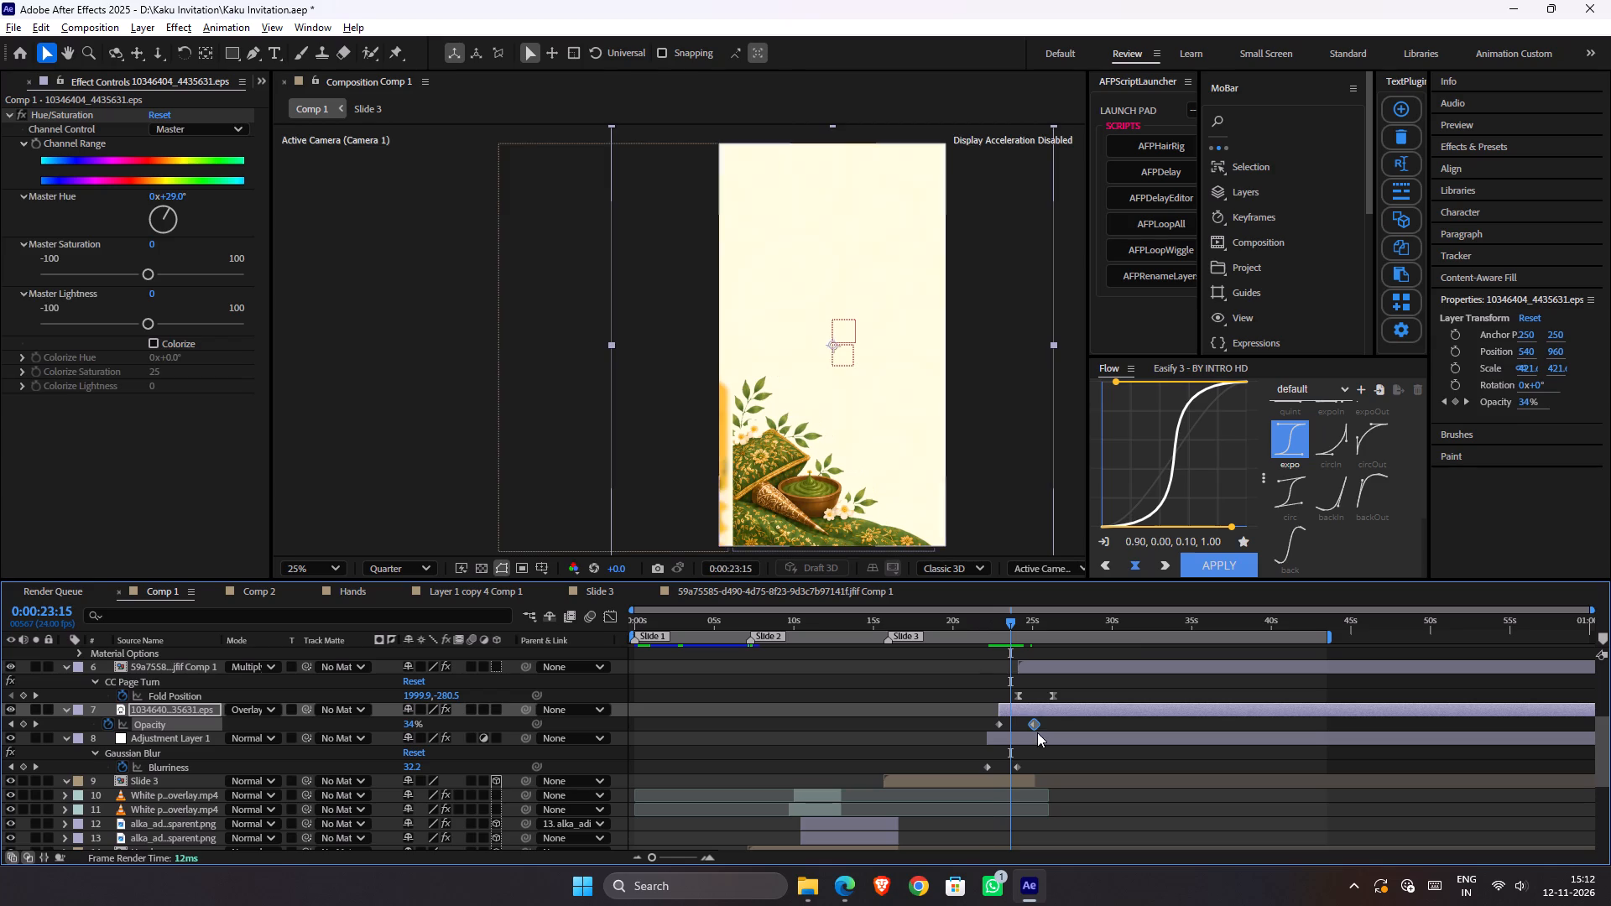
{"action": "left_click_drag", "start_coordinate": [1030, 713], "coordinate": [1019, 708]}
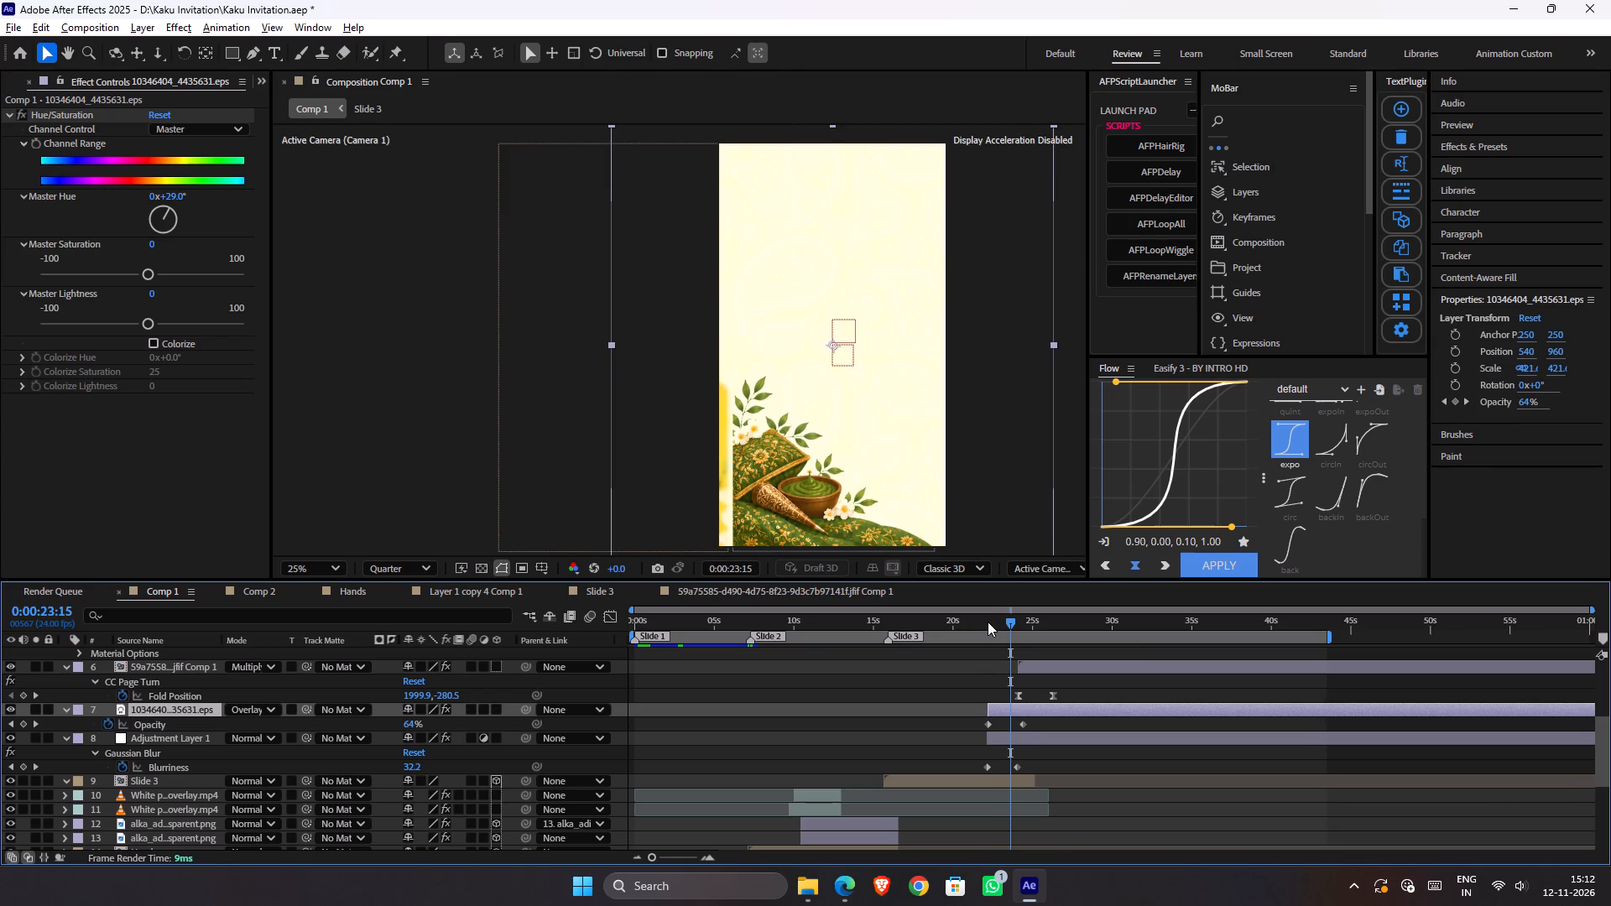
{"action": "left_click", "coordinate": [988, 622]}
{"action": "key", "text": "space"}
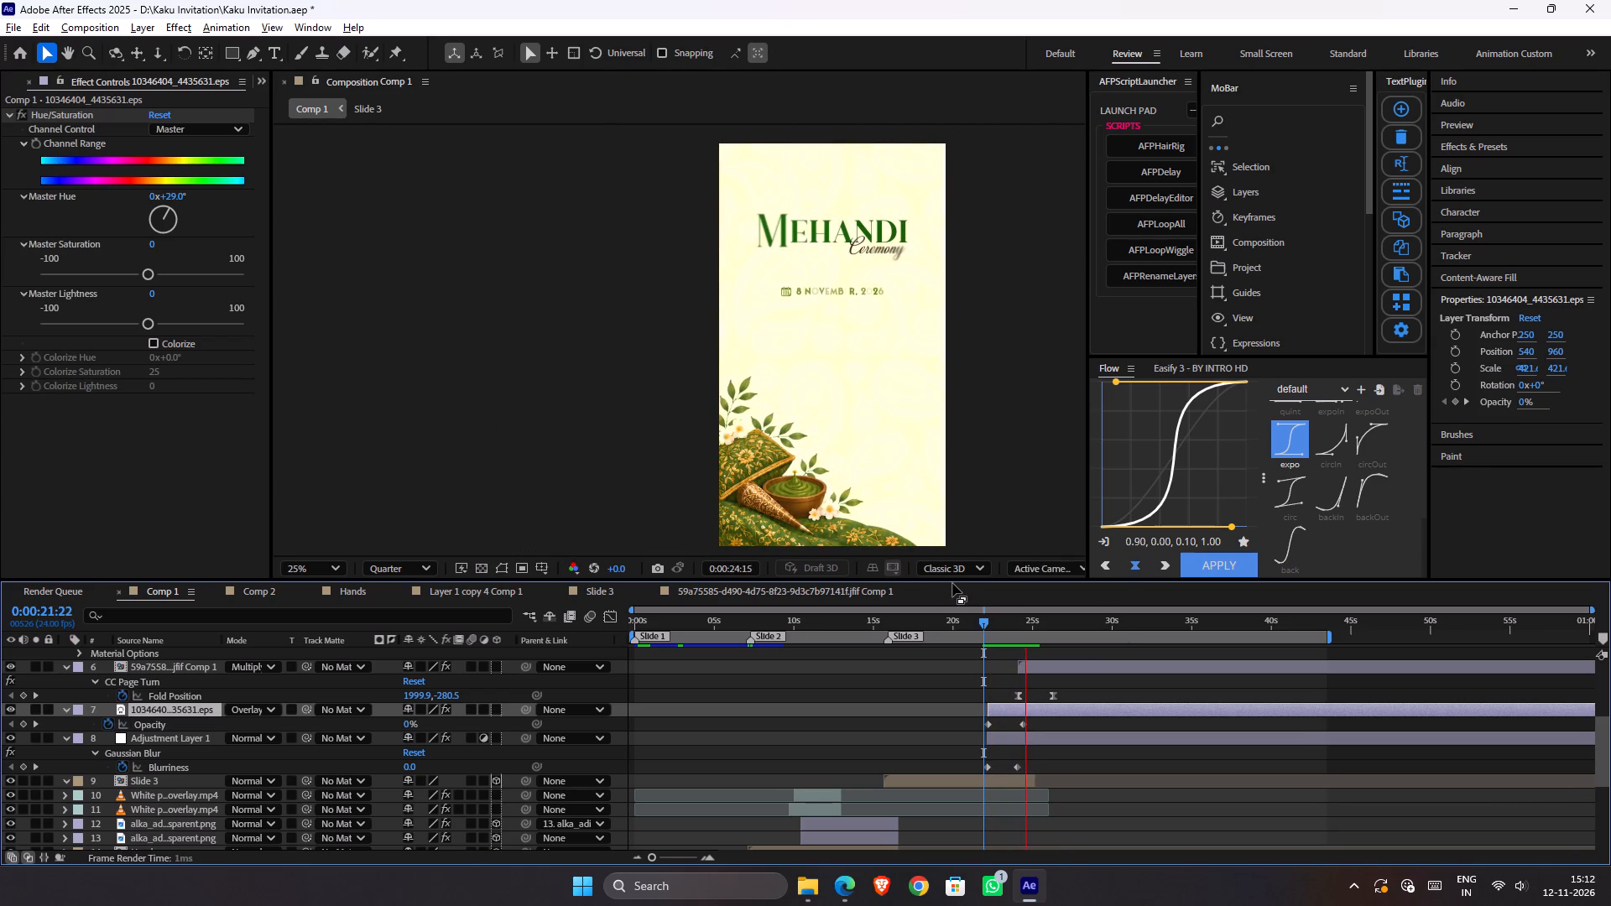
{"action": "key", "text": "space"}
Examine the pattern on the Mehandi page at Full preview resolution, close up and zoomed out.
{"action": "left_click", "coordinate": [399, 570]}
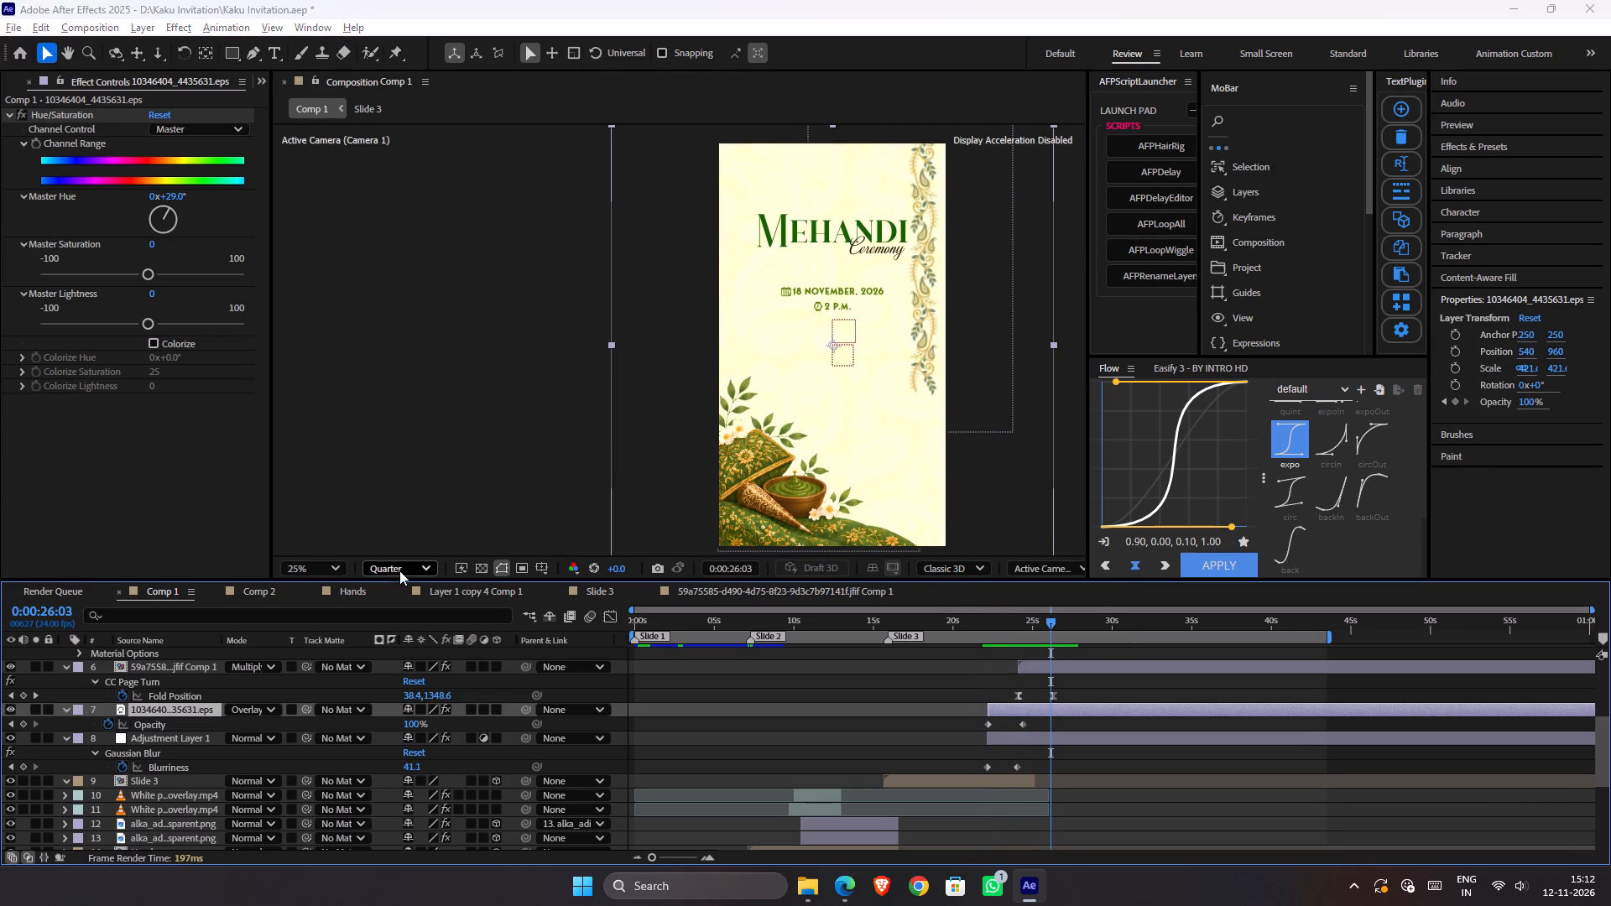
{"action": "left_click", "coordinate": [404, 612]}
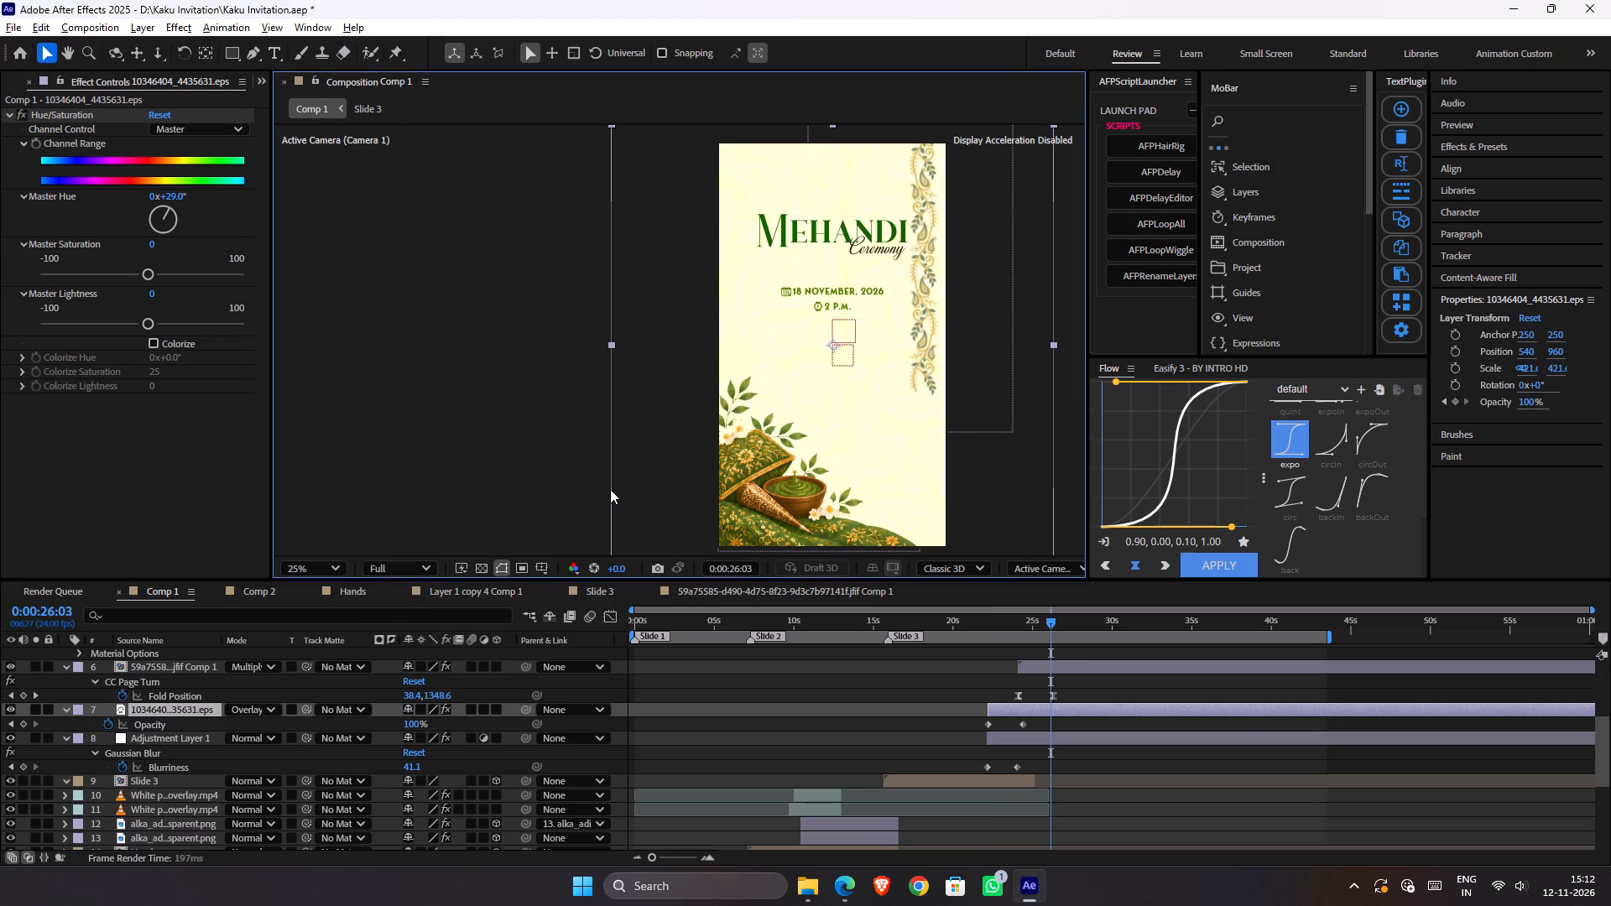
{"action": "scroll", "coordinate": [732, 284], "scroll_direction": "down", "scroll_amount": 1}
{"action": "scroll", "coordinate": [732, 284], "scroll_direction": "up", "scroll_amount": 1}
{"action": "scroll", "coordinate": [733, 284], "scroll_direction": "down", "scroll_amount": 1}
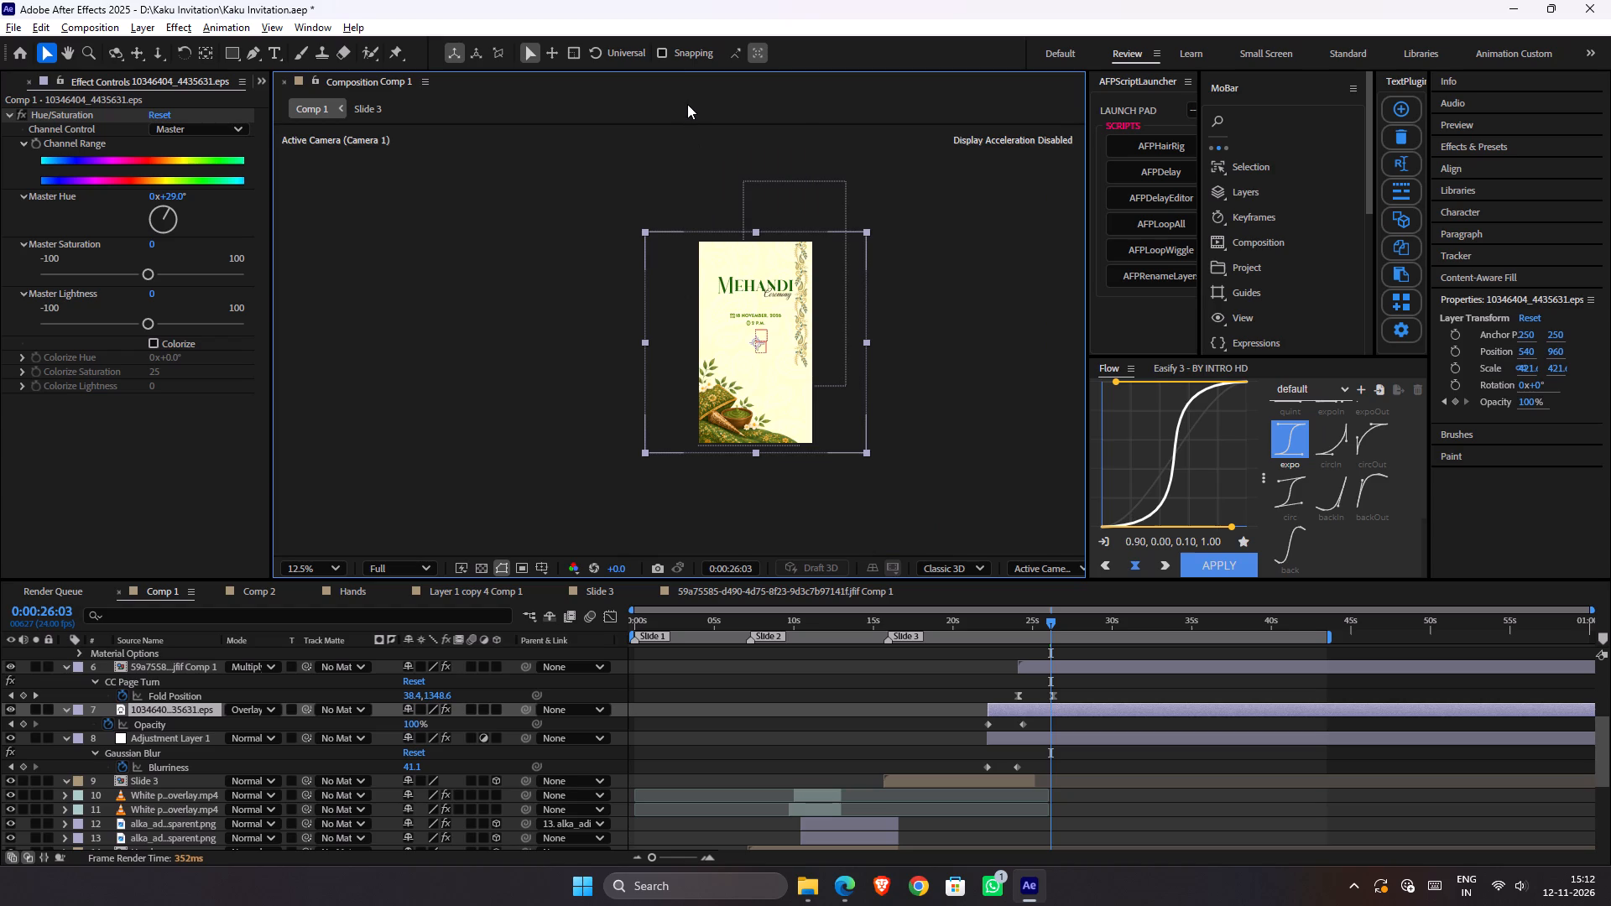
{"action": "scroll", "coordinate": [693, 263], "scroll_direction": "up", "scroll_amount": 3}
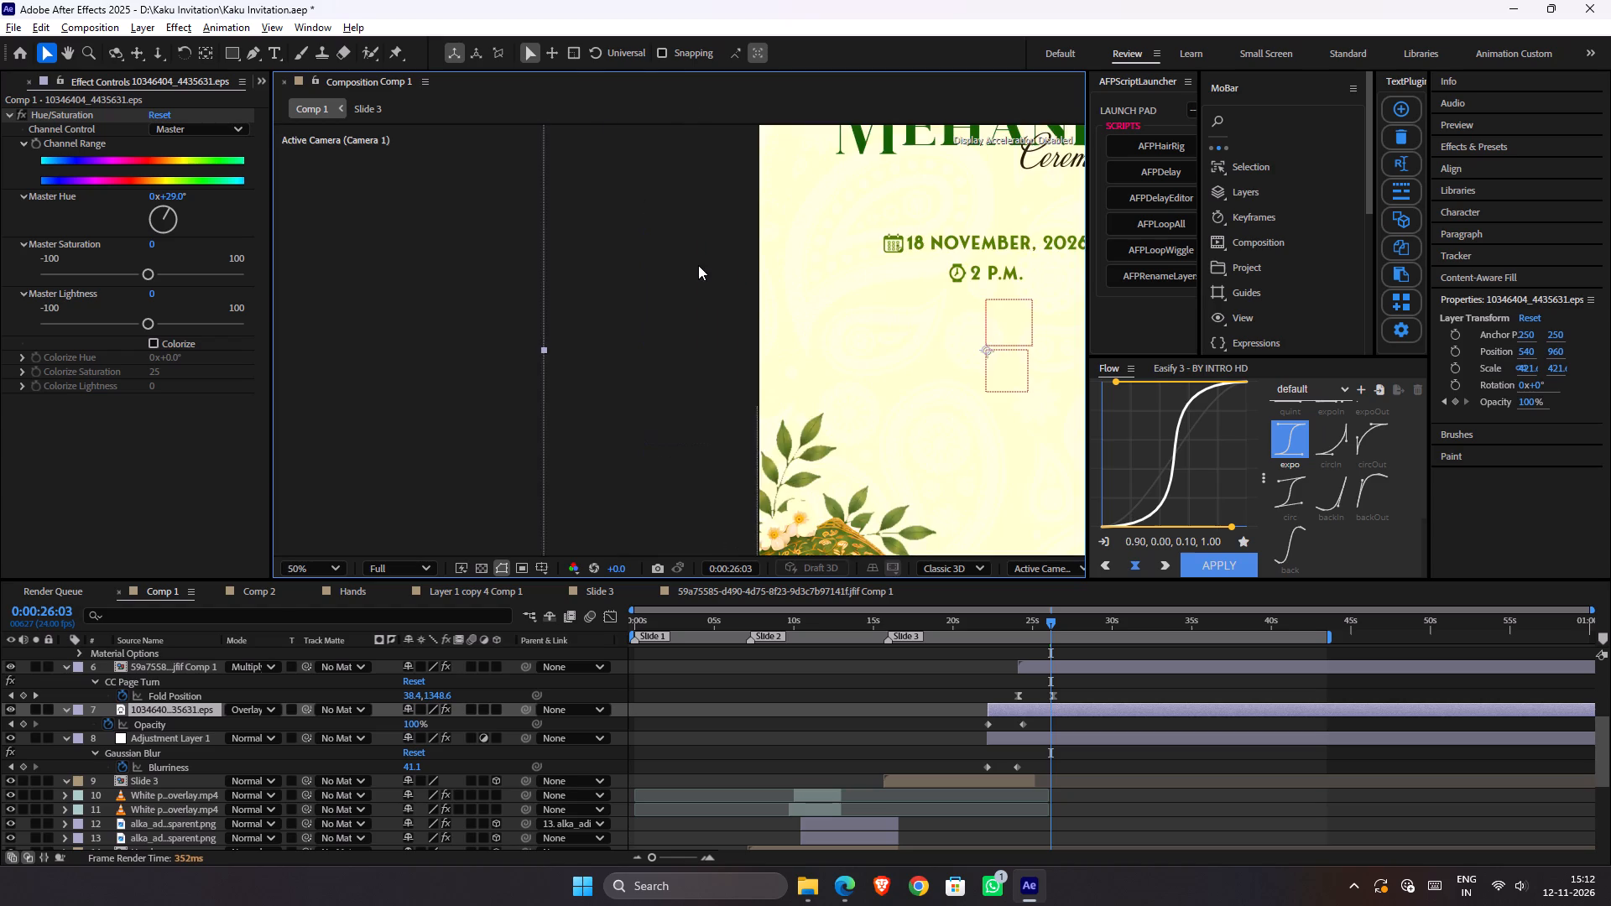
{"action": "scroll", "coordinate": [703, 267], "scroll_direction": "down", "scroll_amount": 1}
Set the pattern layer's blend mode to Soft Light.
{"action": "left_click", "coordinate": [257, 714]}
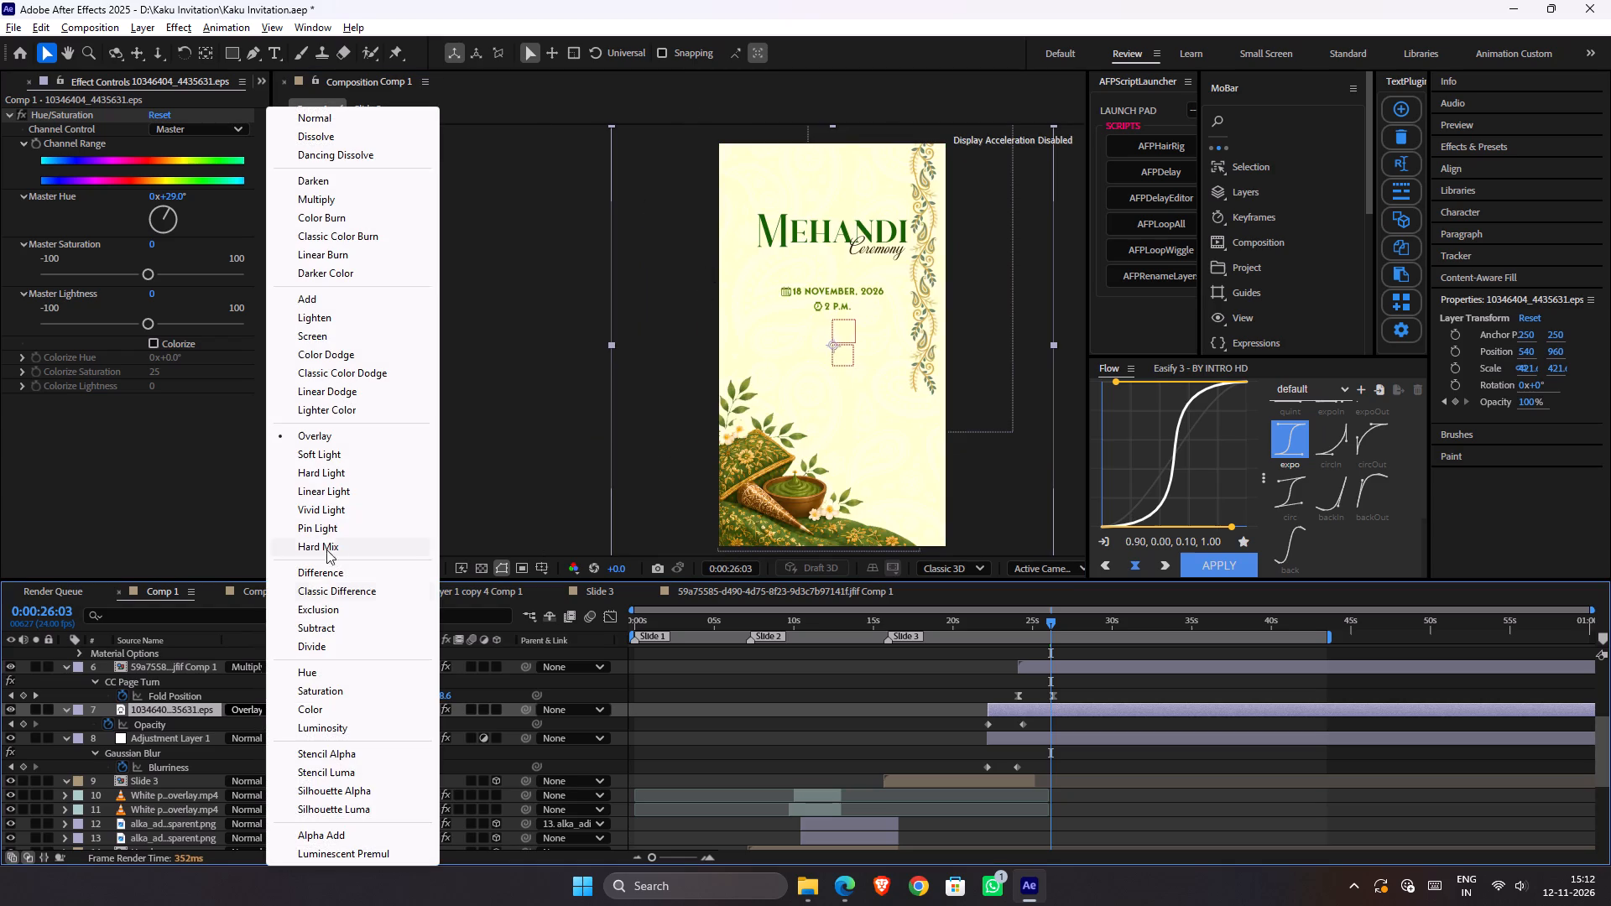
{"action": "left_click", "coordinate": [357, 450]}
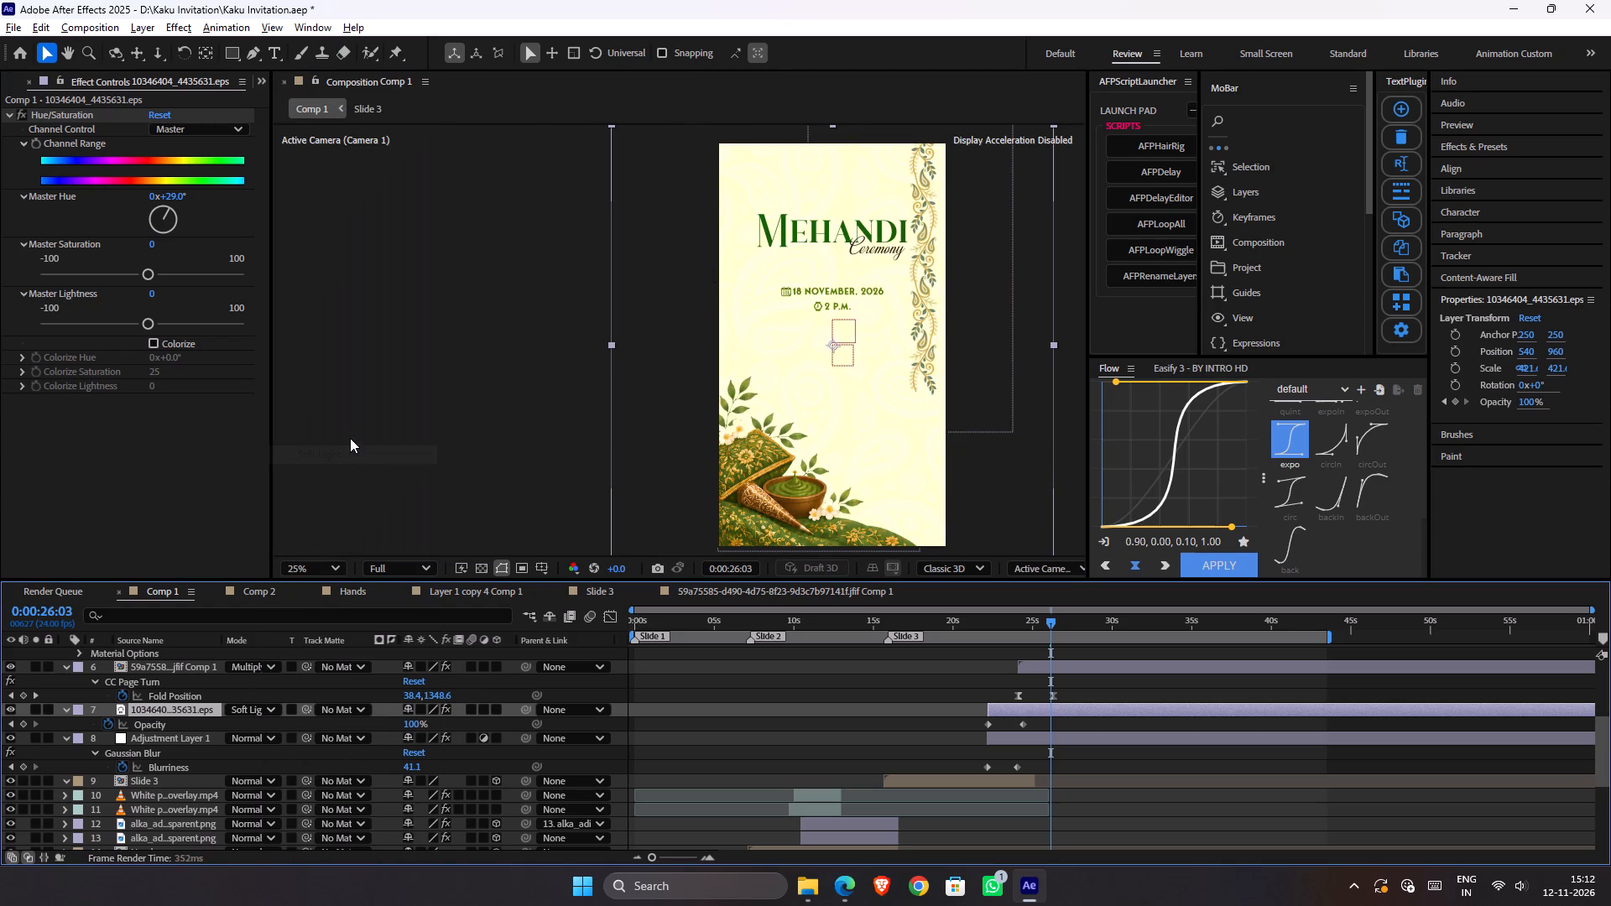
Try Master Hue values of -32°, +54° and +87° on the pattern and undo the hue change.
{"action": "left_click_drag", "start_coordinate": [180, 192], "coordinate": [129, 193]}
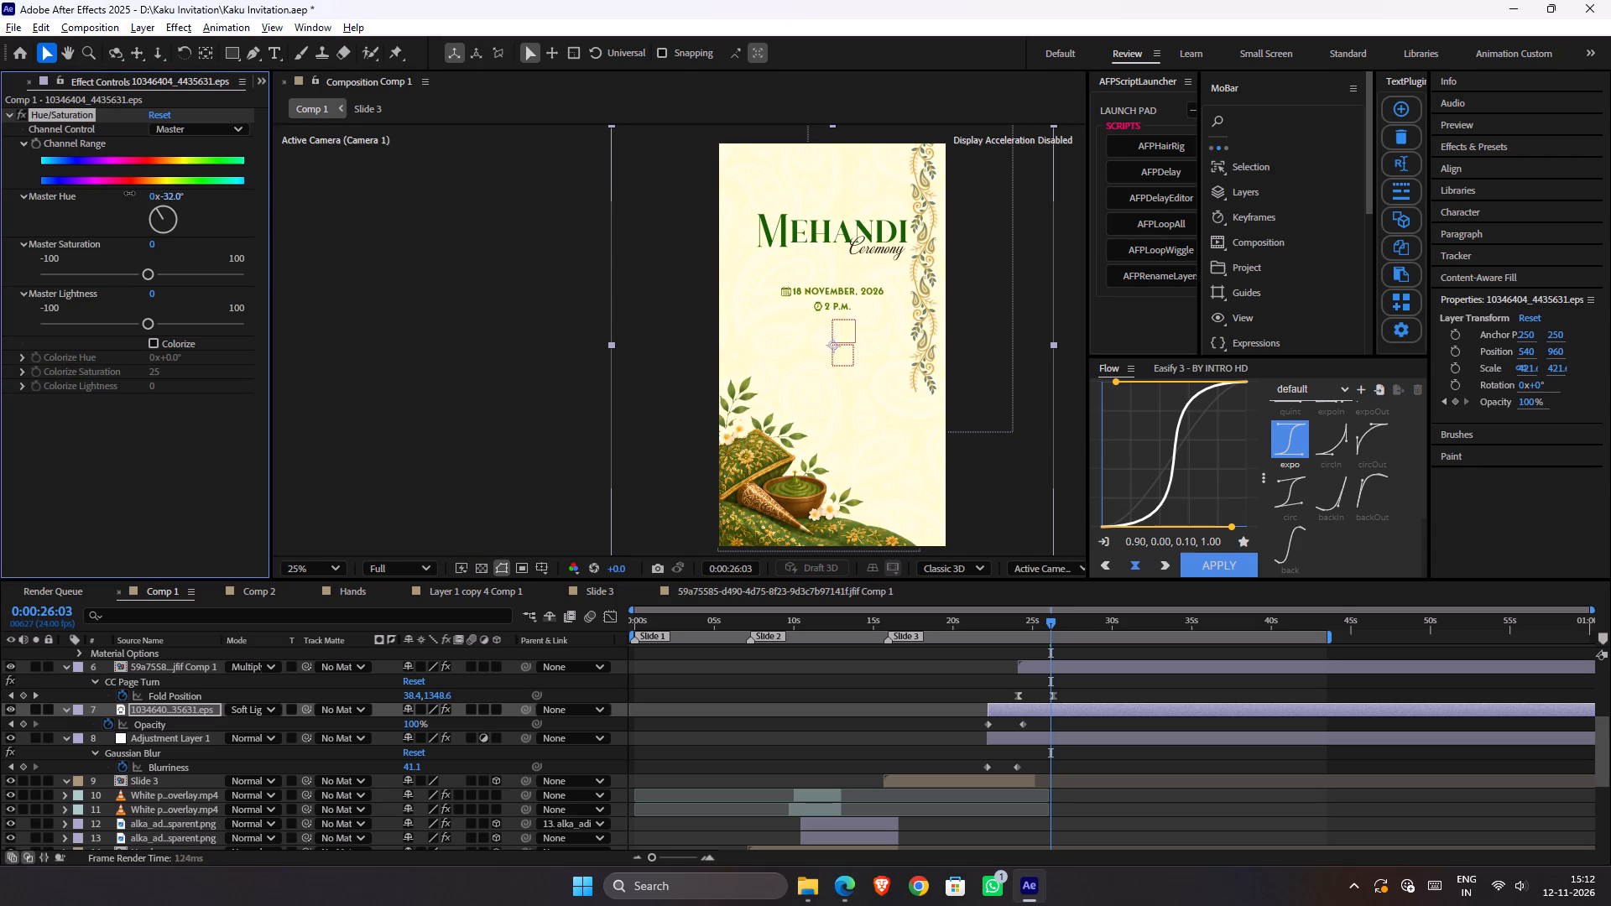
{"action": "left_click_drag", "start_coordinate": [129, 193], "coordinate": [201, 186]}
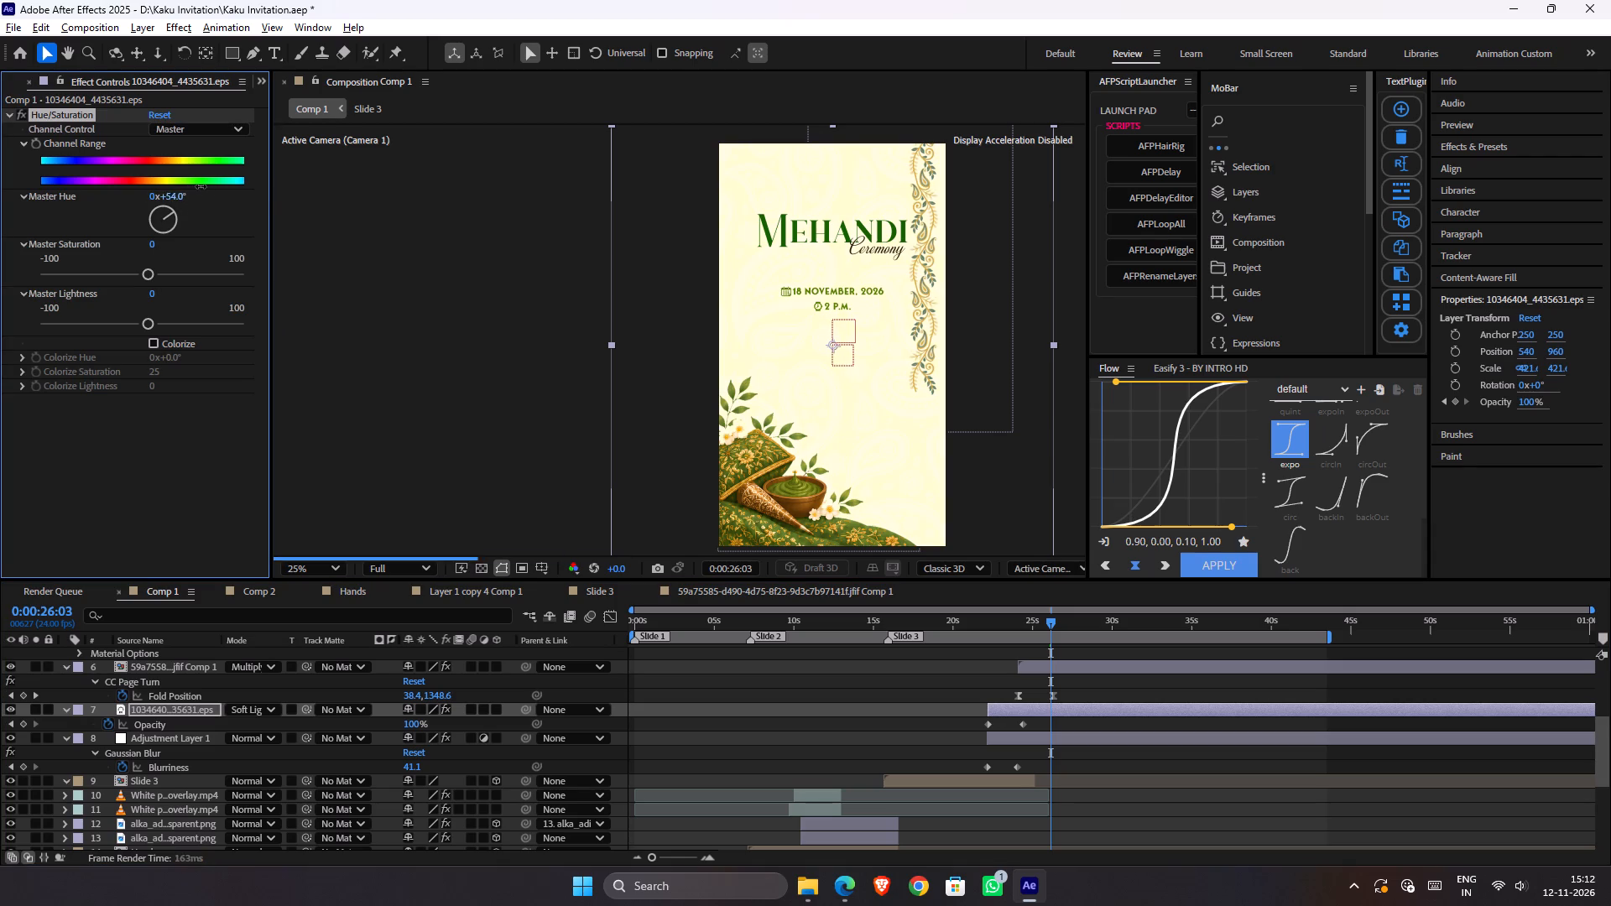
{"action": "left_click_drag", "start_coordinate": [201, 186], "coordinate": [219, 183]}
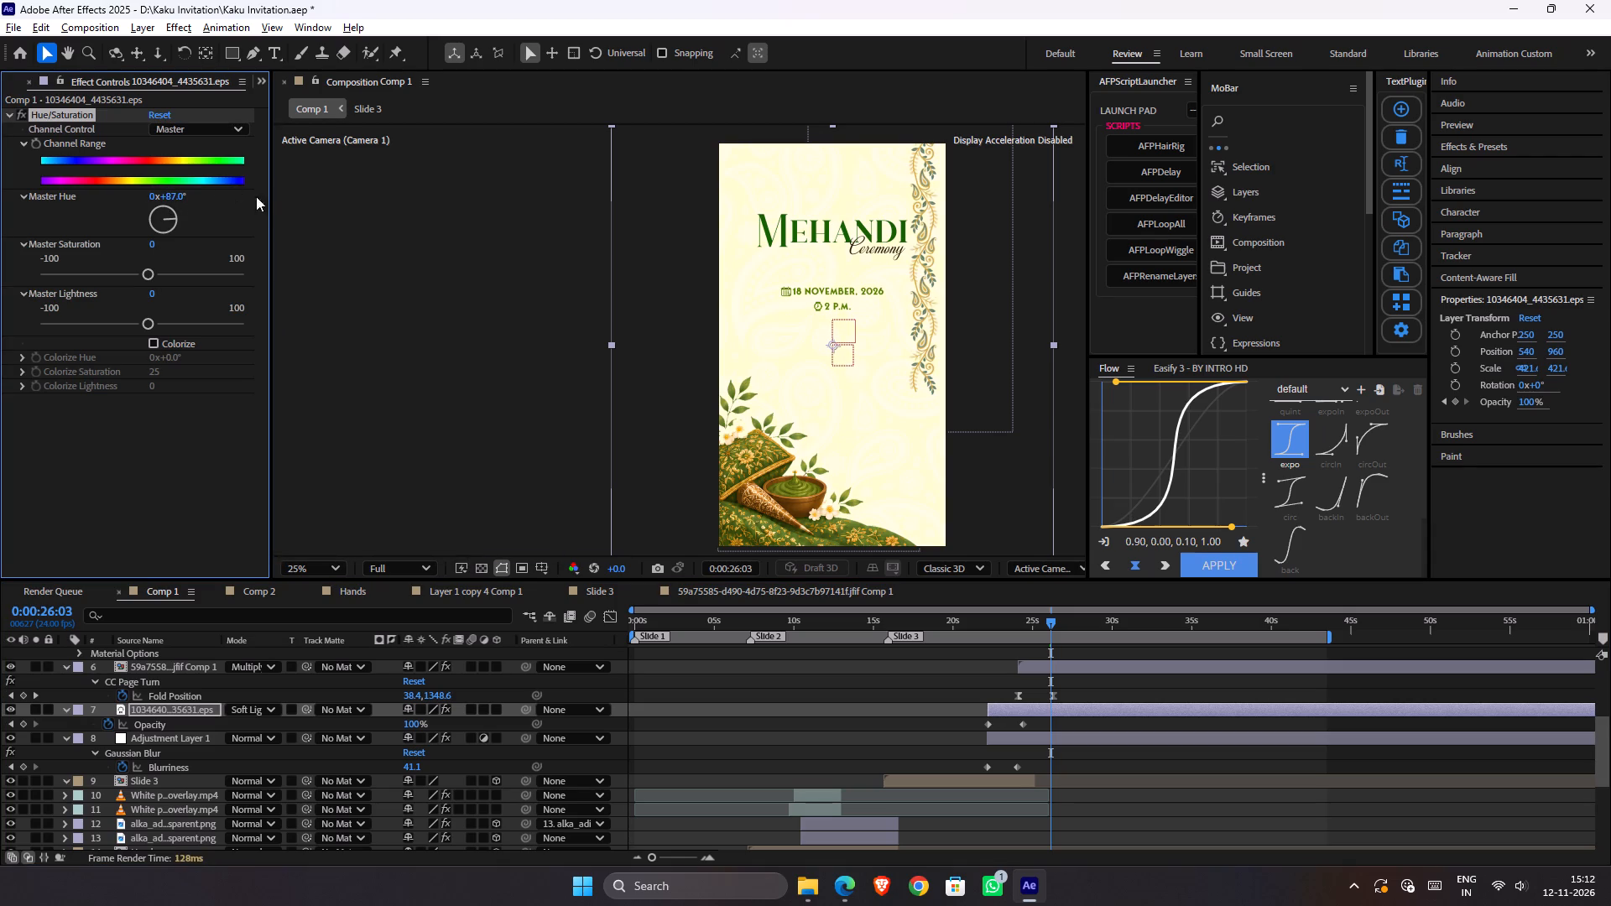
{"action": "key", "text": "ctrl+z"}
Set the preview resolution to Quarter and save the project.
{"action": "key", "text": "ctrl+s"}
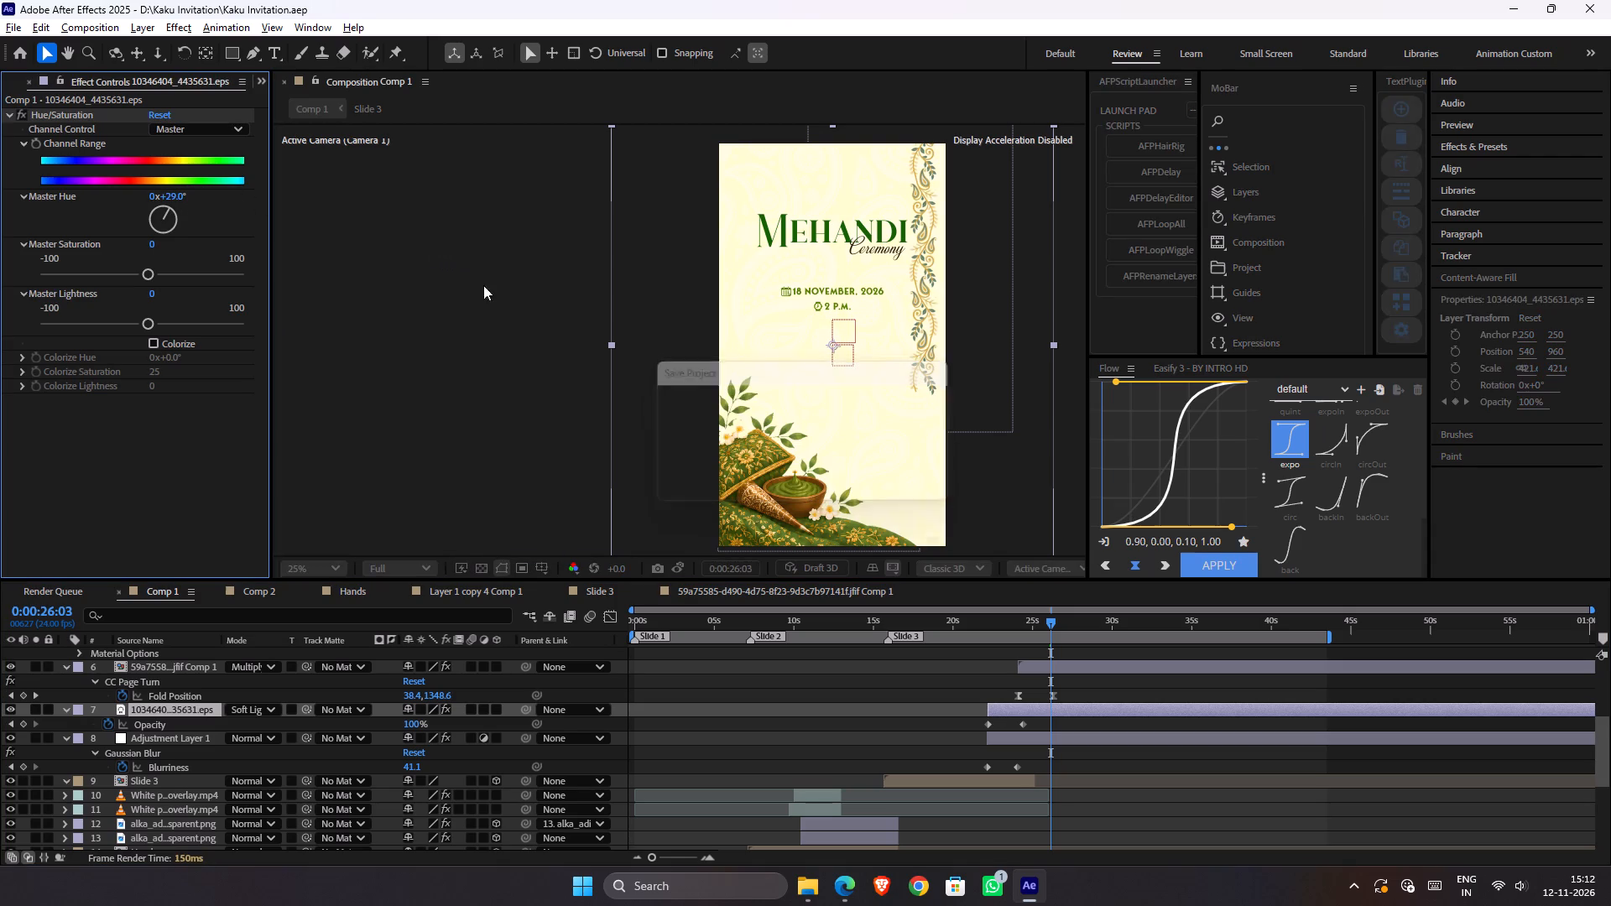
{"action": "left_click", "coordinate": [404, 561]}
{"action": "left_click", "coordinate": [404, 687]}
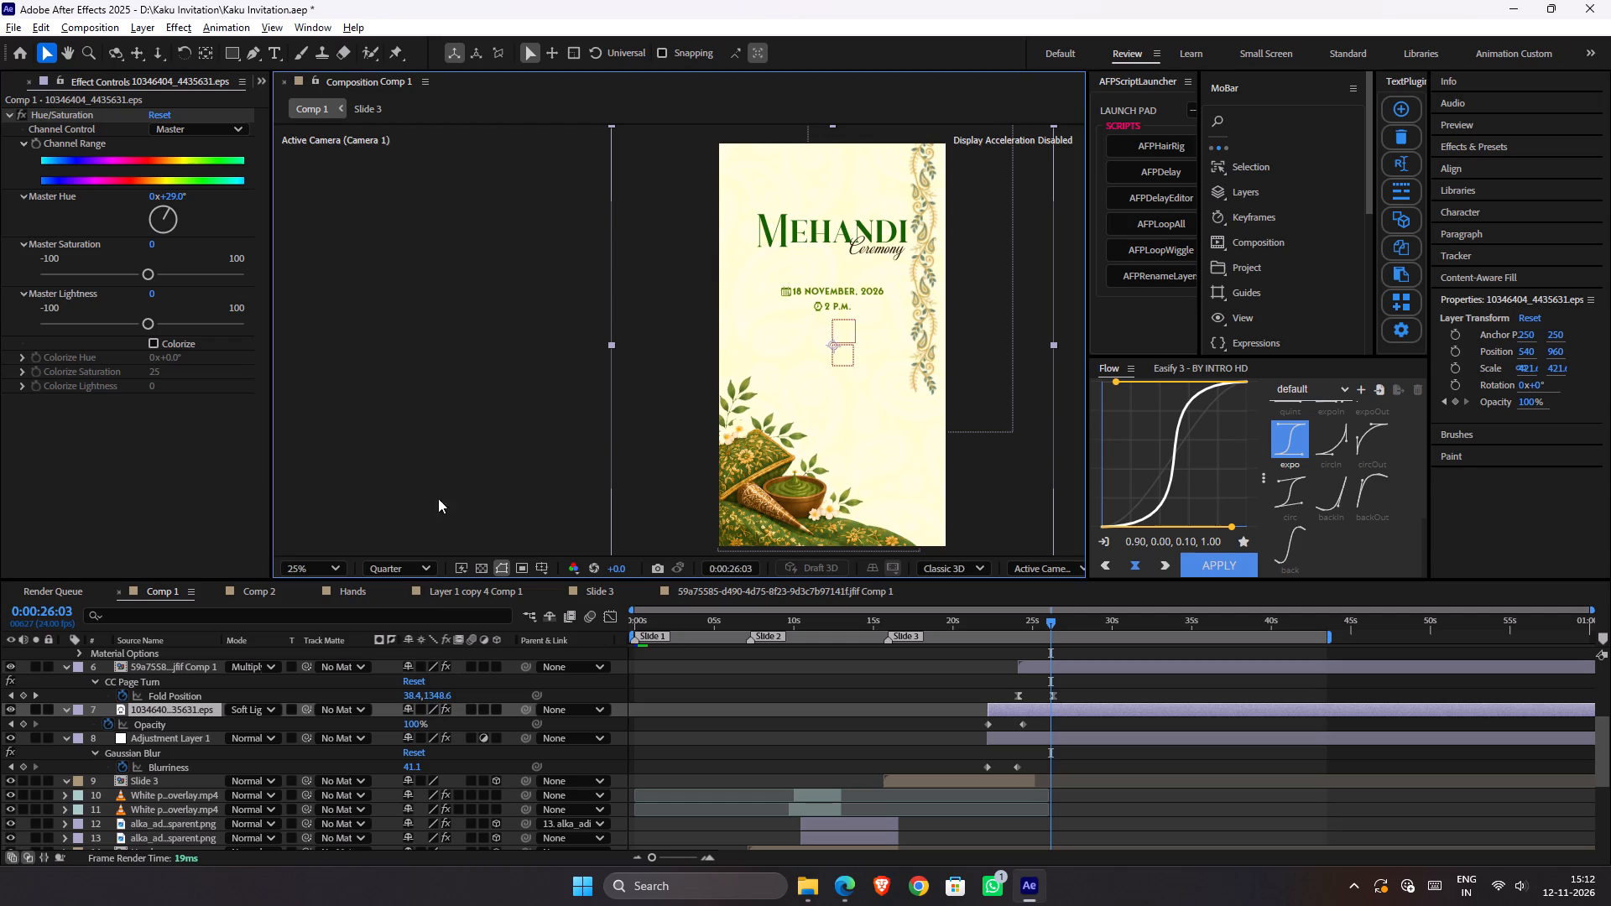
{"action": "left_click", "coordinate": [464, 404]}
{"action": "key", "text": "space"}
{"action": "key", "text": "space"}
{"action": "key", "text": "space"}
{"action": "key", "text": "space"}
{"action": "key", "text": "space"}
{"action": "key", "text": "space"}
{"action": "key", "text": "space"}
{"action": "key", "text": "space"}
{"action": "key", "text": "space"}
{"action": "key", "text": "space"}
{"action": "key", "text": "space"}
{"action": "key", "text": "space"}
{"action": "left_click_drag", "start_coordinate": [848, 388], "coordinate": [813, 377]}
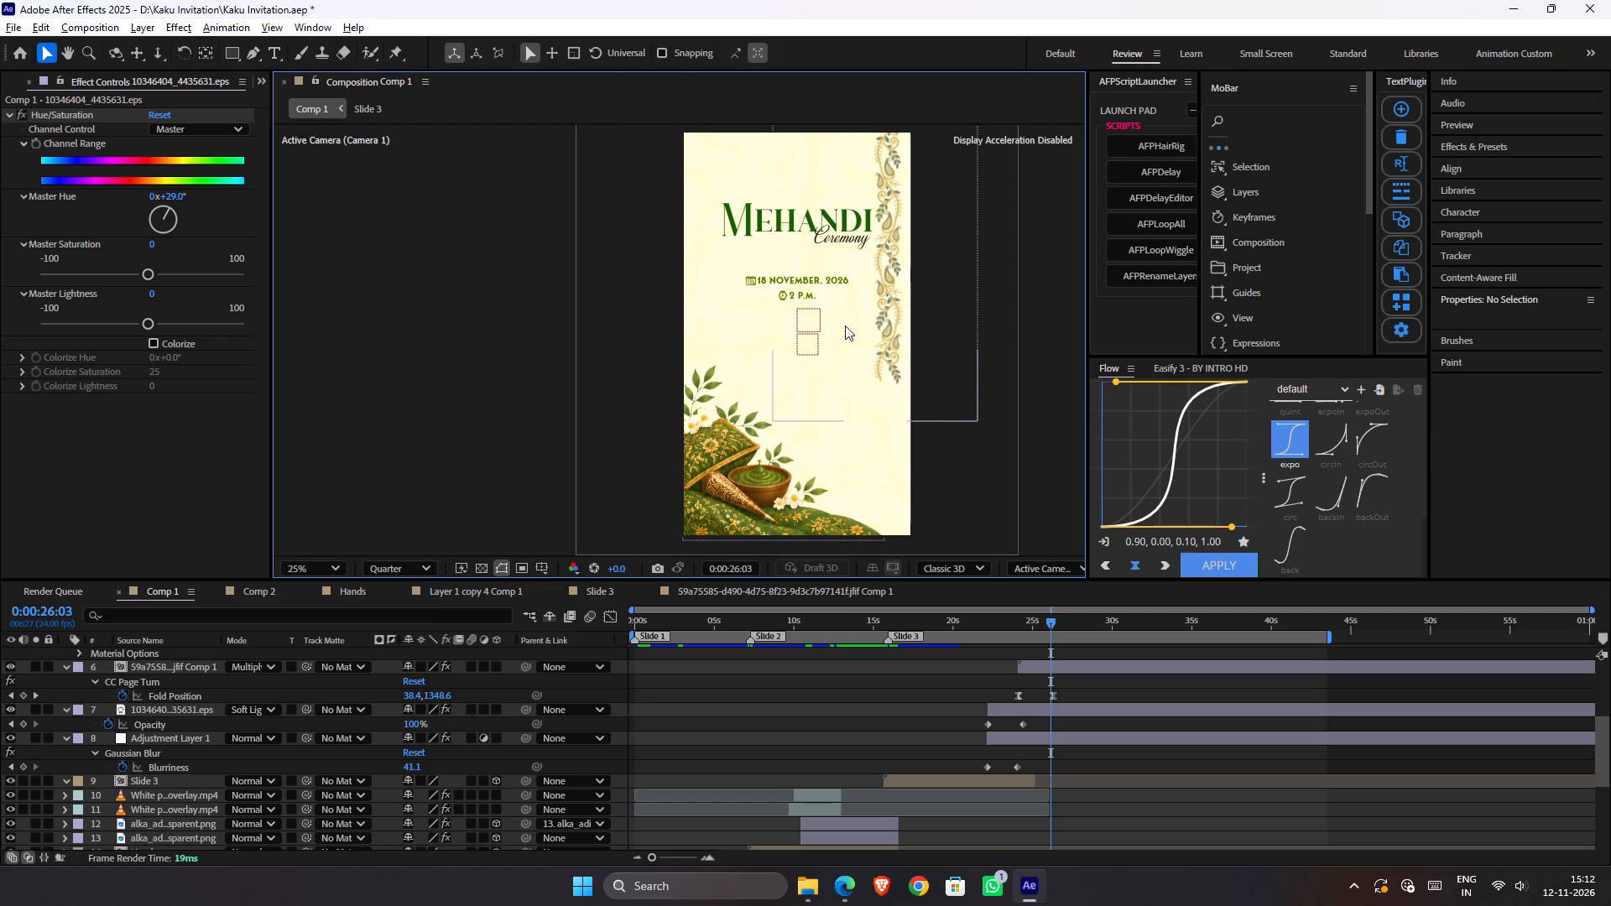
{"action": "key", "text": "ctrl+s"}
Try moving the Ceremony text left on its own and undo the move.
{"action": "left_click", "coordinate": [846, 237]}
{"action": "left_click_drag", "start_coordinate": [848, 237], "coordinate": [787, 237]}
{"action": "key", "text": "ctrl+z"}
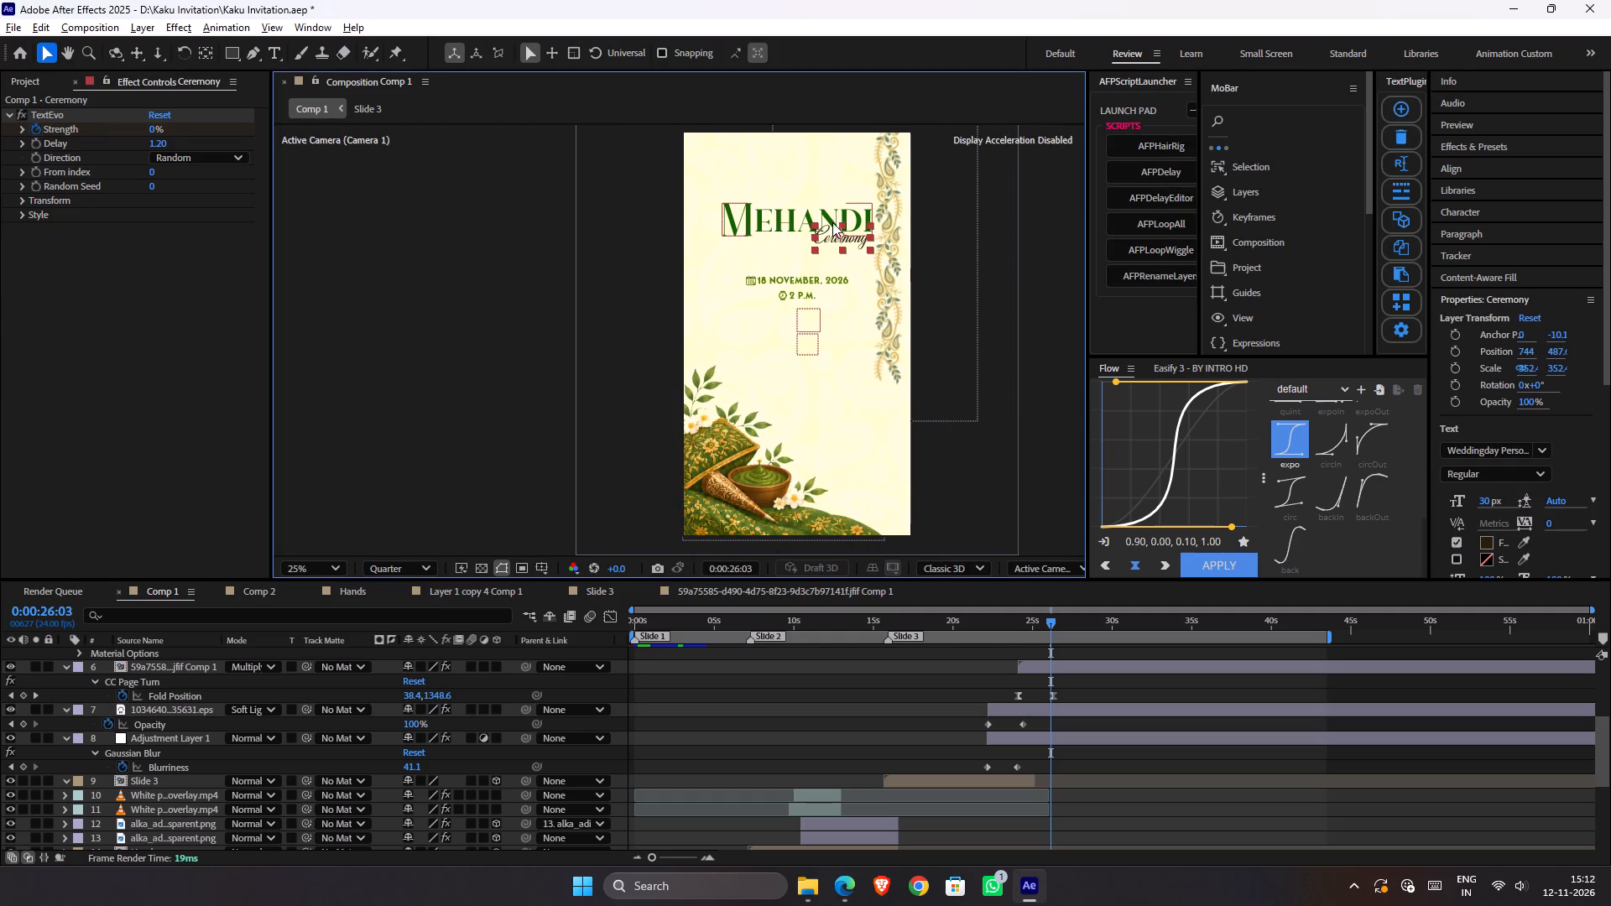
Move the Mehandi and Ceremony texts together slightly left, away from the floral border, and save the project.
{"action": "left_click", "coordinate": [836, 221], "text": "shift"}
{"action": "left_click_drag", "start_coordinate": [851, 237], "coordinate": [834, 238]}
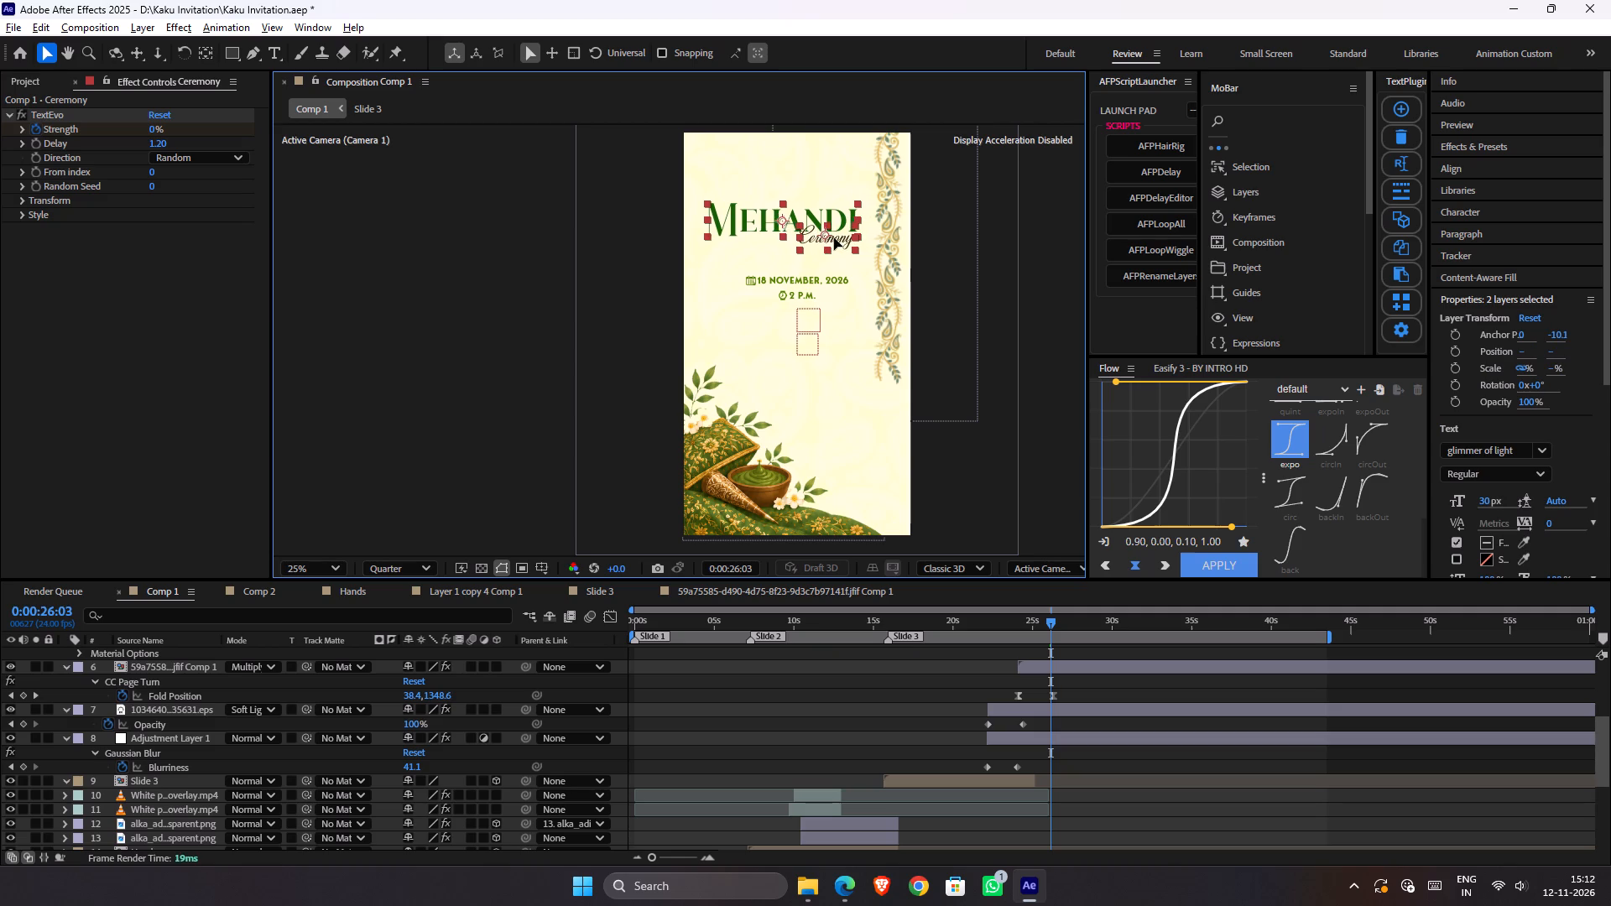
{"action": "left_click_drag", "start_coordinate": [834, 238], "coordinate": [832, 238]}
{"action": "left_click", "coordinate": [472, 398]}
{"action": "key", "text": "ctrl+s"}
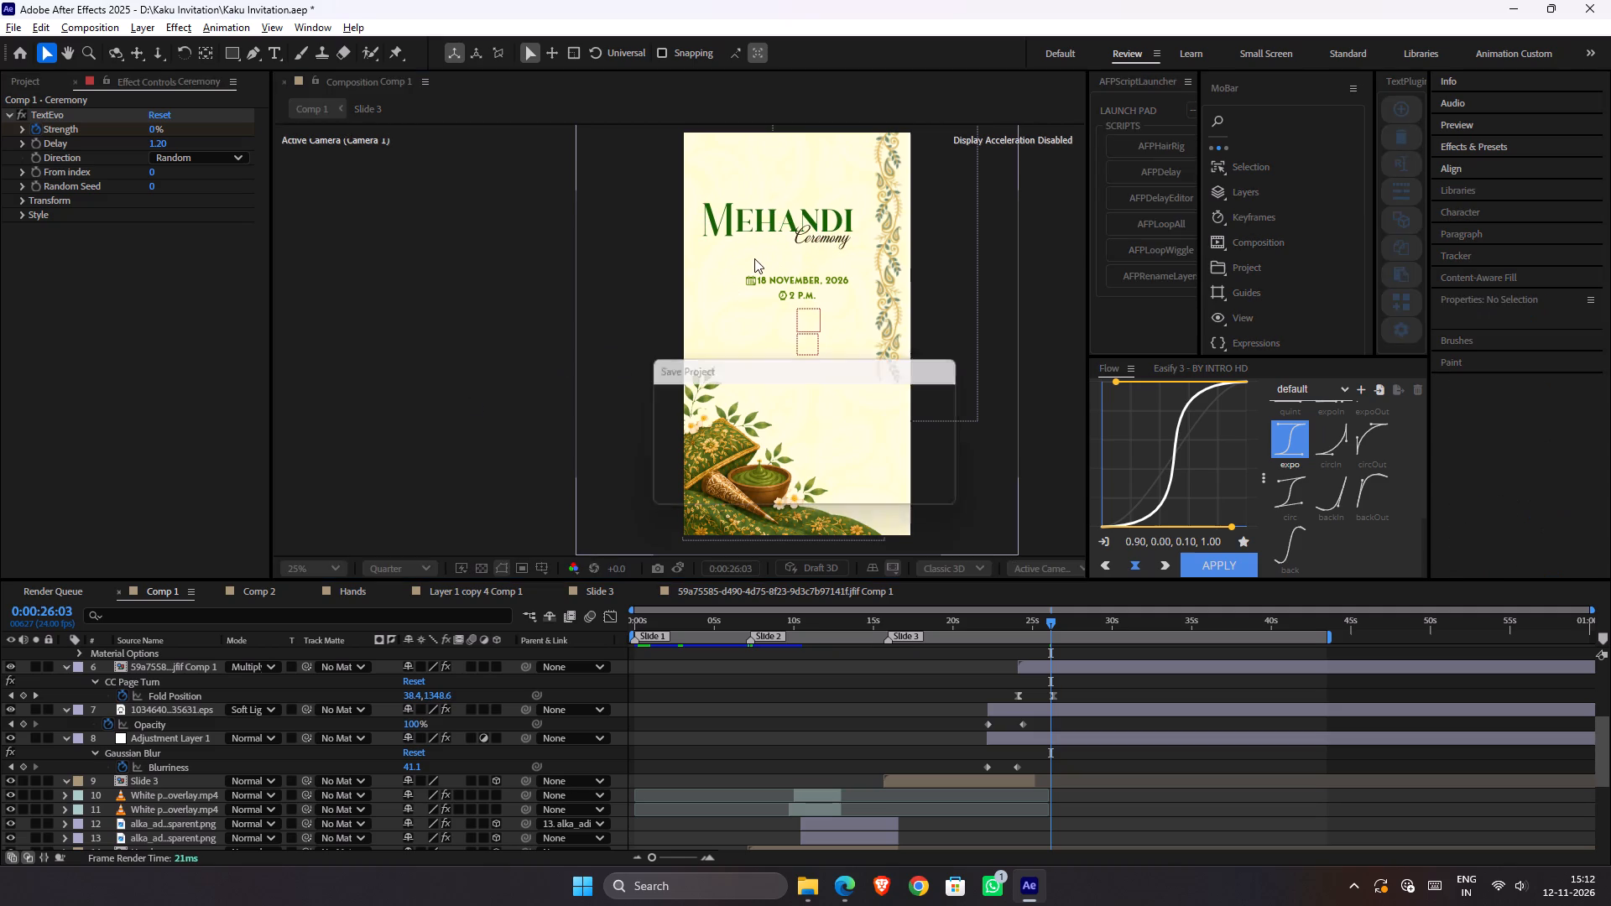
Nudge the 18 November, 2026 and 2 p.m. text layers left together so they sit under the shifted Mehandi heading.
{"action": "scroll", "coordinate": [807, 247], "scroll_direction": "down", "scroll_amount": 1}
{"action": "scroll", "coordinate": [807, 247], "scroll_direction": "up", "scroll_amount": 1}
{"action": "key", "text": "space"}
{"action": "key", "text": "space"}
{"action": "key", "text": "space"}
{"action": "key", "text": "space"}
{"action": "key", "text": "space"}
{"action": "key", "text": "space"}
{"action": "left_click_drag", "start_coordinate": [808, 274], "coordinate": [795, 271]}
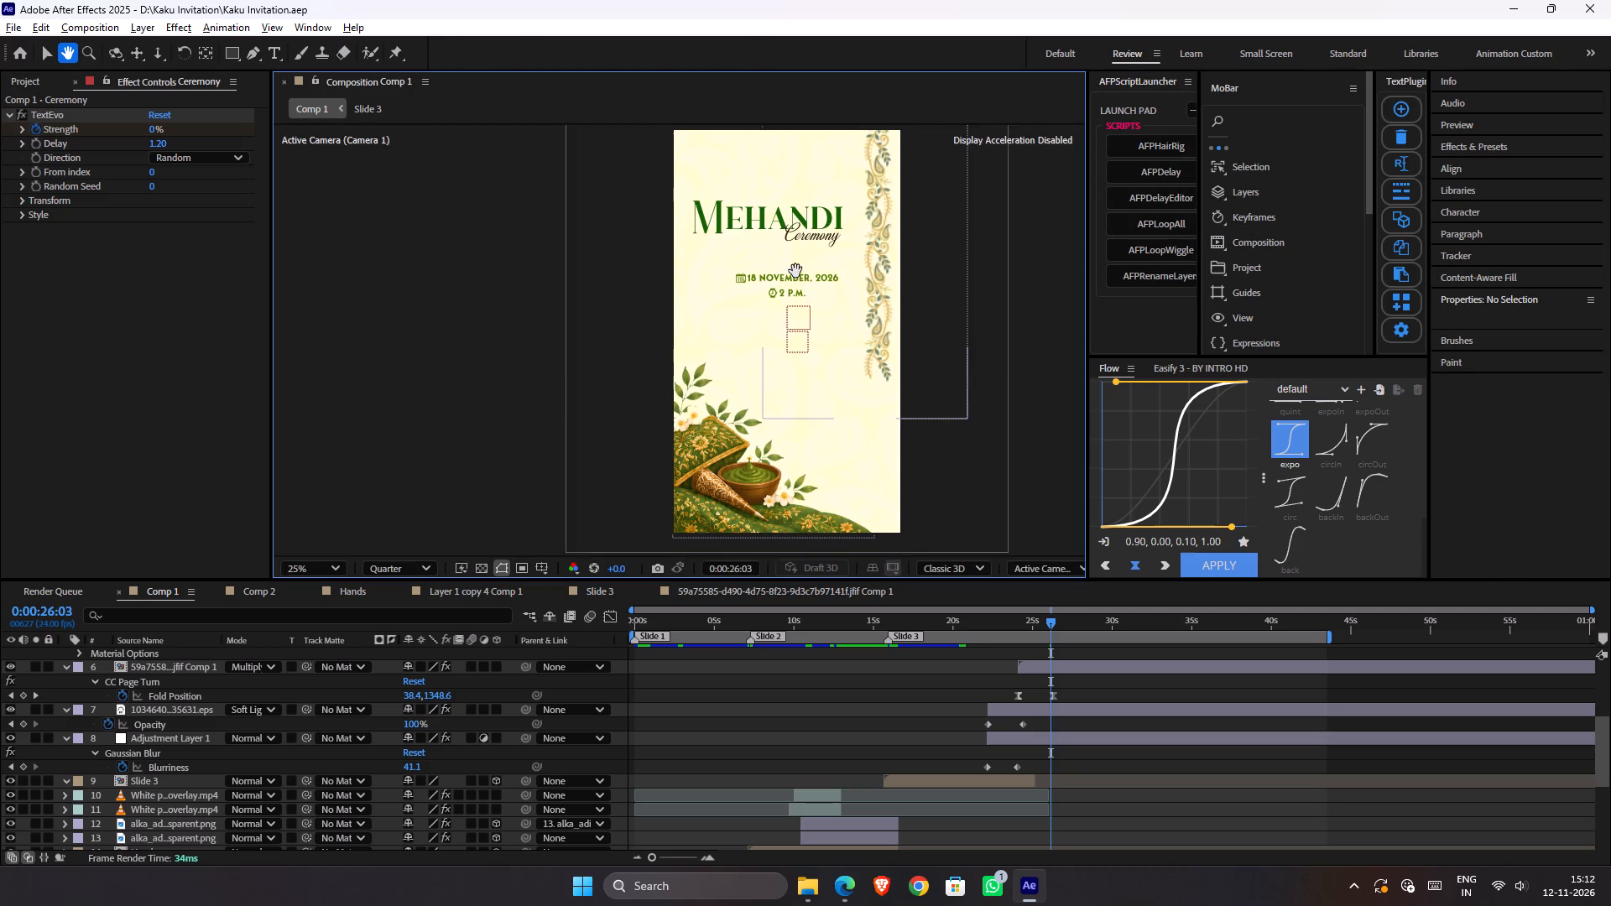
{"action": "left_click_drag", "start_coordinate": [795, 271], "coordinate": [793, 269]}
{"action": "left_click", "coordinate": [794, 268]}
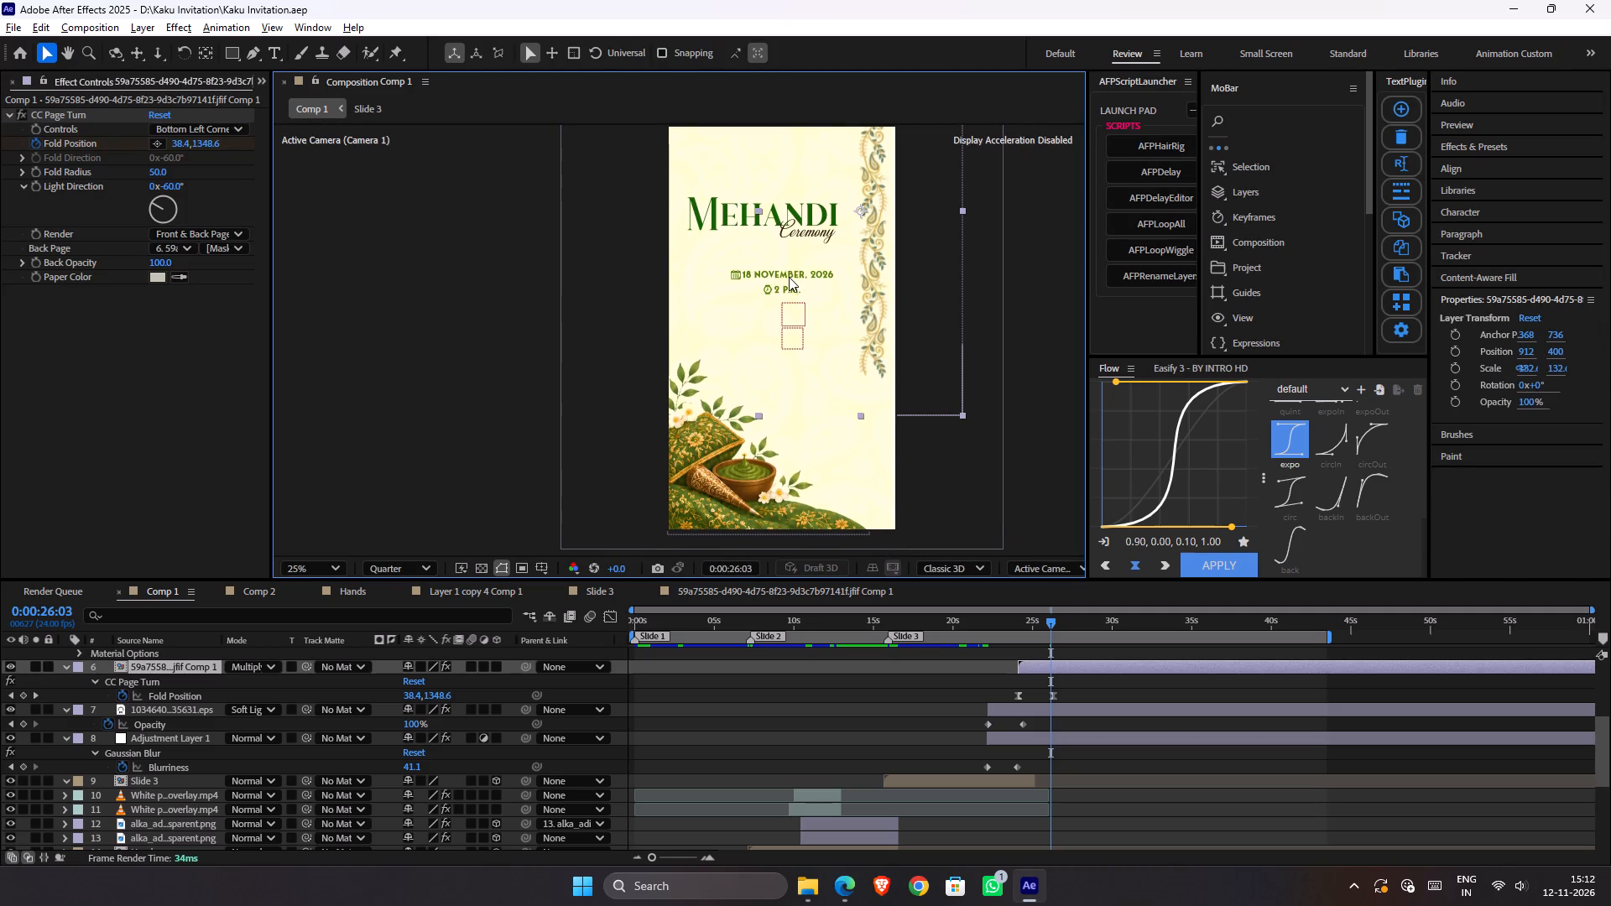
{"action": "left_click", "coordinate": [789, 277]}
{"action": "scroll", "coordinate": [1077, 729], "scroll_direction": "up", "scroll_amount": 2}
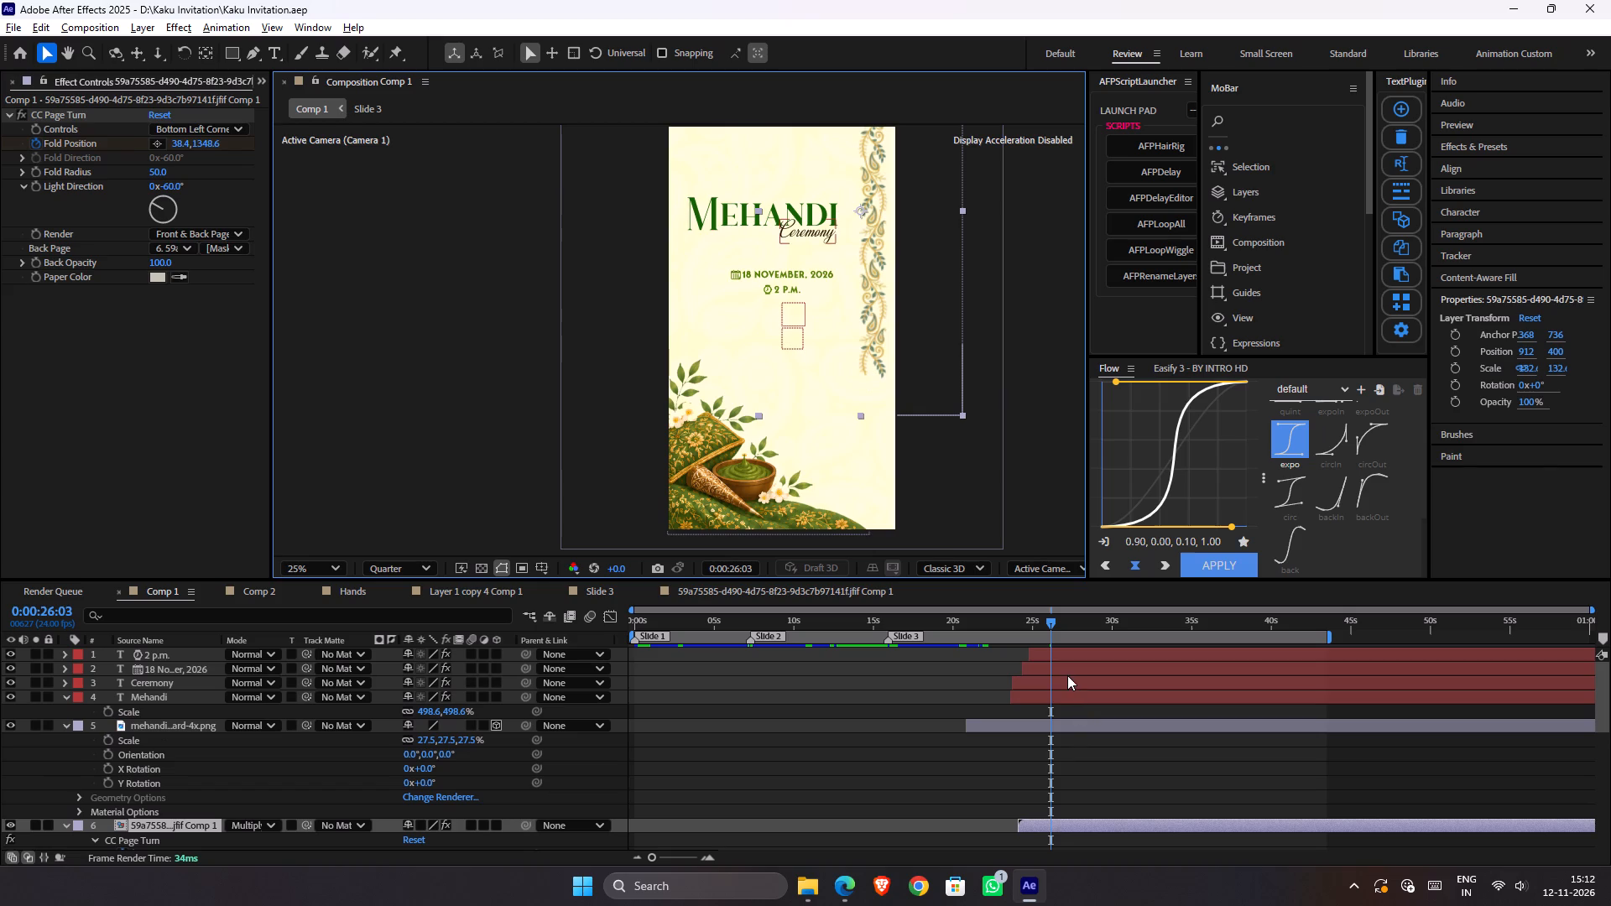
{"action": "left_click", "coordinate": [1066, 673]}
{"action": "left_click", "coordinate": [1066, 653], "text": "shift"}
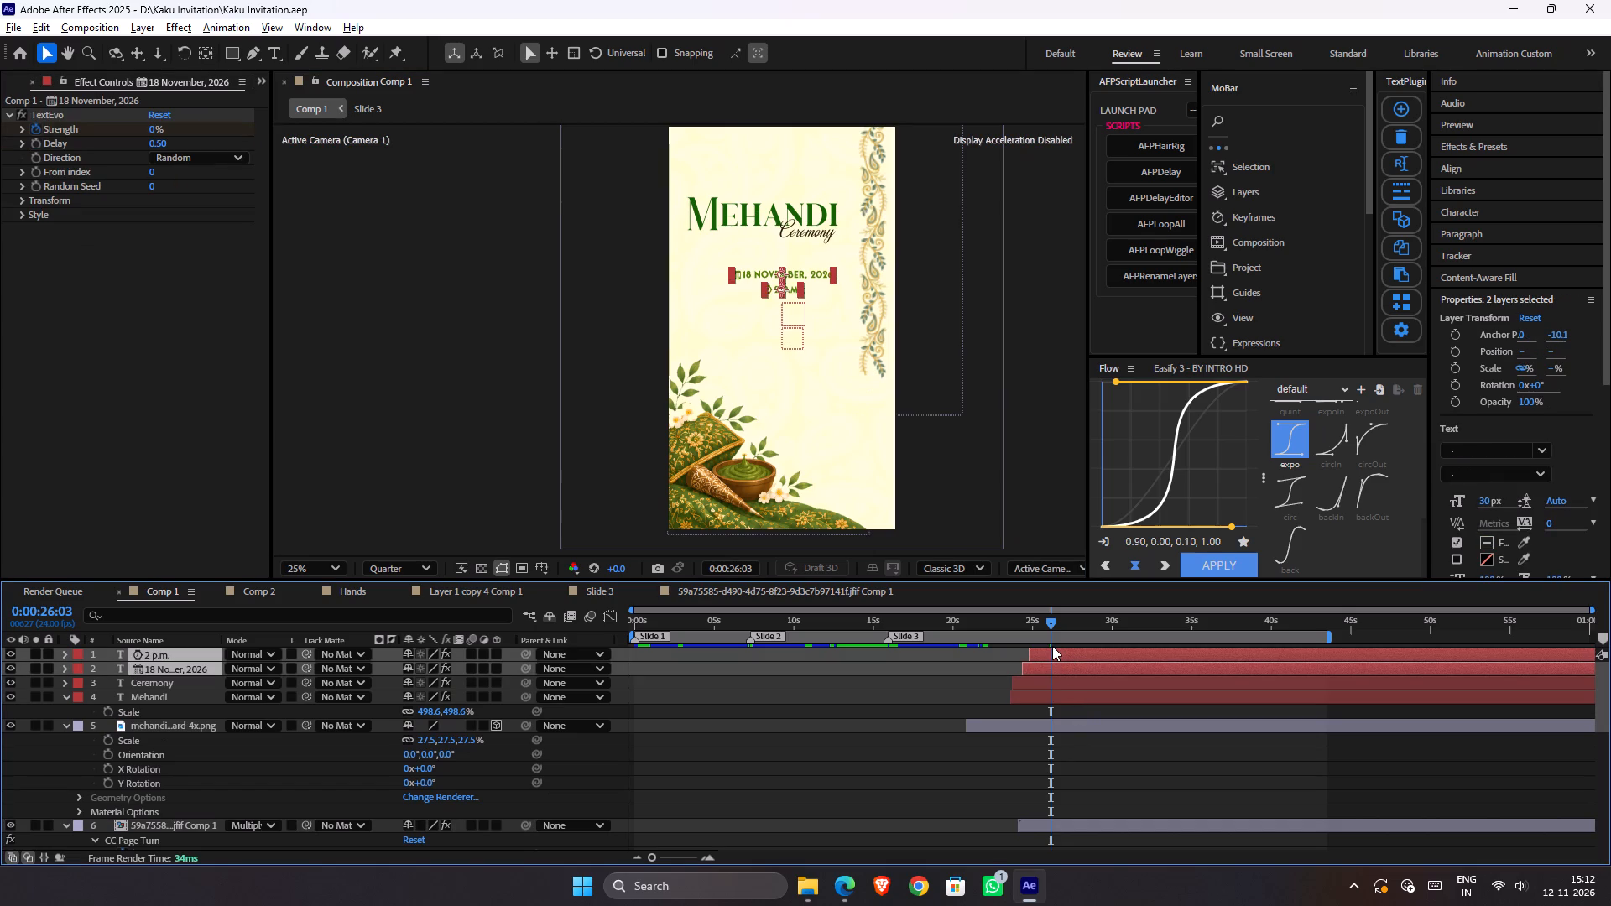
{"action": "key", "text": "shift+Left"}
{"action": "key", "text": "shift+Left"}
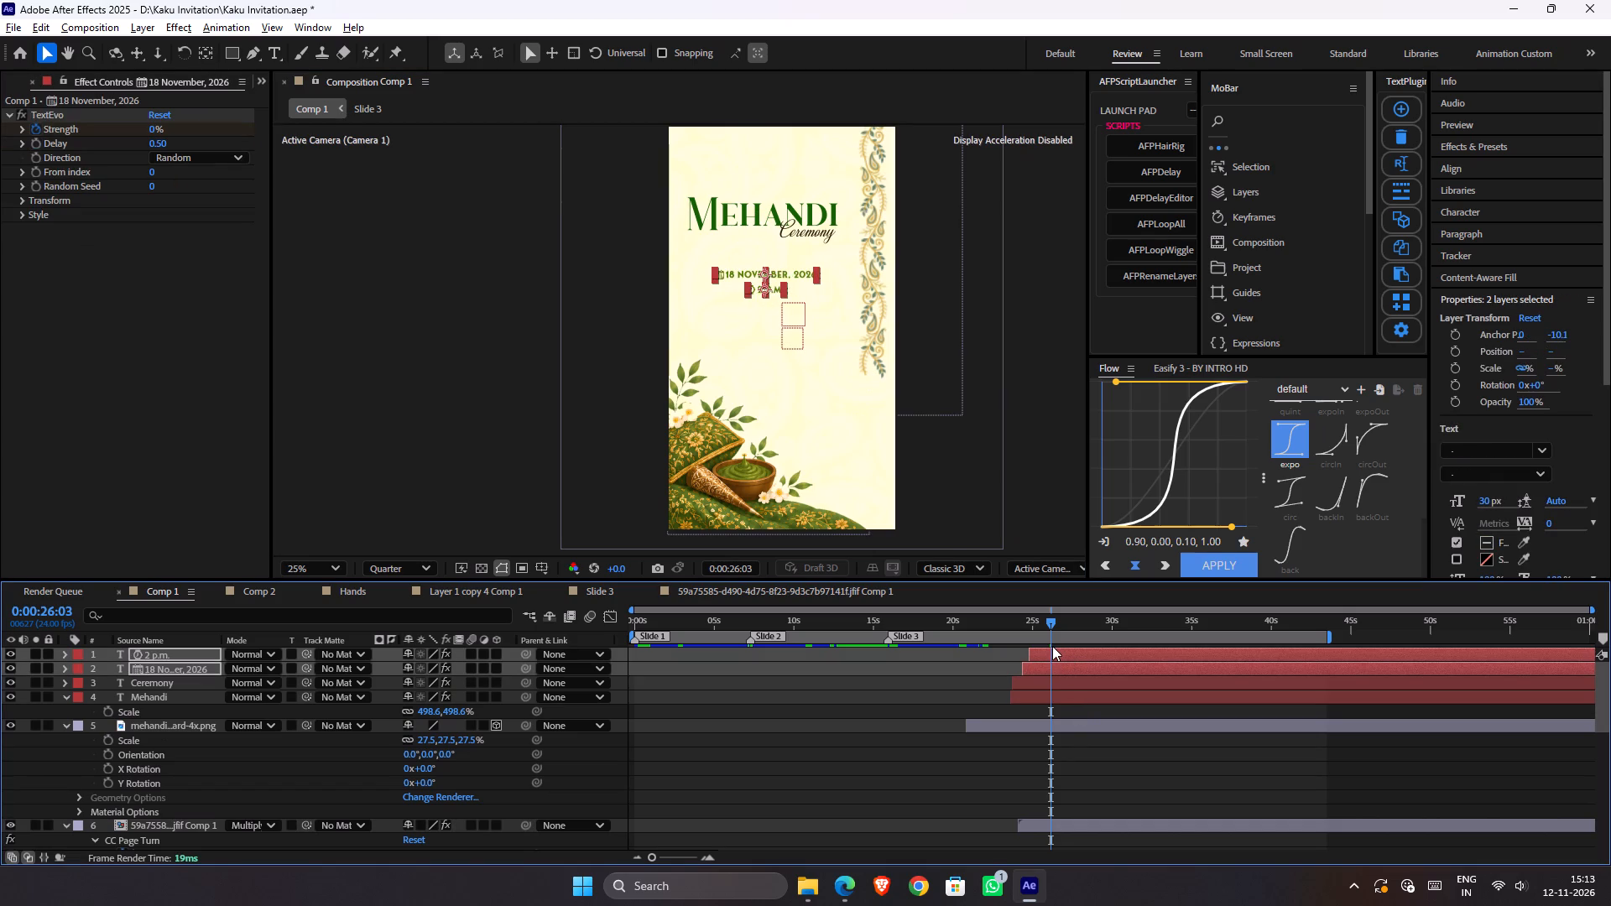
{"action": "key", "text": "shift+Left"}
{"action": "key", "text": "shift+Left"}
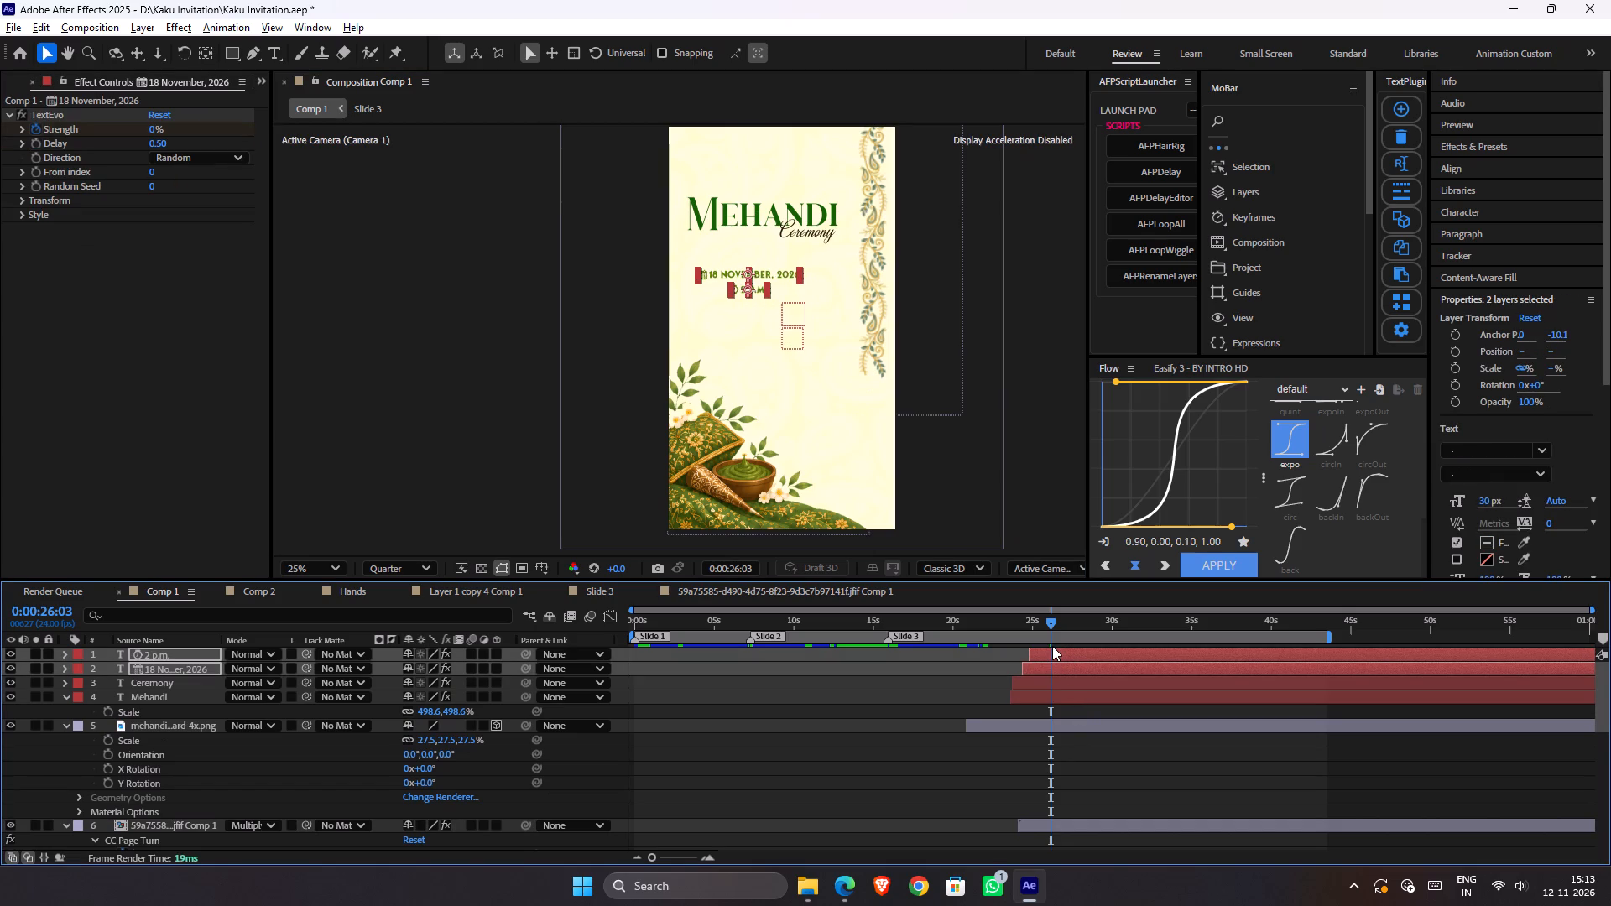
{"action": "key", "text": "shift+Right"}
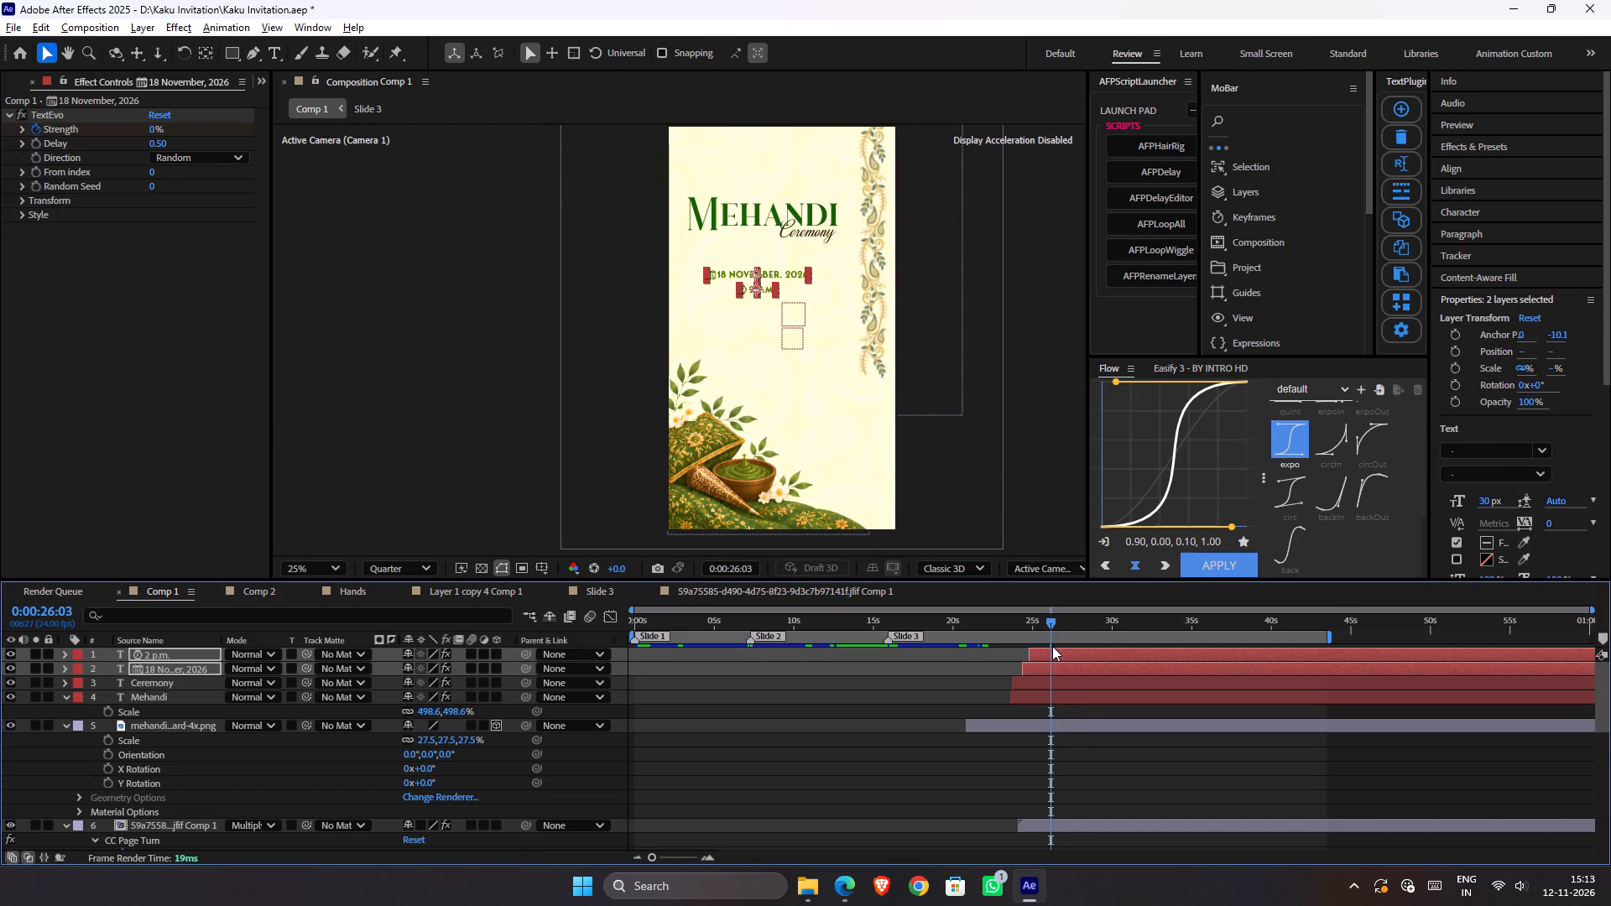
{"action": "key", "text": "Right"}
{"action": "key", "text": "Right"}
{"action": "key", "text": "Right"}
{"action": "key", "text": "Right"}
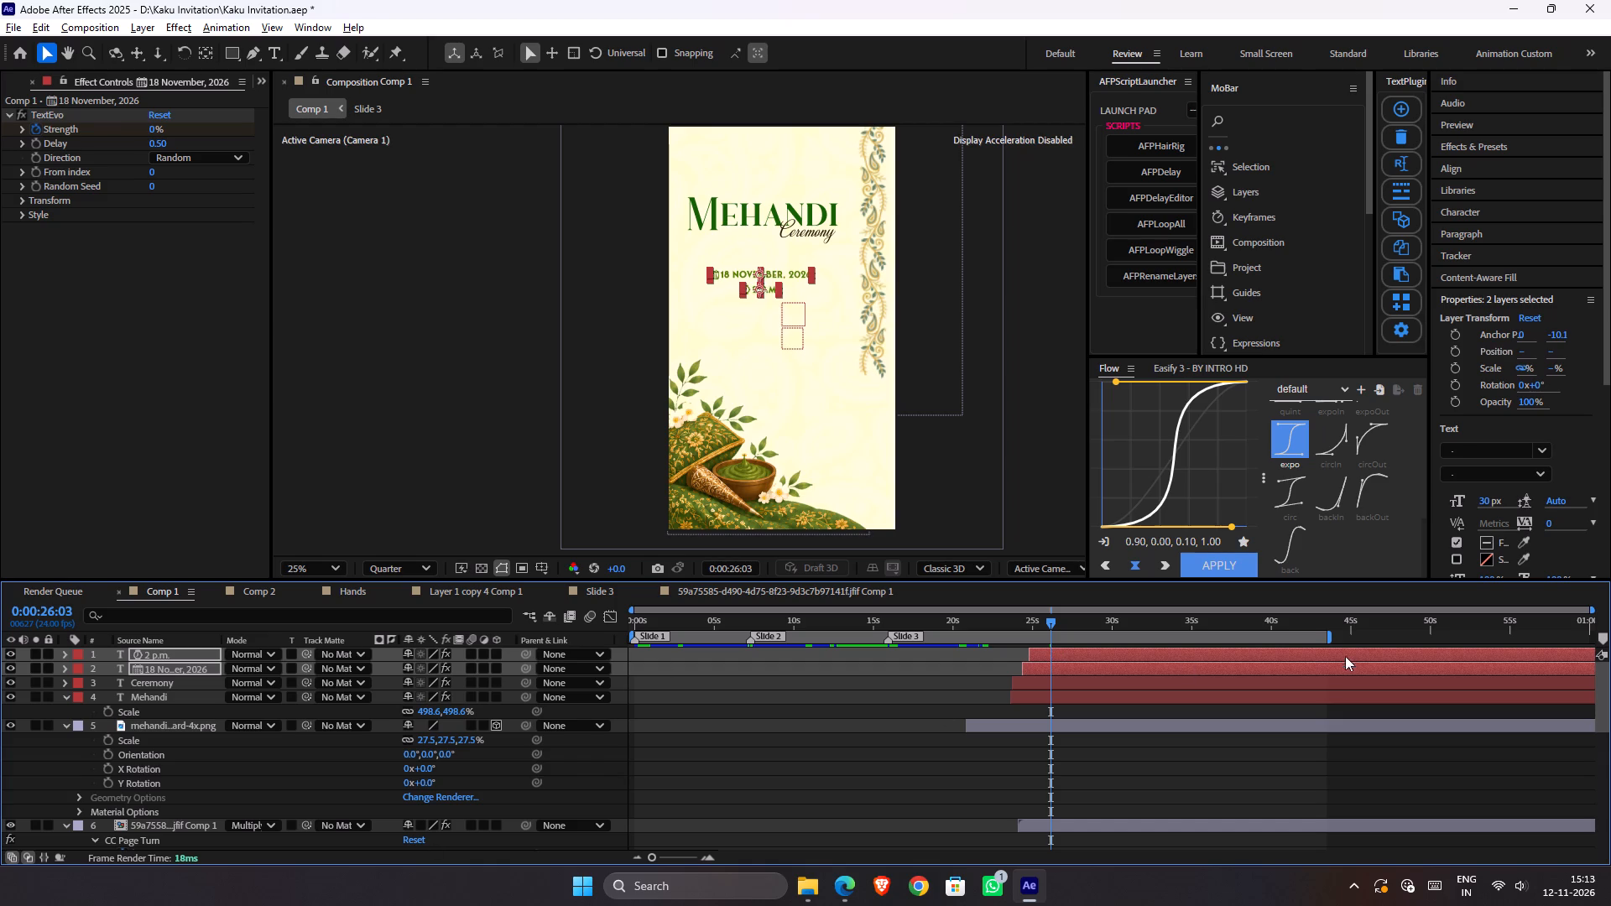
Move the 2 p.m. text layer left on its own so it starts beneath the beginning of the 18 November, 2026 line.
{"action": "left_click", "coordinate": [1113, 662], "text": "ctrl"}
{"action": "key", "text": "shift+Left"}
{"action": "key", "text": "shift+Left"}
{"action": "key", "text": "shift+Left"}
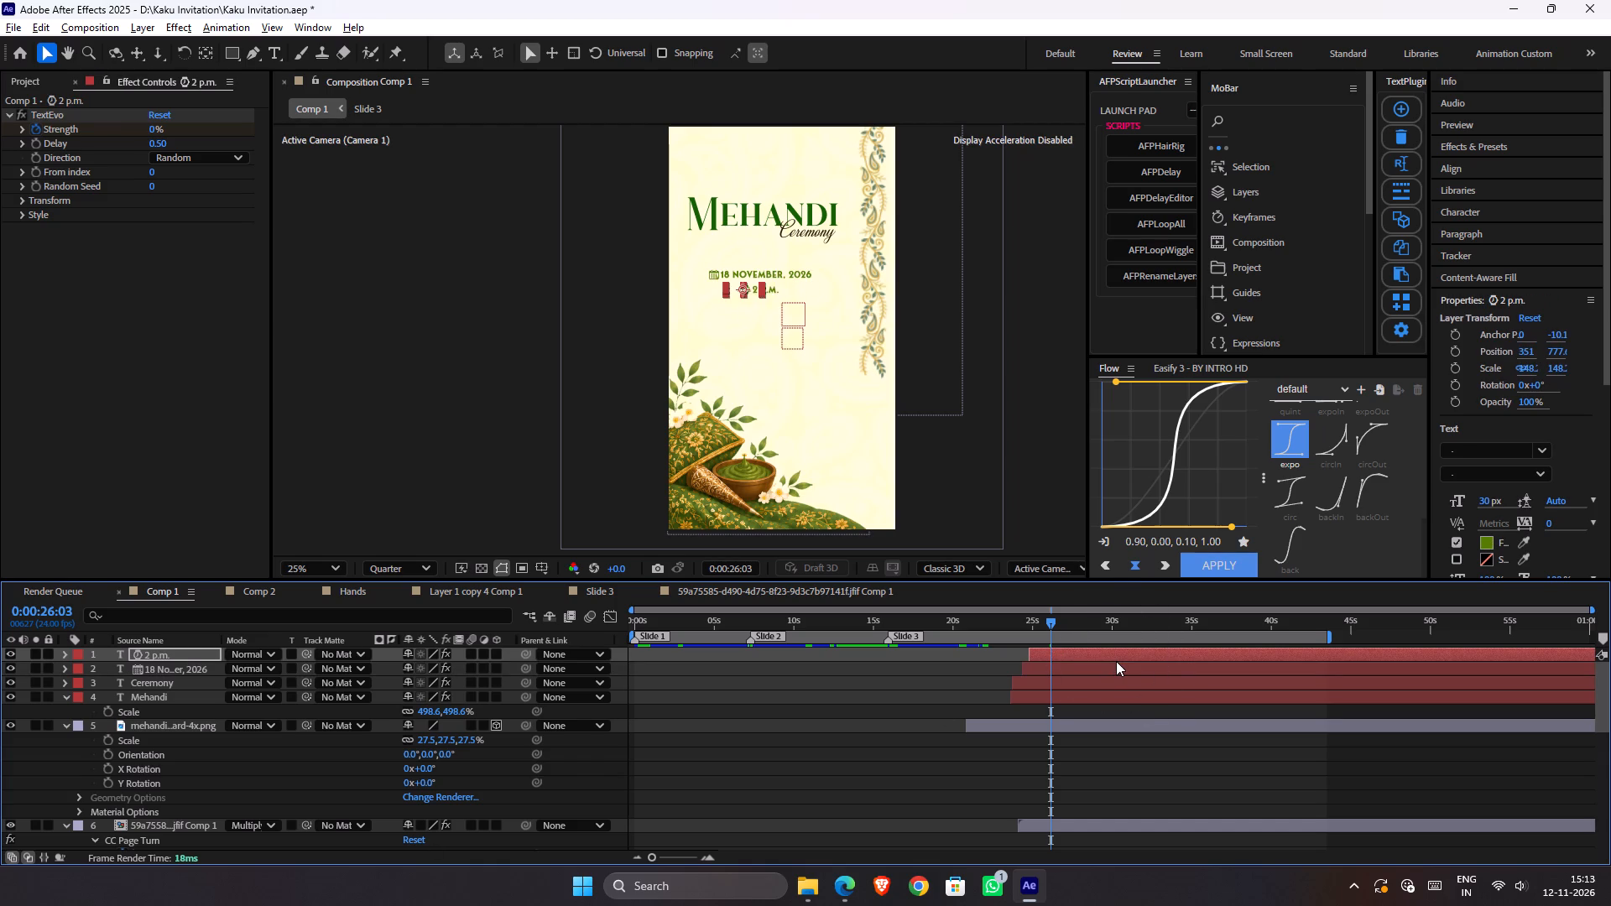
{"action": "key", "text": "shift+Left"}
{"action": "key", "text": "Right"}
{"action": "key", "text": "Right"}
{"action": "key", "text": "Right"}
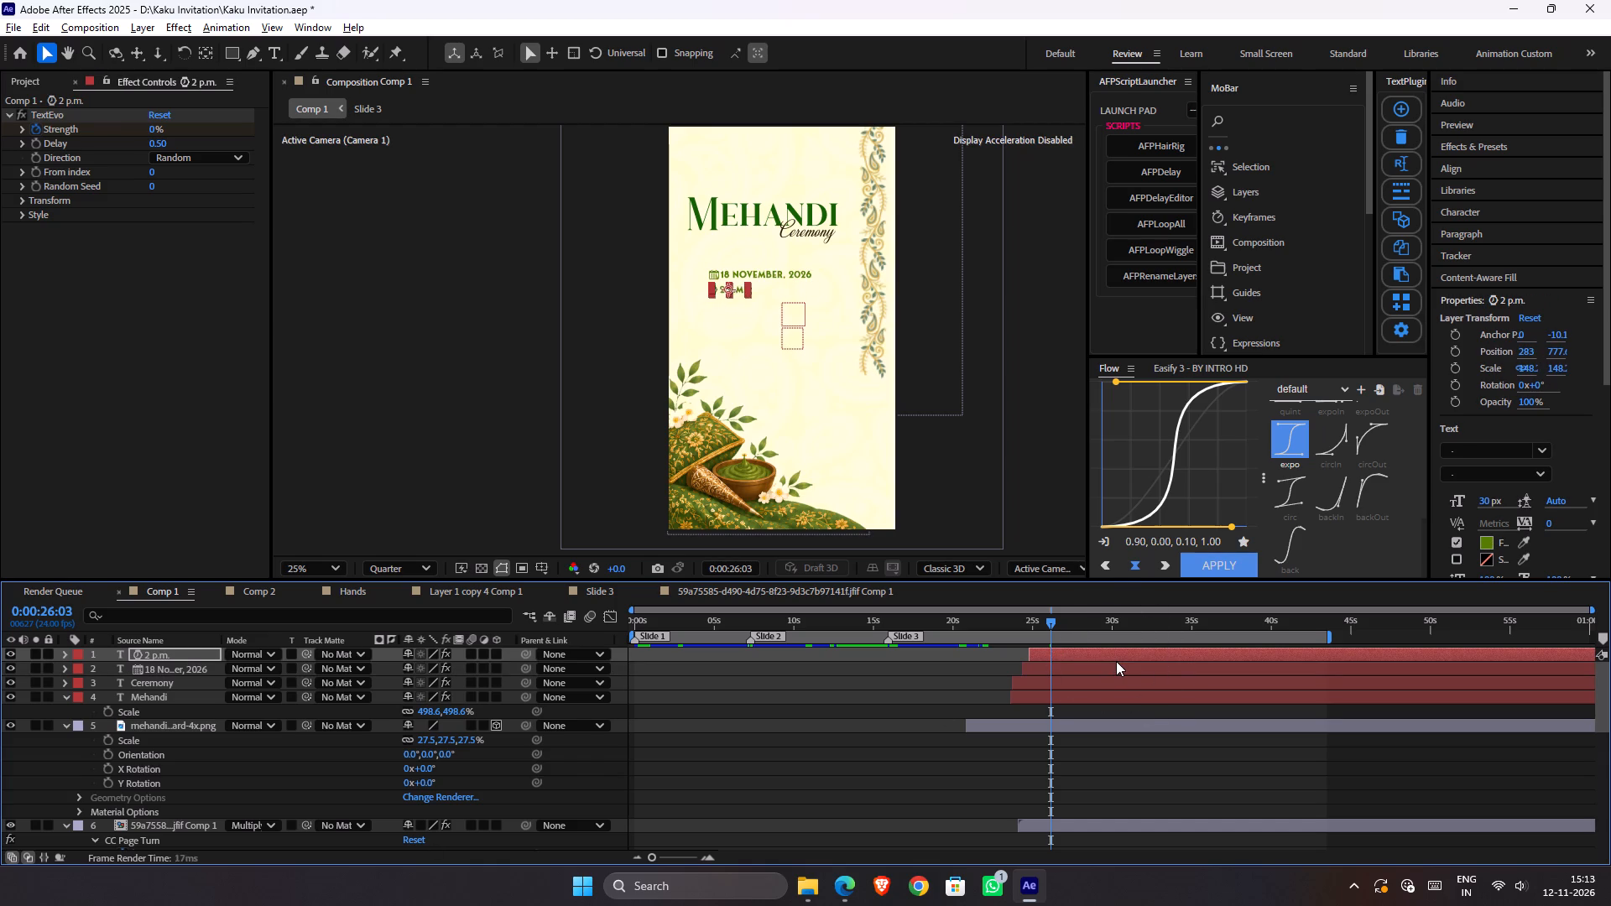
{"action": "key", "text": "Right"}
{"action": "left_click", "coordinate": [1016, 687]}
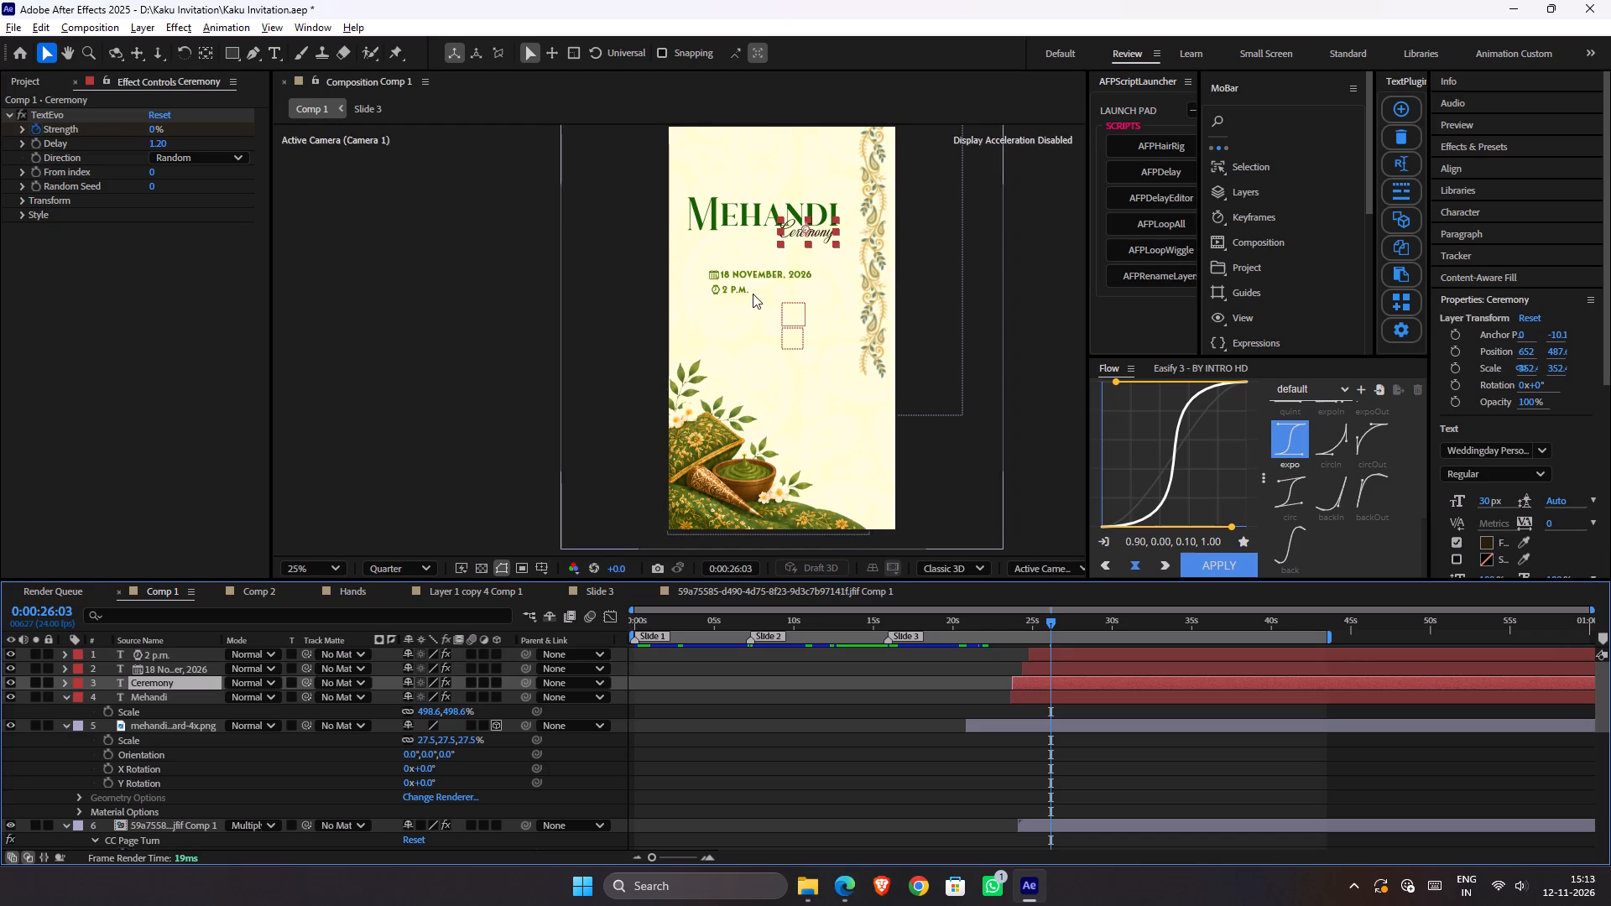
Fine-align the 2 p.m. text so its clock icon lines up under the date's calendar icon, at X position 277, and save the project.
{"action": "scroll", "coordinate": [753, 294], "scroll_direction": "down", "scroll_amount": 1}
{"action": "scroll", "coordinate": [720, 318], "scroll_direction": "up", "scroll_amount": 2}
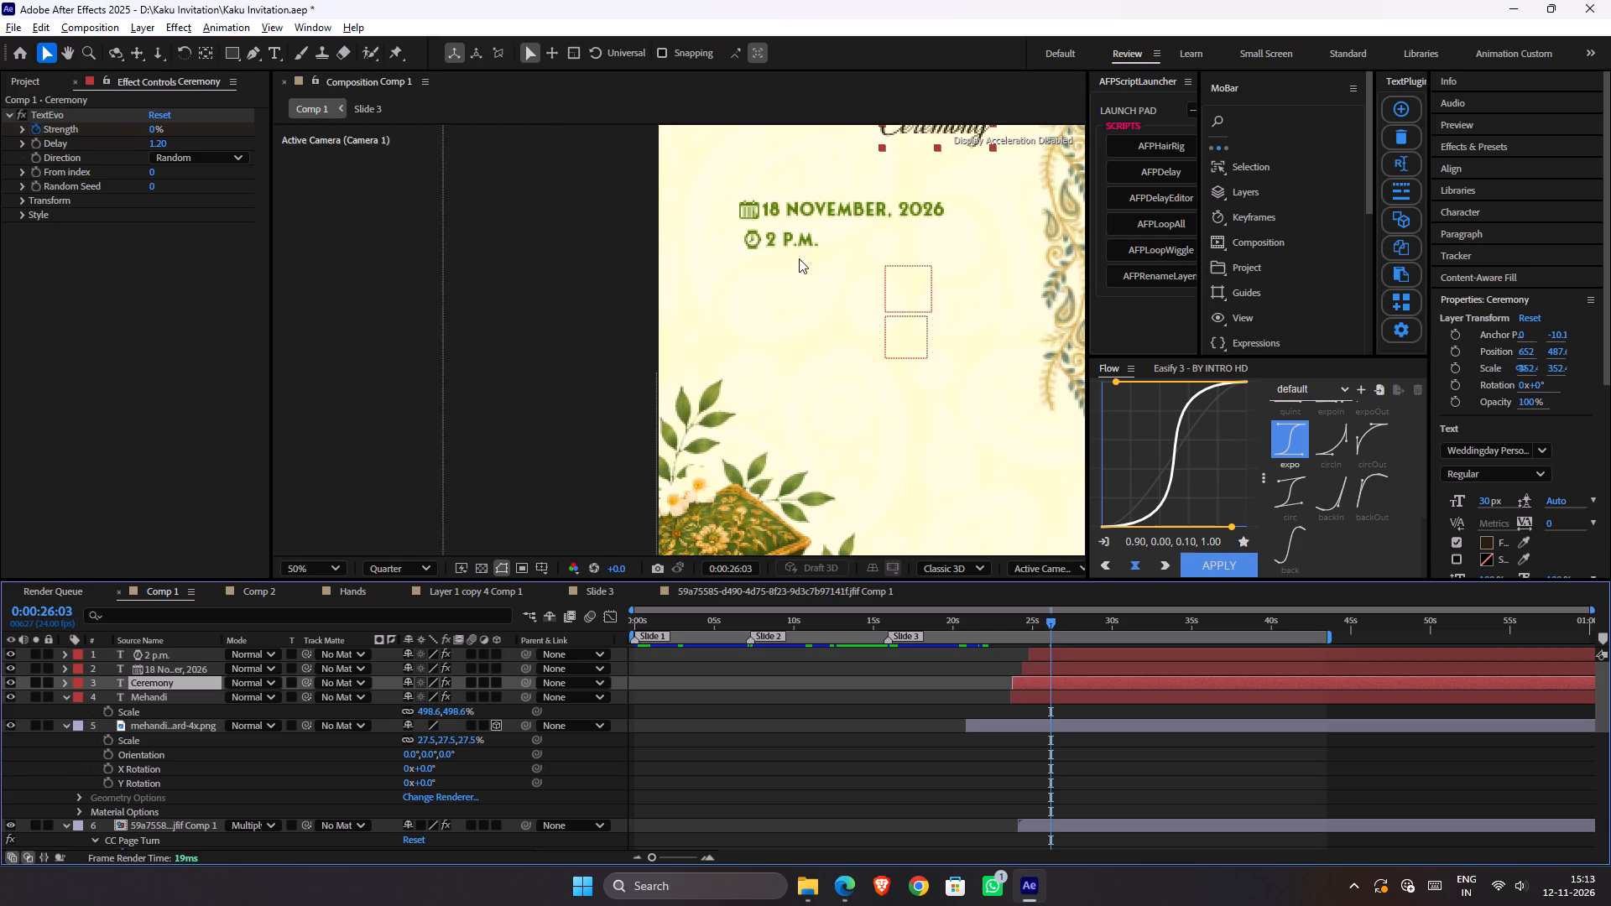
{"action": "left_click", "coordinate": [806, 244]}
{"action": "key", "text": "Left"}
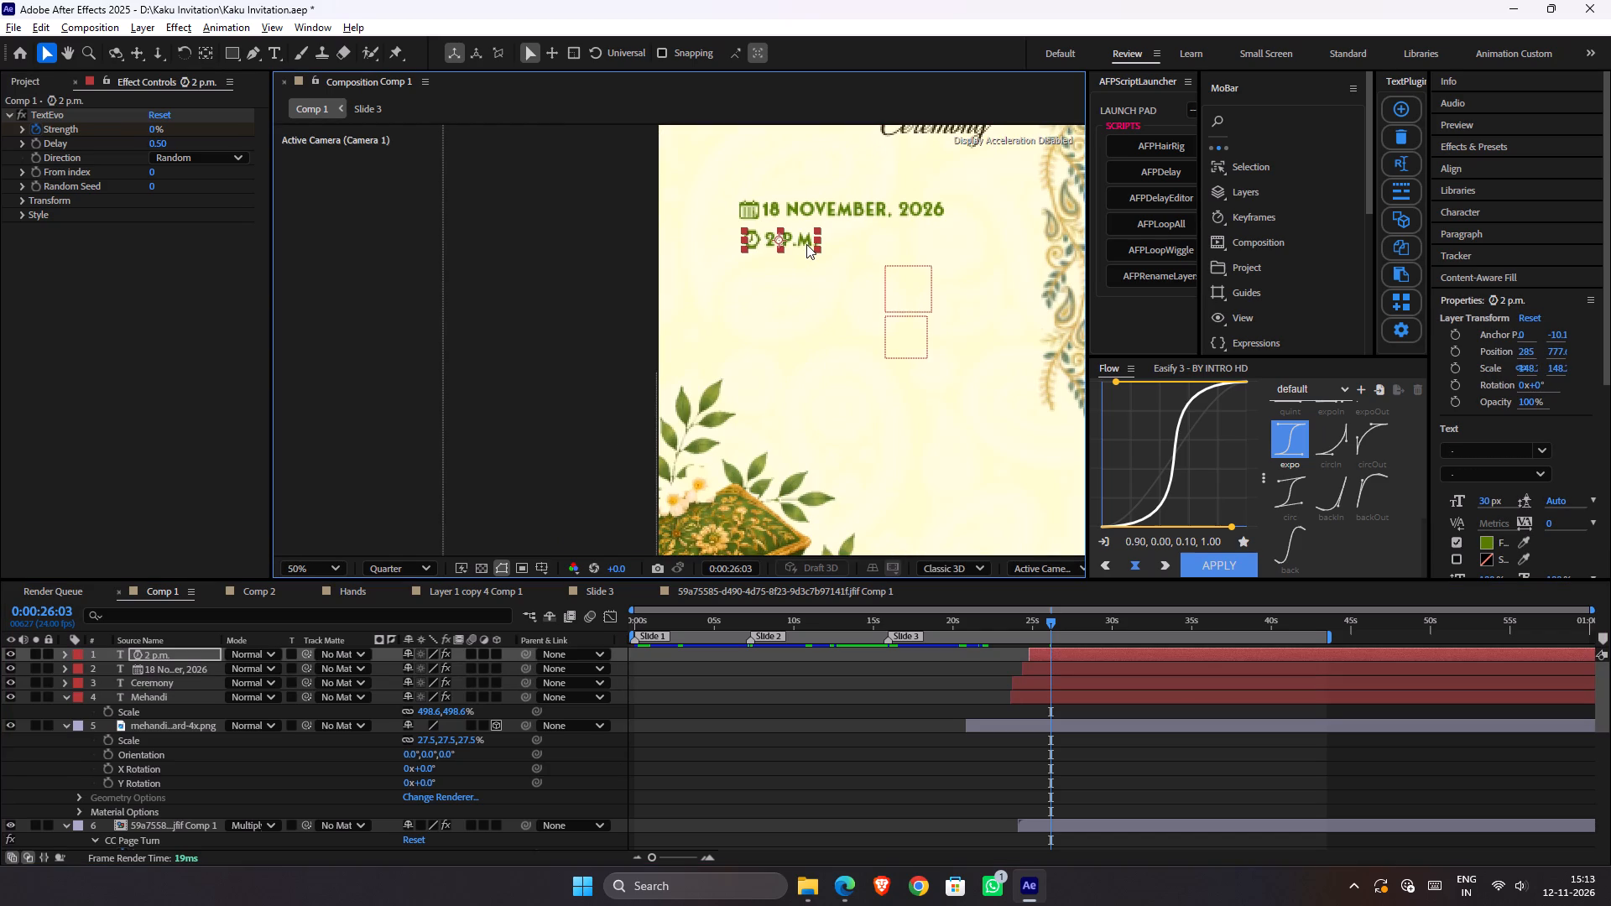
{"action": "key", "text": "Left"}
{"action": "key", "text": "Left"}
{"action": "key", "text": "Left"}
{"action": "key", "text": "Left"}
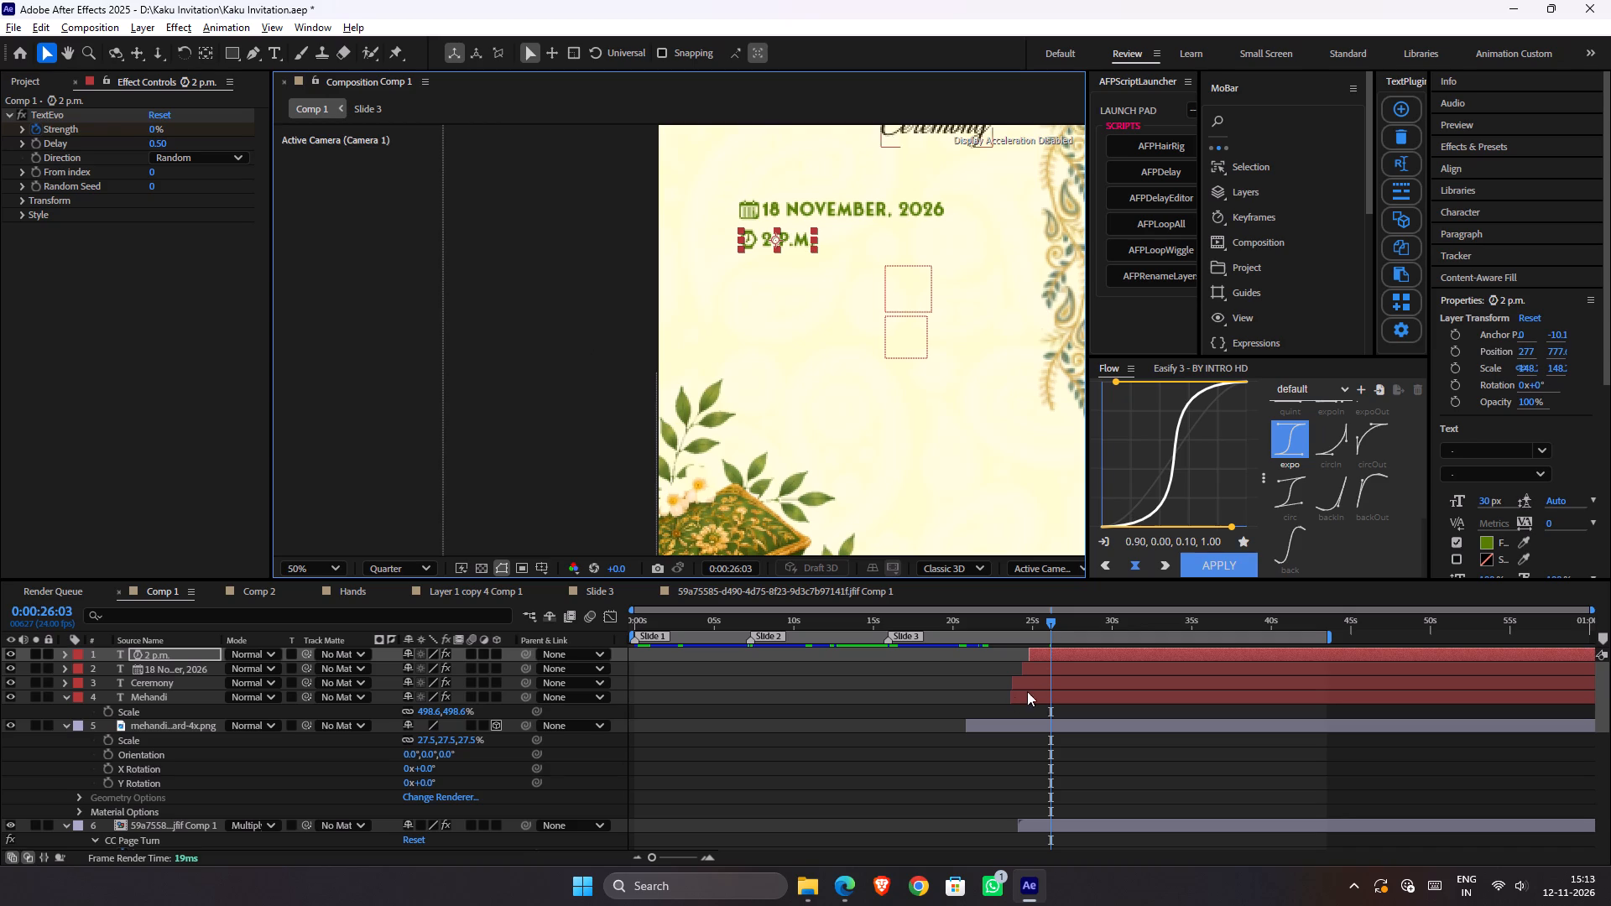
{"action": "left_click", "coordinate": [998, 698]}
{"action": "scroll", "coordinate": [968, 414], "scroll_direction": "down", "scroll_amount": 4}
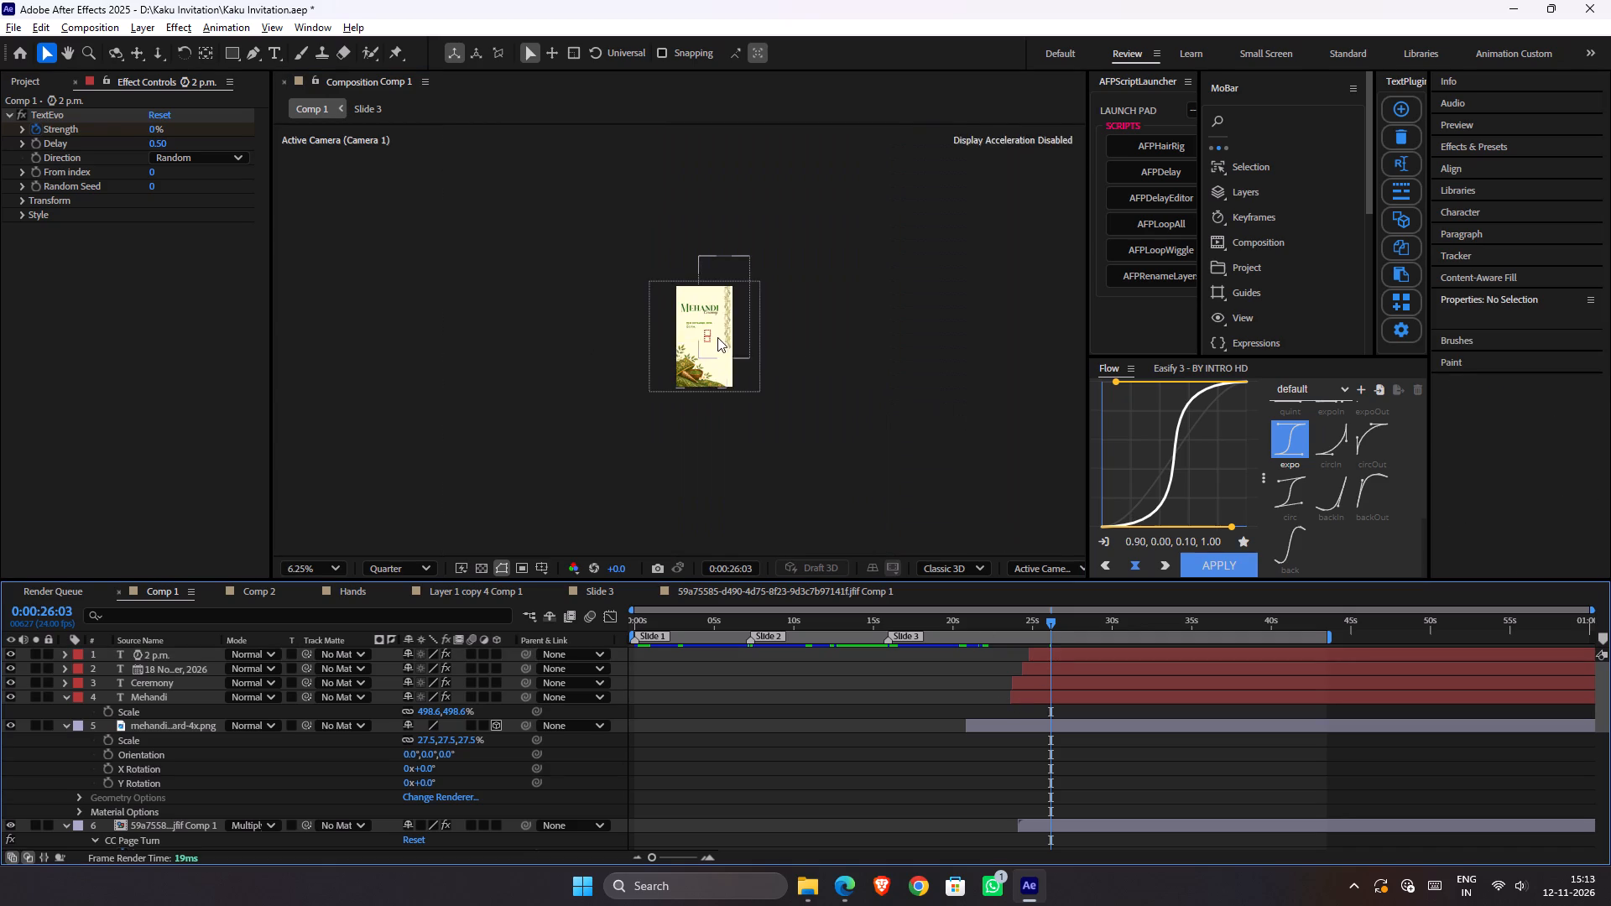
{"action": "scroll", "coordinate": [717, 337], "scroll_direction": "up", "scroll_amount": 2}
{"action": "key", "text": "ctrl+s"}
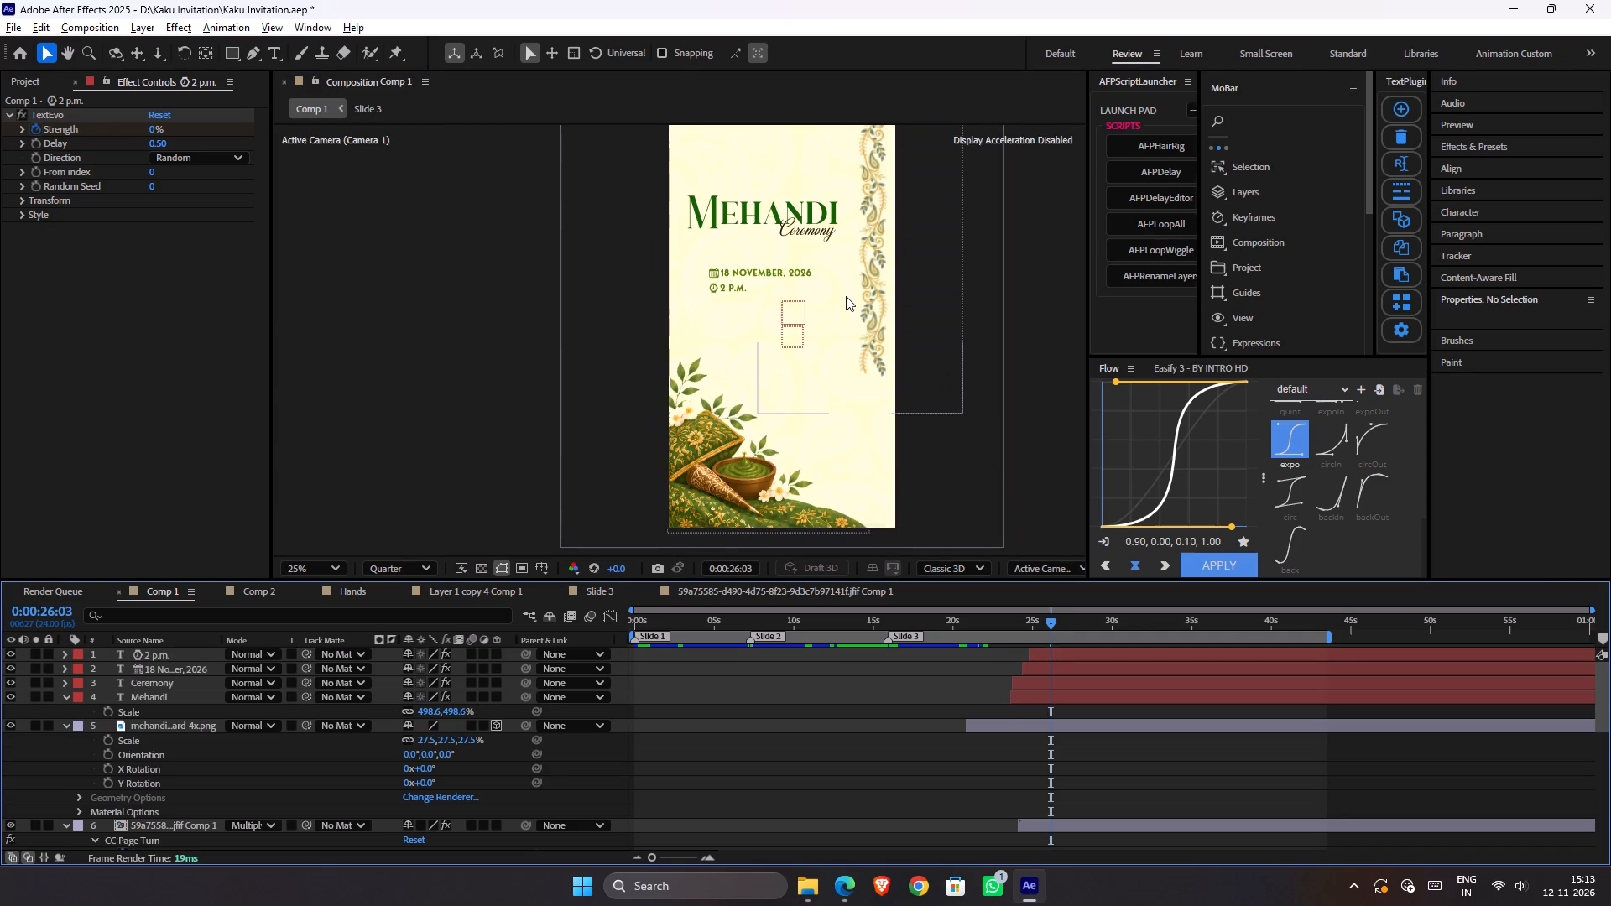
Preview the transition from the Haldi page to the Mehandi page from 0:00:20:17, checking the text and floral animation, and save the project.
{"action": "scroll", "coordinate": [837, 297], "scroll_direction": "down", "scroll_amount": 1}
{"action": "left_click", "coordinate": [984, 437]}
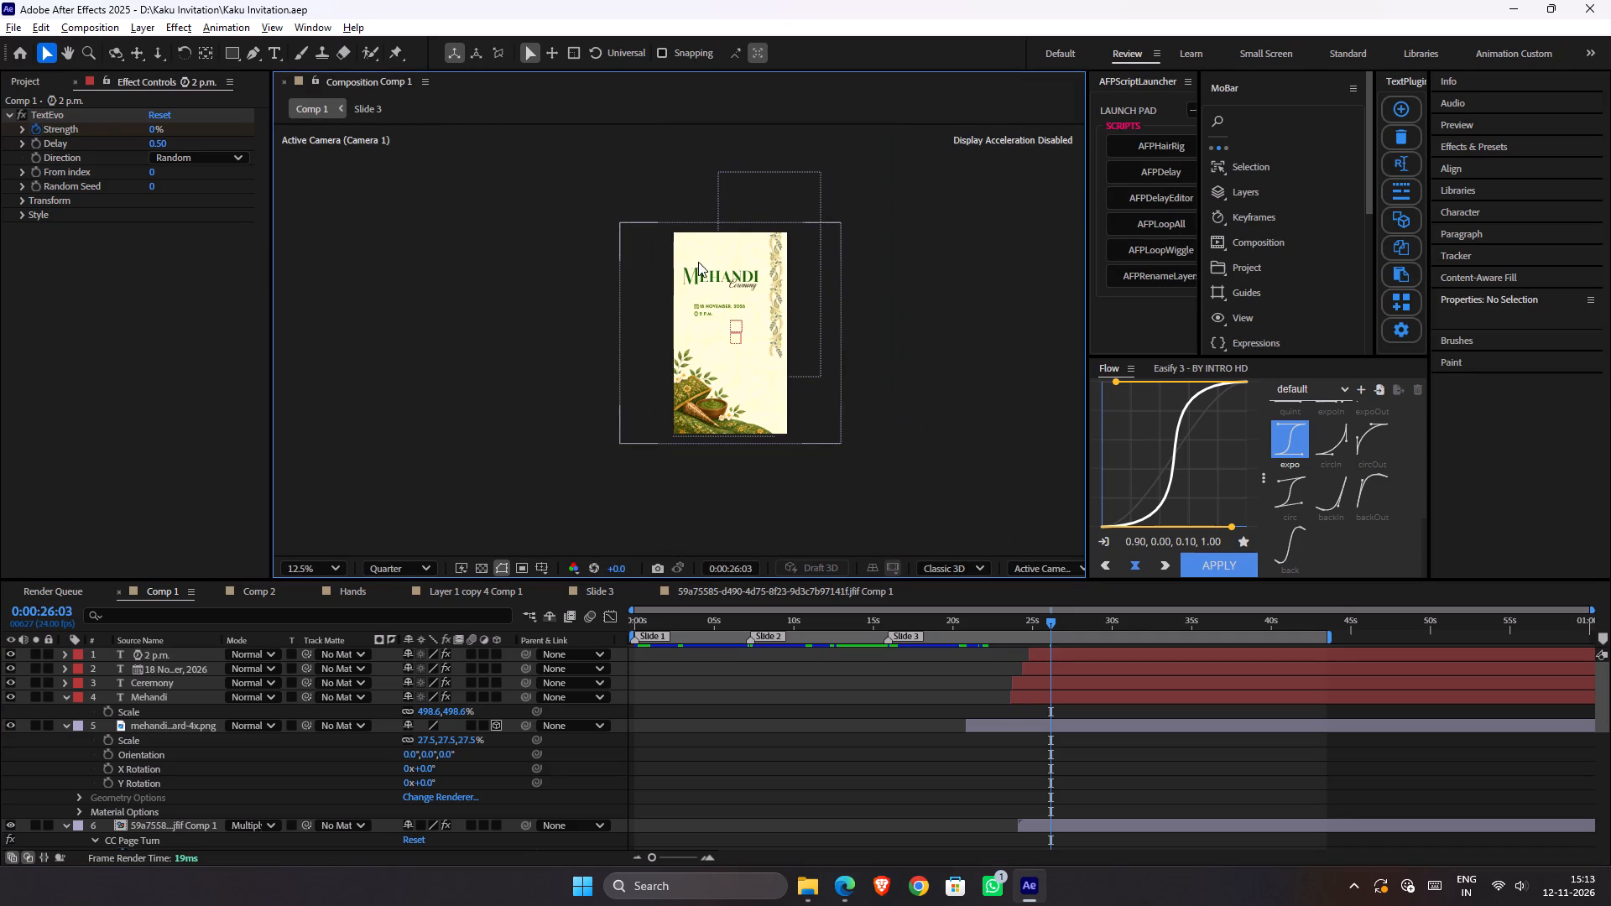
{"action": "scroll", "coordinate": [753, 338], "scroll_direction": "up", "scroll_amount": 1}
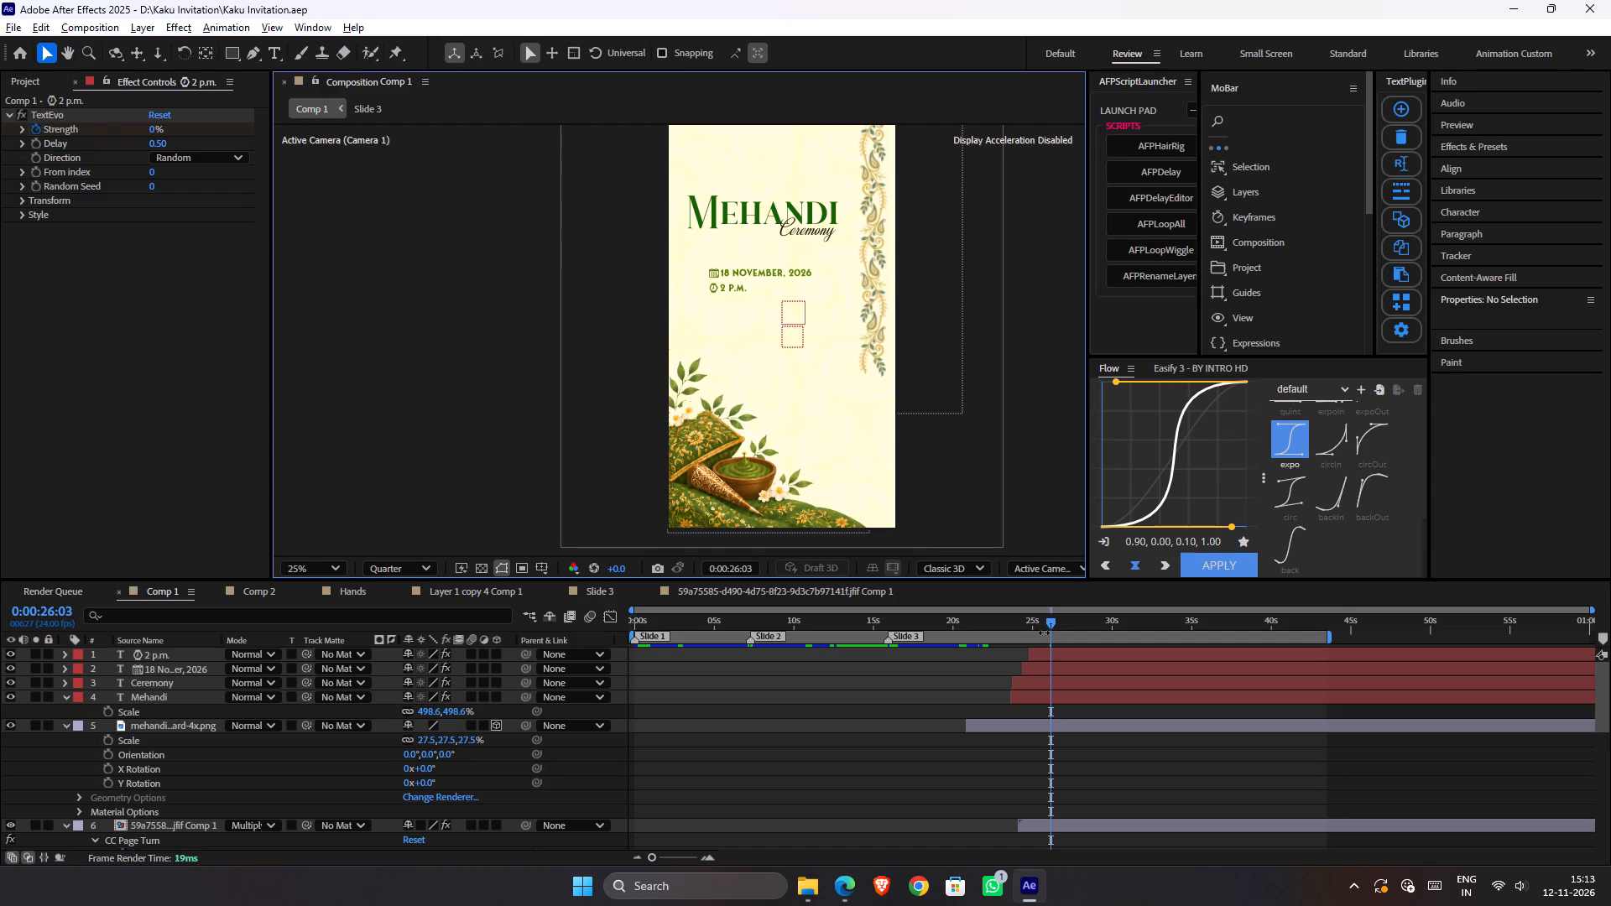
{"action": "left_click_drag", "start_coordinate": [1028, 621], "coordinate": [964, 607]}
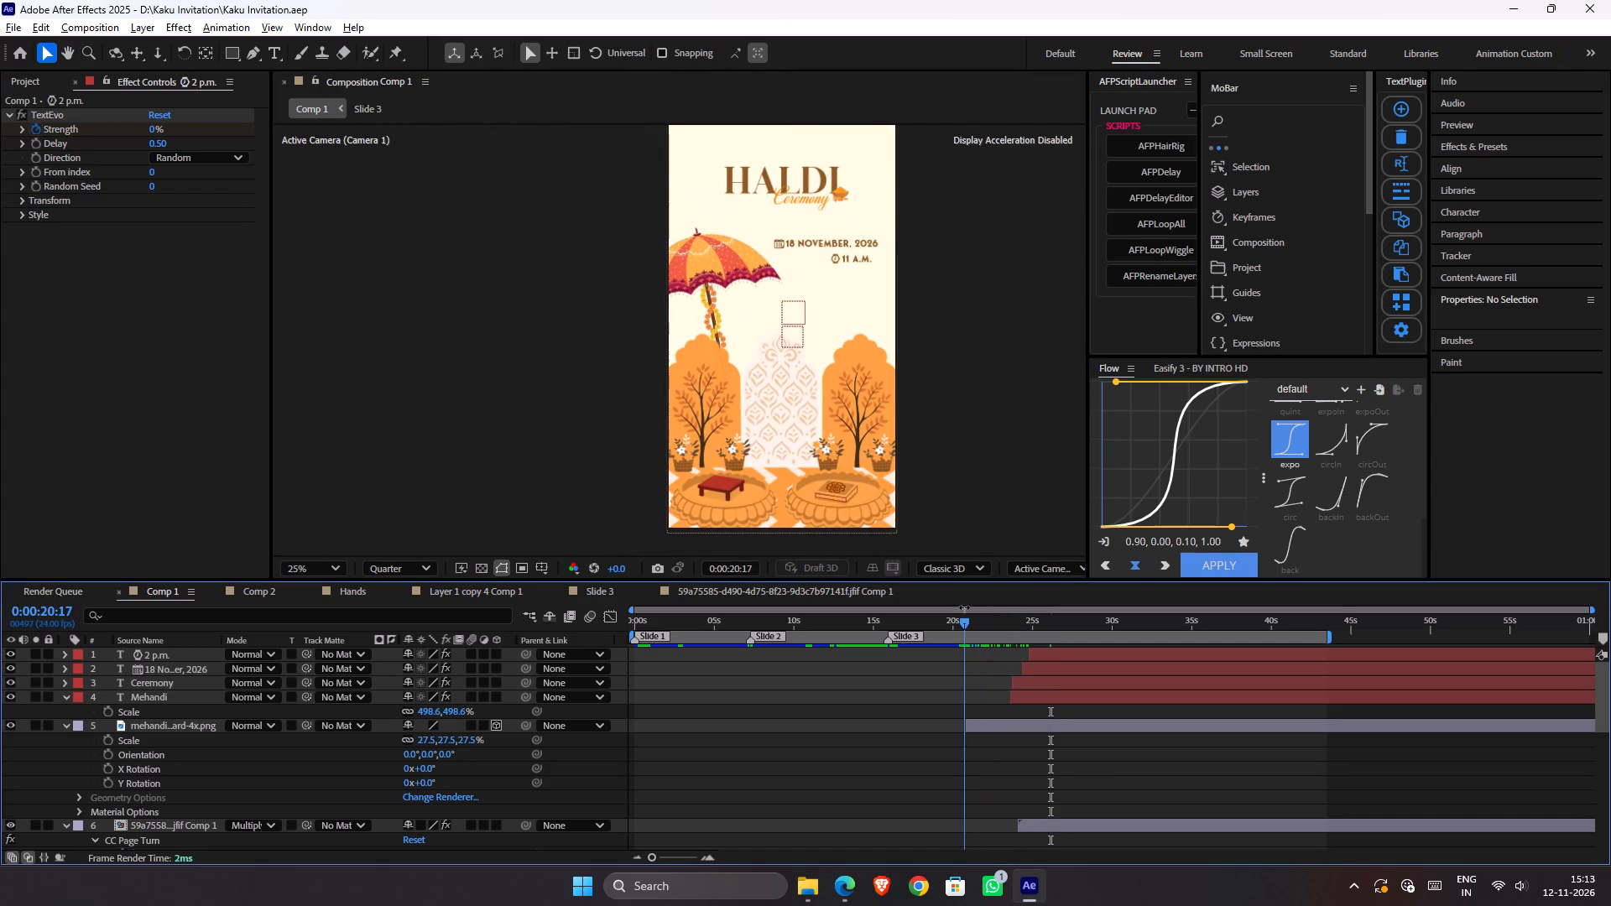
{"action": "key", "text": "space"}
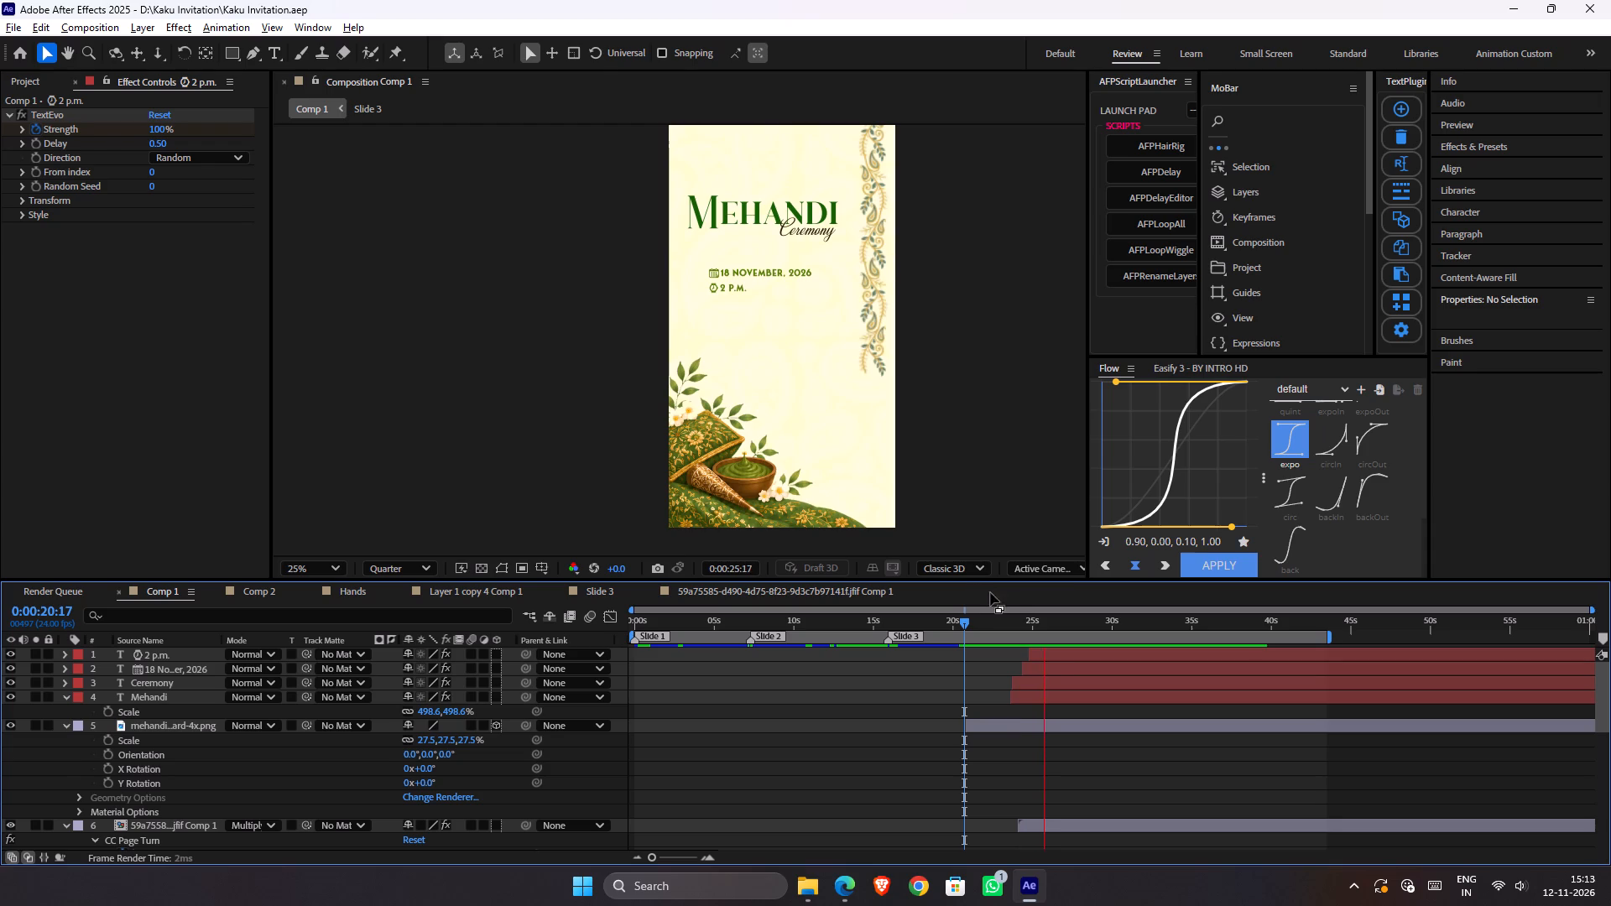
{"action": "key", "text": "space"}
{"action": "key", "text": "ctrl+s"}
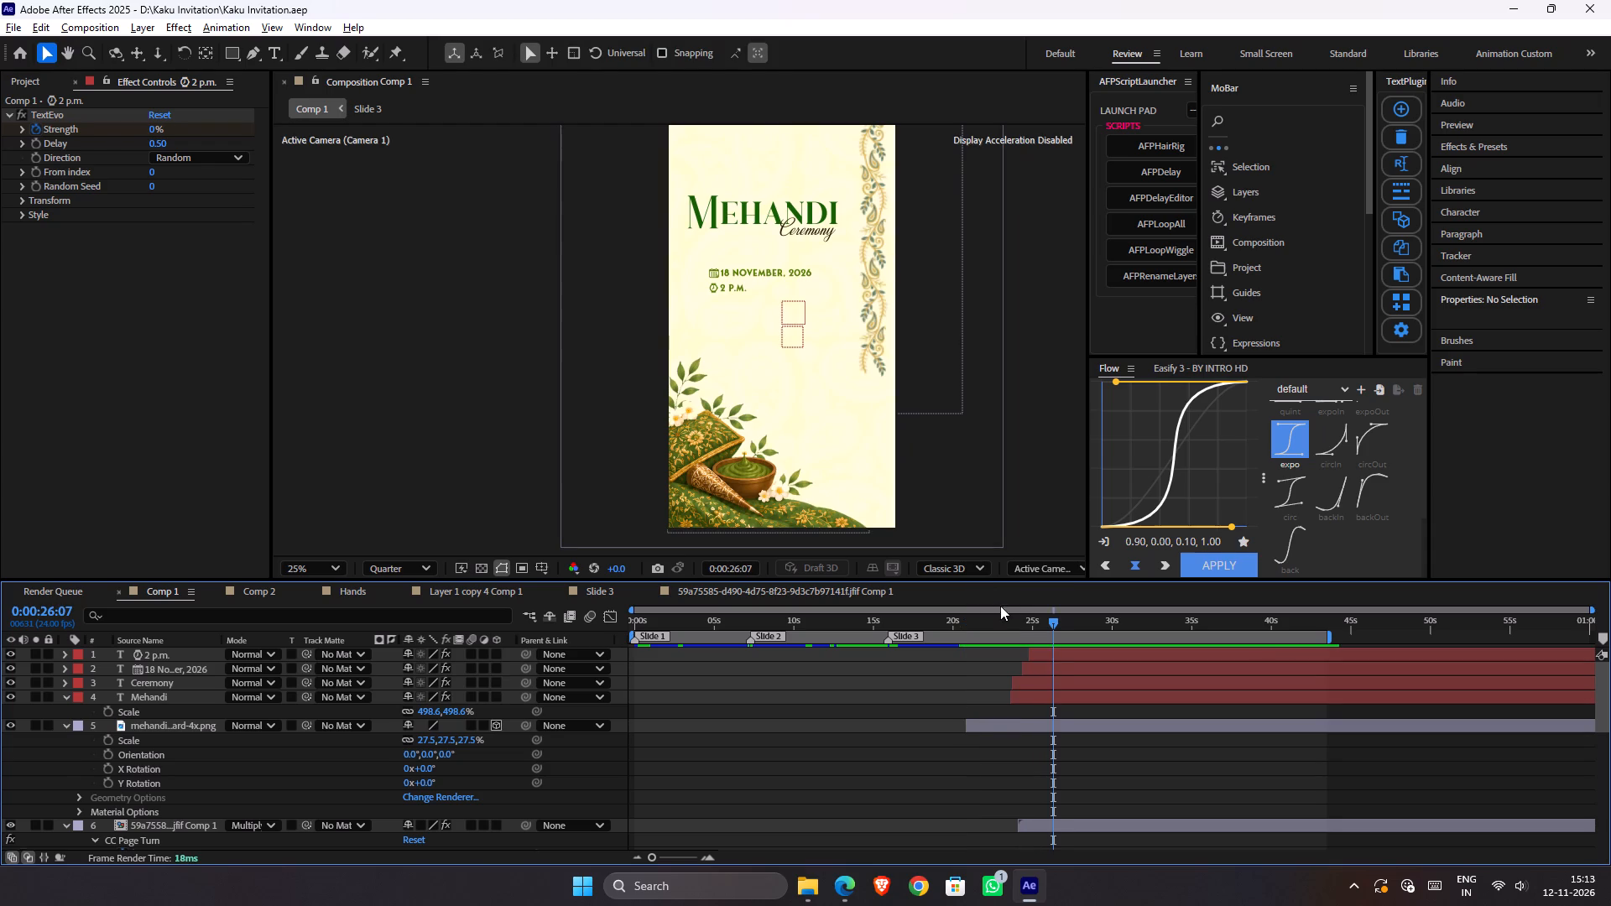
{"action": "key", "text": "space"}
{"action": "key", "text": "space"}
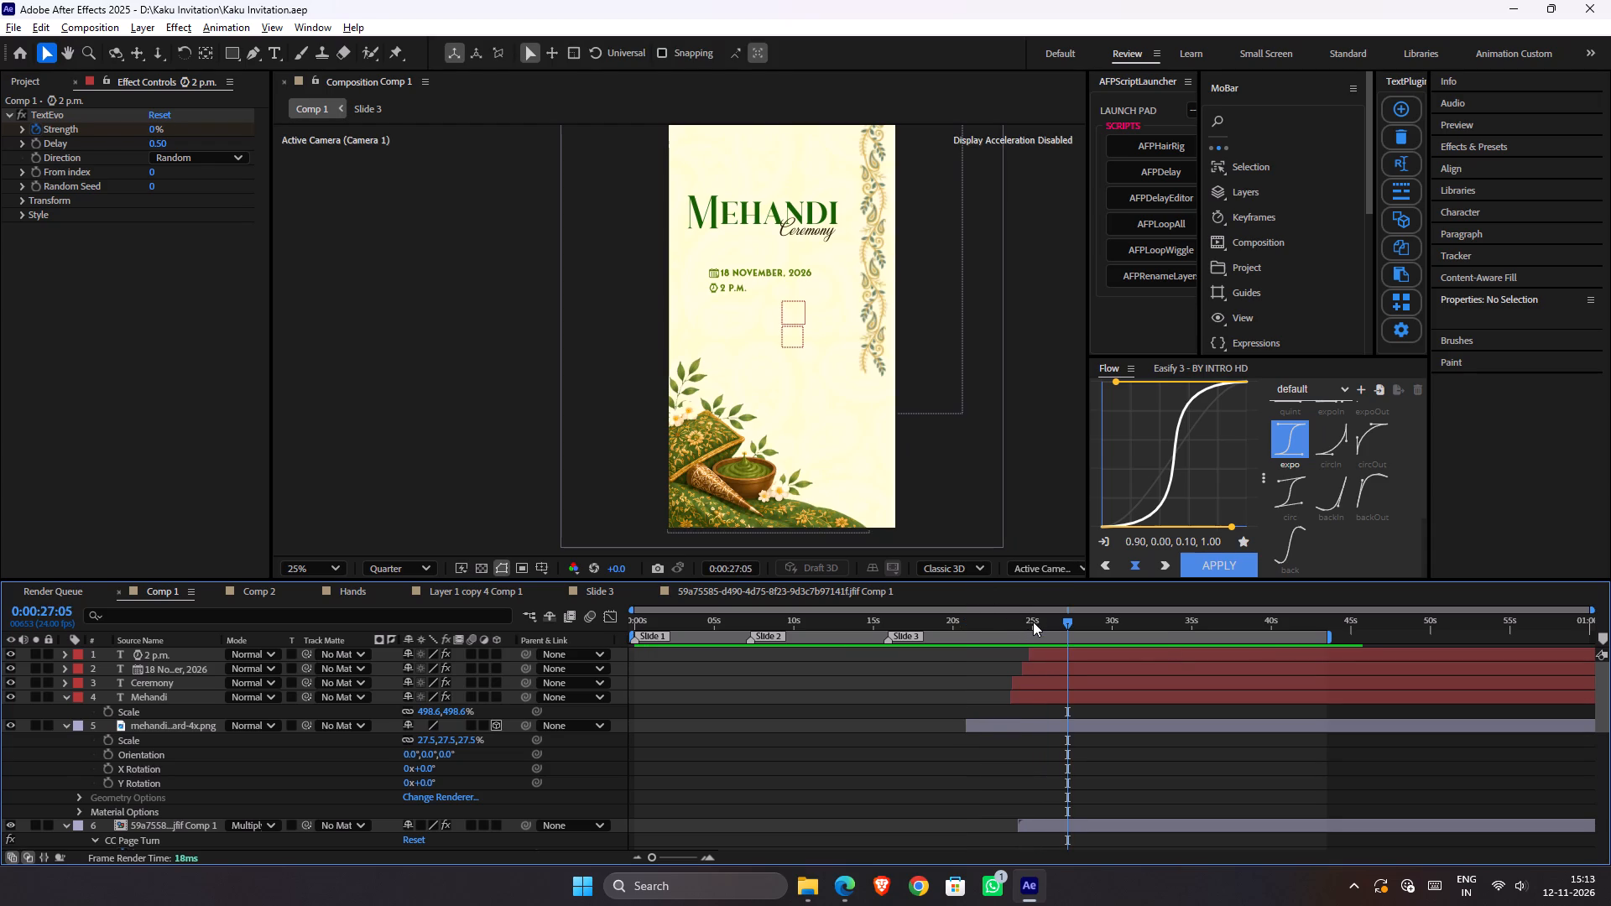
{"action": "key", "text": "space"}
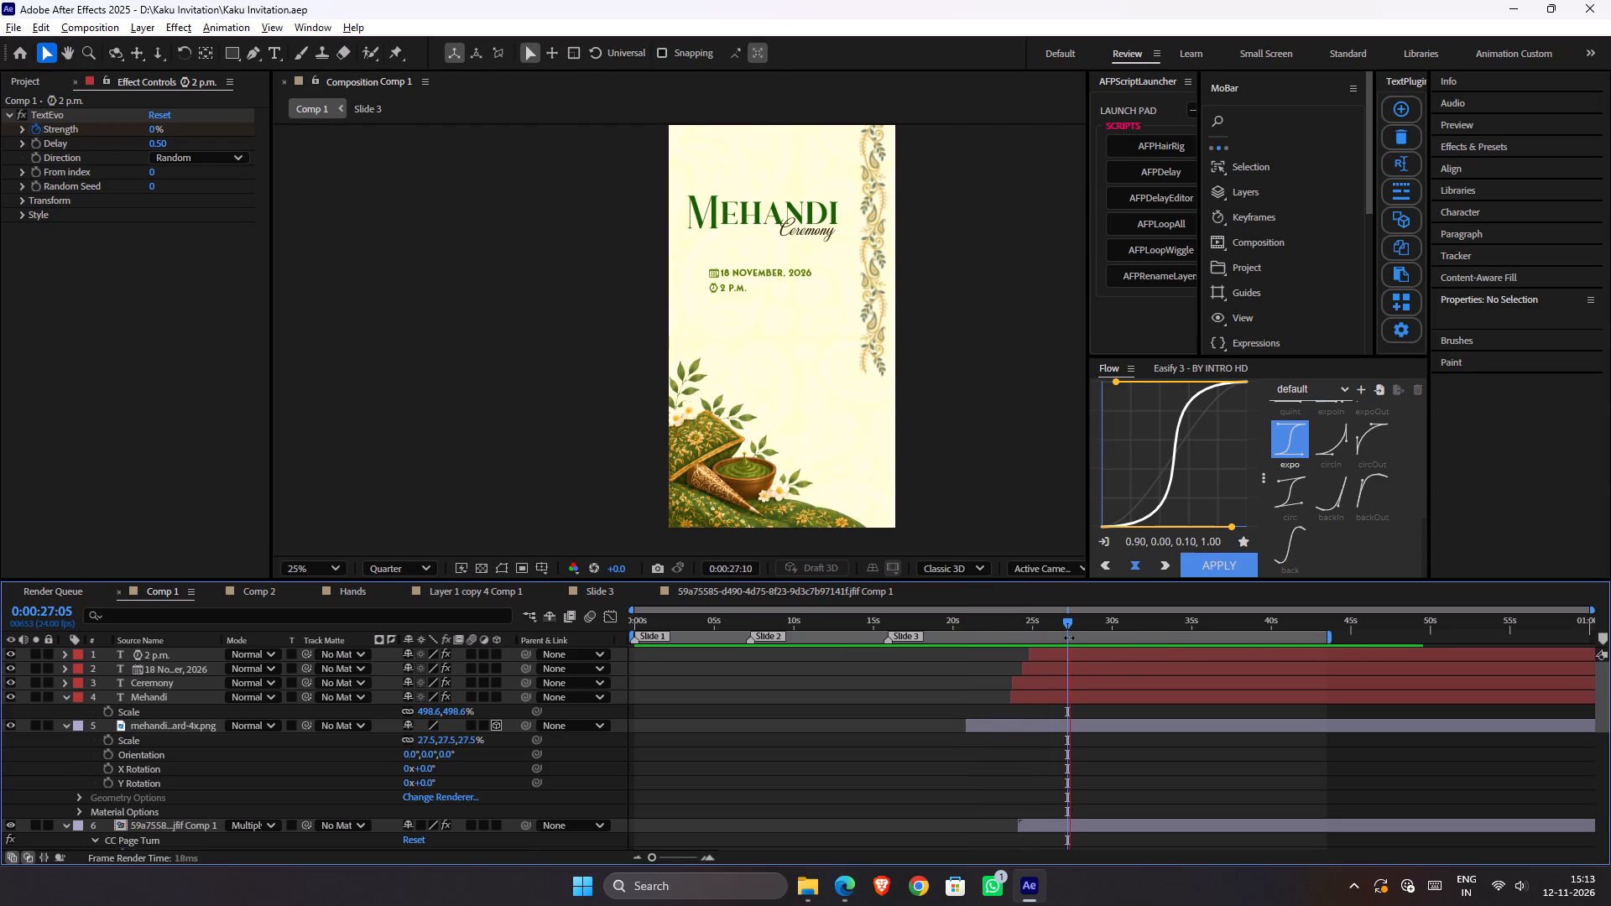
{"action": "key", "text": "space"}
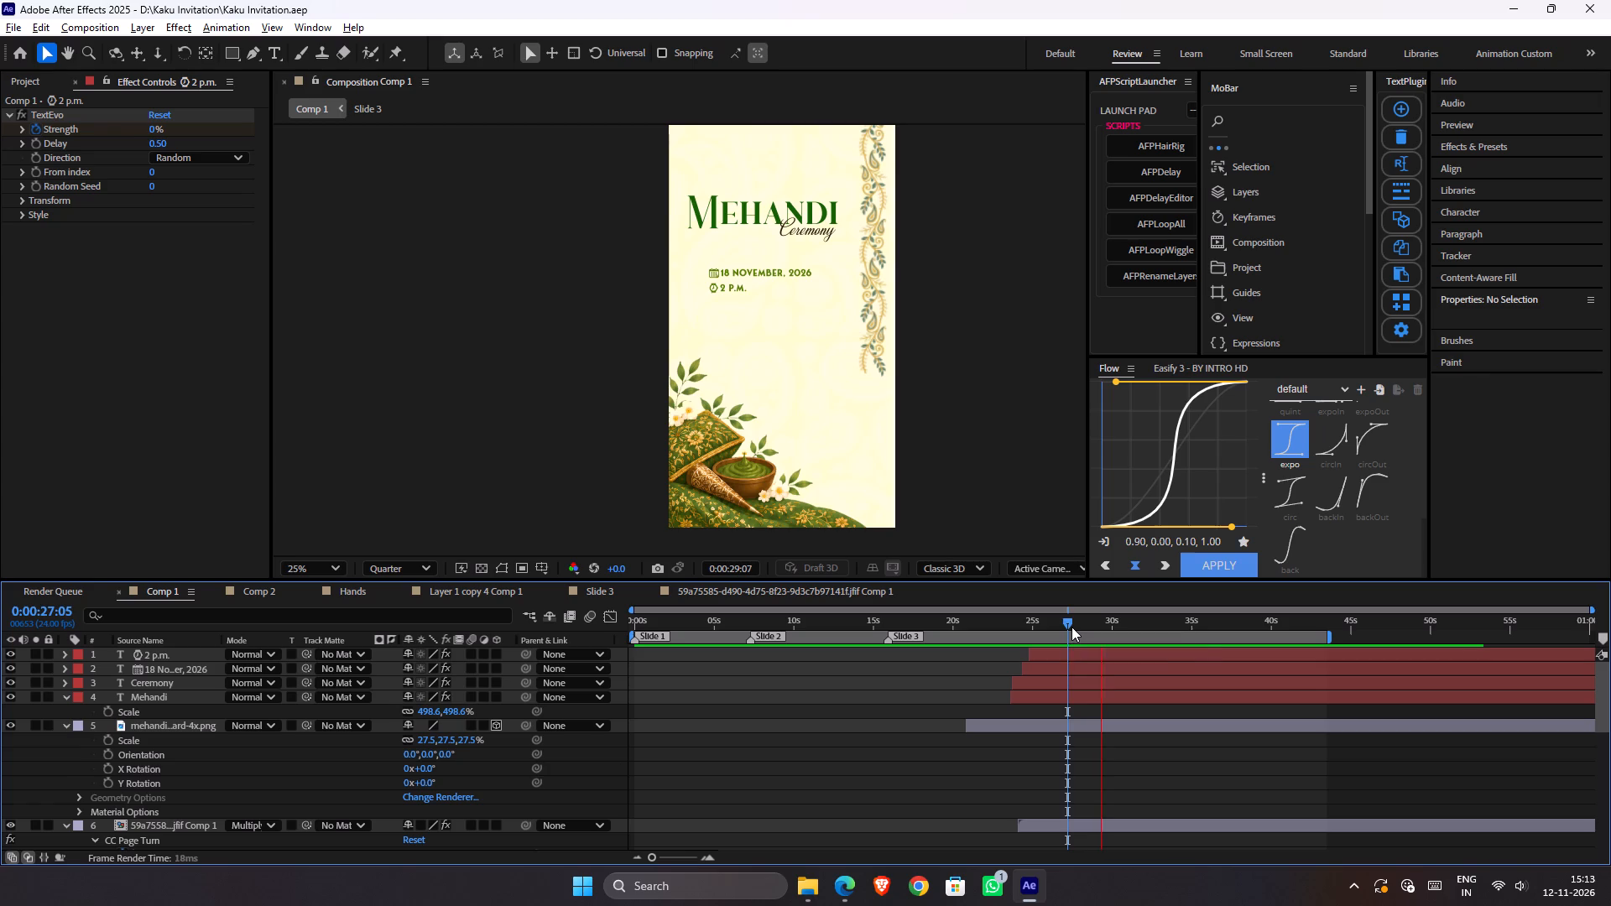
{"action": "key", "text": "ctrl+s"}
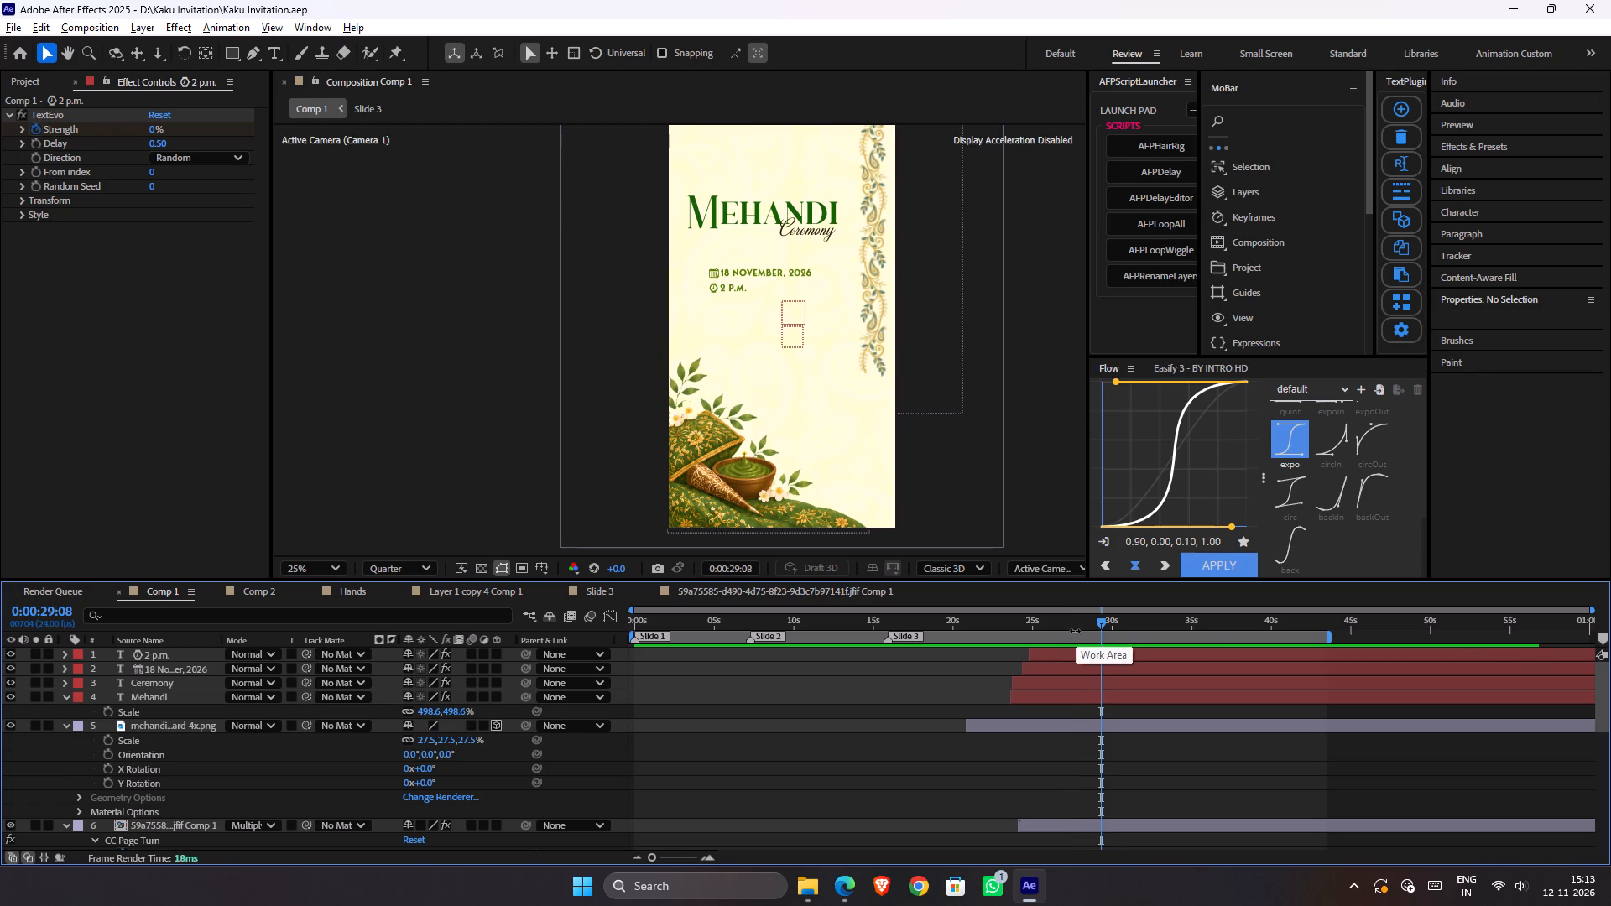
{"action": "left_click_drag", "start_coordinate": [1092, 620], "coordinate": [1017, 630]}
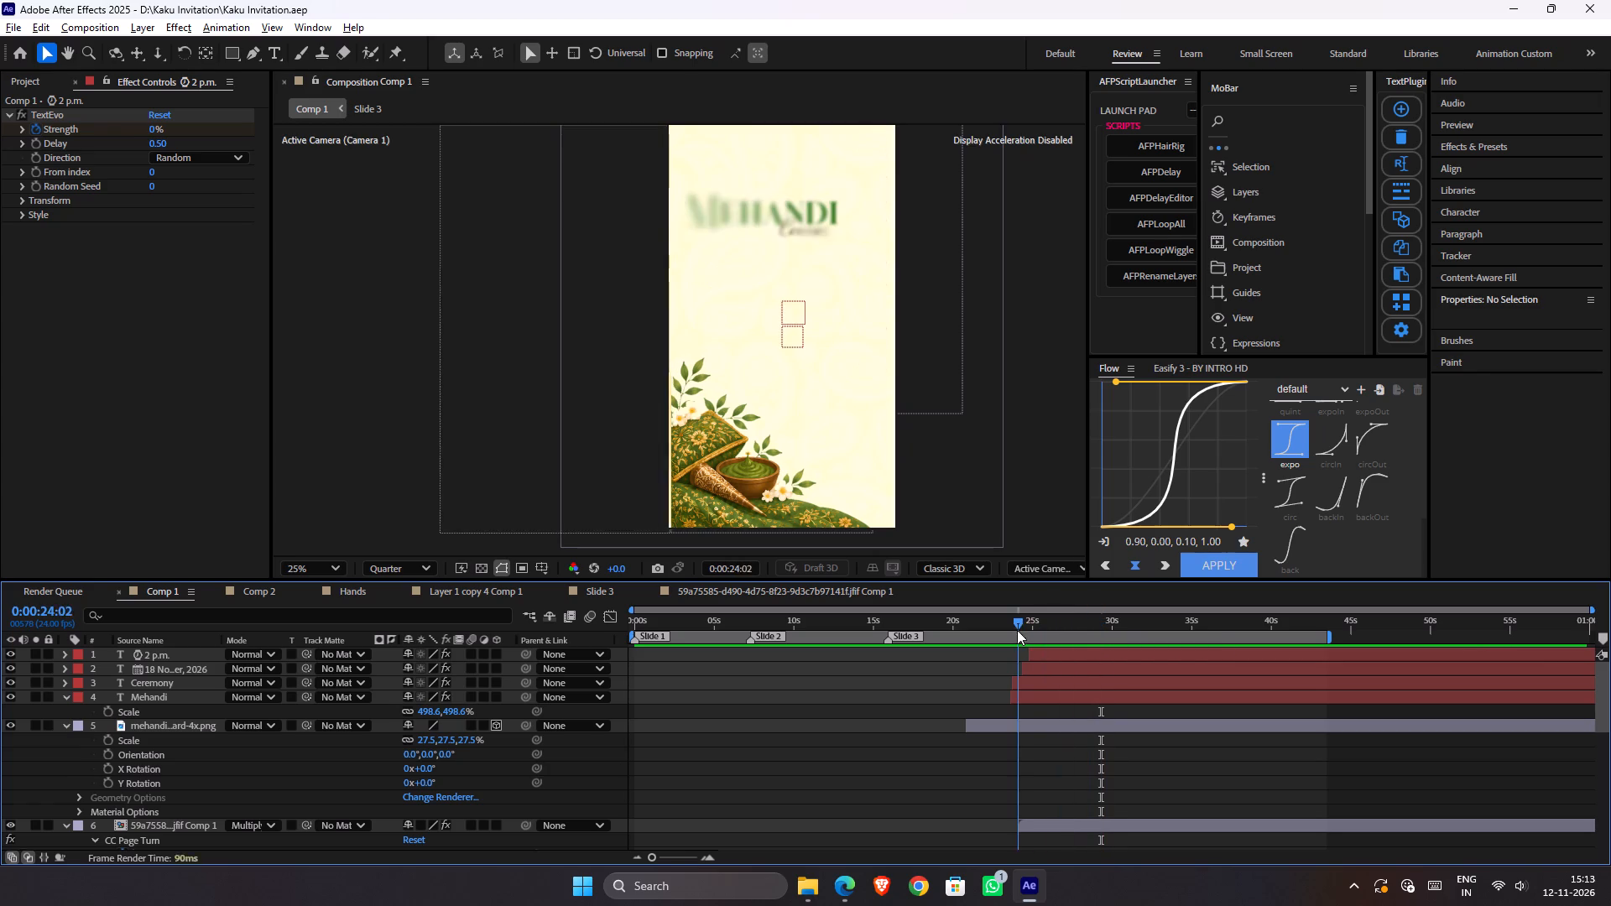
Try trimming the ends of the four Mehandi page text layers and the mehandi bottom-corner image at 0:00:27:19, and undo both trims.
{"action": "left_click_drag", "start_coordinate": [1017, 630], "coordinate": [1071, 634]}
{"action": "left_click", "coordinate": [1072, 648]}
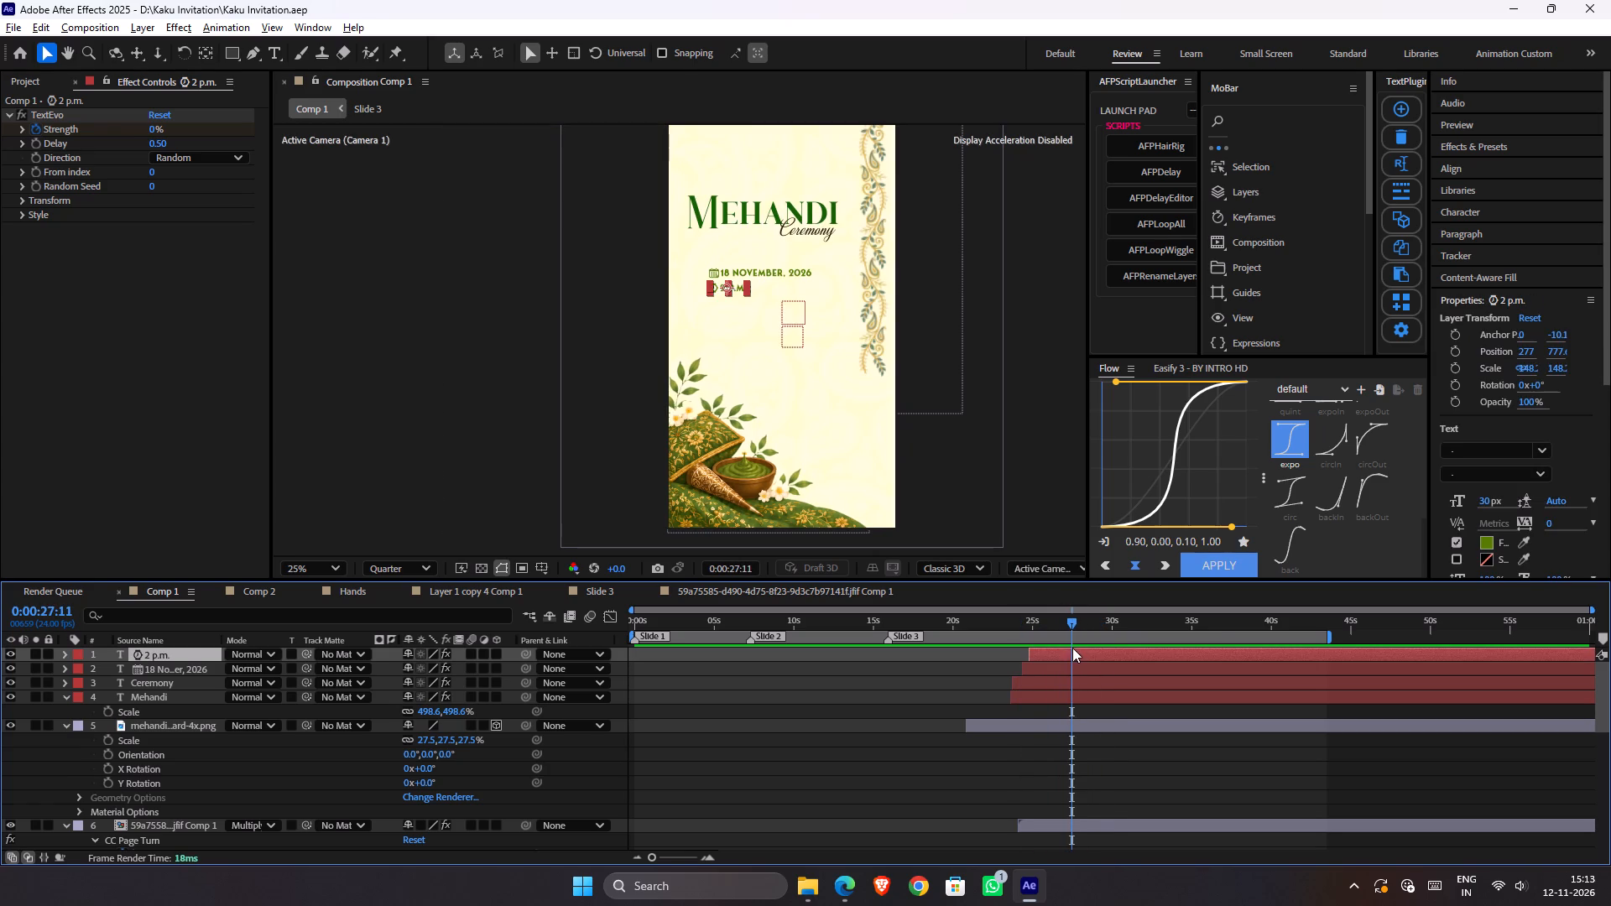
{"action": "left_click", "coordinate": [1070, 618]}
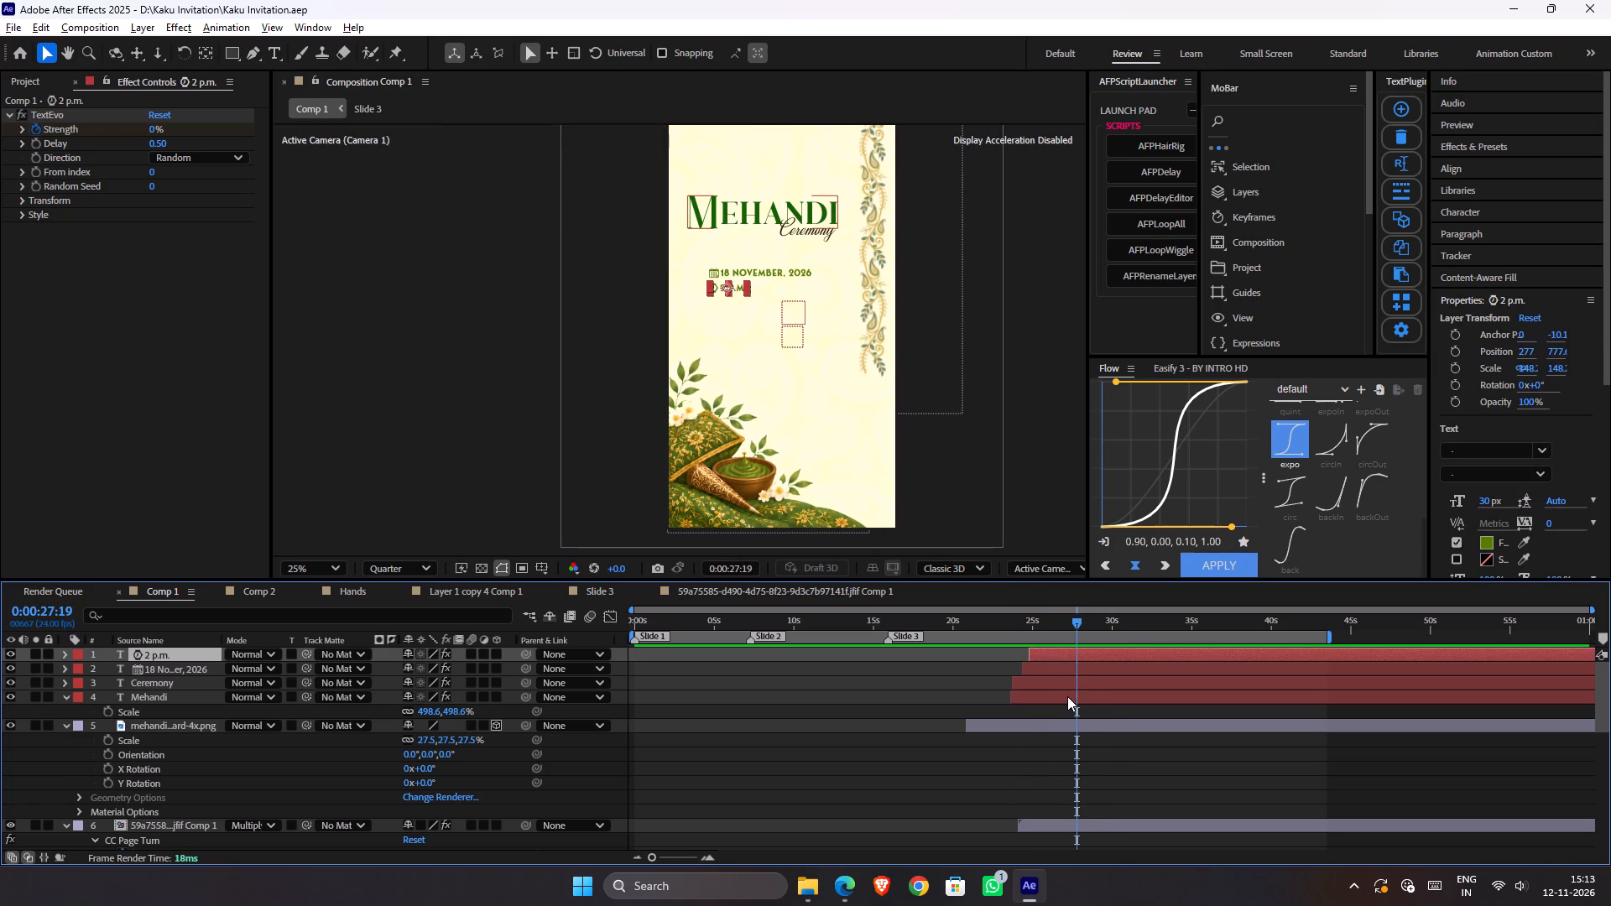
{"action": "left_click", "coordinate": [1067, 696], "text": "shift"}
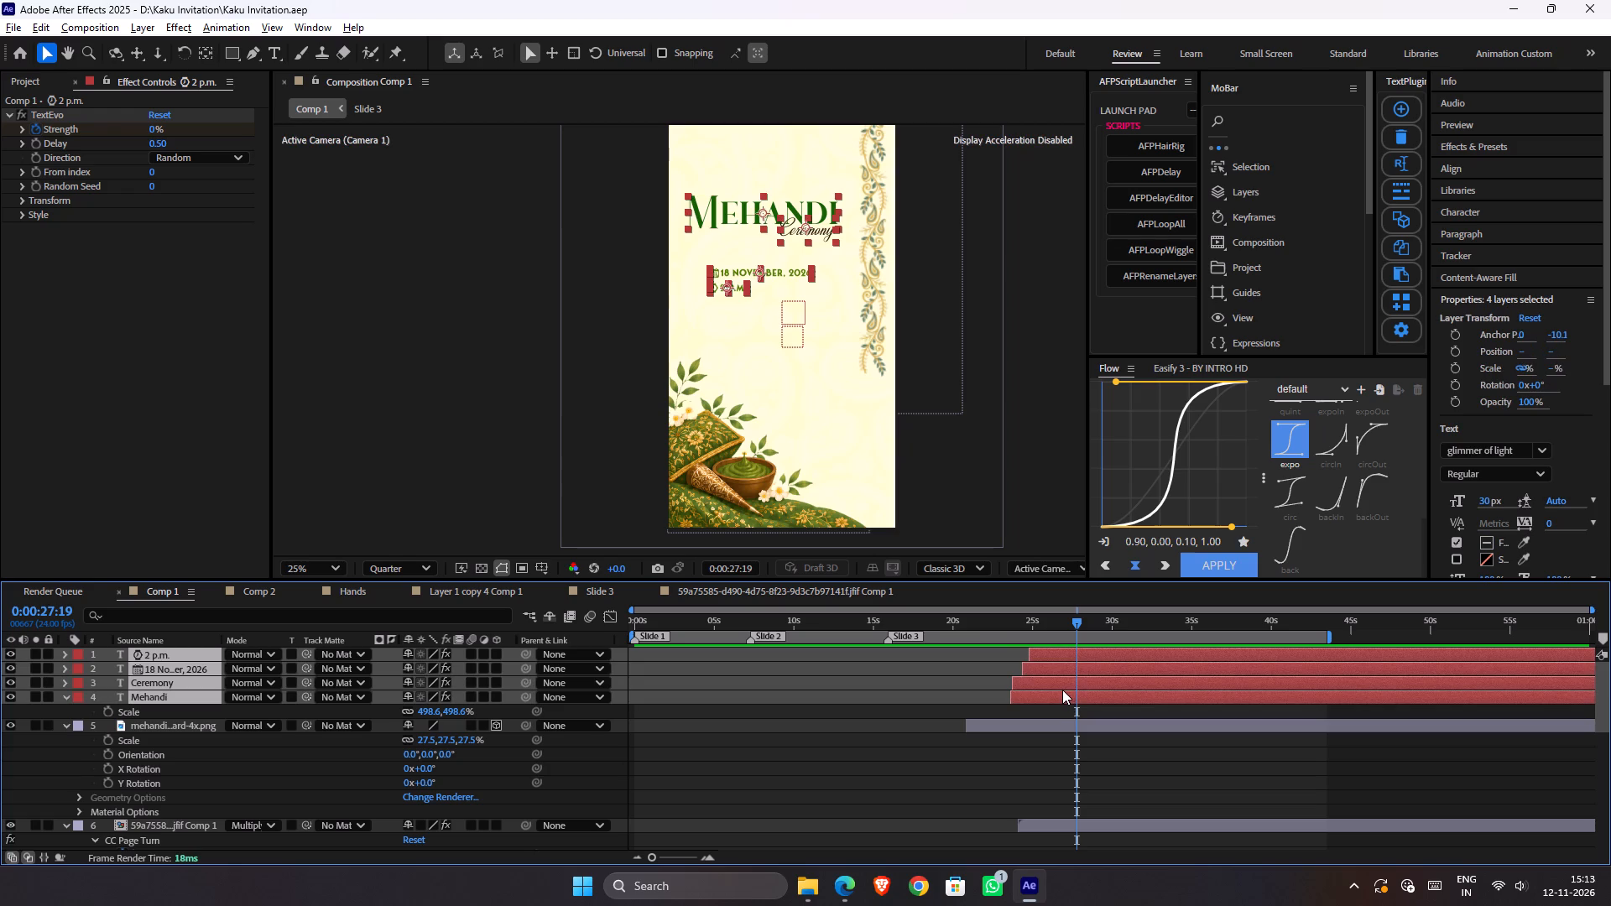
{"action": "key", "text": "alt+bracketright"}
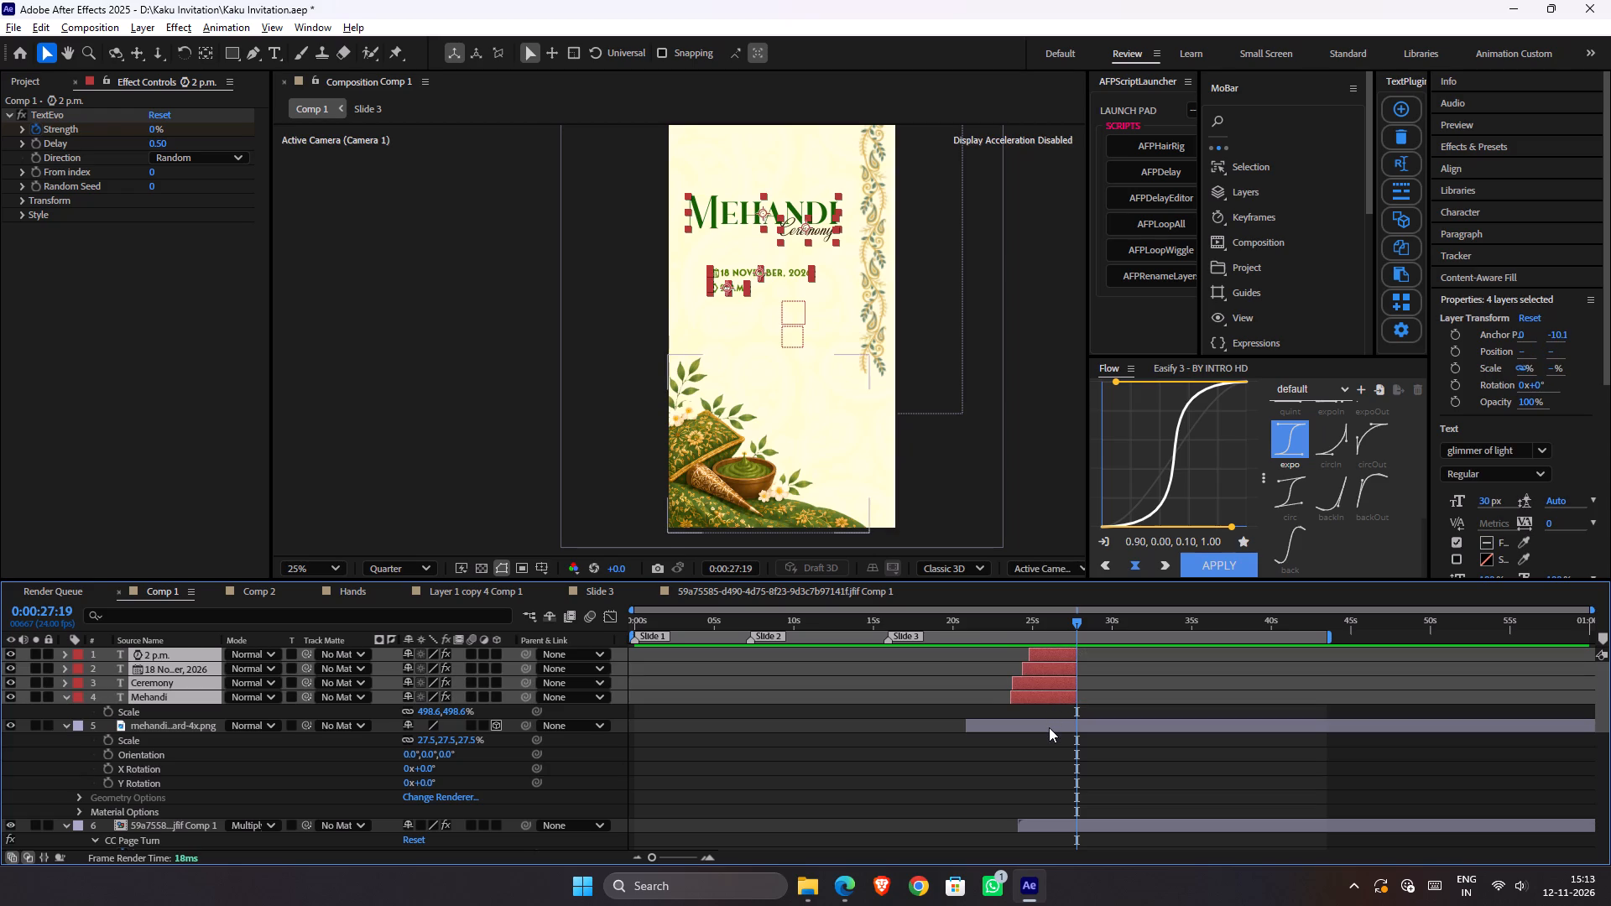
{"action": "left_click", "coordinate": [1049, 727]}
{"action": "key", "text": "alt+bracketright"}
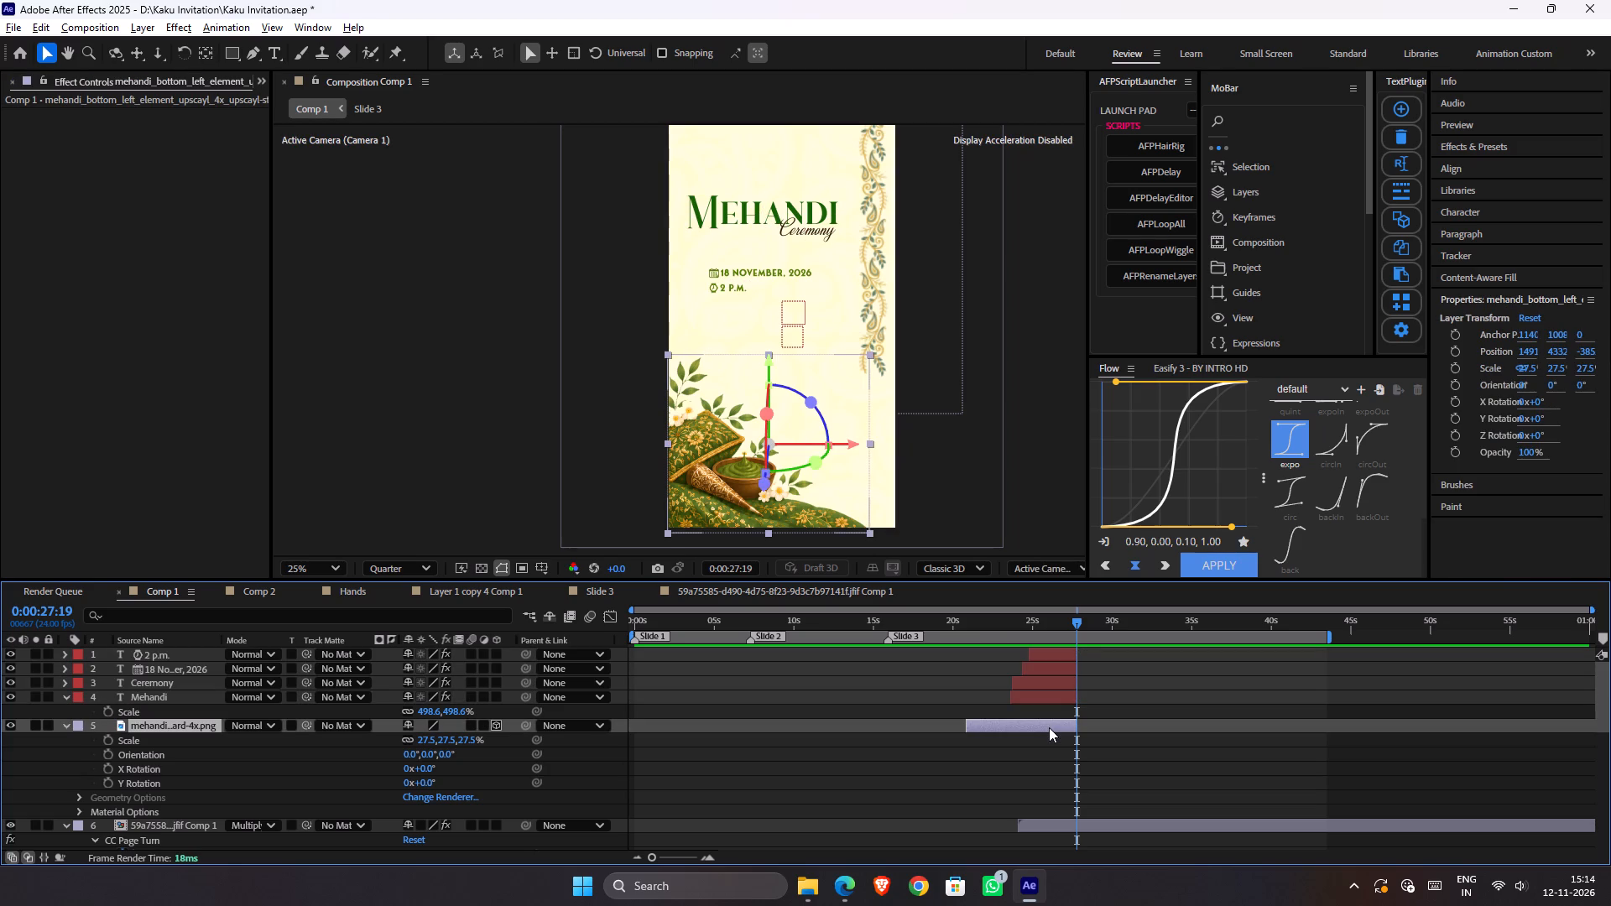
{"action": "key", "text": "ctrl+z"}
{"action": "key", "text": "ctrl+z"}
Save the project and pre-compose the seven Mehandi page layers, from the 2 p.m. text down to the paisley EPS background, as Slide 4.
{"action": "scroll", "coordinate": [1105, 659], "scroll_direction": "down", "scroll_amount": 1}
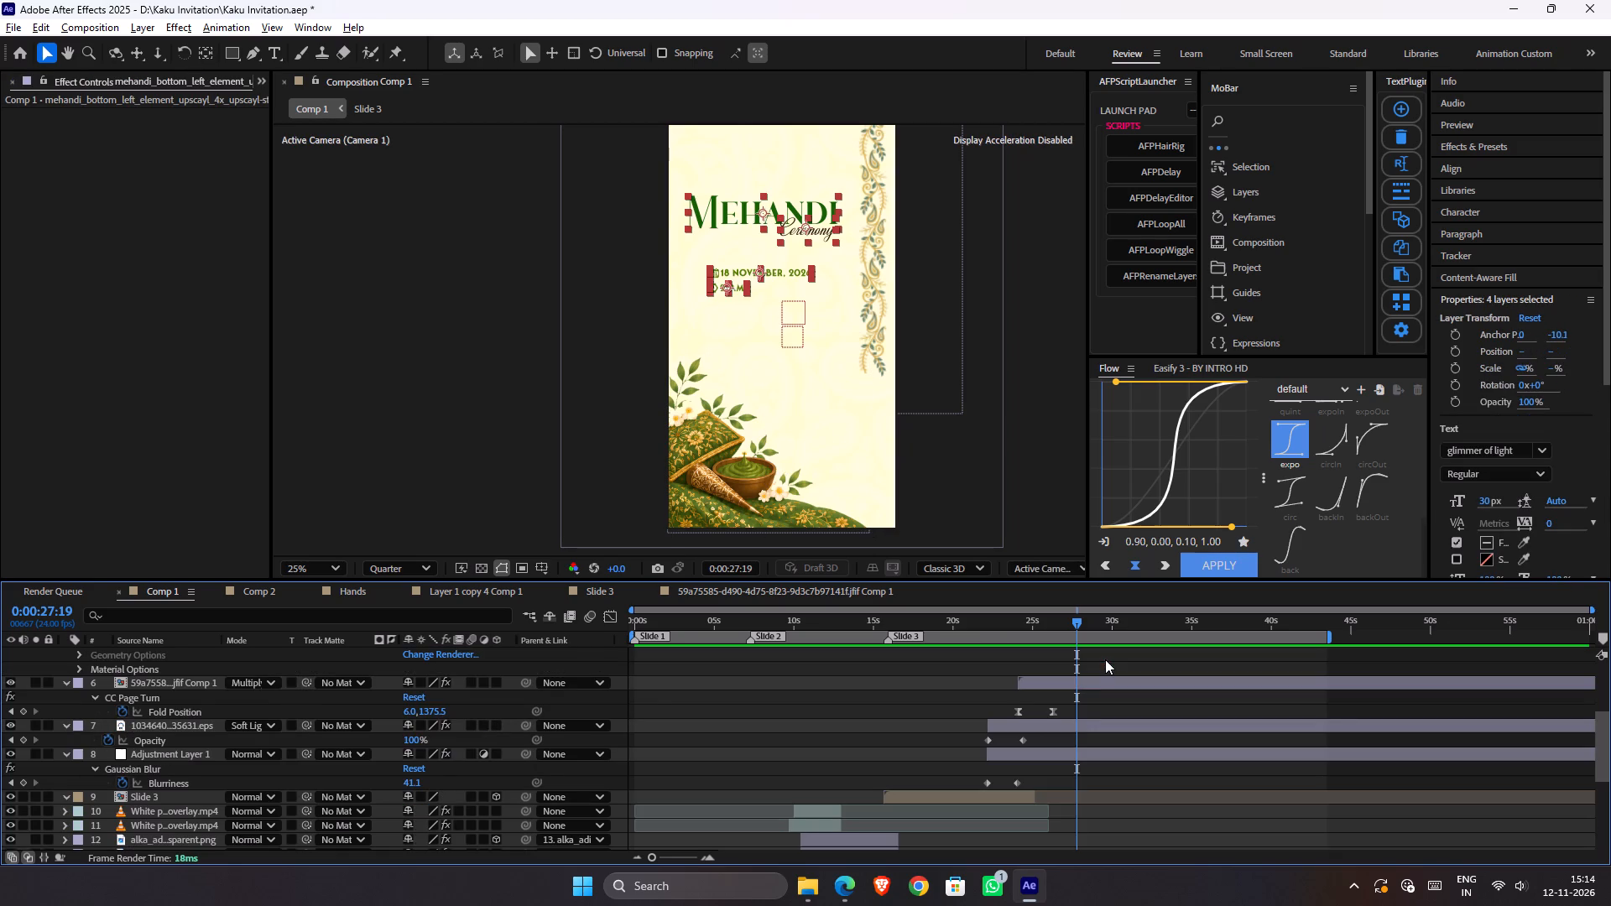
{"action": "left_click", "coordinate": [1087, 754]}
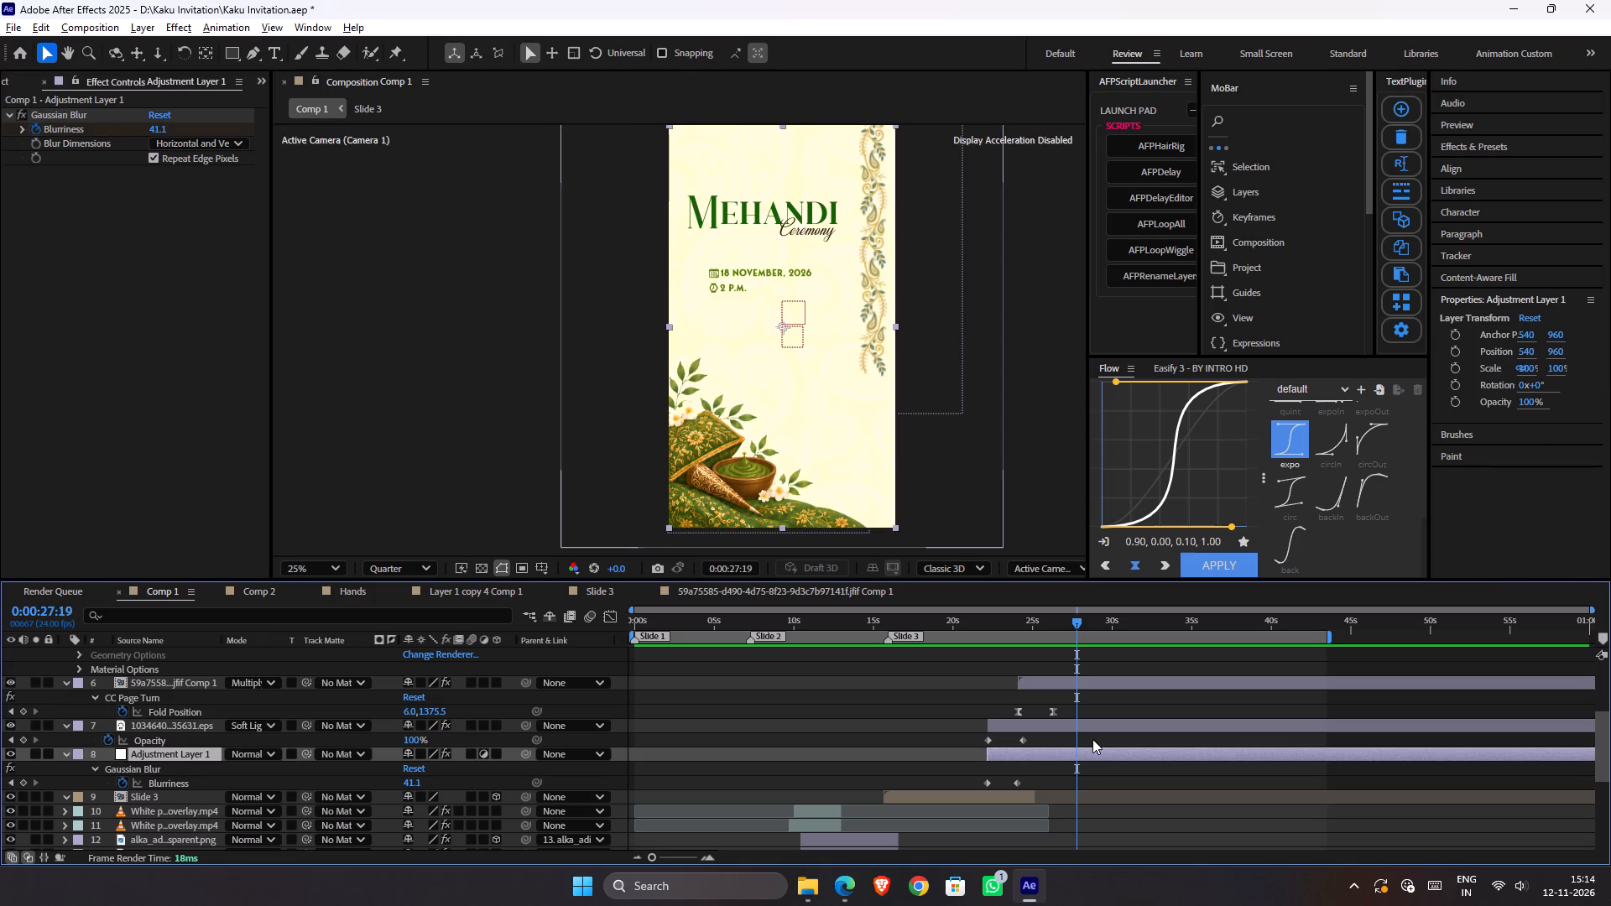
{"action": "left_click", "coordinate": [1092, 722]}
{"action": "scroll", "coordinate": [1092, 722], "scroll_direction": "up", "scroll_amount": 1}
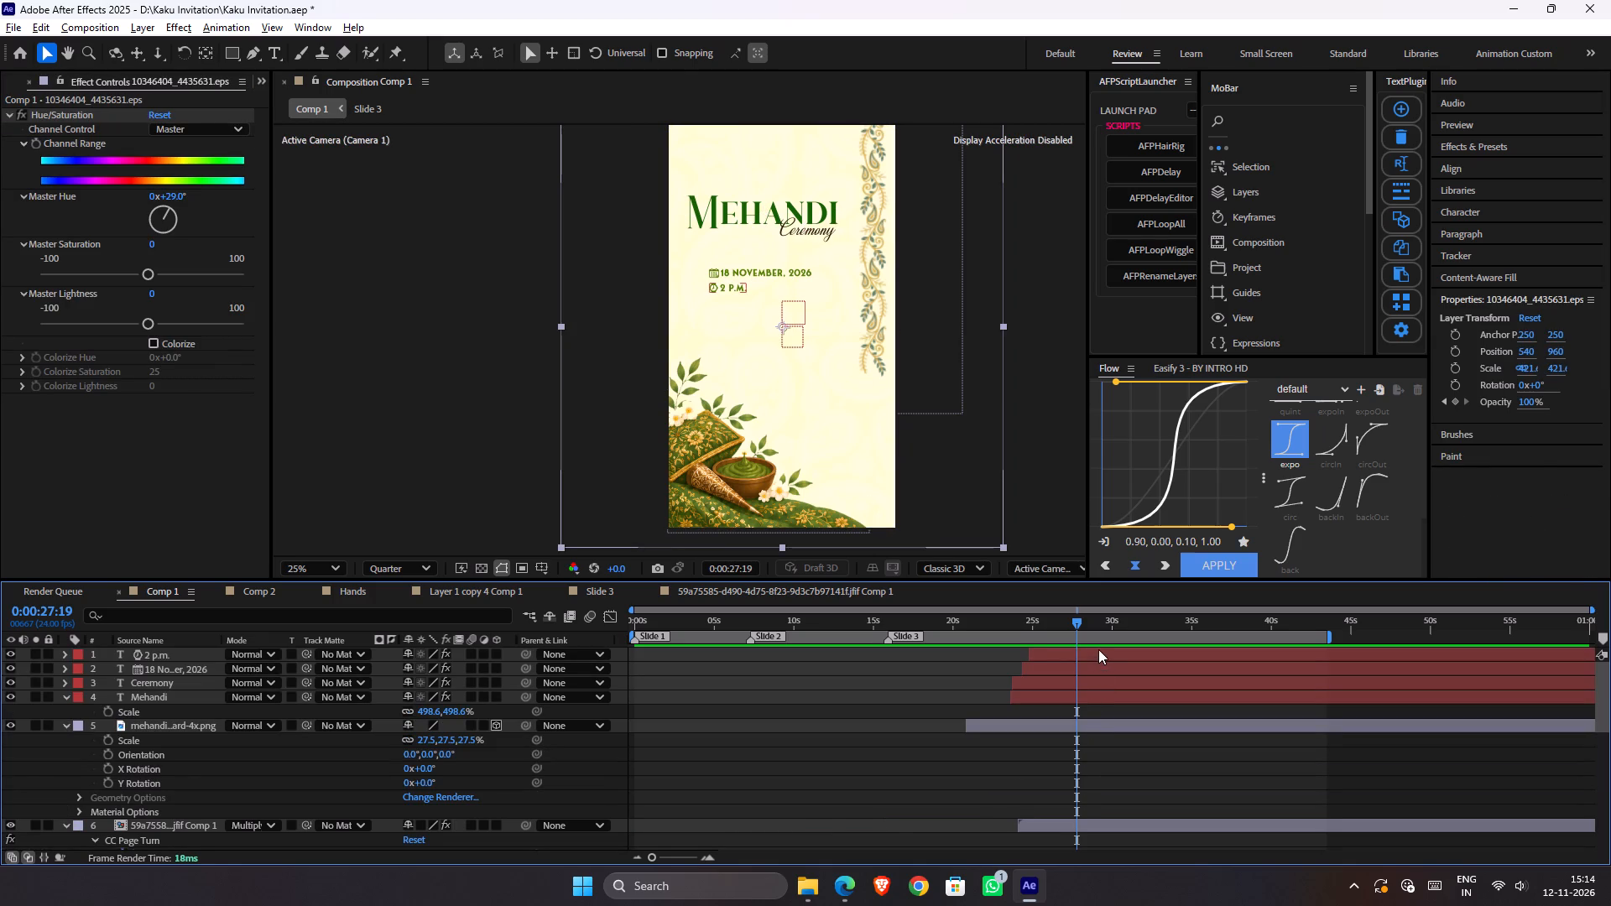
{"action": "left_click", "coordinate": [1098, 649], "text": "shift"}
{"action": "scroll", "coordinate": [1098, 649], "scroll_direction": "down", "scroll_amount": 1}
{"action": "scroll", "coordinate": [1098, 649], "scroll_direction": "up", "scroll_amount": 2}
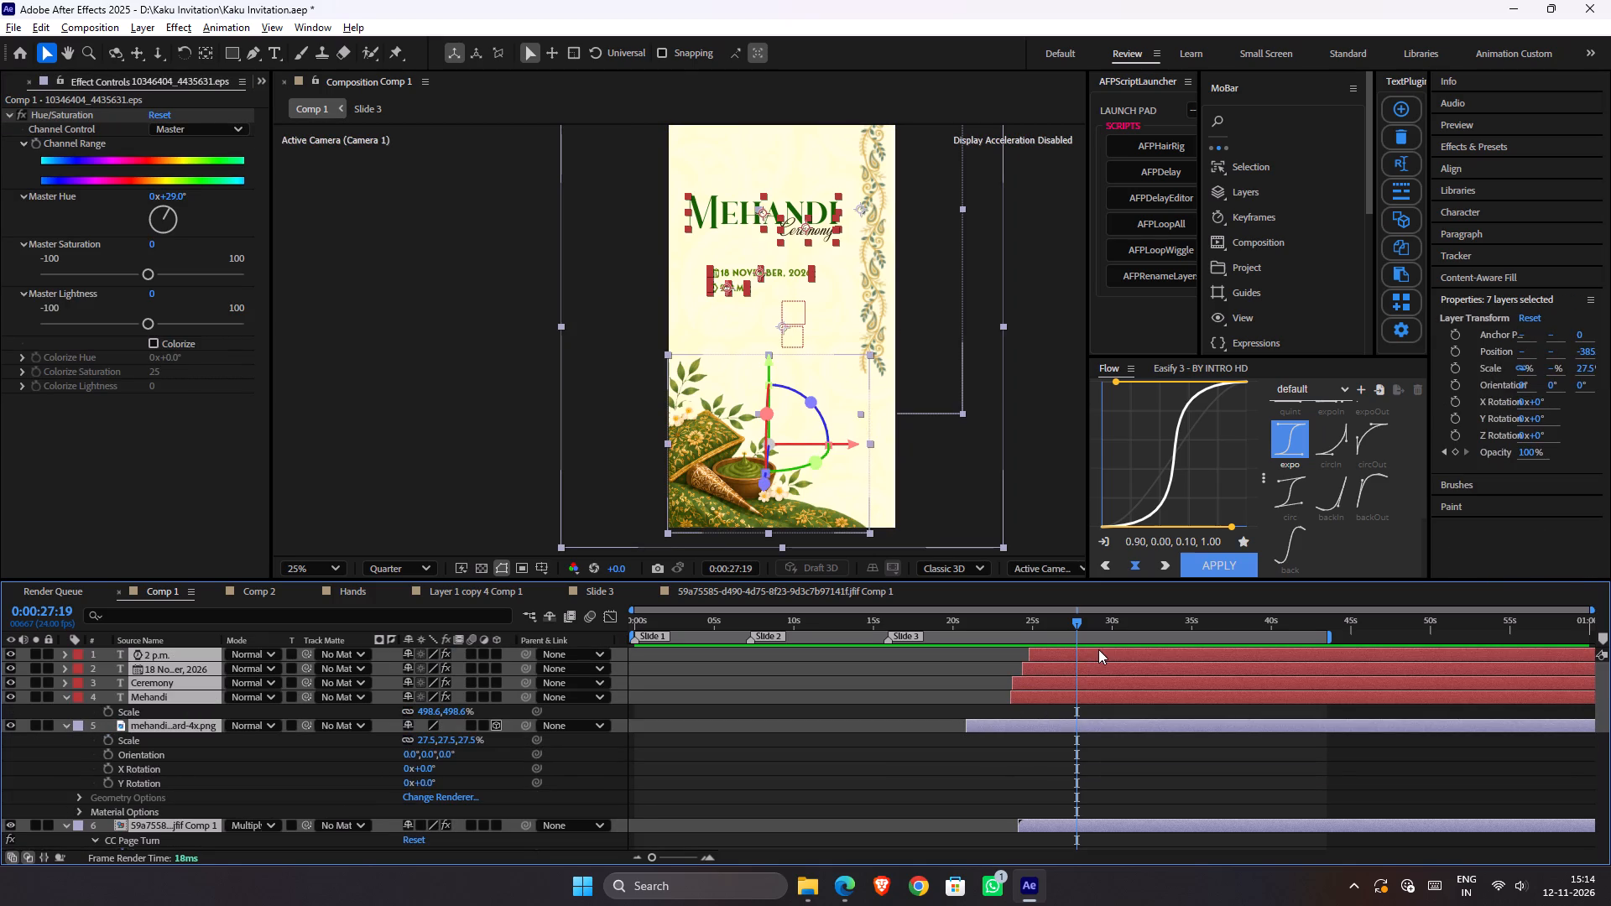
{"action": "key", "text": "ctrl+s"}
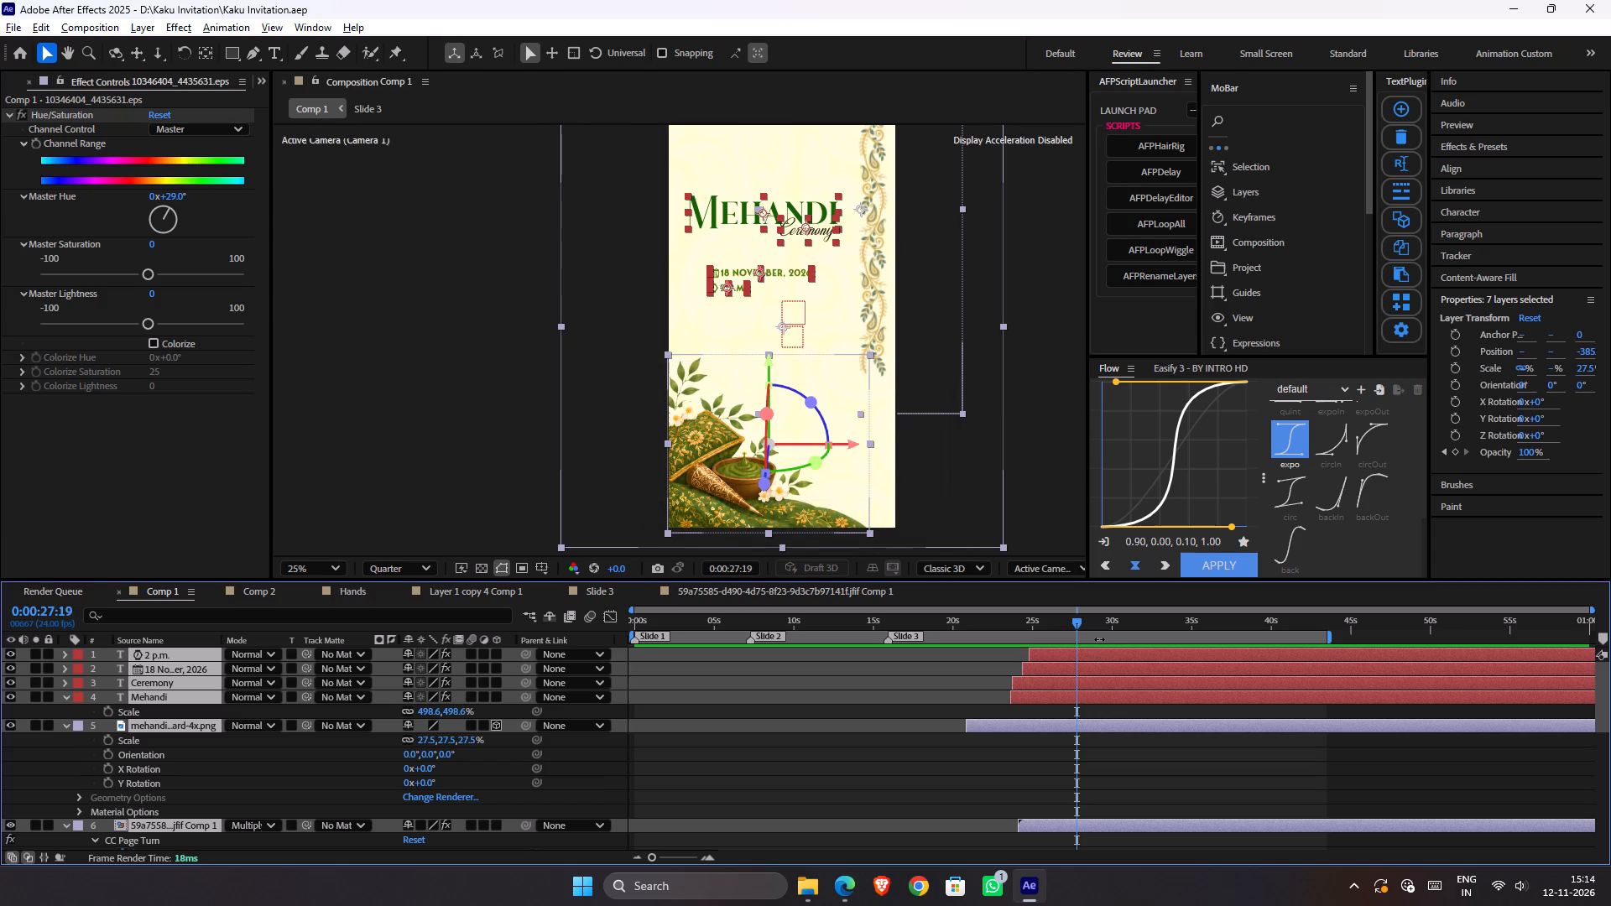
{"action": "key", "text": "ctrl+shift+c"}
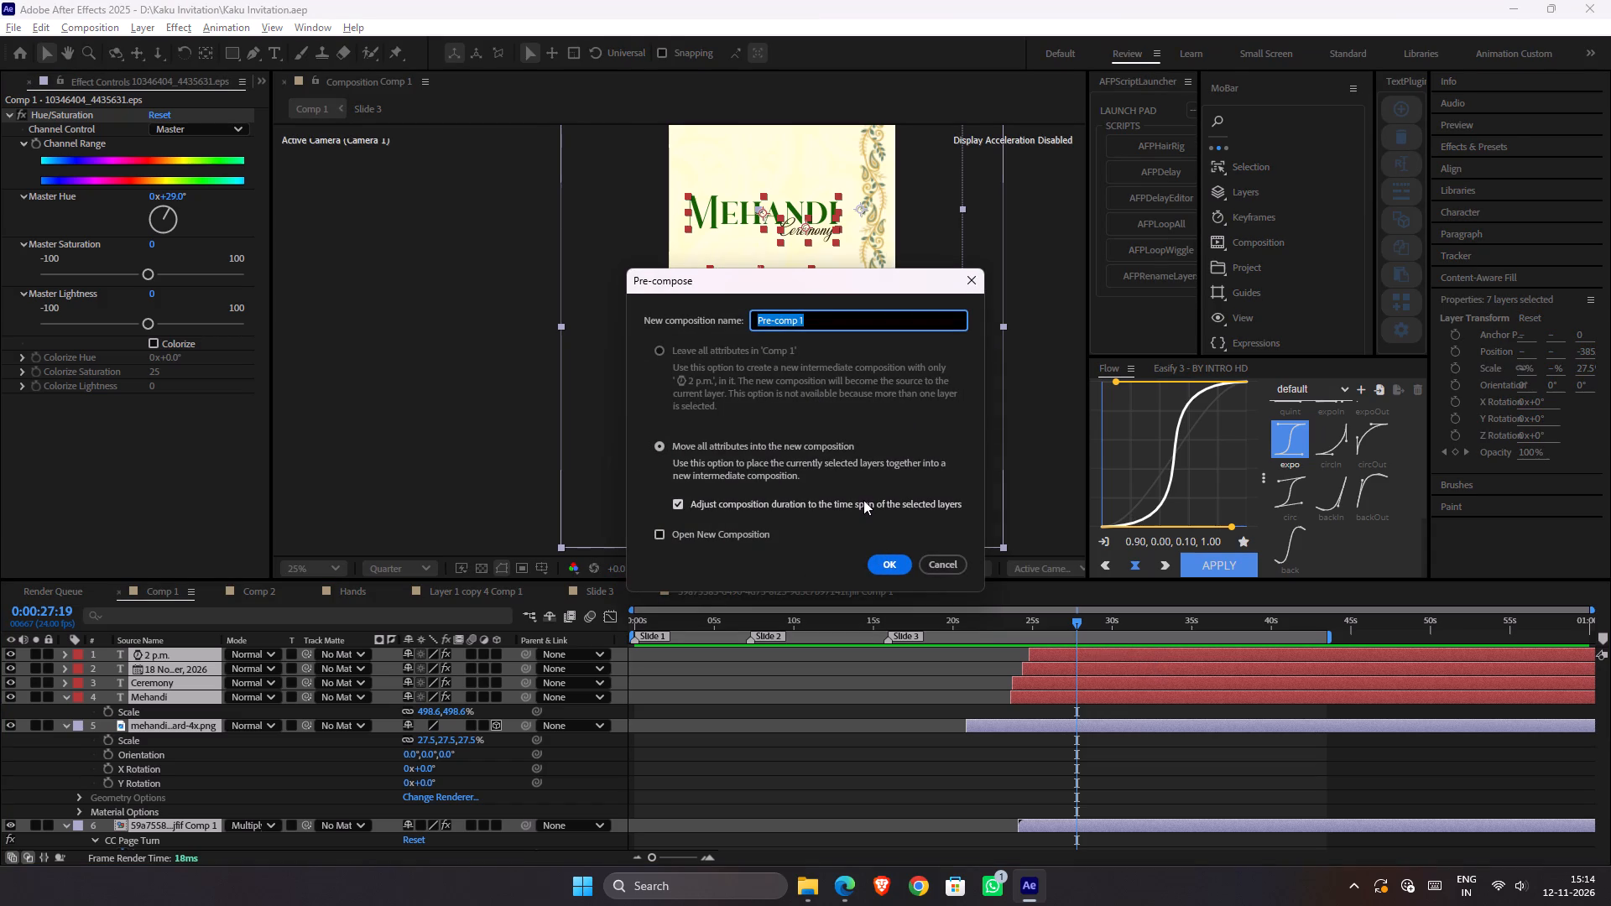
{"action": "type", "text": "Slide"}
{"action": "key", "text": "space"}
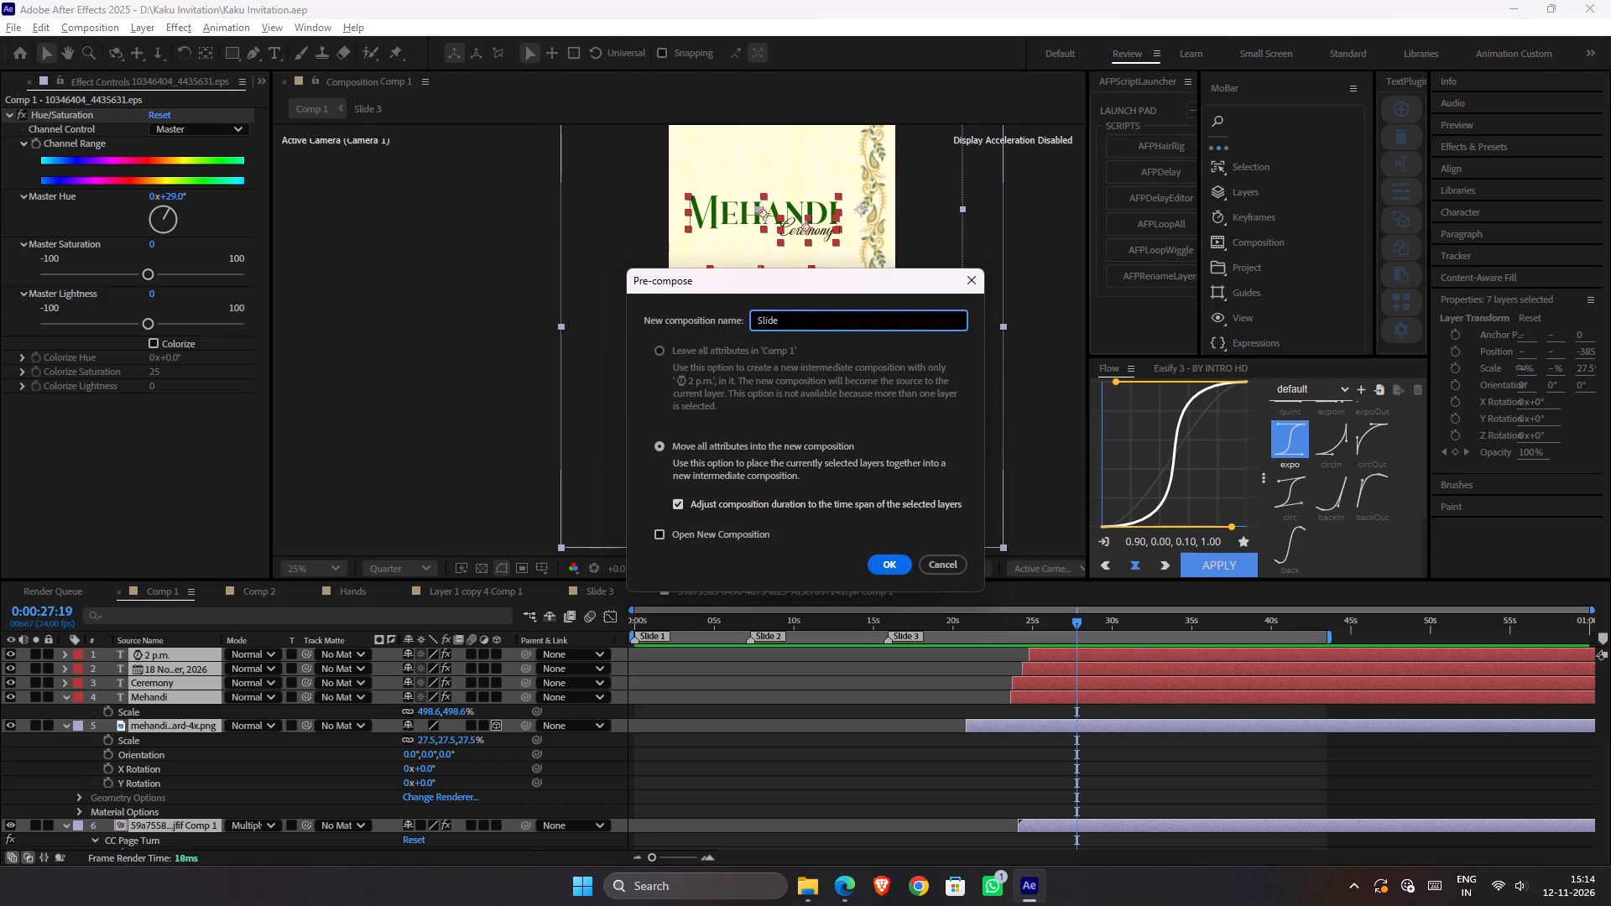
{"action": "key", "text": "4"}
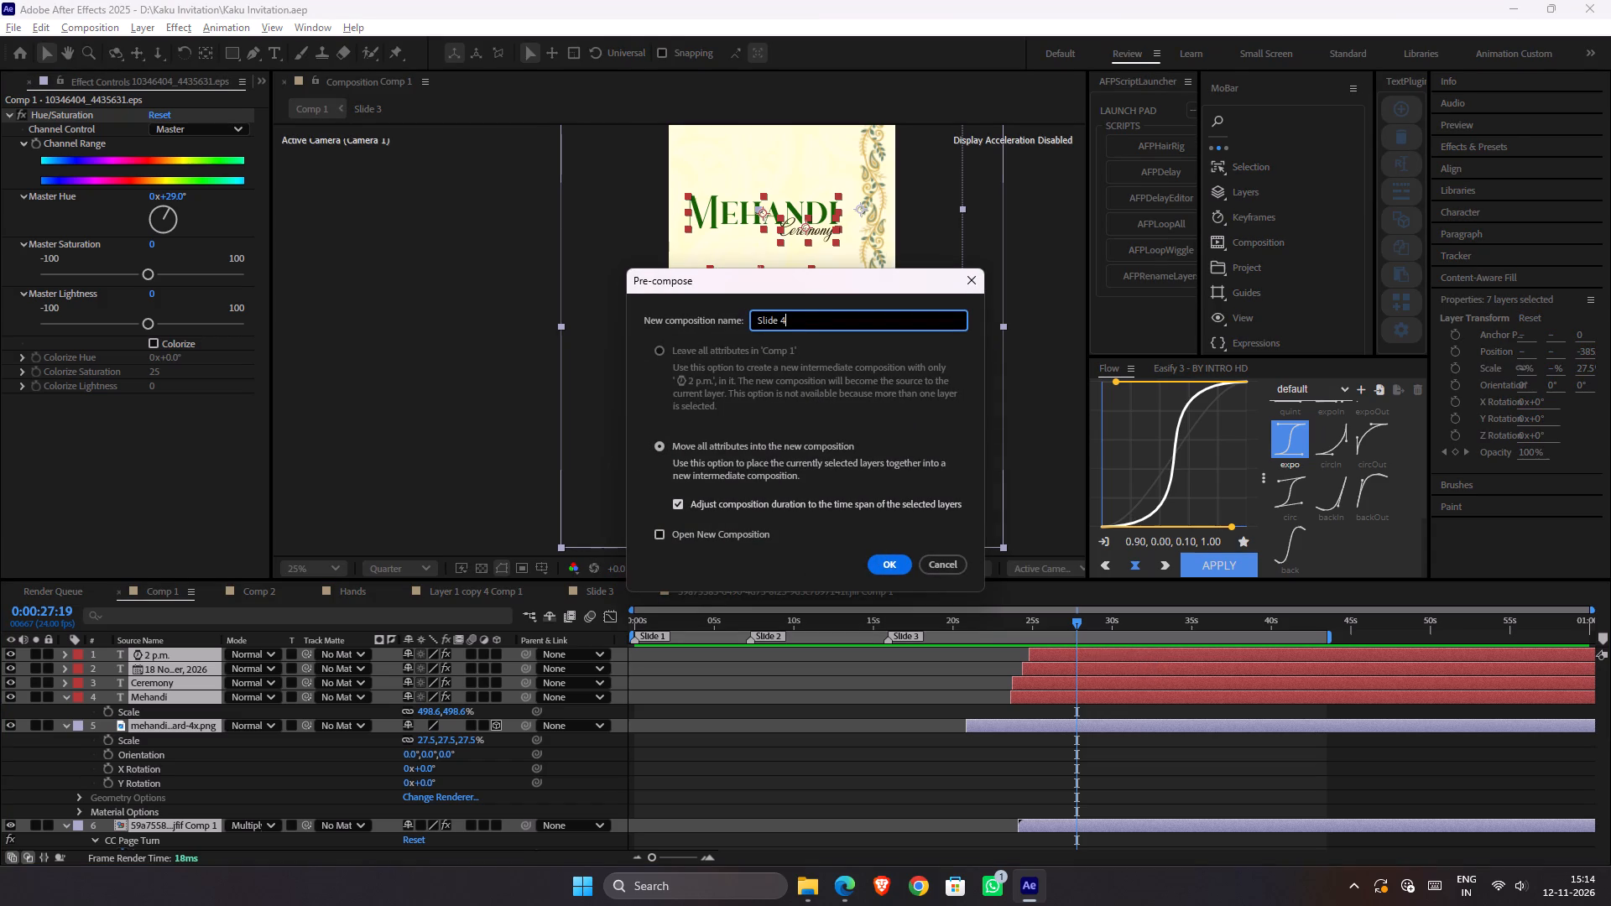
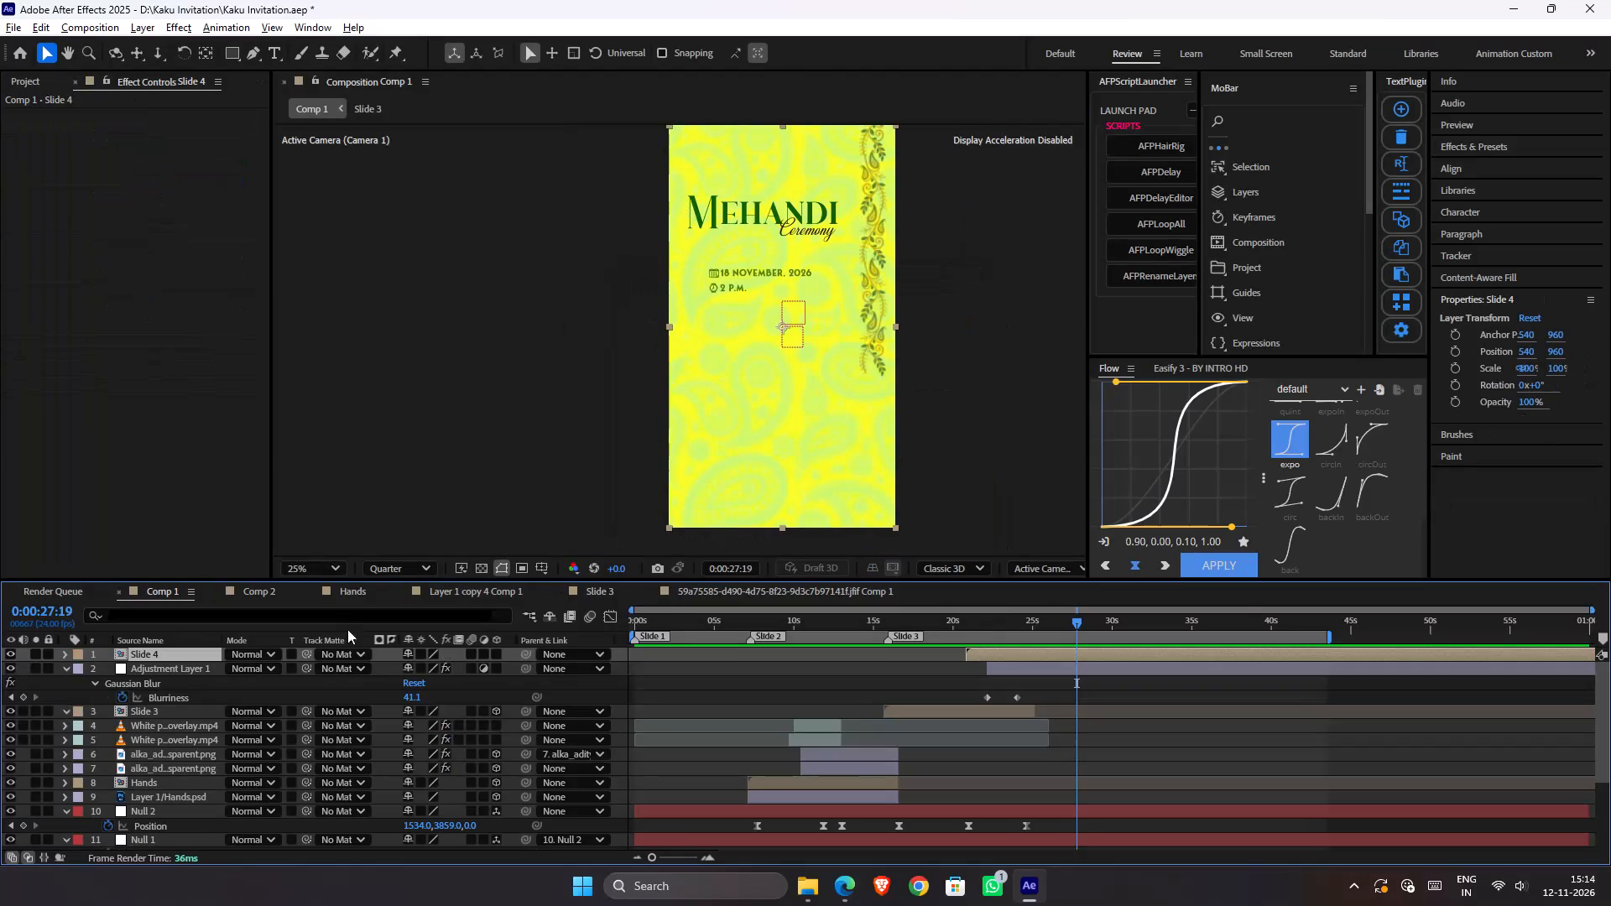
Turn on collapse transformations for the Slide 4 layer in Comp 1 and save the project.
{"action": "left_click", "coordinate": [423, 652]}
{"action": "key", "text": "ctrl+s"}
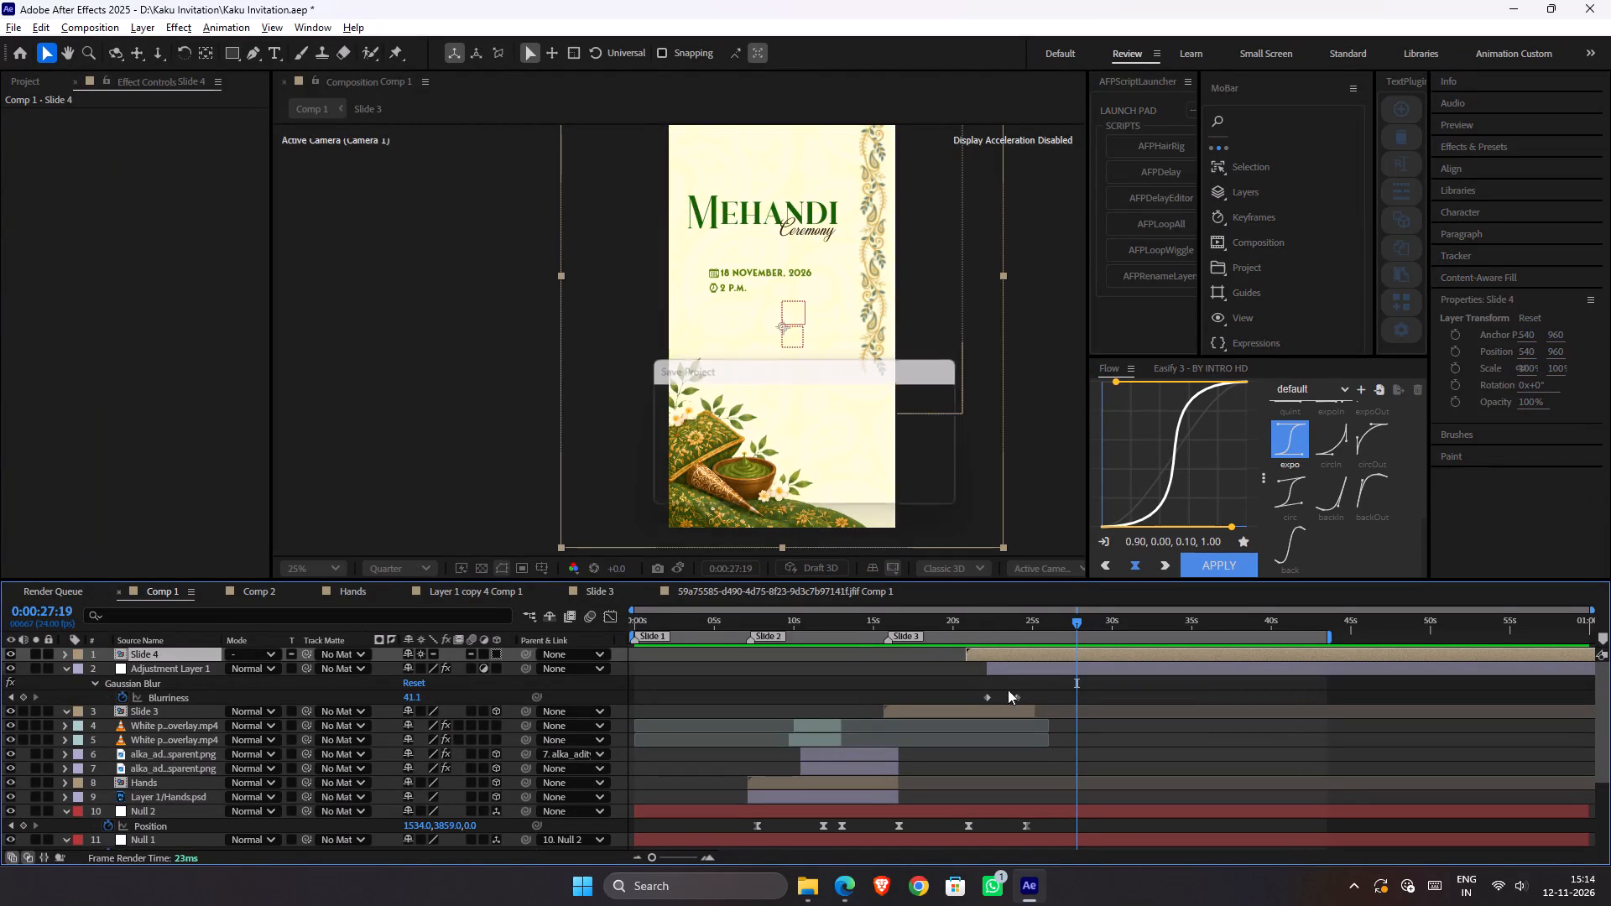
{"action": "left_click", "coordinate": [1081, 691]}
{"action": "key", "text": "v"}
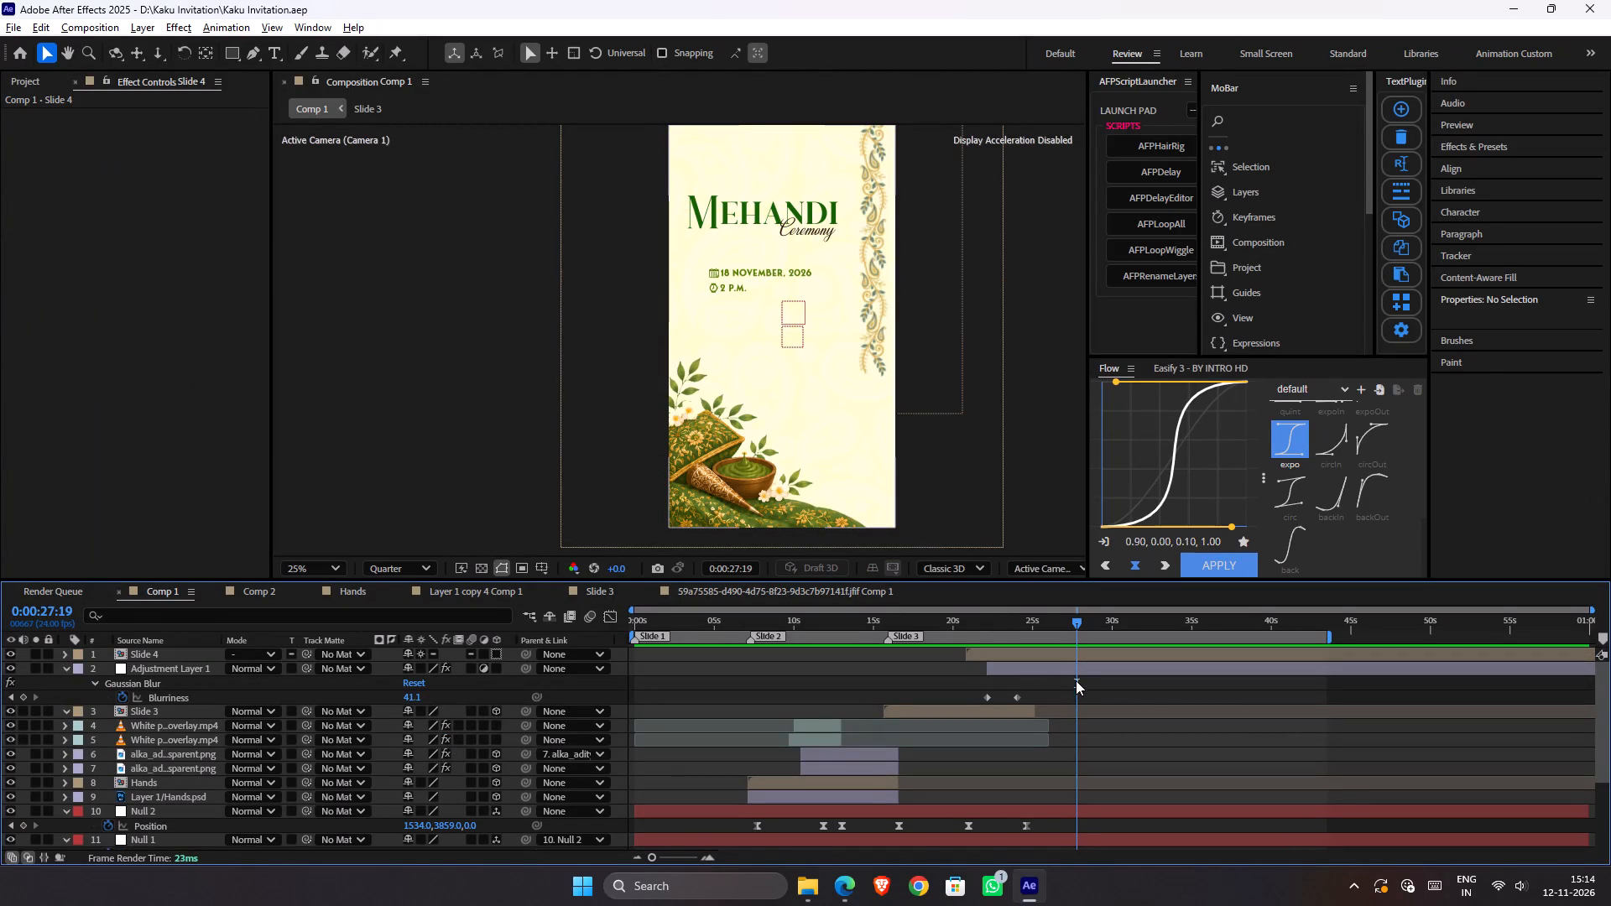
{"action": "key", "text": "ctrl+s"}
Preview the Haldi-to-Mehandi transition twice, from 0:00:20:17 and 0:00:20:15, and save the project.
{"action": "left_click", "coordinate": [964, 628]}
{"action": "key", "text": "space"}
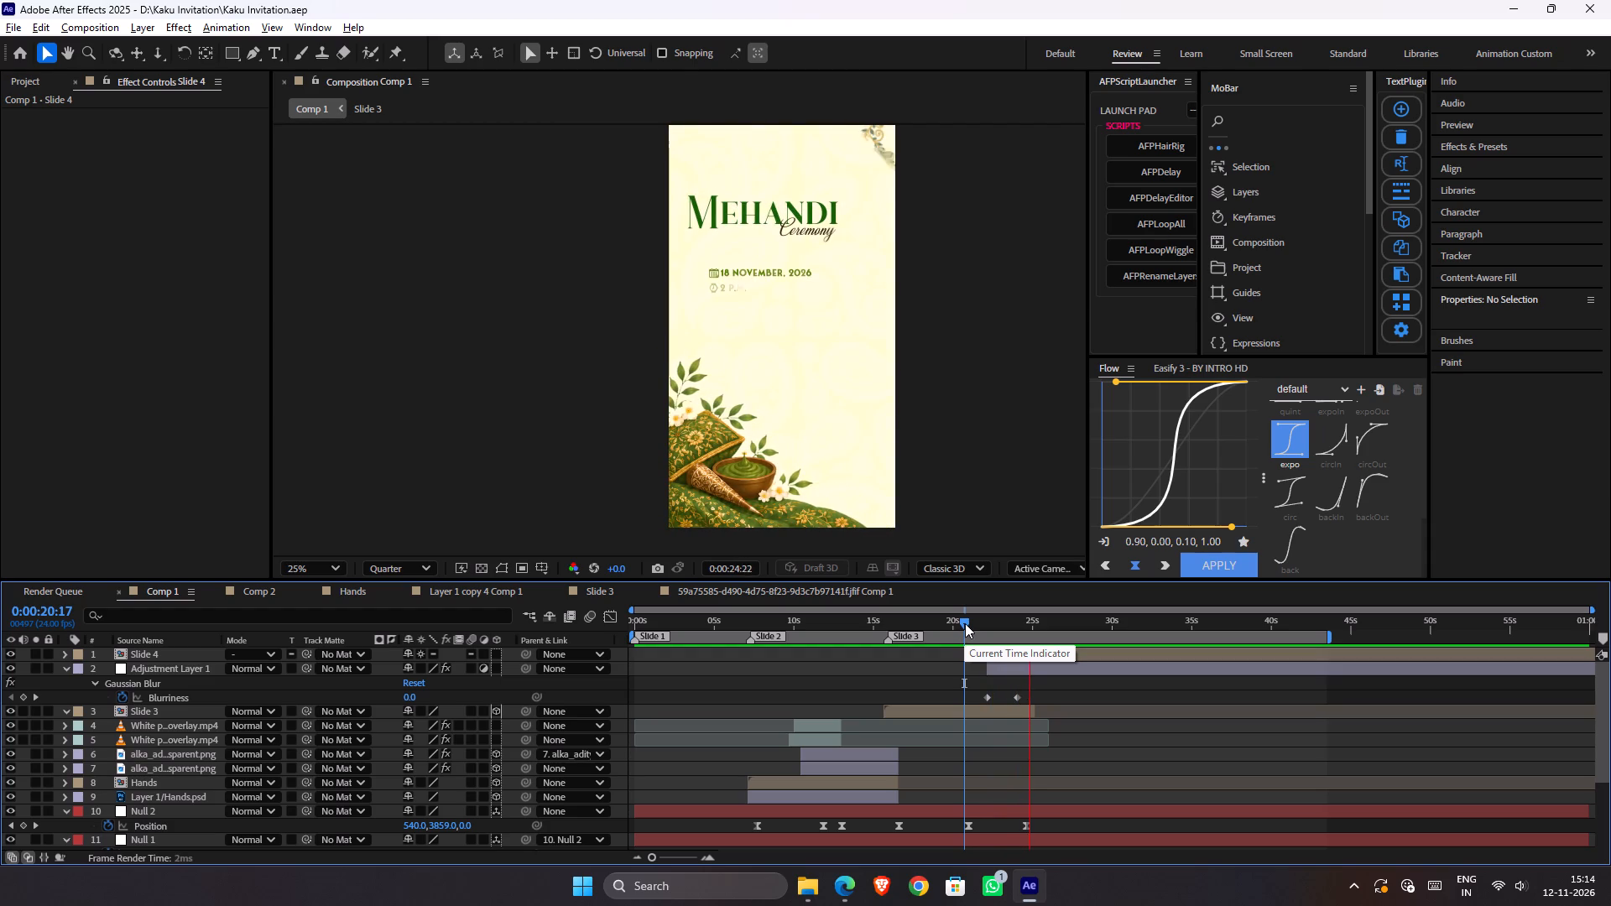
{"action": "key", "text": "space"}
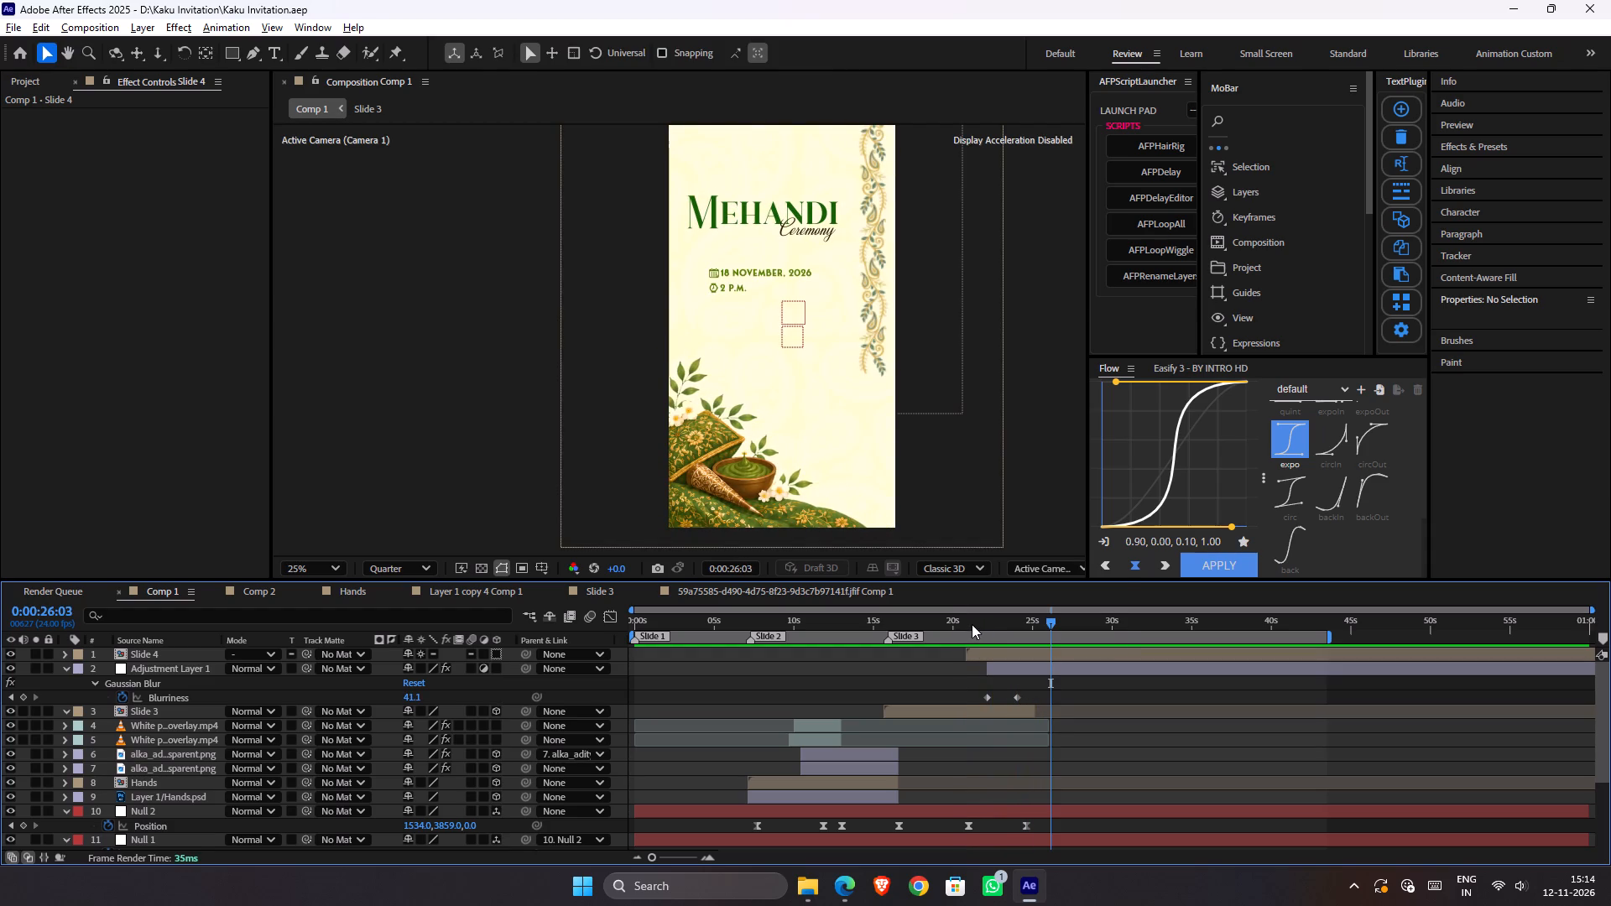
{"action": "left_click", "coordinate": [969, 623]}
{"action": "key", "text": "space"}
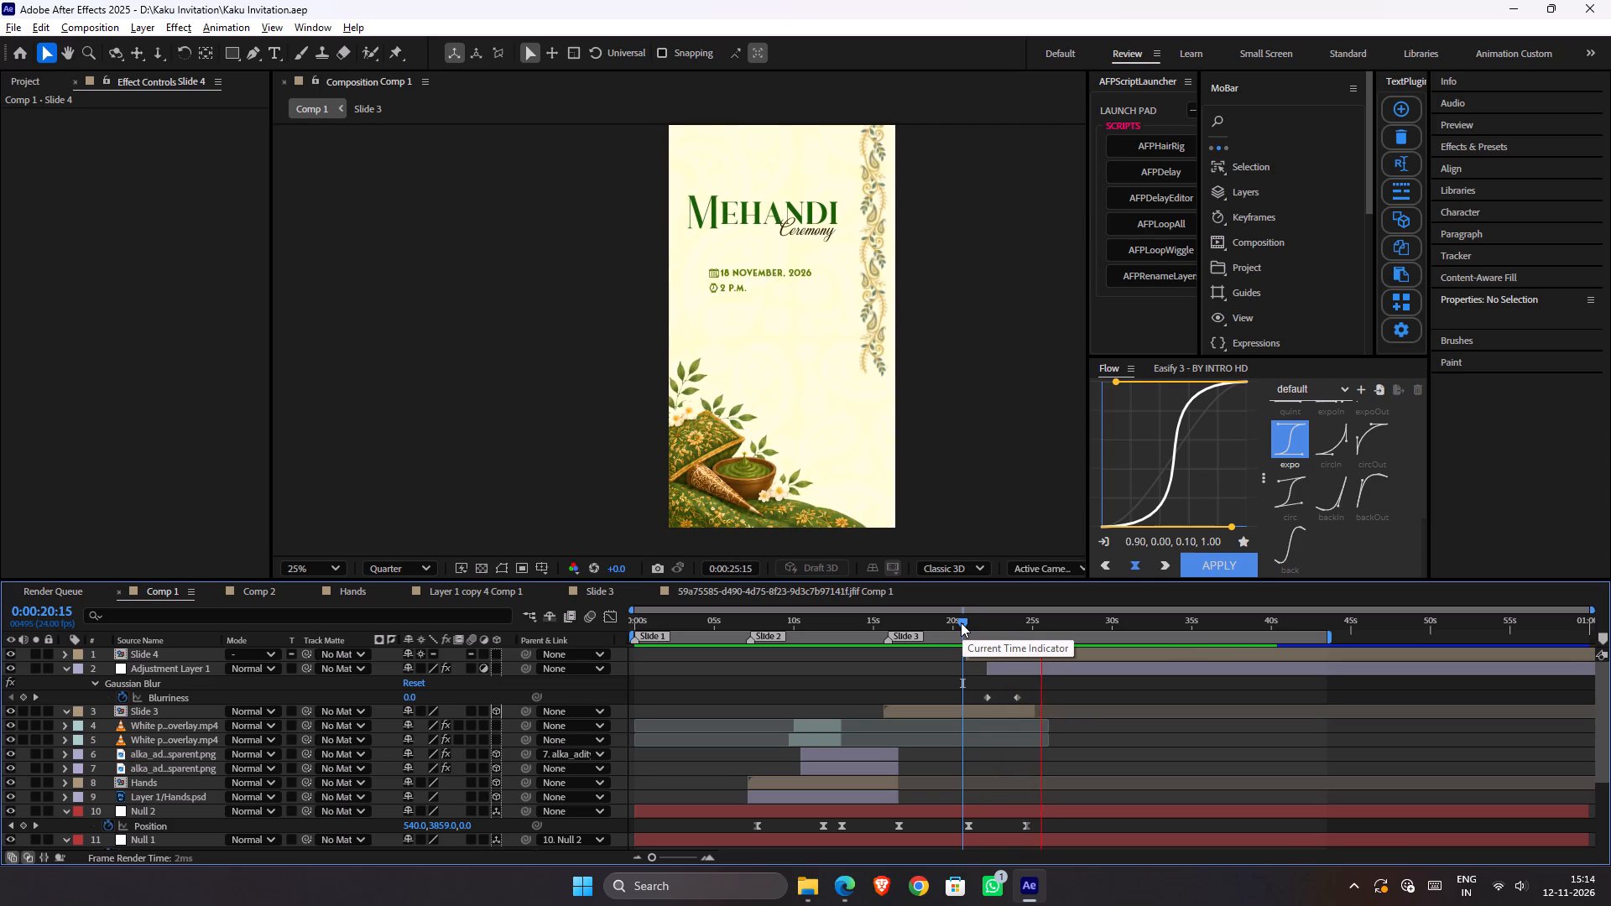
{"action": "key", "text": "space"}
{"action": "key", "text": "ctrl+s"}
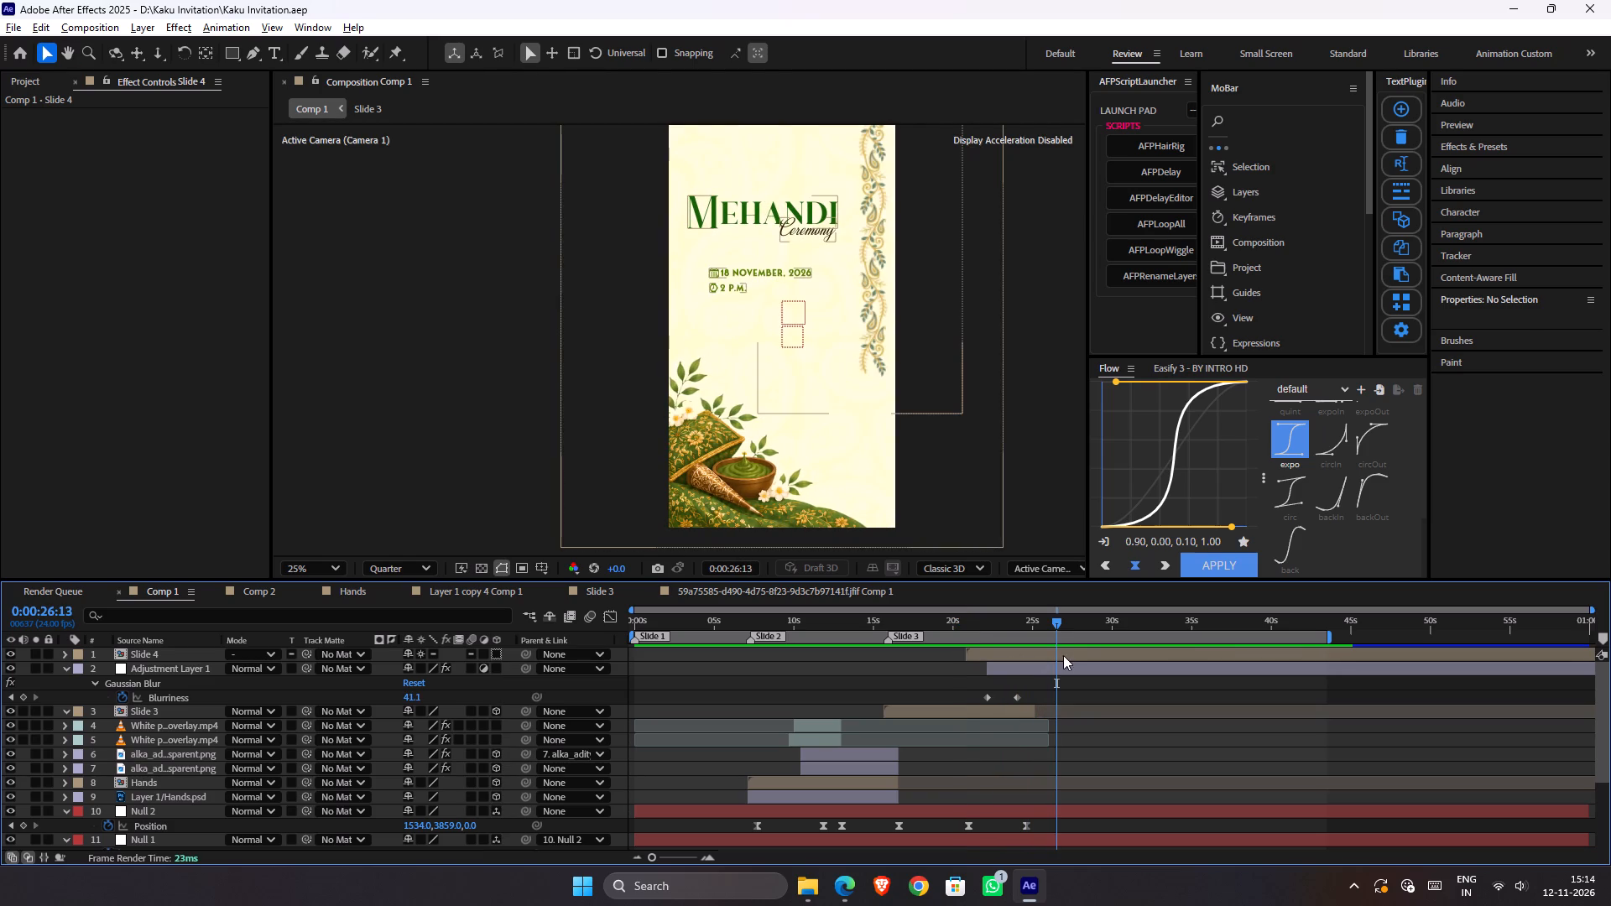
Make the Slide 4 layer in Comp 1 a 3D layer.
{"action": "left_click", "coordinate": [1063, 655]}
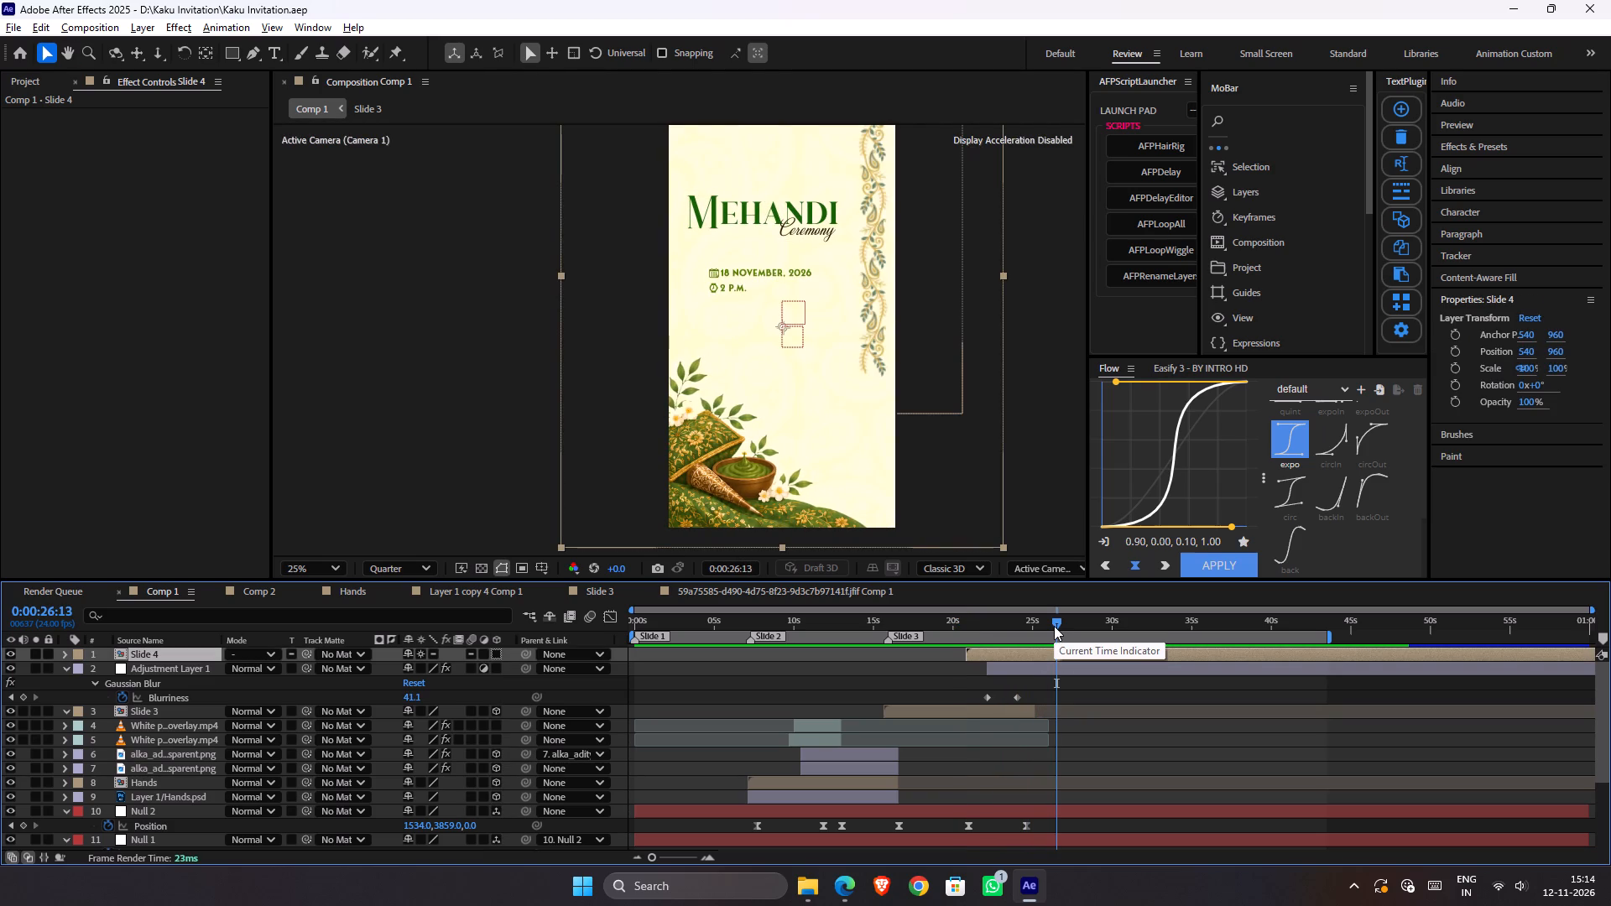
{"action": "left_click", "coordinate": [493, 653]}
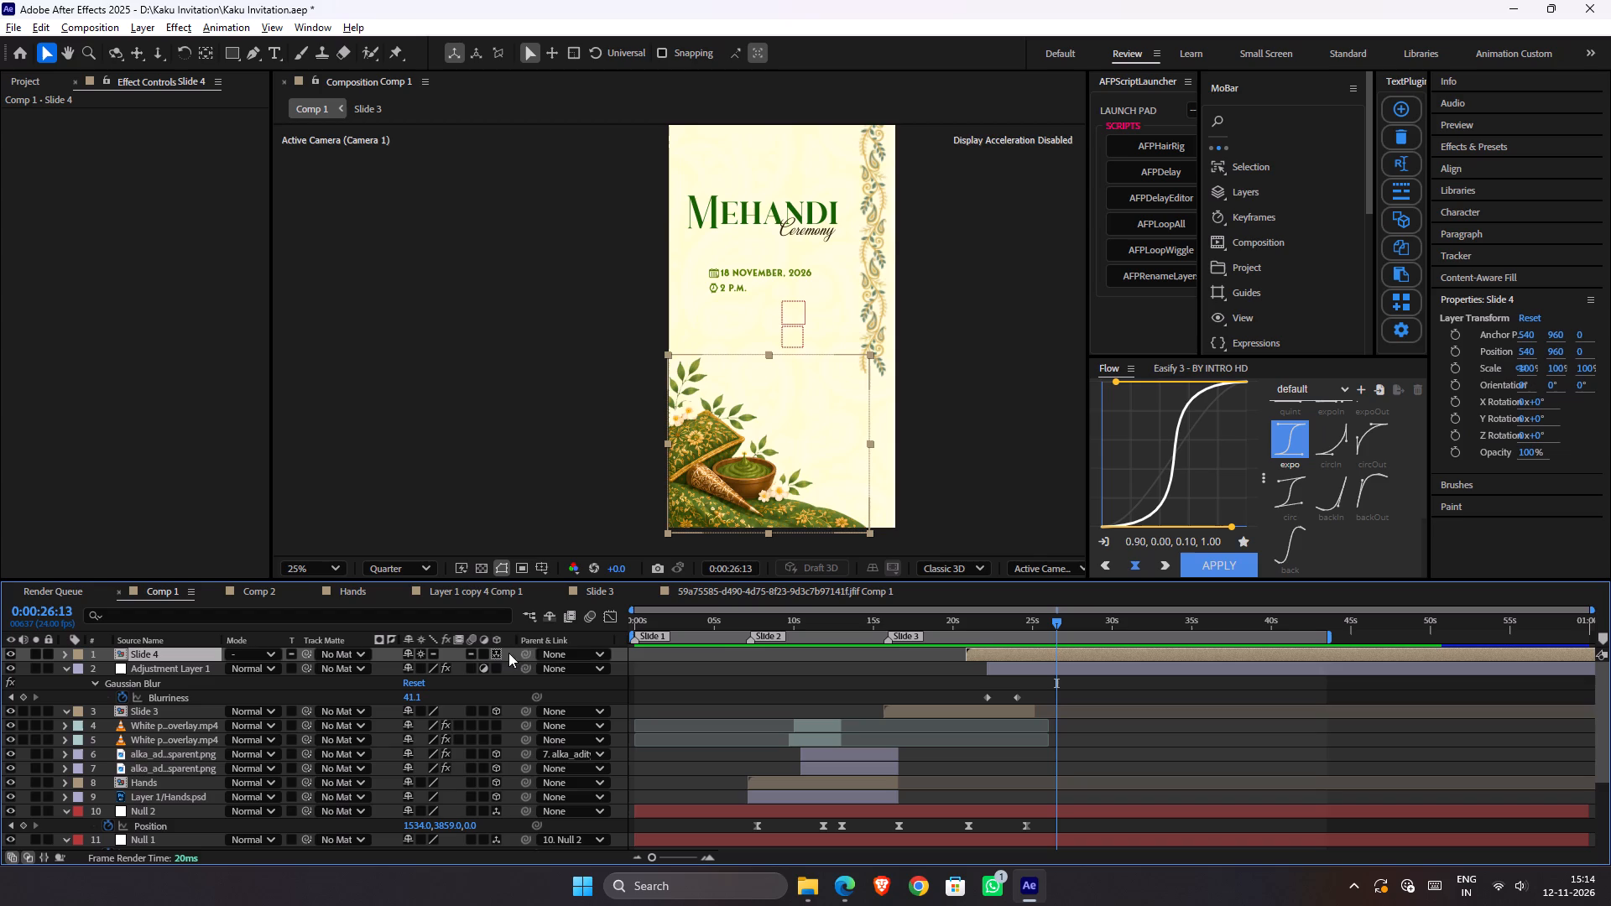
Preview the transition into the Mehandi page from 0:00:21:01, play on past 0:00:27:01, and save the project.
{"action": "left_click_drag", "start_coordinate": [989, 626], "coordinate": [969, 628]}
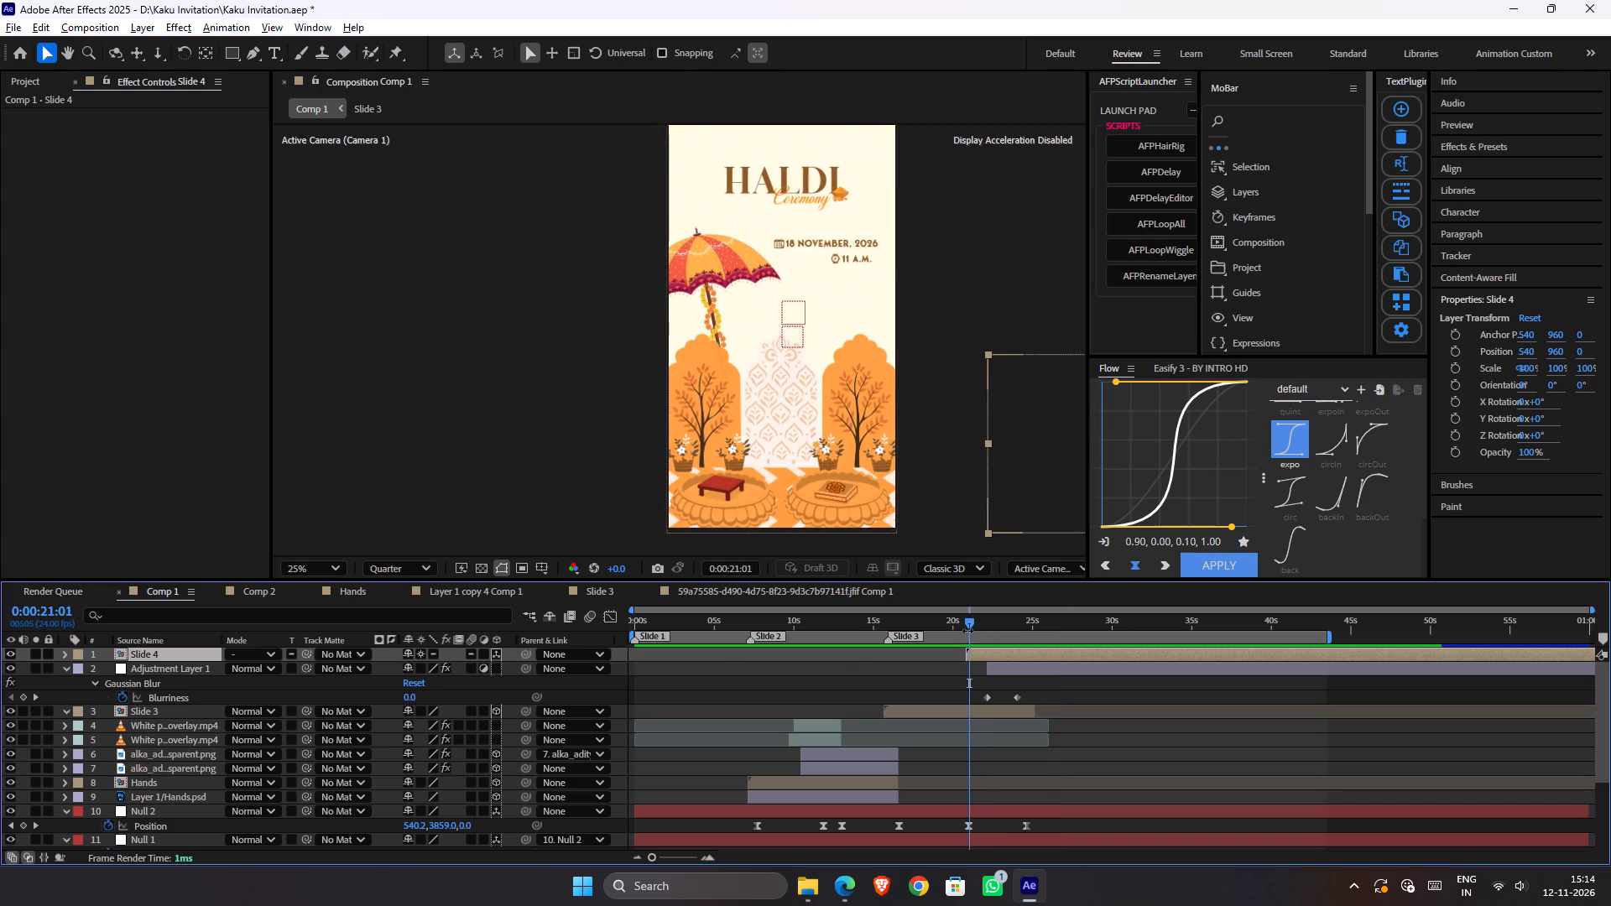
{"action": "key", "text": "space"}
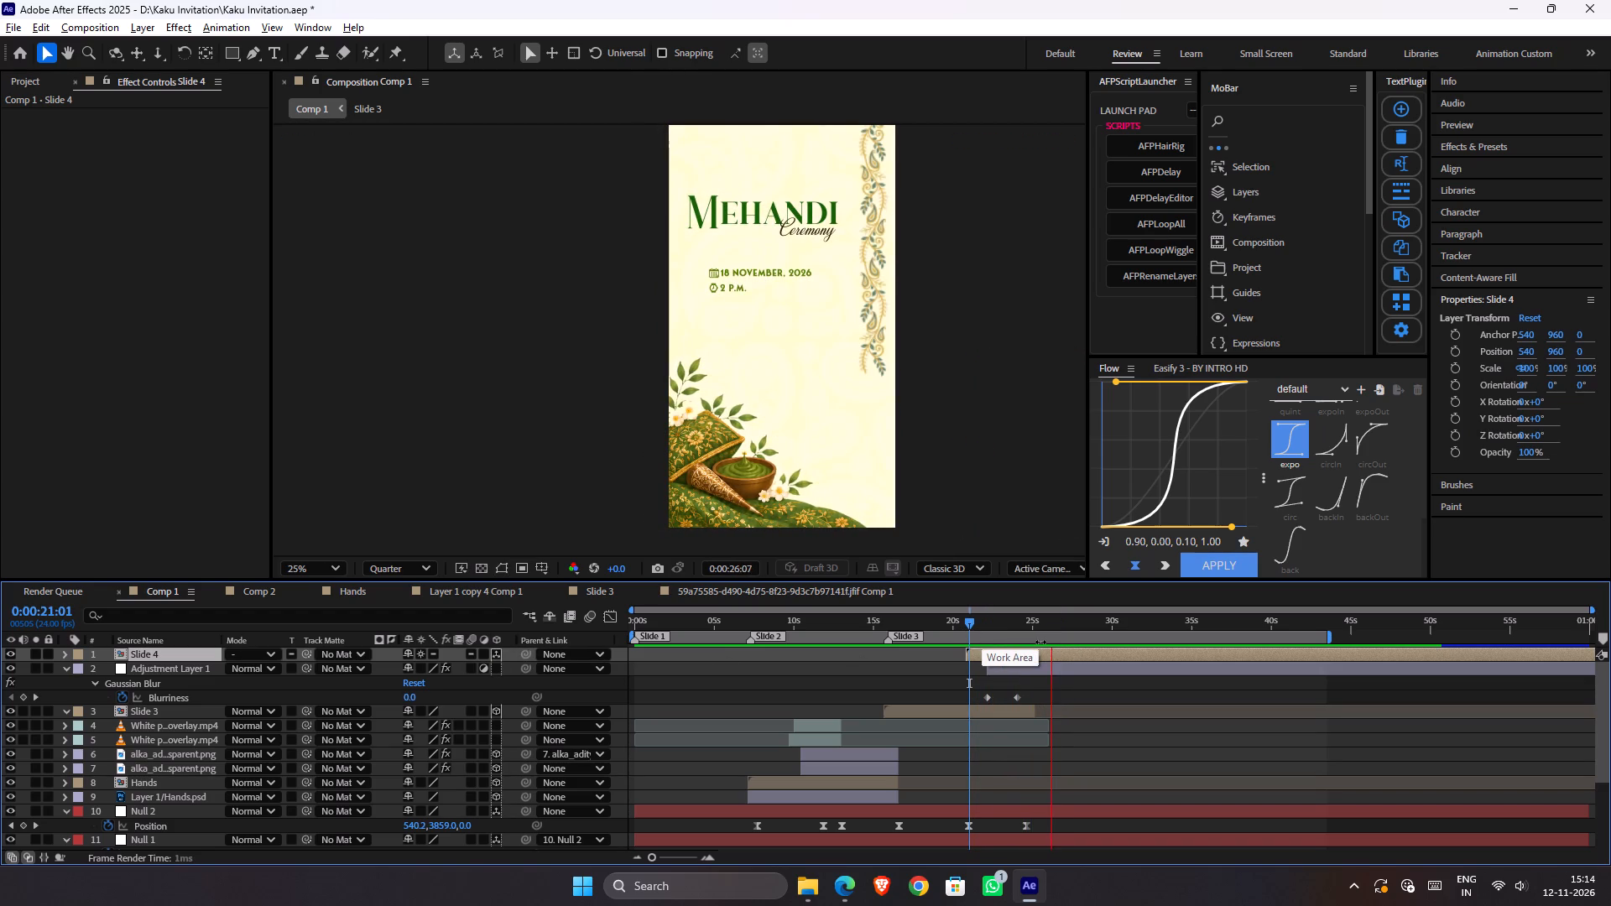
{"action": "key", "text": "space"}
{"action": "key", "text": "ctrl+s"}
{"action": "key", "text": "space"}
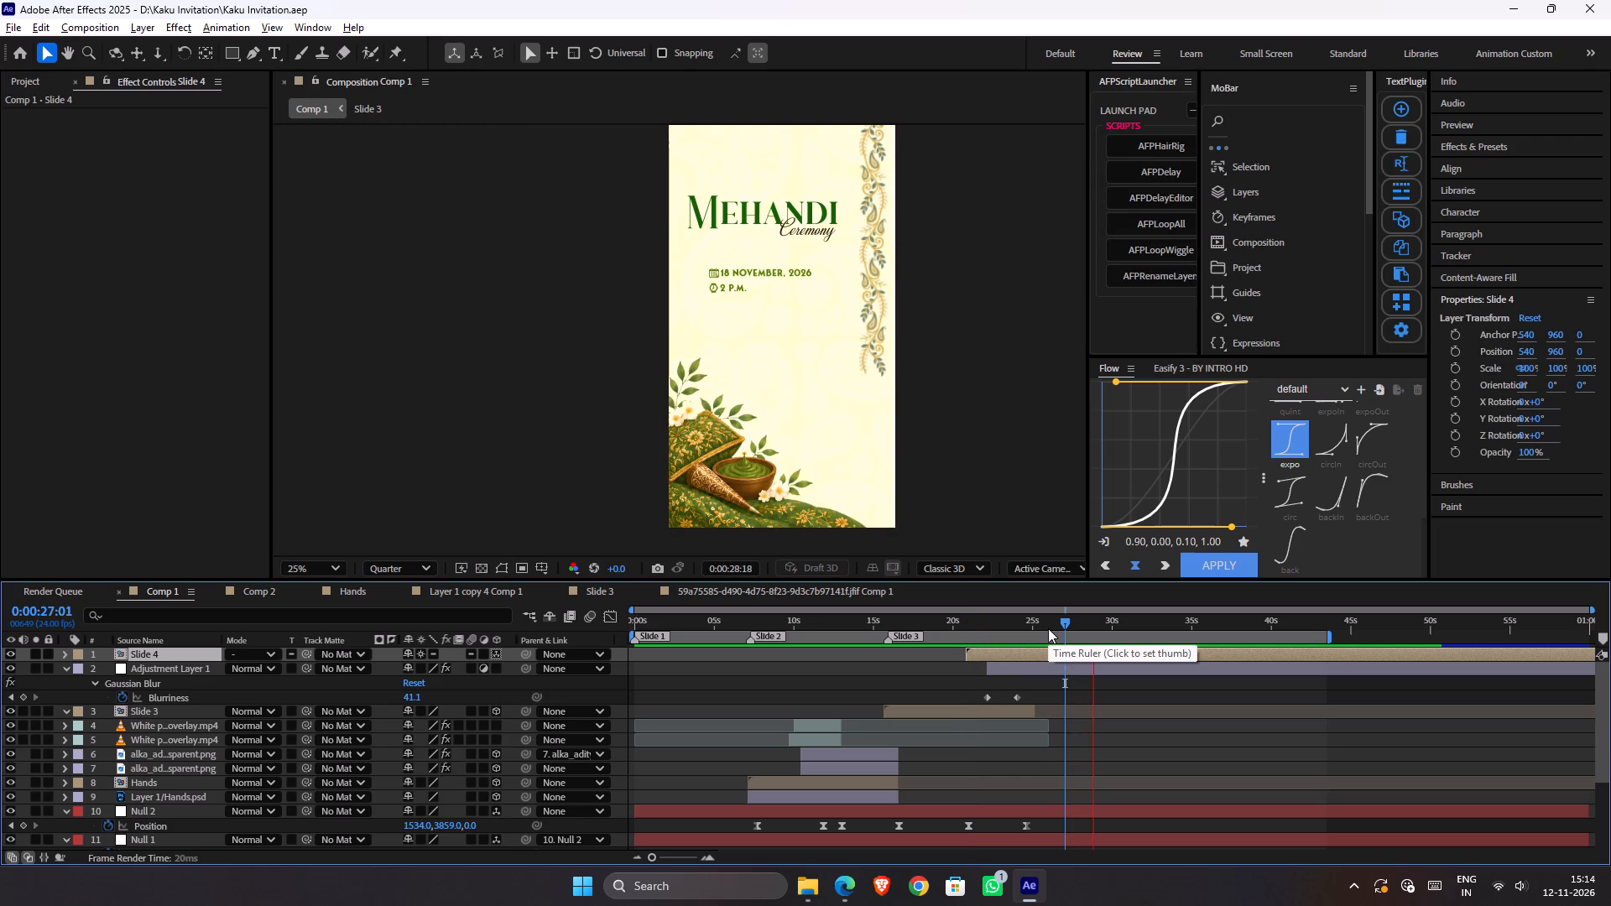
{"action": "key", "text": "space"}
{"action": "scroll", "coordinate": [1043, 695], "scroll_direction": "up", "scroll_amount": 1}
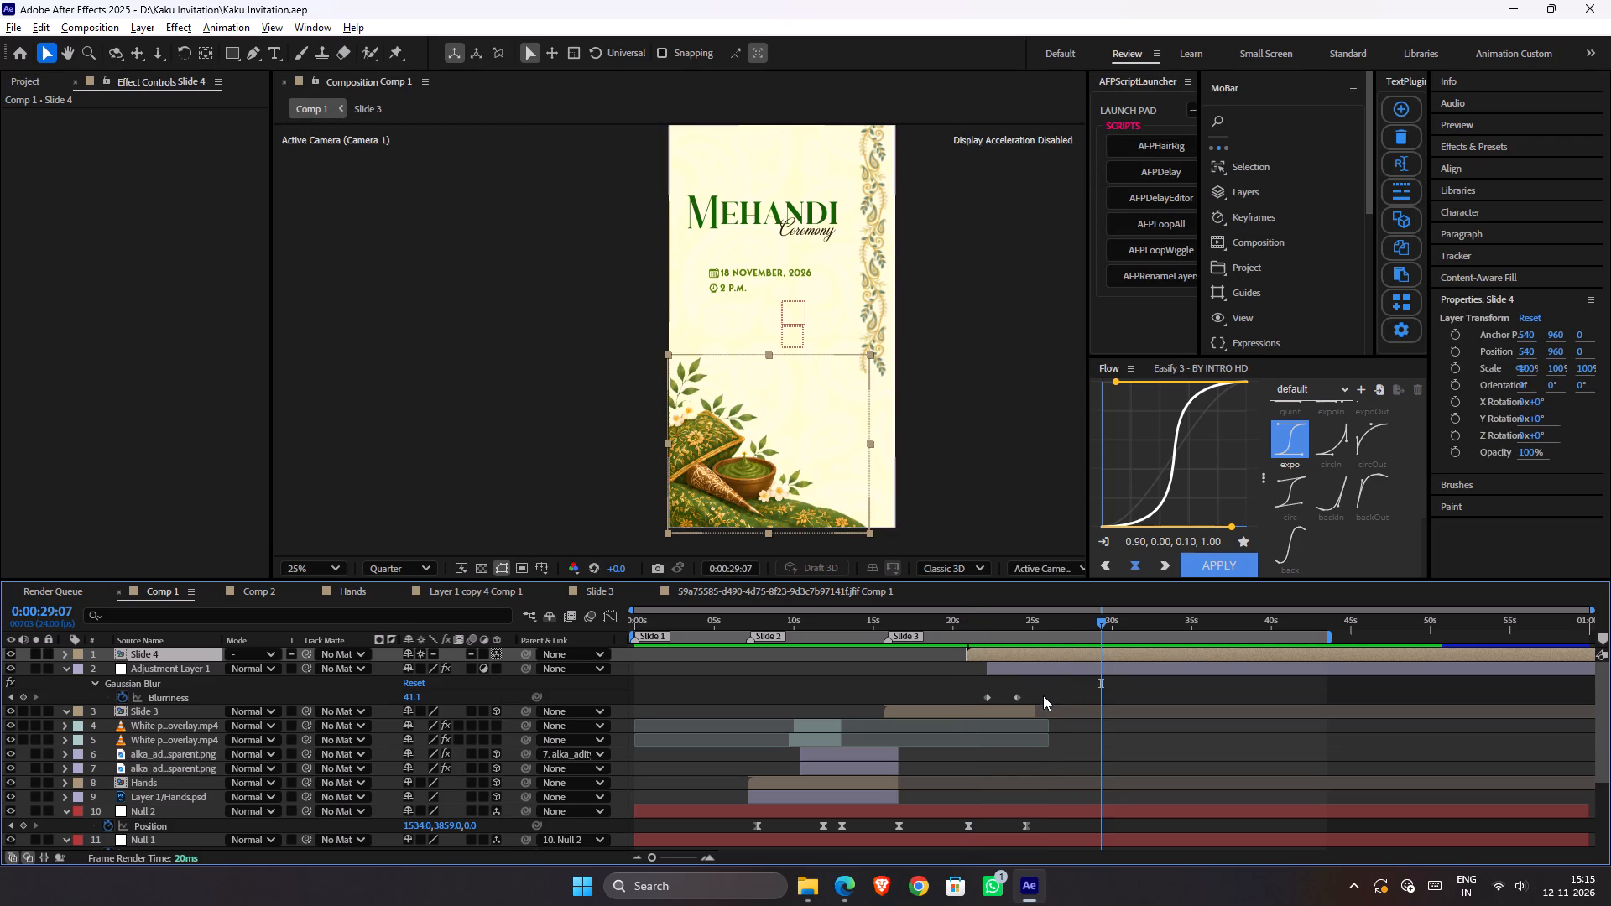
{"action": "scroll", "coordinate": [1046, 700], "scroll_direction": "down", "scroll_amount": 1}
{"action": "key", "text": "ctrl+s"}
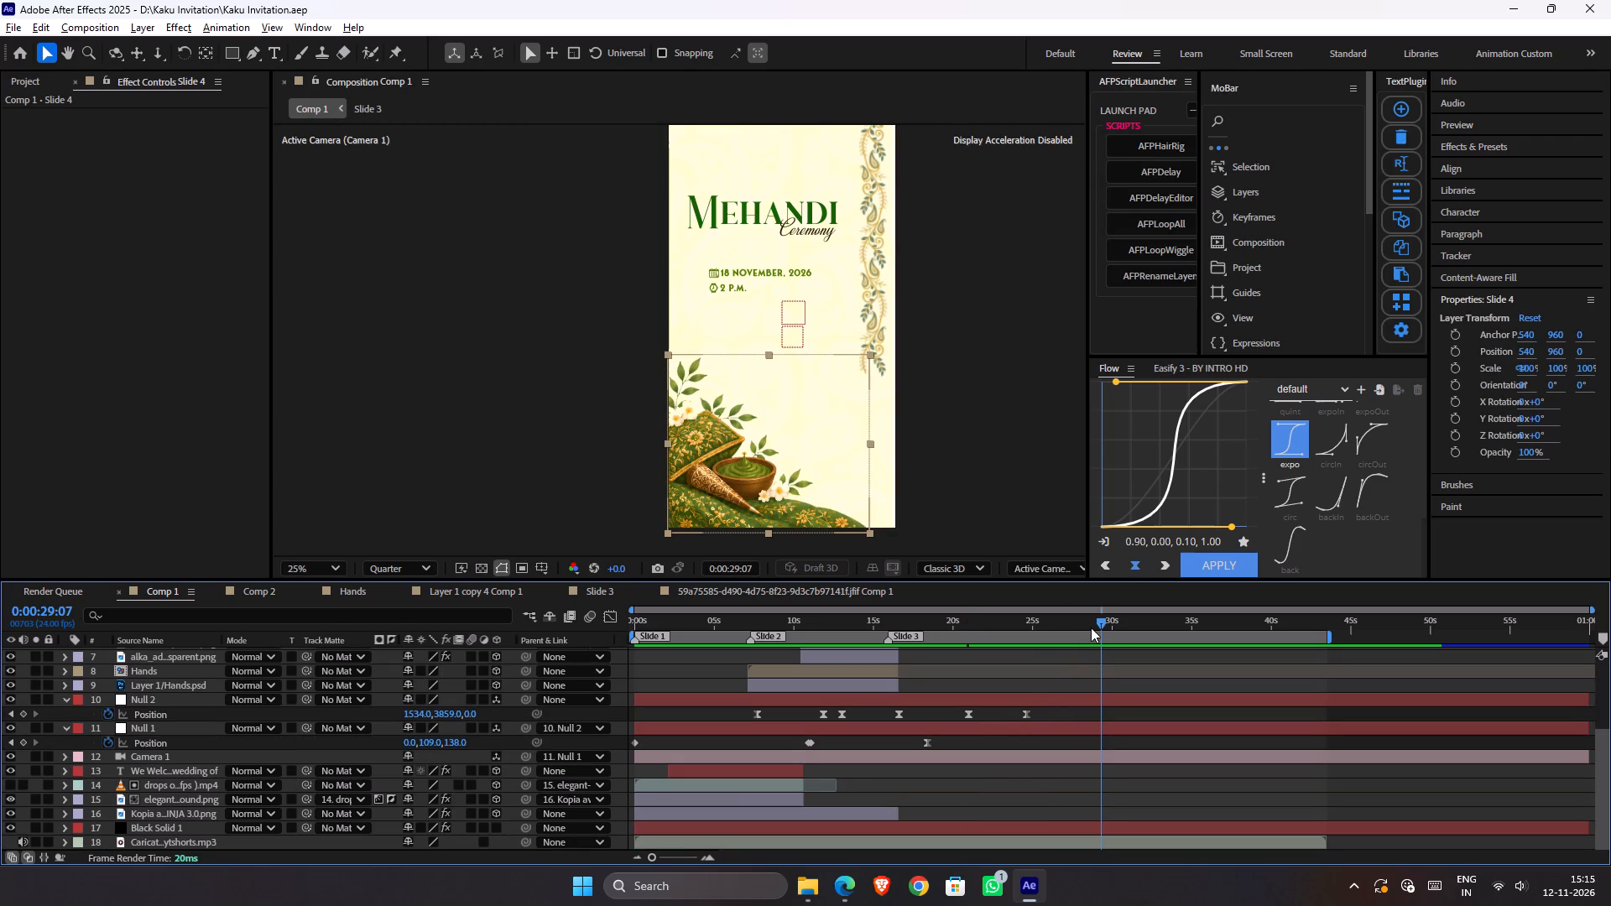
Add a Position keyframe to Null 1 at 0:00:27:01.
{"action": "left_click_drag", "start_coordinate": [1090, 626], "coordinate": [1065, 643]}
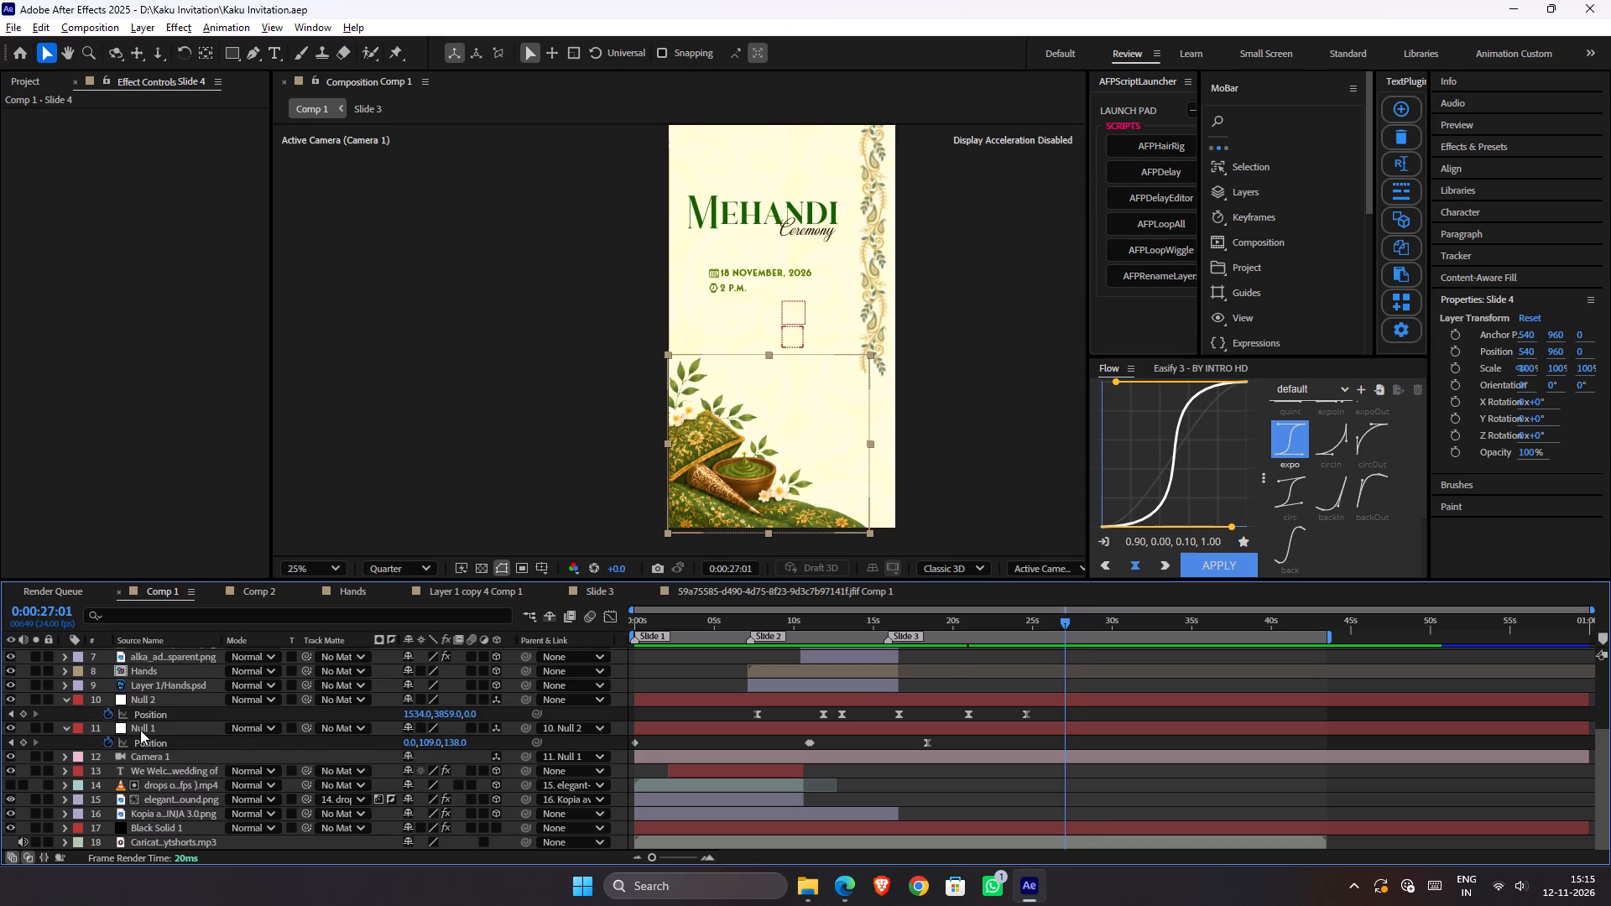
{"action": "left_click", "coordinate": [143, 729]}
{"action": "left_click", "coordinate": [19, 743]}
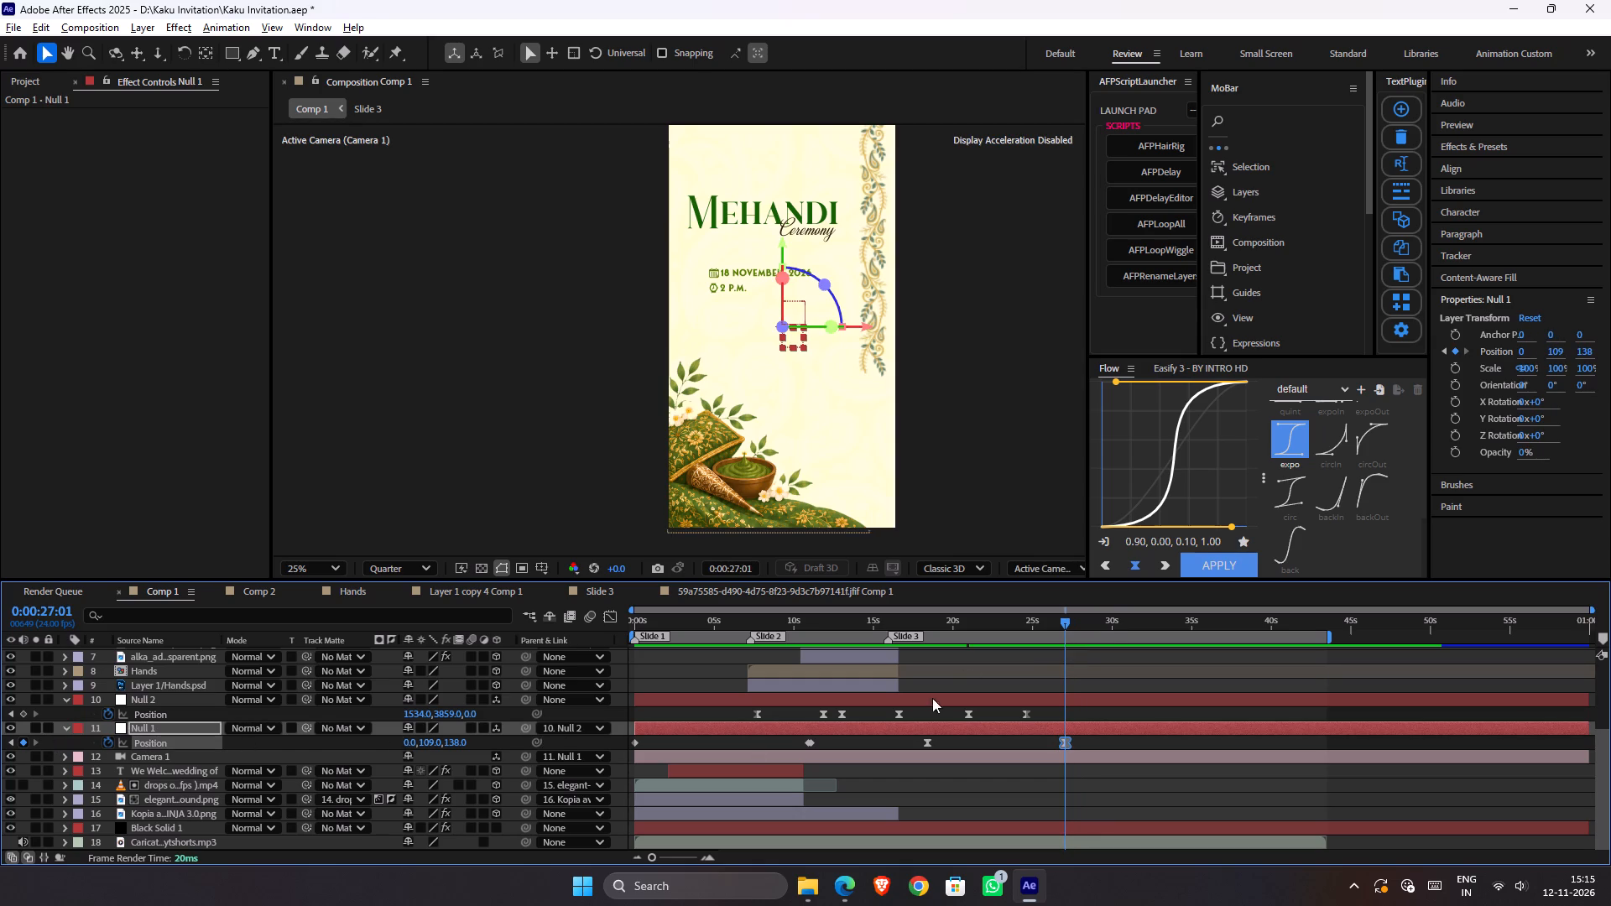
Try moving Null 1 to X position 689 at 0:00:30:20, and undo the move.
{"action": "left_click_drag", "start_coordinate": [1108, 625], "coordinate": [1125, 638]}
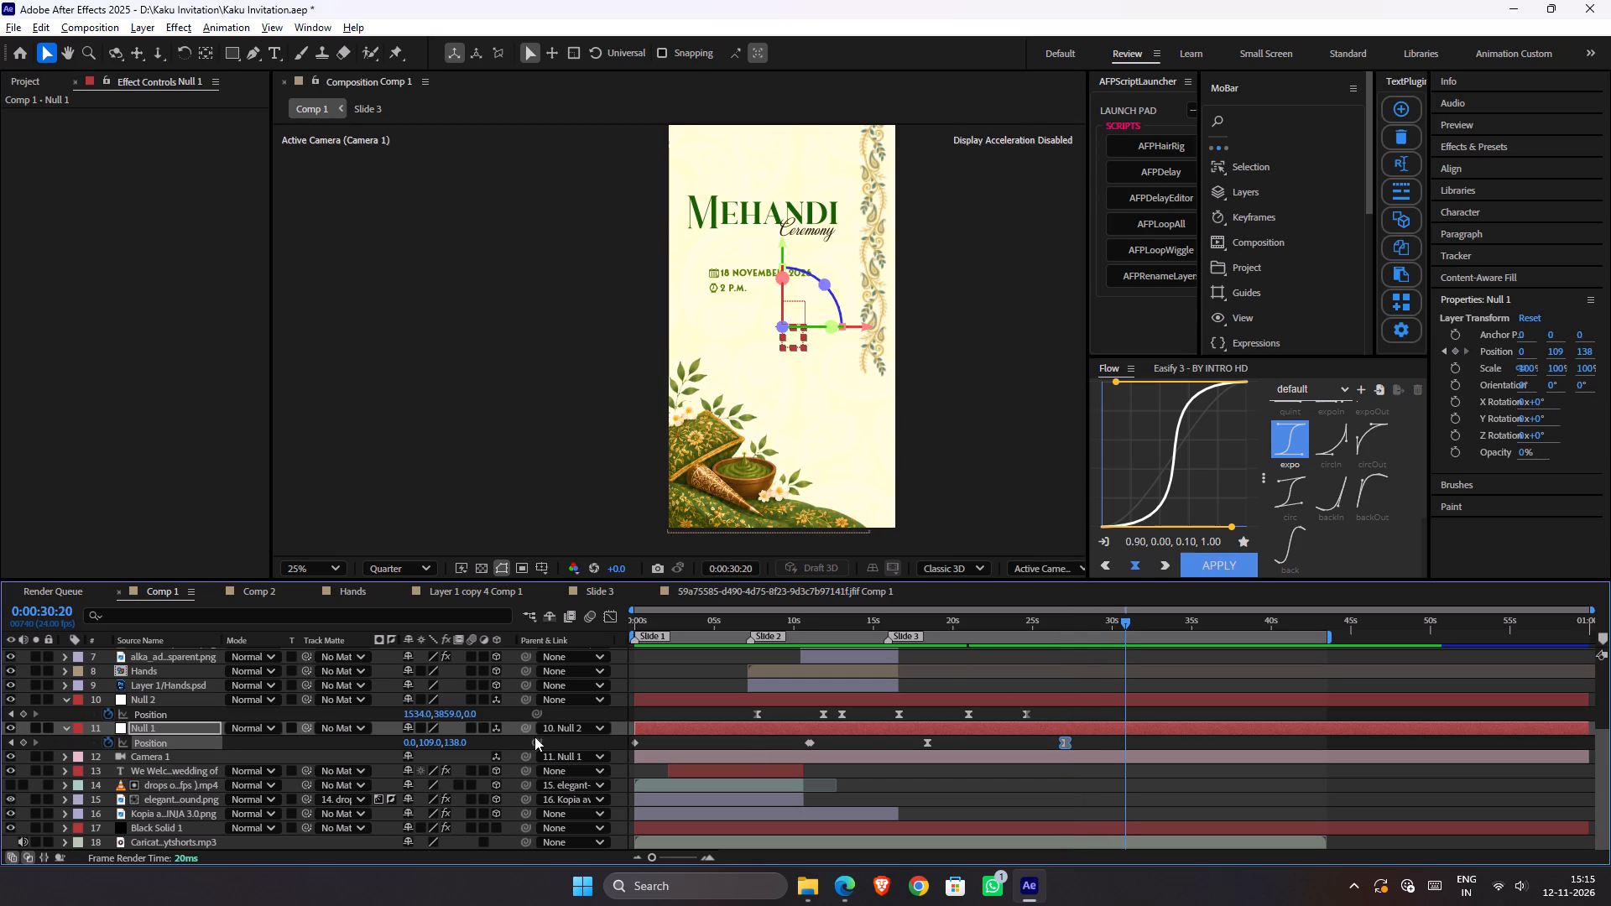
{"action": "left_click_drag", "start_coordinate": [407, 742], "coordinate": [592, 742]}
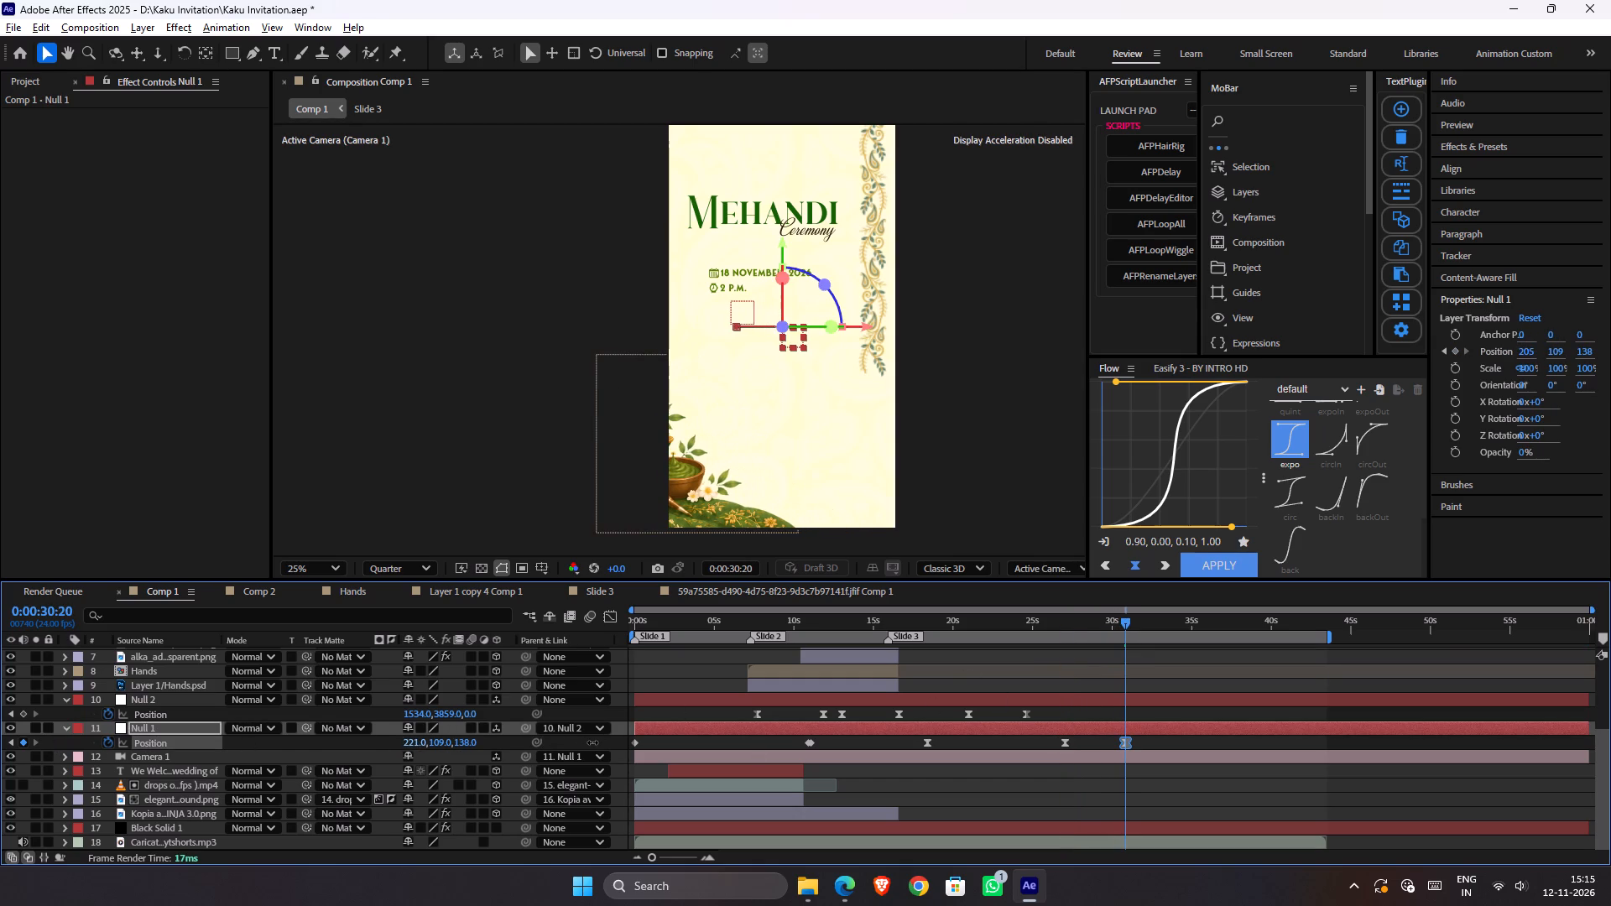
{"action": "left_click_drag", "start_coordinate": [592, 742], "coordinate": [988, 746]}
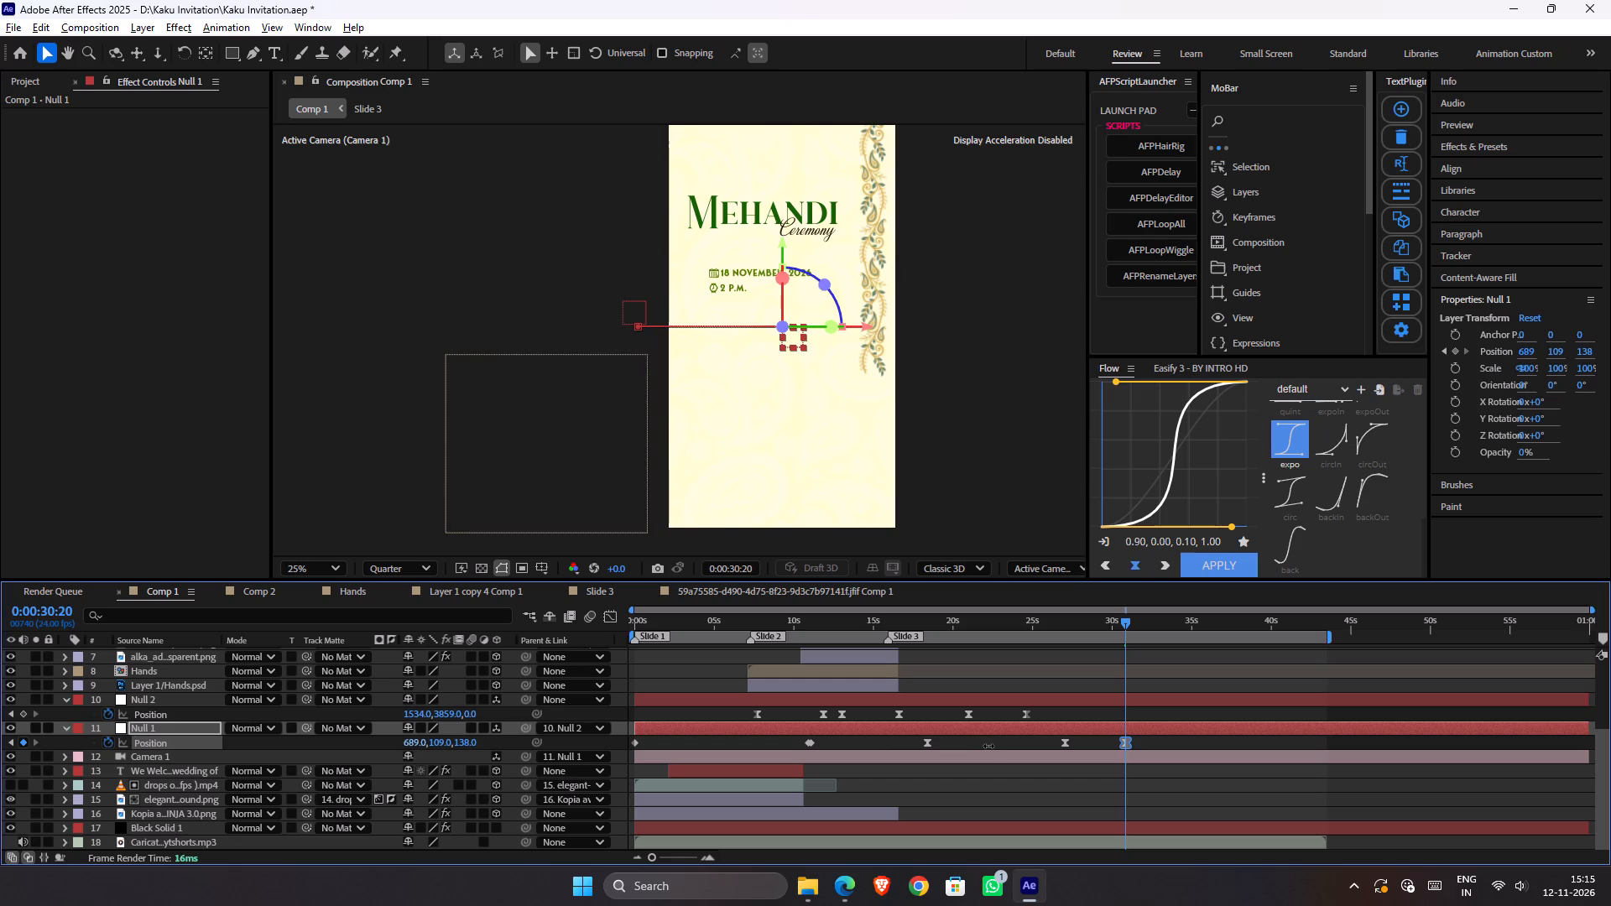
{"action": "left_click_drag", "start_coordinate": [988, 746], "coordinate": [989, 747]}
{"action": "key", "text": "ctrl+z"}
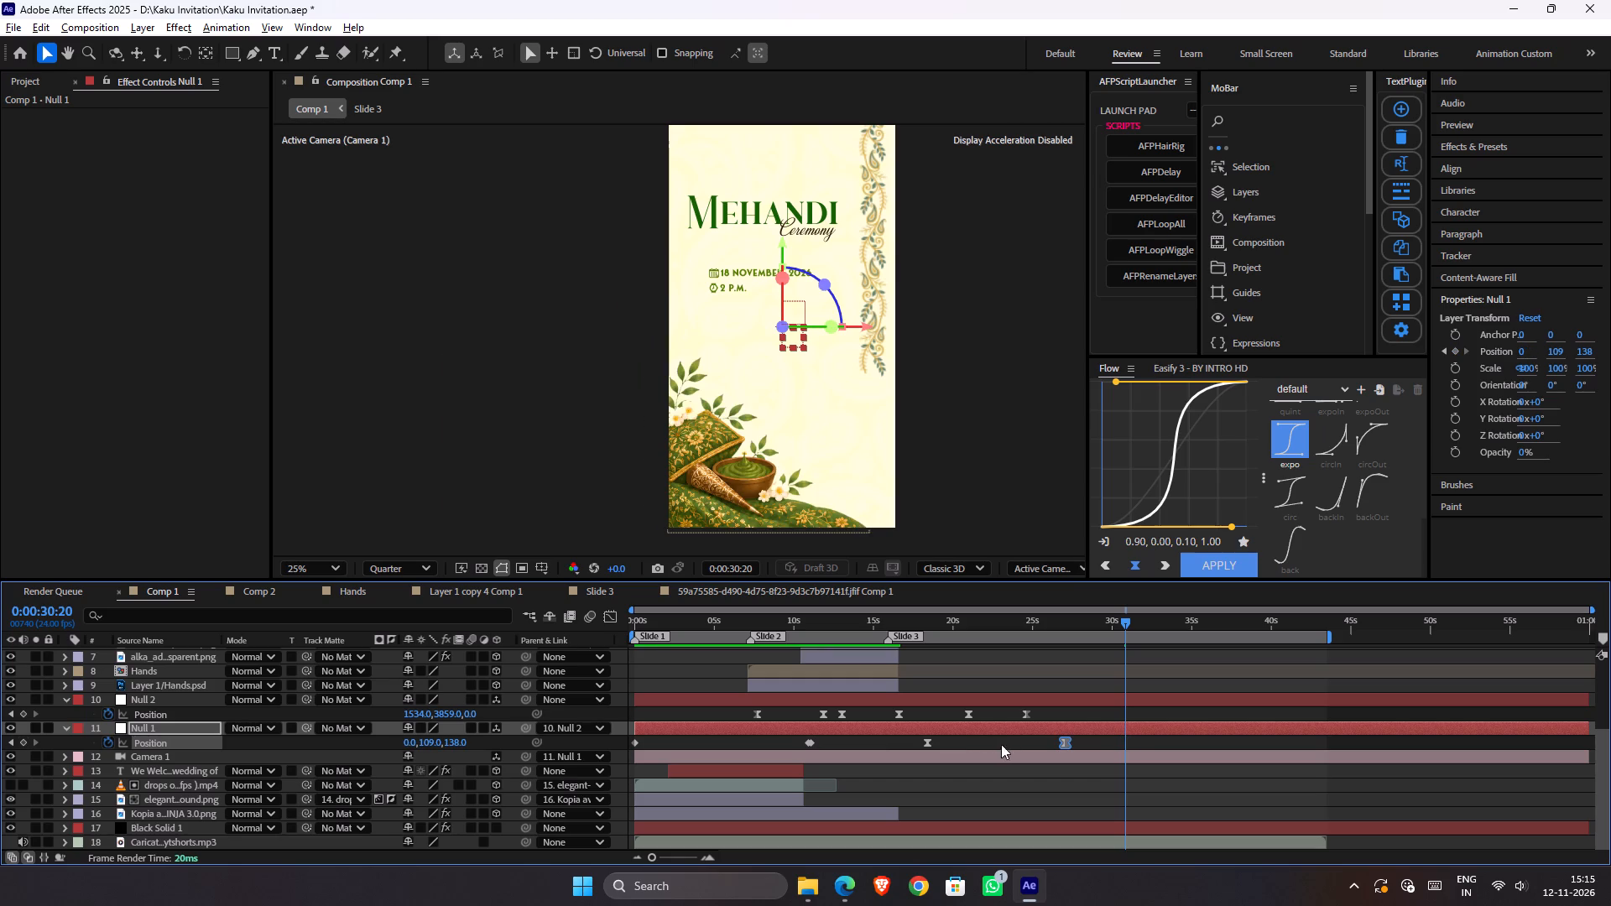
Open the Slide 4 composition and make the mehandi bottom-left image a 2D layer.
{"action": "scroll", "coordinate": [307, 720], "scroll_direction": "up", "scroll_amount": 1}
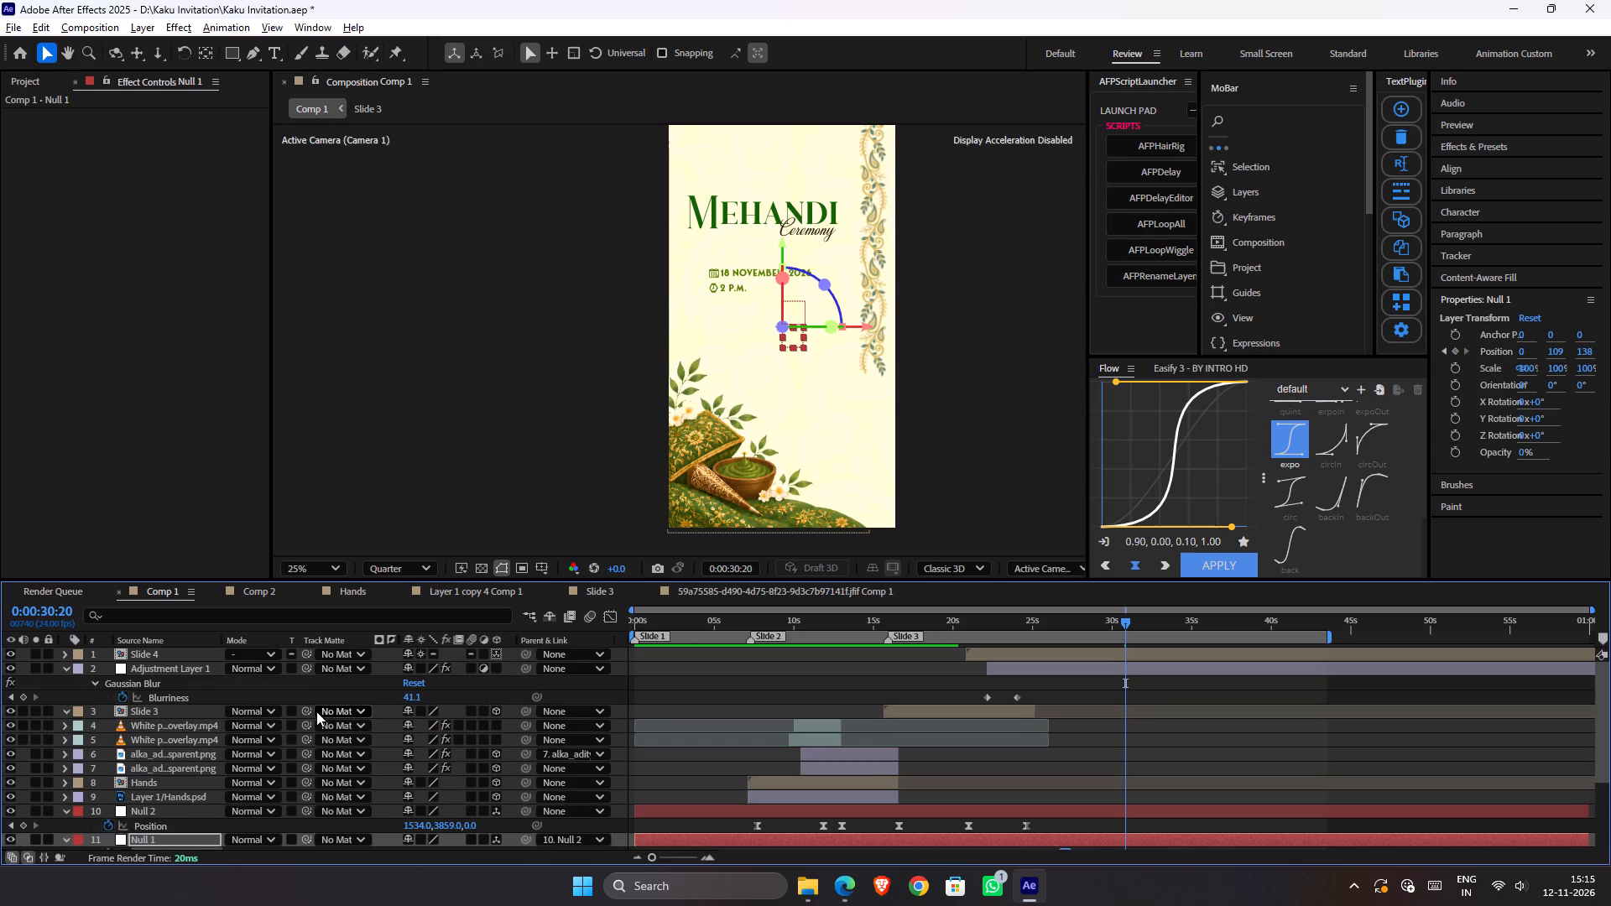
{"action": "left_click", "coordinate": [184, 648]}
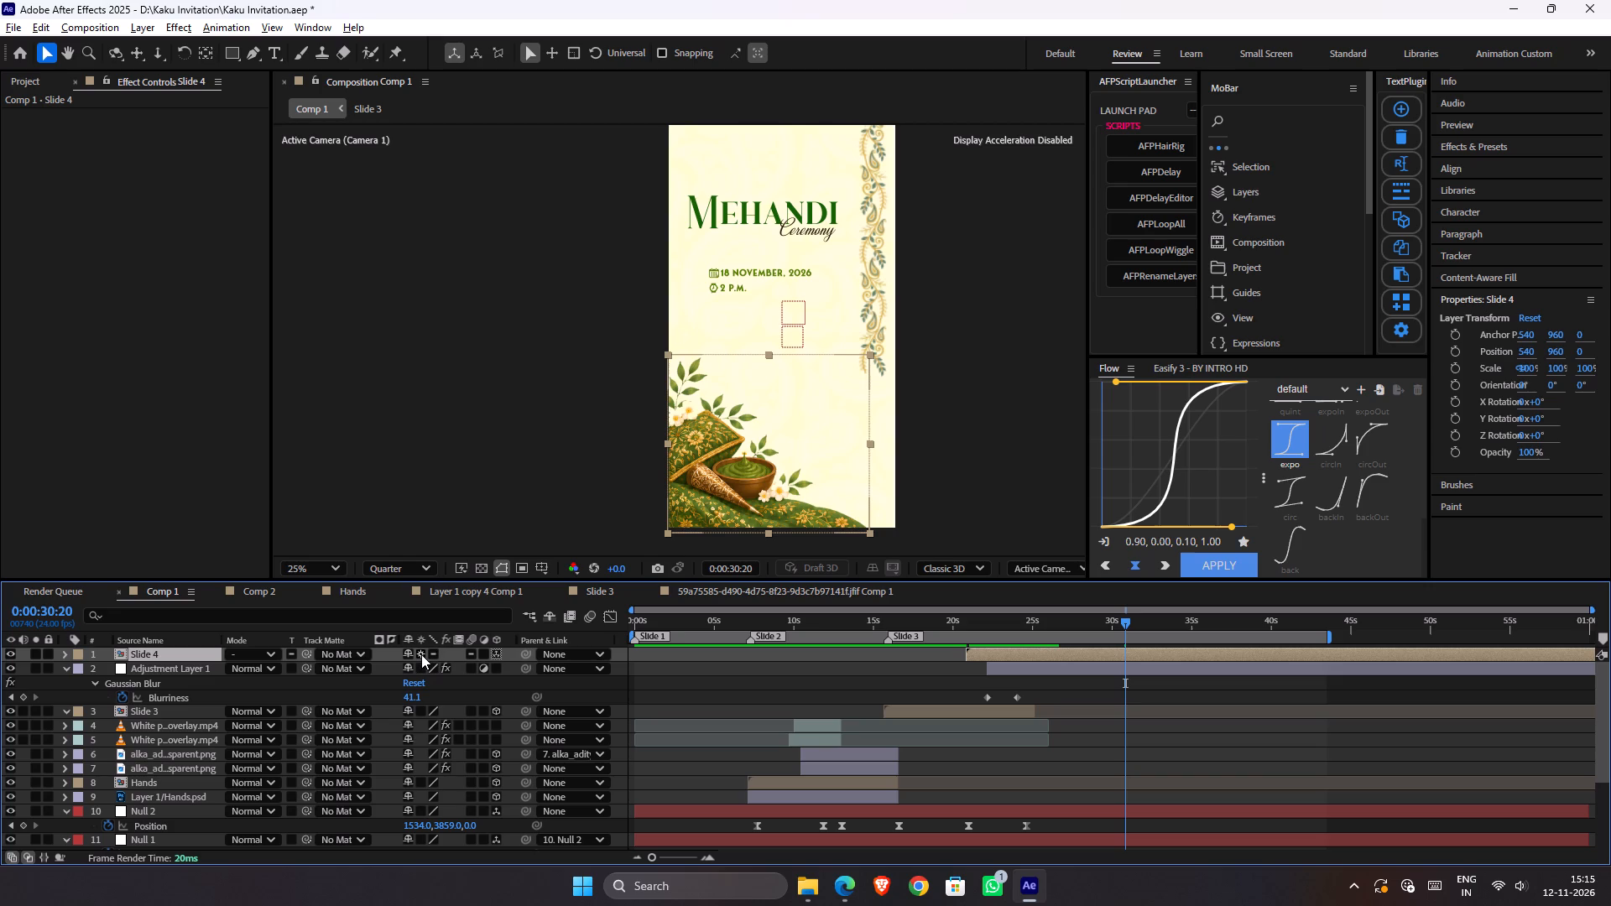
{"action": "double_click", "coordinate": [1047, 648]}
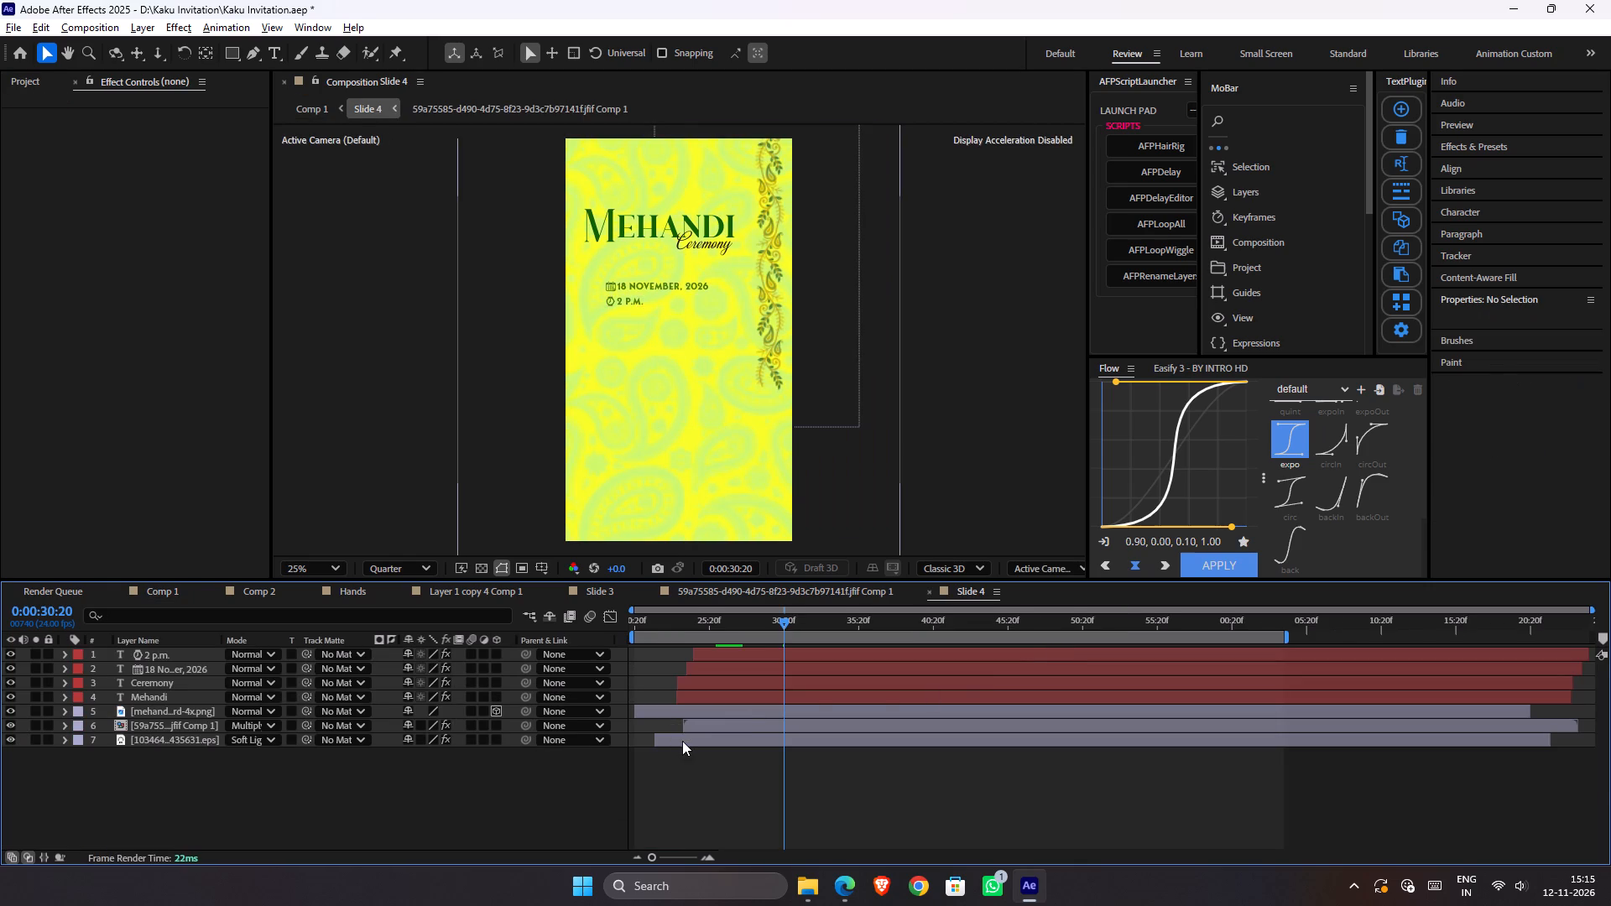
{"action": "left_click", "coordinate": [685, 741]}
{"action": "left_click", "coordinate": [704, 714]}
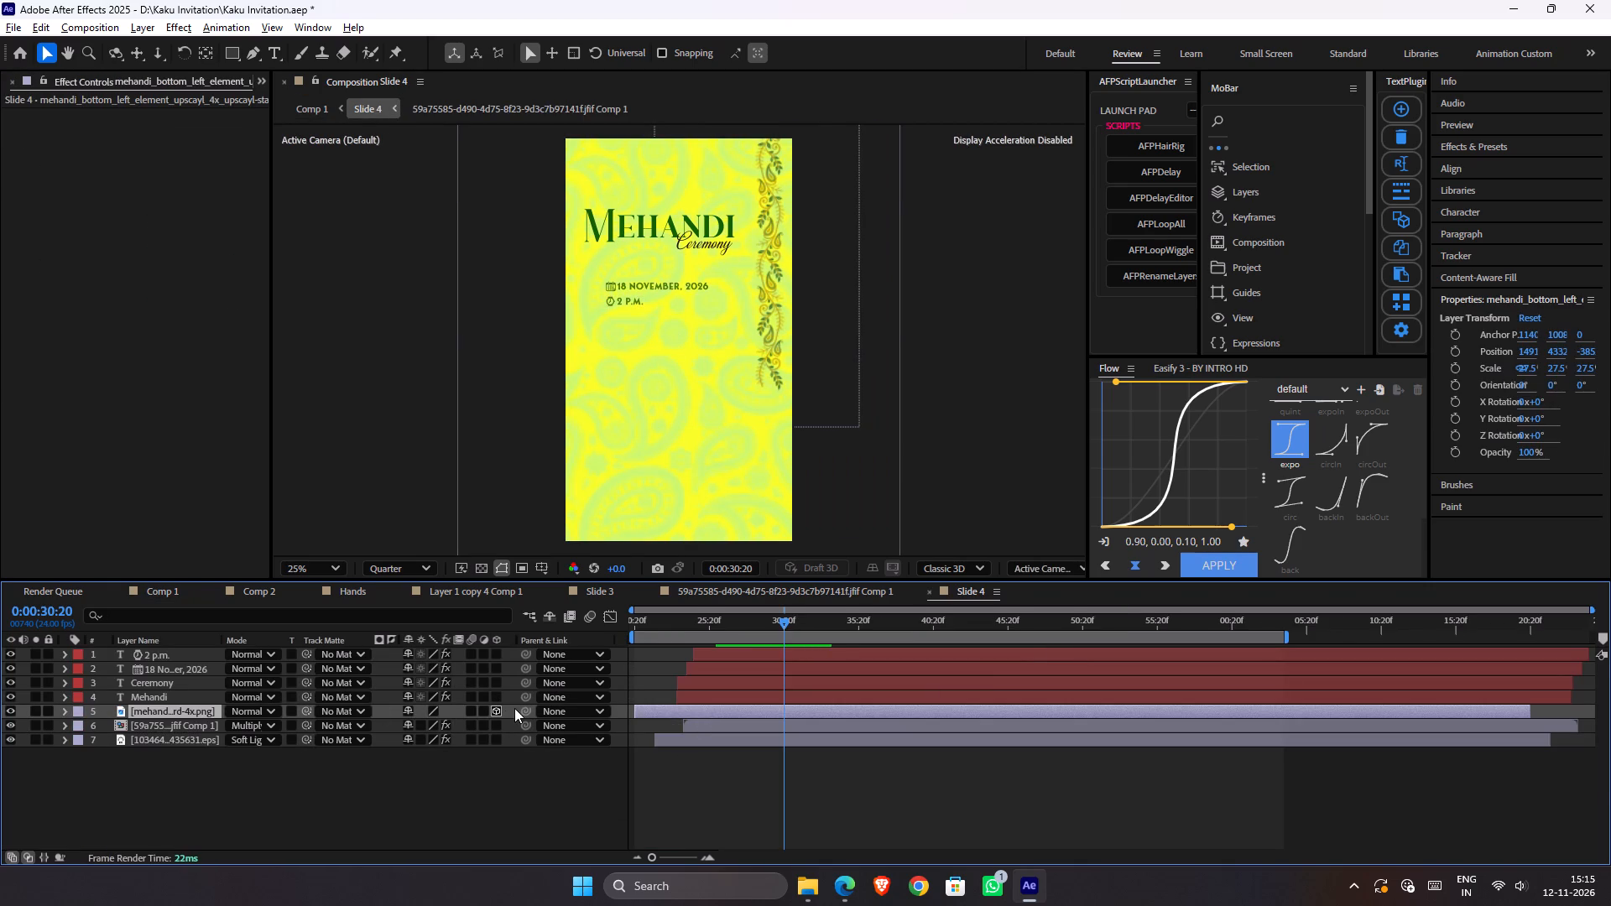
{"action": "left_click", "coordinate": [500, 711]}
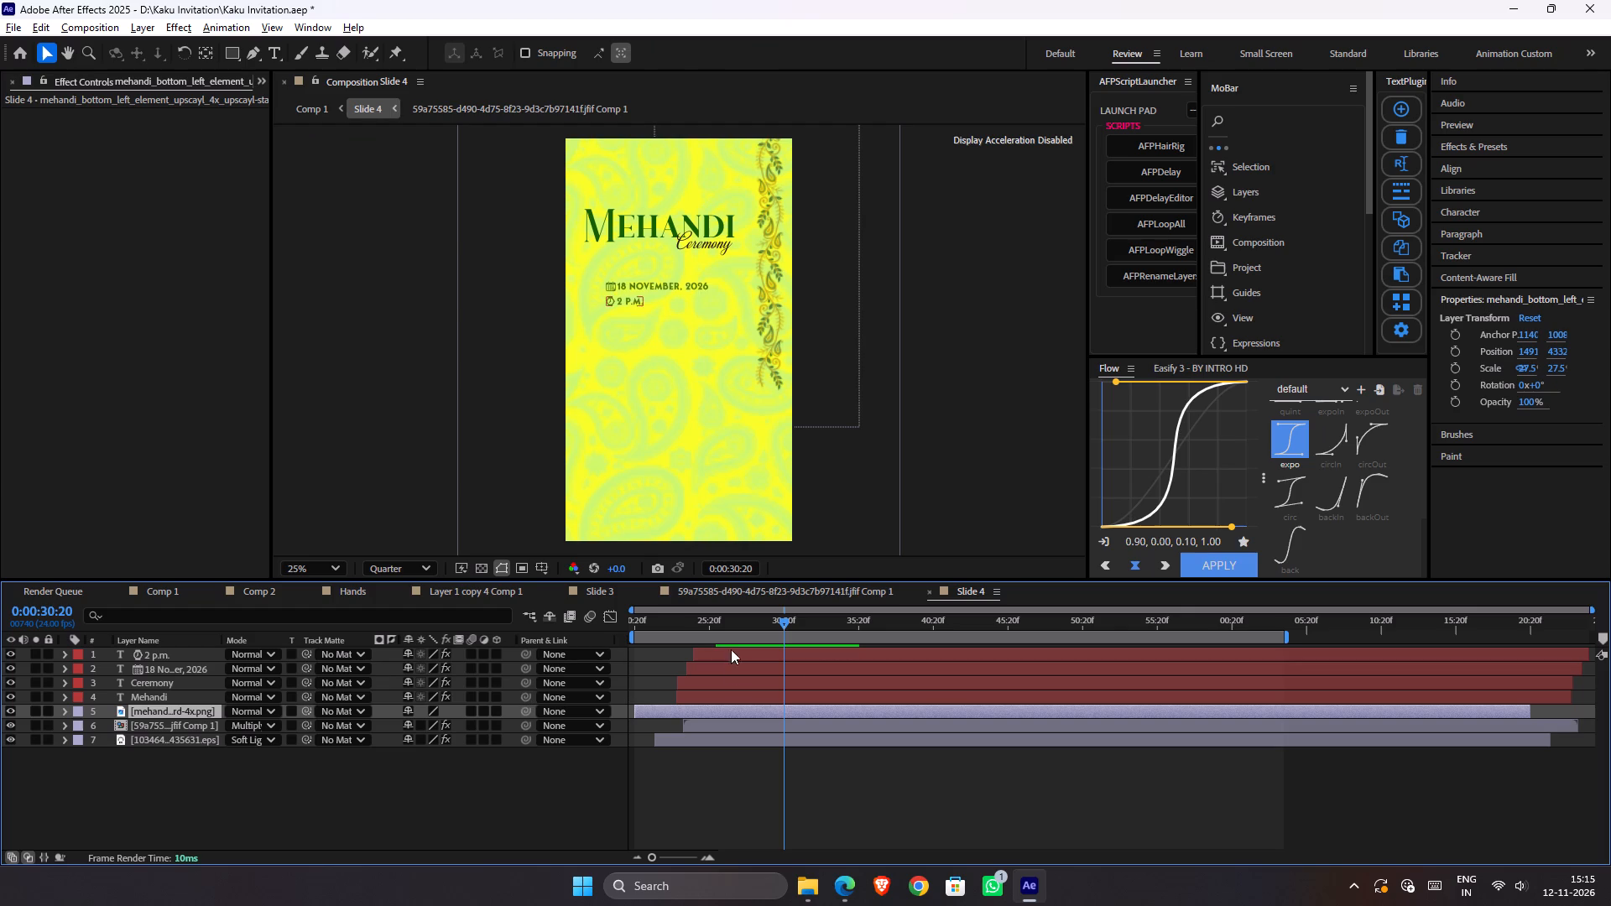
{"action": "left_click", "coordinate": [691, 707]}
Move the mehandi image from below the frame into the page's bottom-left corner, at about position 319, 1668.
{"action": "scroll", "coordinate": [692, 381], "scroll_direction": "down", "scroll_amount": 1}
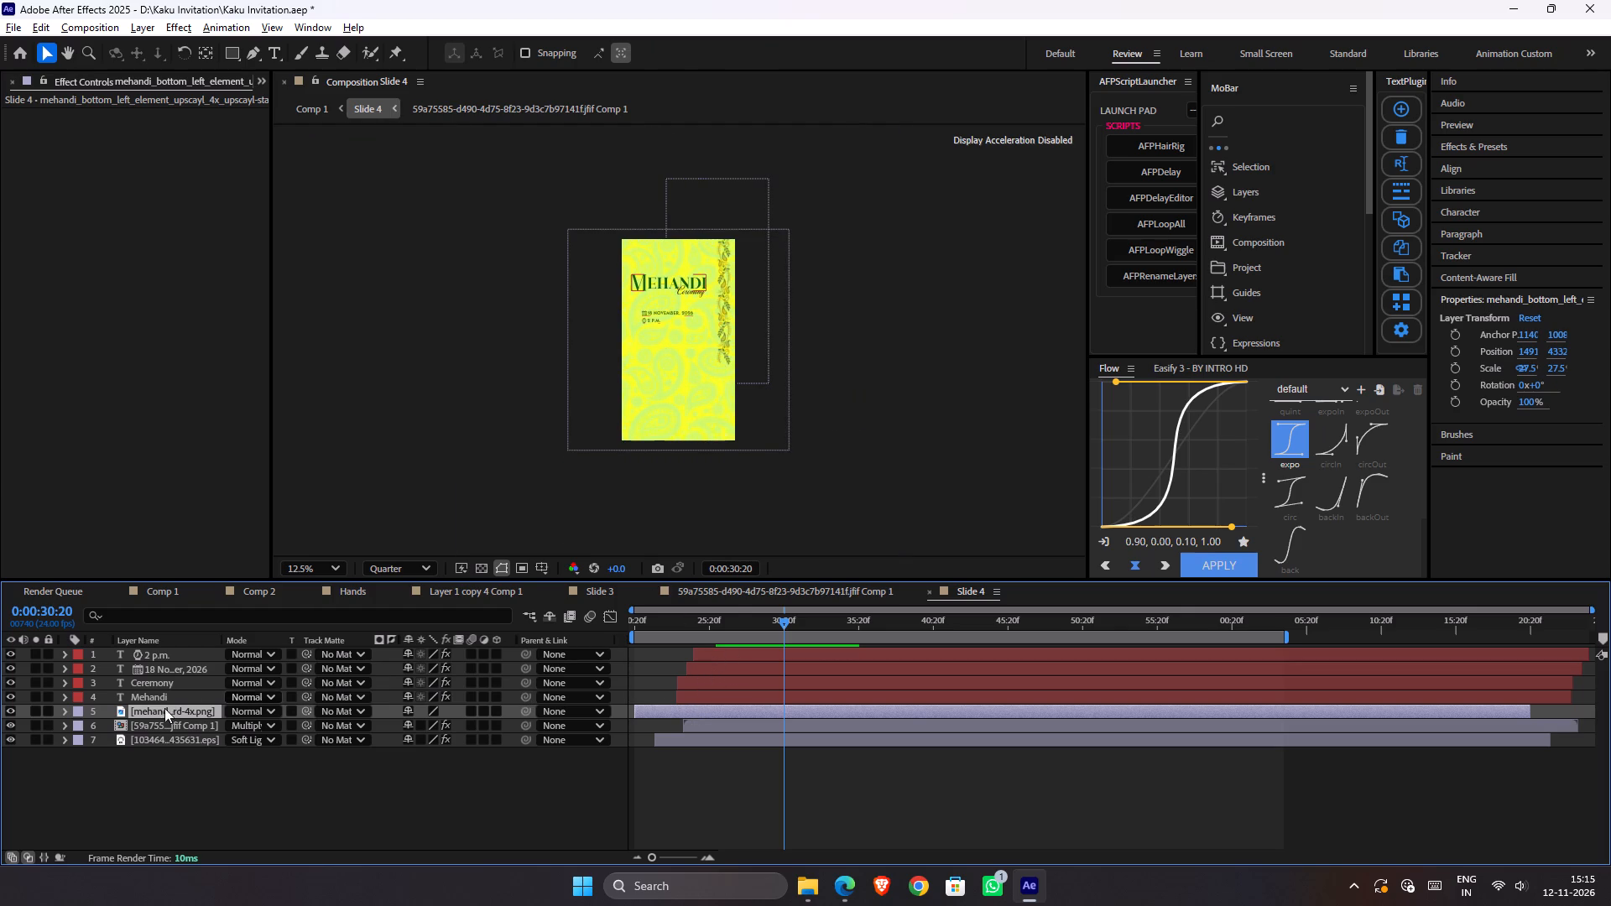
{"action": "left_click", "coordinate": [35, 708]}
{"action": "left_click", "coordinate": [35, 708]}
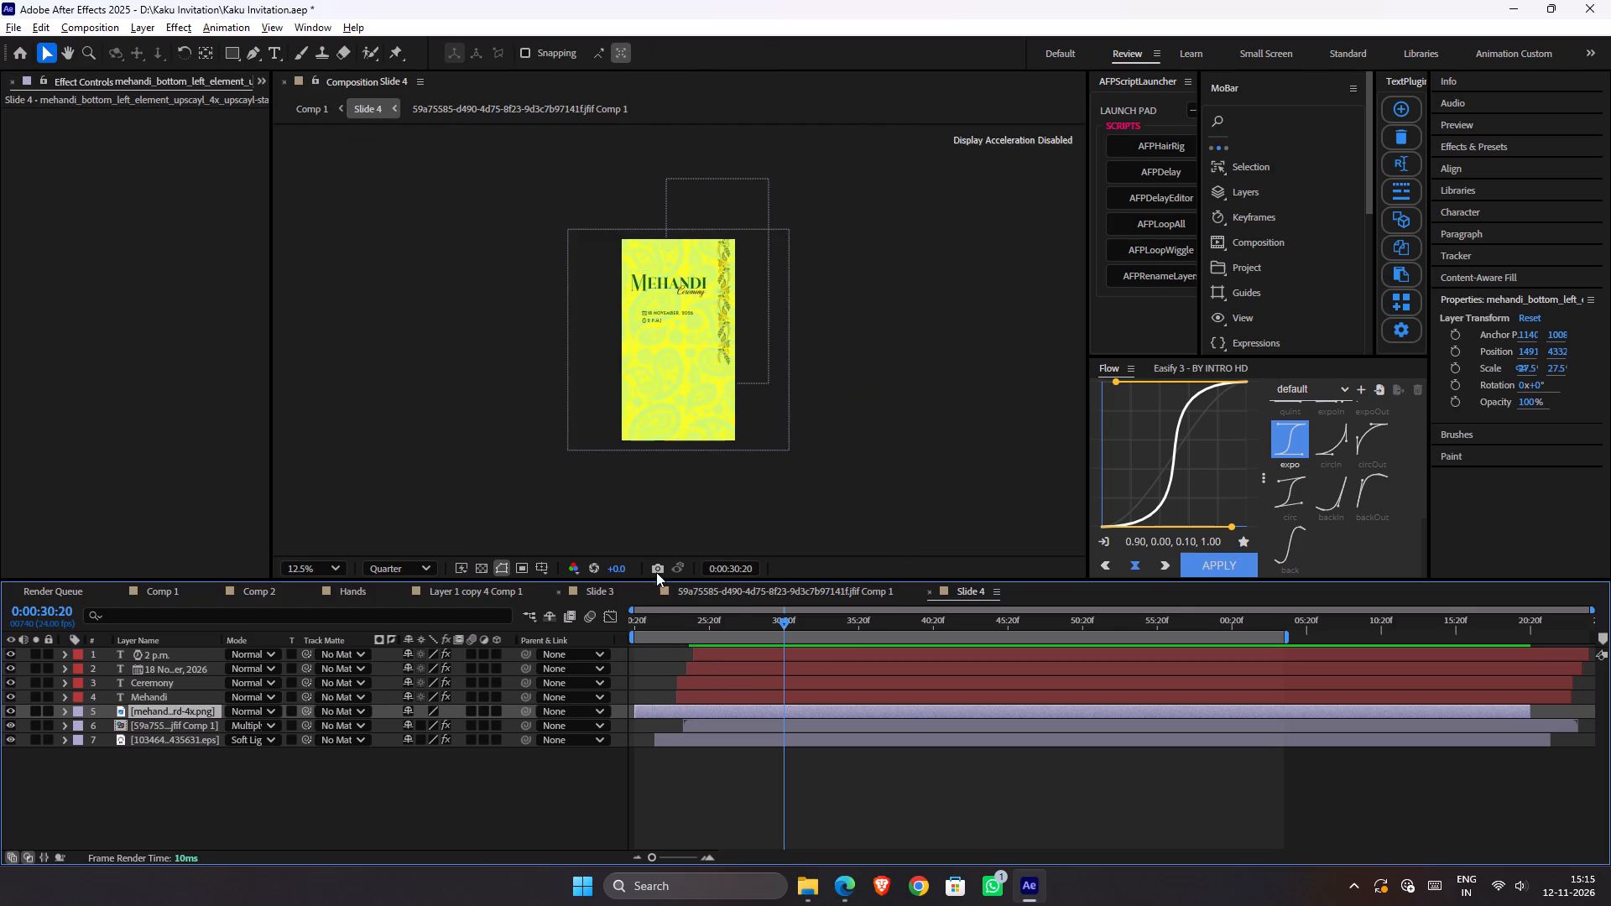
{"action": "scroll", "coordinate": [700, 292], "scroll_direction": "down", "scroll_amount": 6}
{"action": "scroll", "coordinate": [695, 341], "scroll_direction": "up", "scroll_amount": 1}
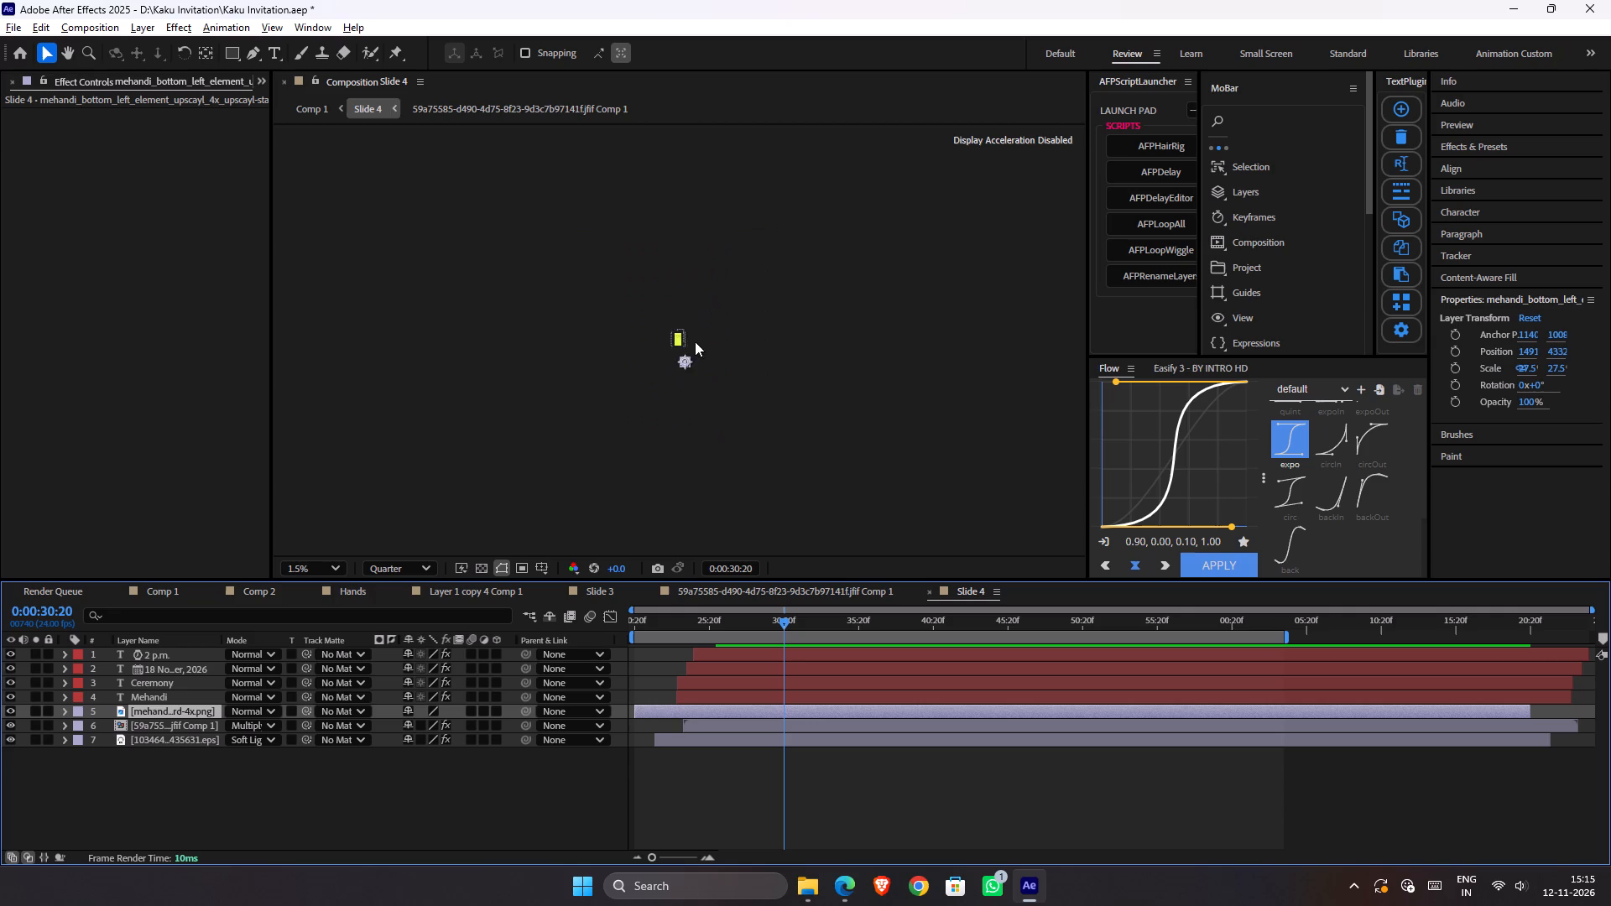
{"action": "scroll", "coordinate": [695, 341], "scroll_direction": "up", "scroll_amount": 2}
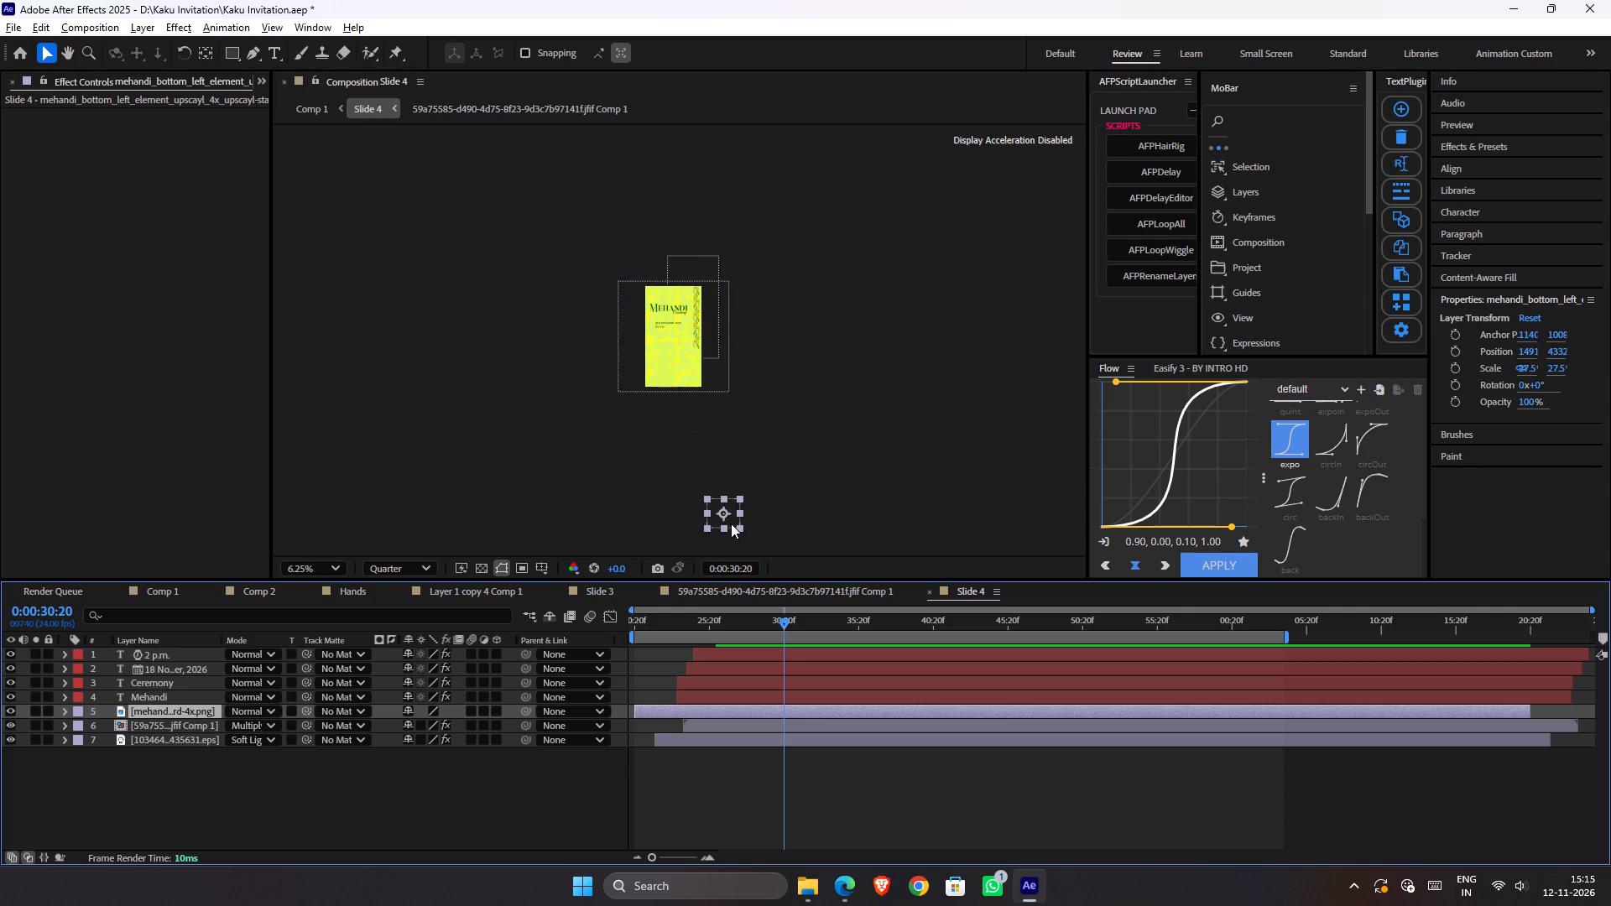
{"action": "left_click_drag", "start_coordinate": [731, 523], "coordinate": [674, 380]}
{"action": "scroll", "coordinate": [665, 393], "scroll_direction": "up", "scroll_amount": 2}
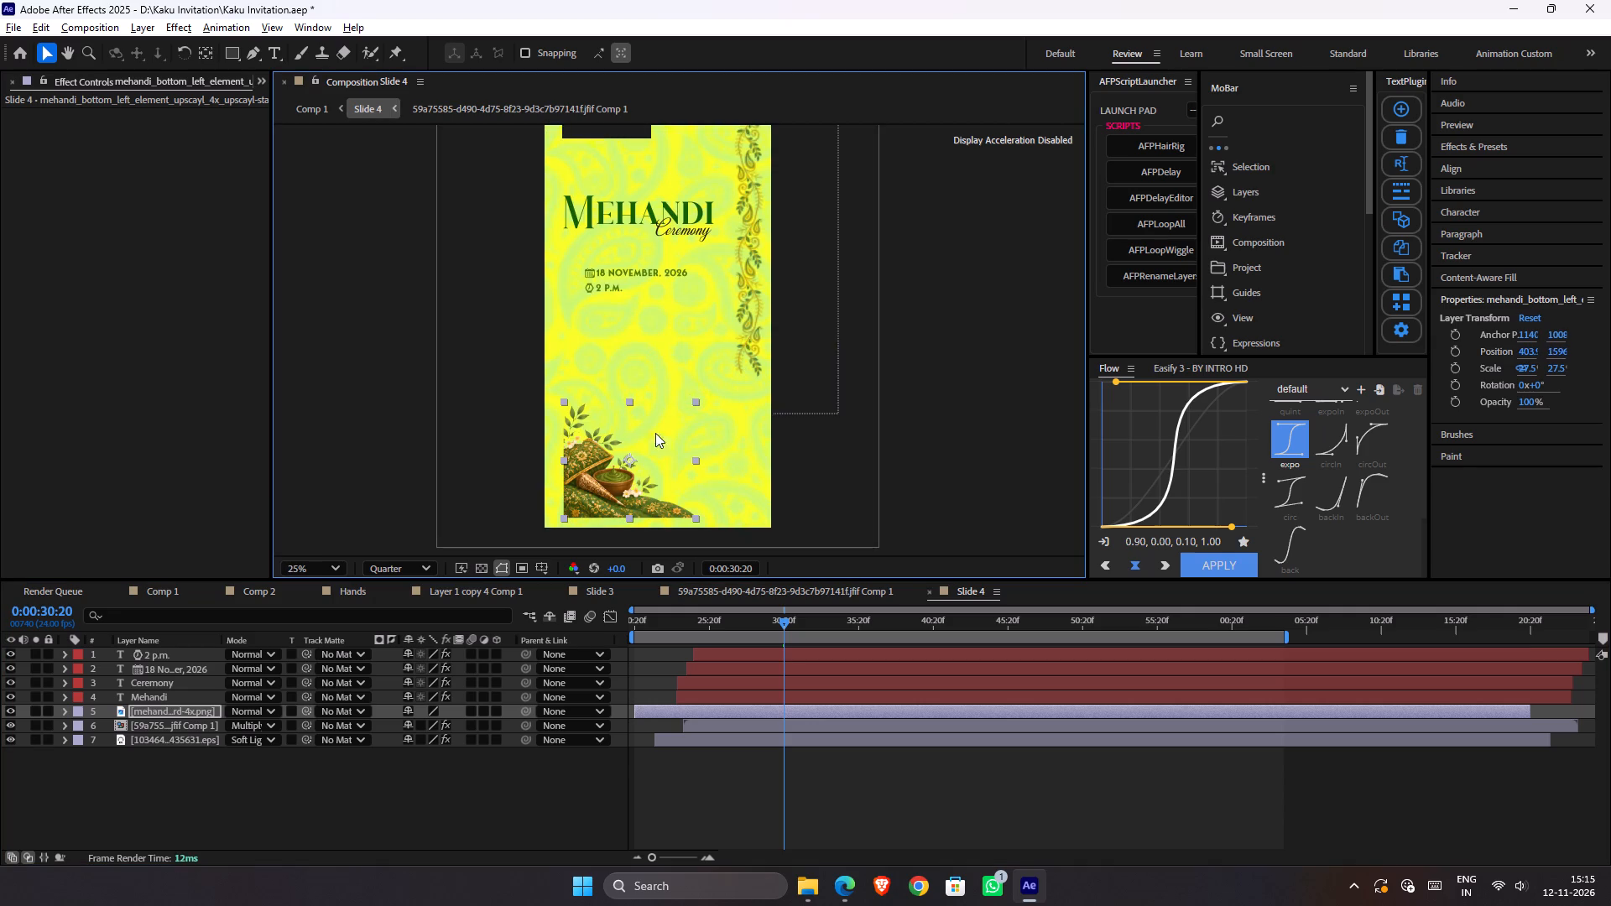
{"action": "key", "text": "space"}
{"action": "left_click_drag", "start_coordinate": [656, 450], "coordinate": [675, 412]}
{"action": "left_click_drag", "start_coordinate": [675, 435], "coordinate": [658, 449]}
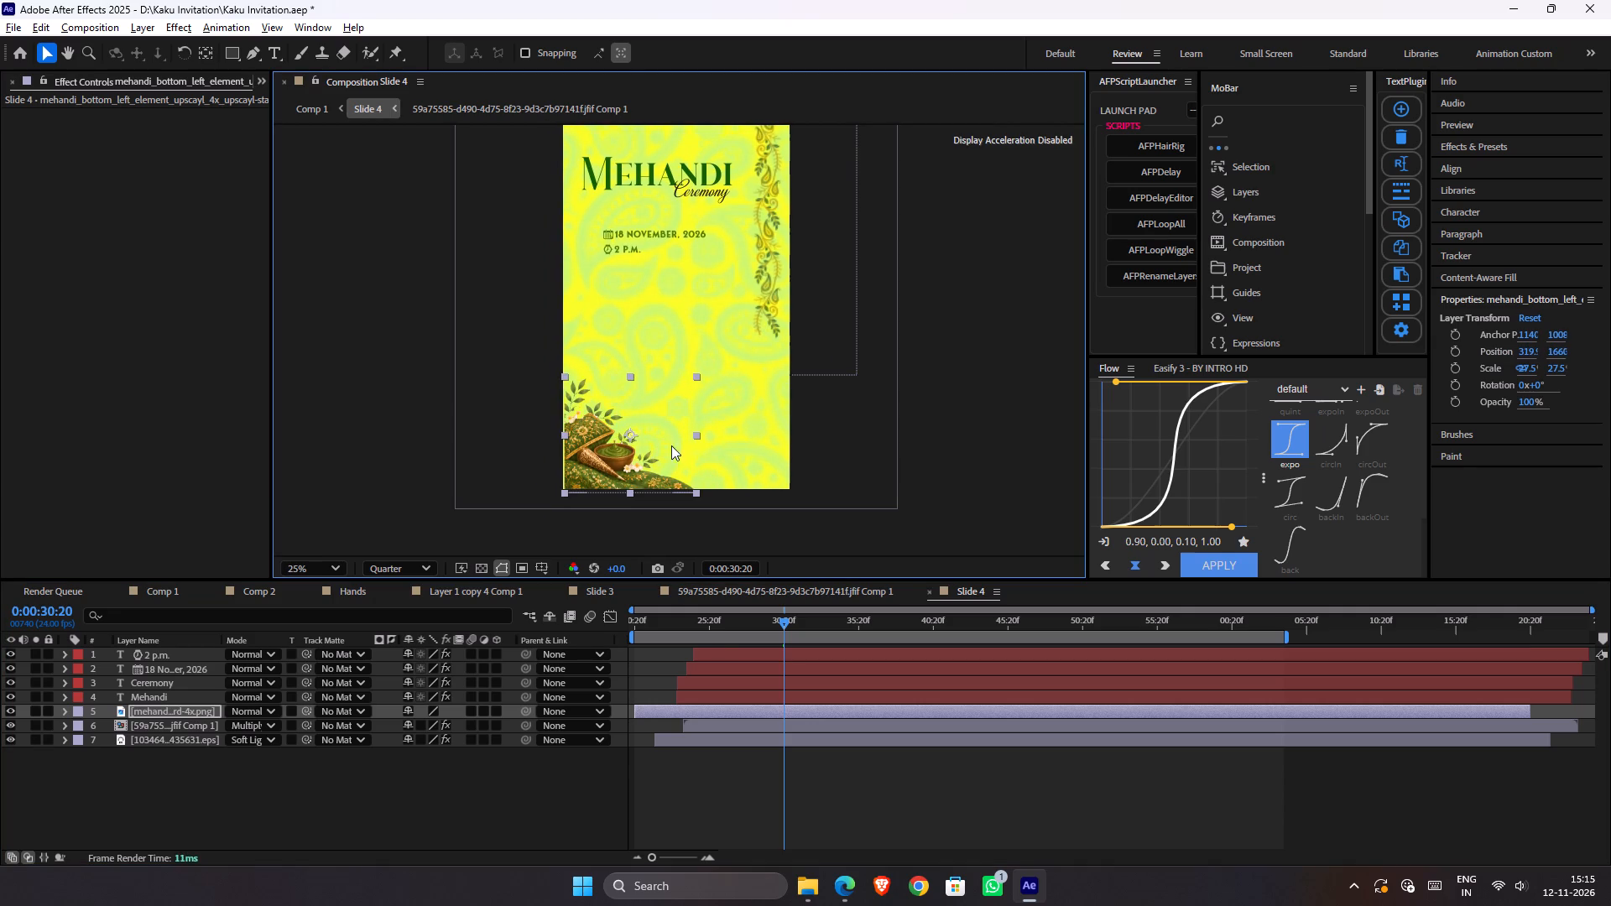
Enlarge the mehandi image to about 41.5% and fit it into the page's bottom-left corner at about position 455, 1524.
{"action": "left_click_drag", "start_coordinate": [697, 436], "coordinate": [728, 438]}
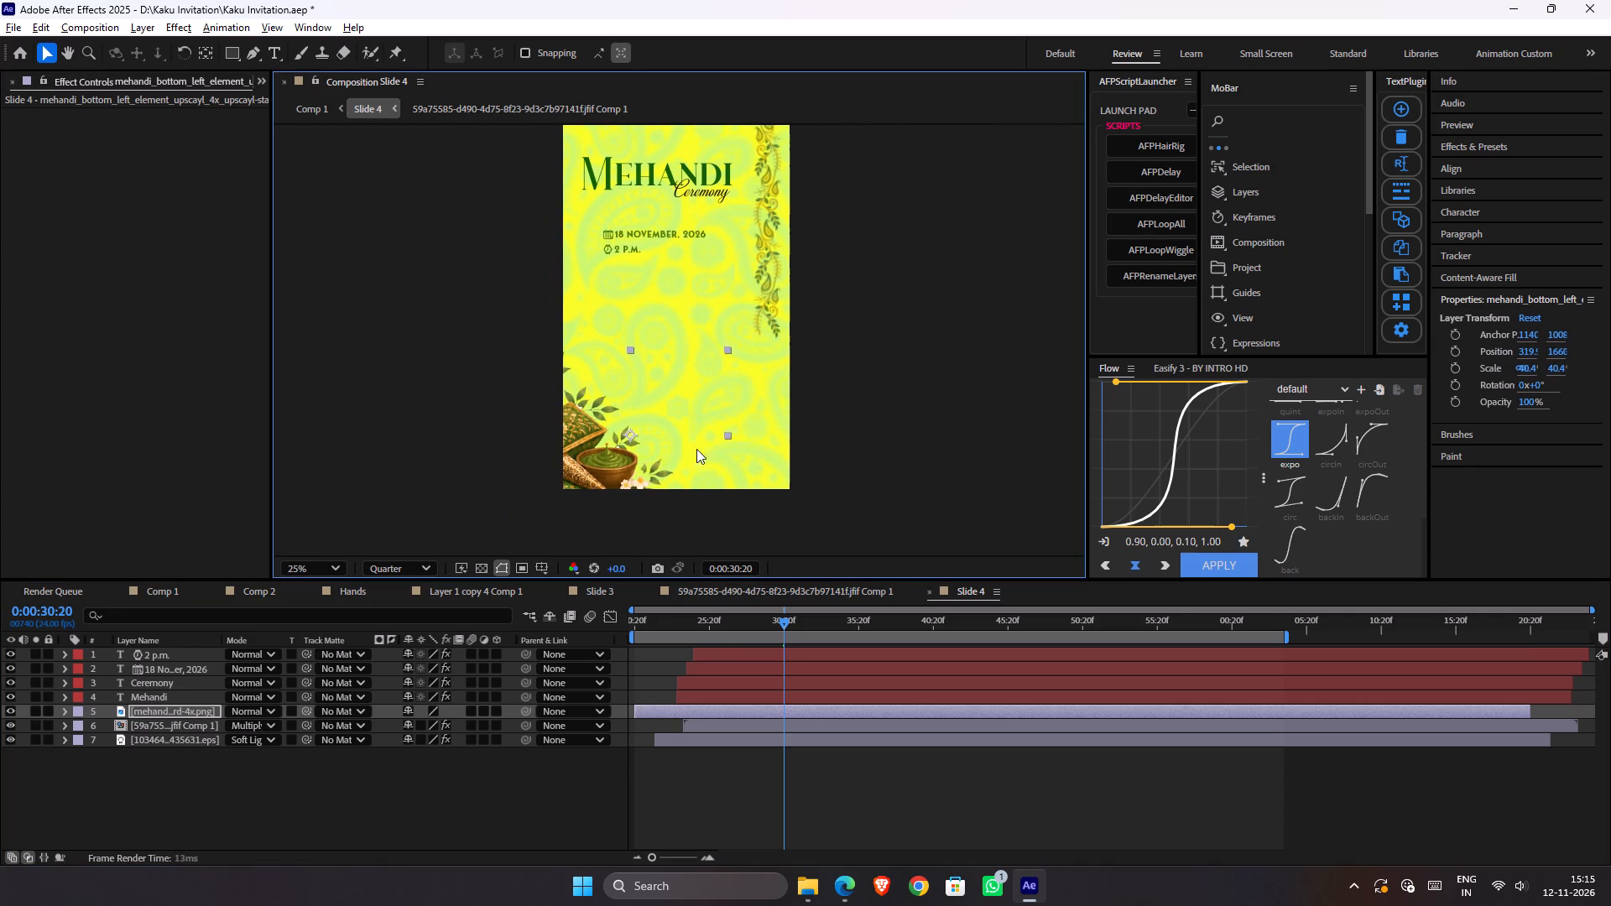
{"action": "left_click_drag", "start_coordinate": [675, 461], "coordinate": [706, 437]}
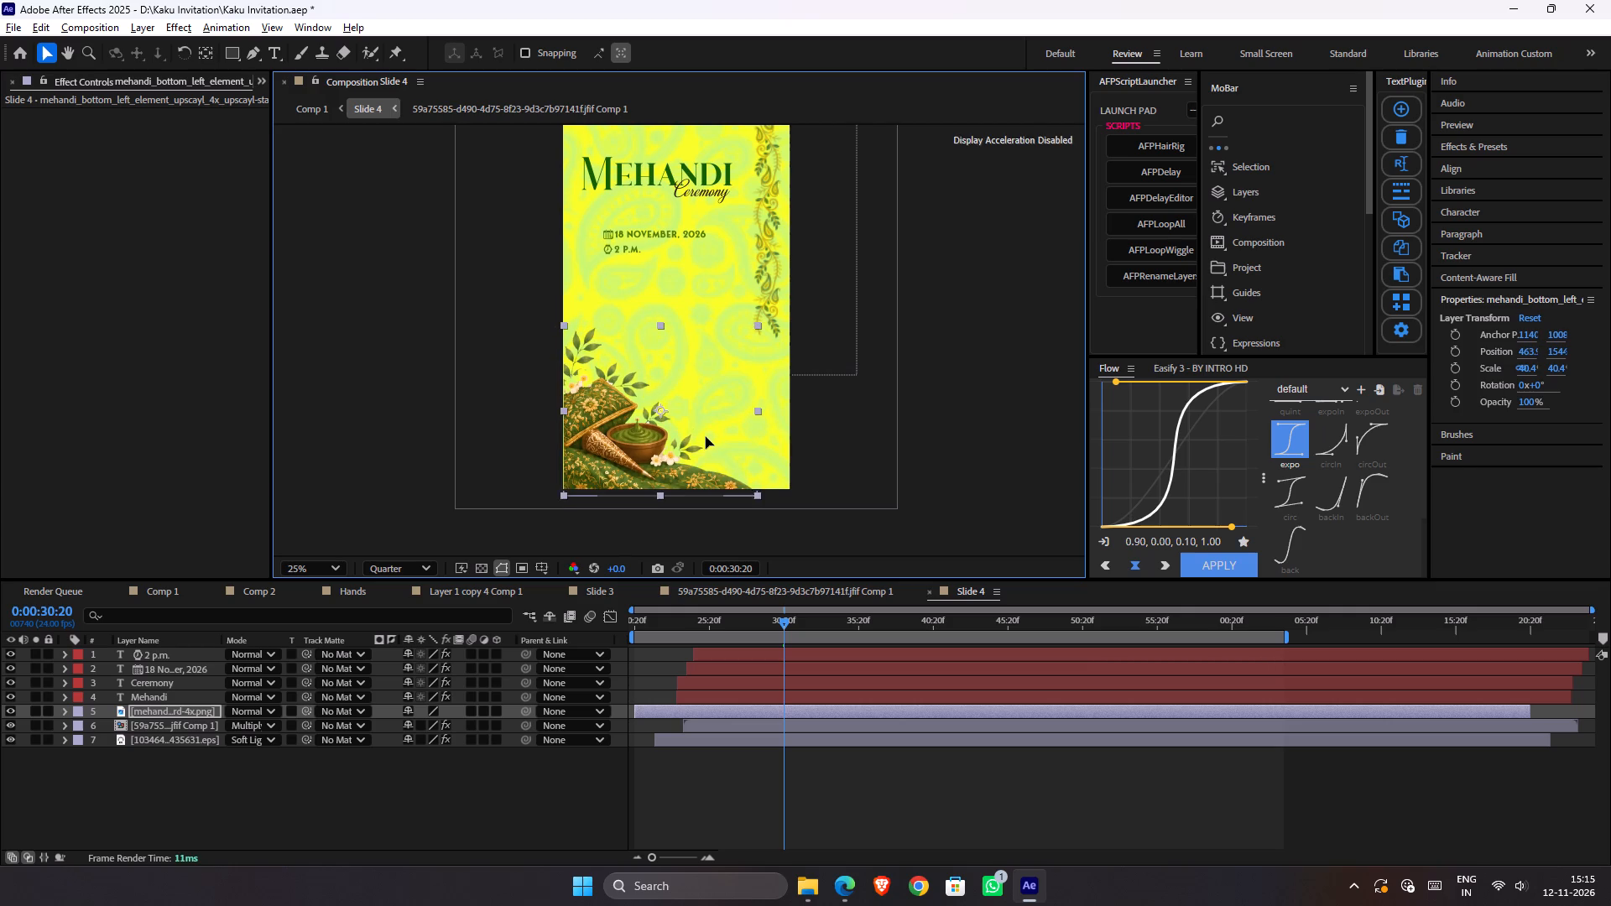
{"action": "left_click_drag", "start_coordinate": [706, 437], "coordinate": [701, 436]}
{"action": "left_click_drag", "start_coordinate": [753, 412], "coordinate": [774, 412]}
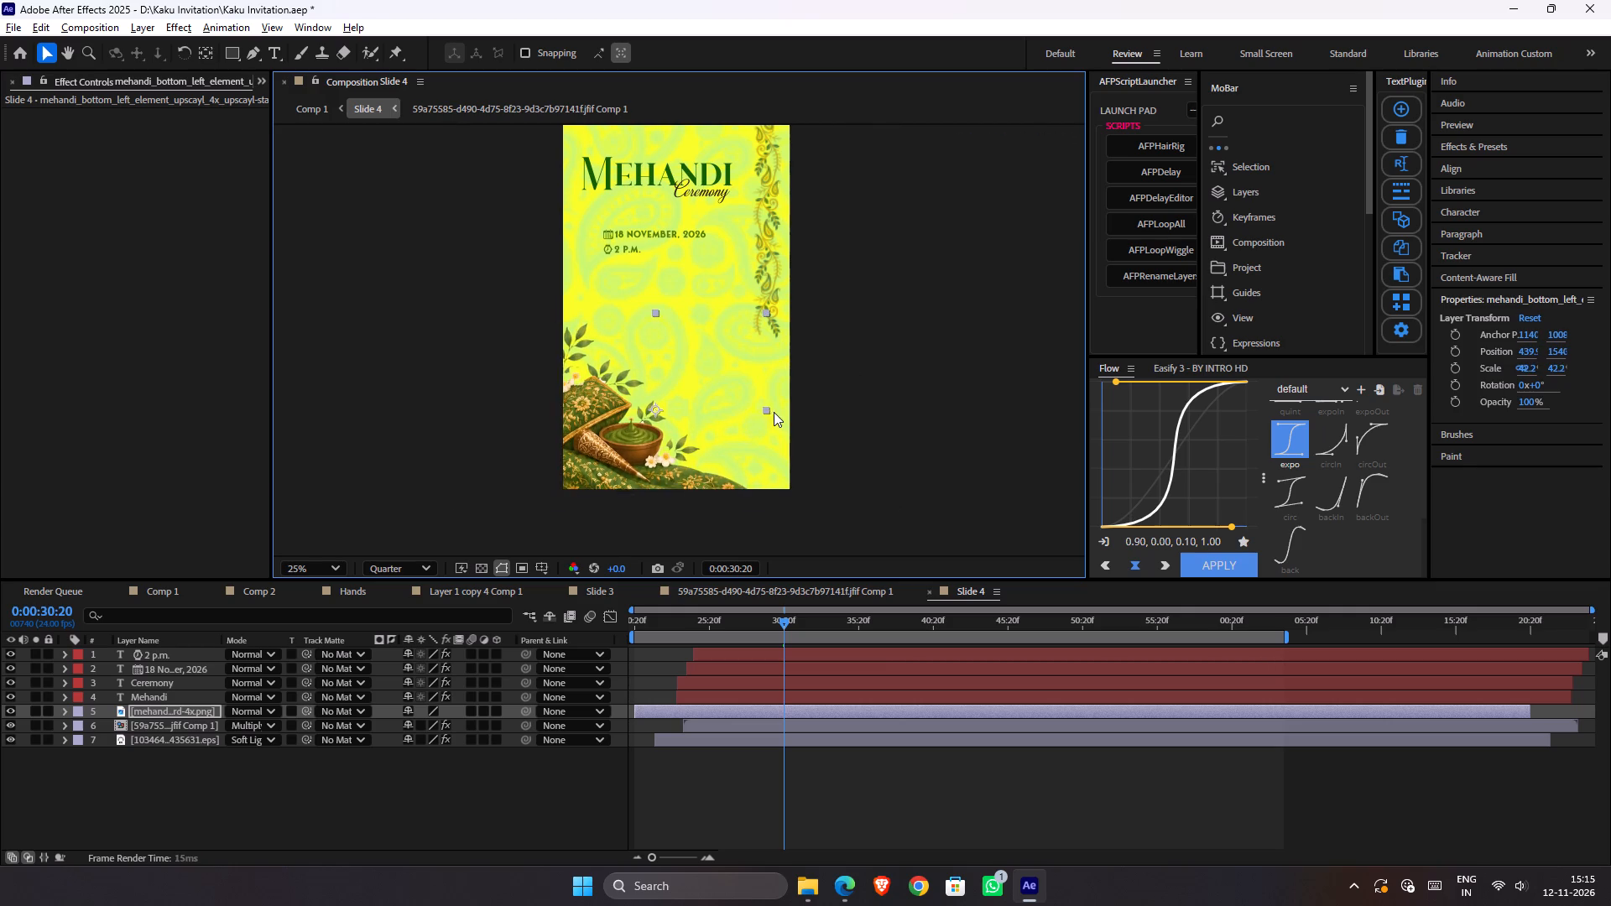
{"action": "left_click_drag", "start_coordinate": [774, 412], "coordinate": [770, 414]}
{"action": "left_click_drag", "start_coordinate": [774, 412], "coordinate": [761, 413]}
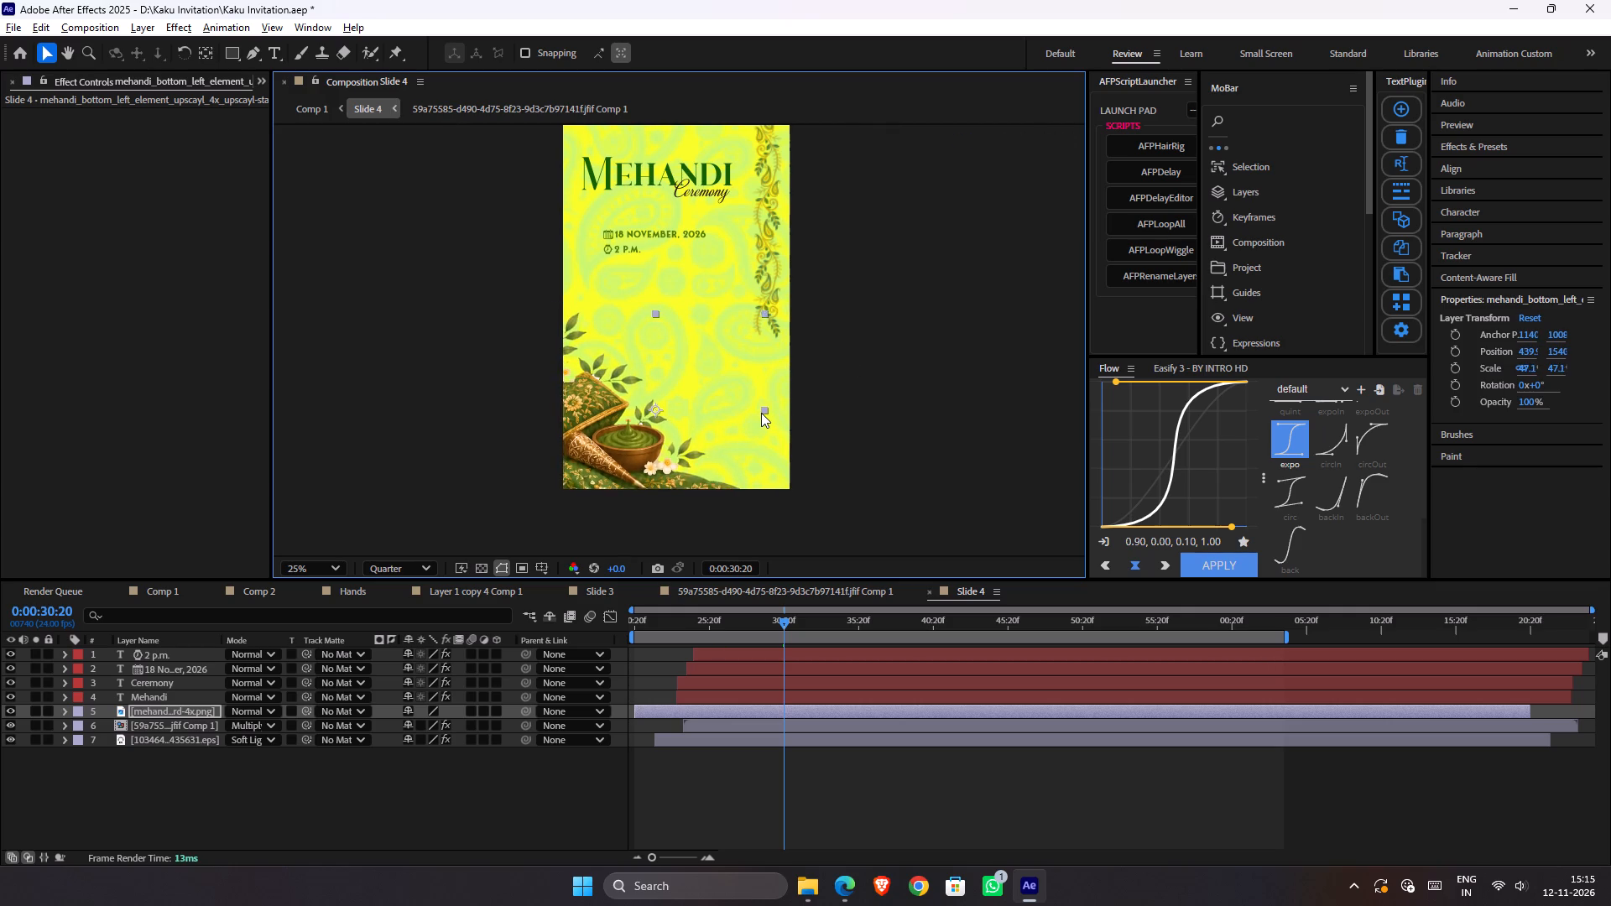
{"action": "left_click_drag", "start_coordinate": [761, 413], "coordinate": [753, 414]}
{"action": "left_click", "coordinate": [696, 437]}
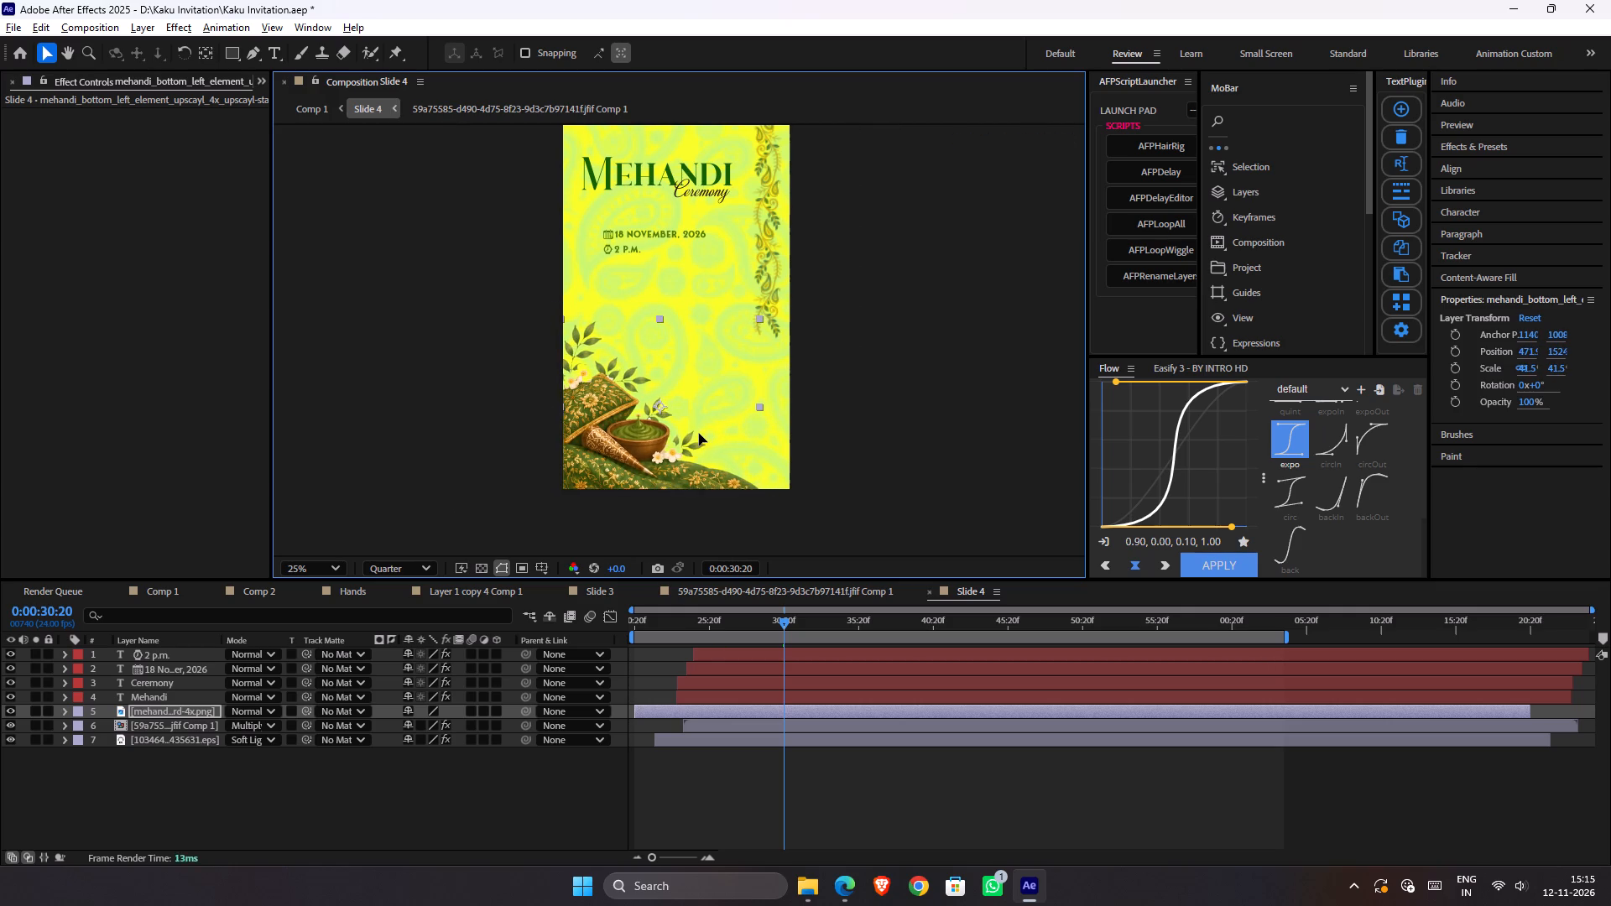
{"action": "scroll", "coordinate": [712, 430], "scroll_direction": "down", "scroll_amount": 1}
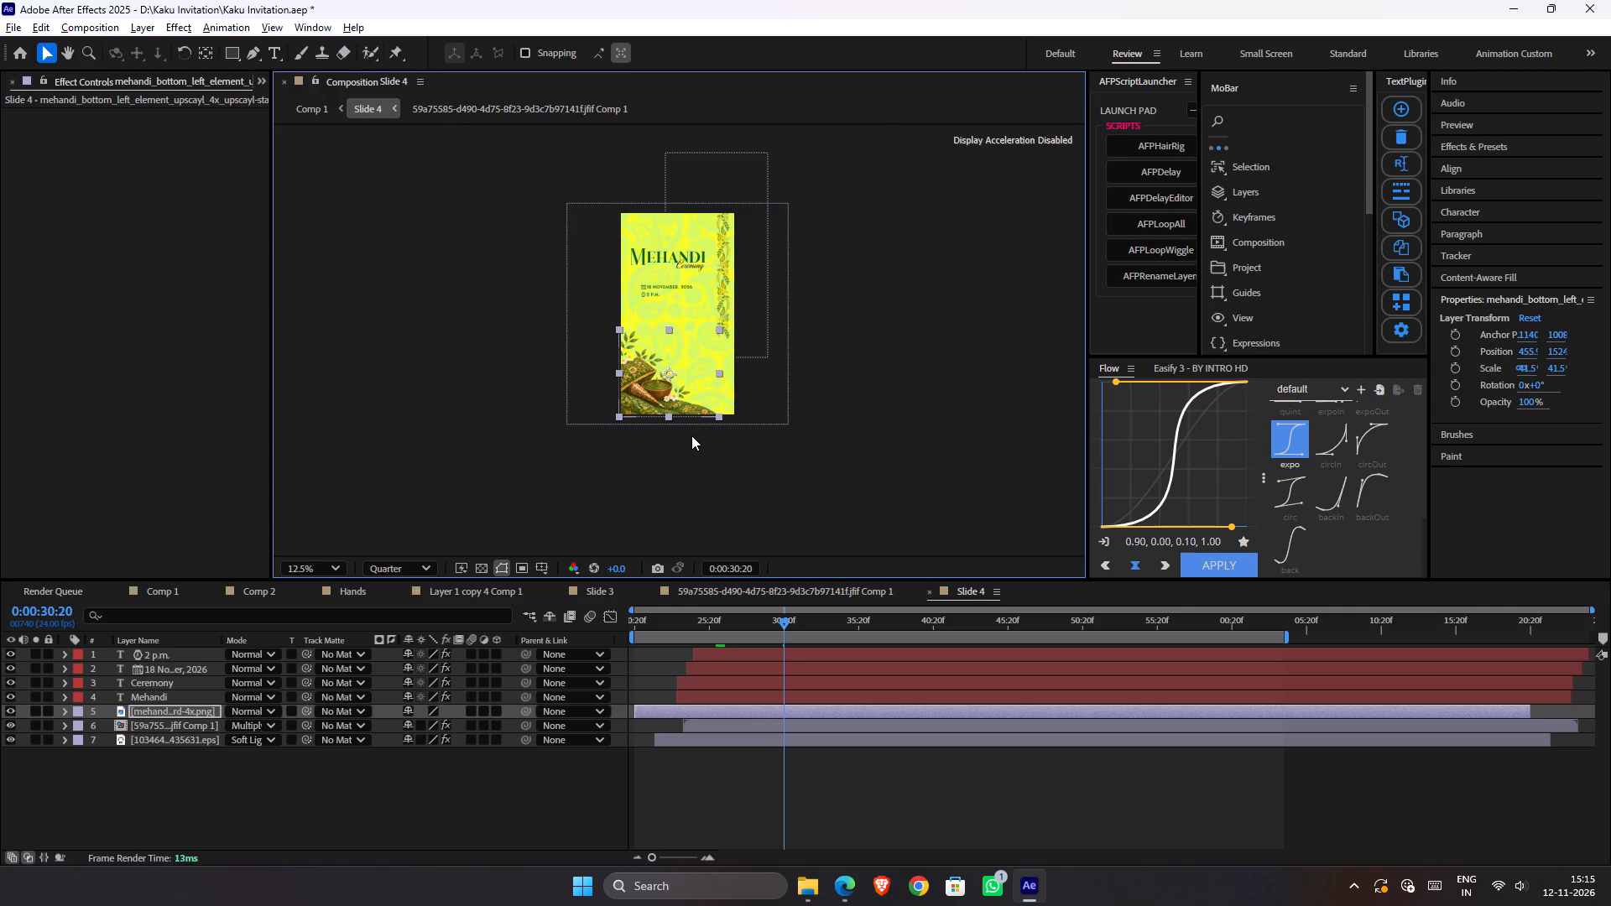
Return to Comp 1, save the project, and check the Haldi-to-Mehandi transition between 0:00:20:01 and 0:00:24:15.
{"action": "left_click", "coordinate": [163, 594]}
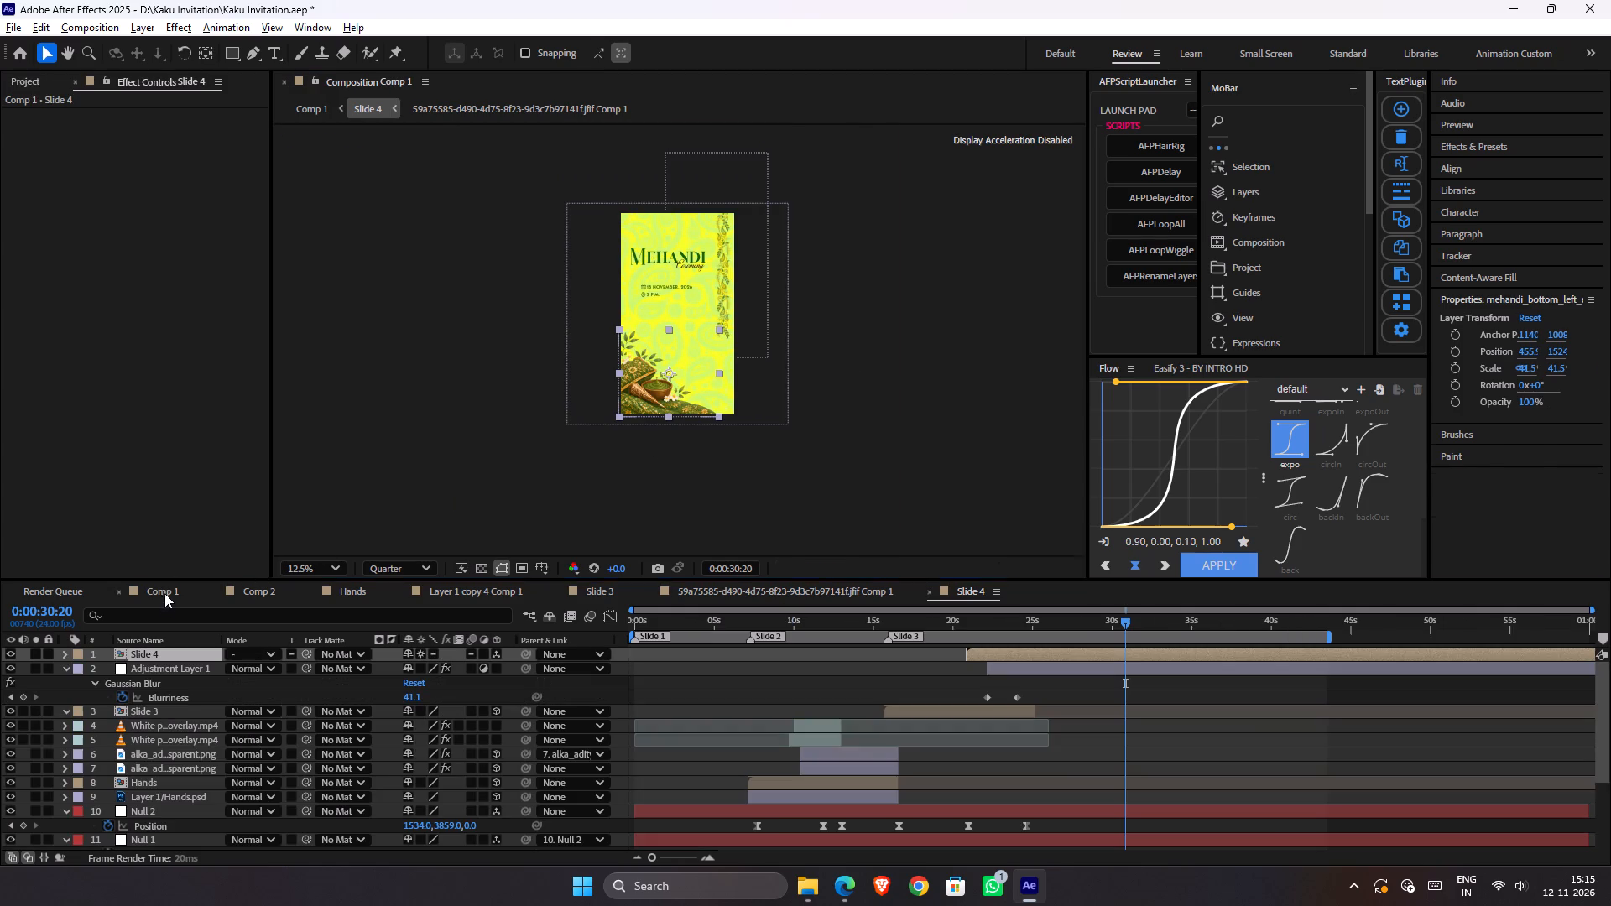
{"action": "key", "text": "ctrl+s"}
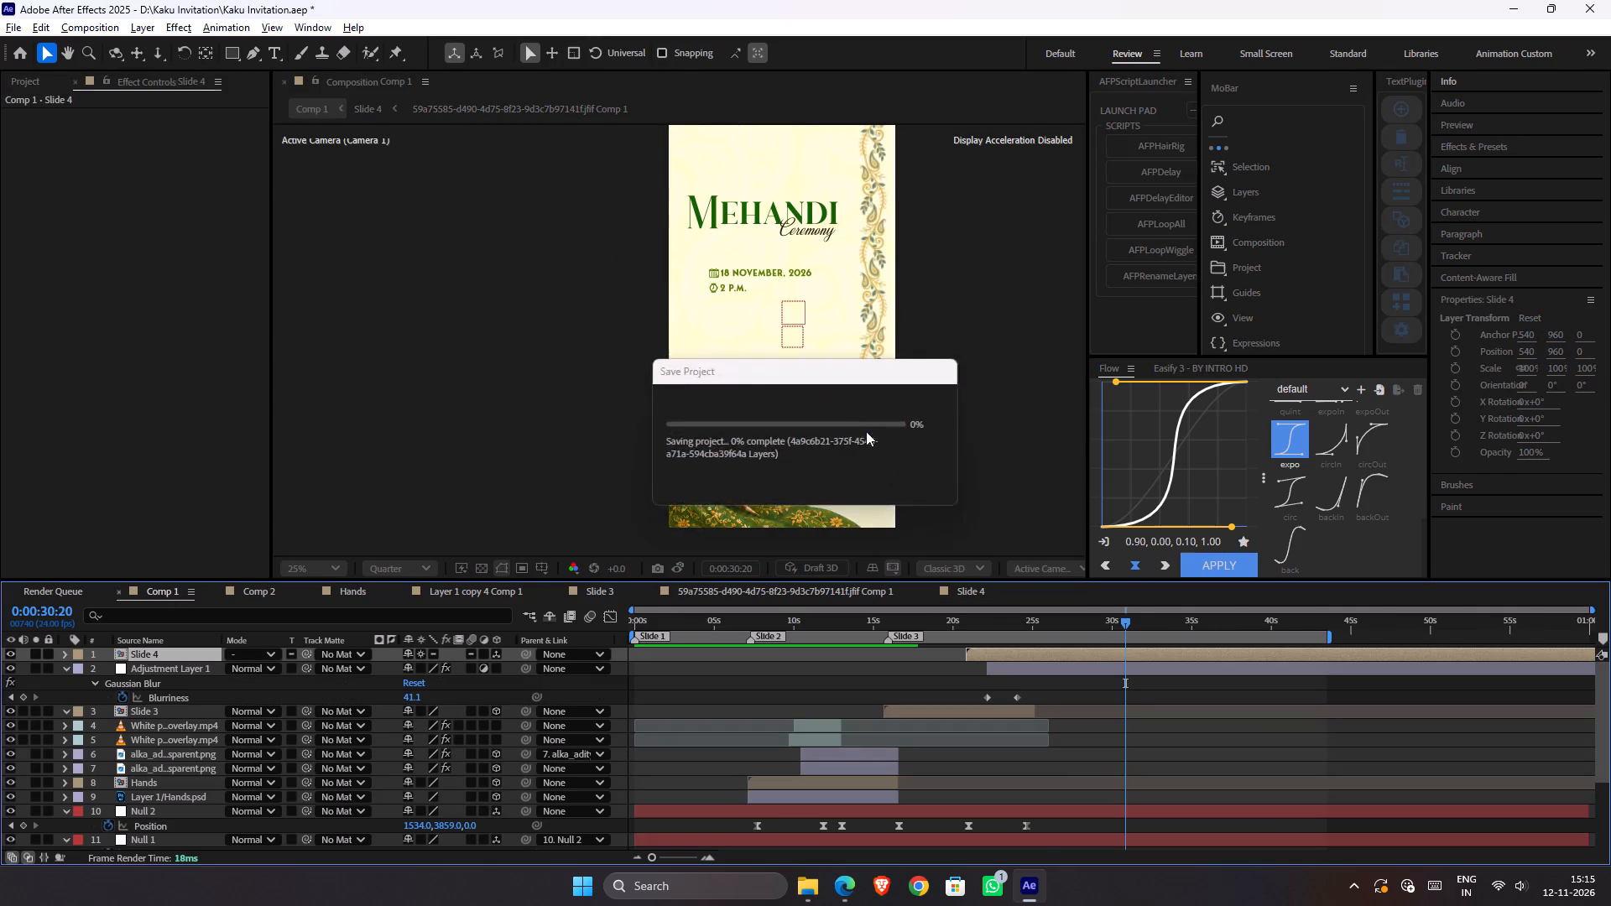
{"action": "left_click_drag", "start_coordinate": [1045, 624], "coordinate": [958, 629]}
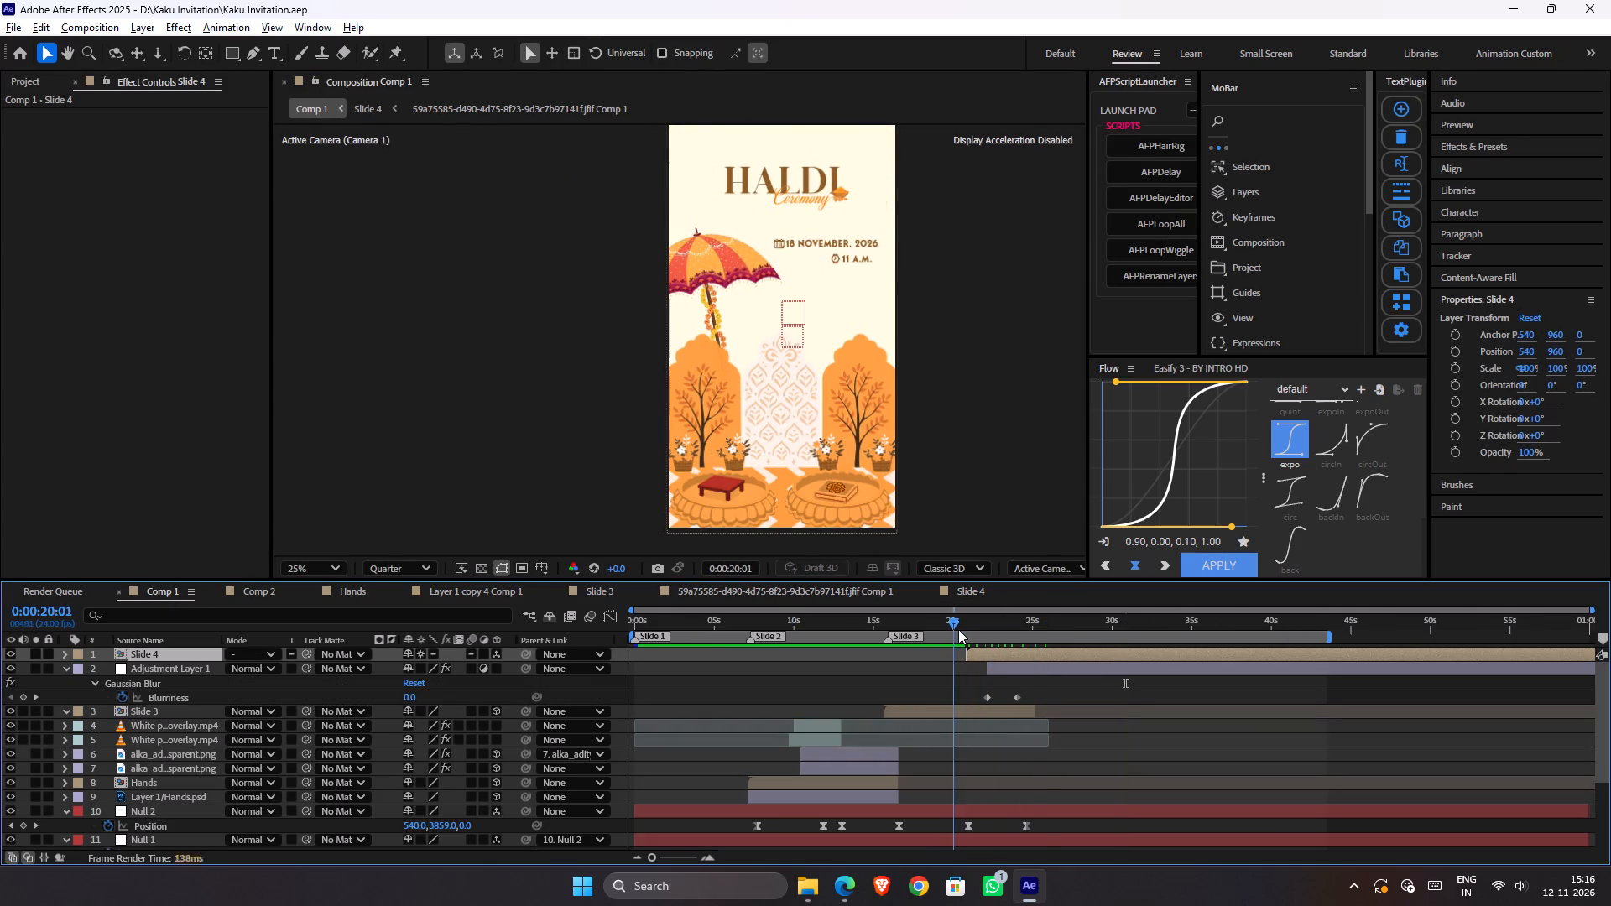
{"action": "left_click_drag", "start_coordinate": [958, 629], "coordinate": [1026, 636]}
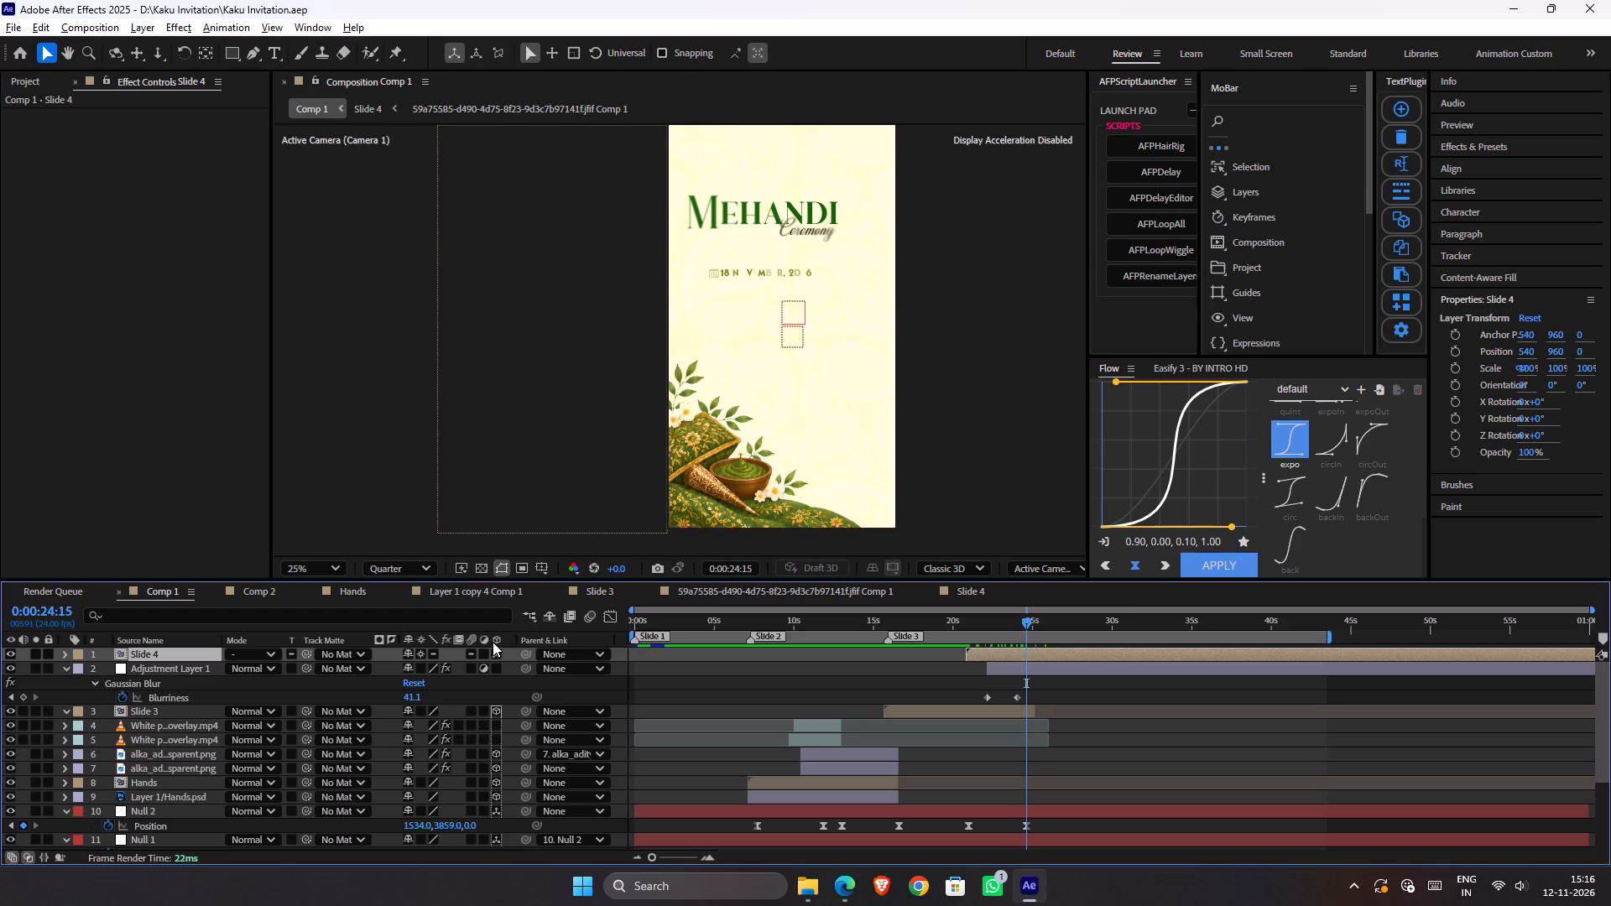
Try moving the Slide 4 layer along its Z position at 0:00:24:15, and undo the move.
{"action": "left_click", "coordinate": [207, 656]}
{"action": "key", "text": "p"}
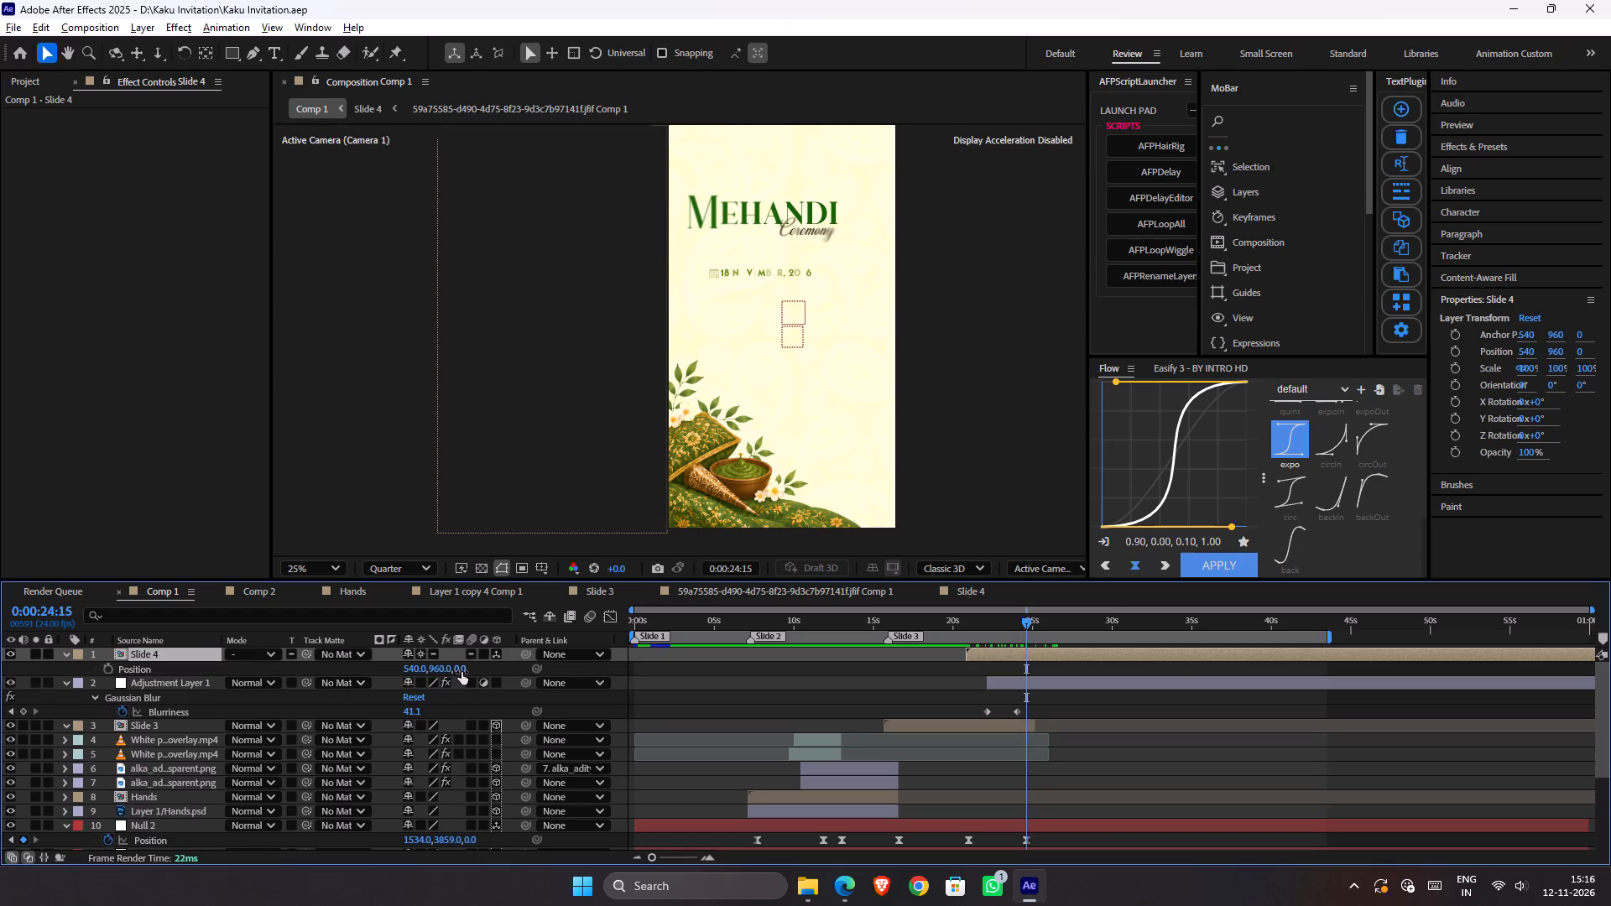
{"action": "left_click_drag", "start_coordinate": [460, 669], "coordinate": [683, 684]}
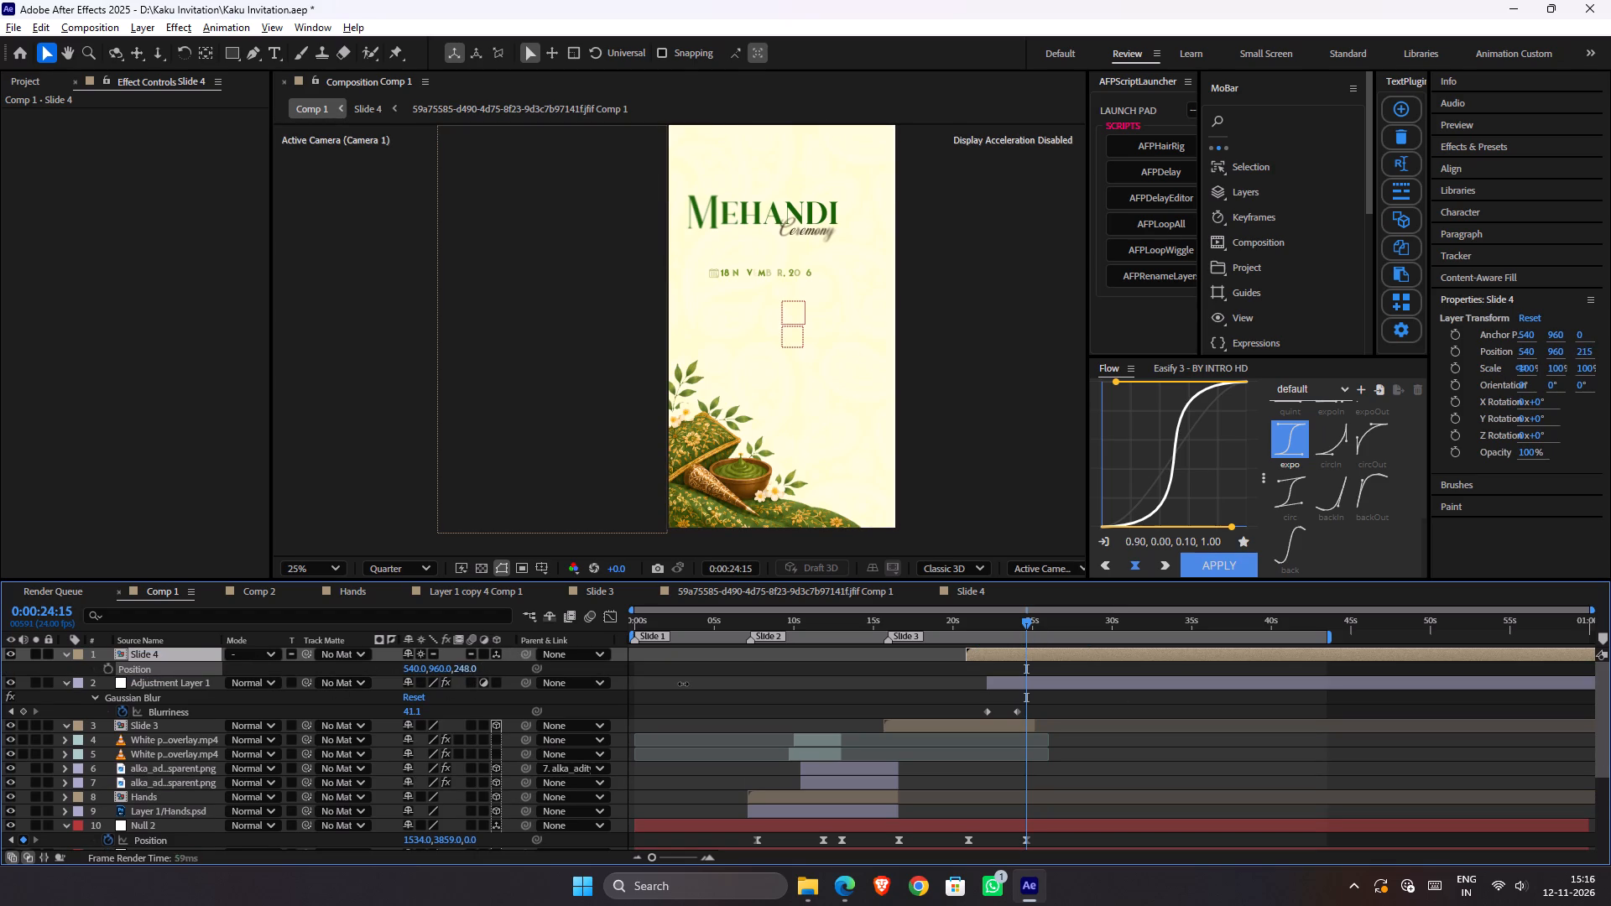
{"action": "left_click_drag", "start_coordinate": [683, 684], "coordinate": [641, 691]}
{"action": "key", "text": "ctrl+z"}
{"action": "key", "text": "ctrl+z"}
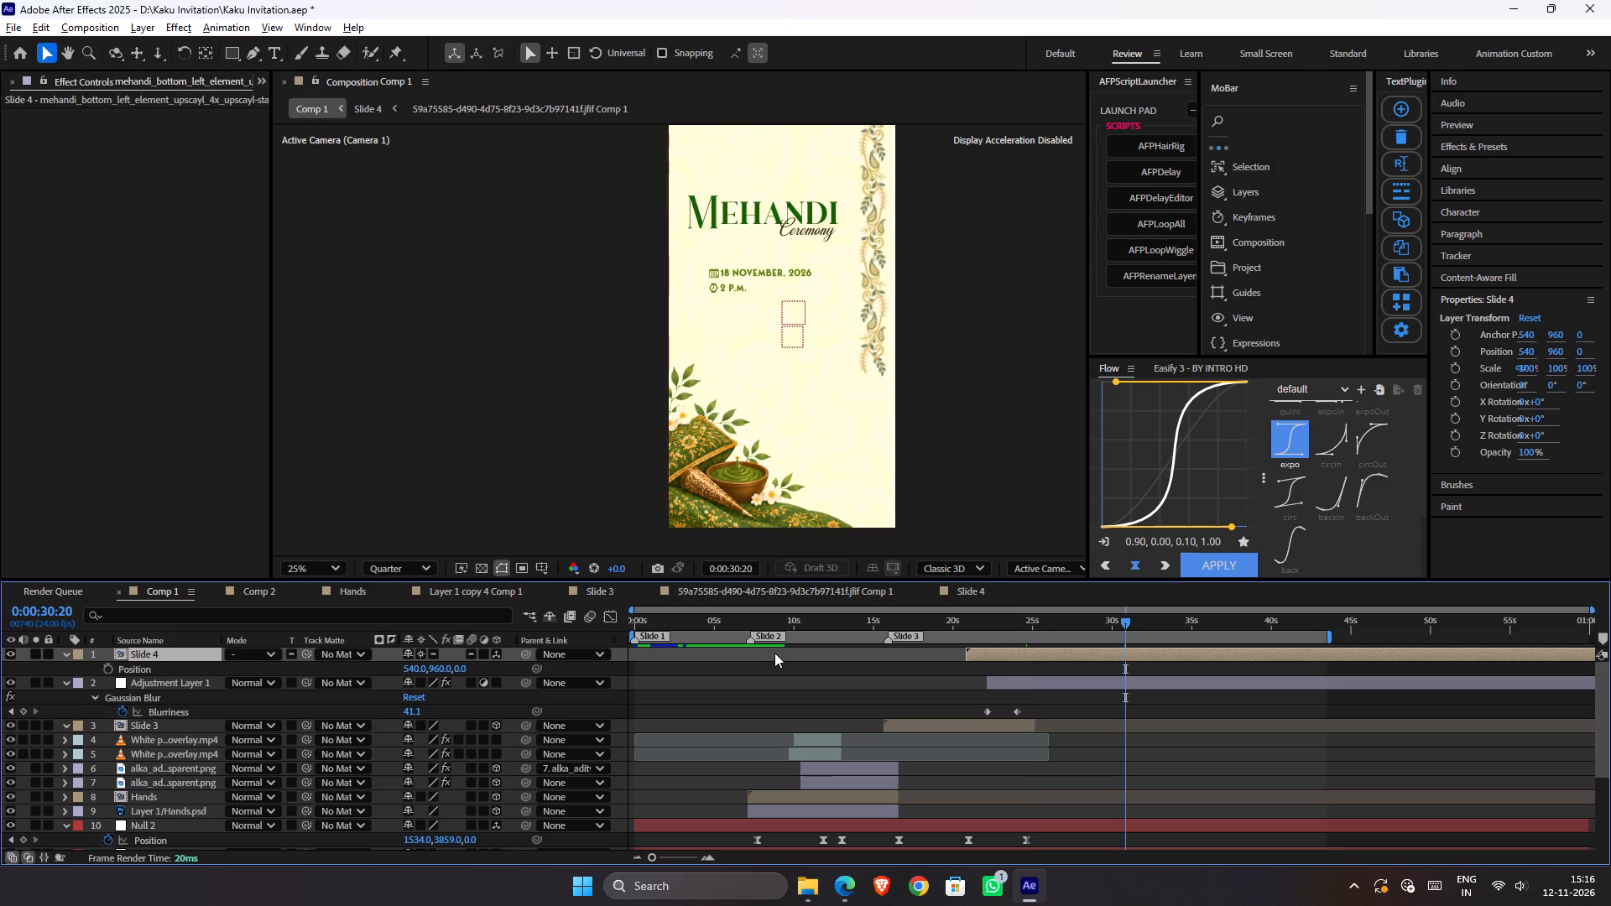
Undo the corner image edits and the Slide 4 pre-composition, restoring the separate Mehandi layers in Comp 1, and save the project.
{"action": "key", "text": "ctrl+z"}
{"action": "key", "text": "ctrl+z"}
{"action": "key", "text": "ctrl+z"}
{"action": "key", "text": "ctrl+z"}
{"action": "key", "text": "ctrl+z"}
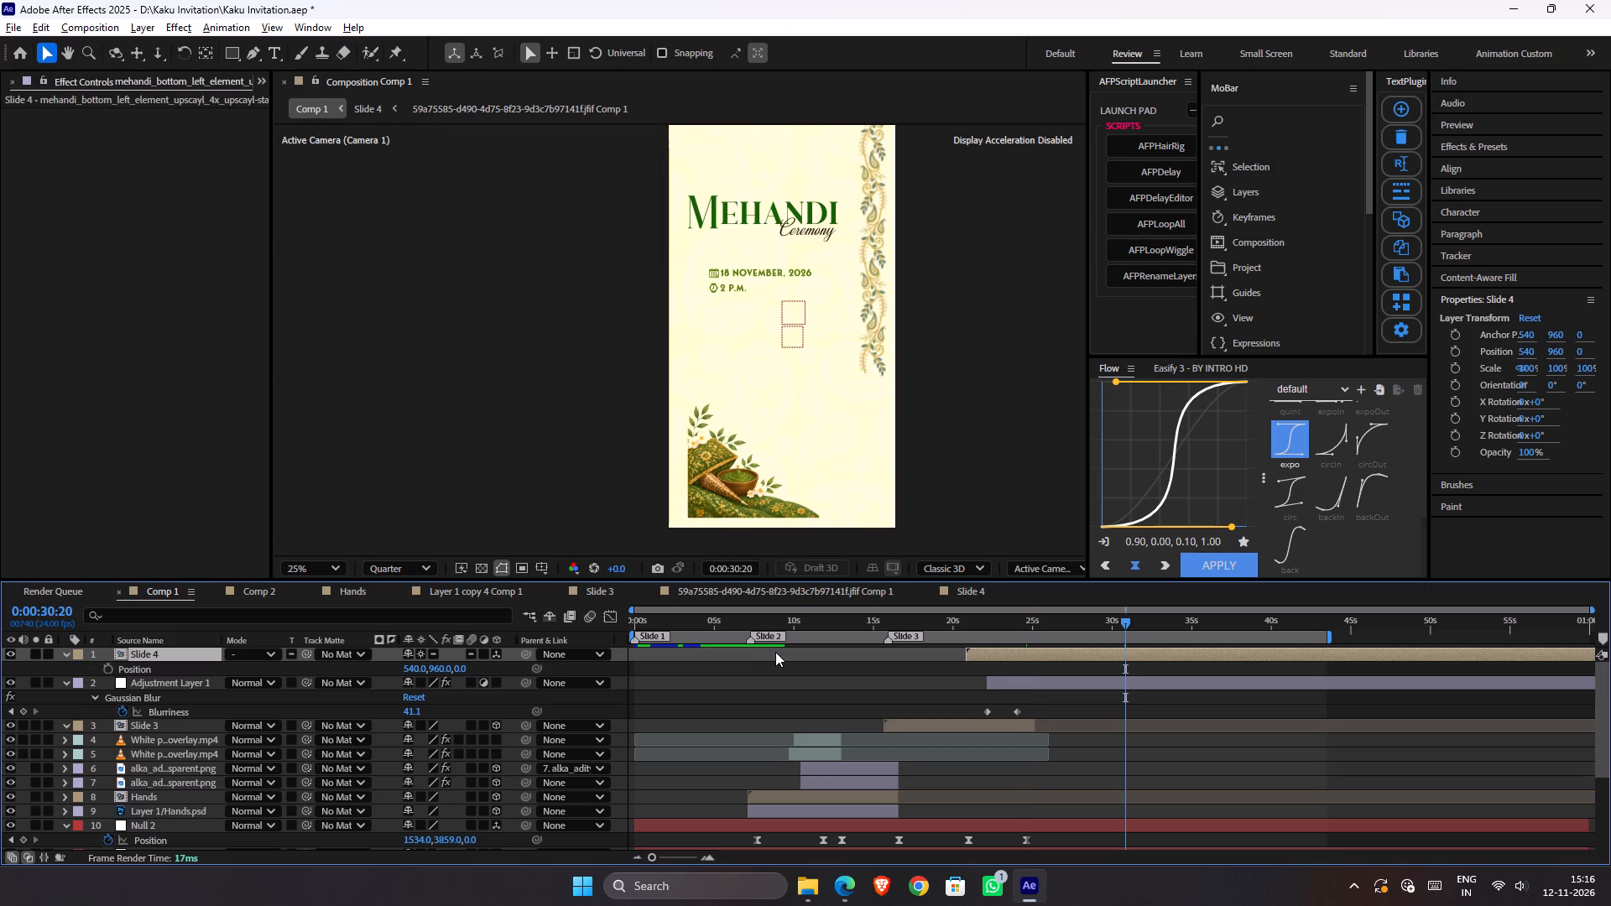
{"action": "key", "text": "ctrl+z"}
{"action": "key", "text": "ctrl+z"}
{"action": "key", "text": "ctrl+z"}
{"action": "key", "text": "ctrl+z"}
{"action": "key", "text": "ctrl+z"}
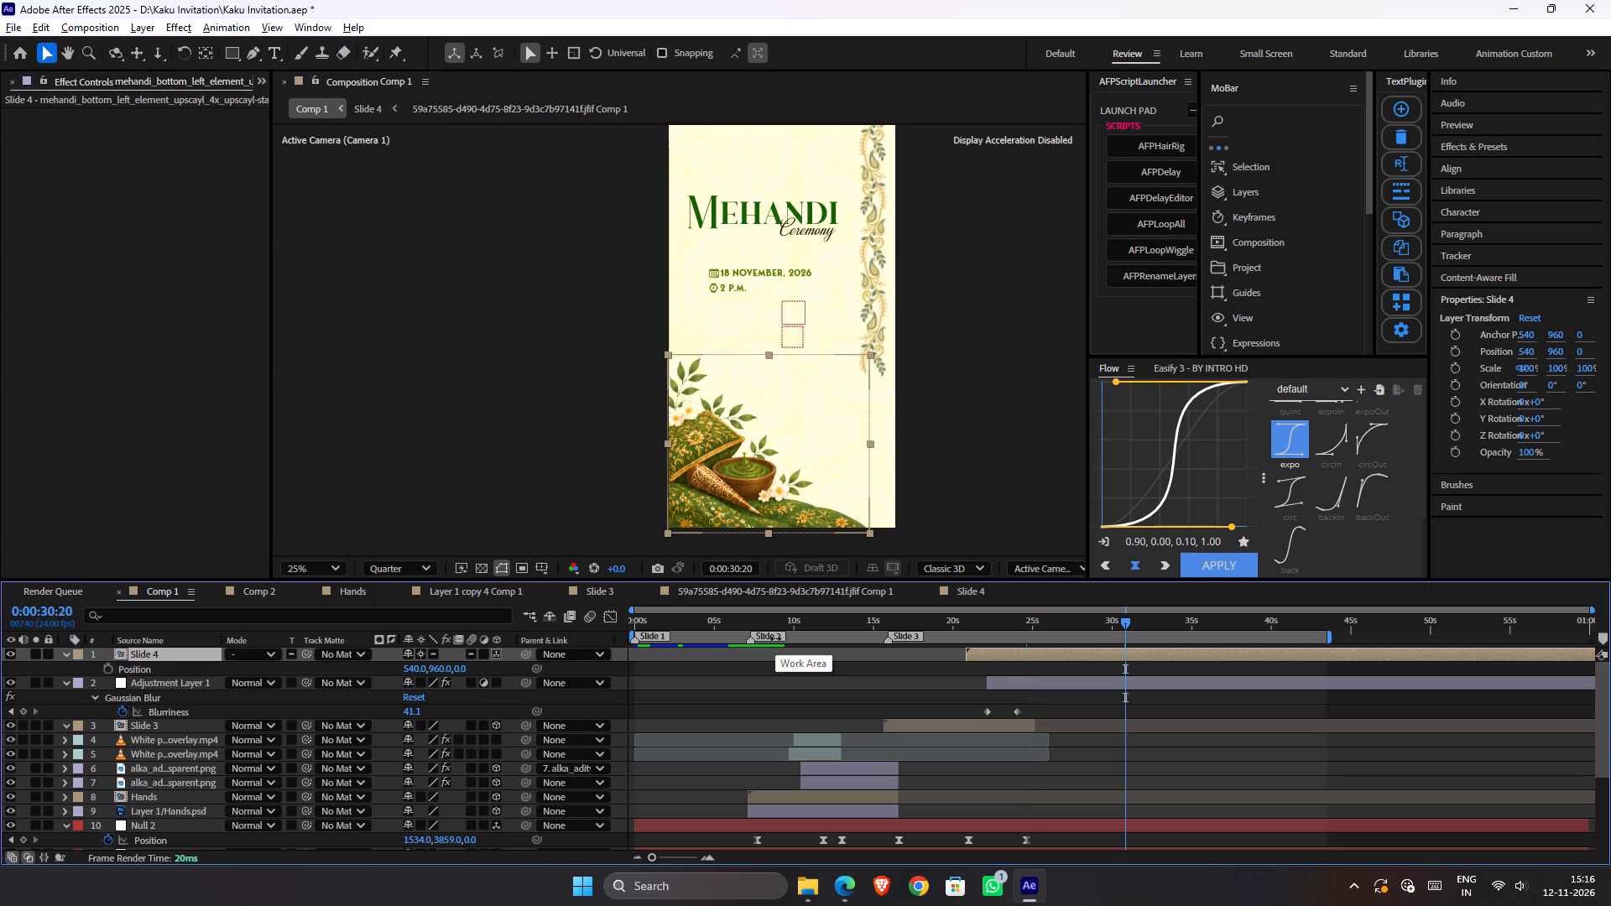
{"action": "key", "text": "ctrl+z"}
{"action": "key", "text": "ctrl+z"}
{"action": "key", "text": "ctrl+z"}
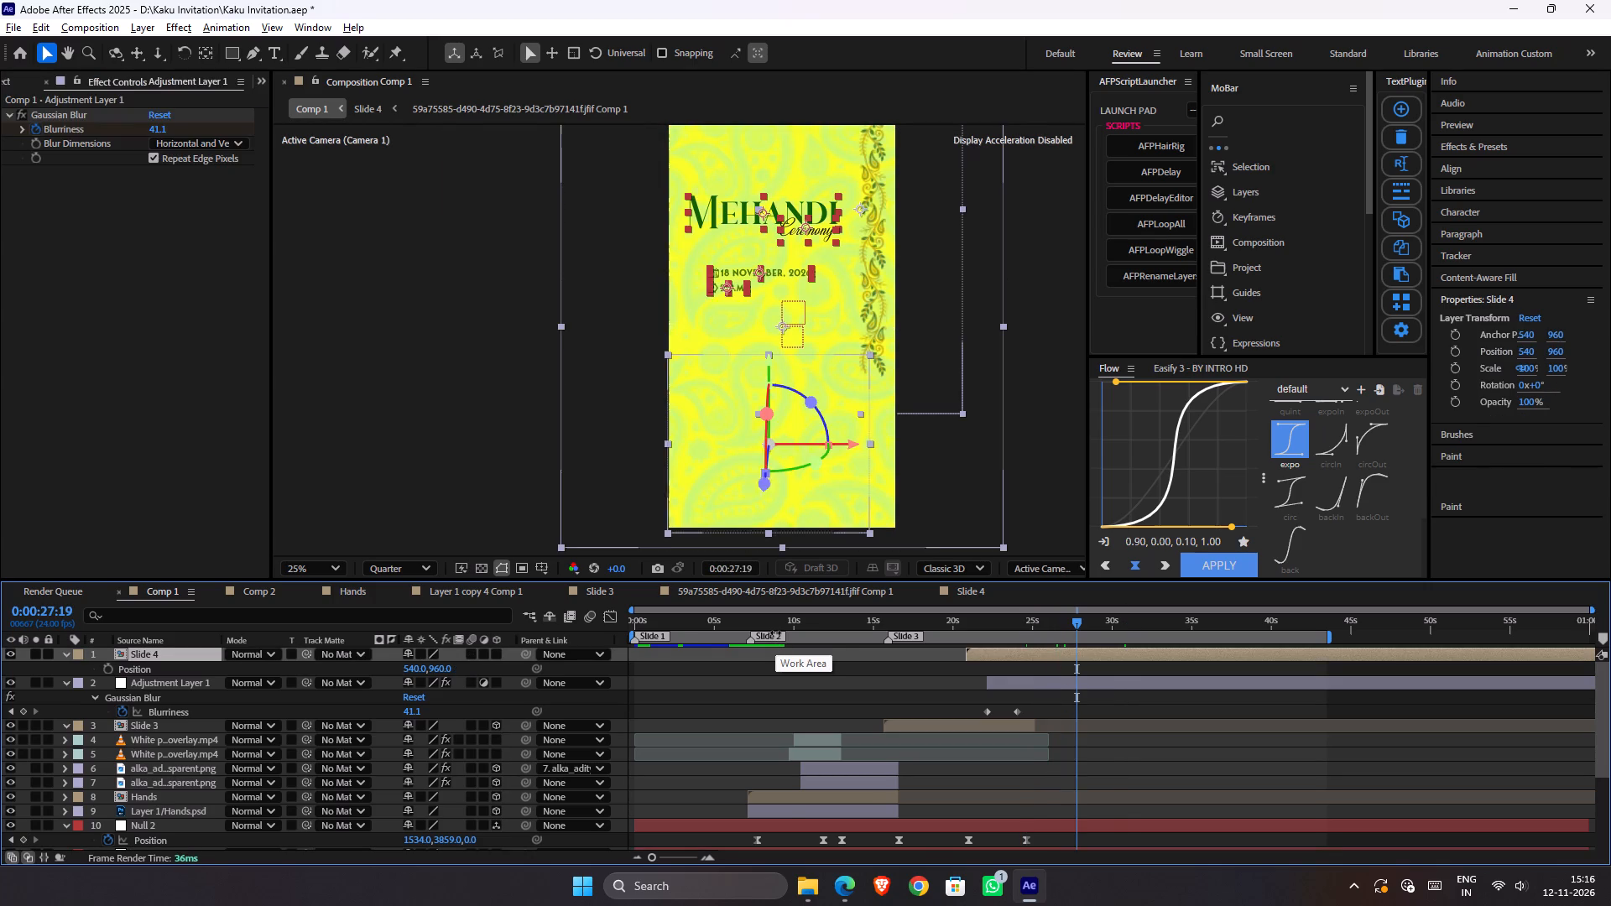
{"action": "key", "text": "ctrl+s"}
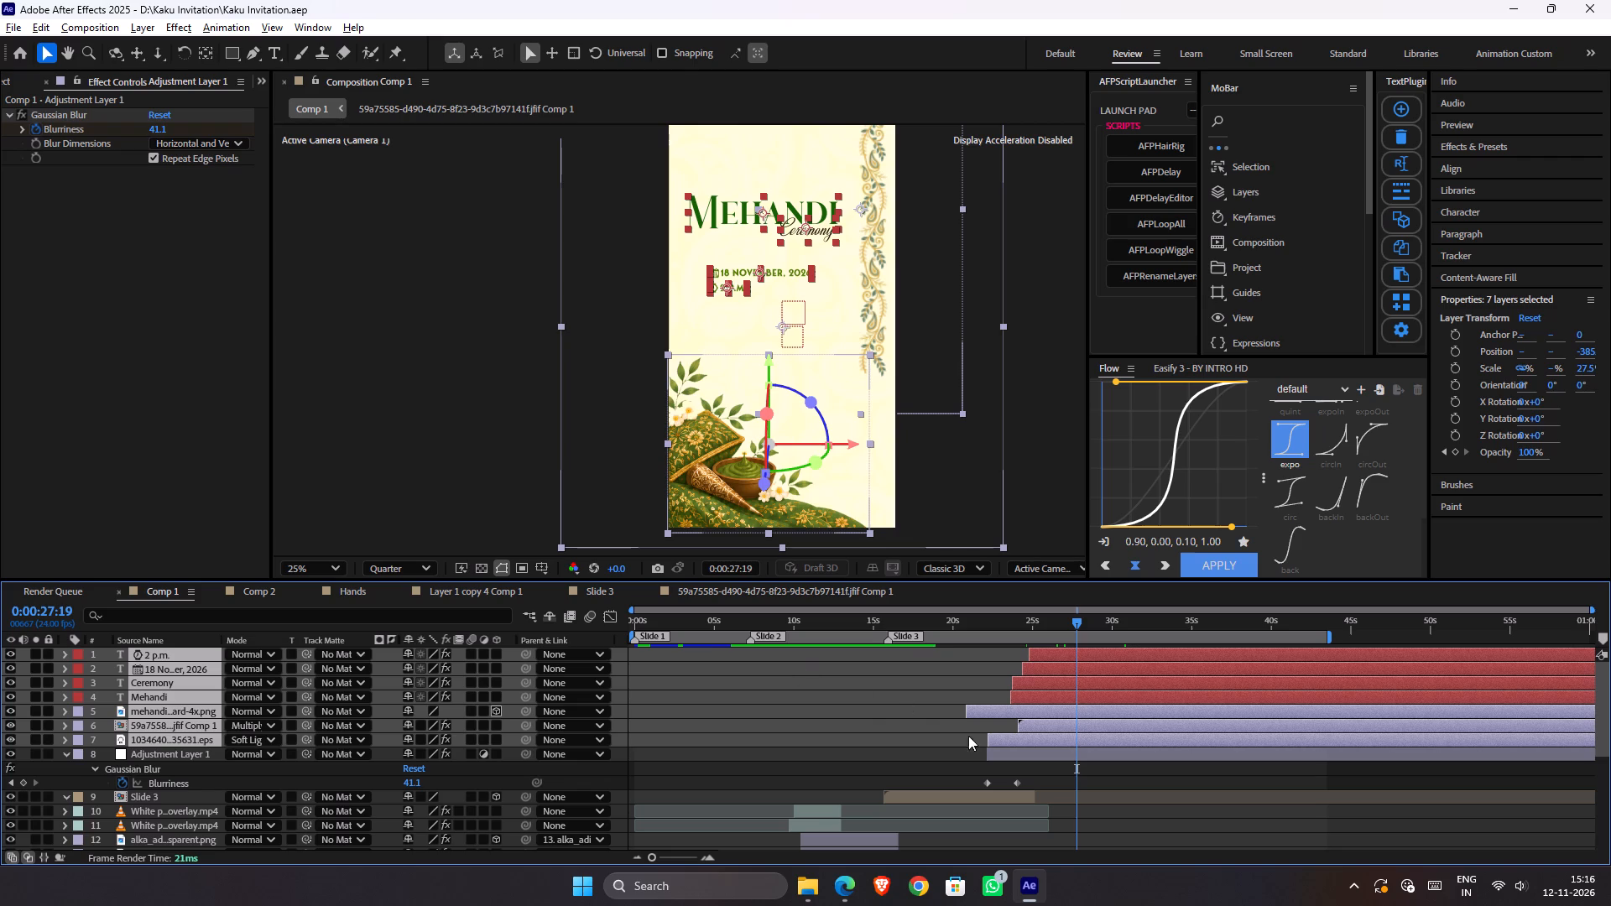
{"action": "left_click", "coordinate": [955, 757]}
{"action": "key", "text": "ctrl+s"}
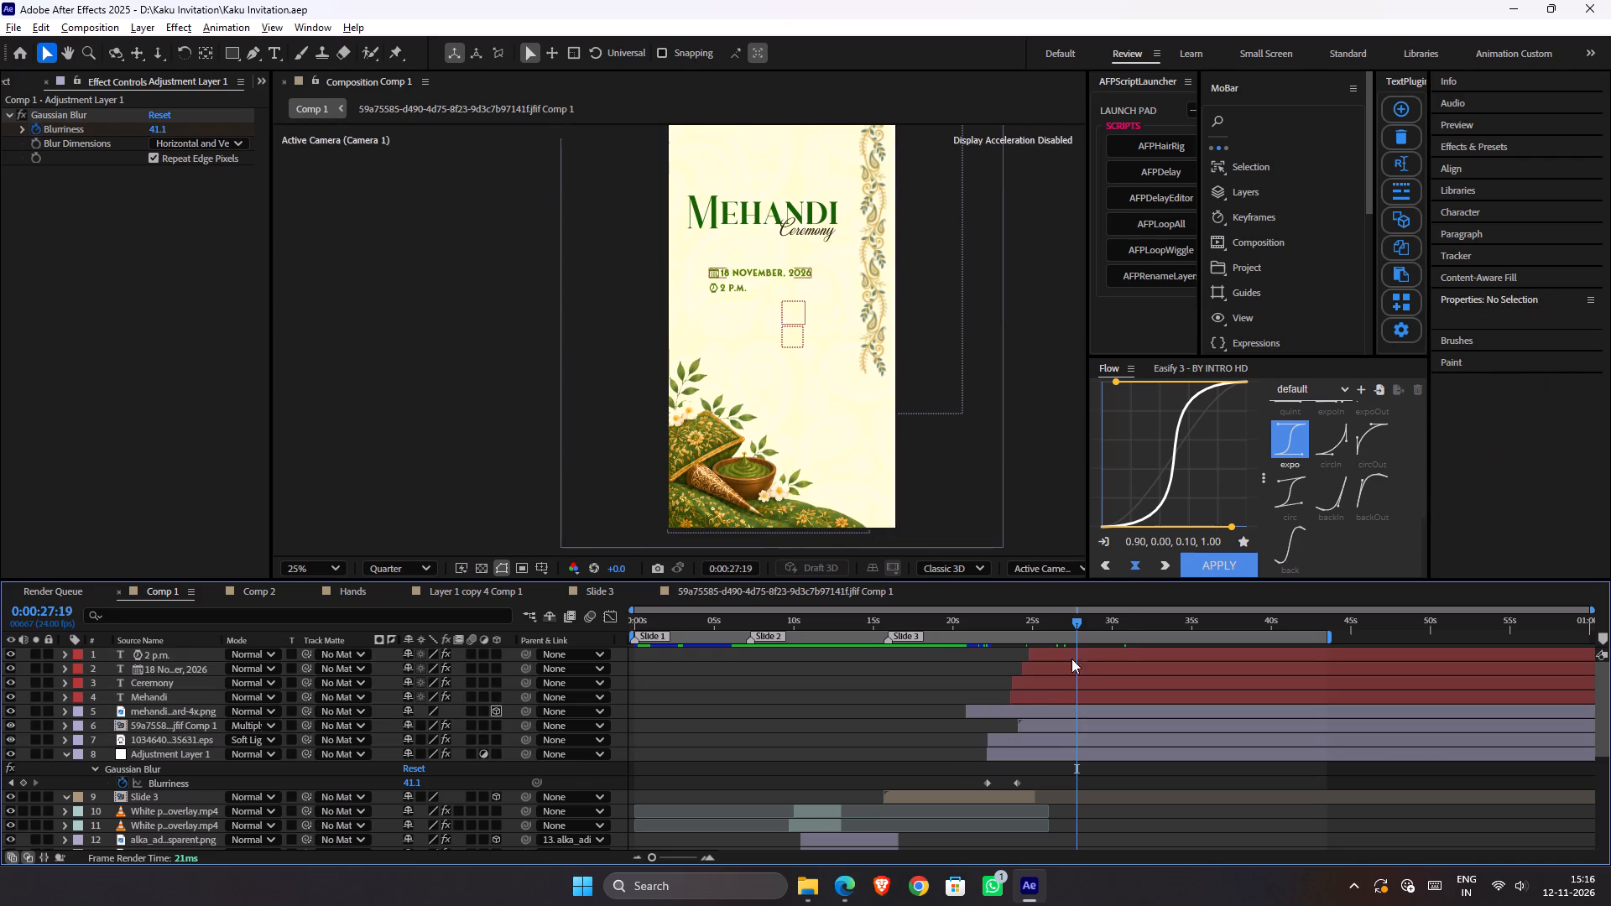
Solo the 59a75585 Comp 1 layer to check its content, and turn the solo view off.
{"action": "left_click", "coordinate": [175, 709]}
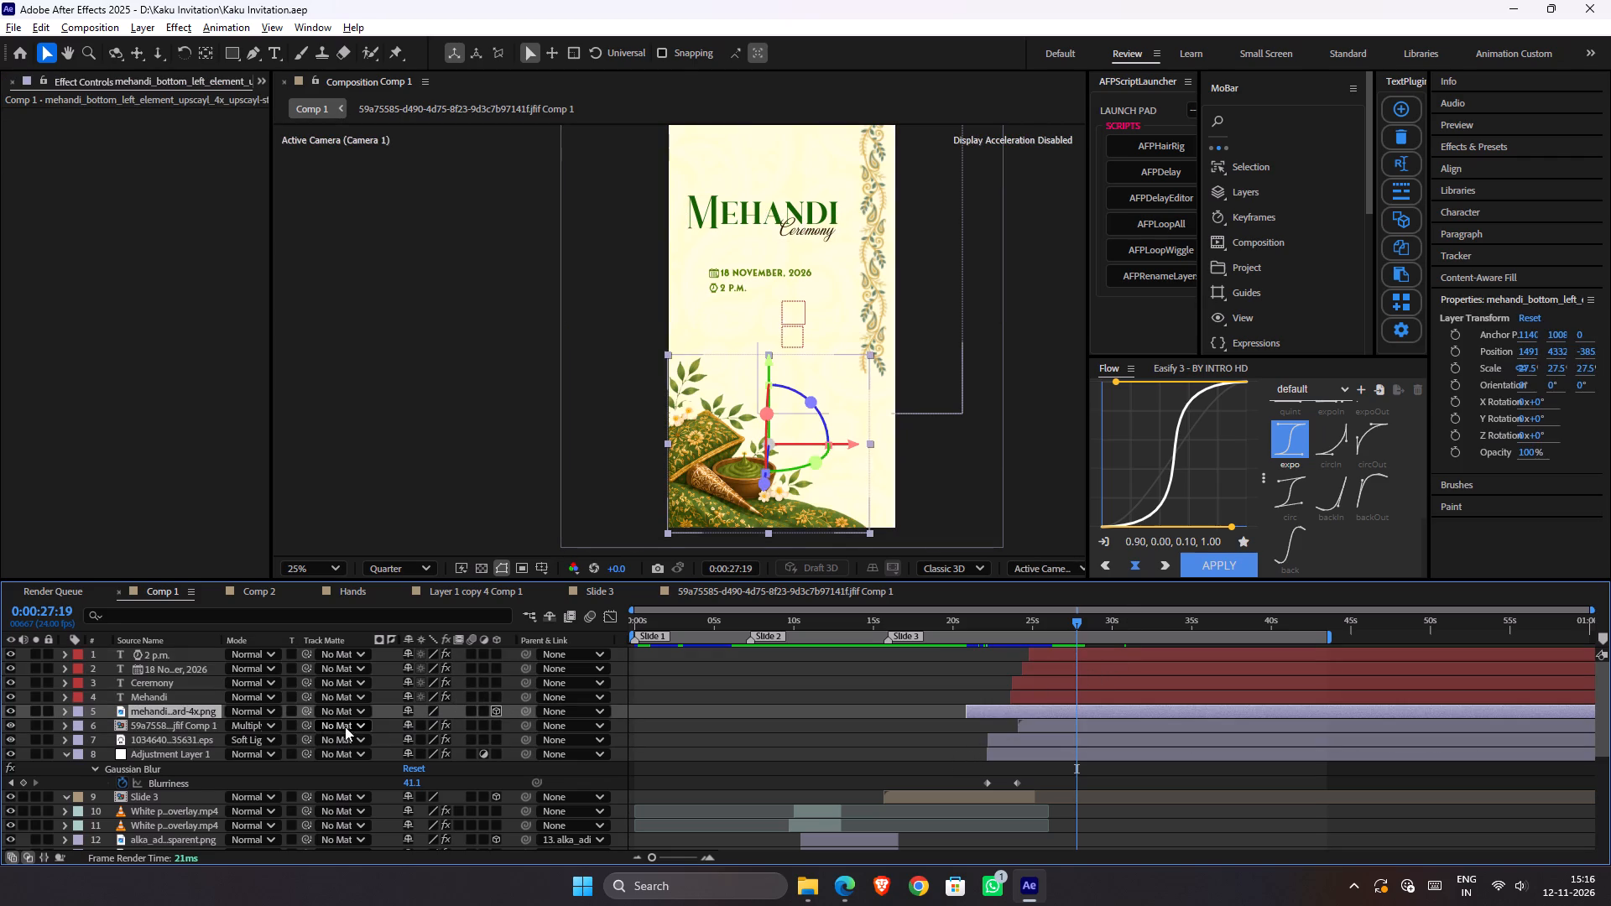
{"action": "left_click", "coordinate": [191, 726]}
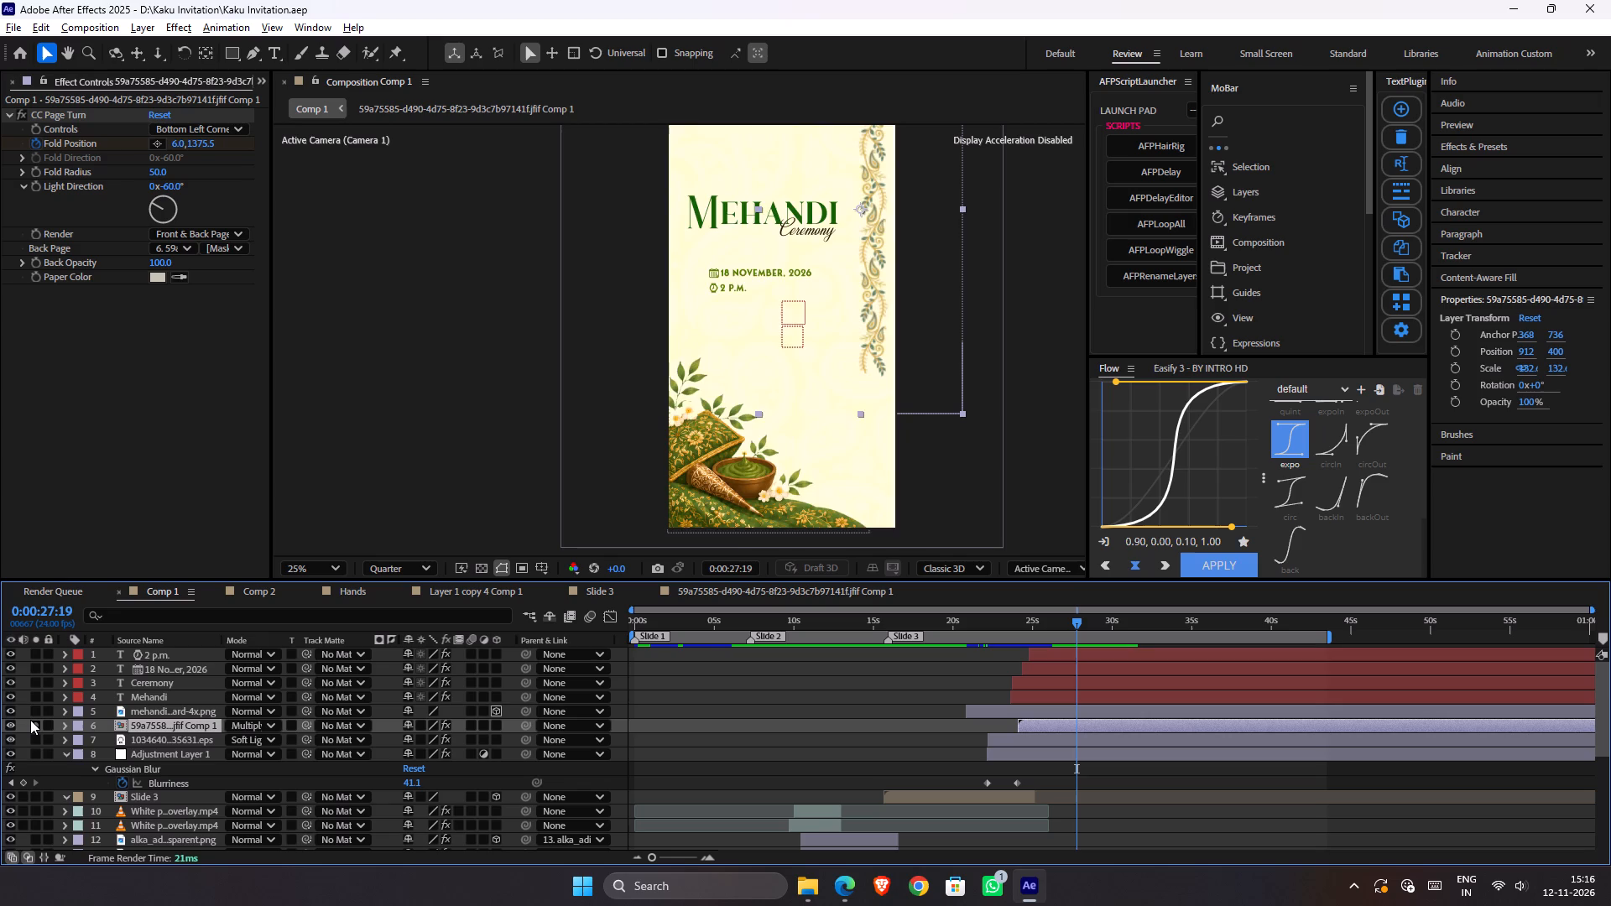
{"action": "left_click", "coordinate": [30, 720]}
{"action": "left_click", "coordinate": [29, 720]}
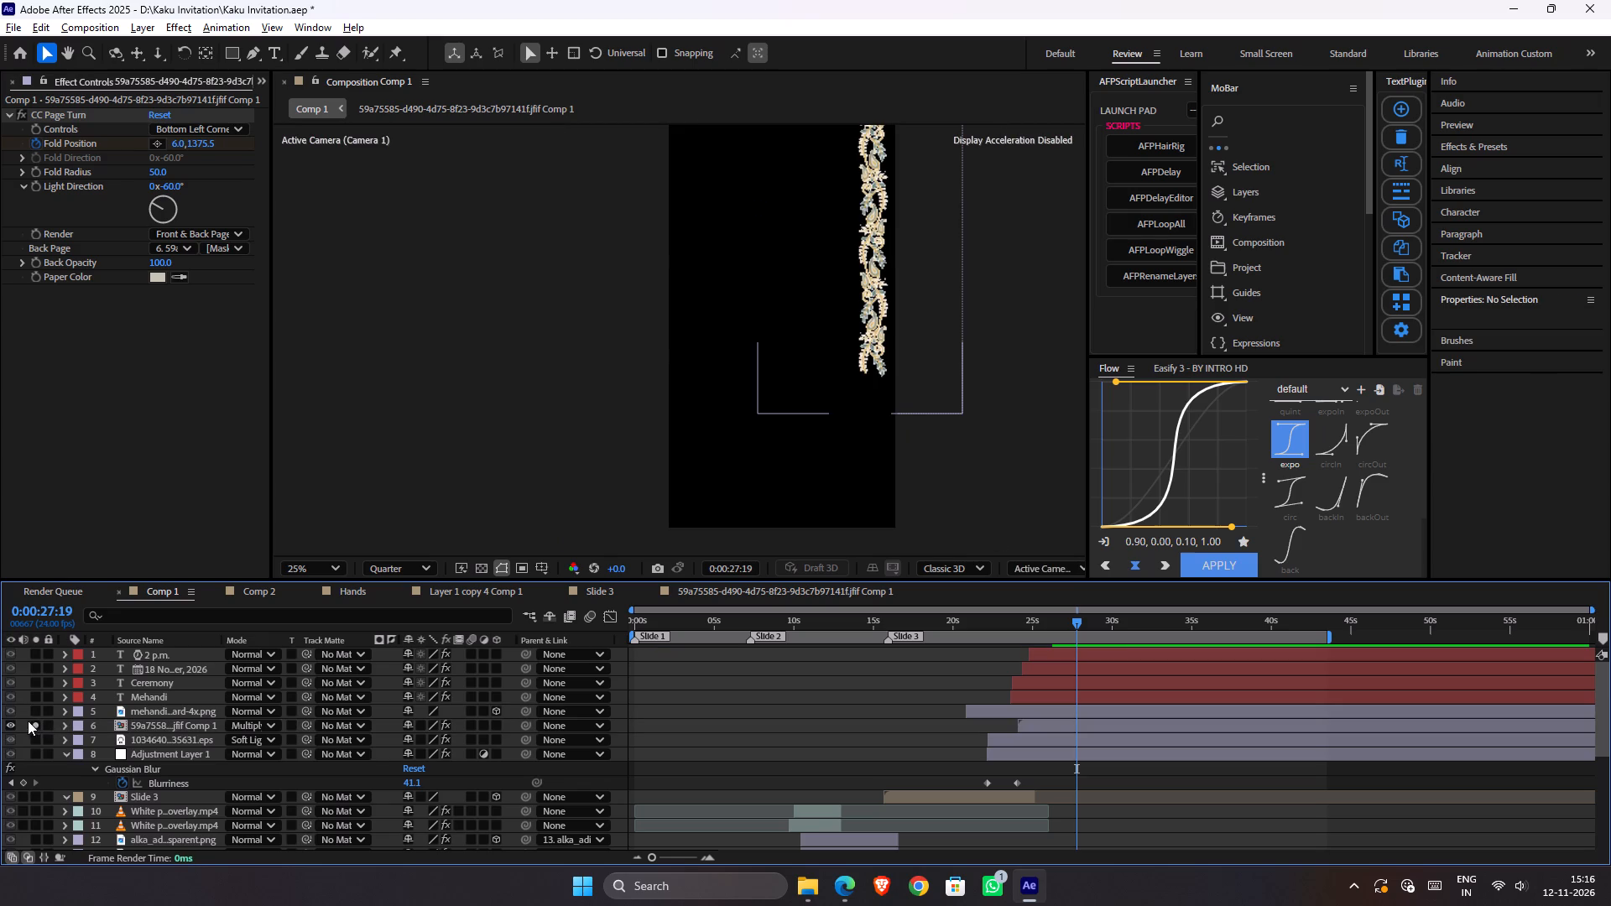
{"action": "left_click", "coordinate": [34, 725]}
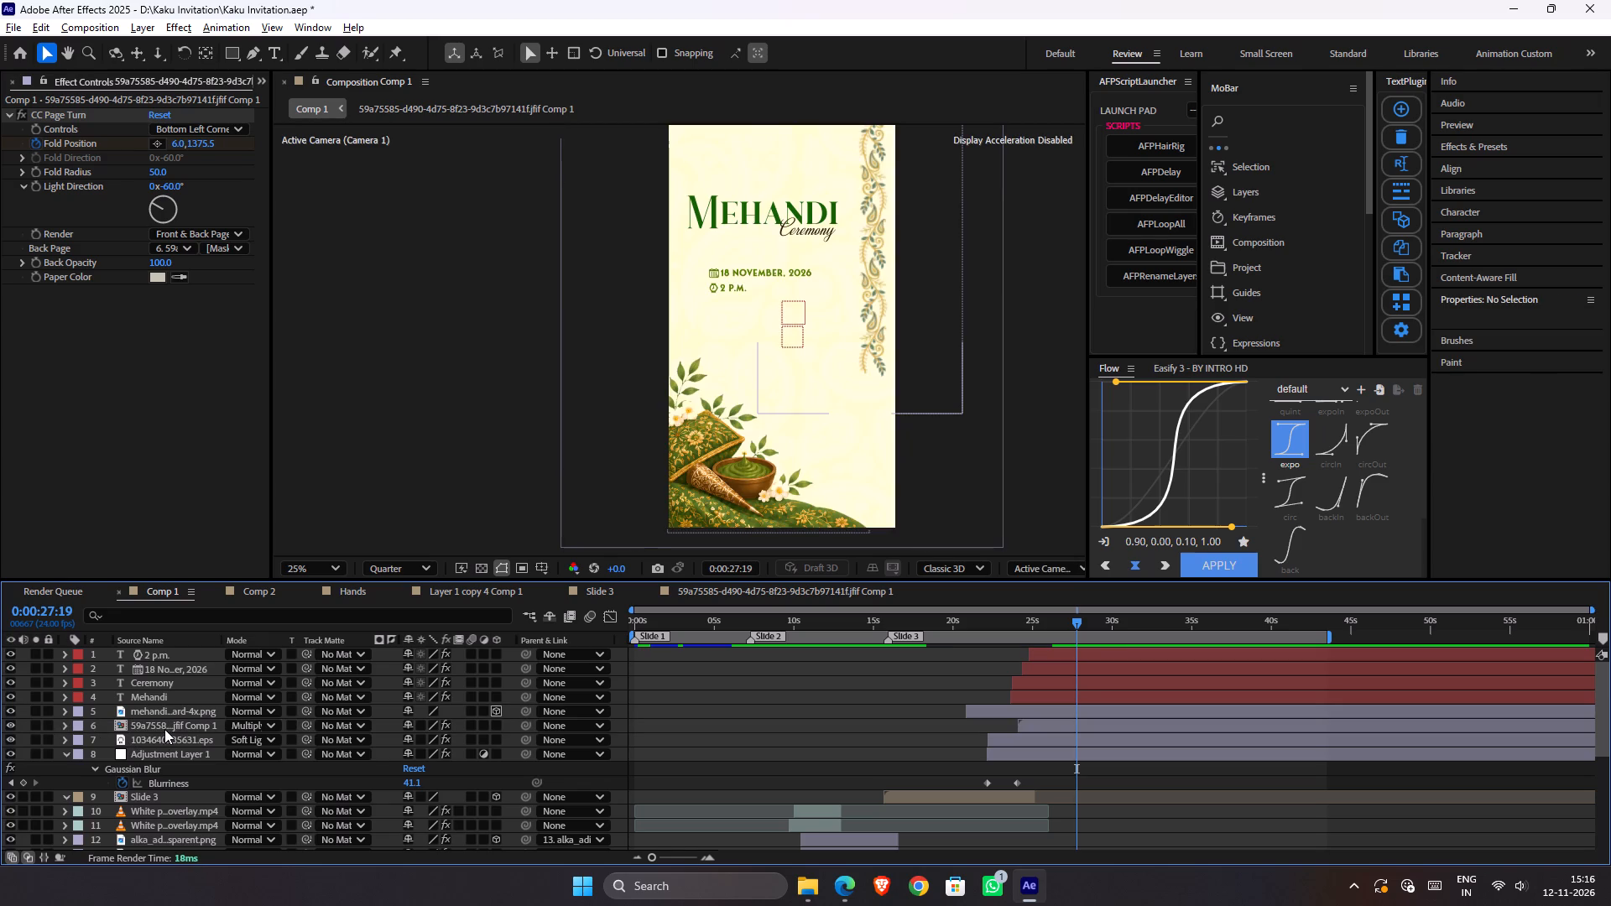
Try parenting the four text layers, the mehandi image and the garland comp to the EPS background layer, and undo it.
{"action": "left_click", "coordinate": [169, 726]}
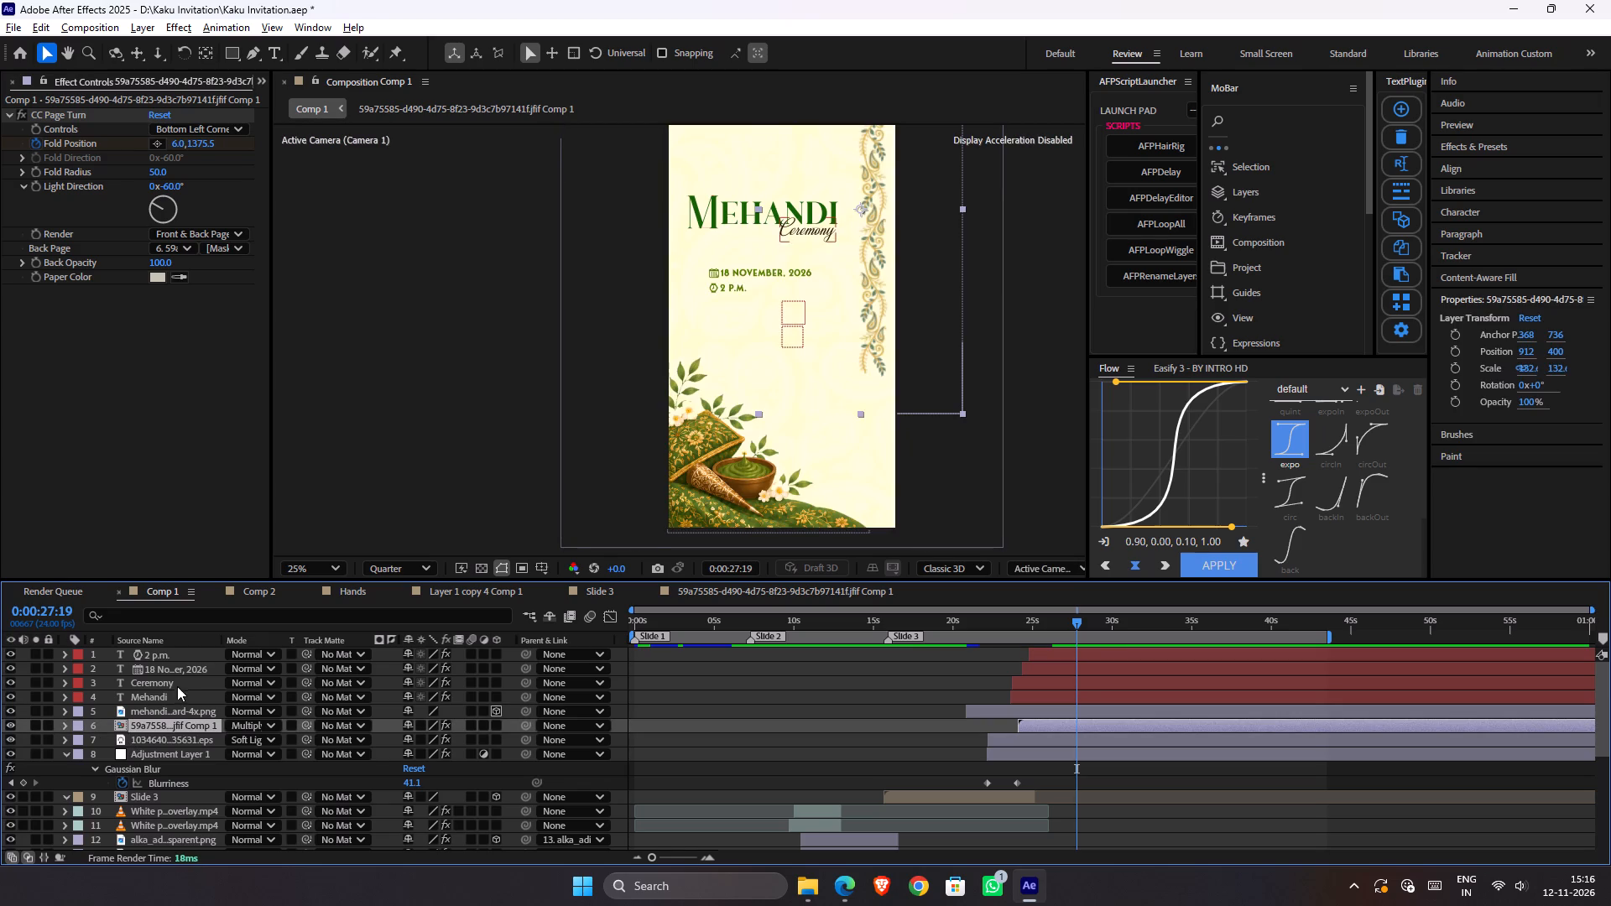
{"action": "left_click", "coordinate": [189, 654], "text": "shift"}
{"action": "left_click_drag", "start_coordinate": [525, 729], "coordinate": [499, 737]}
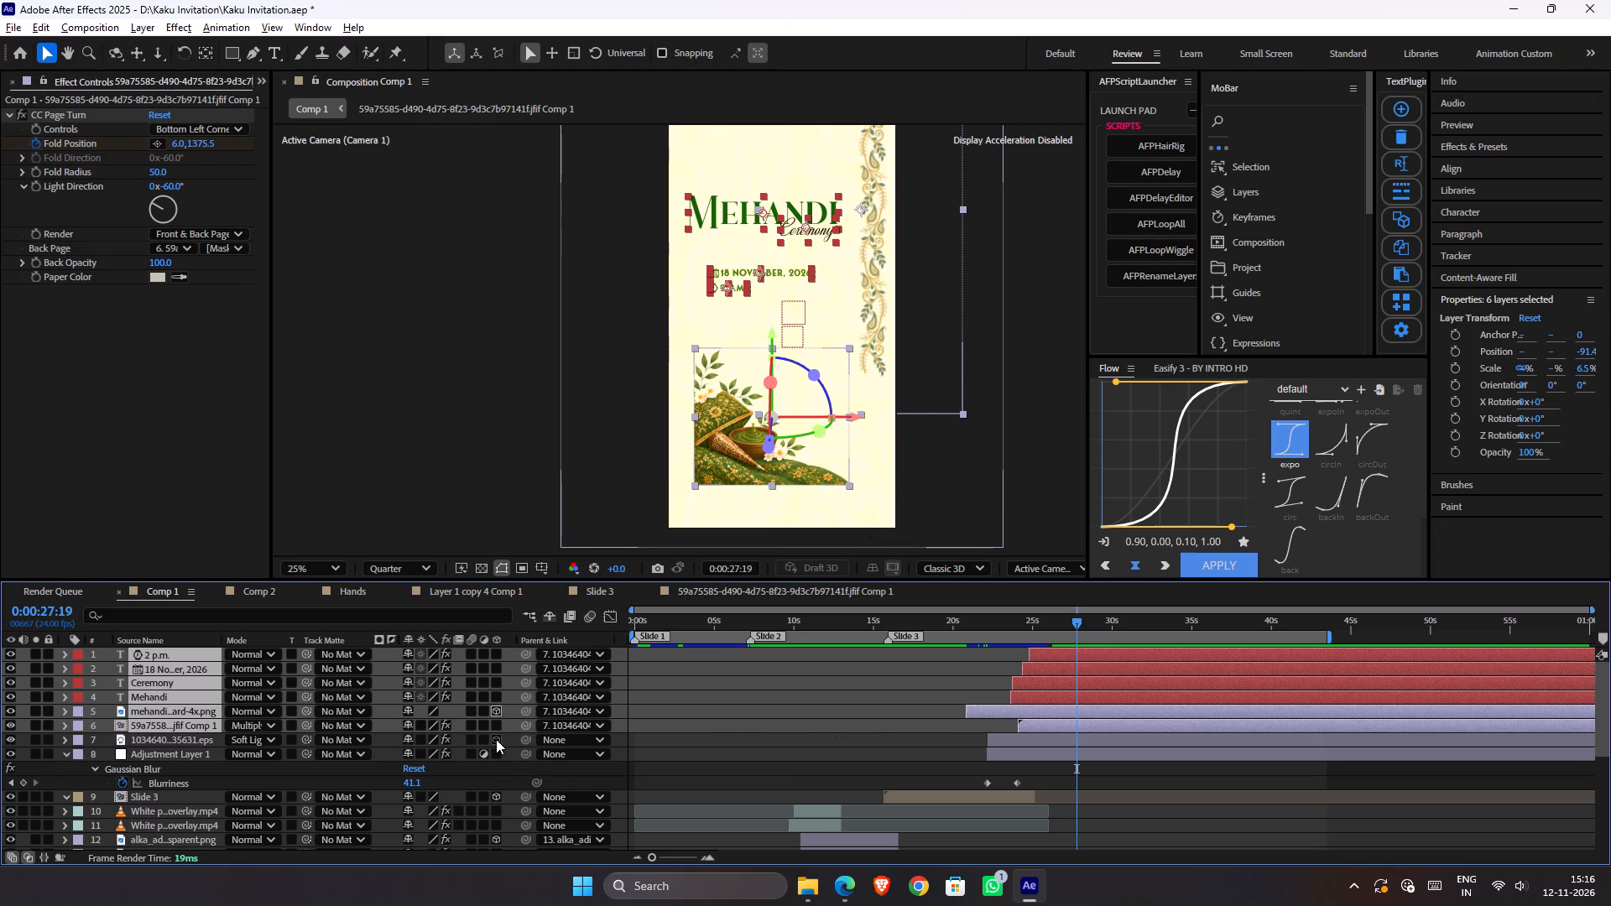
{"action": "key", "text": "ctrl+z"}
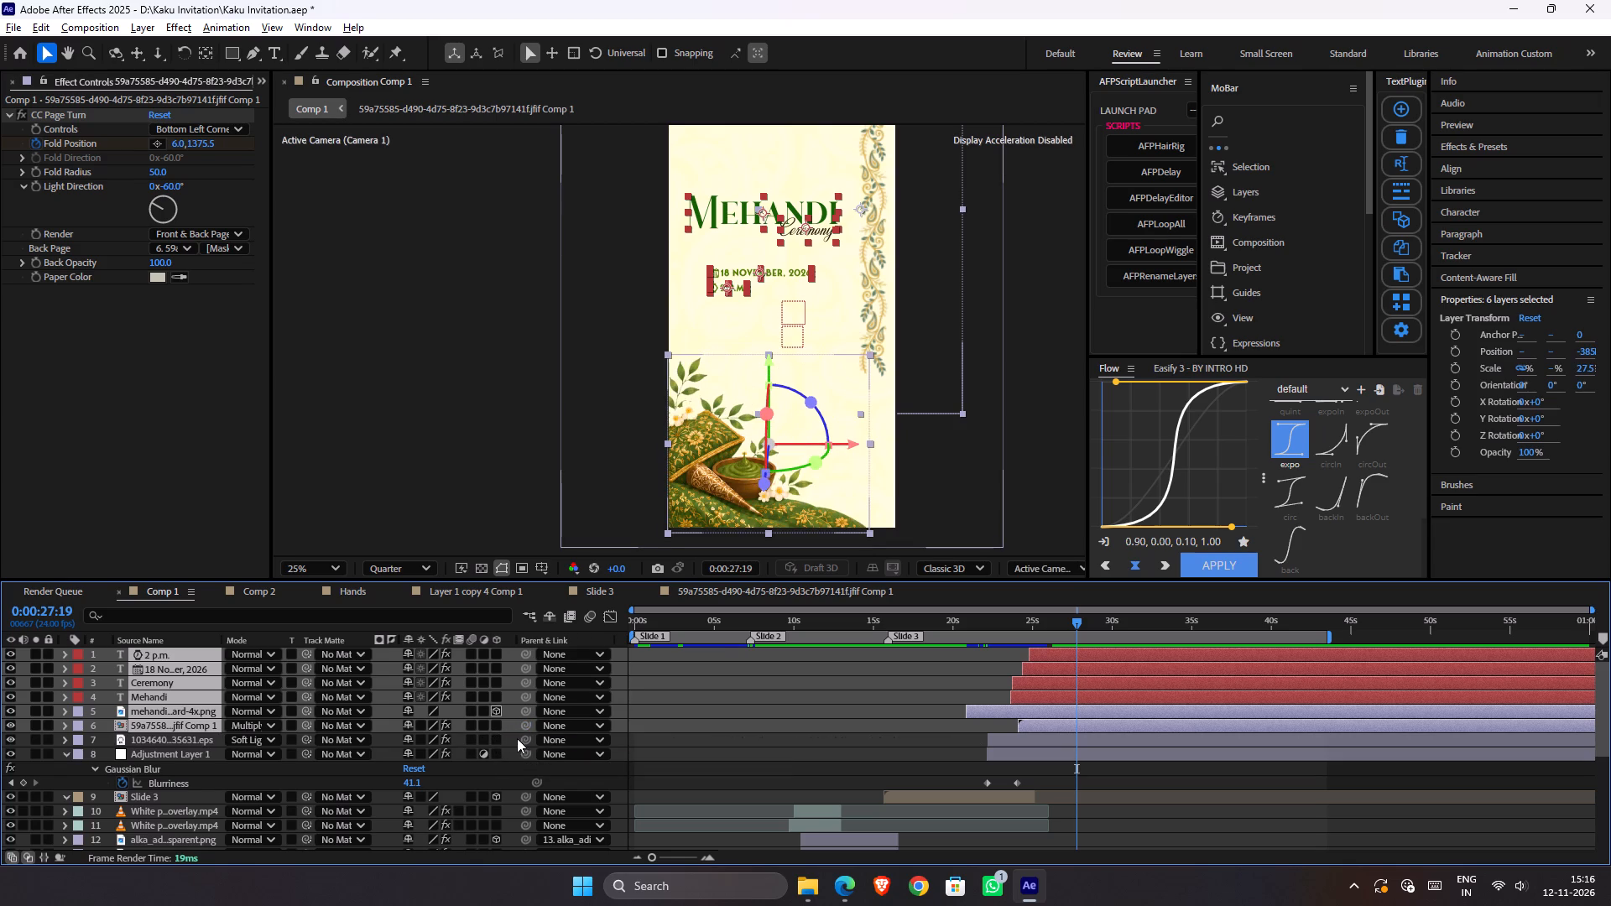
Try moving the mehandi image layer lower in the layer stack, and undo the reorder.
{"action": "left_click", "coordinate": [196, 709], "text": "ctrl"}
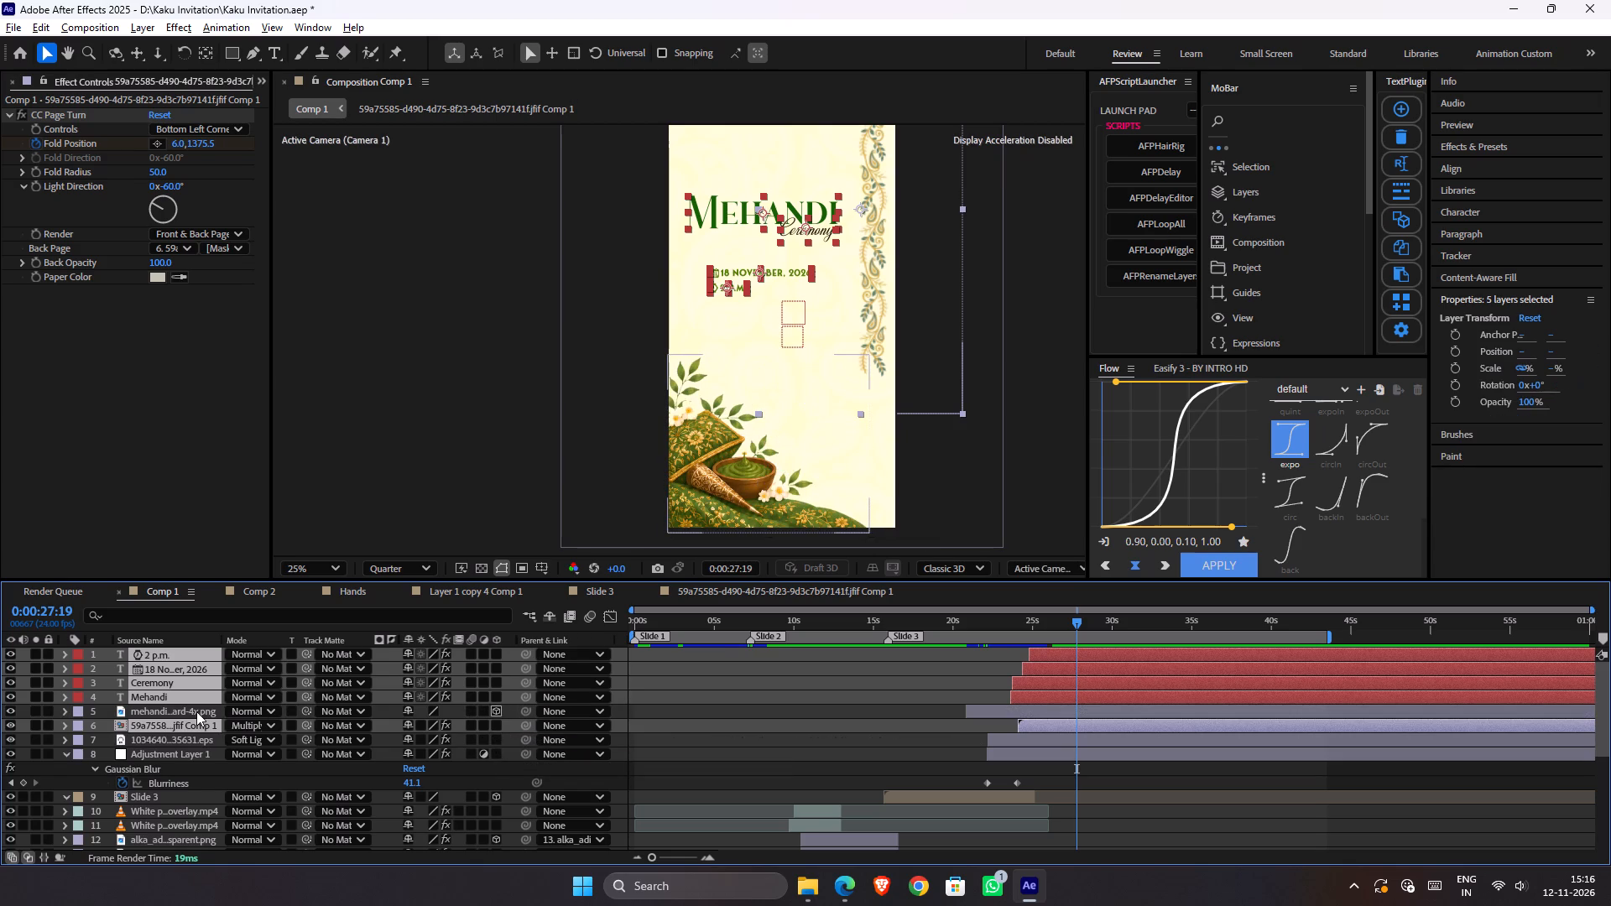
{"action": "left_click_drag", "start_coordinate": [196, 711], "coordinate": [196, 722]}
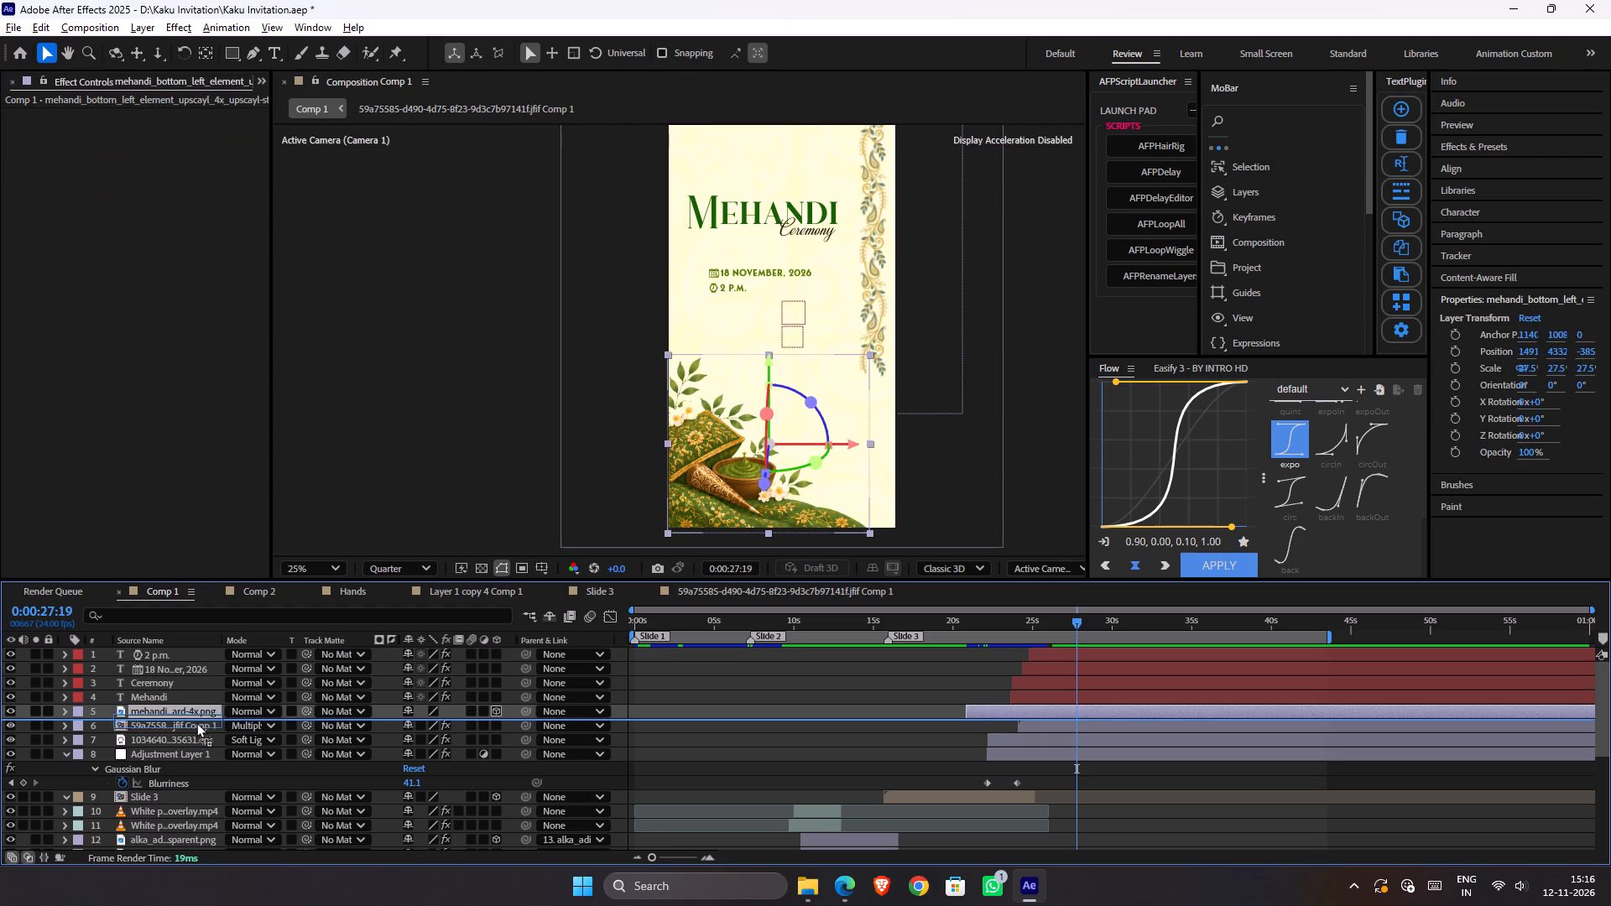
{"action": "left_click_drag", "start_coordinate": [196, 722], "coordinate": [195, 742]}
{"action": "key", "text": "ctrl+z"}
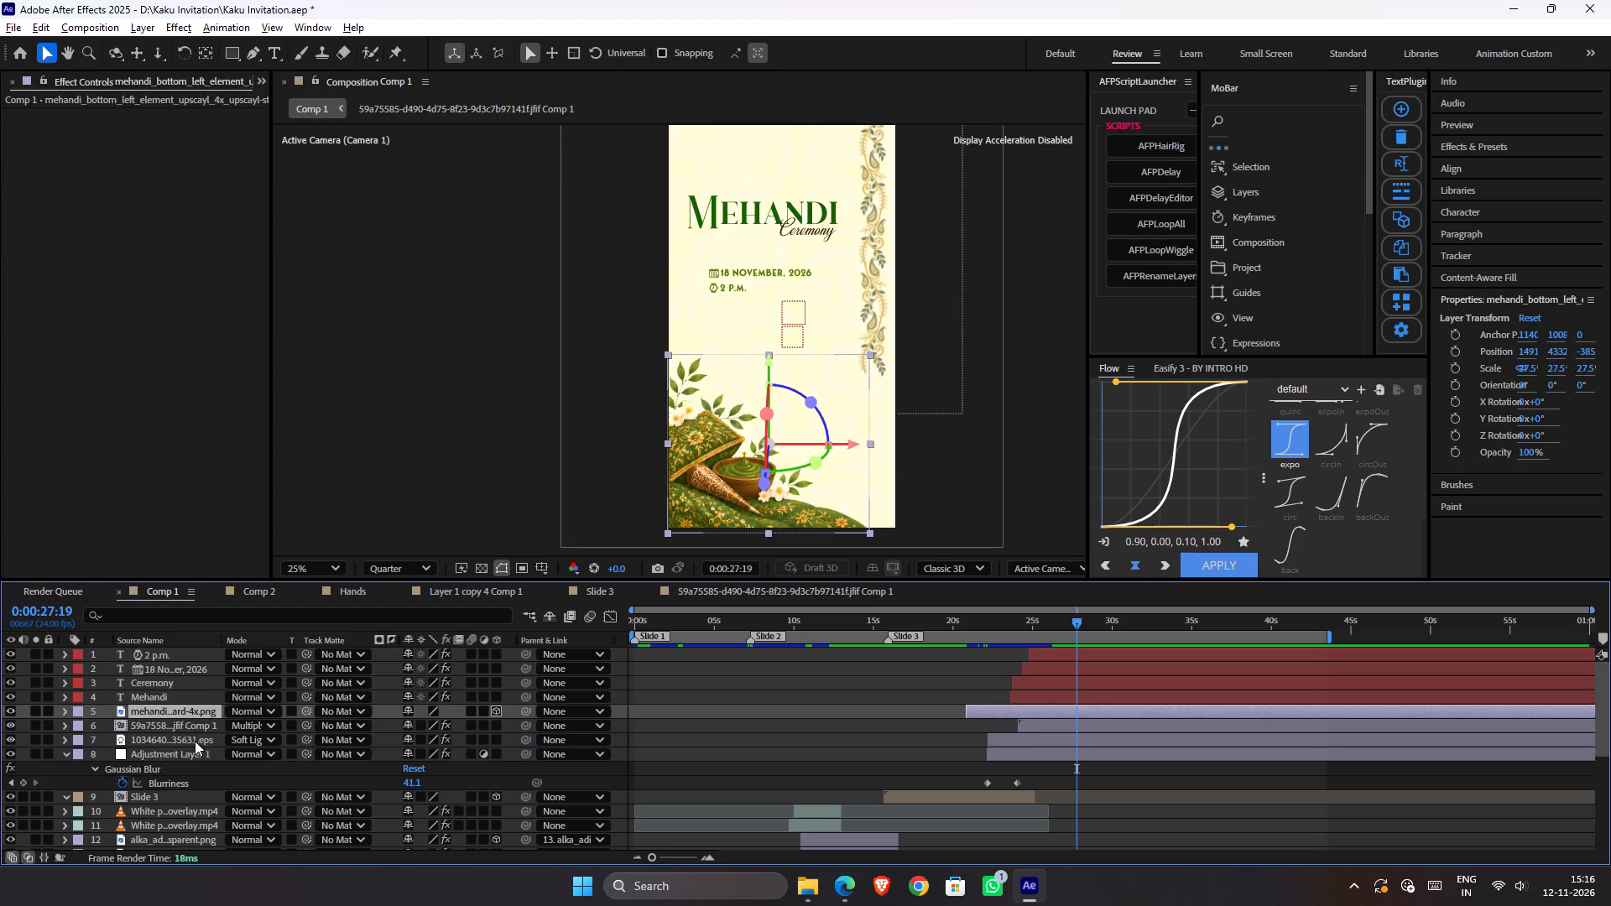
Parent the four Mehandi text layers and the garland comp to the EPS background layer, leaving out the mehandi image.
{"action": "left_click", "coordinate": [186, 725]}
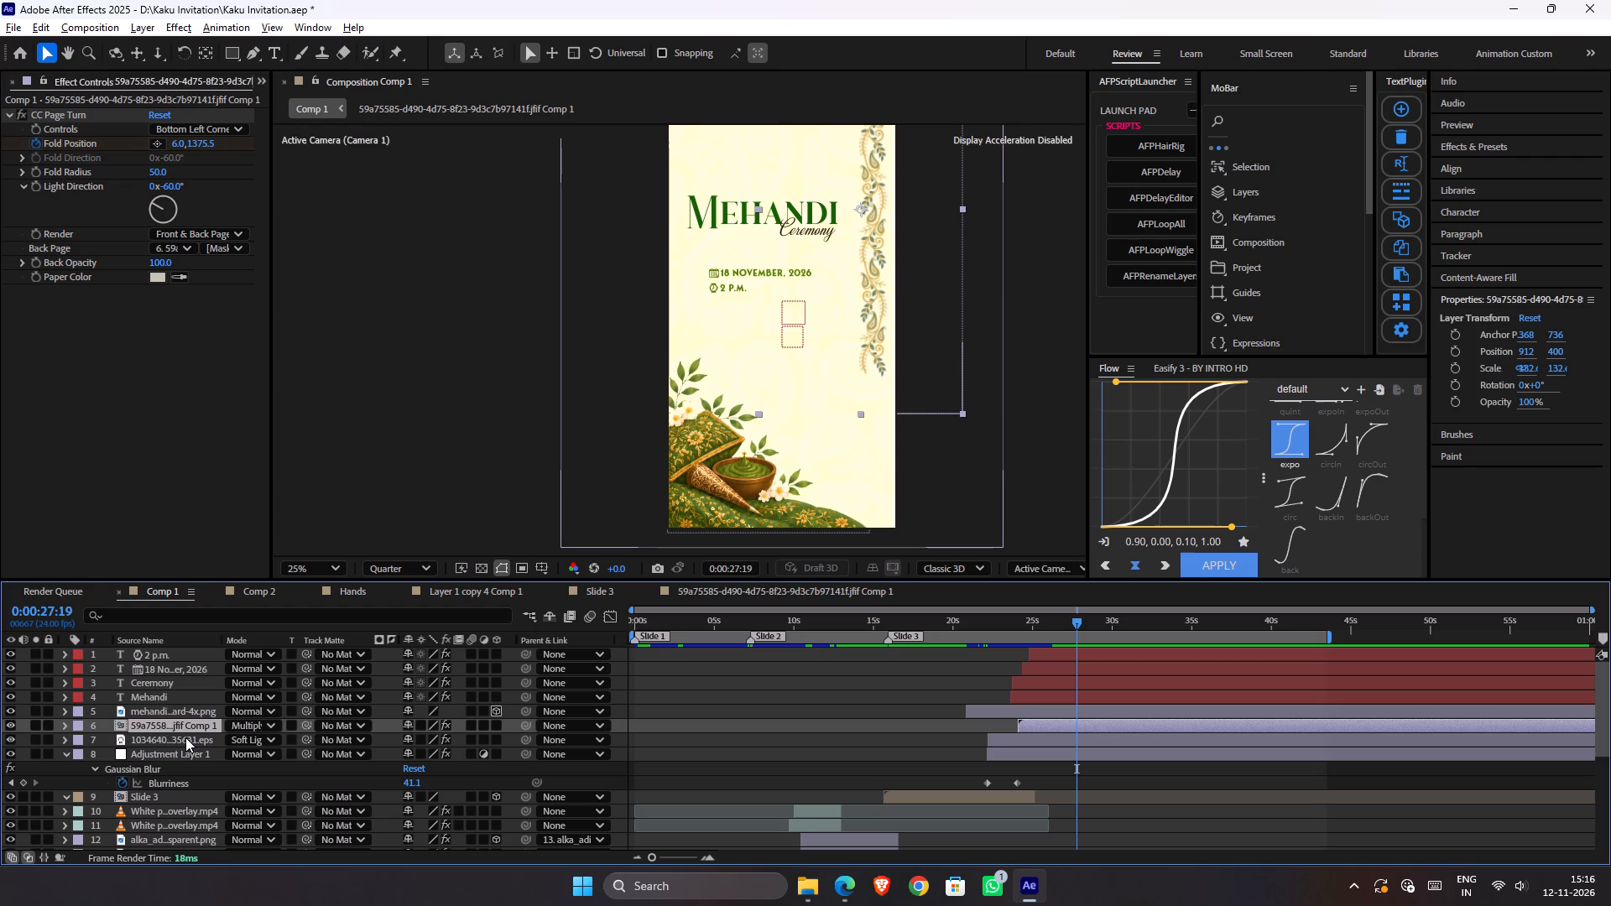
{"action": "left_click", "coordinate": [185, 737], "text": "shift"}
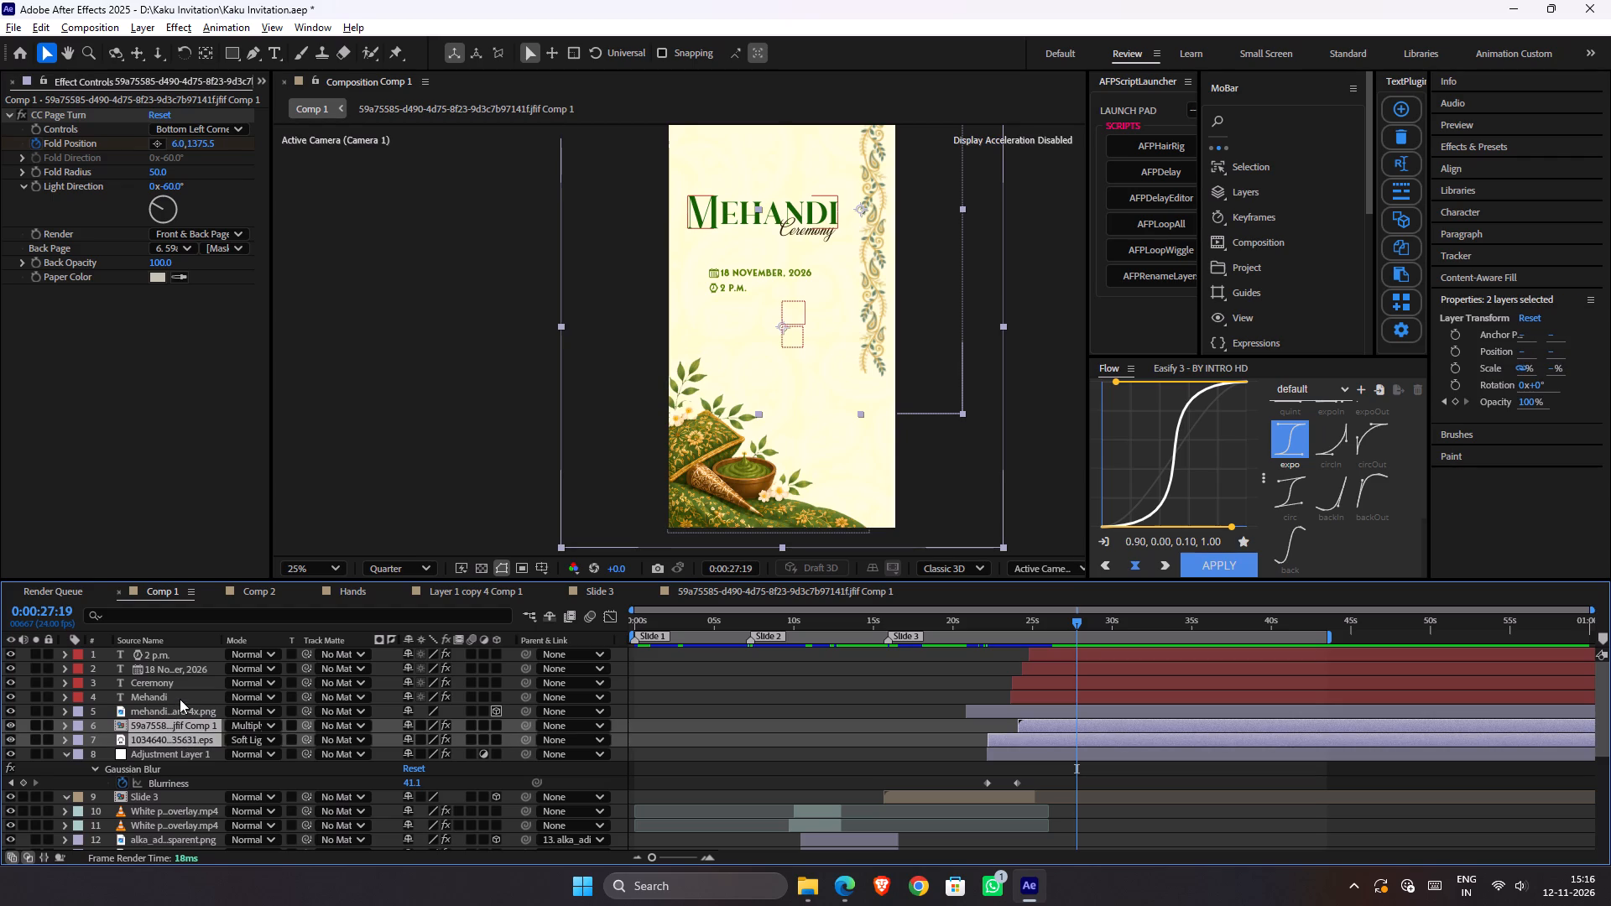
{"action": "left_click", "coordinate": [180, 699], "text": "ctrl"}
{"action": "left_click", "coordinate": [185, 689], "text": "ctrl"}
{"action": "left_click", "coordinate": [206, 666], "text": "ctrl"}
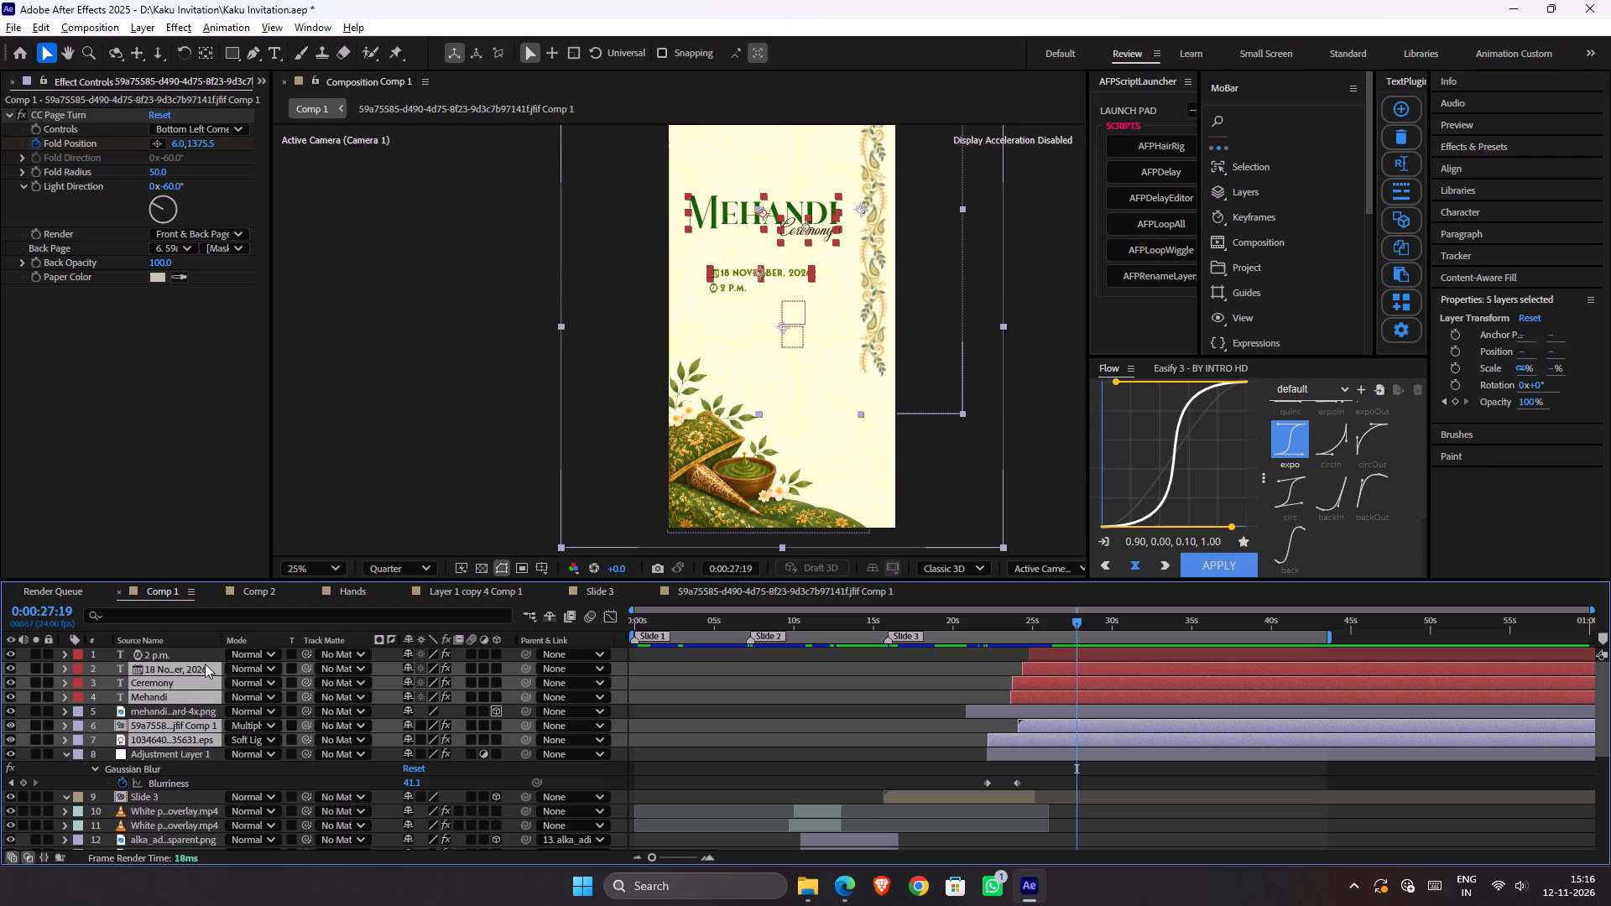
{"action": "left_click", "coordinate": [206, 654], "text": "ctrl"}
{"action": "left_click", "coordinate": [177, 726], "text": "ctrl"}
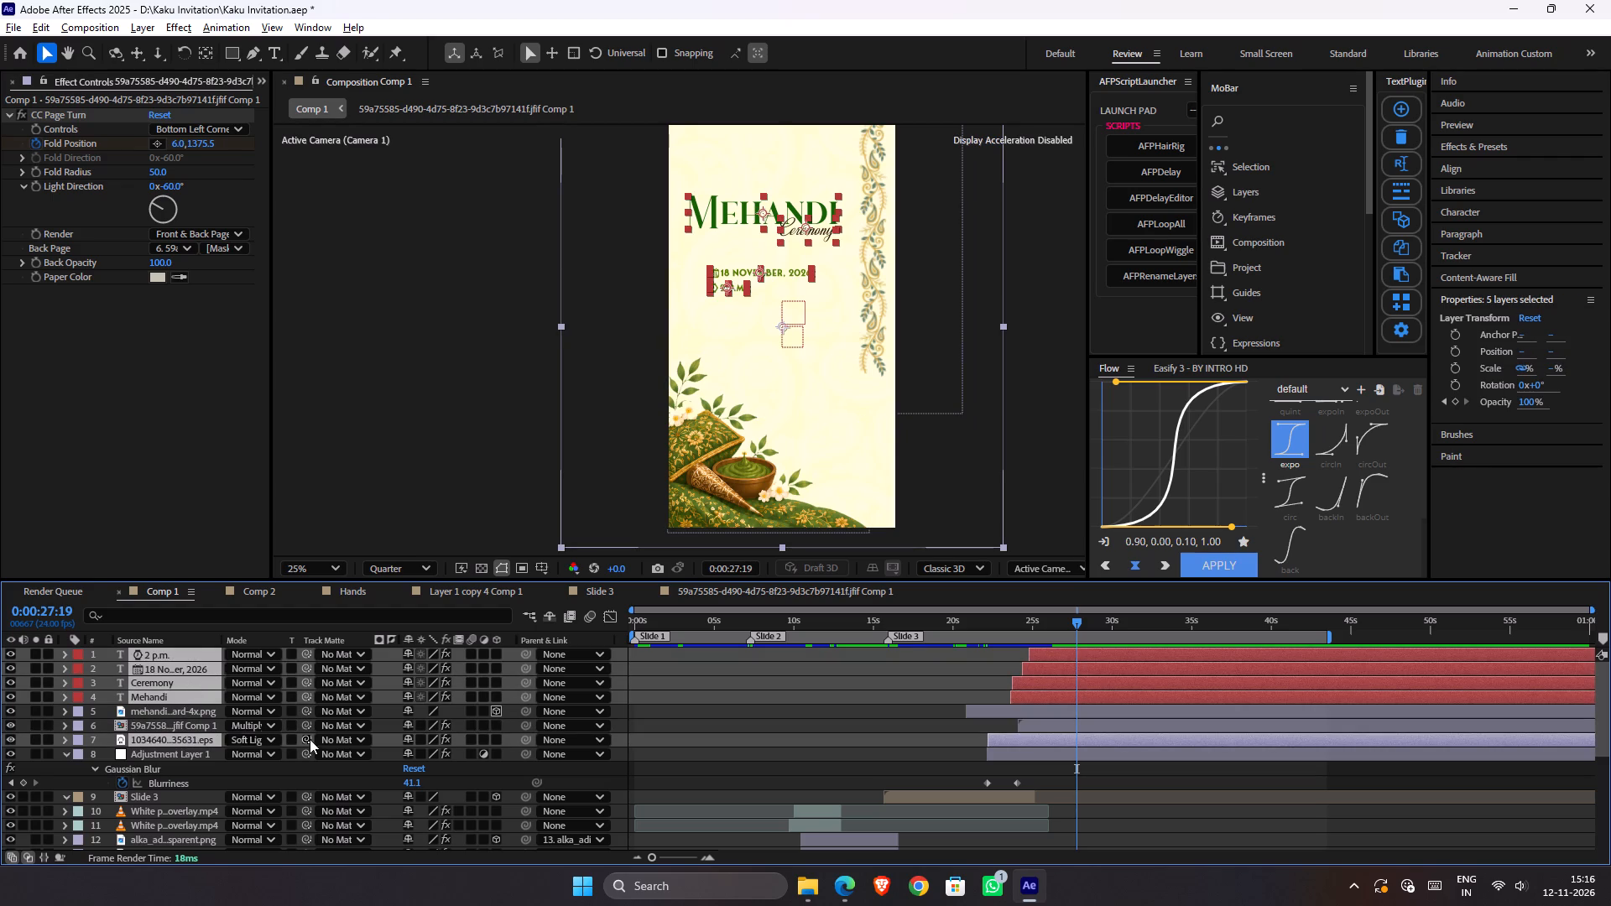
{"action": "left_click", "coordinate": [201, 730], "text": "ctrl"}
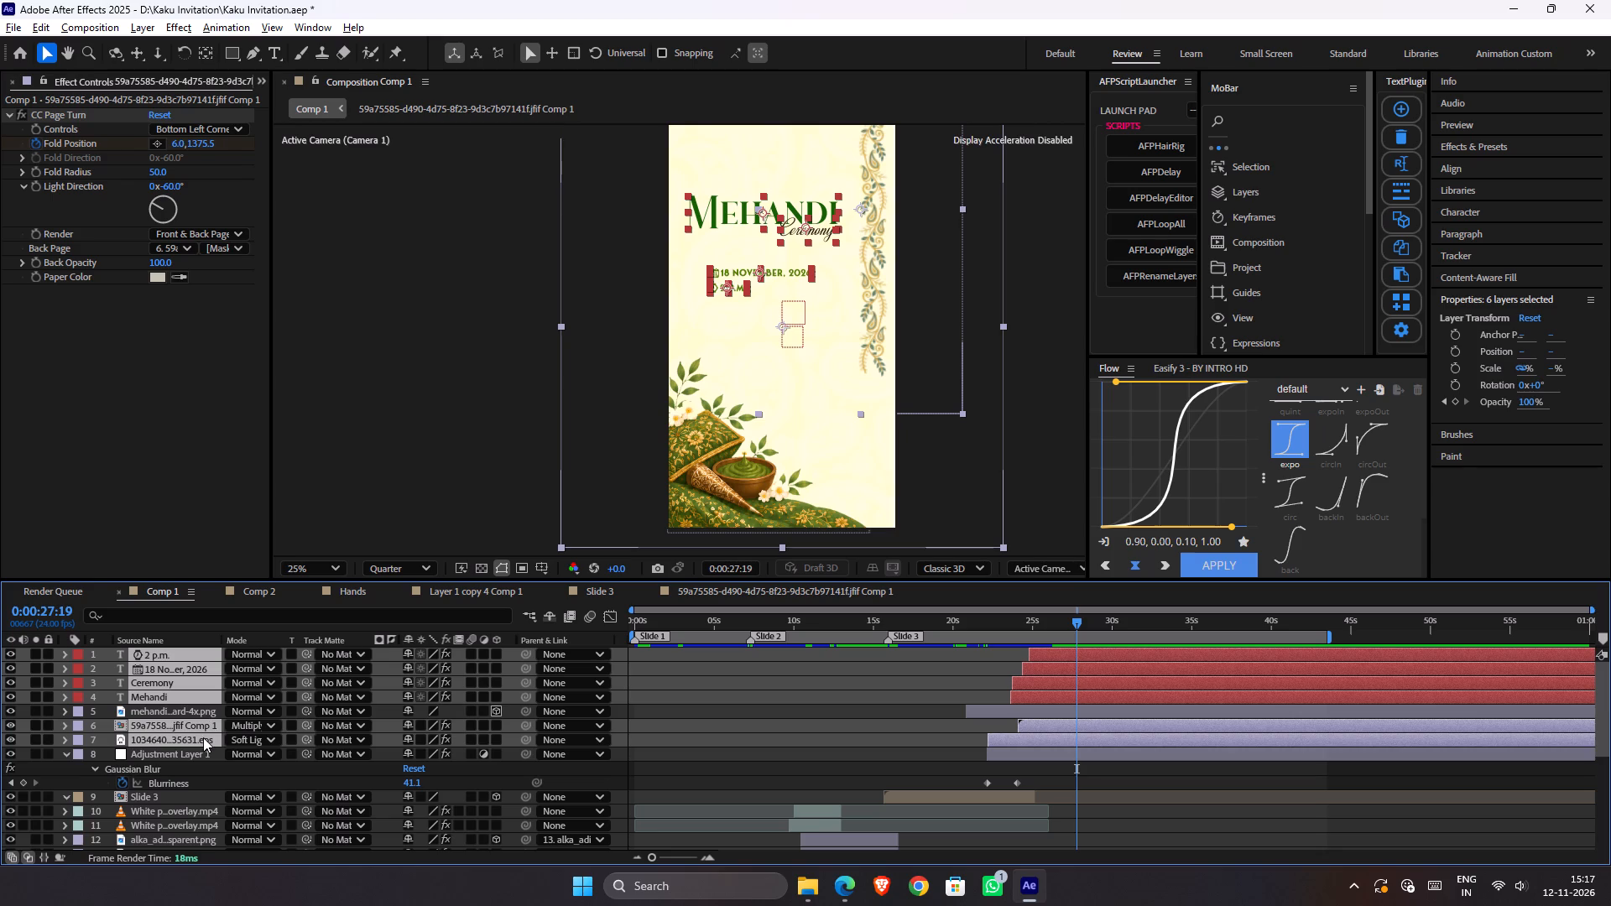
{"action": "left_click", "coordinate": [203, 737], "text": "ctrl"}
{"action": "left_click_drag", "start_coordinate": [524, 729], "coordinate": [497, 739]}
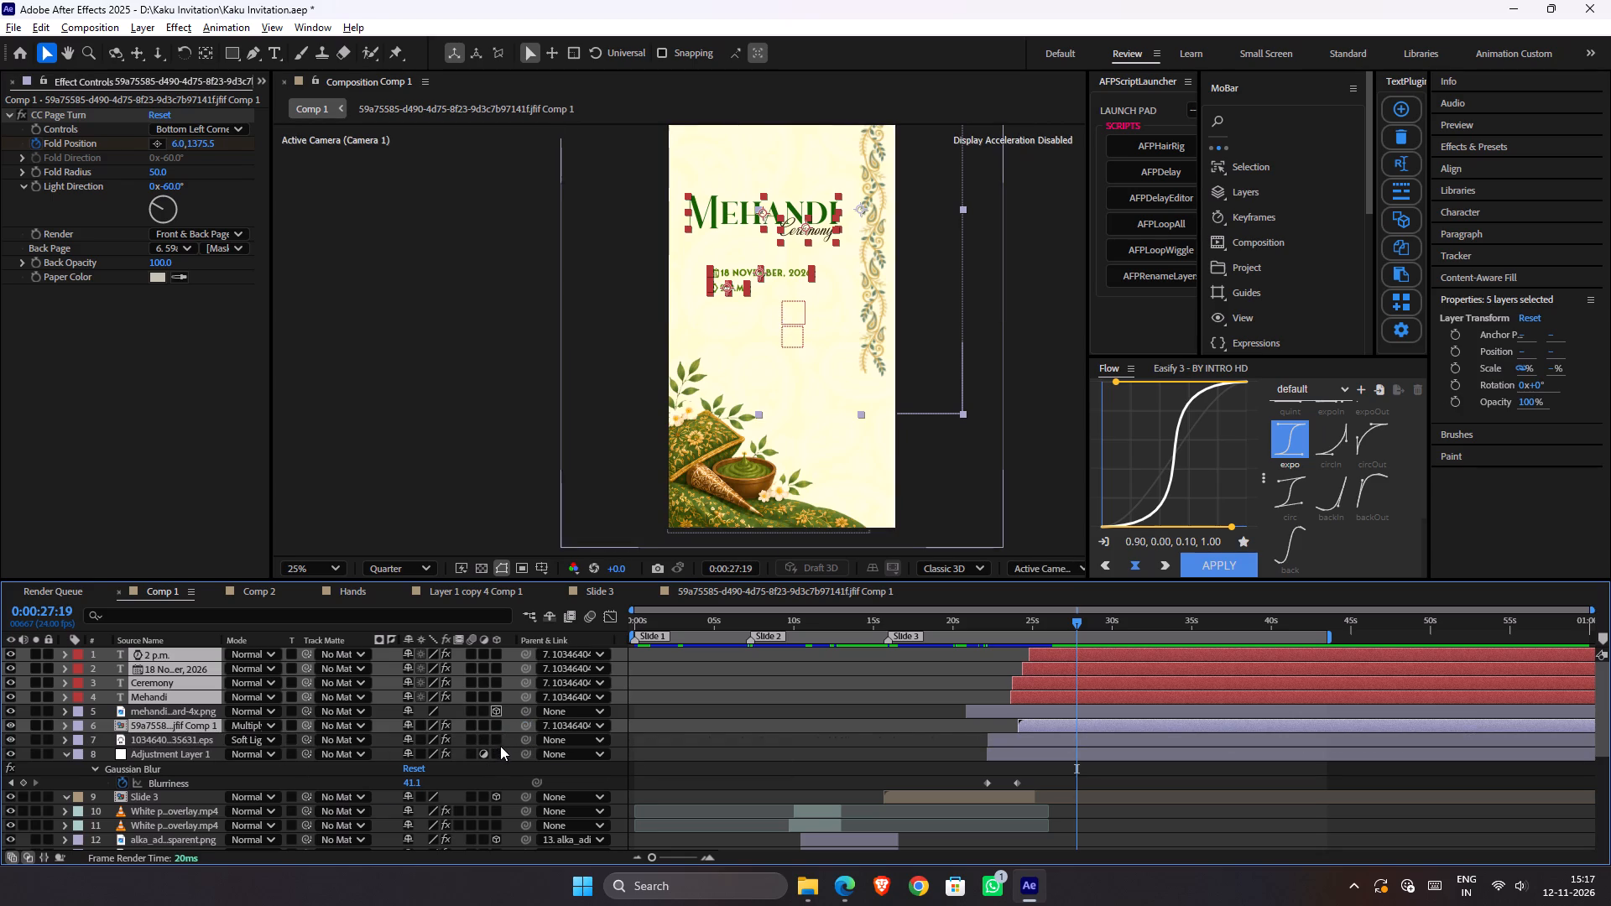
Make the EPS background, the garland comp and the four Mehandi text layers 3D.
{"action": "left_click_drag", "start_coordinate": [498, 740], "coordinate": [498, 731]}
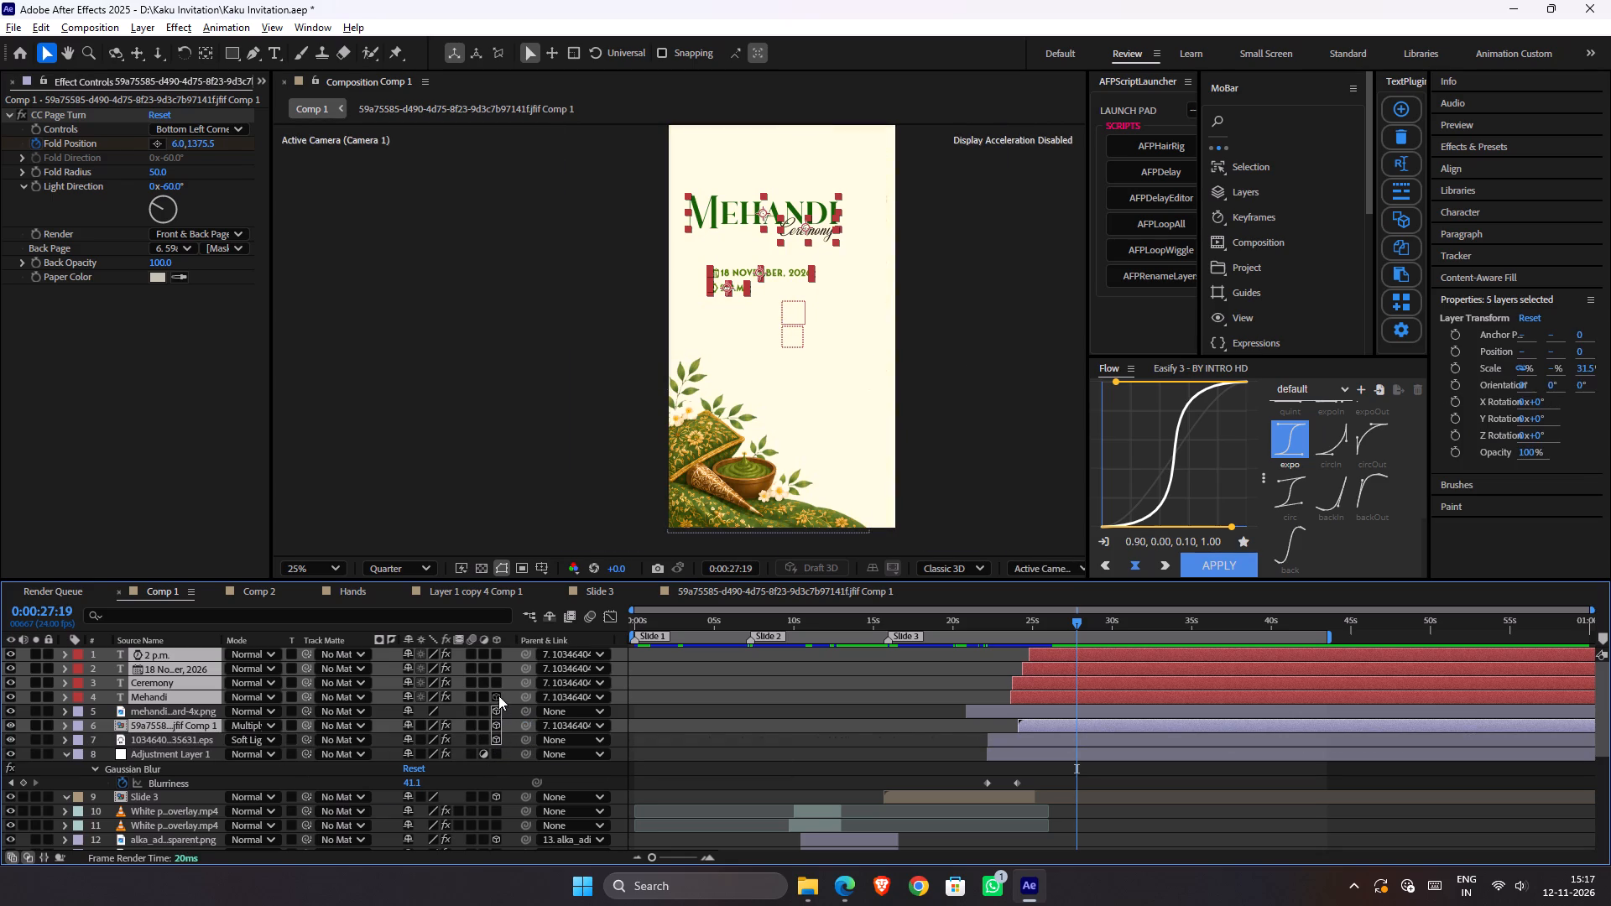
{"action": "left_click_drag", "start_coordinate": [498, 695], "coordinate": [496, 660]}
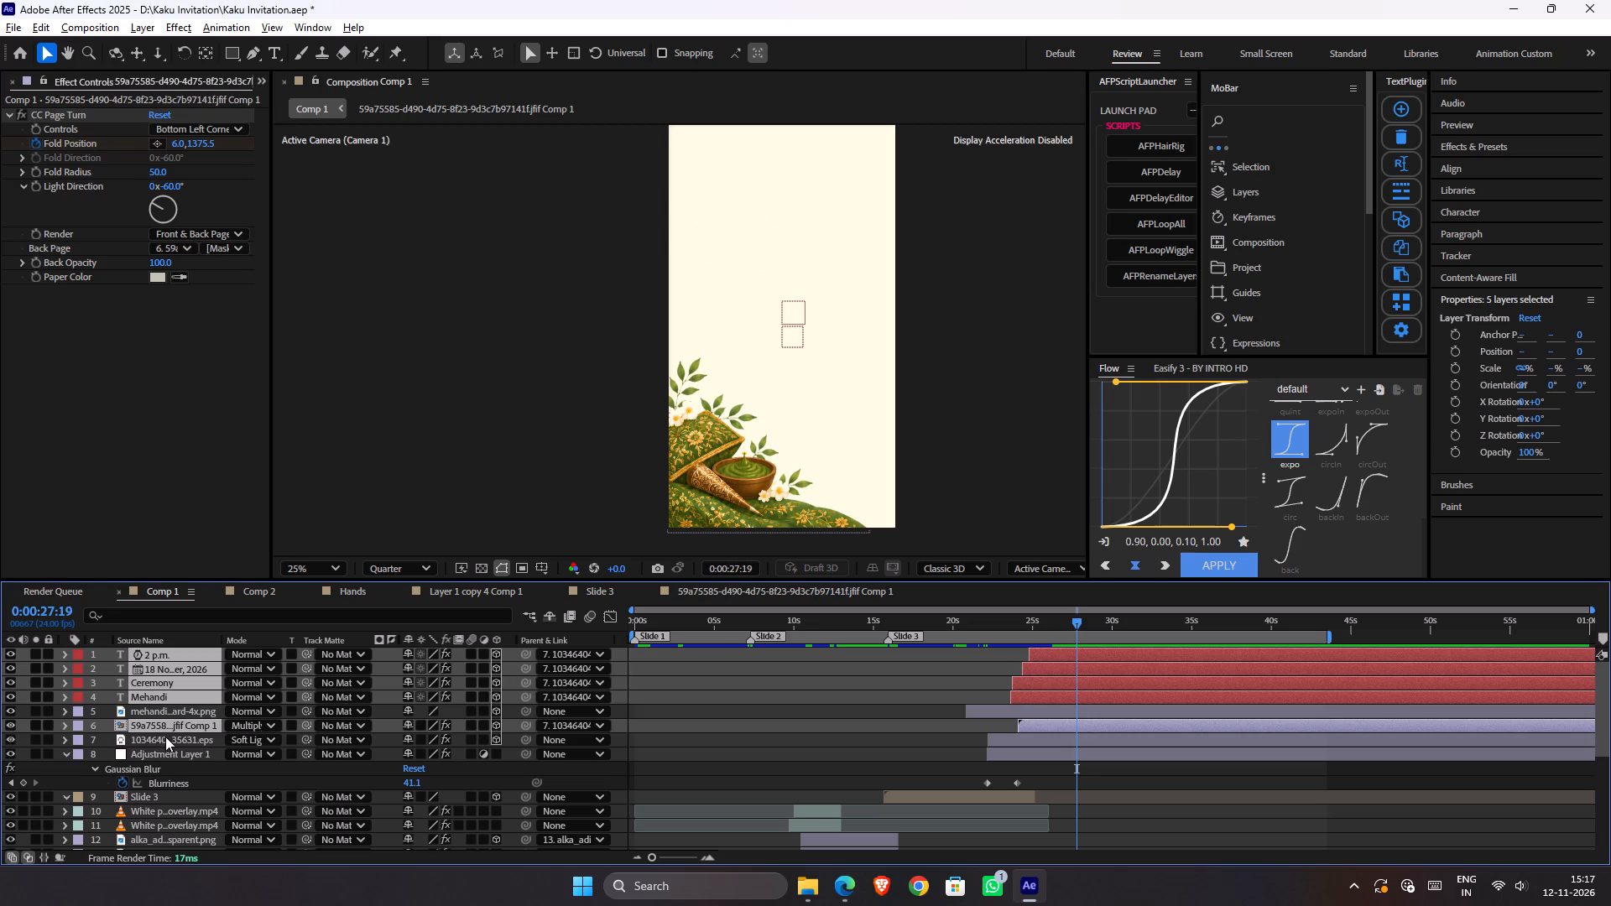
Move the EPS background layer with its parented layers into the camera frame, to a position of about X 1500, Y 4000.
{"action": "left_click", "coordinate": [165, 737]}
{"action": "scroll", "coordinate": [782, 359], "scroll_direction": "down", "scroll_amount": 3}
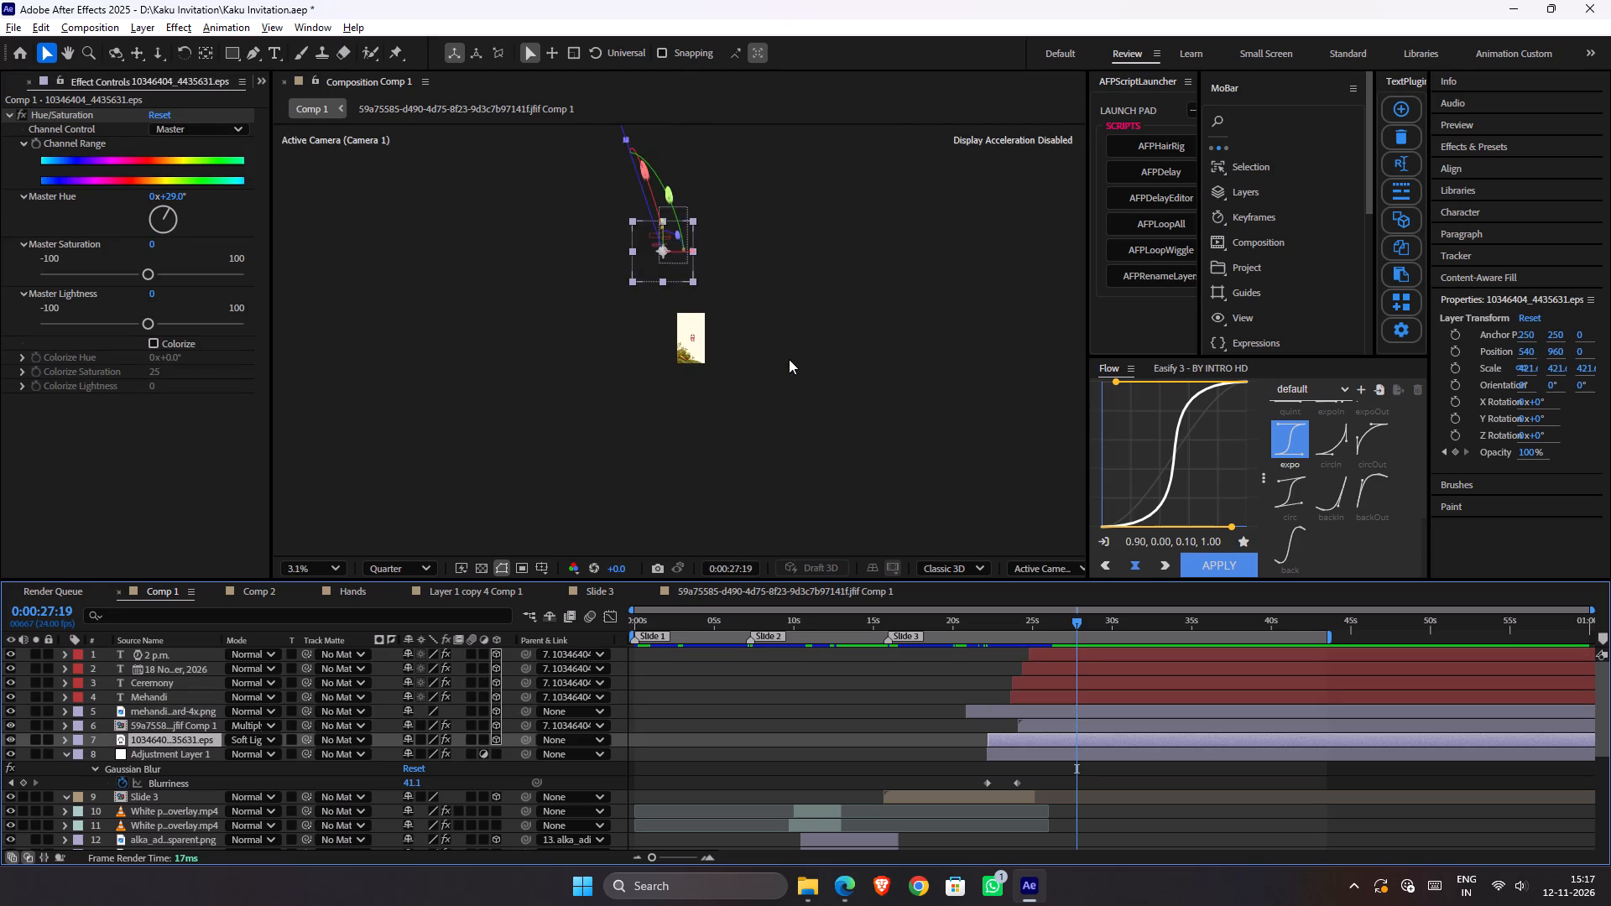
{"action": "scroll", "coordinate": [789, 359], "scroll_direction": "up", "scroll_amount": 2}
{"action": "key", "text": "shift+Down"}
{"action": "key", "text": "shift+Down"}
{"action": "key", "text": "shift+Down"}
{"action": "key", "text": "shift+Down"}
{"action": "key", "text": "shift+Down"}
{"action": "key", "text": "shift+Down"}
{"action": "key", "text": "shift+Down"}
{"action": "key", "text": "shift+Down"}
{"action": "key", "text": "shift+Down"}
{"action": "key", "text": "shift+Down"}
{"action": "key", "text": "shift+Down"}
{"action": "key", "text": "shift+Down"}
{"action": "key", "text": "shift+Down"}
{"action": "key", "text": "shift+Down"}
{"action": "key", "text": "shift+Down"}
{"action": "key", "text": "shift+Down"}
{"action": "key", "text": "shift+Down"}
{"action": "key", "text": "shift+Down"}
{"action": "key", "text": "shift+Down"}
{"action": "key", "text": "shift+Down"}
{"action": "key", "text": "shift+Down"}
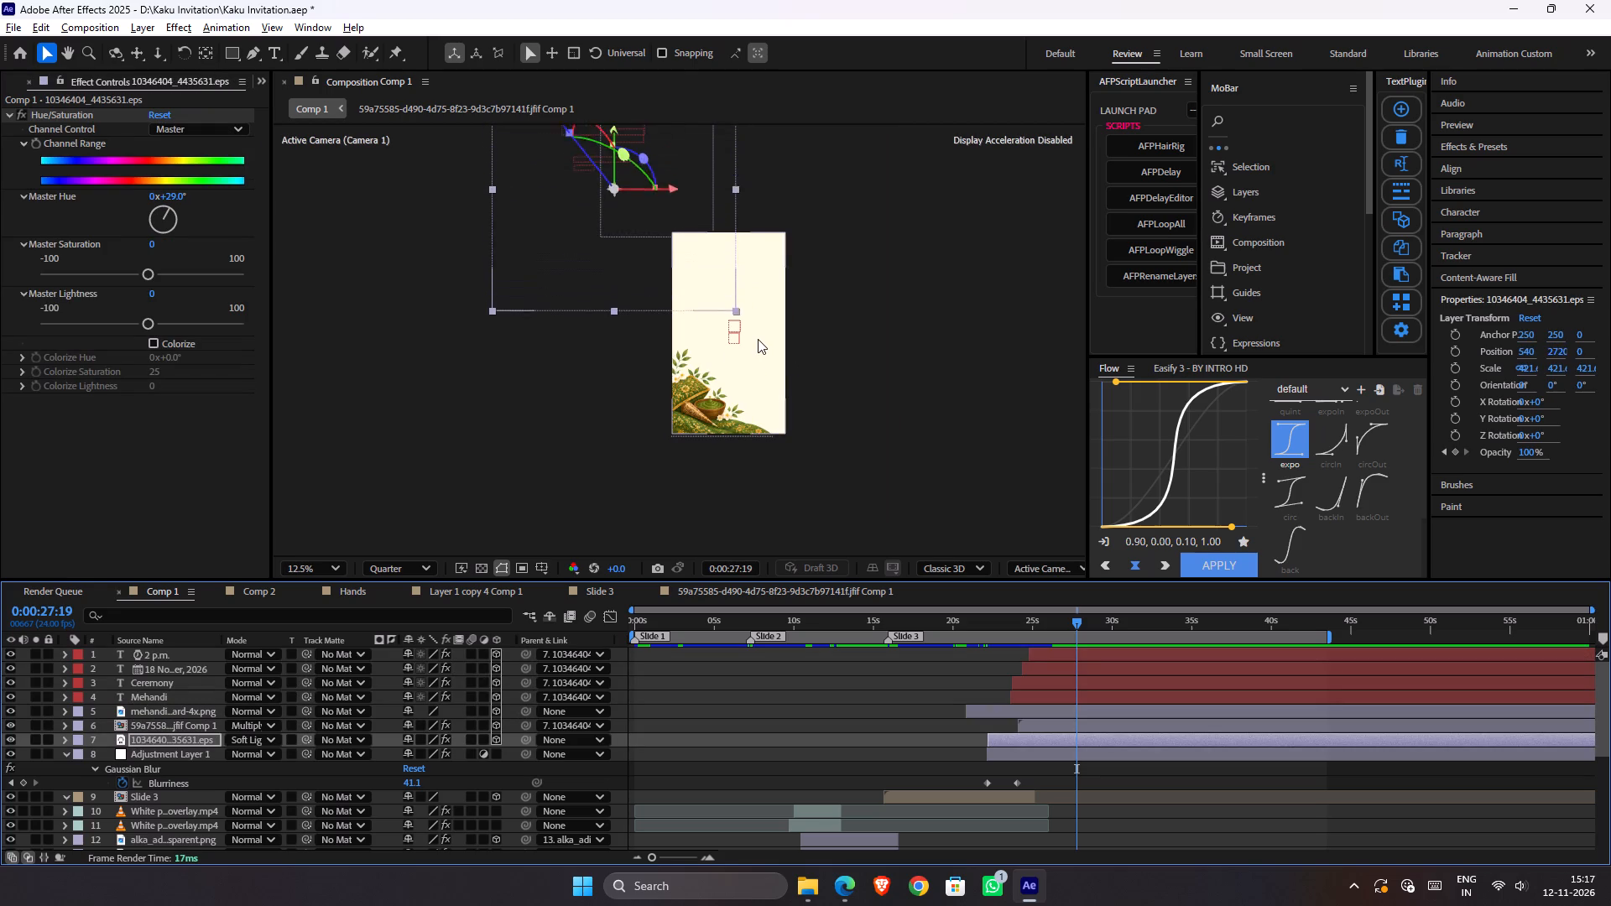
{"action": "key", "text": "shift+Down"}
{"action": "key", "text": "shift+Down"}
{"action": "key", "text": "shift+Down"}
{"action": "key", "text": "shift+Down"}
{"action": "key", "text": "shift+Down"}
{"action": "key", "text": "shift+Down"}
{"action": "key", "text": "shift+Down"}
{"action": "key", "text": "shift+Down"}
{"action": "key", "text": "shift+Down"}
{"action": "key", "text": "shift+Down"}
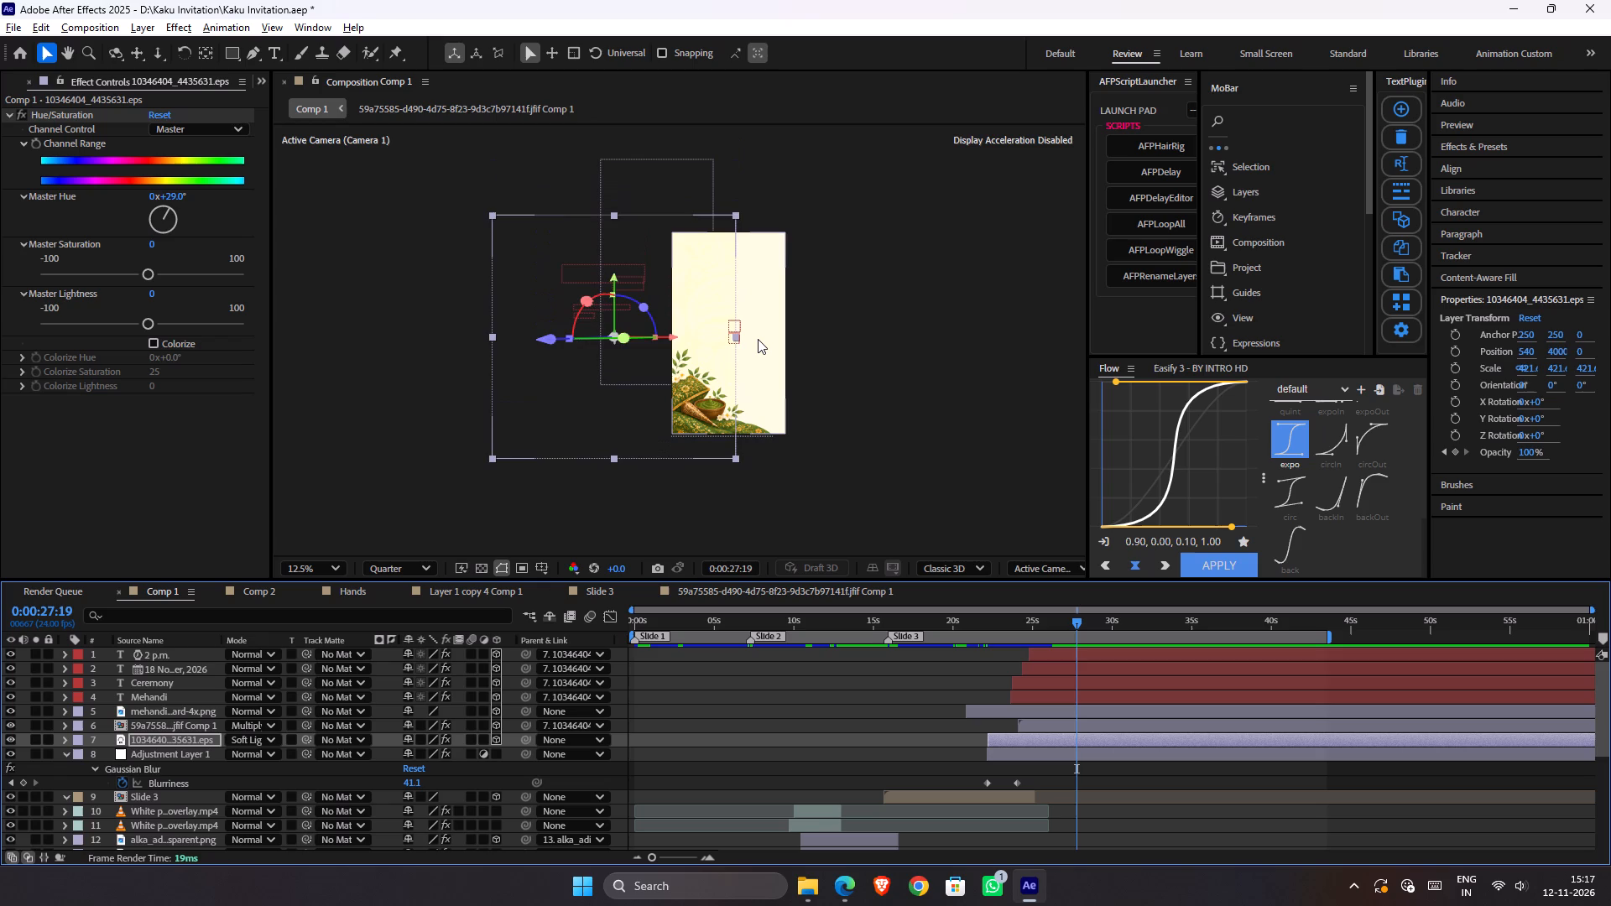
{"action": "key", "text": "shift+Down"}
{"action": "key", "text": "shift+Right"}
{"action": "key", "text": "shift+Right"}
{"action": "key", "text": "shift+Right"}
{"action": "key", "text": "shift+Right"}
{"action": "key", "text": "shift+Right"}
{"action": "key", "text": "shift+Right"}
{"action": "key", "text": "shift+Right"}
{"action": "key", "text": "shift+Right"}
{"action": "key", "text": "shift+Right"}
{"action": "key", "text": "shift+Right"}
{"action": "key", "text": "shift+Right"}
{"action": "key", "text": "shift+Right"}
{"action": "key", "text": "shift+Right"}
{"action": "key", "text": "shift+Right"}
{"action": "key", "text": "shift+Right"}
{"action": "key", "text": "shift+Right"}
{"action": "key", "text": "shift+Right"}
{"action": "key", "text": "shift+Right"}
{"action": "key", "text": "shift+Right"}
{"action": "key", "text": "shift+Right"}
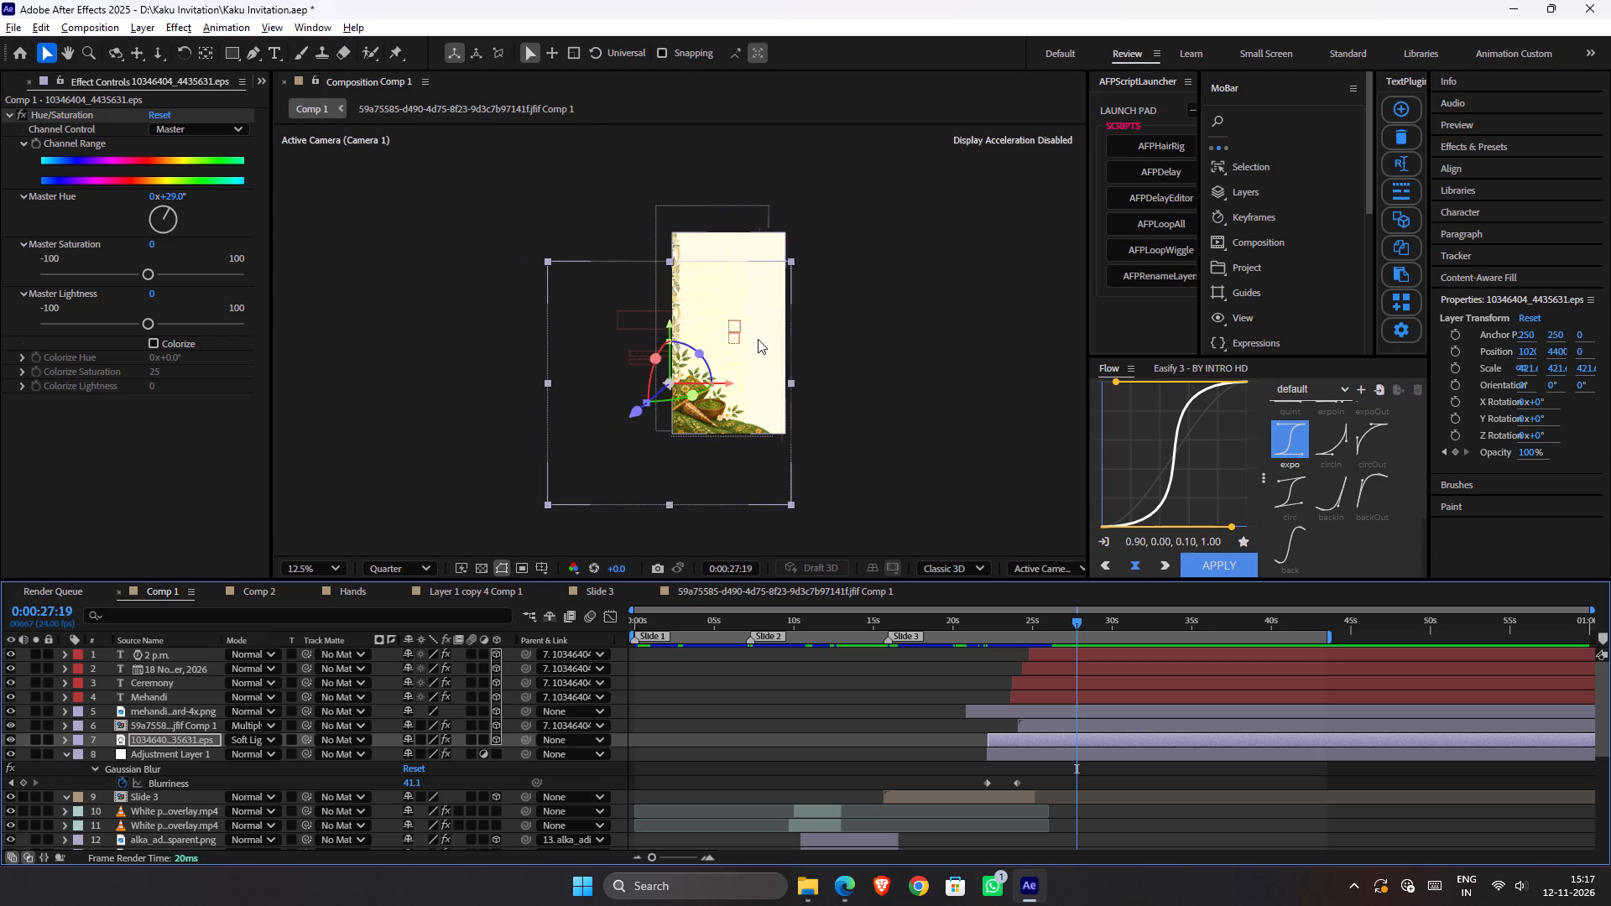
{"action": "key", "text": "shift+Right"}
{"action": "key", "text": "shift+Right"}
{"action": "key", "text": "shift+Right"}
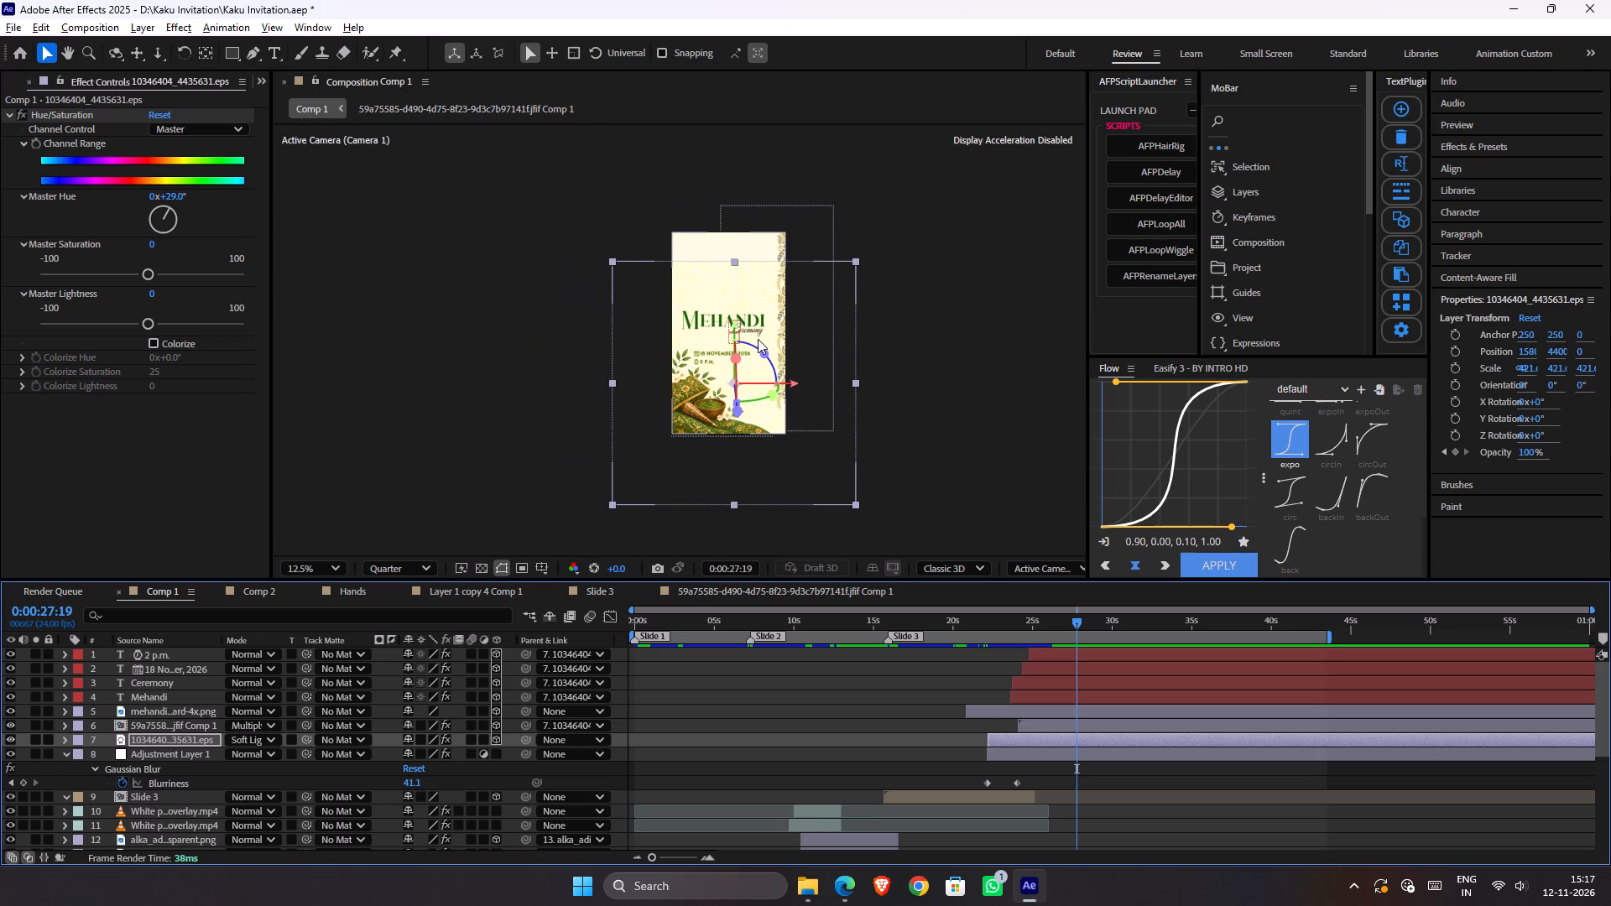
{"action": "key", "text": "shift+Left"}
{"action": "key", "text": "shift+Up"}
{"action": "key", "text": "shift+Up"}
{"action": "key", "text": "shift+Up"}
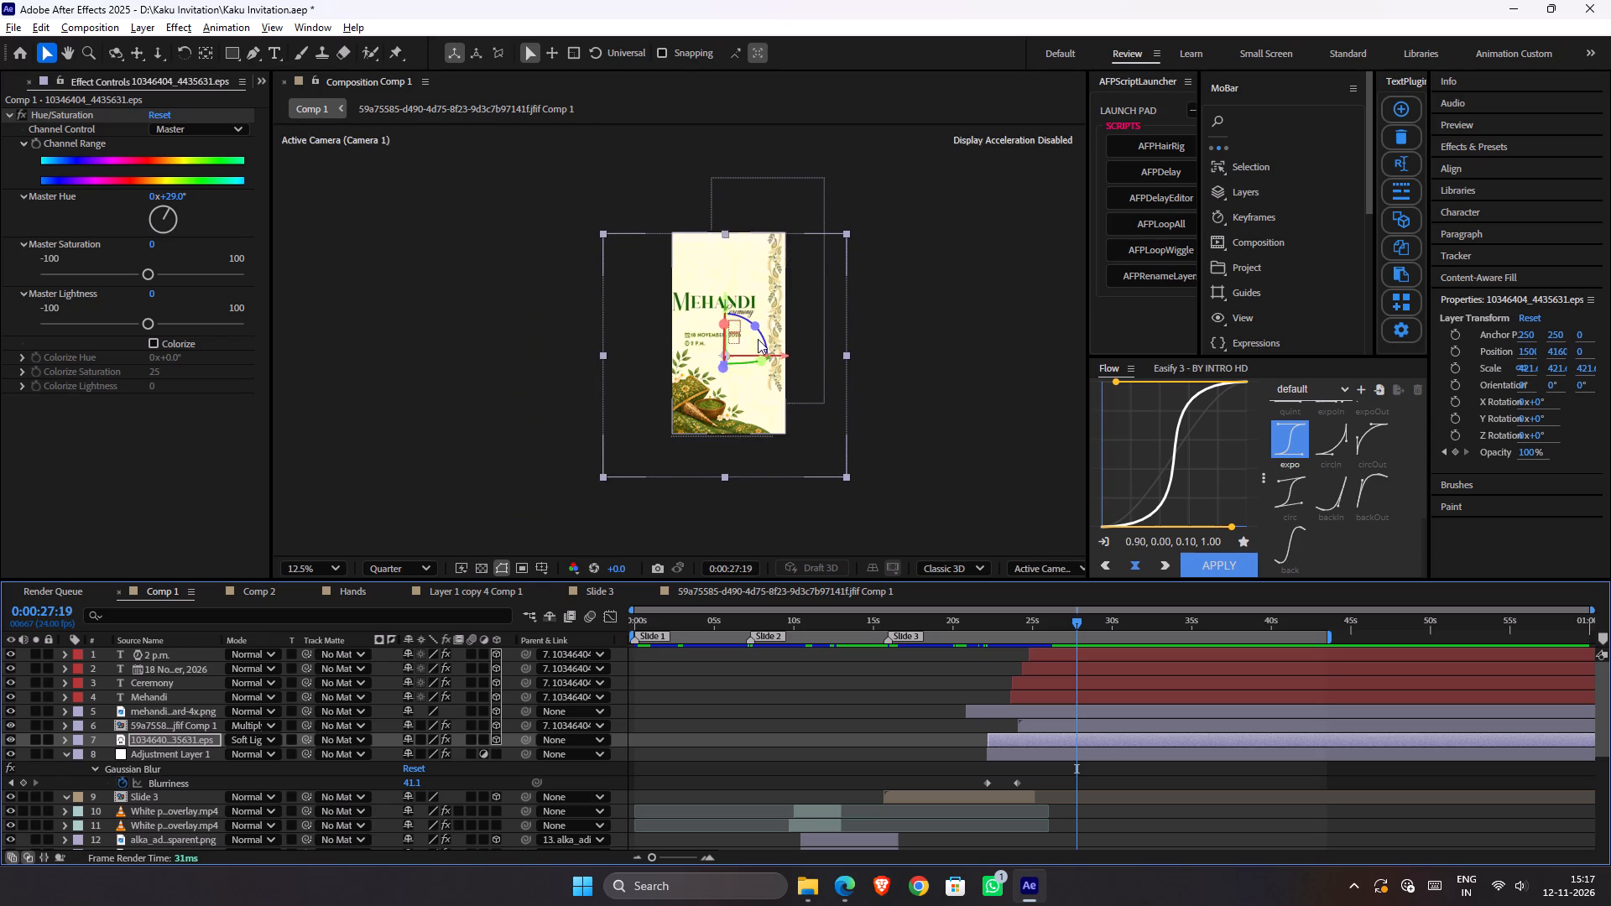
{"action": "key", "text": "shift+Up"}
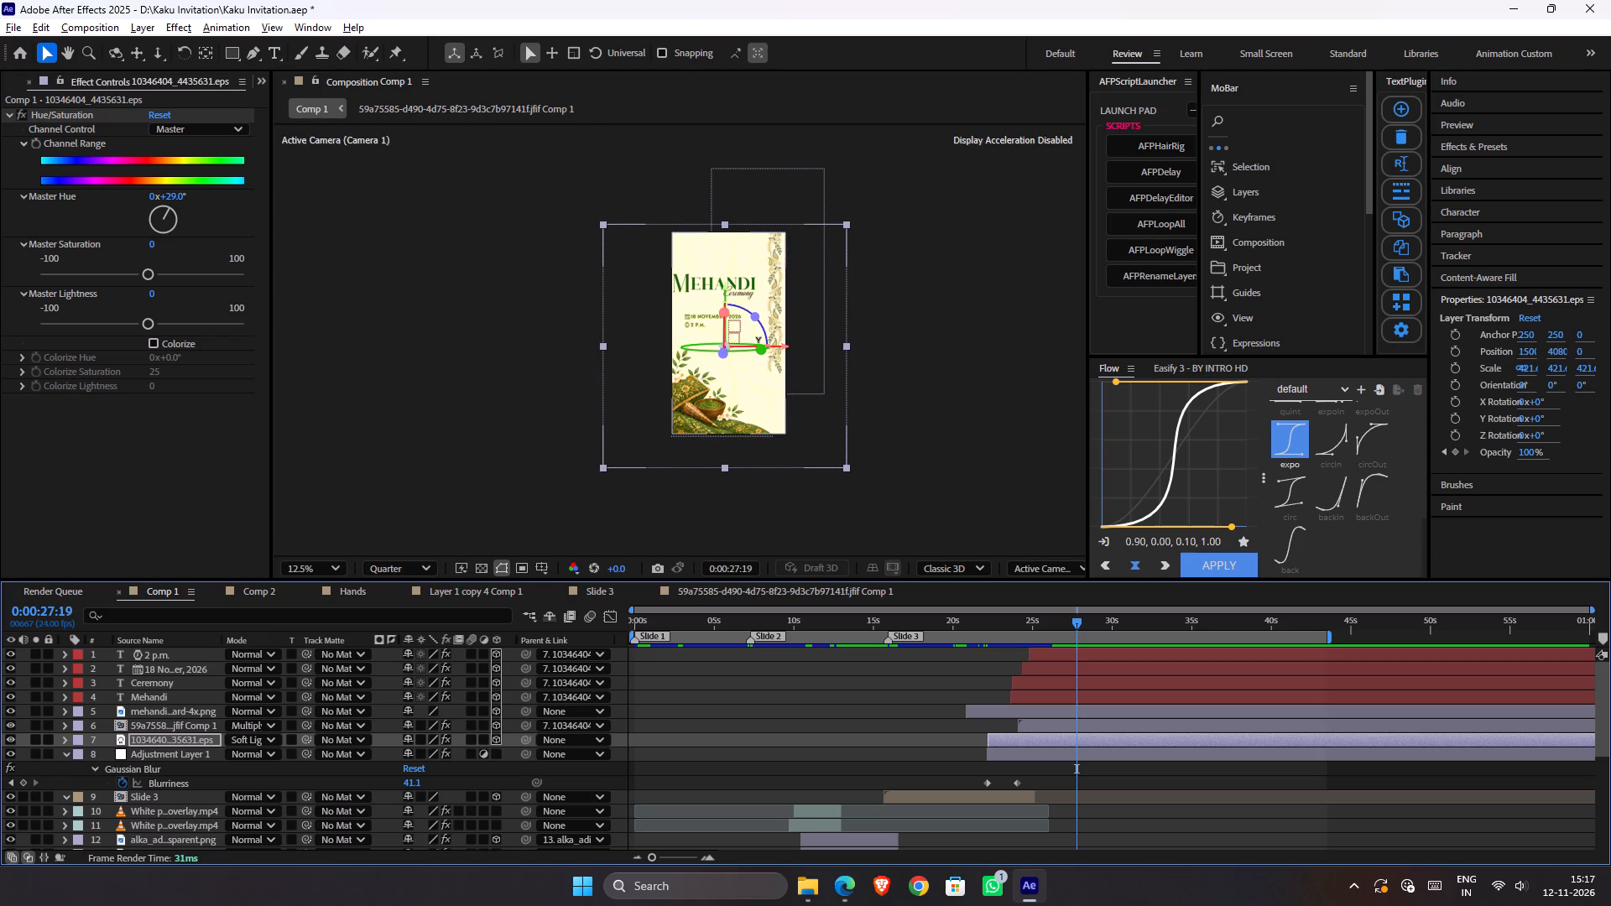
{"action": "key", "text": "shift+Up"}
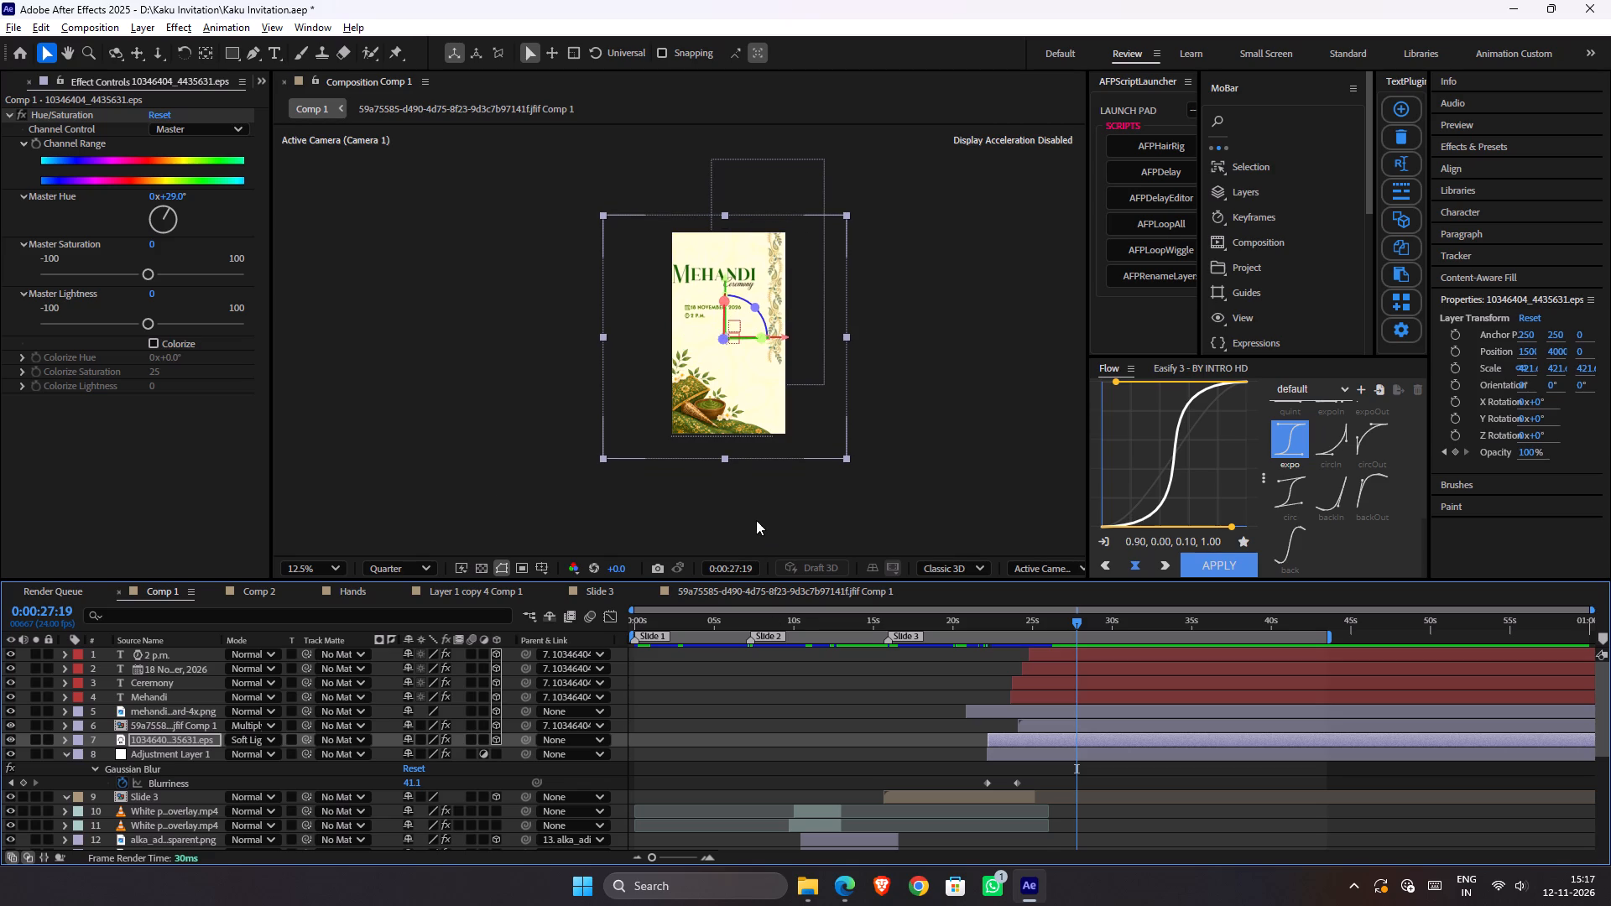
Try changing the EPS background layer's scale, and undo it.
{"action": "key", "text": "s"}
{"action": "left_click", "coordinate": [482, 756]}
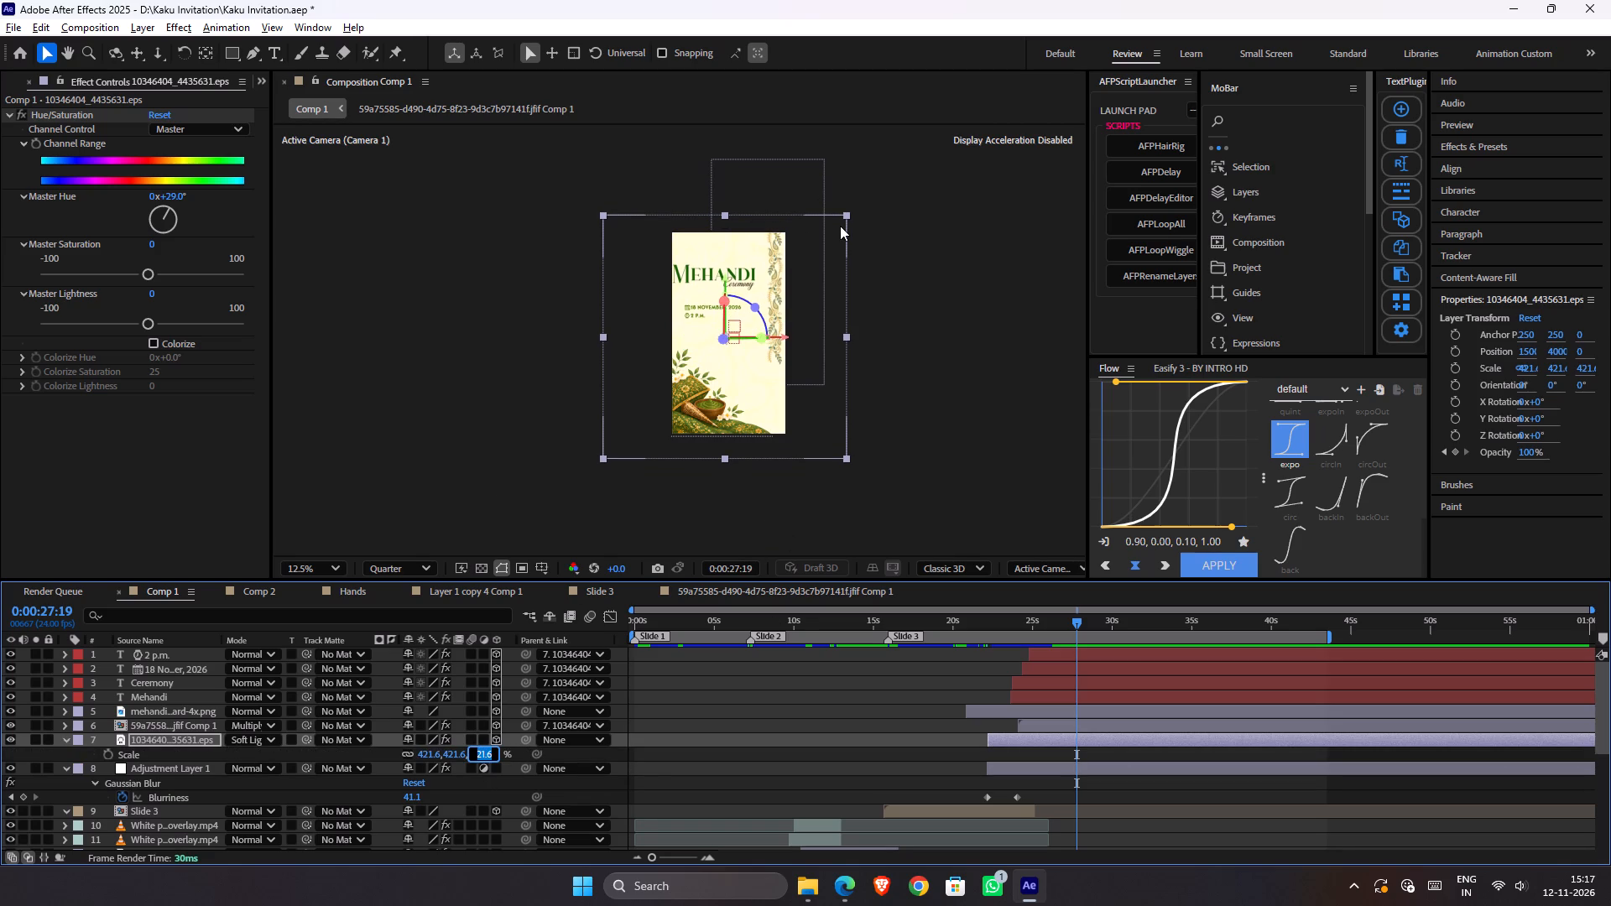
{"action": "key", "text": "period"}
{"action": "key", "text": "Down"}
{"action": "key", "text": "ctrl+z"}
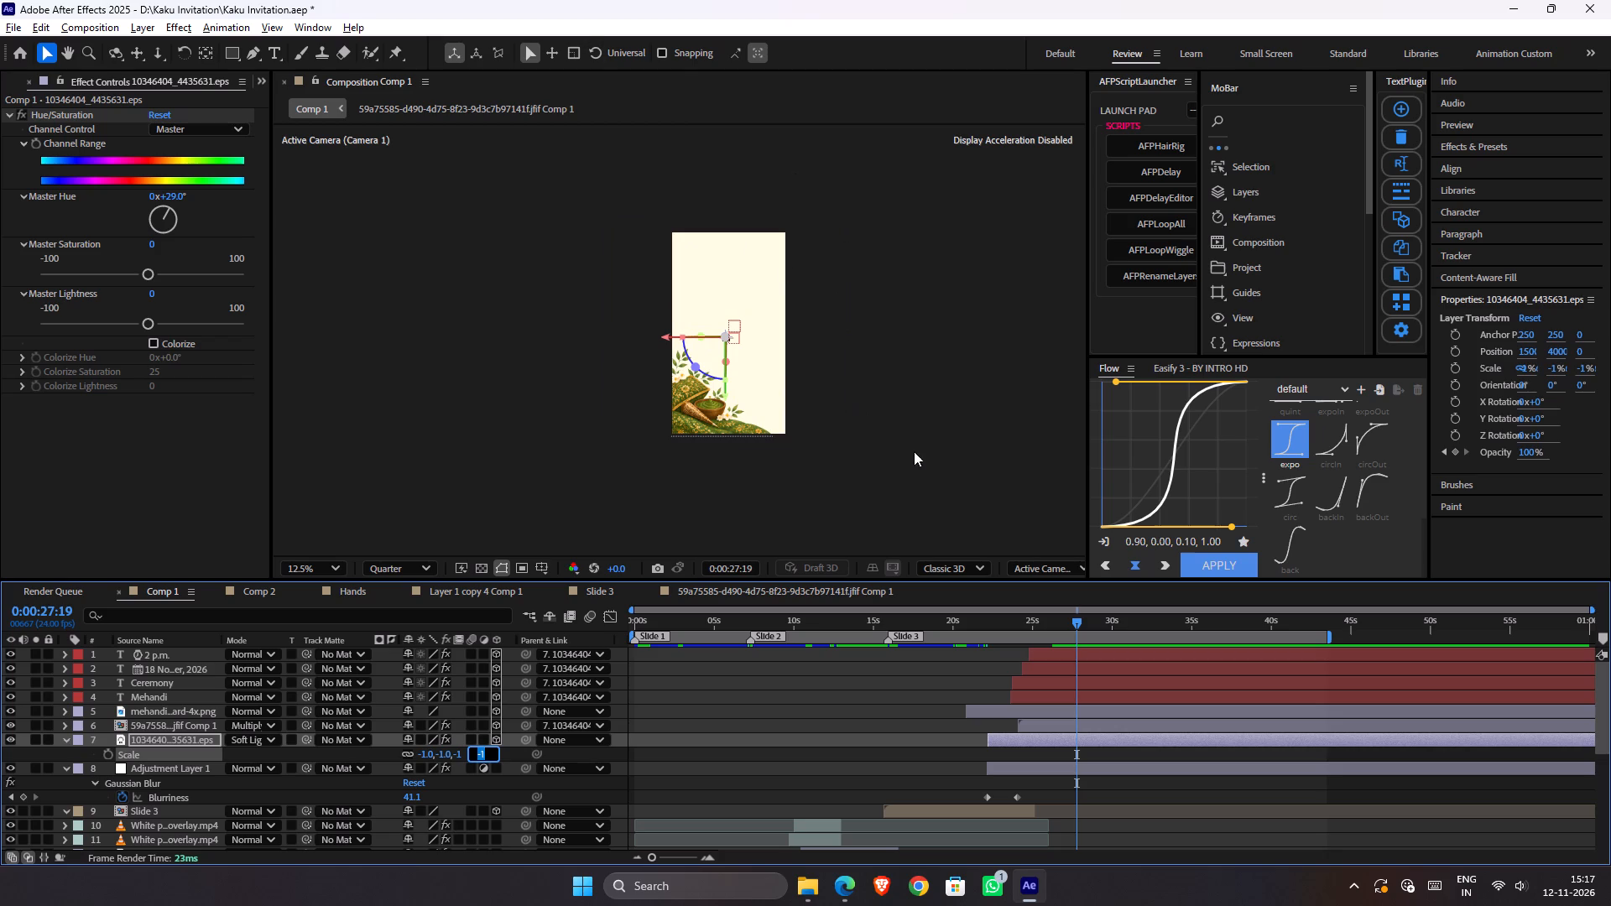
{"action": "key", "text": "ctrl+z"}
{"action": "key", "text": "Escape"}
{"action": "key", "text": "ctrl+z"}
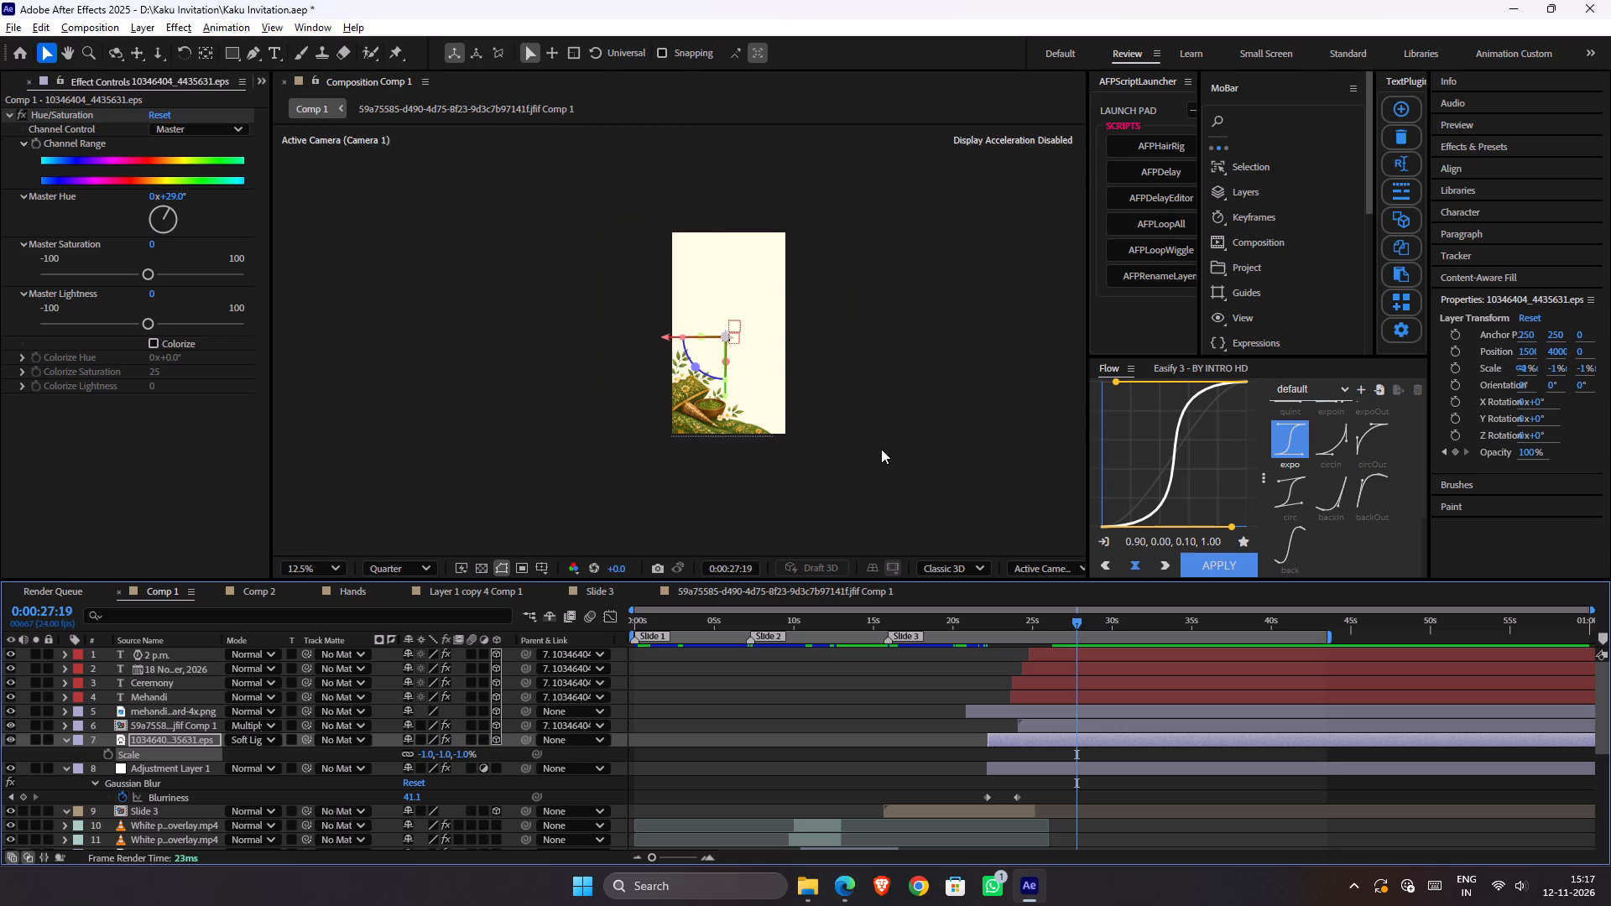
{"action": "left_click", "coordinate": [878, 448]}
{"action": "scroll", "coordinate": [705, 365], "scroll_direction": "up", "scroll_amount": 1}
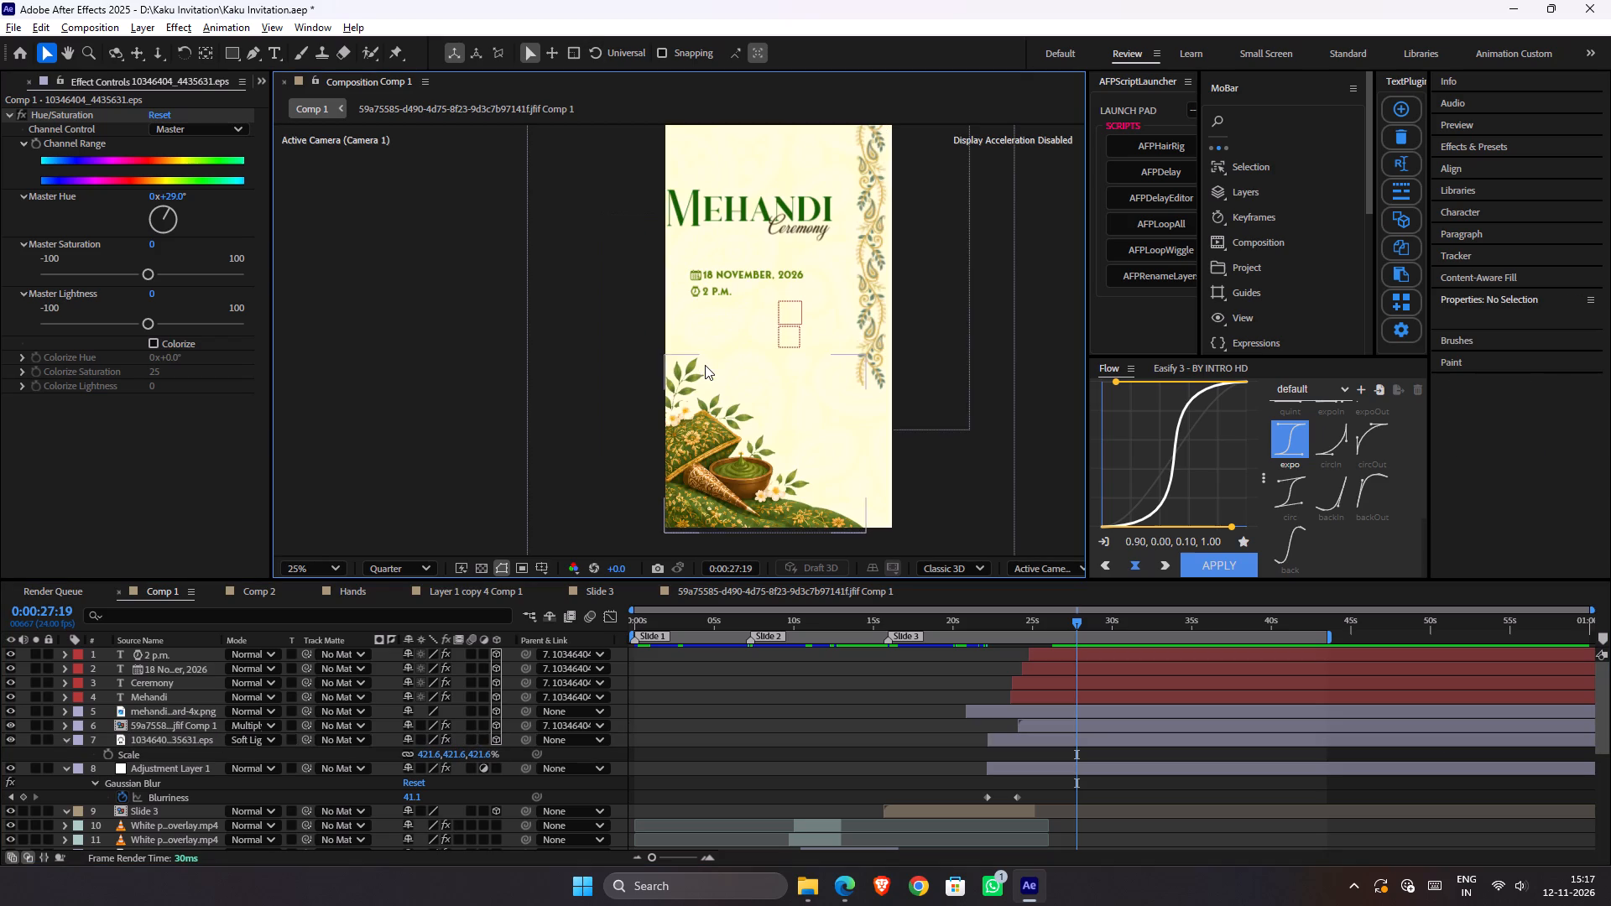
Scale the EPS background layer down to 357.6% in all dimensions.
{"action": "left_click", "coordinate": [482, 758]}
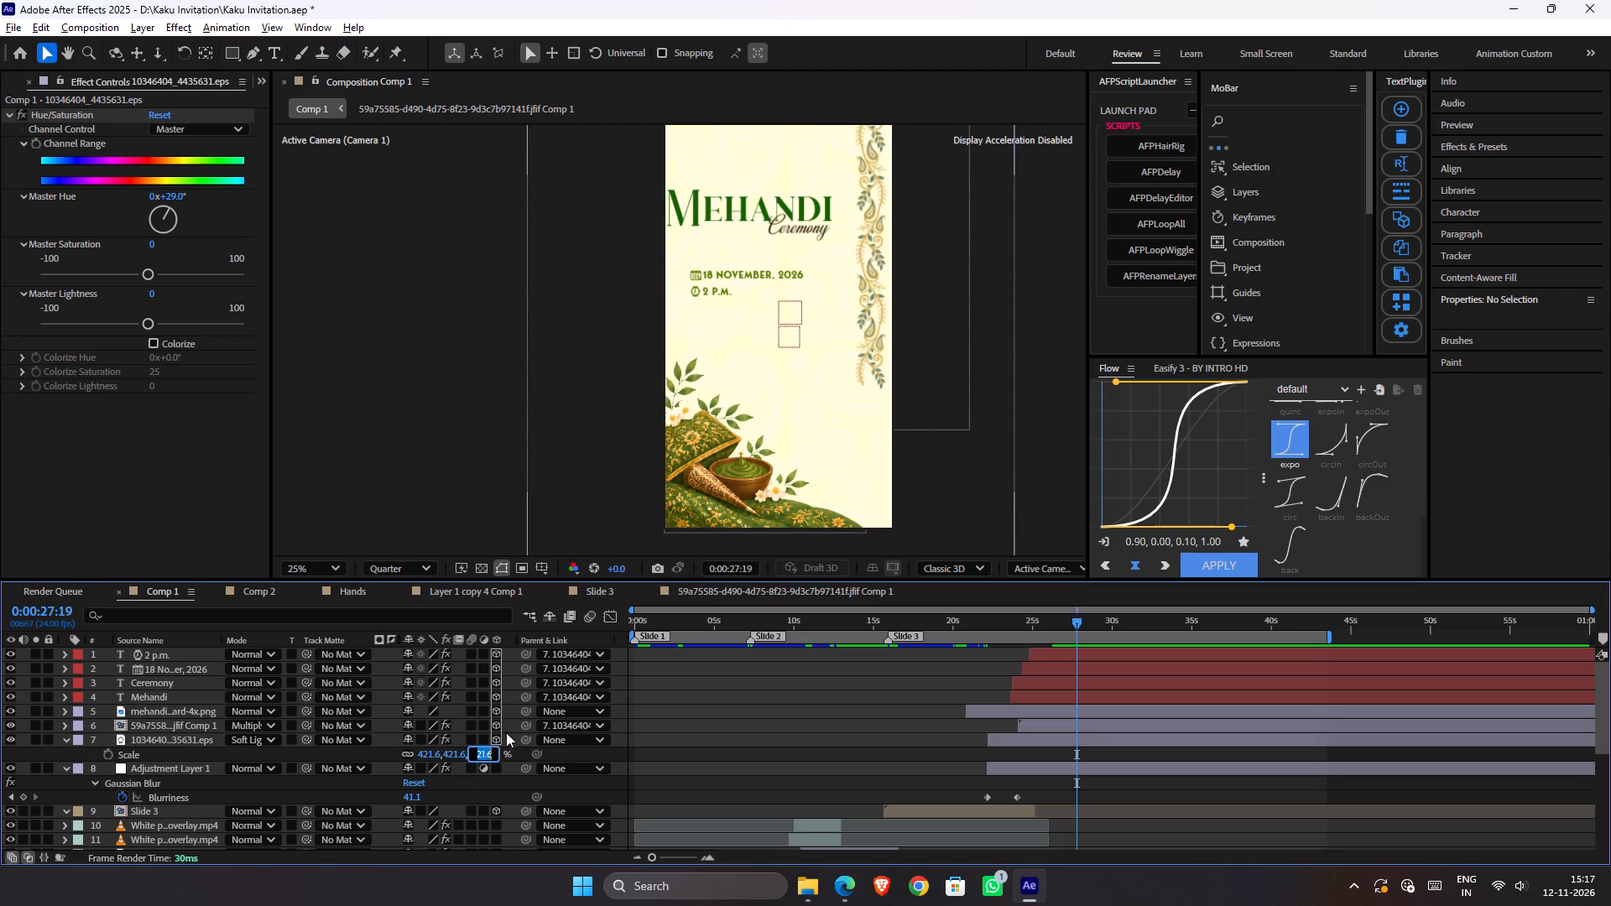
{"action": "key", "text": "Down"}
{"action": "key", "text": "Down"}
{"action": "key", "text": "Down"}
{"action": "key", "text": "Down"}
{"action": "key", "text": "Down"}
{"action": "key", "text": "Down"}
{"action": "key", "text": "Down"}
{"action": "key", "text": "Down"}
{"action": "key", "text": "Down"}
{"action": "key", "text": "Down"}
{"action": "key", "text": "Down"}
{"action": "key", "text": "Down"}
{"action": "key", "text": "Down"}
{"action": "key", "text": "Down"}
{"action": "key", "text": "Down"}
{"action": "key", "text": "Down"}
{"action": "key", "text": "Down"}
{"action": "key", "text": "Down"}
{"action": "key", "text": "Down"}
{"action": "key", "text": "Down"}
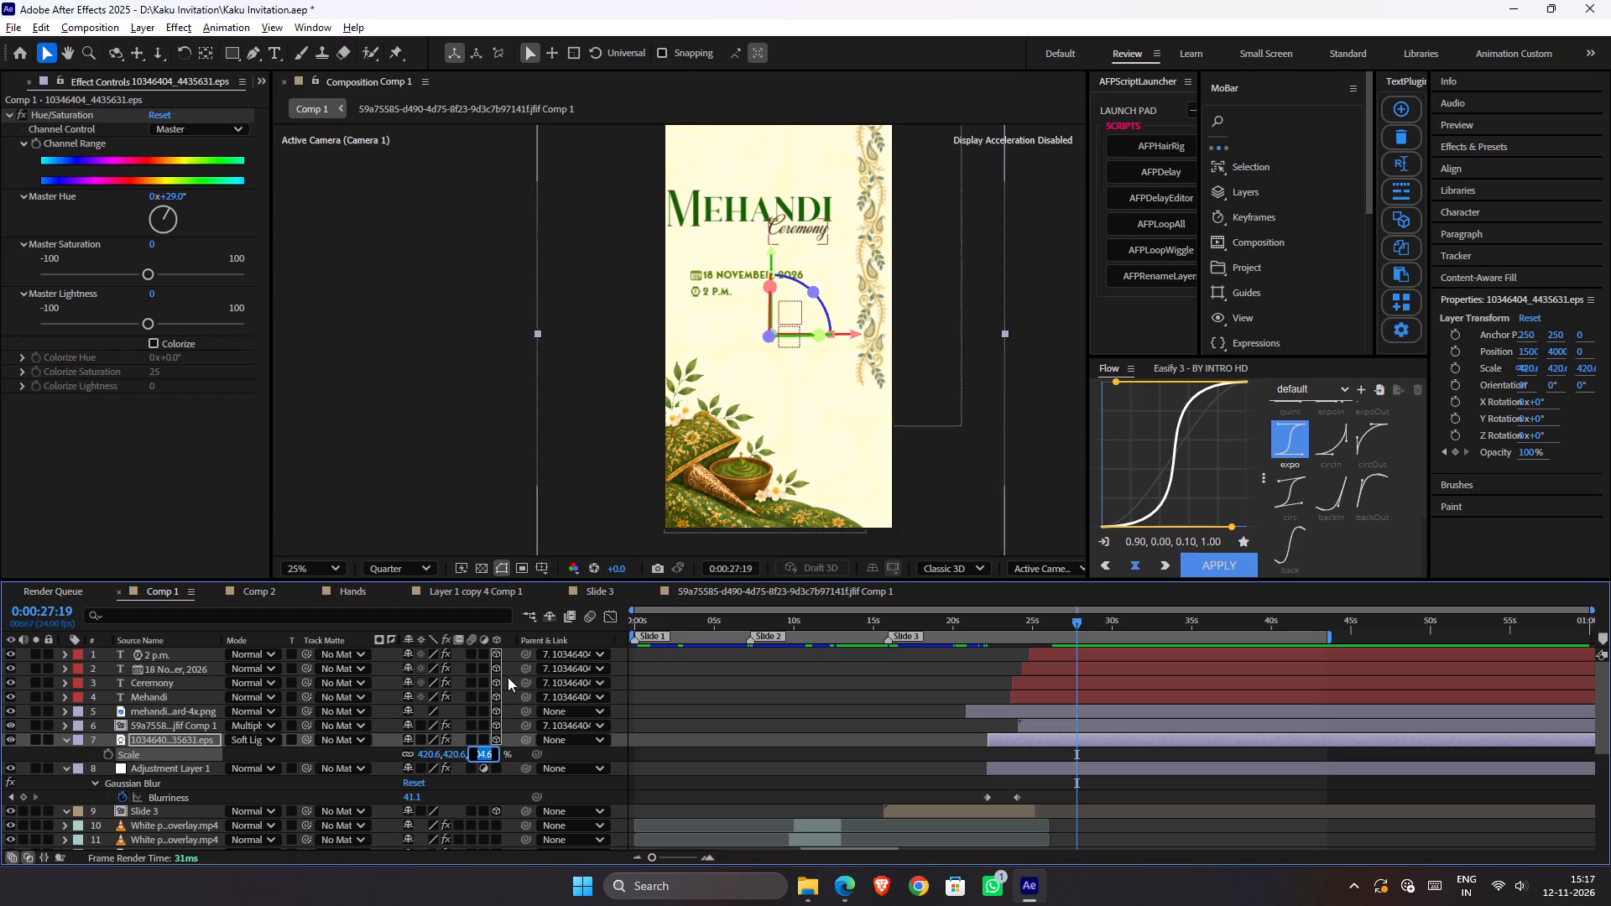
{"action": "key", "text": "shift+Down"}
{"action": "key", "text": "shift+Down"}
{"action": "key", "text": "shift+Down"}
{"action": "key", "text": "shift+Down"}
{"action": "key", "text": "shift+Down"}
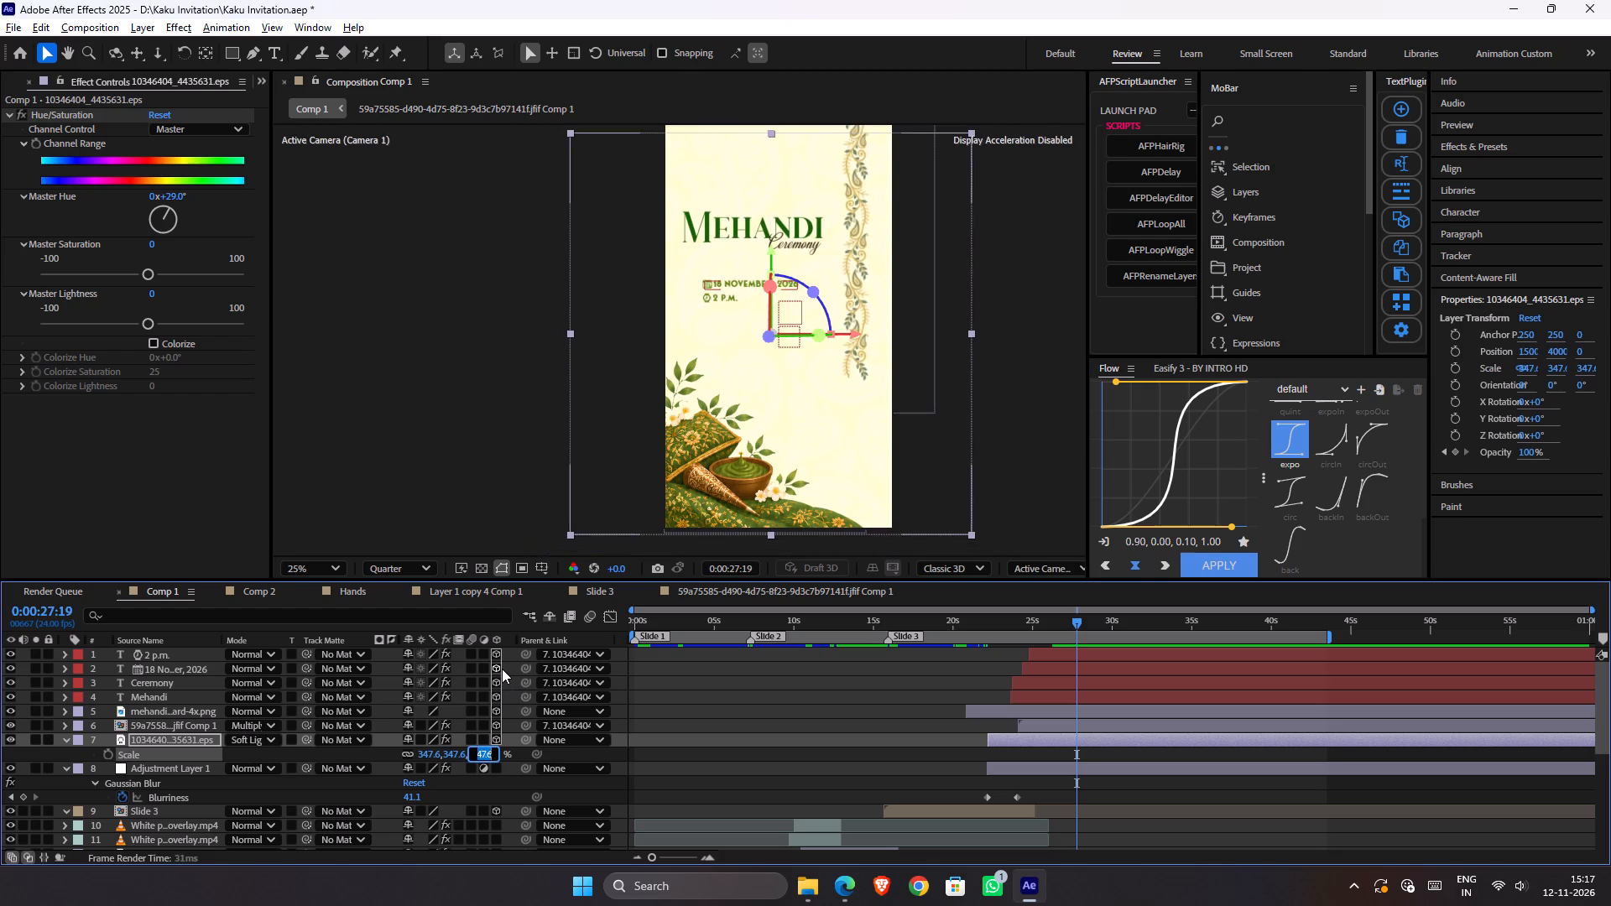
{"action": "key", "text": "shift+Down"}
{"action": "key", "text": "shift+Up"}
{"action": "key", "text": "shift+Up"}
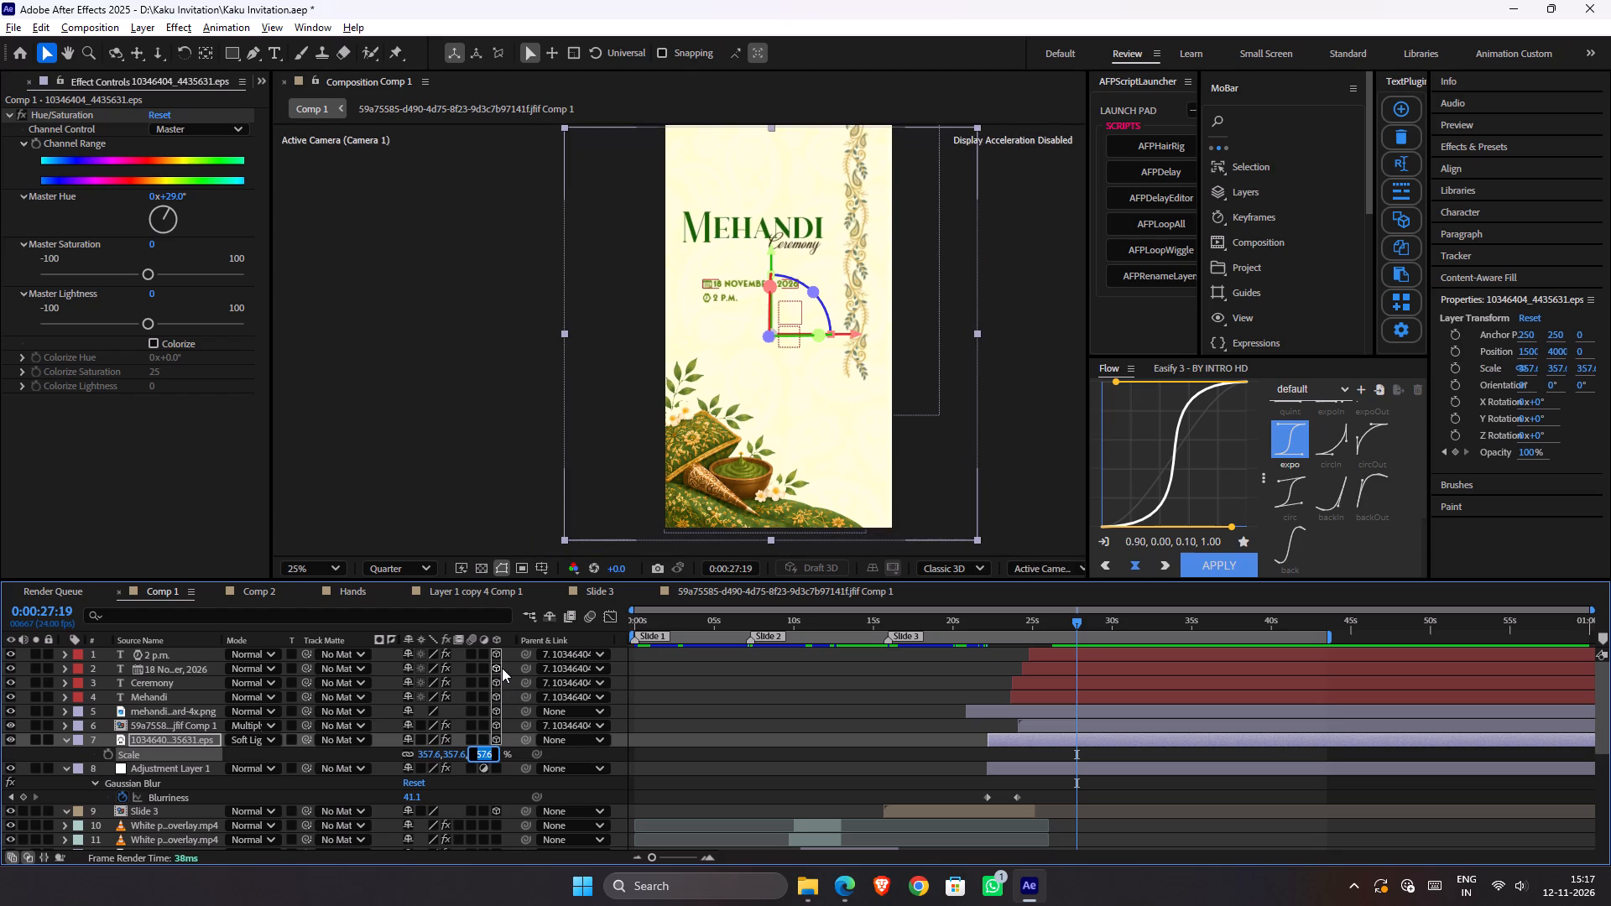
{"action": "key", "text": "Return"}
Nudge the EPS background layer up and slightly right, to about X 1512, Y 3944.
{"action": "key", "text": "Up"}
{"action": "key", "text": "Up"}
{"action": "key", "text": "Up"}
{"action": "key", "text": "Up"}
{"action": "key", "text": "Up"}
{"action": "key", "text": "Up"}
{"action": "key", "text": "Up"}
{"action": "key", "text": "Up"}
{"action": "key", "text": "Up"}
{"action": "key", "text": "Up"}
{"action": "key", "text": "Up"}
{"action": "key", "text": "Up"}
{"action": "key", "text": "Up"}
{"action": "key", "text": "Up"}
{"action": "key", "text": "Up"}
{"action": "key", "text": "Up"}
{"action": "key", "text": "Up"}
{"action": "key", "text": "Up"}
{"action": "key", "text": "Up"}
{"action": "key", "text": "Up"}
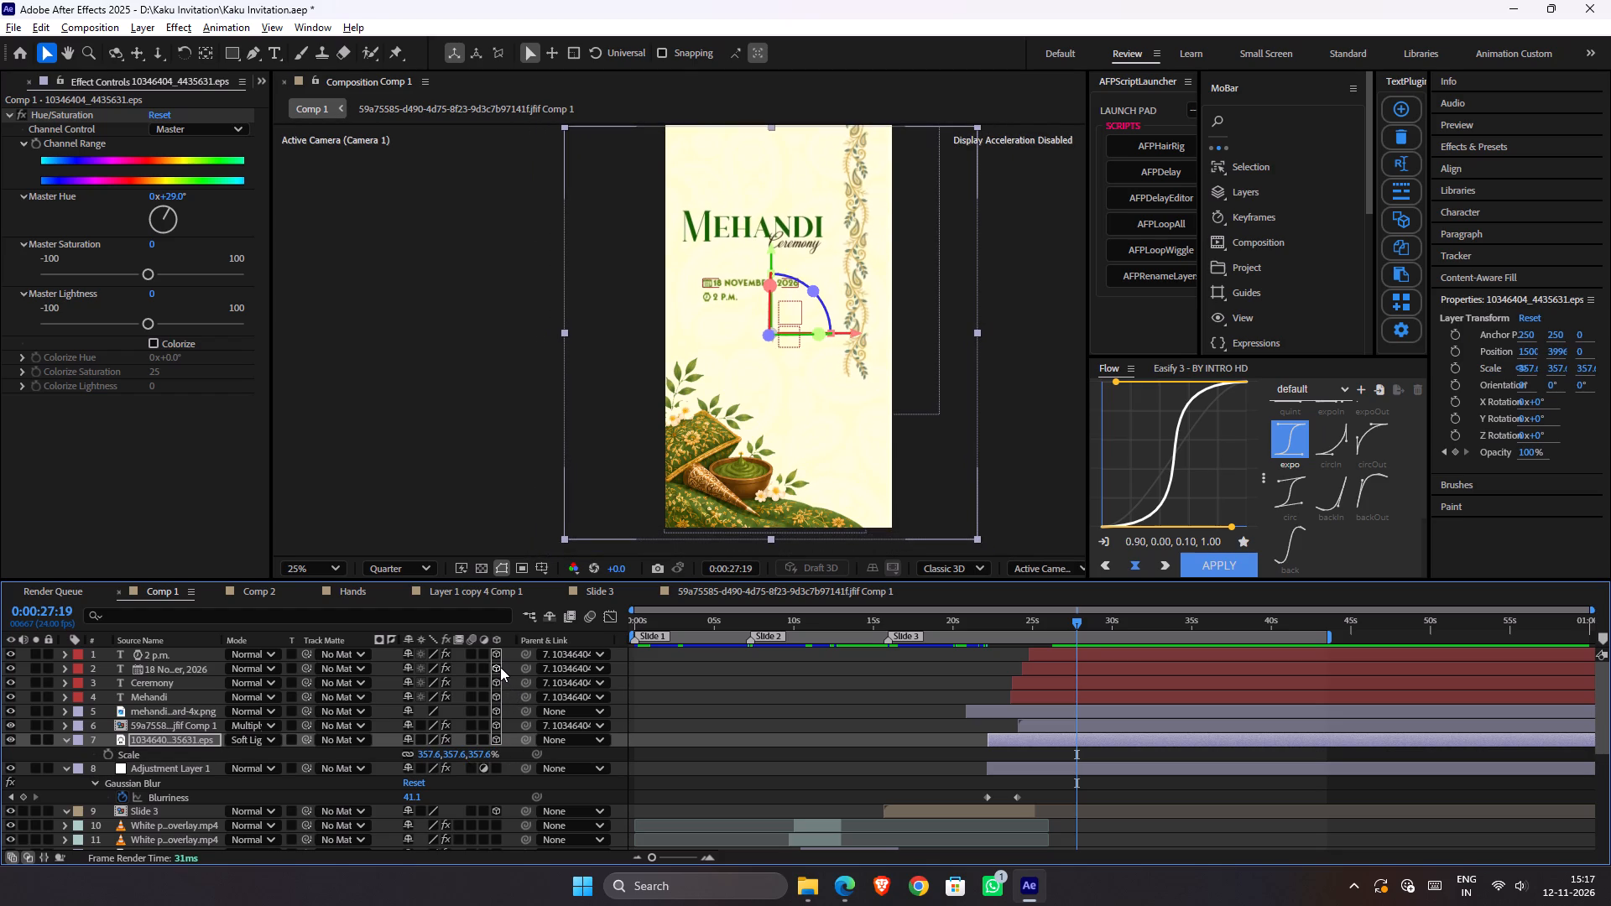
{"action": "key", "text": "Right"}
{"action": "key", "text": "Right"}
{"action": "key", "text": "Right"}
{"action": "key", "text": "Right"}
{"action": "key", "text": "Right"}
{"action": "key", "text": "Right"}
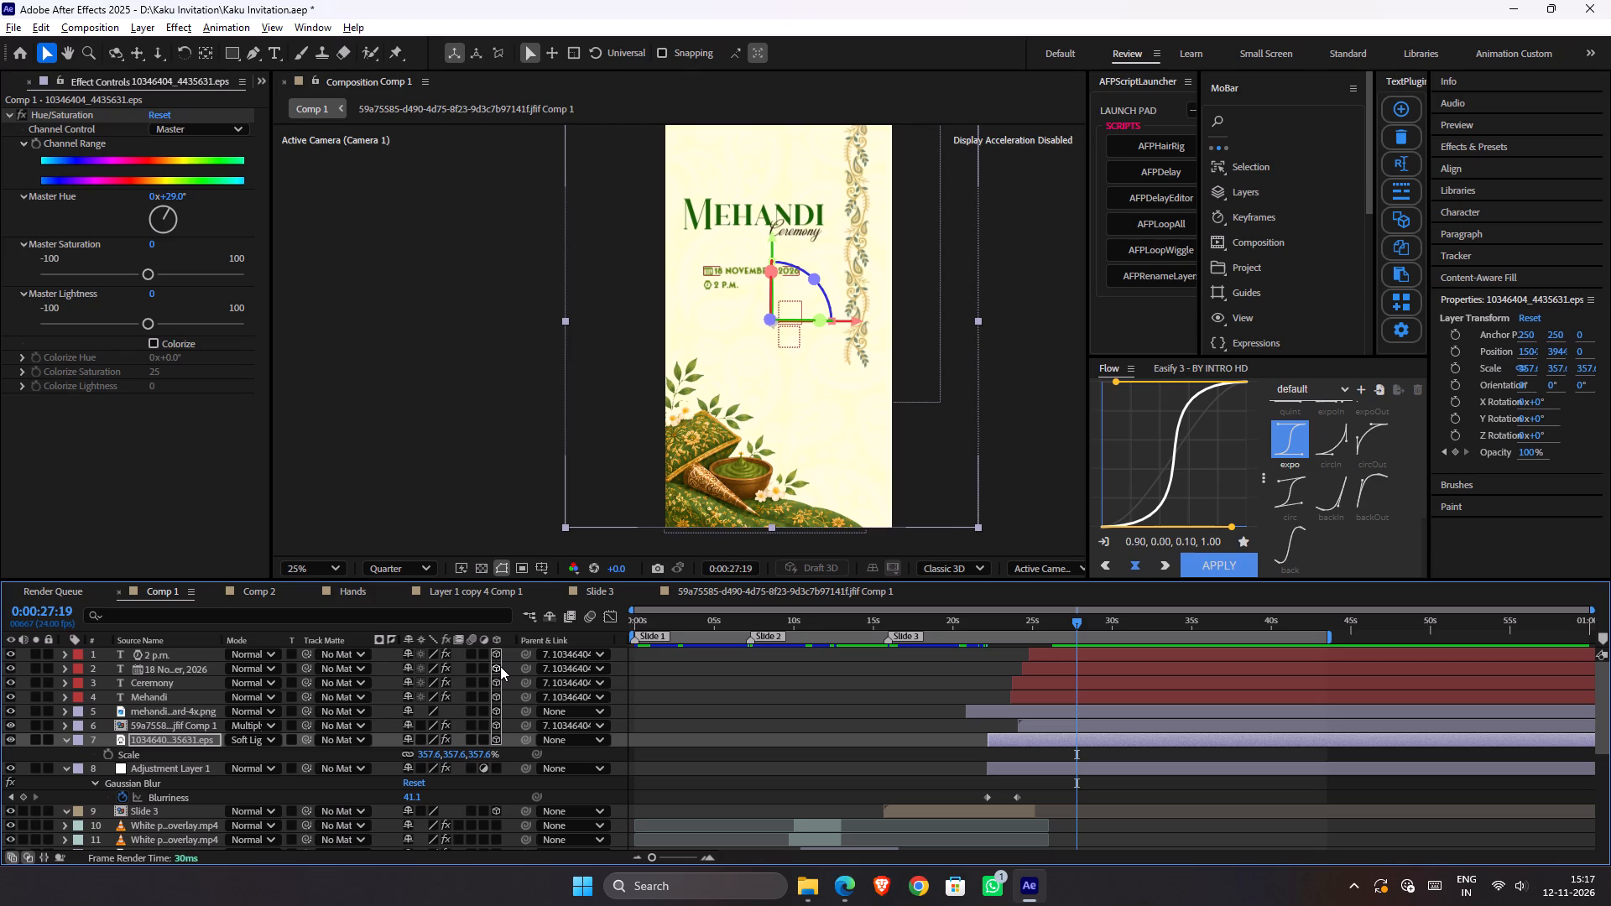
{"action": "key", "text": "Left"}
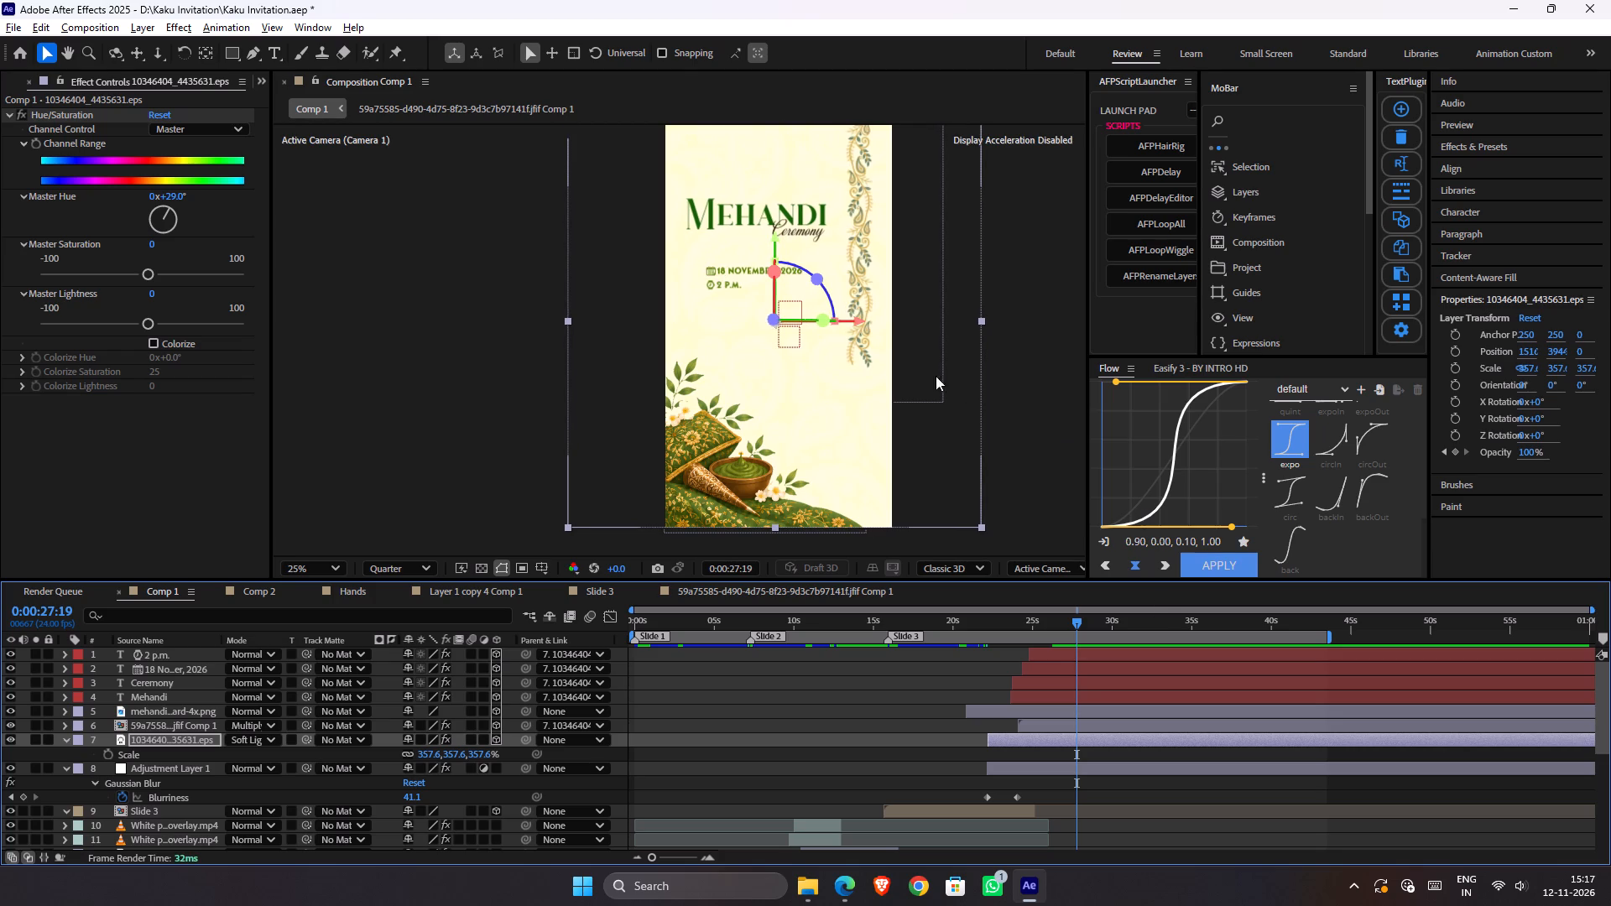
{"action": "left_click", "coordinate": [1045, 386]}
{"action": "scroll", "coordinate": [920, 393], "scroll_direction": "down", "scroll_amount": 1}
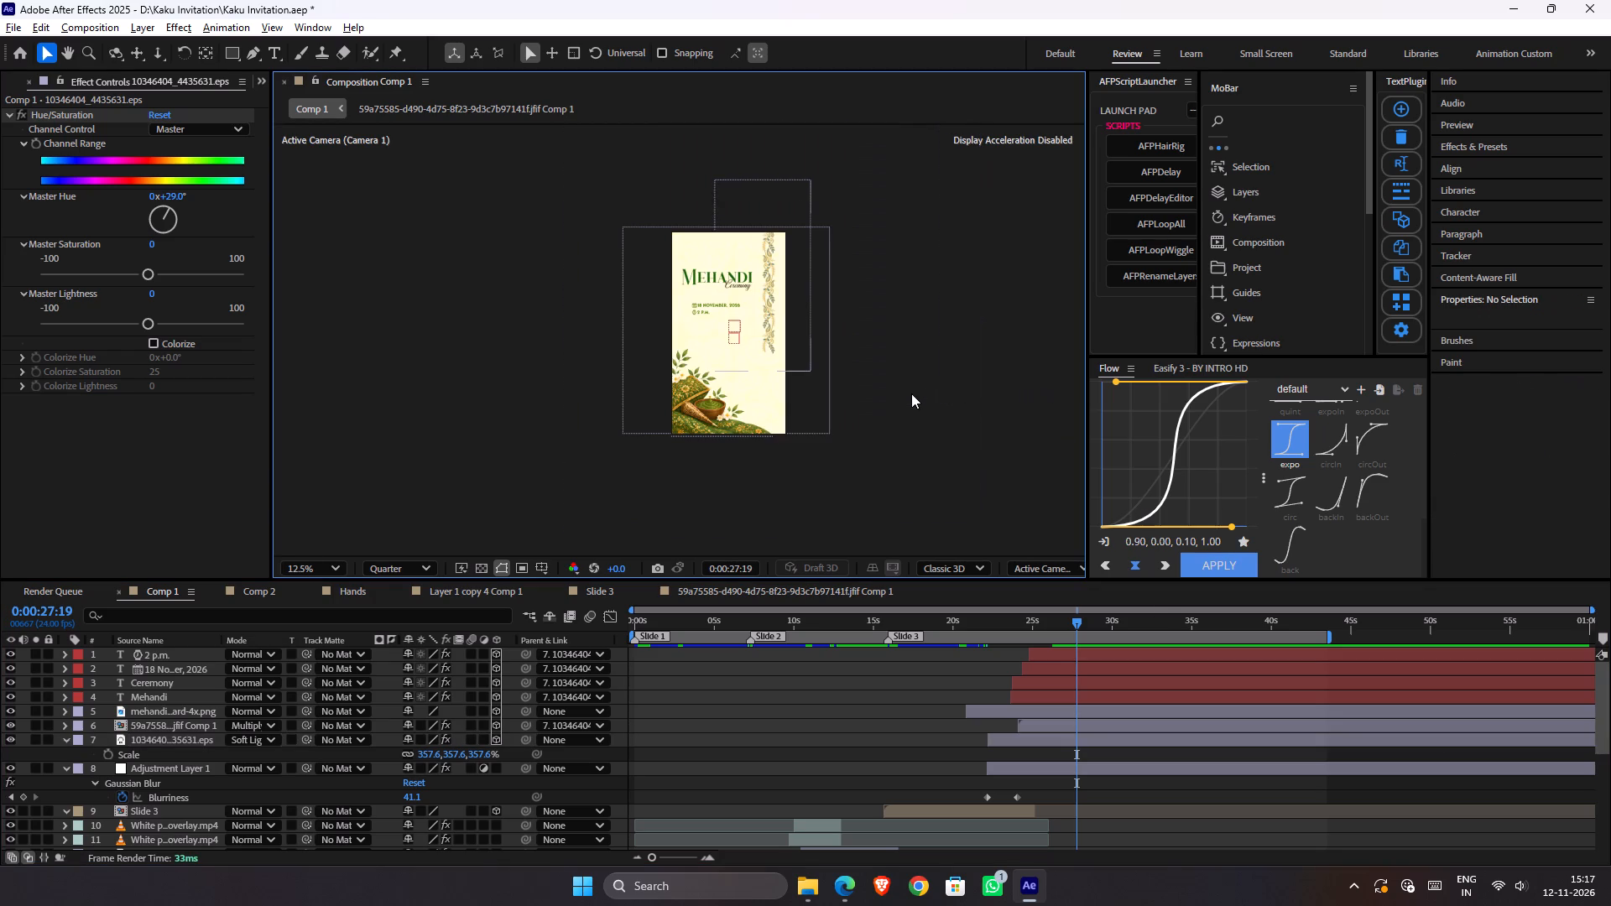
Save the project.
{"action": "key", "text": "ctrl+s"}
Move the EPS background layer down to about Y 4064.
{"action": "scroll", "coordinate": [677, 363], "scroll_direction": "up", "scroll_amount": 1}
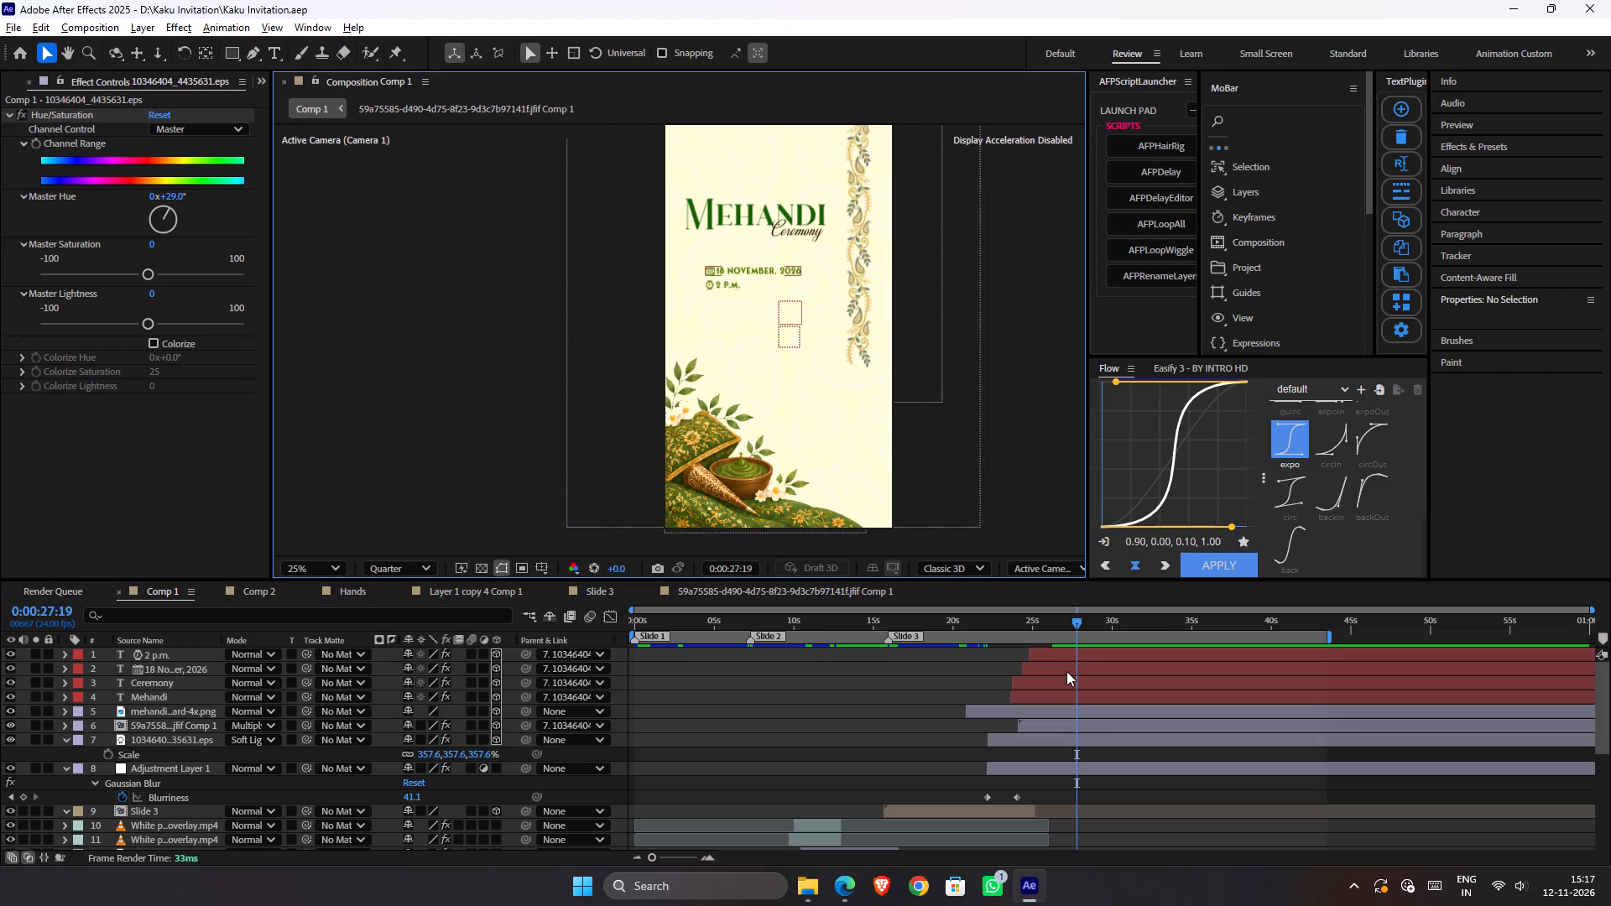
{"action": "left_click", "coordinate": [151, 739]}
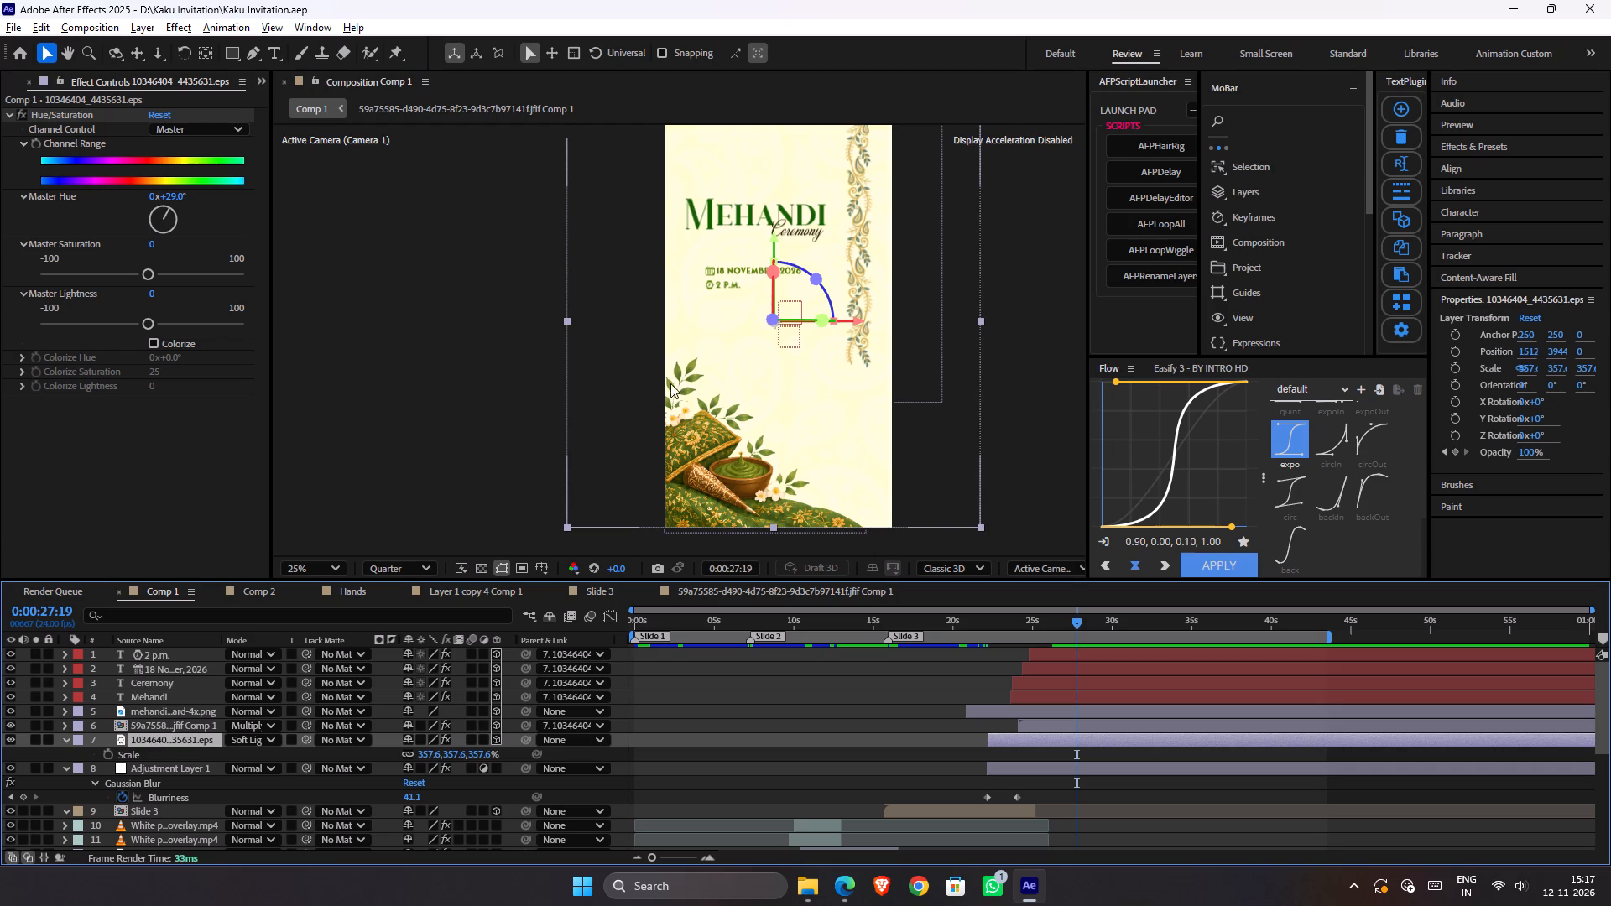
{"action": "key", "text": "shift+Down"}
{"action": "key", "text": "shift+Down"}
{"action": "key", "text": "shift+Down"}
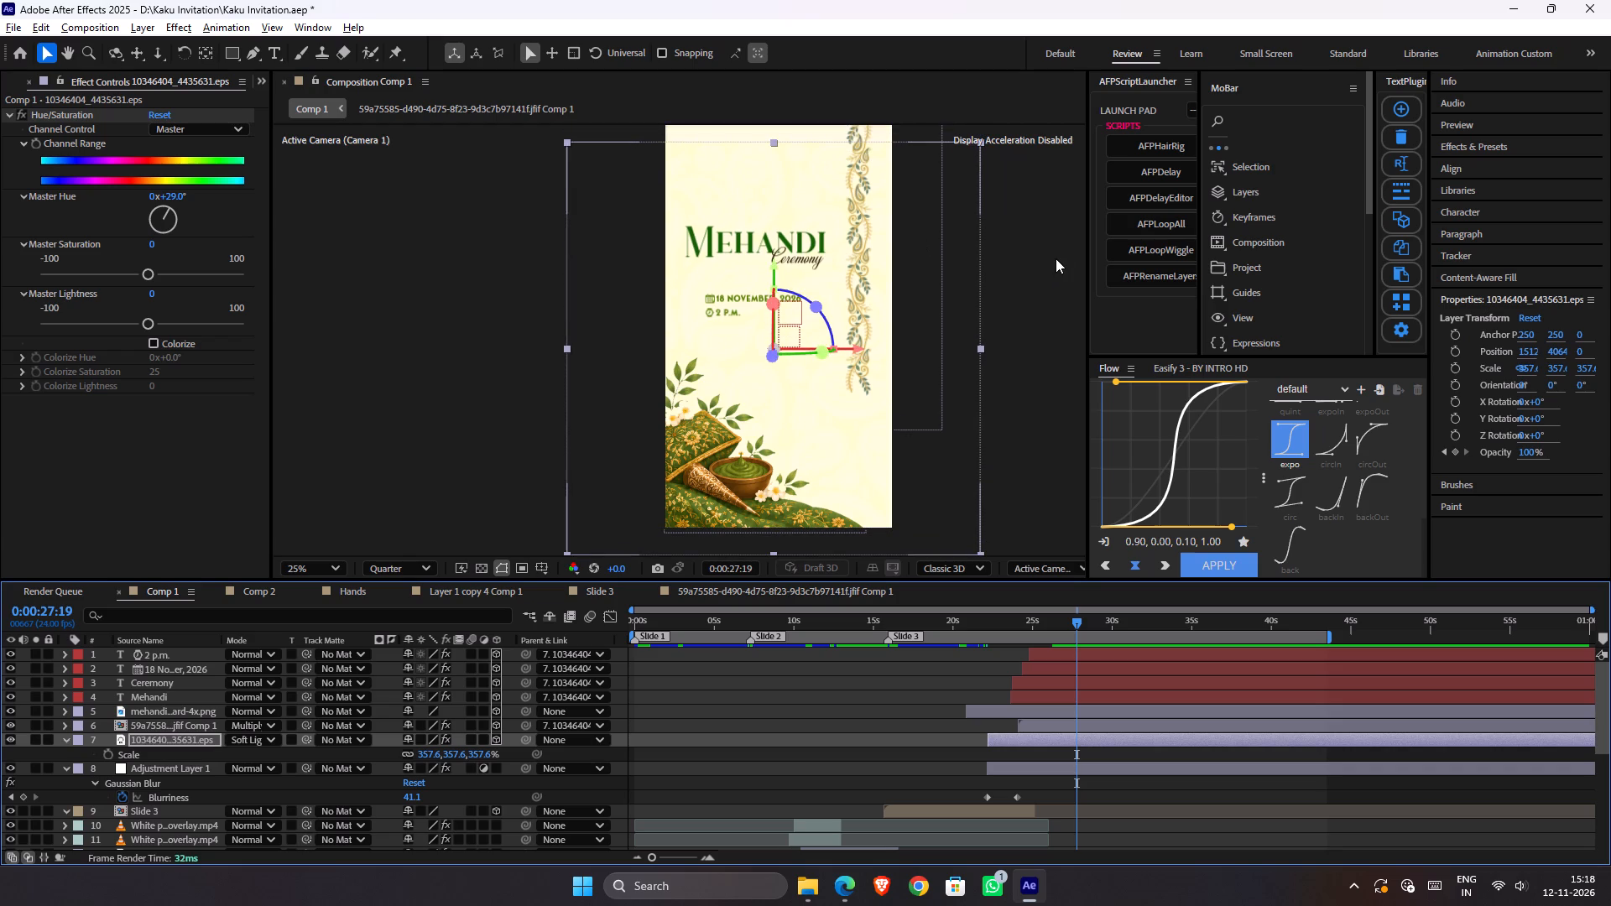
{"action": "left_click", "coordinate": [1051, 287]}
{"action": "scroll", "coordinate": [710, 290], "scroll_direction": "up", "scroll_amount": 1}
{"action": "scroll", "coordinate": [725, 299], "scroll_direction": "down", "scroll_amount": 2}
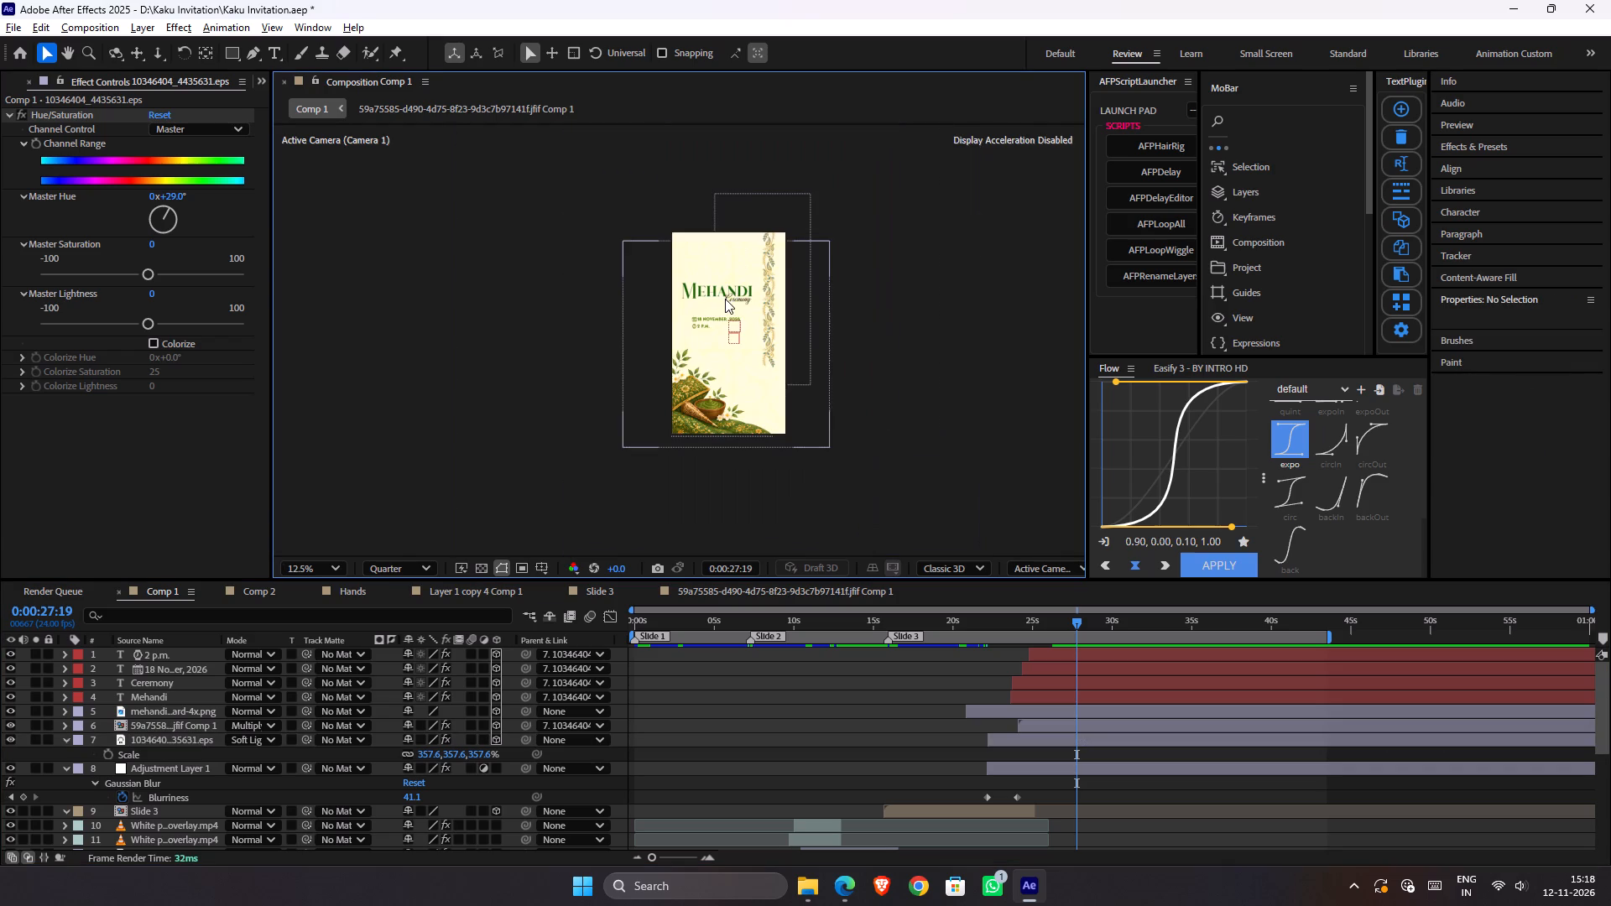
{"action": "scroll", "coordinate": [854, 296], "scroll_direction": "up", "scroll_amount": 1}
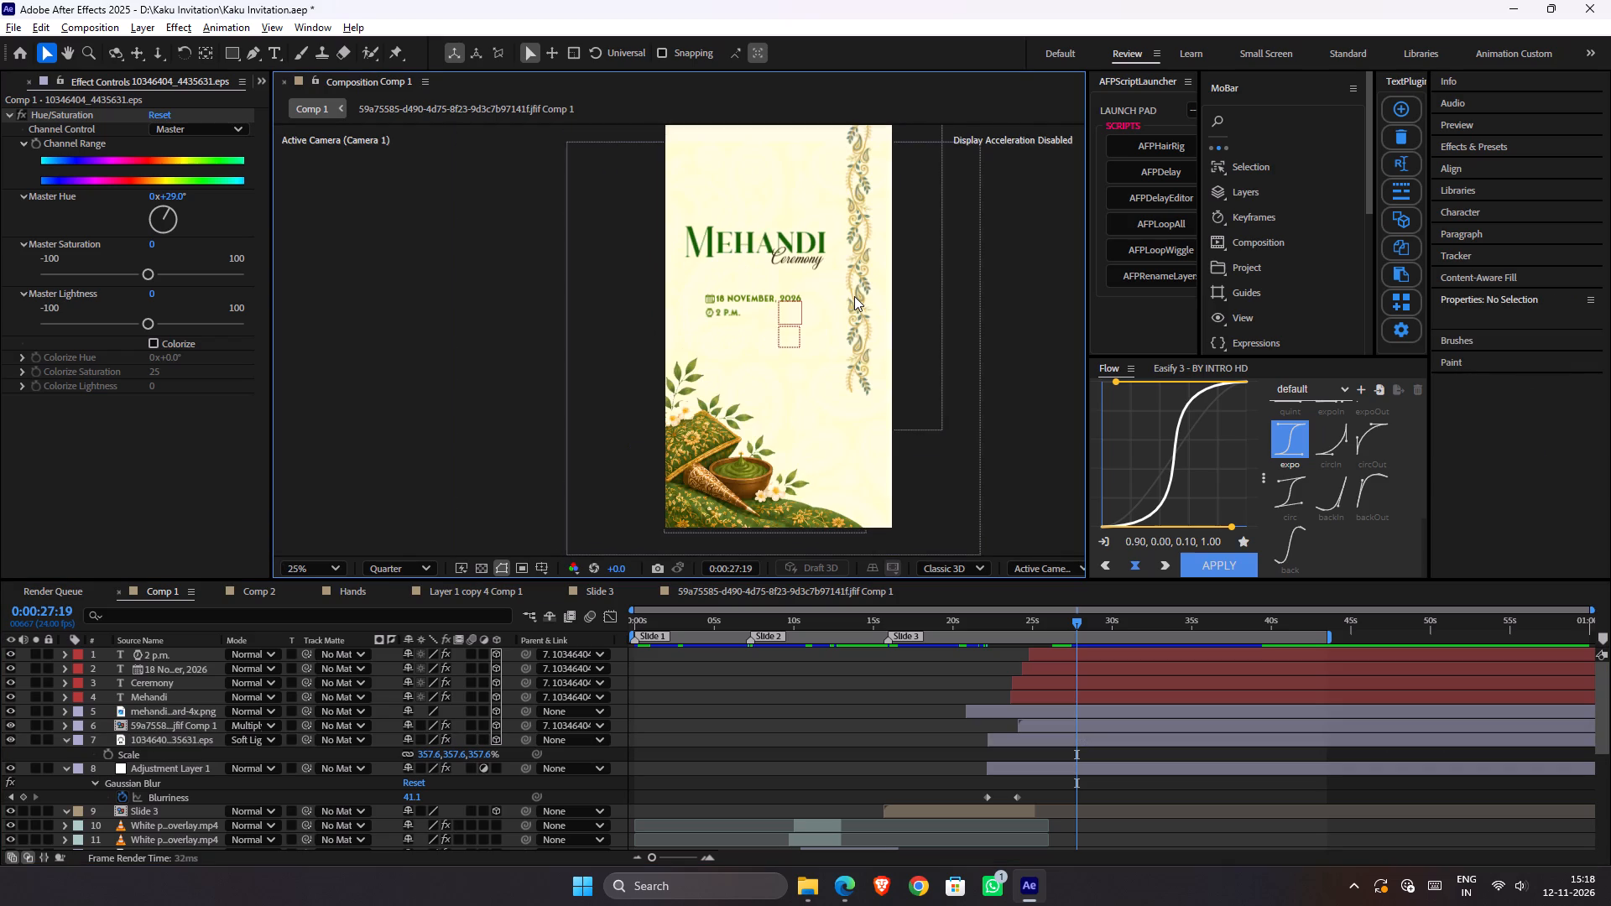
Scale the EPS background layer up to 375.6% in all dimensions.
{"action": "left_click_drag", "start_coordinate": [477, 757], "coordinate": [501, 757]}
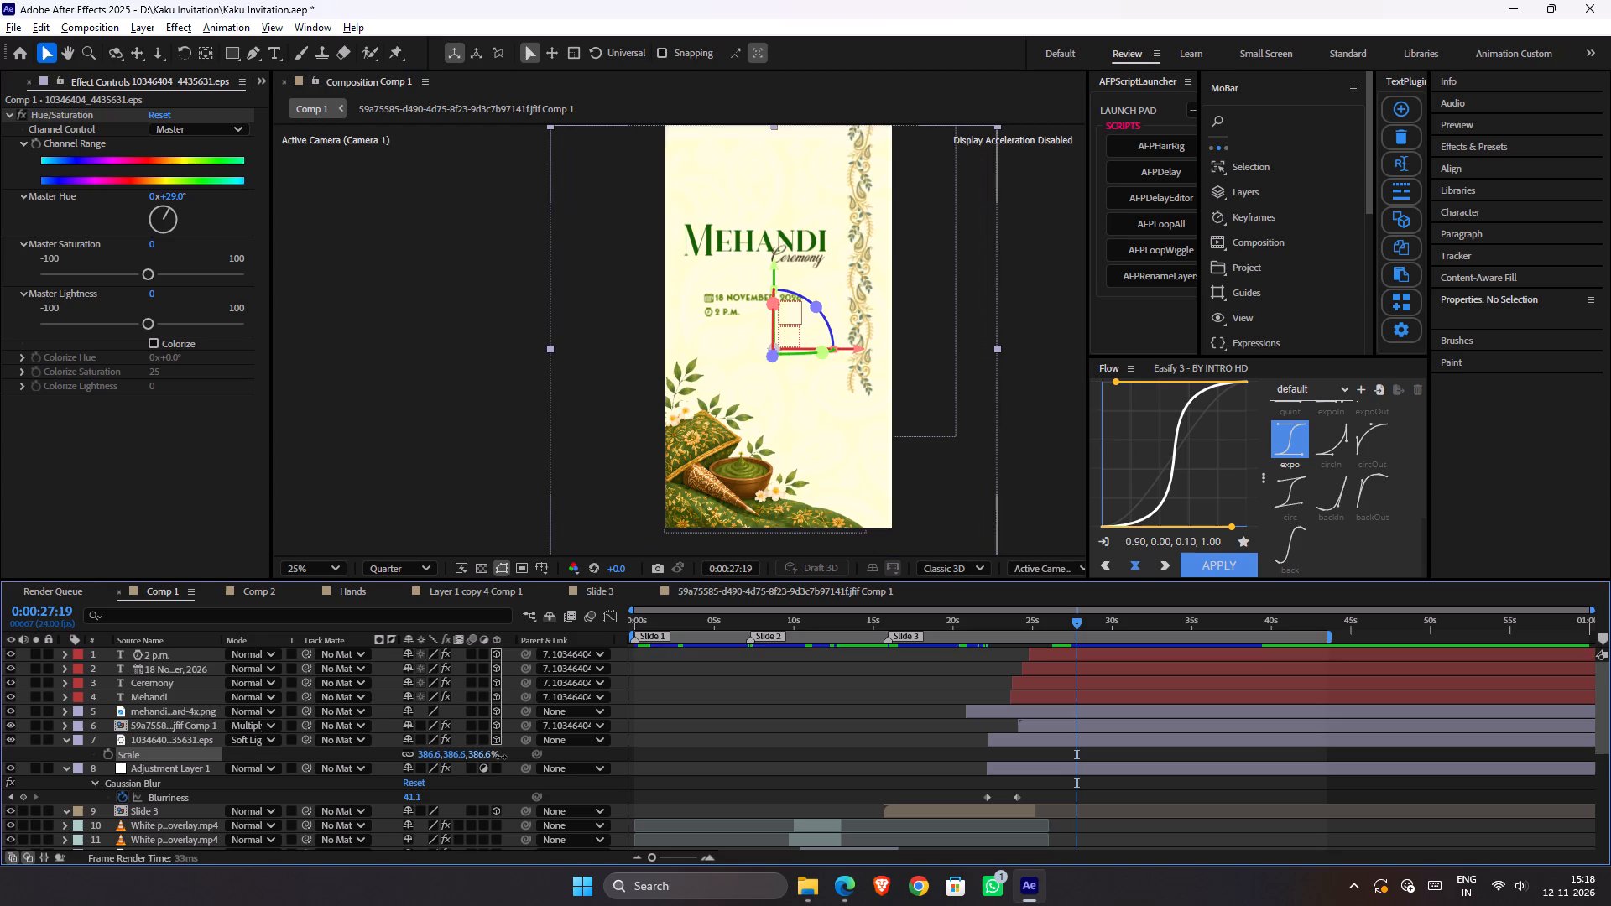
{"action": "left_click_drag", "start_coordinate": [501, 757], "coordinate": [493, 757]}
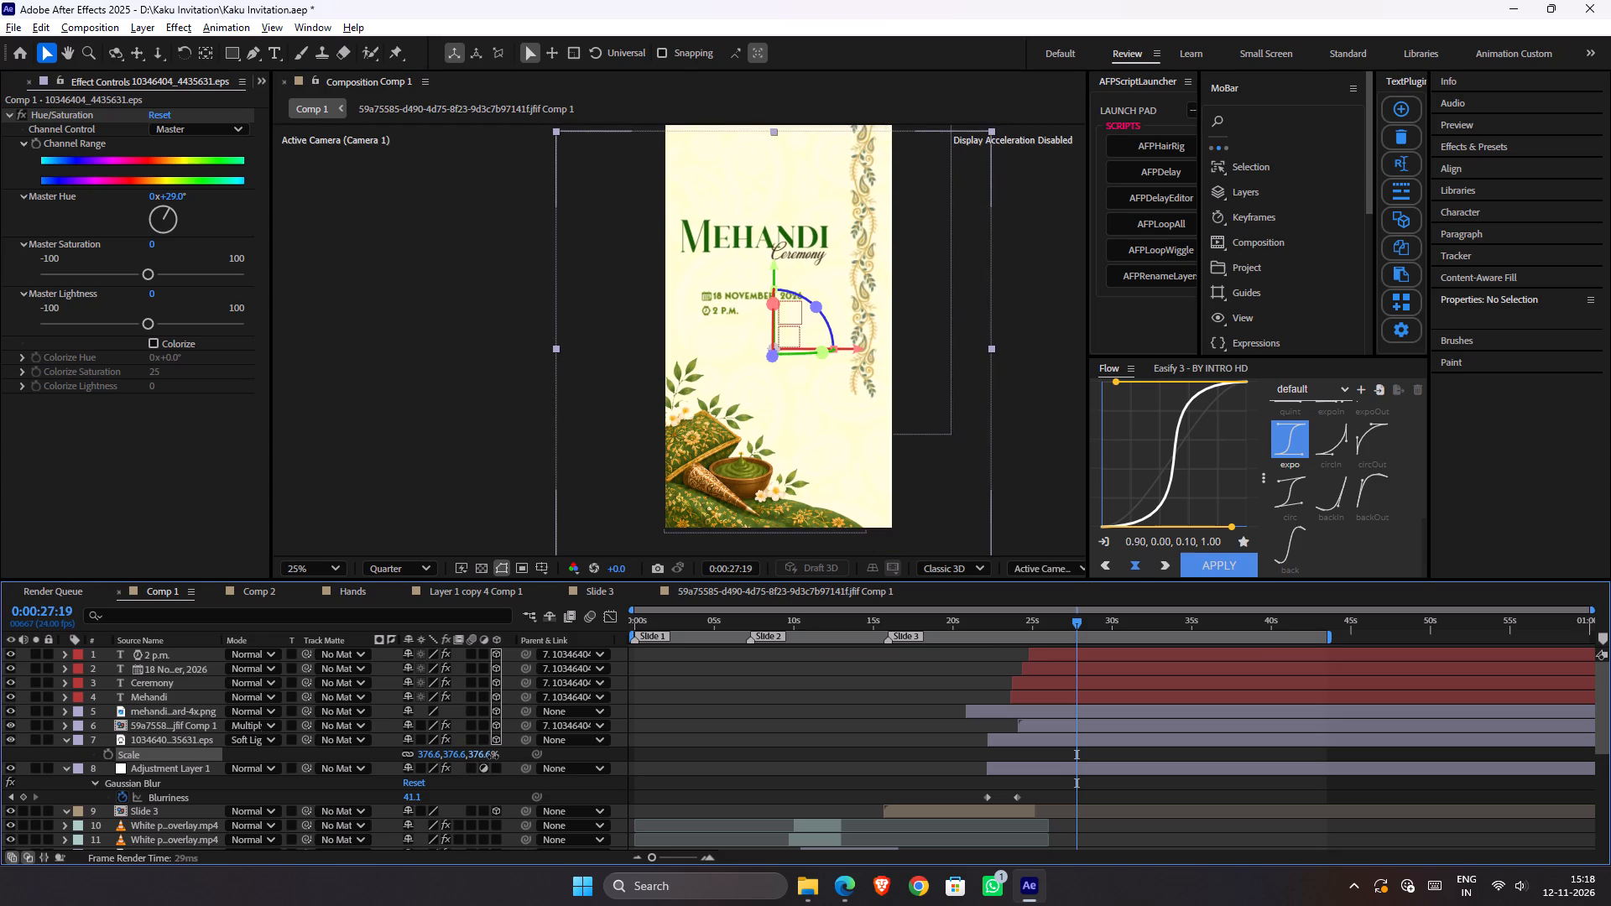
{"action": "left_click_drag", "start_coordinate": [493, 757], "coordinate": [492, 757]}
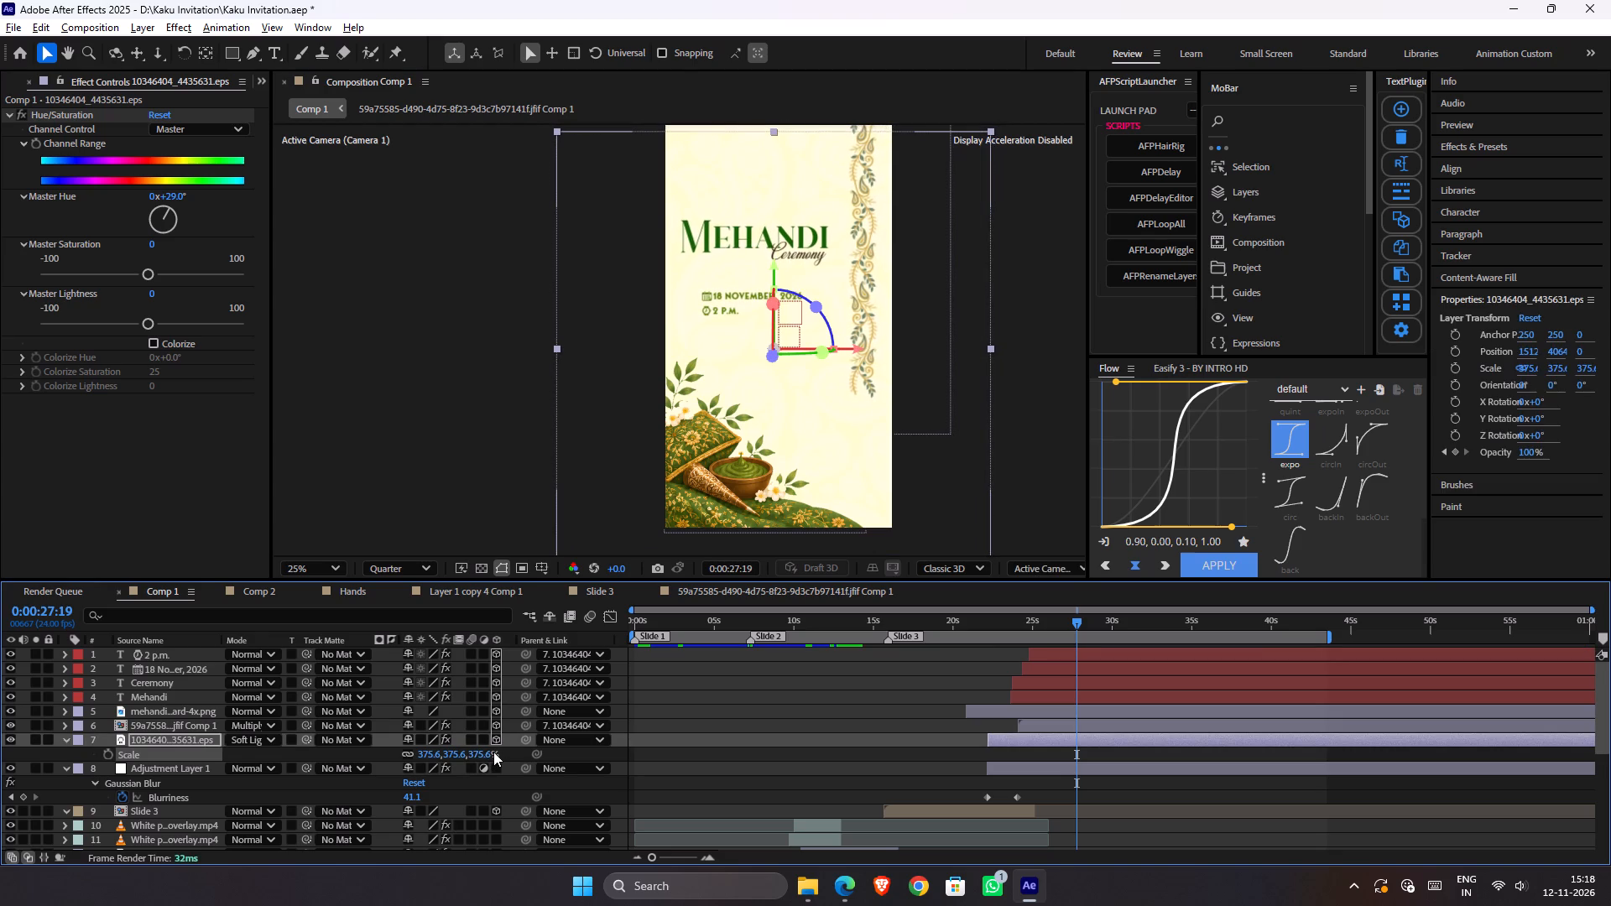
Nudge the EPS background layer up to about Y 4040.
{"action": "key", "text": "Up"}
{"action": "key", "text": "Up"}
{"action": "key", "text": "Up"}
{"action": "key", "text": "Up"}
{"action": "key", "text": "Up"}
{"action": "key", "text": "Up"}
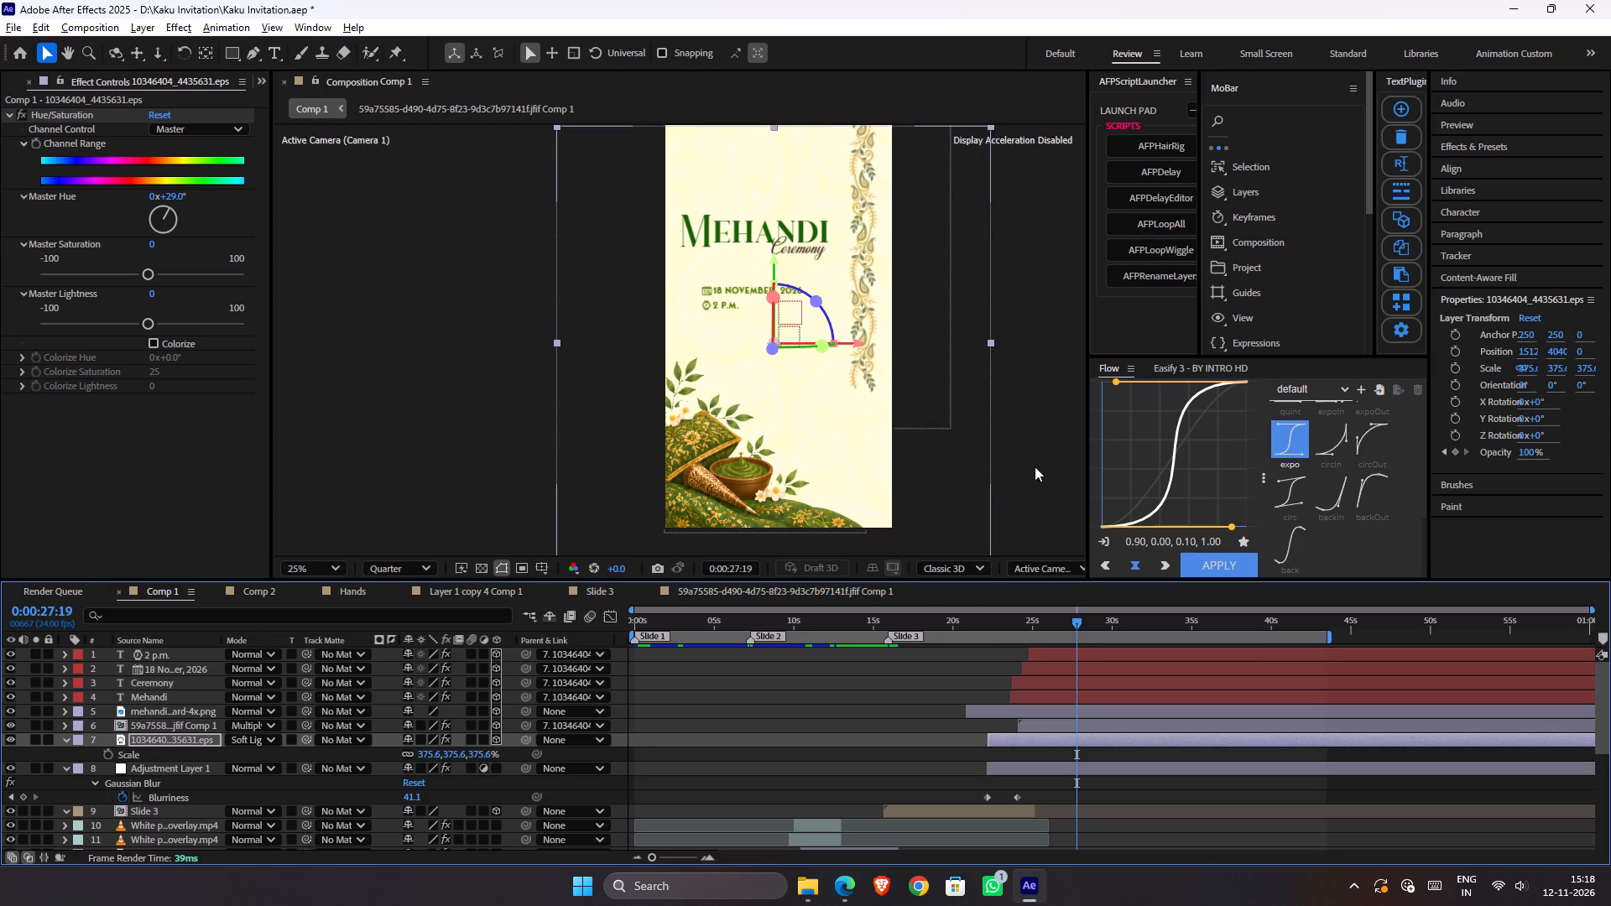
{"action": "left_click", "coordinate": [1035, 466]}
{"action": "scroll", "coordinate": [887, 414], "scroll_direction": "down", "scroll_amount": 3}
{"action": "scroll", "coordinate": [792, 392], "scroll_direction": "up", "scroll_amount": 2}
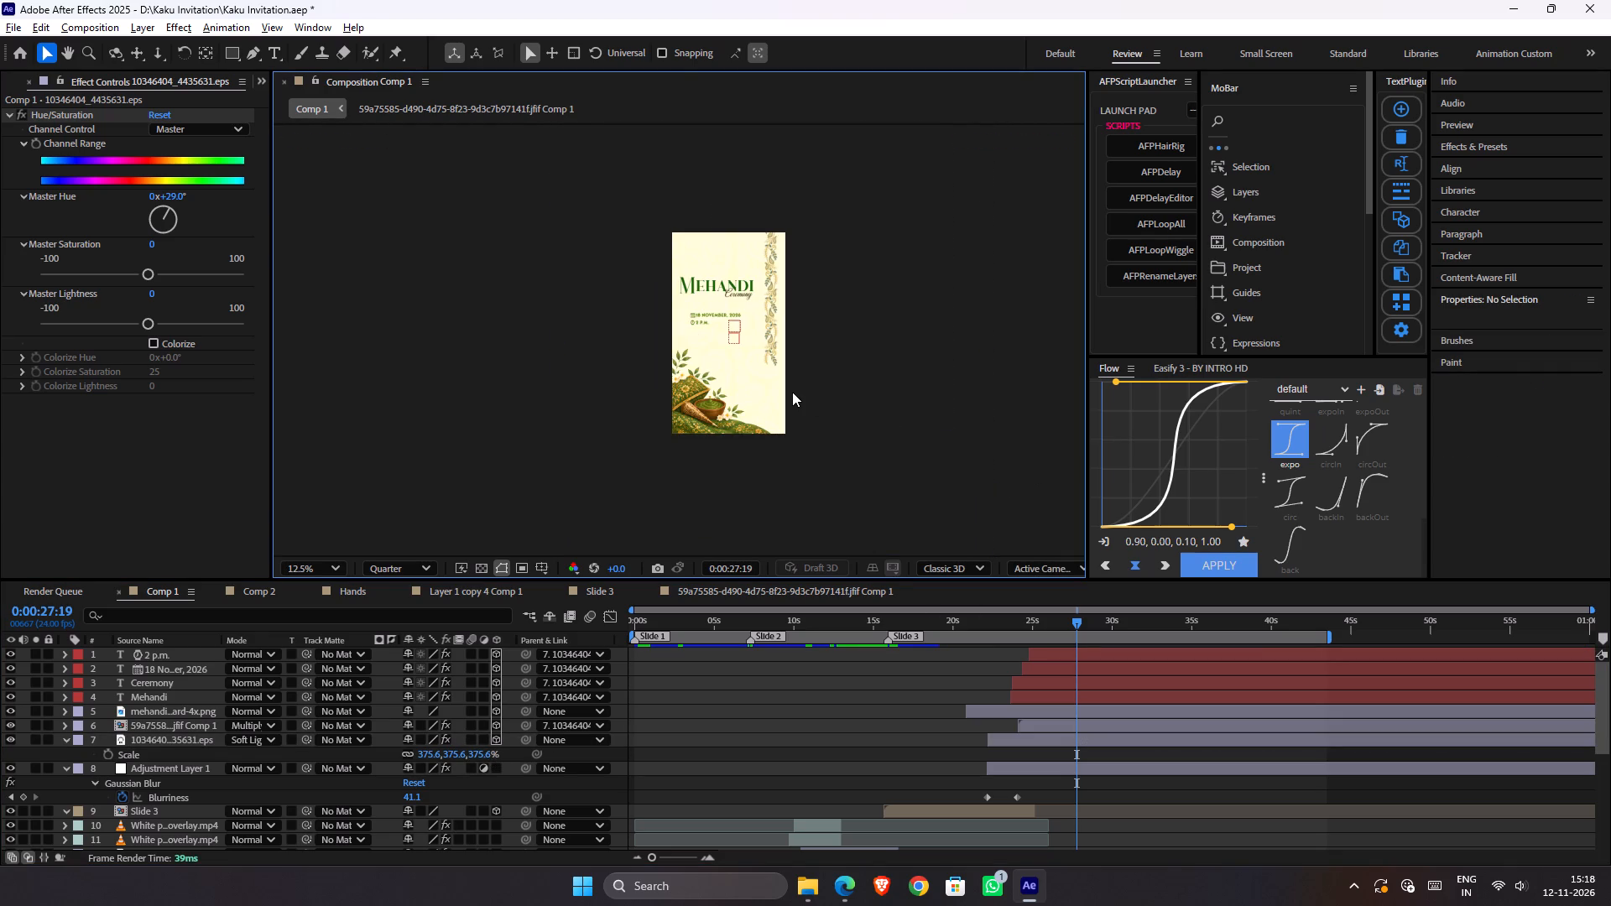
Save the project with the adjusted Mehandi page layout.
{"action": "key", "text": "ctrl+s"}
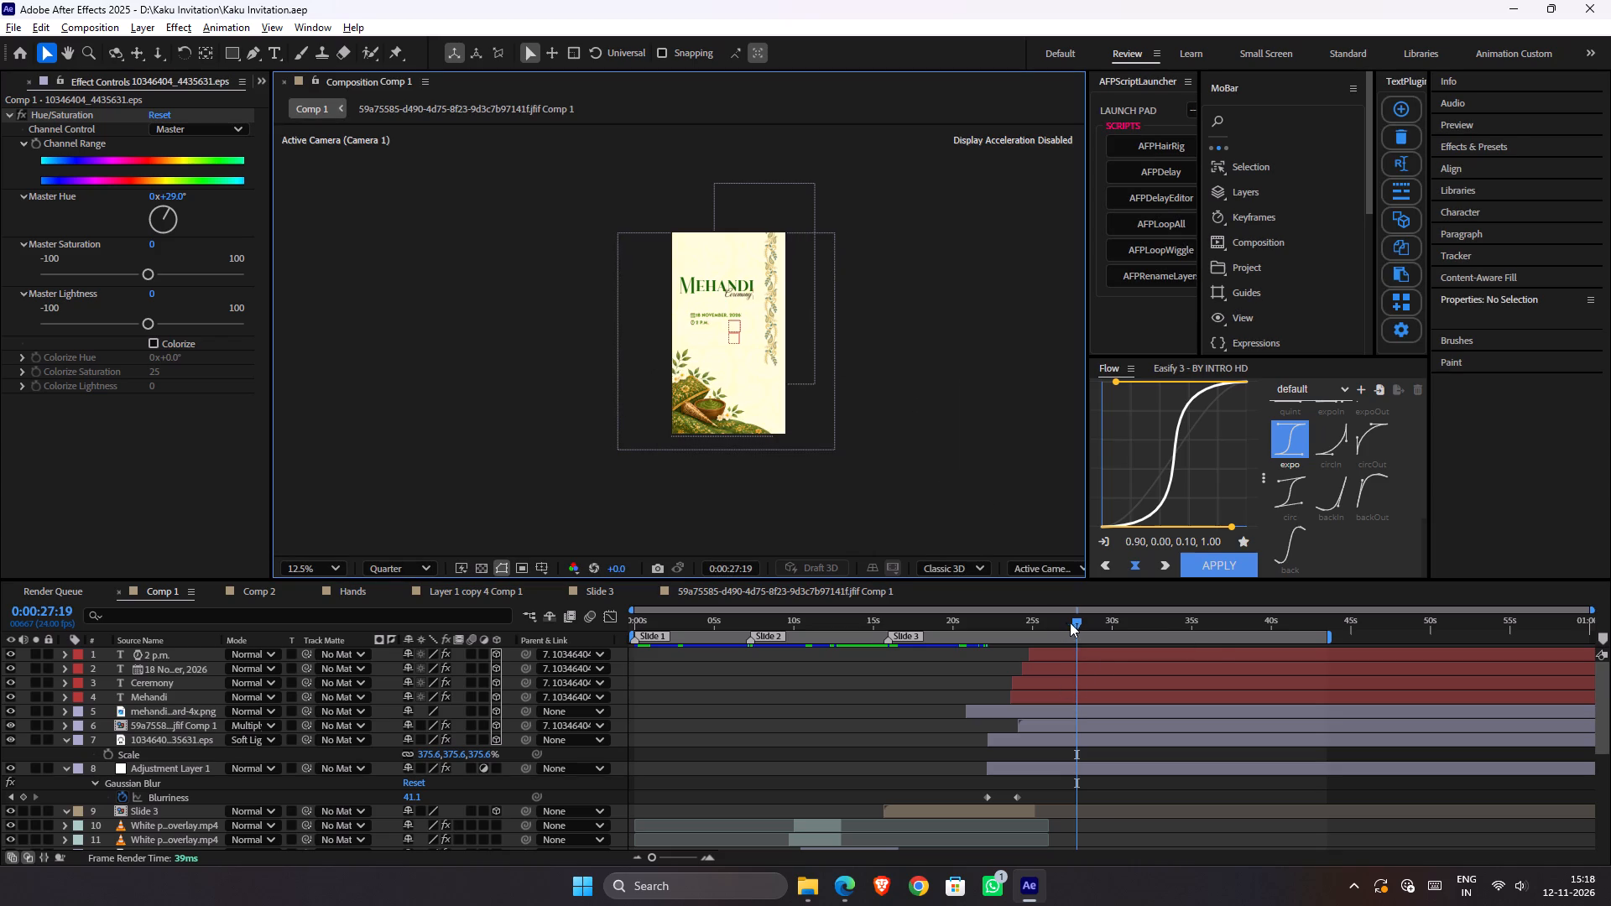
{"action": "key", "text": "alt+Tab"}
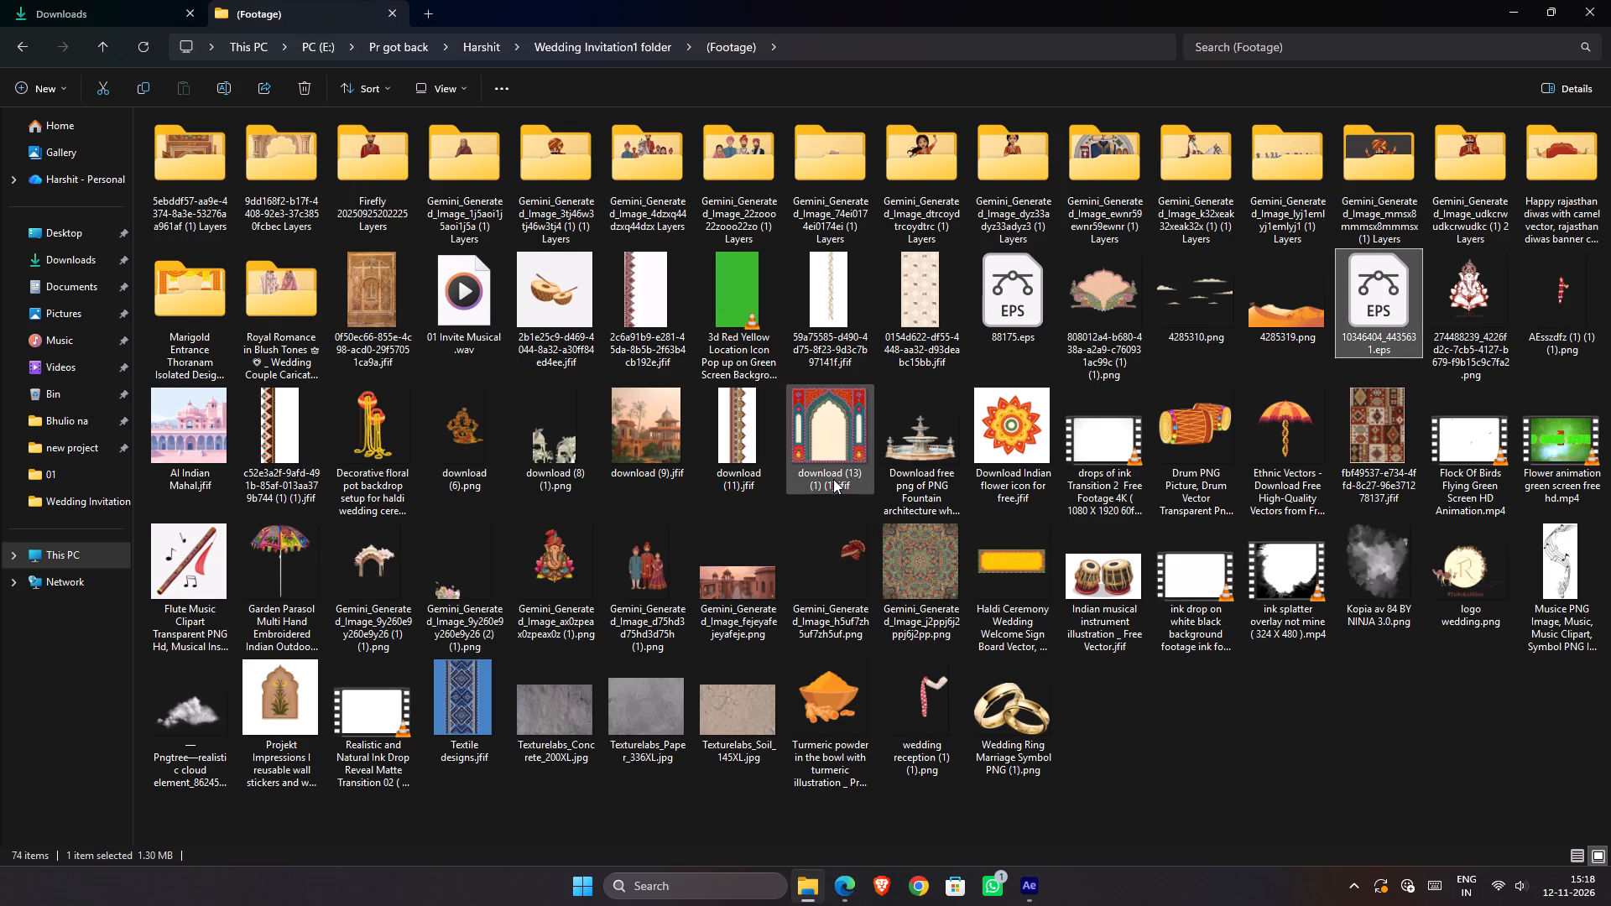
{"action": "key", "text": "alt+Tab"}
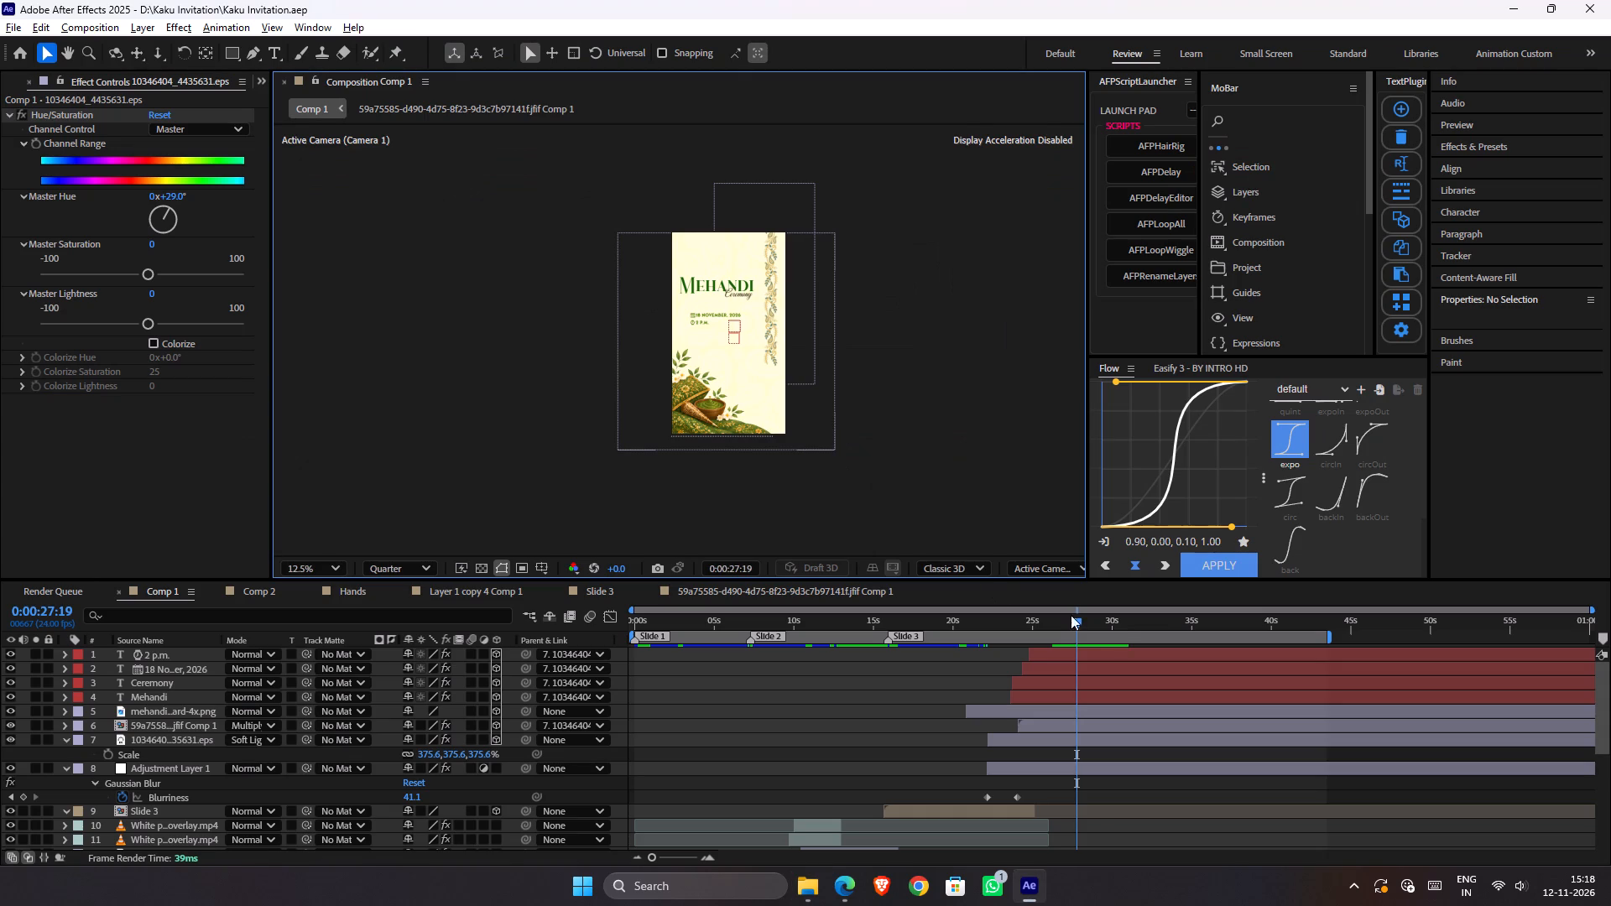
Add a composition marker with the comment "Slide 4" at 0:00:23:05 and save the project.
{"action": "left_click_drag", "start_coordinate": [1030, 626], "coordinate": [967, 633]}
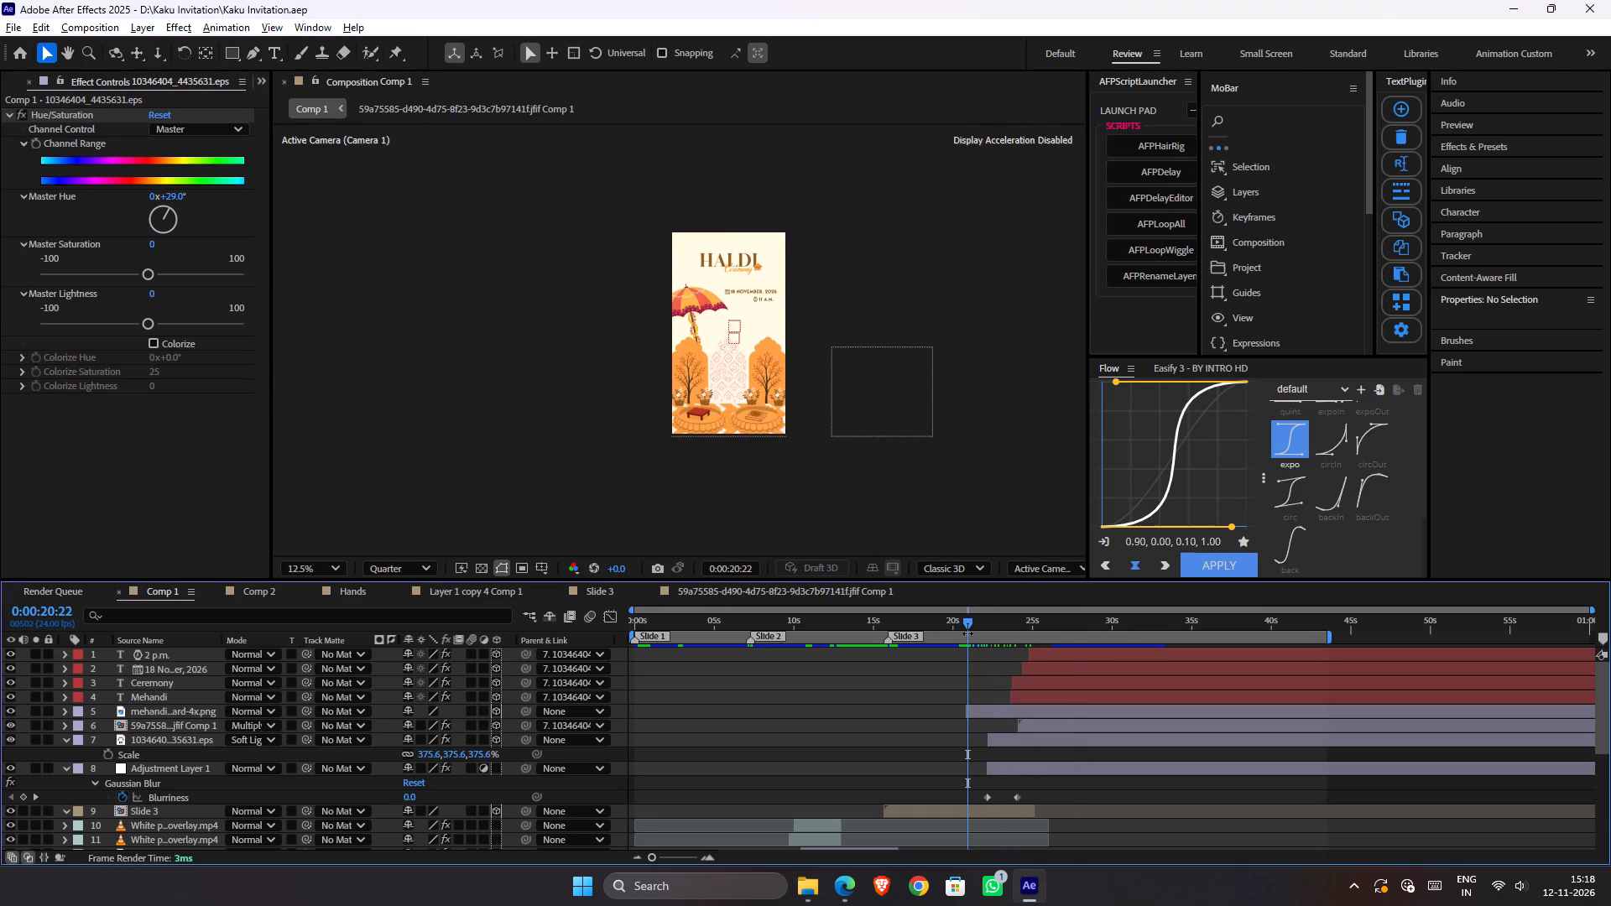
{"action": "key", "text": "ctrl+s"}
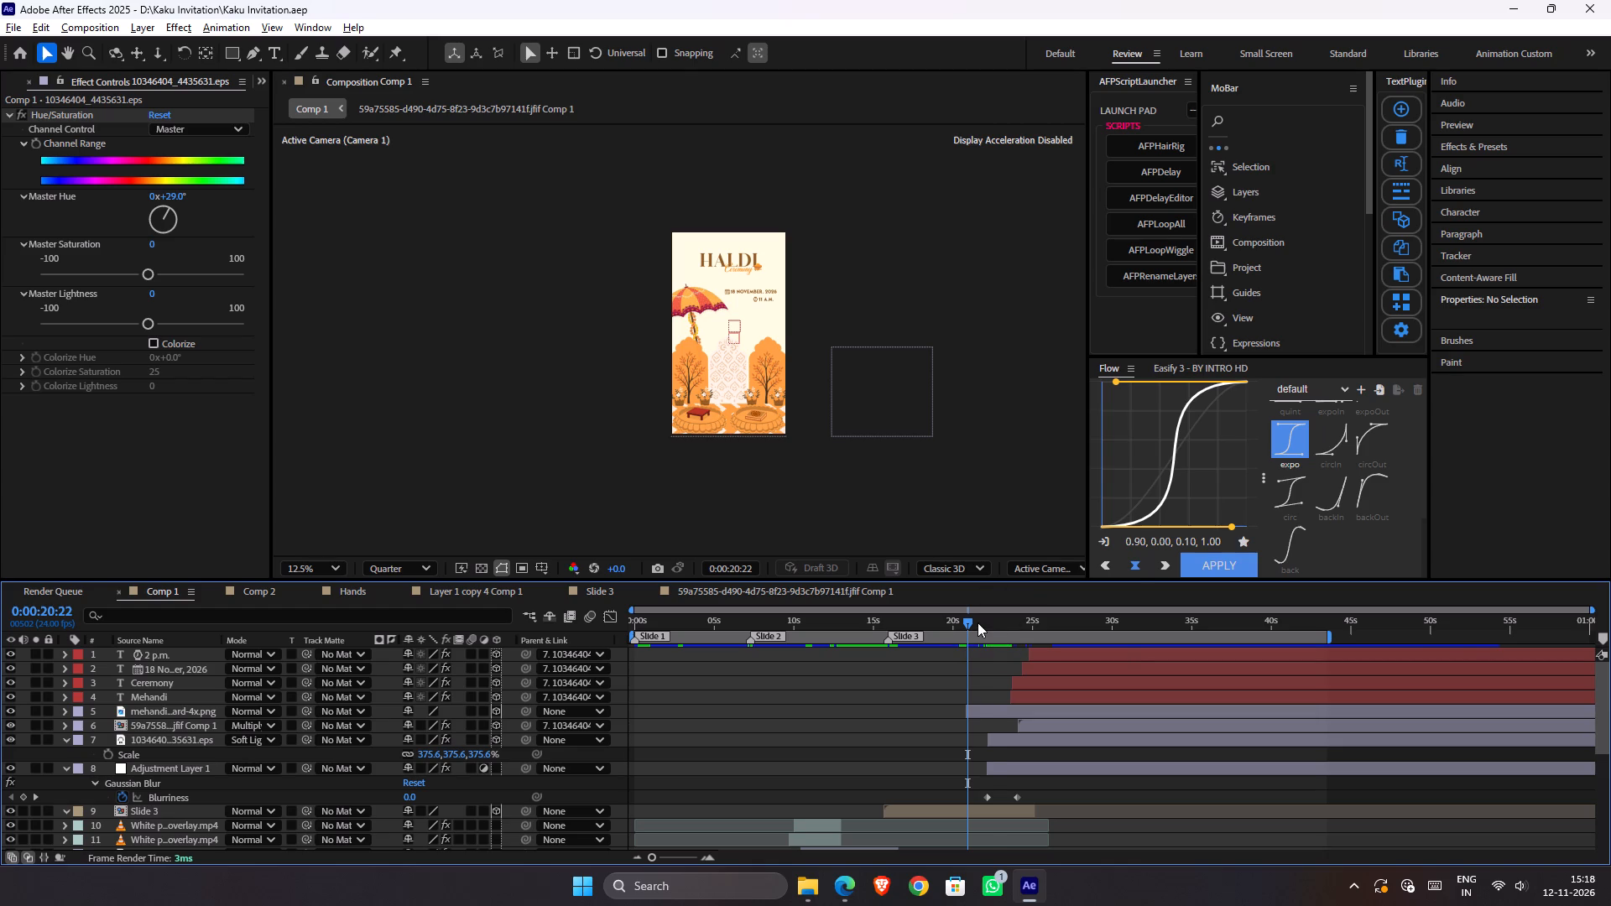
{"action": "left_click_drag", "start_coordinate": [978, 622], "coordinate": [1004, 631]}
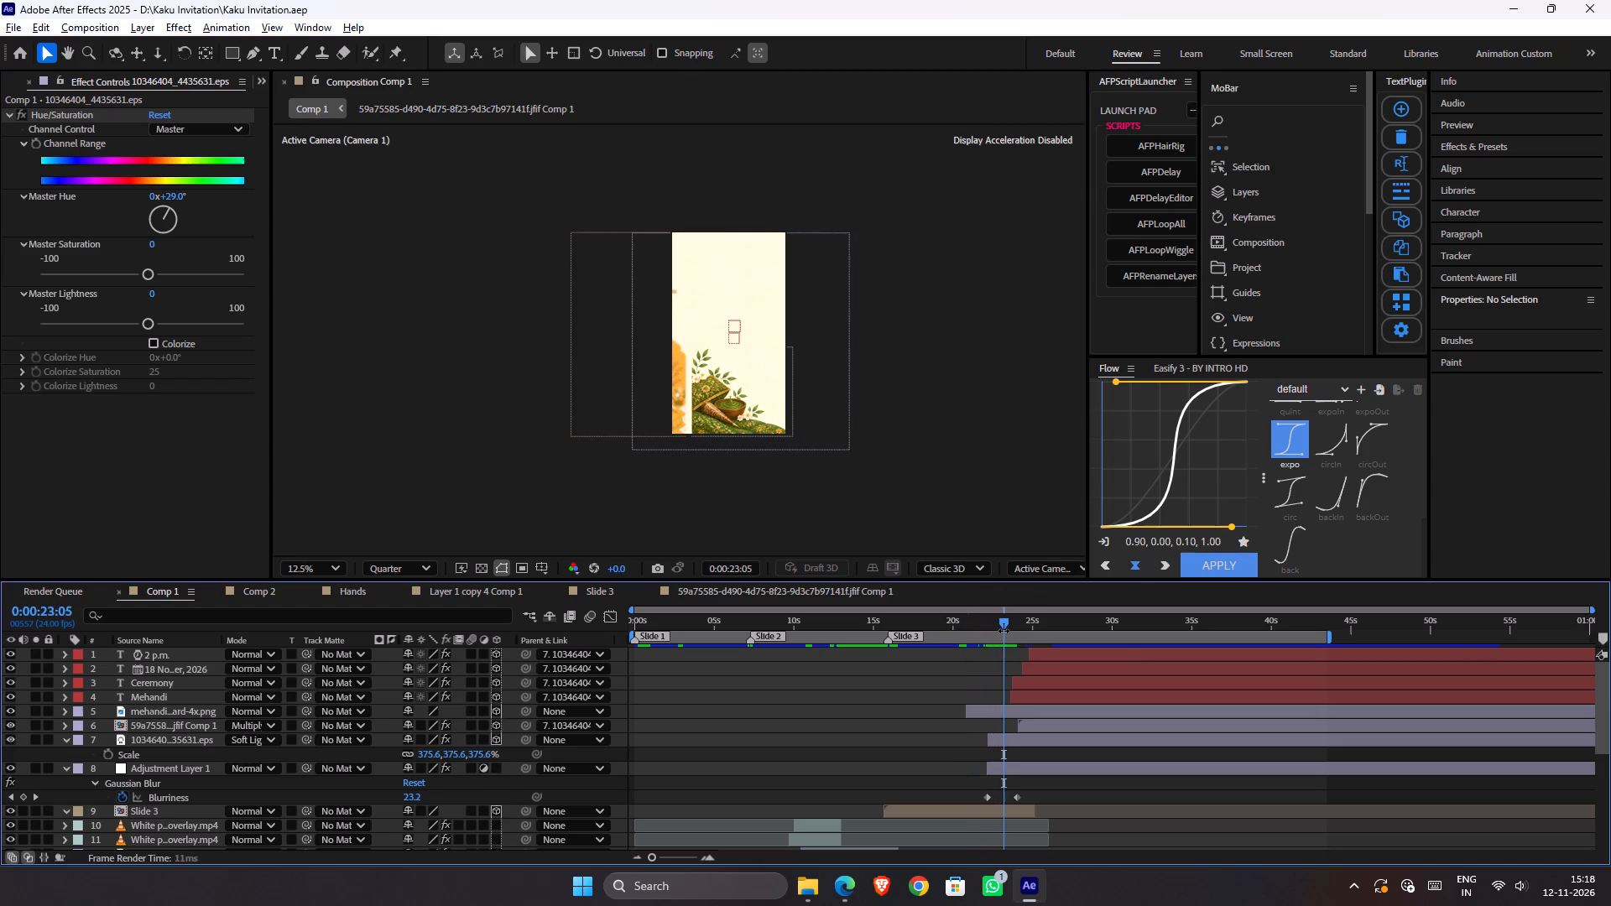
{"action": "left_click", "coordinate": [997, 657]}
{"action": "key", "text": "asterisk"}
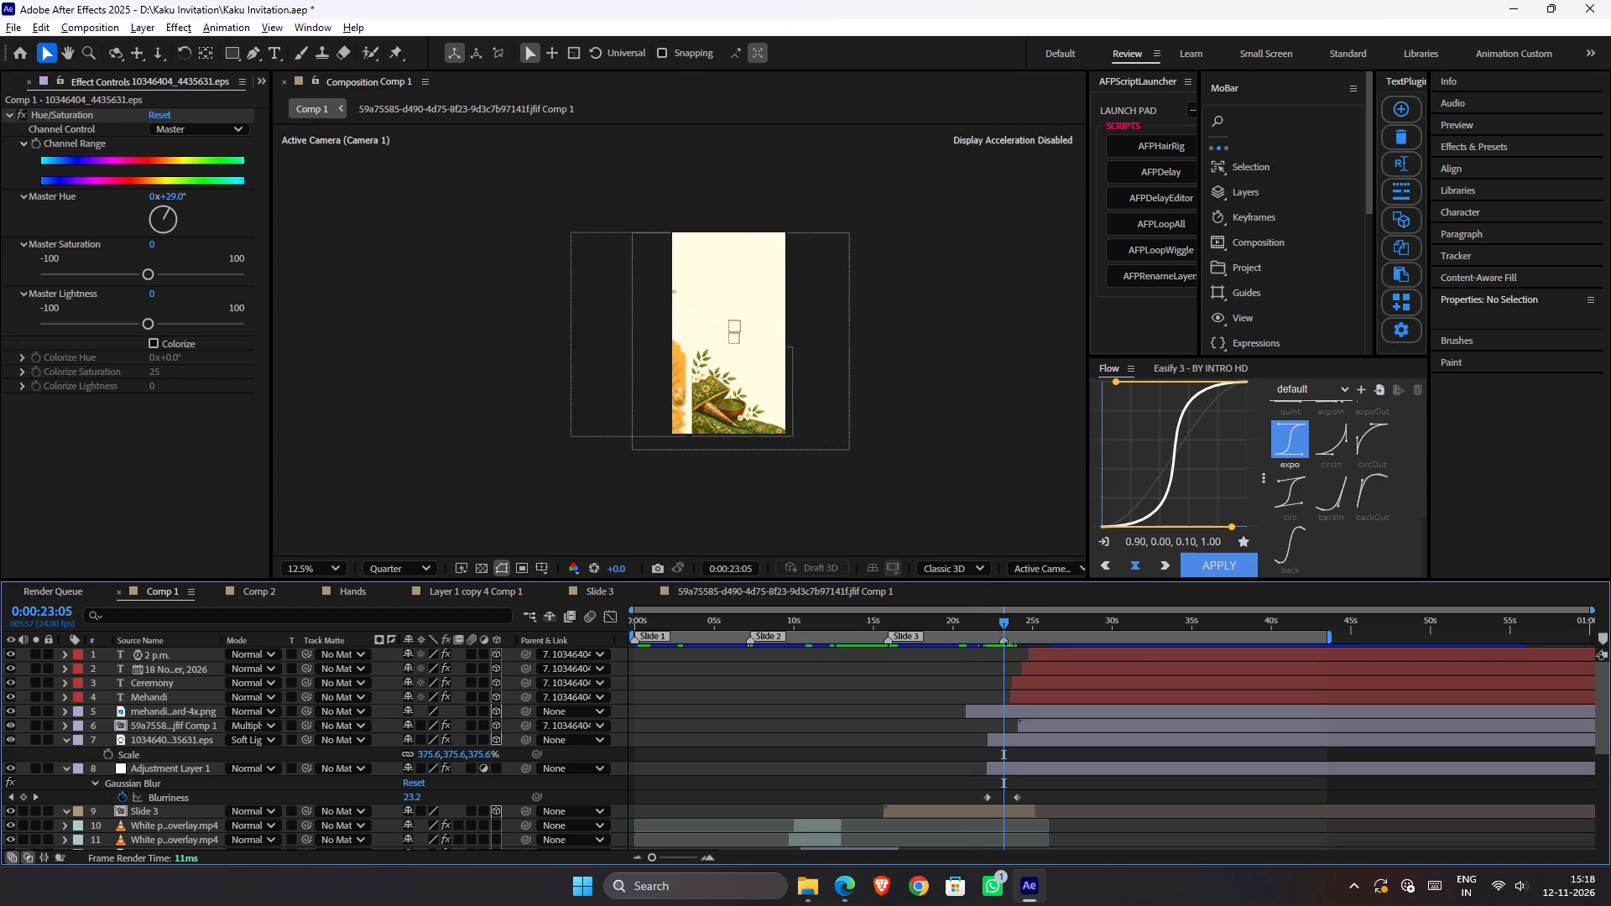
{"action": "double_click", "coordinate": [1004, 639]}
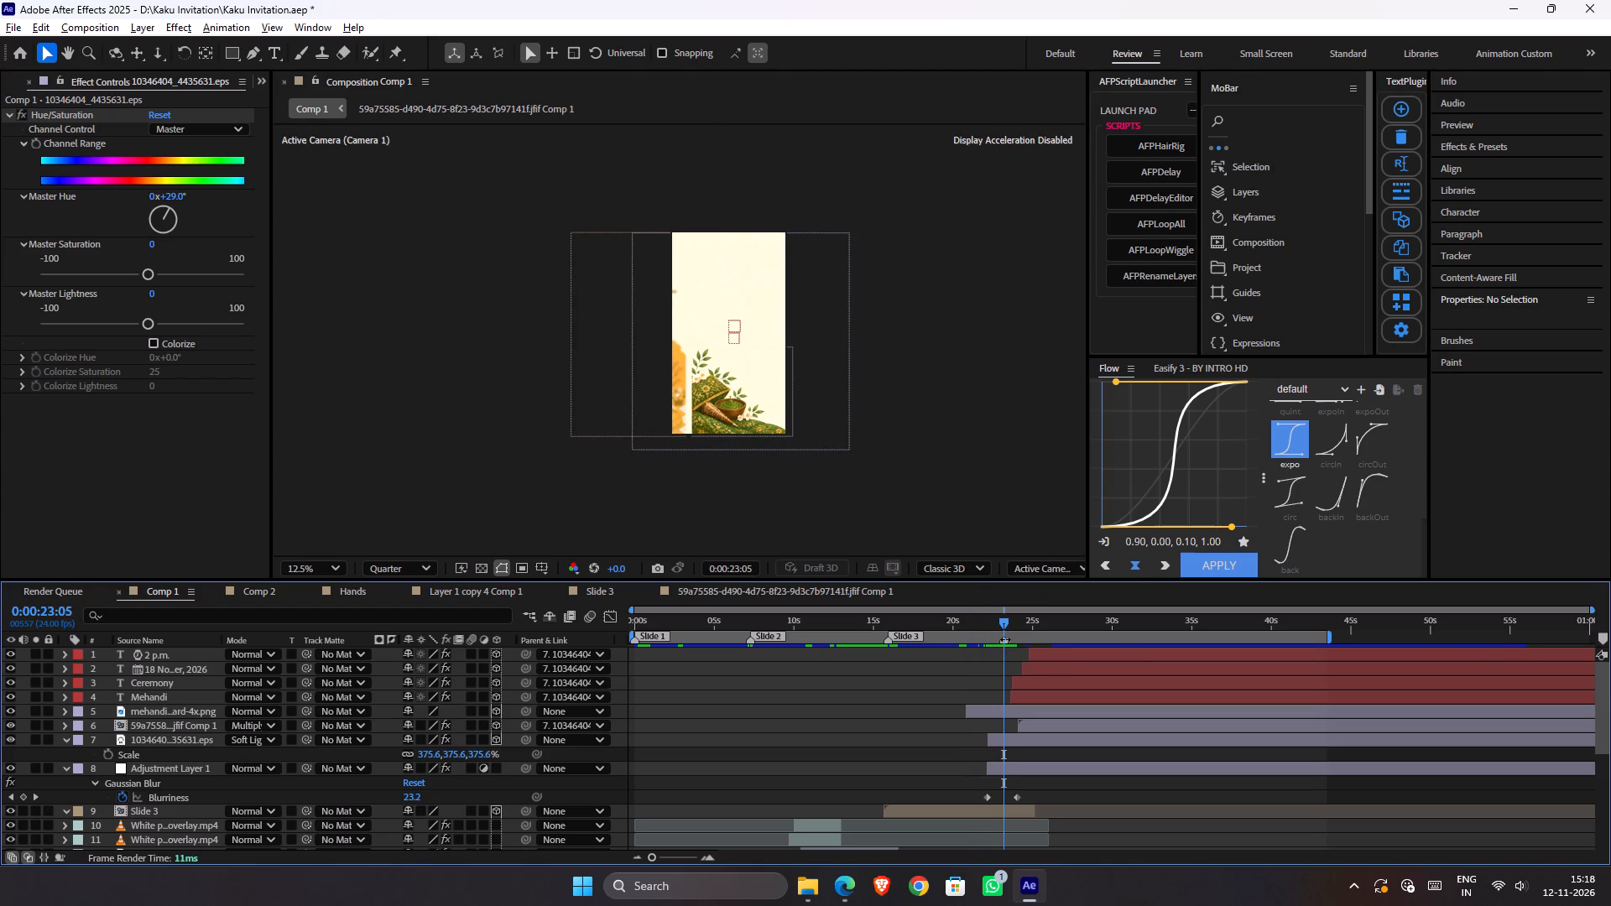
{"action": "left_click", "coordinate": [1005, 639]}
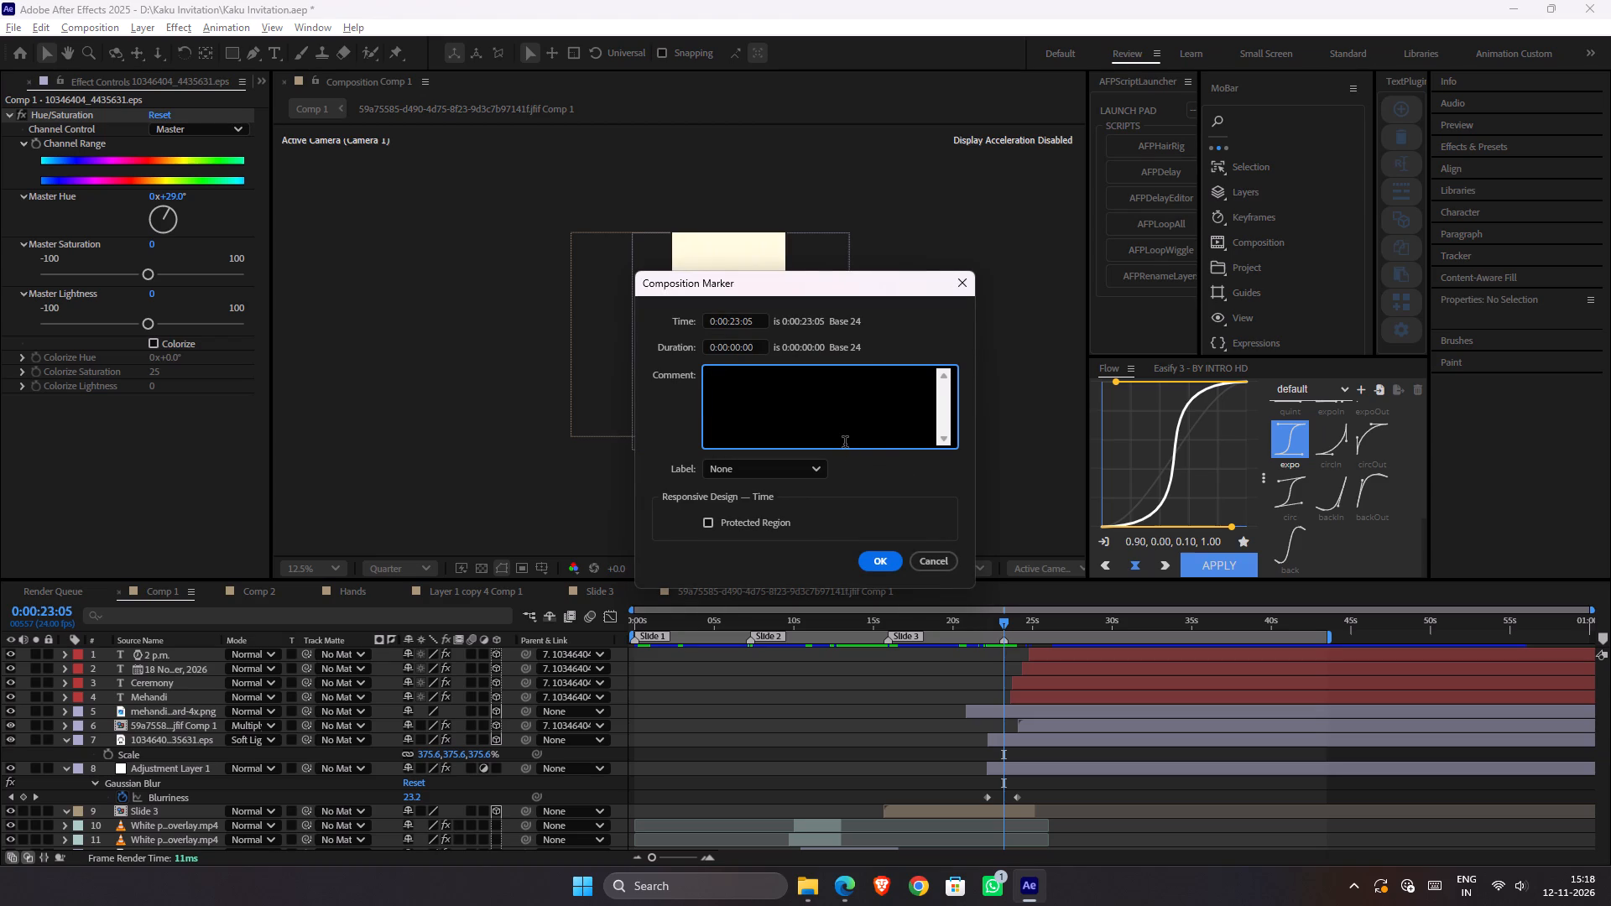
{"action": "type", "text": "Slide 4"}
{"action": "key", "text": "Return"}
{"action": "key", "text": "ctrl+s"}
{"action": "key", "text": "v"}
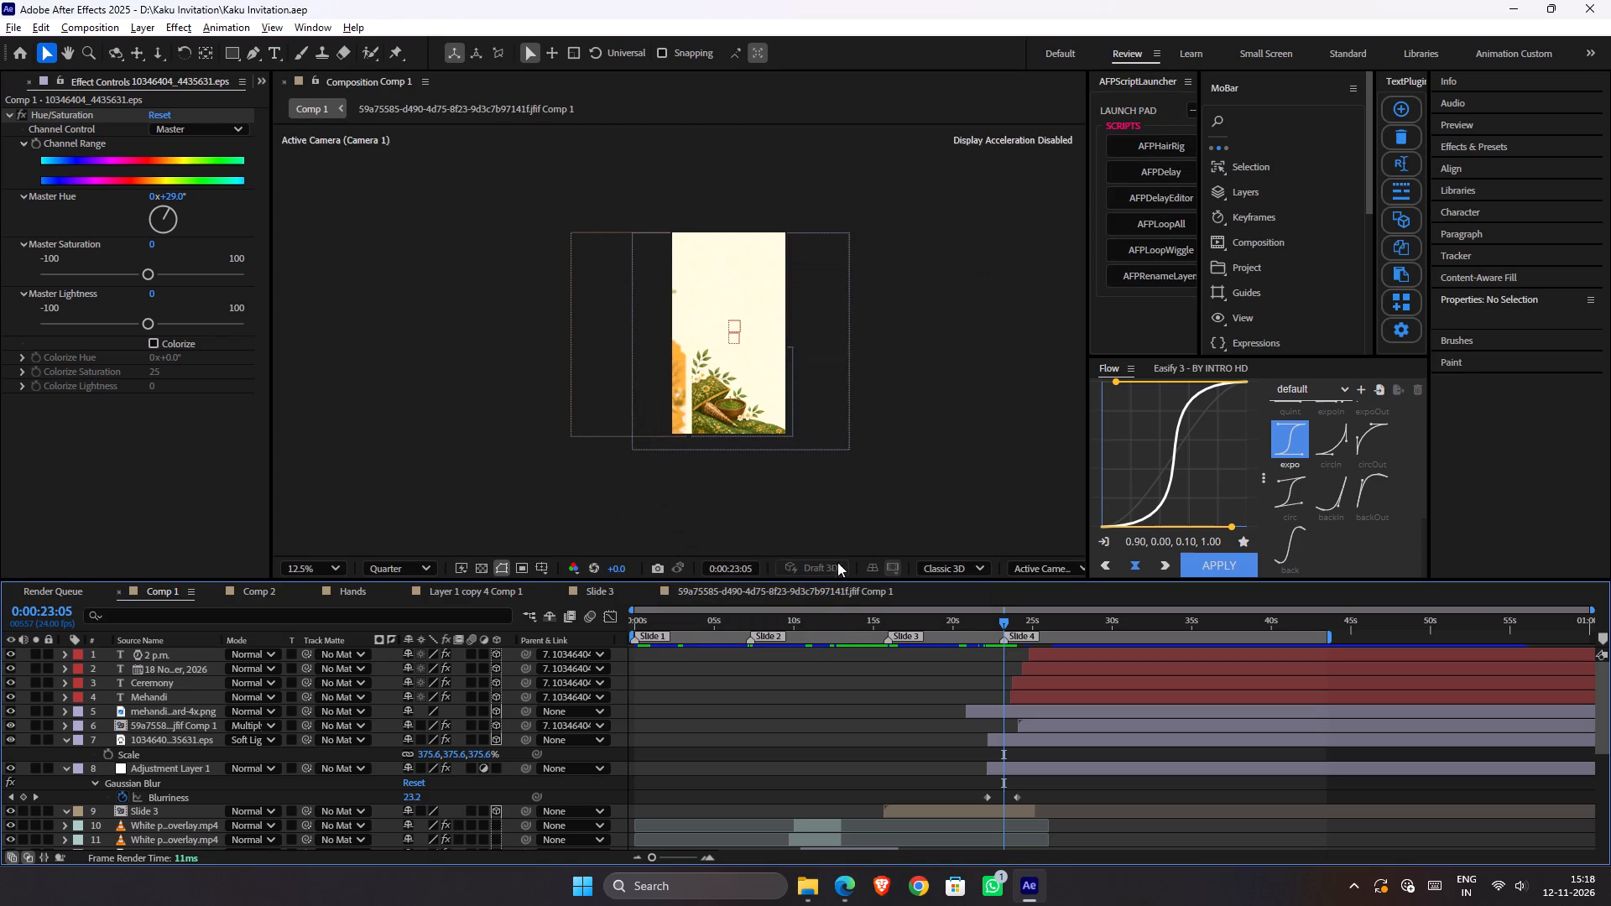
Preview the animation from the Slide 4 marker, then add a holding Position keyframe on Null 1 at about 0:00:26.
{"action": "key", "text": "space"}
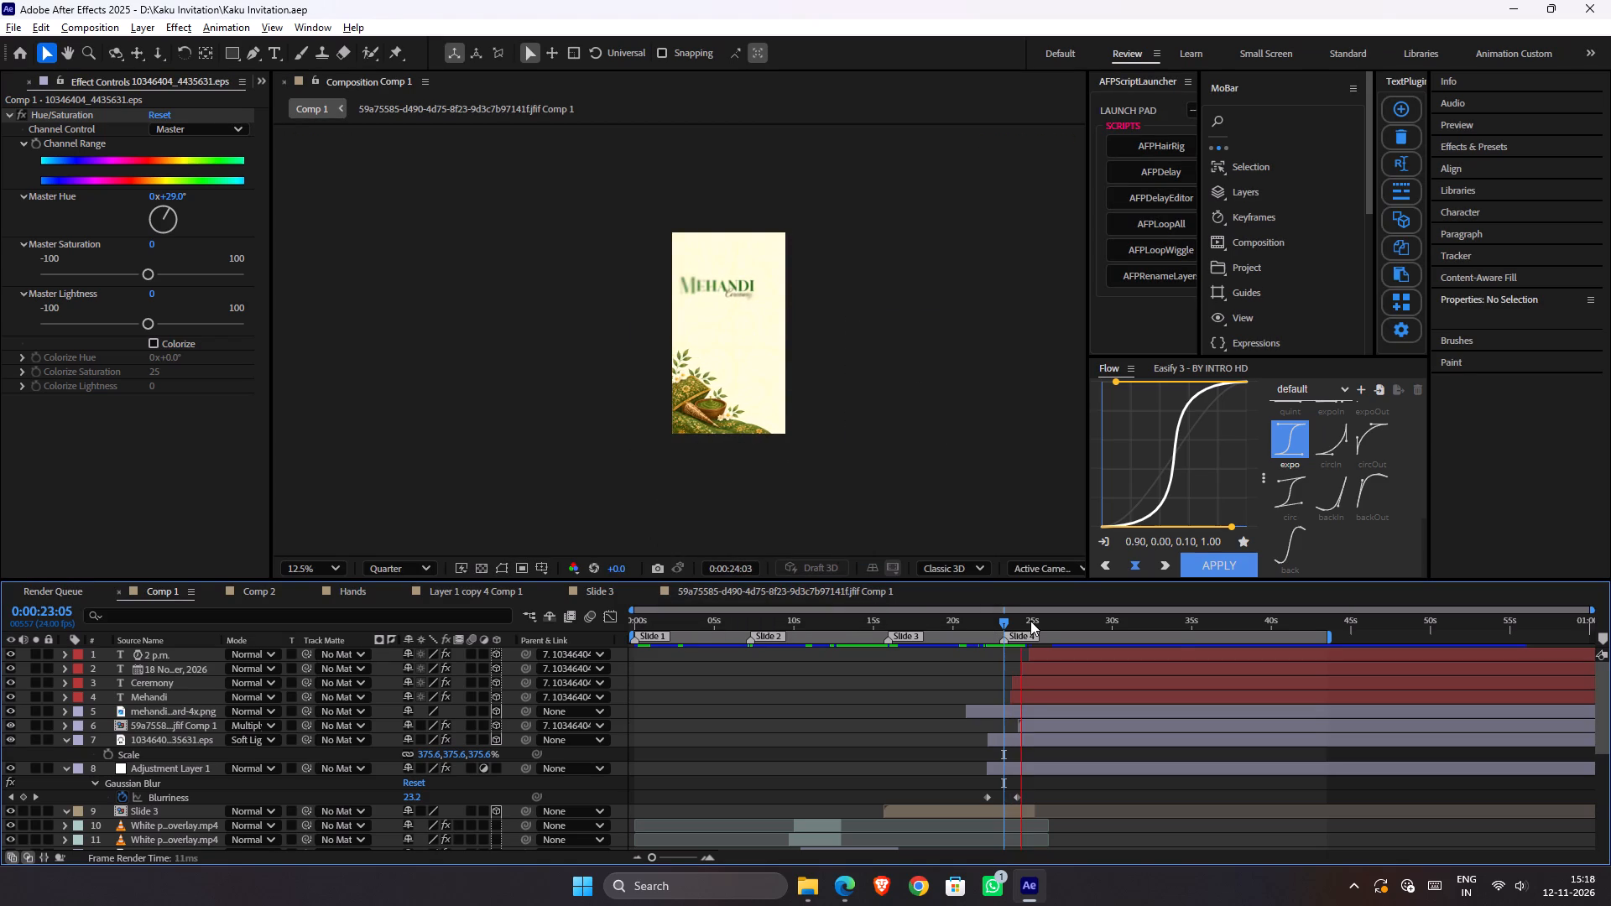
{"action": "key", "text": "space"}
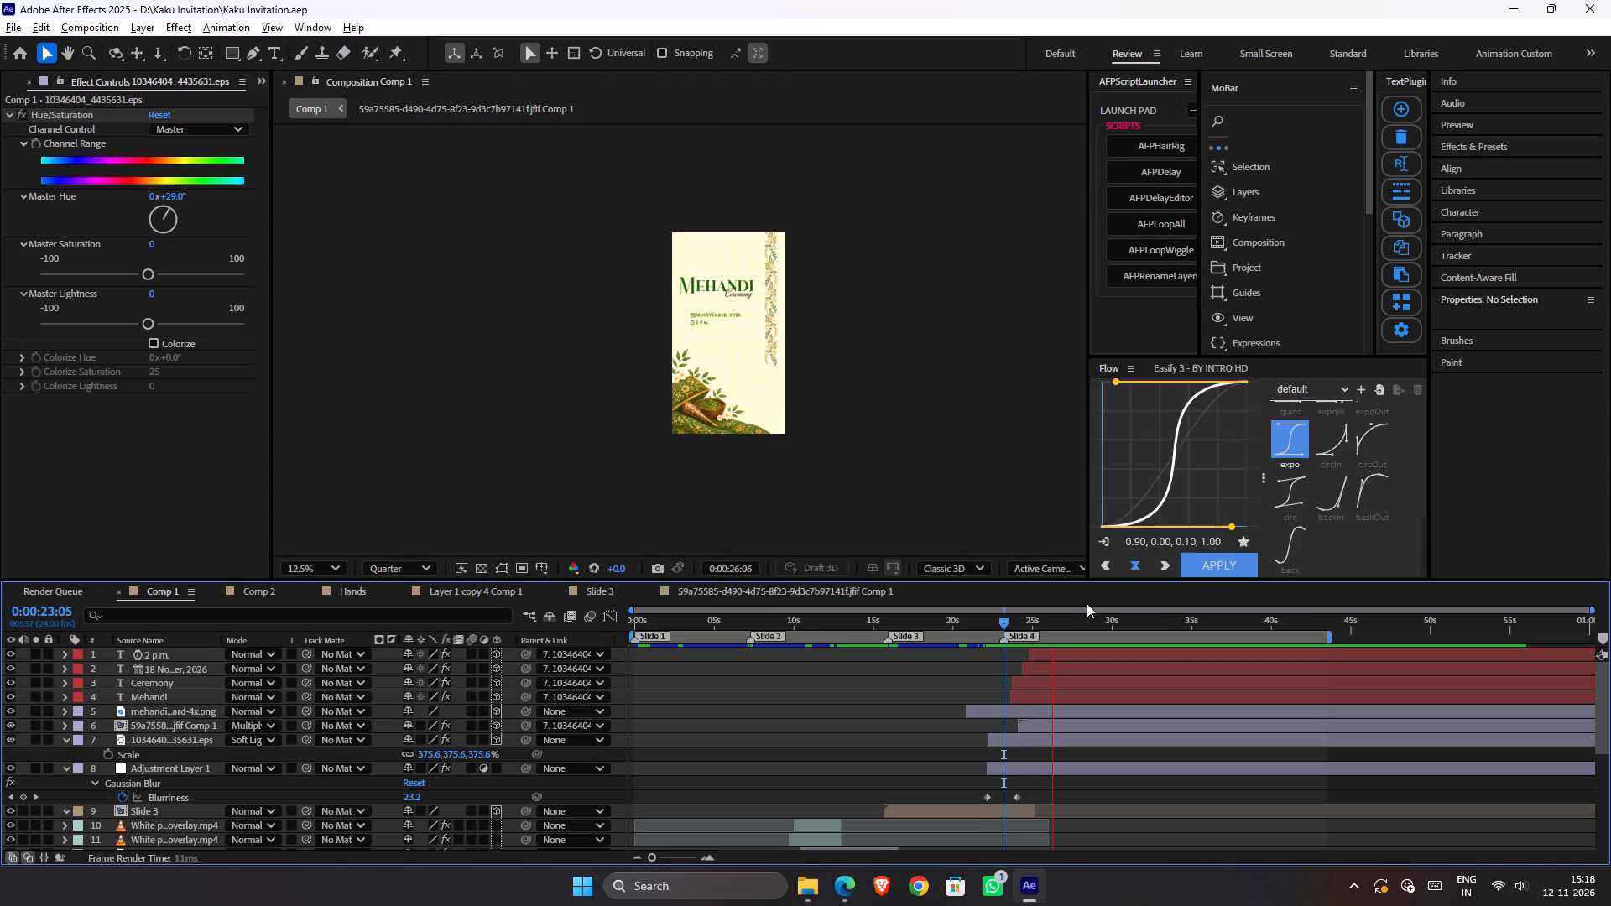
{"action": "key", "text": "space"}
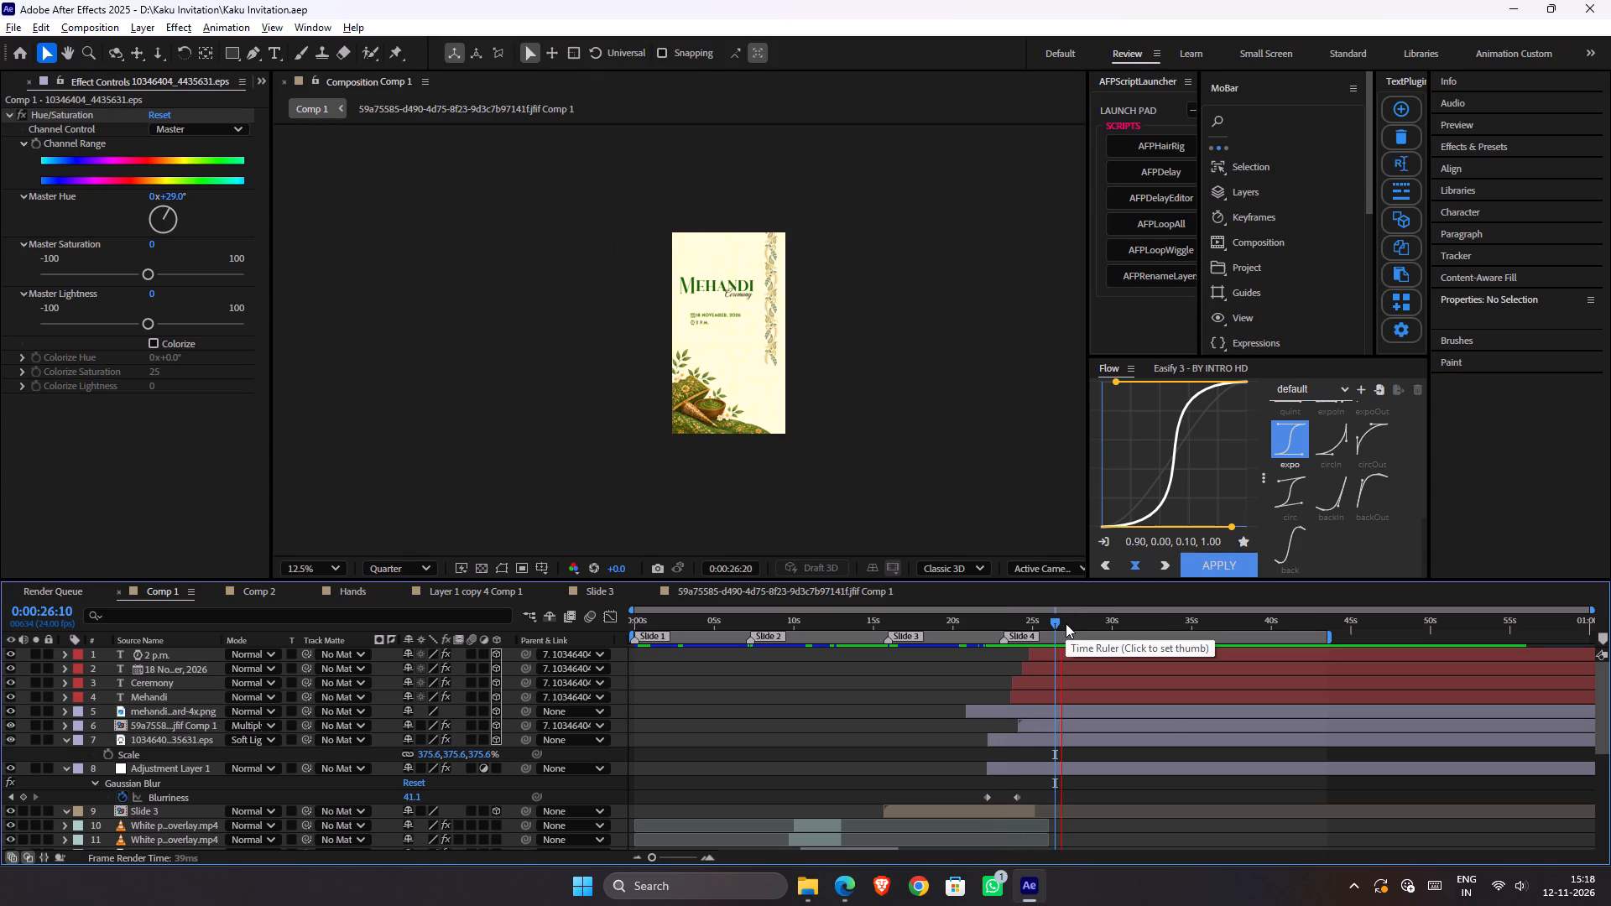
{"action": "key", "text": "space"}
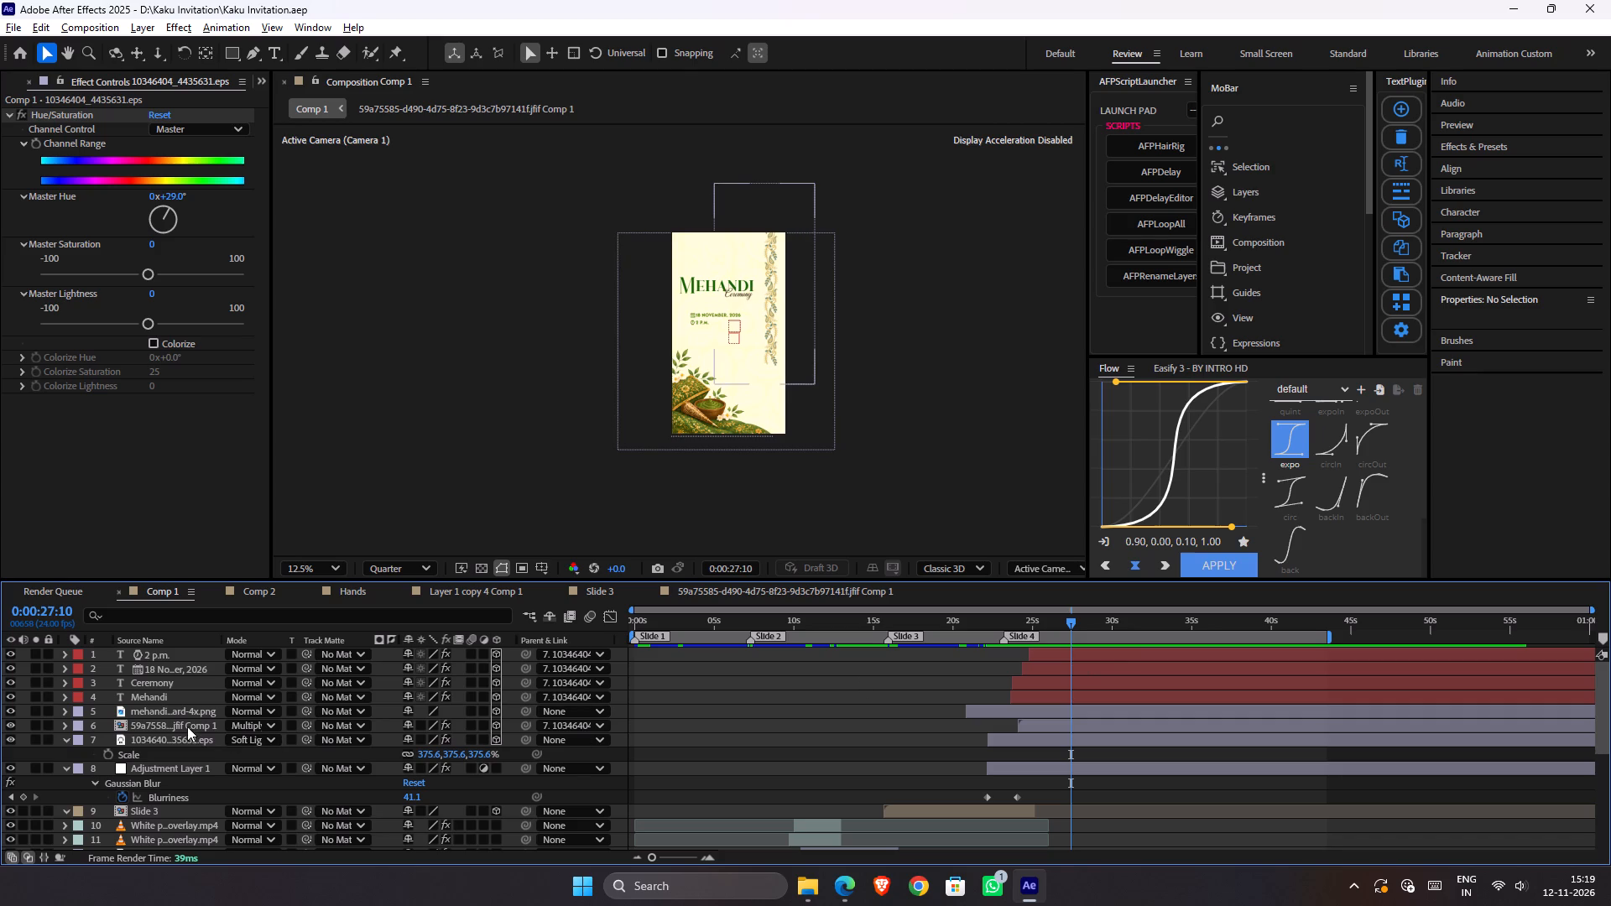
{"action": "left_click", "coordinate": [190, 772]}
{"action": "scroll", "coordinate": [834, 805], "scroll_direction": "down", "scroll_amount": 2}
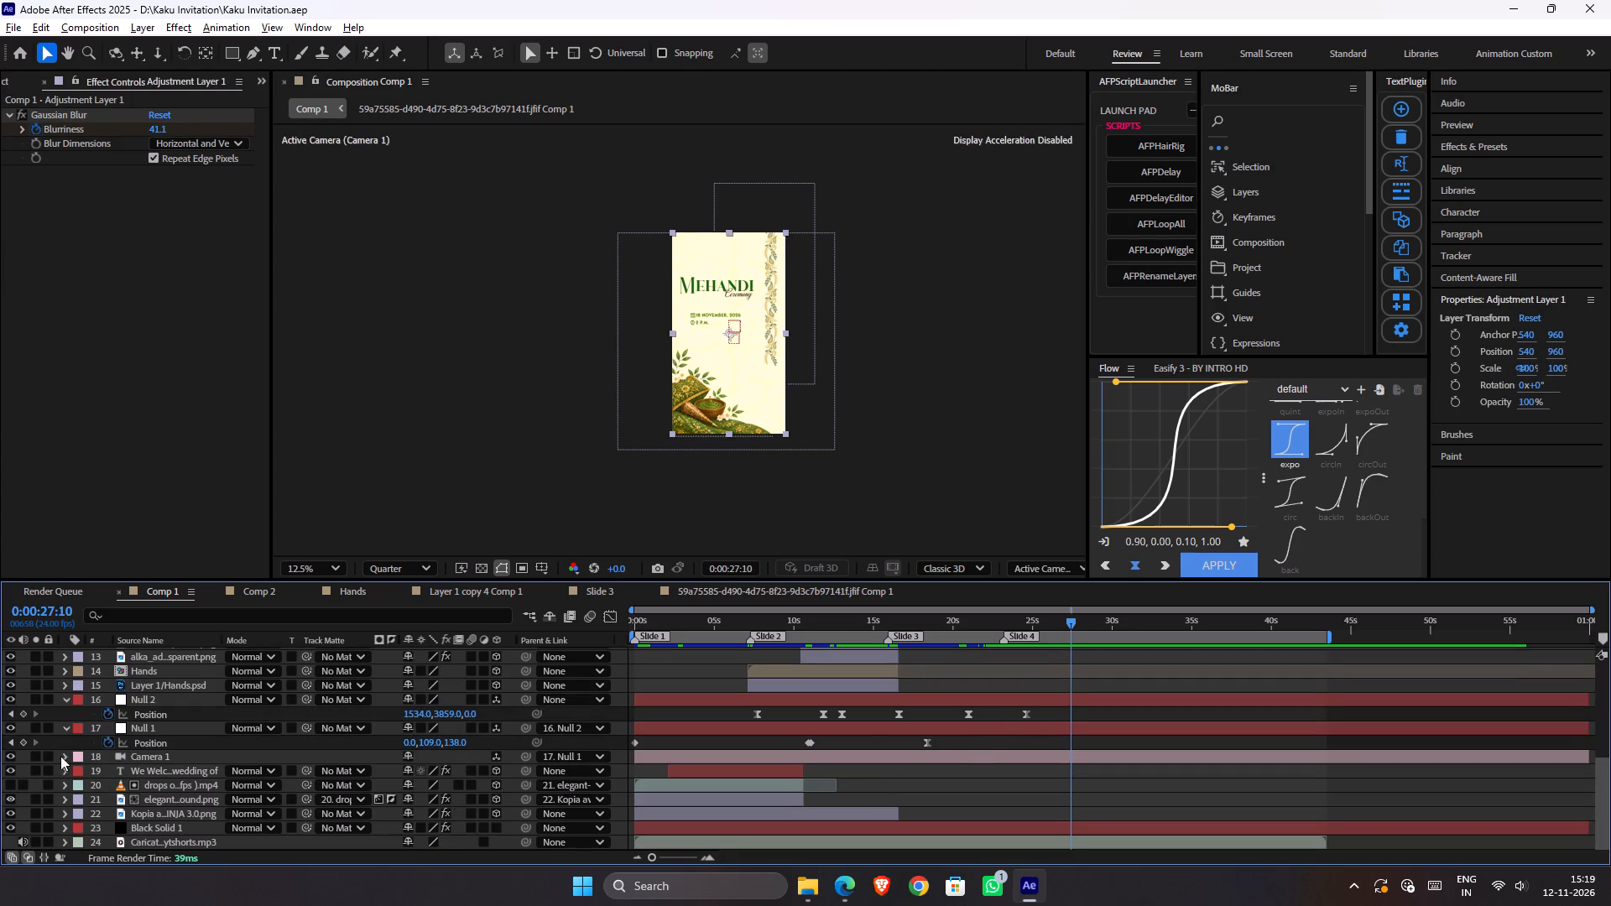
{"action": "left_click", "coordinate": [20, 744]}
{"action": "left_click_drag", "start_coordinate": [1071, 742], "coordinate": [1034, 743]}
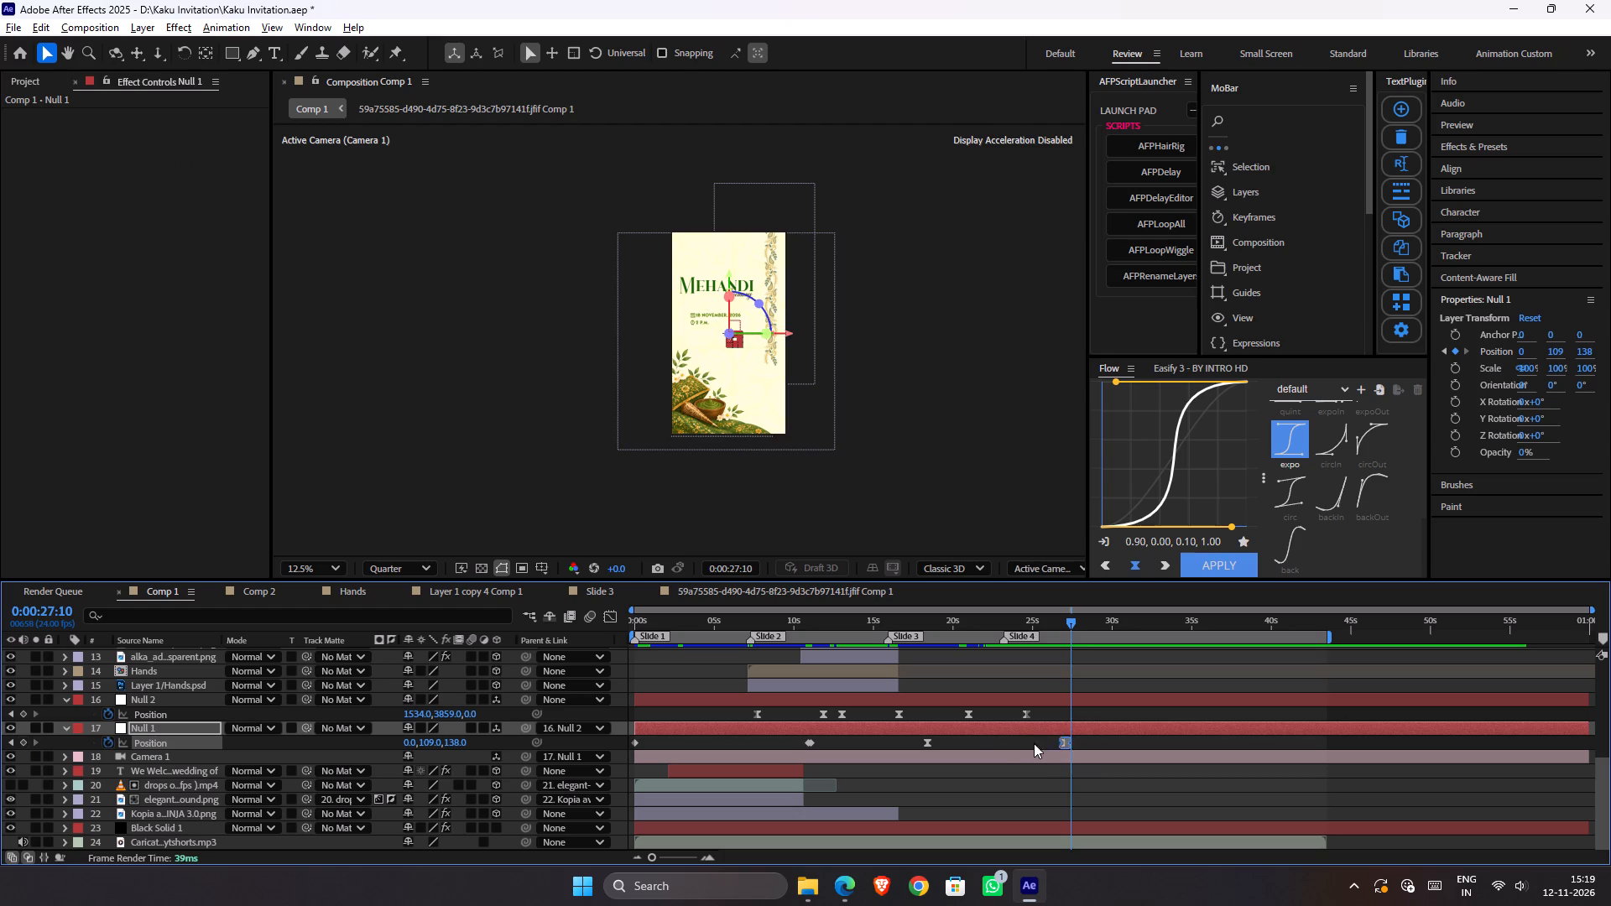
{"action": "left_click_drag", "start_coordinate": [1034, 743], "coordinate": [1018, 747]}
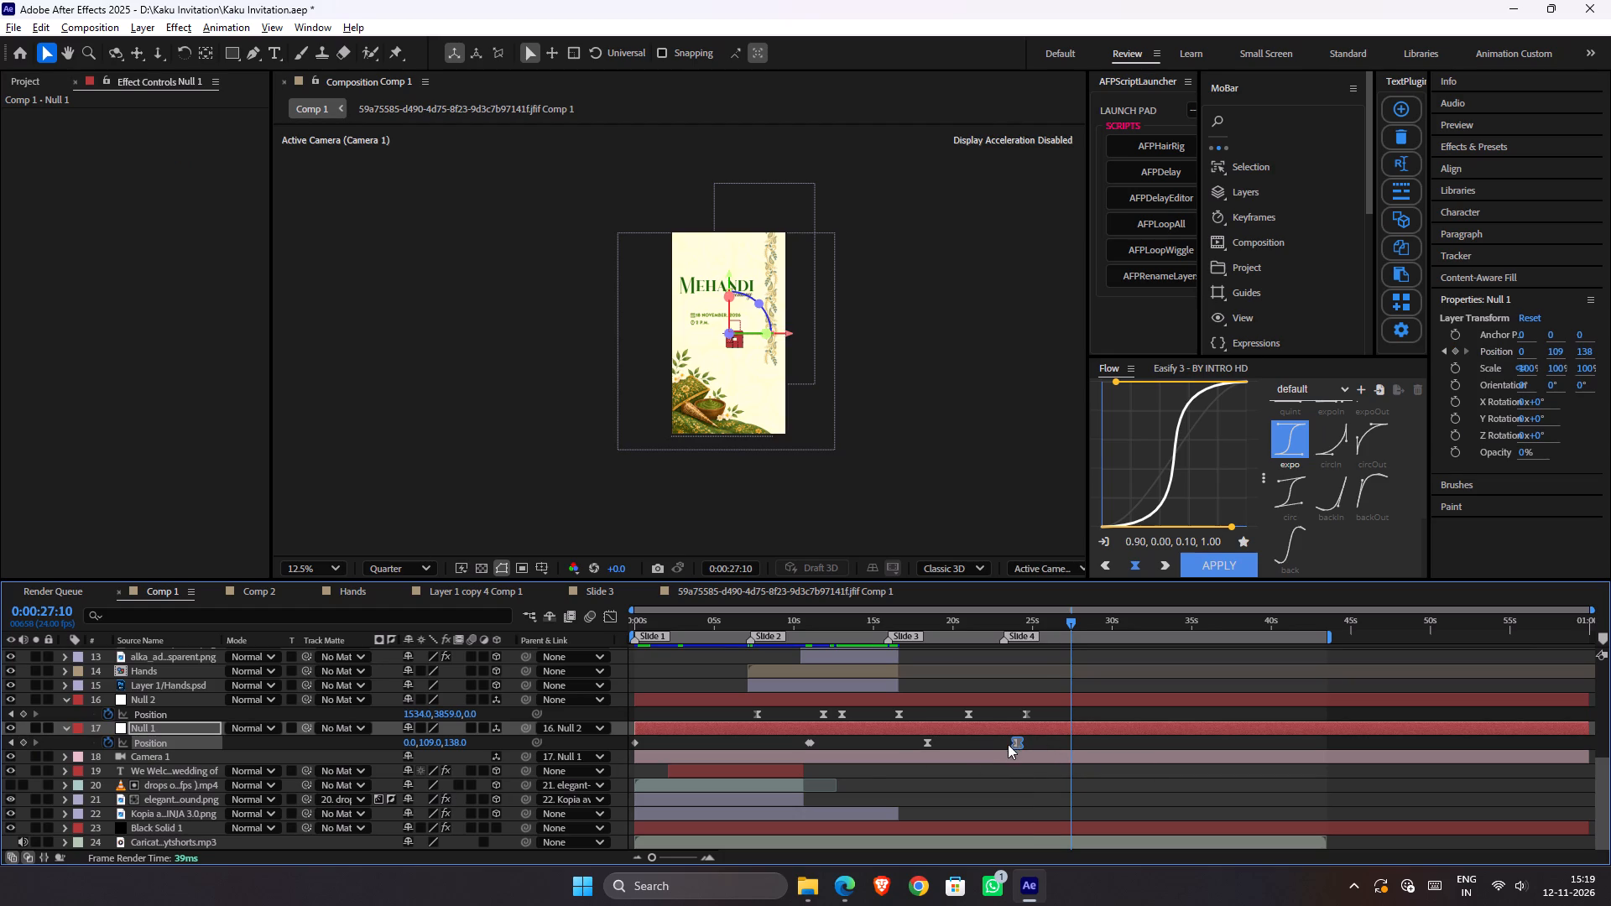
{"action": "left_click_drag", "start_coordinate": [1019, 742], "coordinate": [1052, 744]}
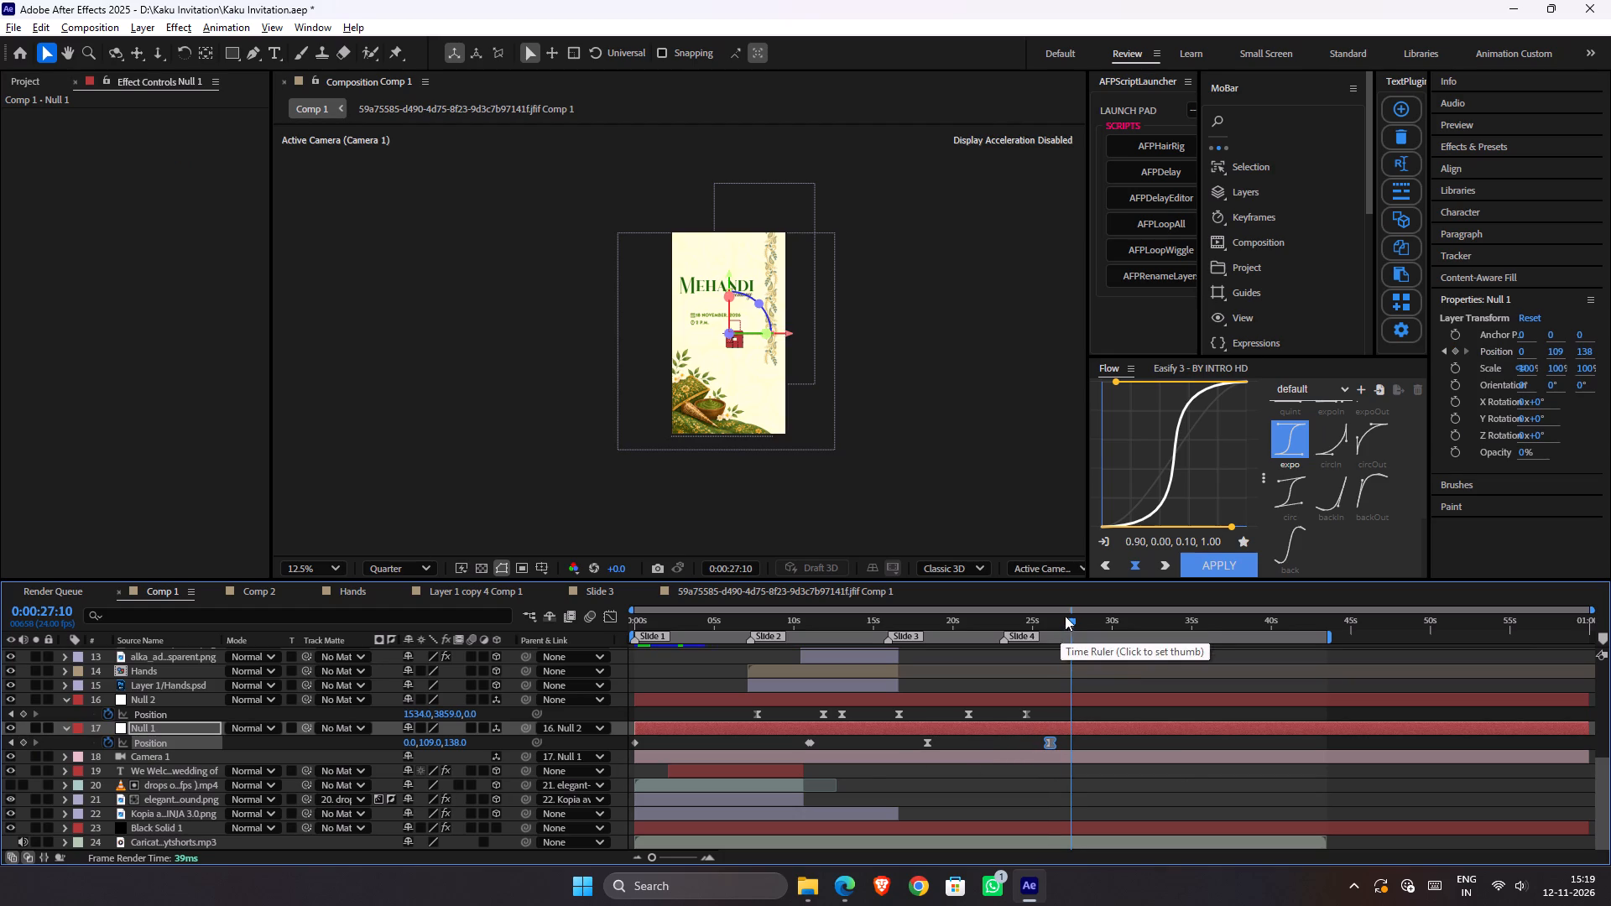
At 0:00:28:00, keyframe Null 1's Y position at about -1341 to move the camera above the Mehandi page, and save.
{"action": "left_click_drag", "start_coordinate": [1073, 620], "coordinate": [1082, 627]}
{"action": "left_click_drag", "start_coordinate": [428, 742], "coordinate": [268, 702]}
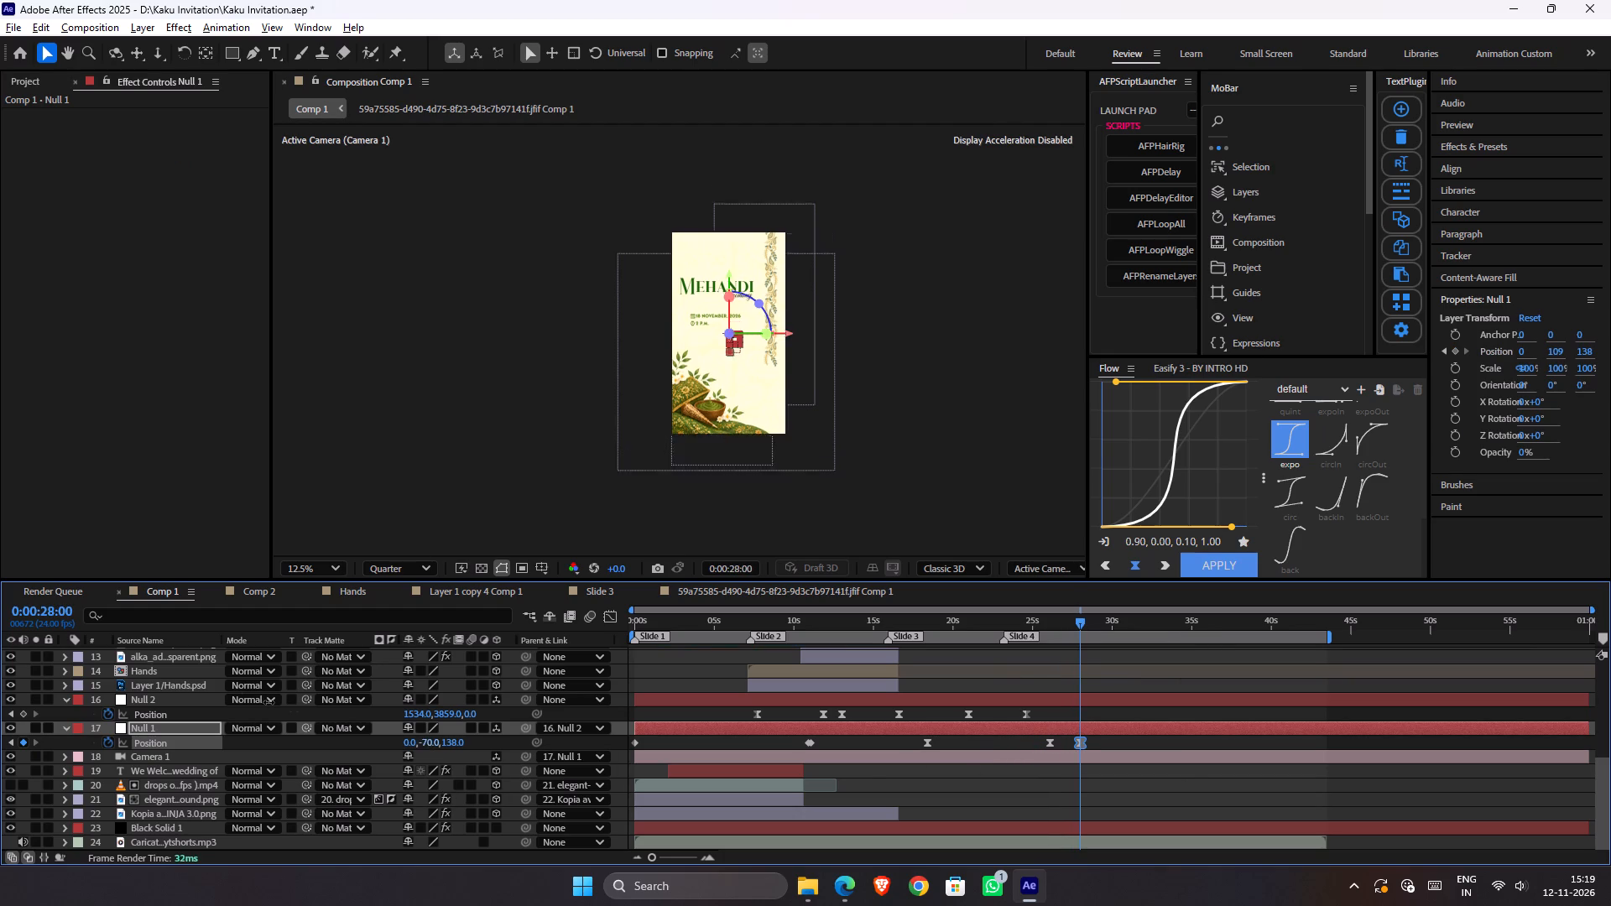
{"action": "left_click_drag", "start_coordinate": [268, 702], "coordinate": [0, 624]}
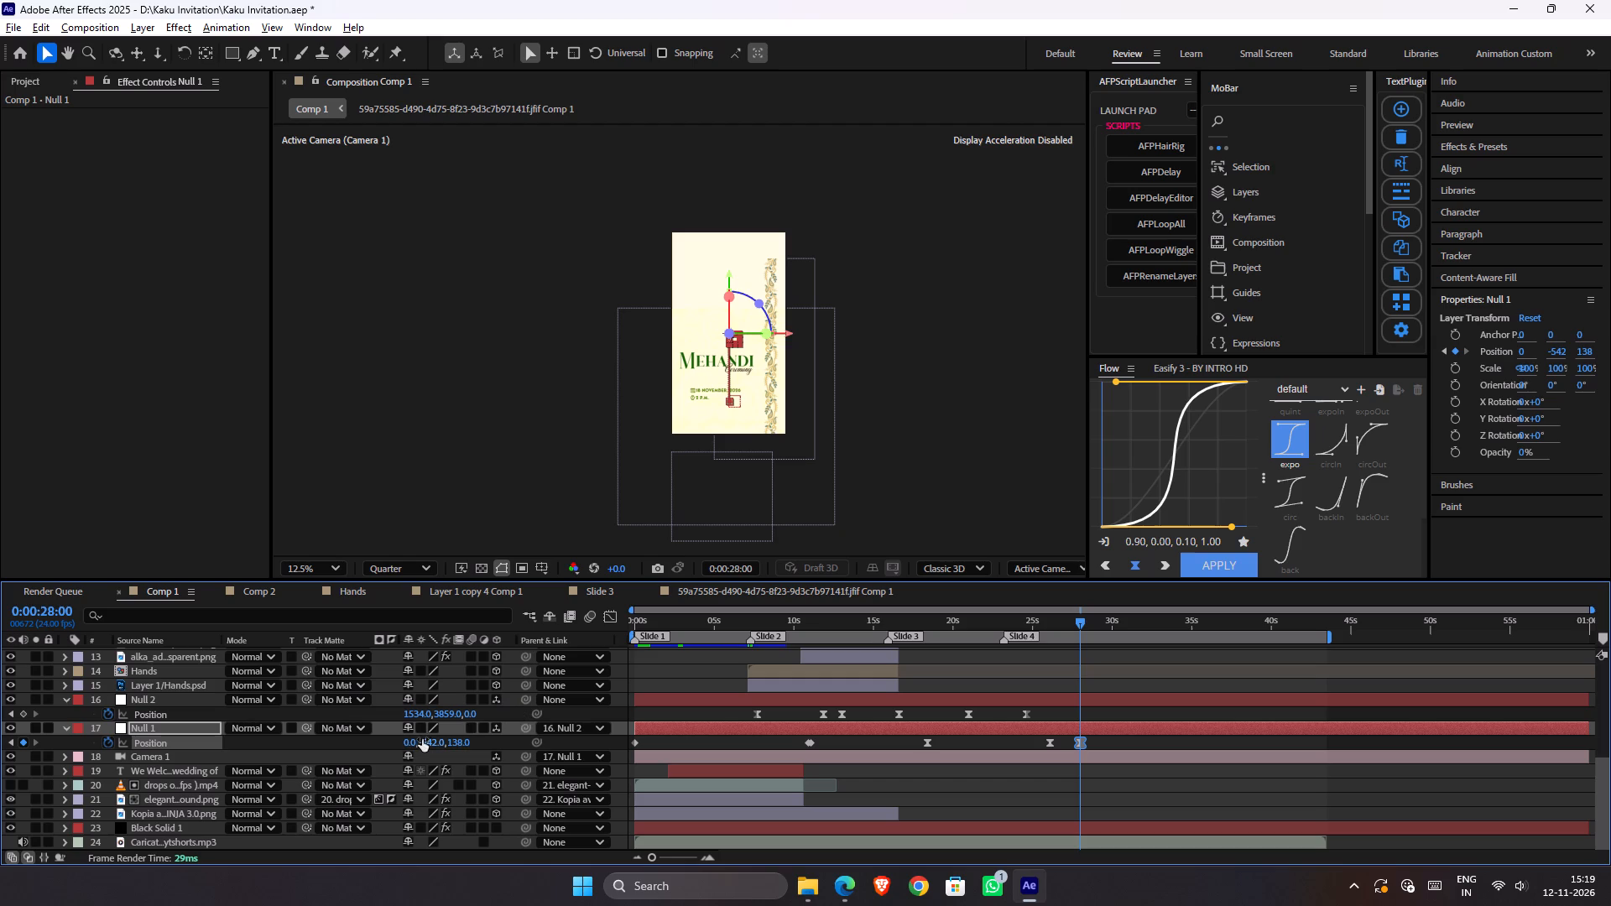
{"action": "left_click_drag", "start_coordinate": [428, 744], "coordinate": [107, 720]}
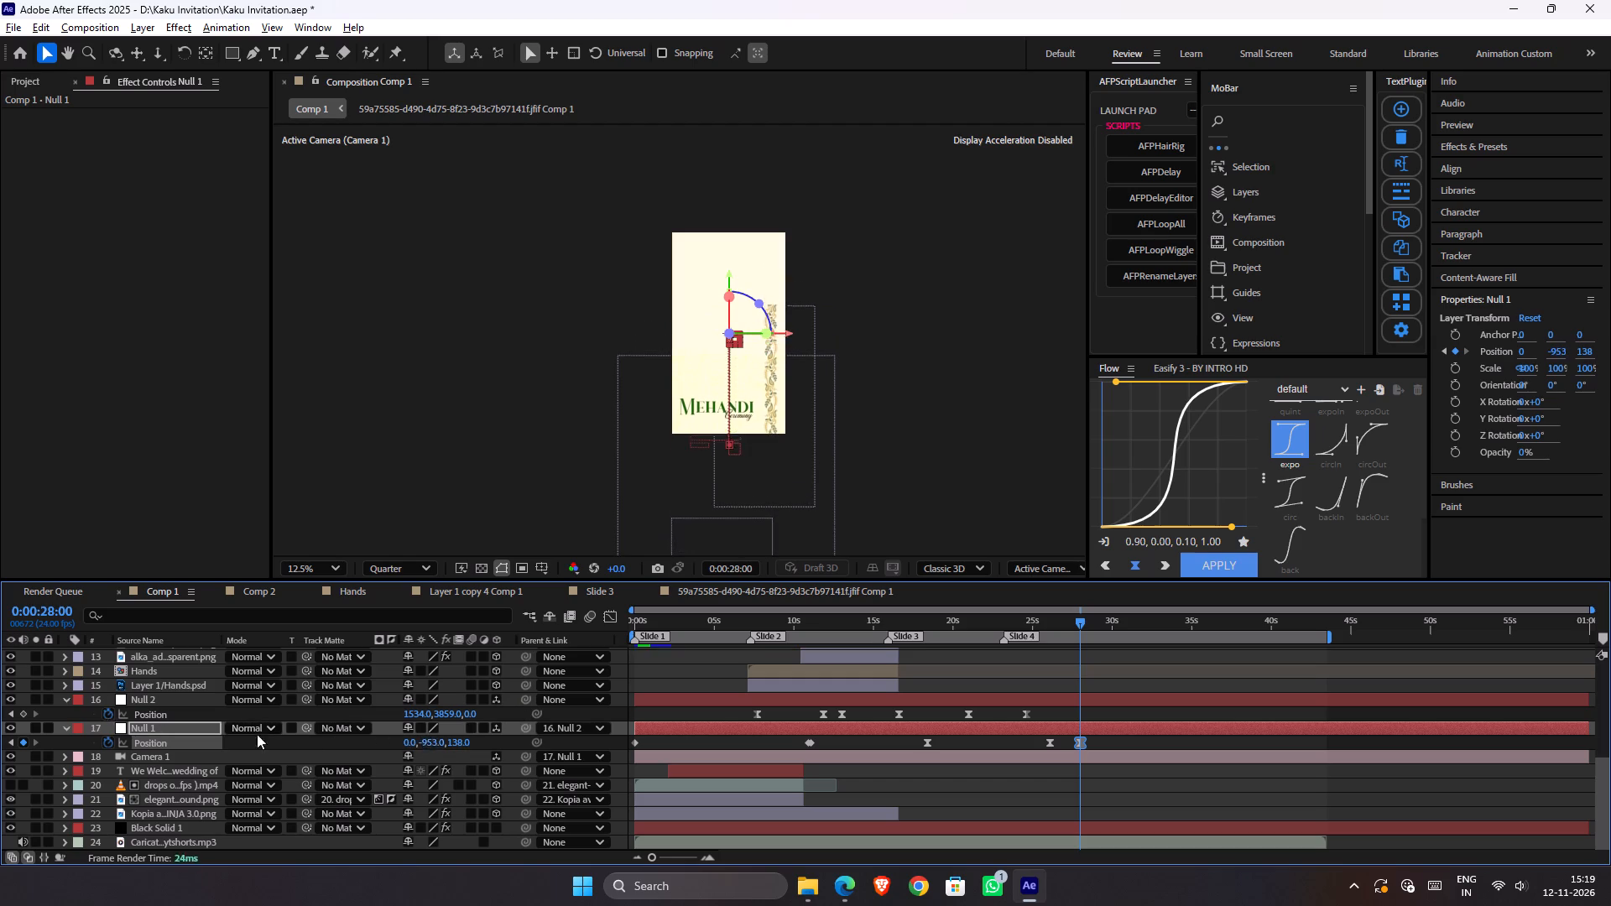
{"action": "left_click_drag", "start_coordinate": [431, 744], "coordinate": [249, 753]}
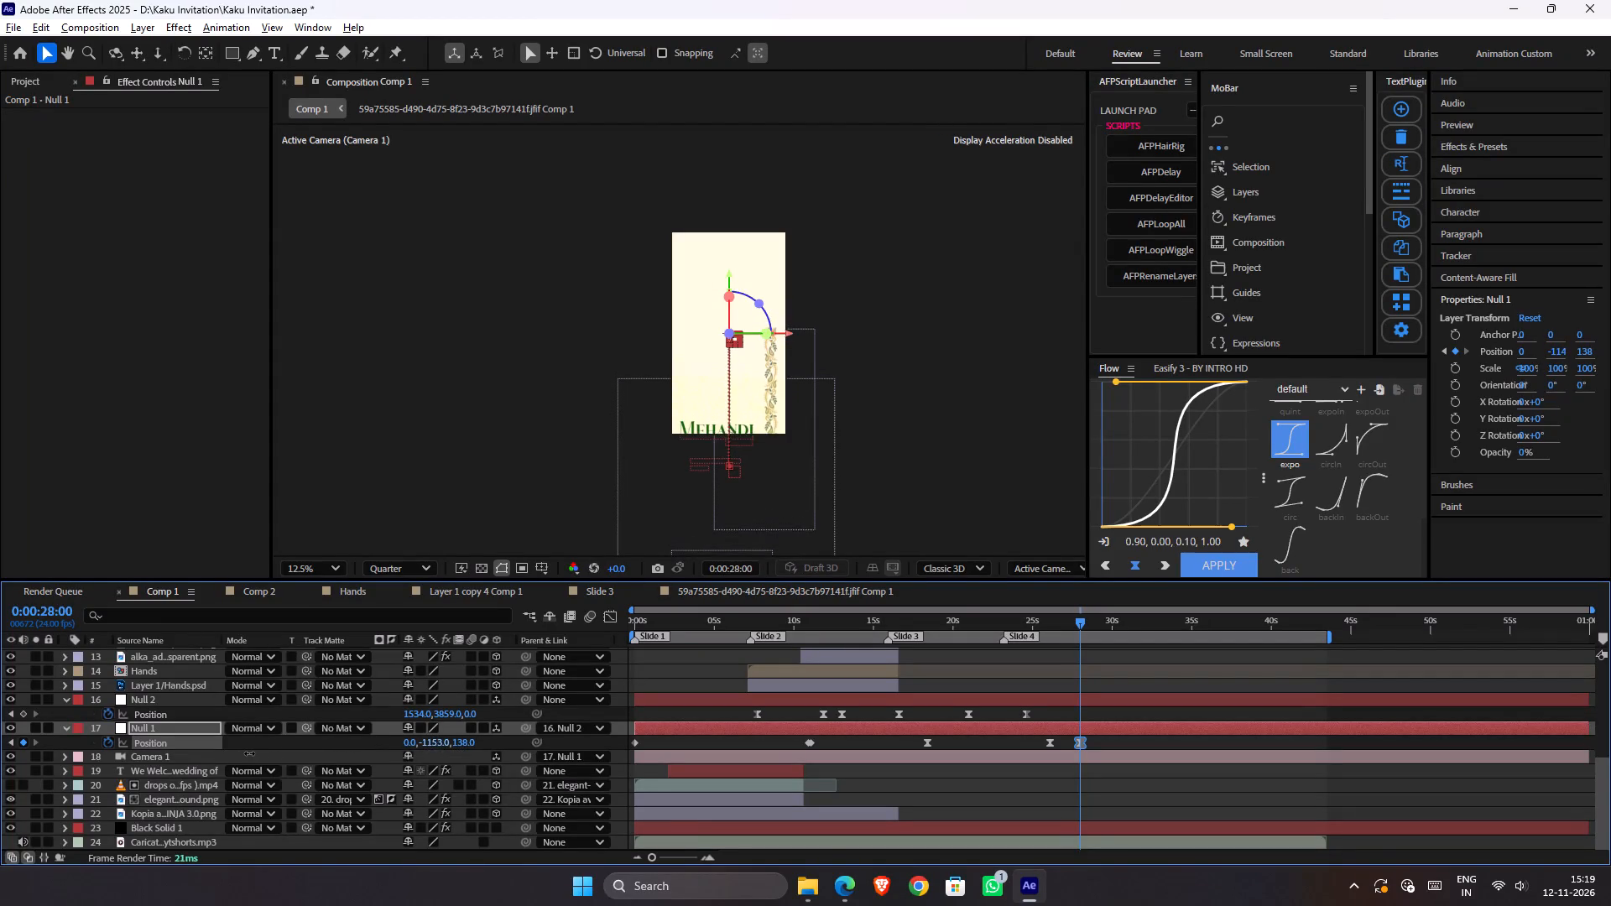
{"action": "left_click_drag", "start_coordinate": [249, 753], "coordinate": [91, 777]}
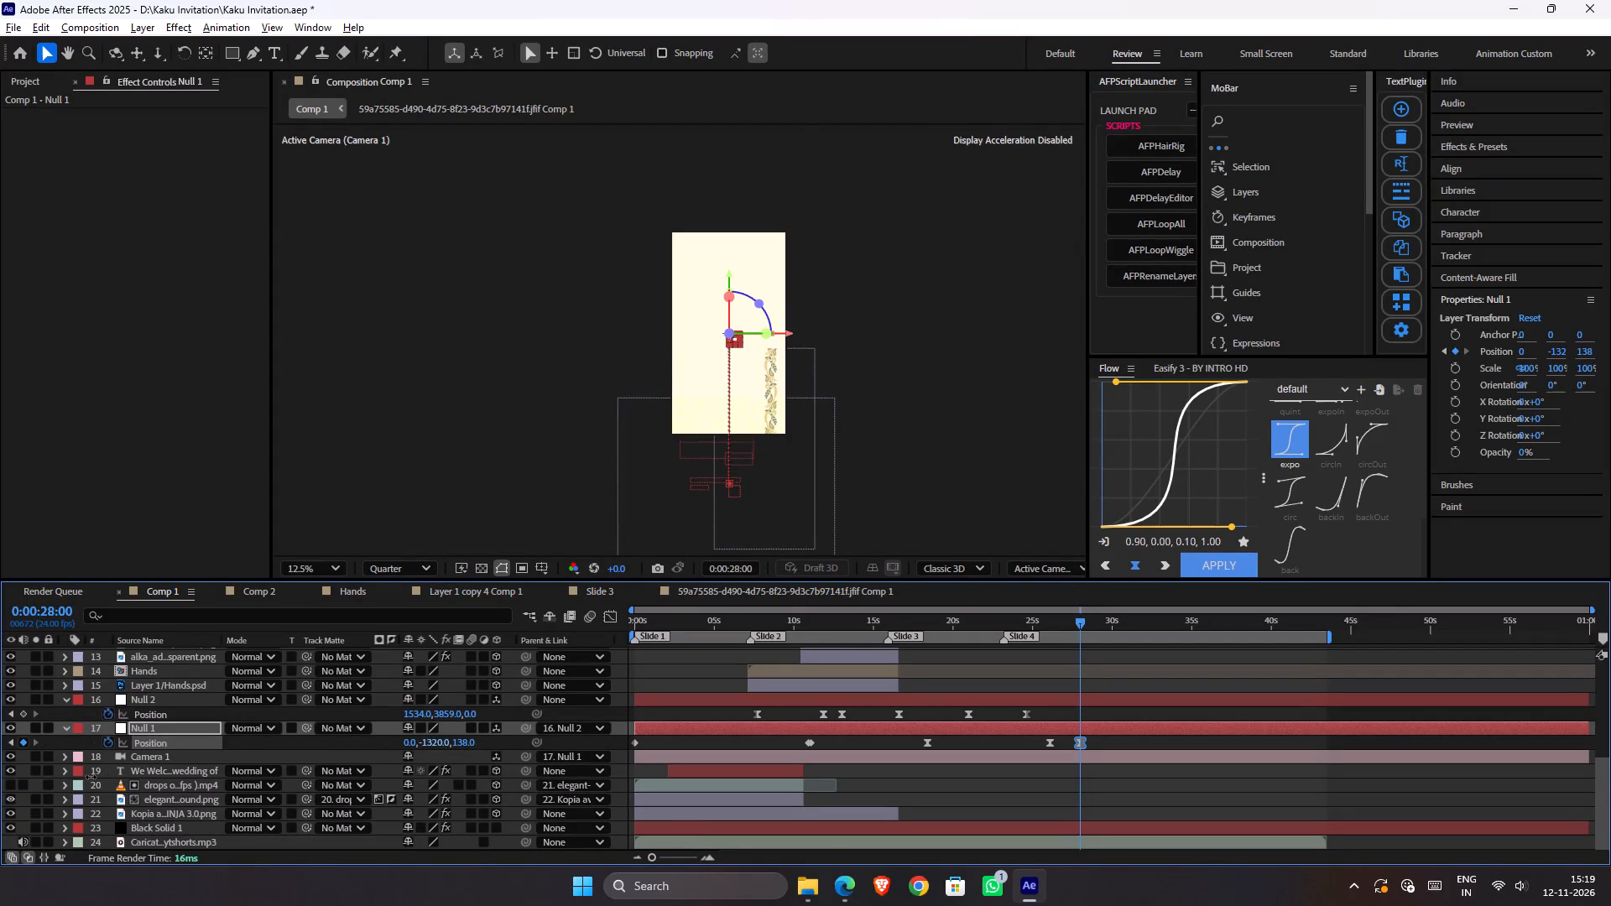
{"action": "left_click_drag", "start_coordinate": [91, 777], "coordinate": [72, 778]}
{"action": "scroll", "coordinate": [781, 393], "scroll_direction": "up", "scroll_amount": 1}
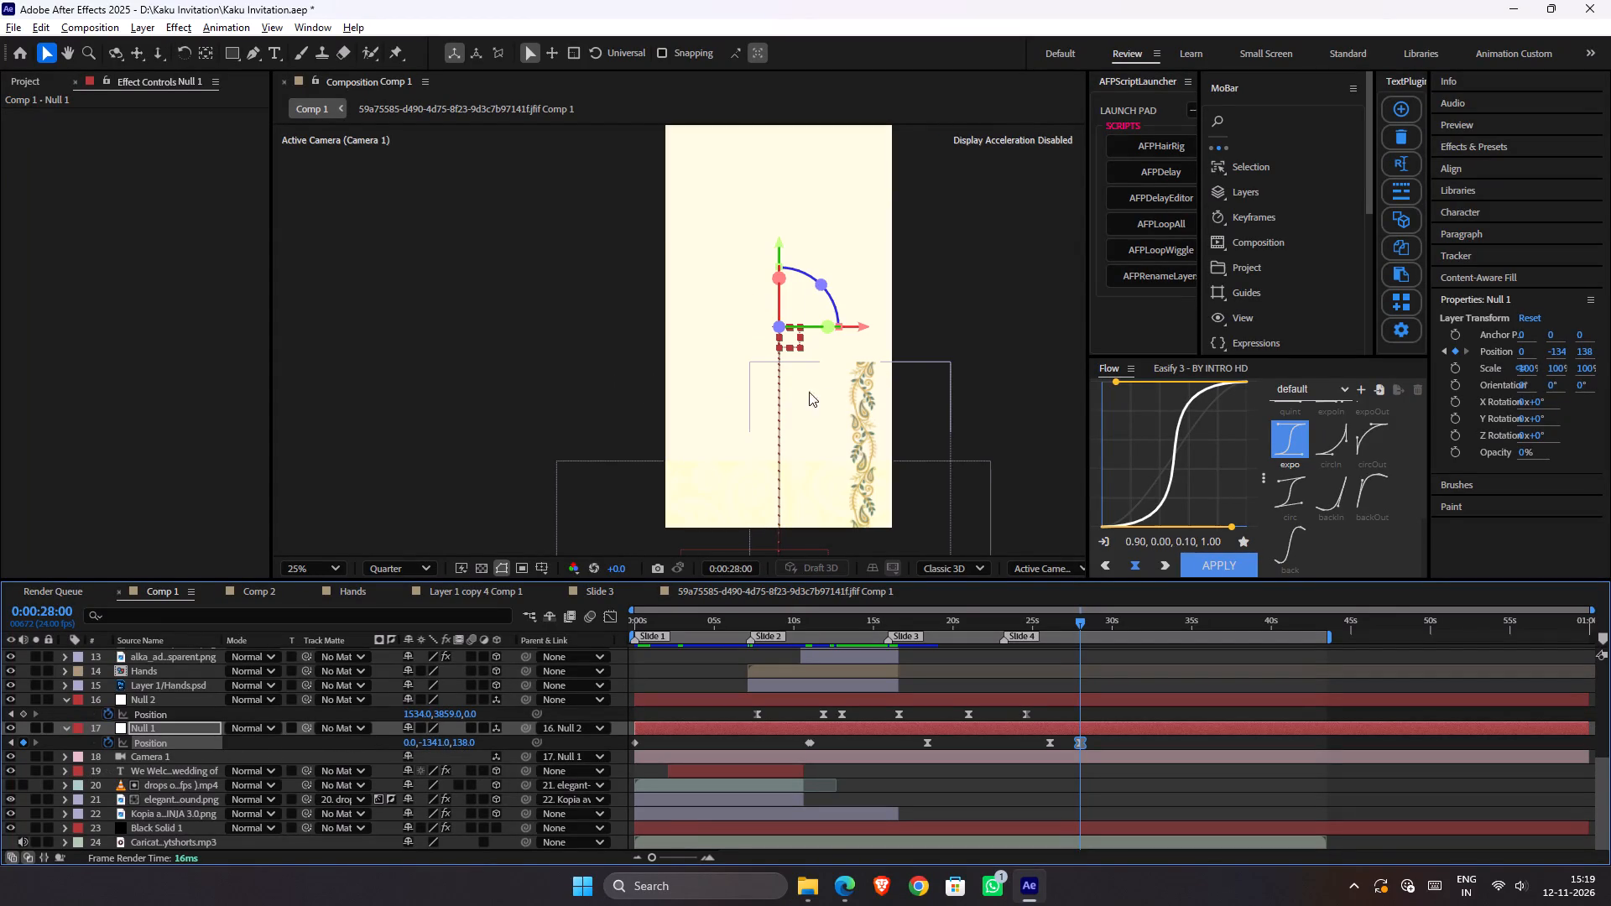
{"action": "left_click", "coordinate": [982, 344]}
{"action": "scroll", "coordinate": [899, 361], "scroll_direction": "up", "scroll_amount": 1}
{"action": "scroll", "coordinate": [901, 363], "scroll_direction": "down", "scroll_amount": 1}
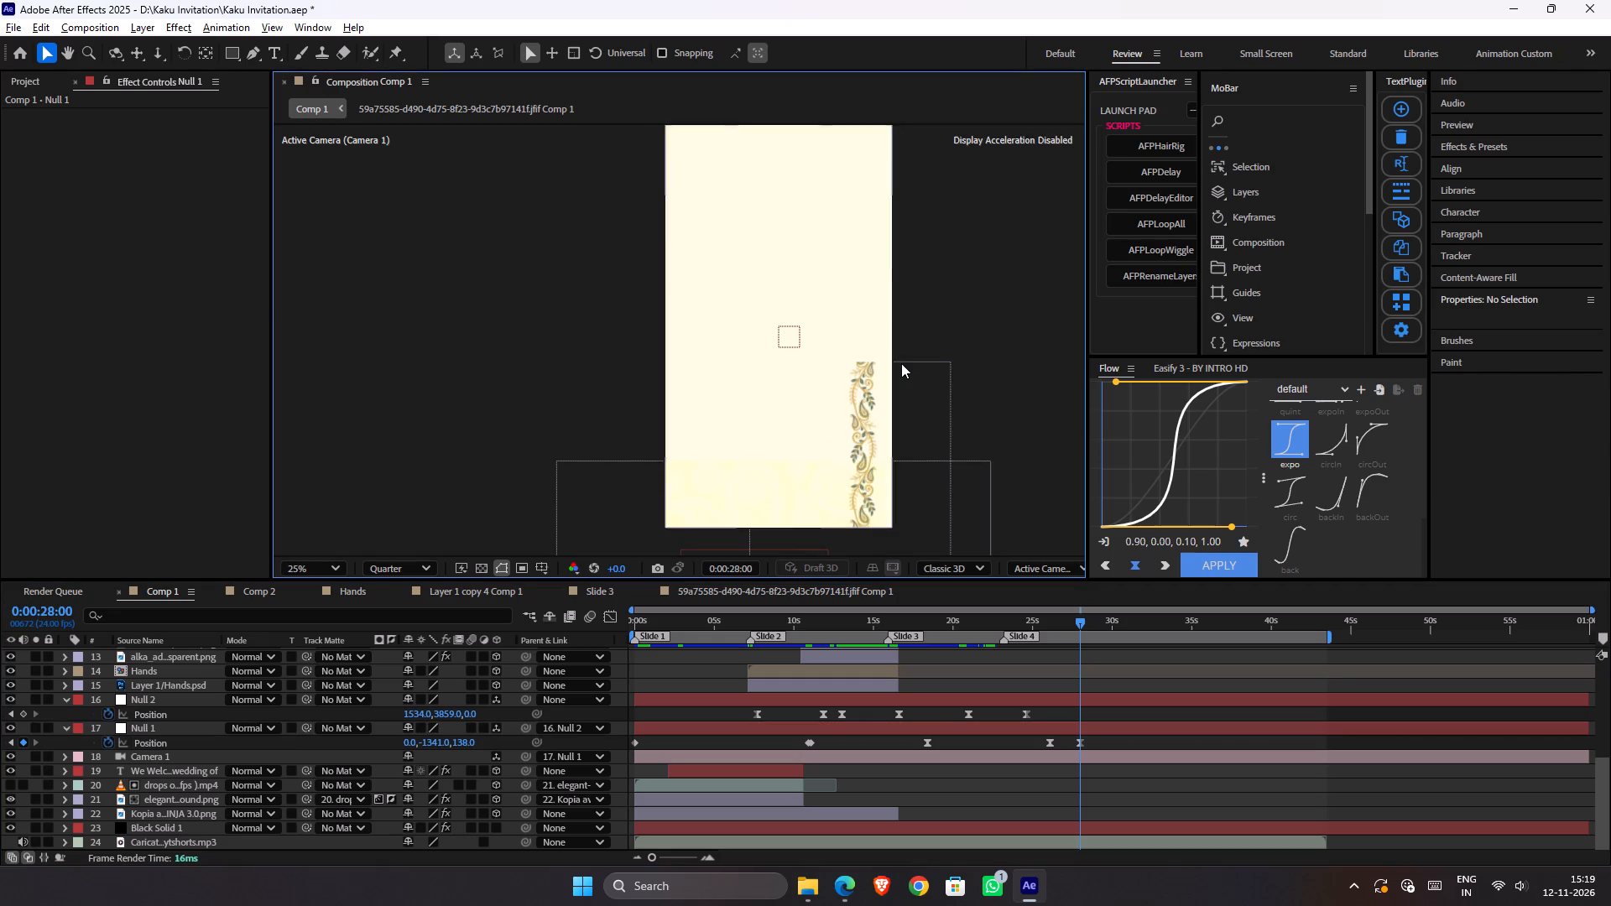
{"action": "scroll", "coordinate": [901, 363], "scroll_direction": "down", "scroll_amount": 1}
{"action": "scroll", "coordinate": [901, 363], "scroll_direction": "up", "scroll_amount": 1}
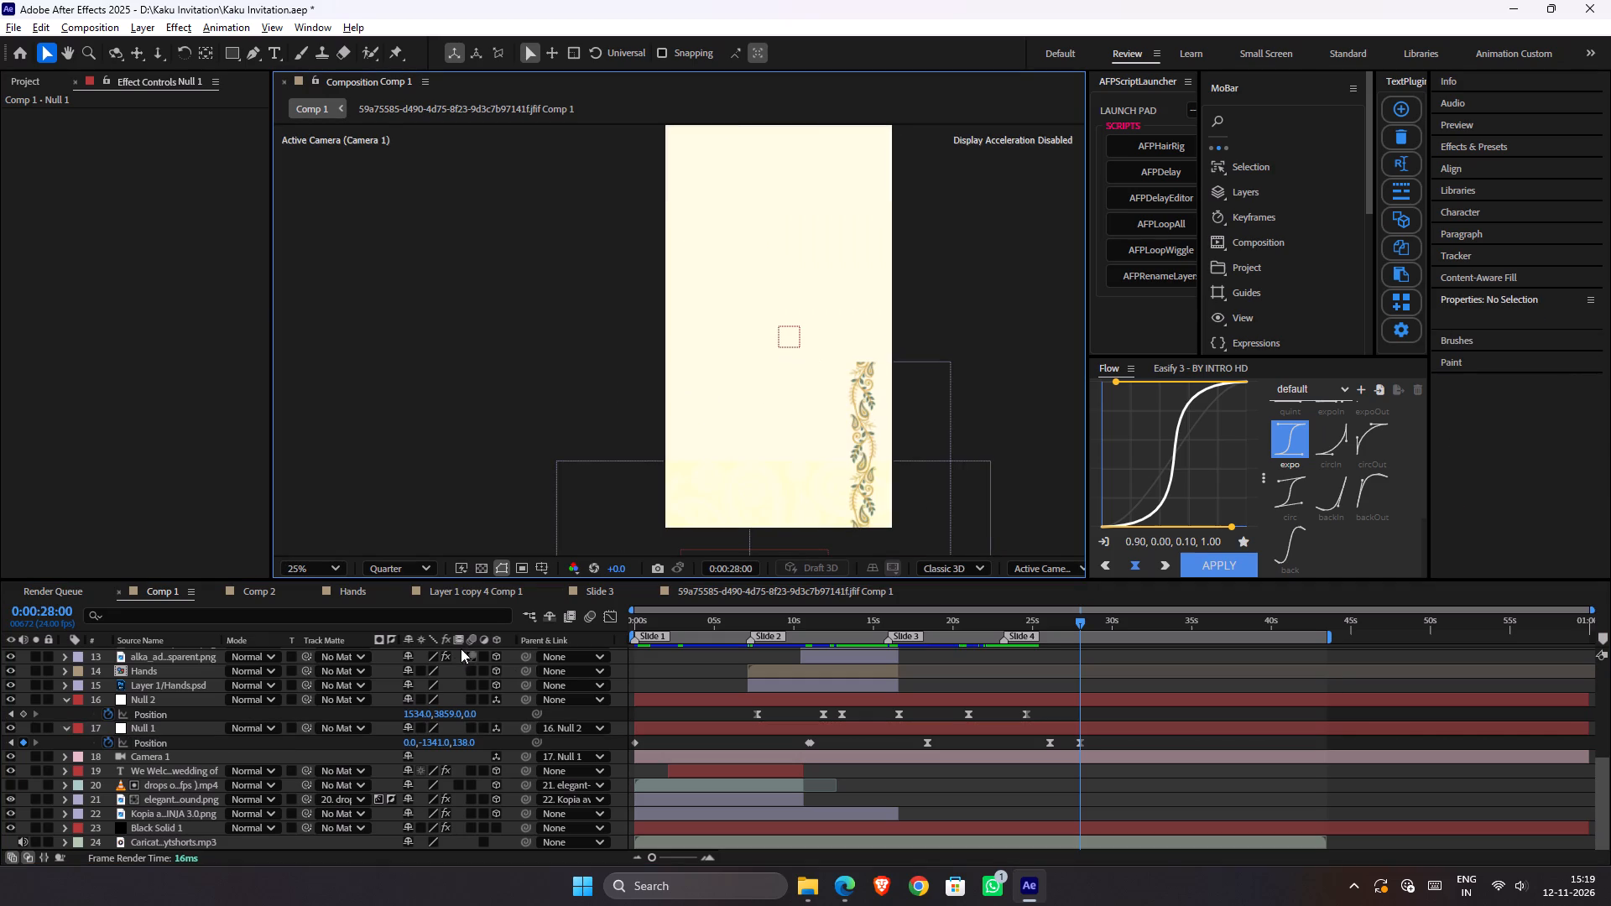
{"action": "key", "text": "ctrl+s"}
Apply the Linear Wipe effect to the EPS background layer.
{"action": "left_click", "coordinate": [164, 680]}
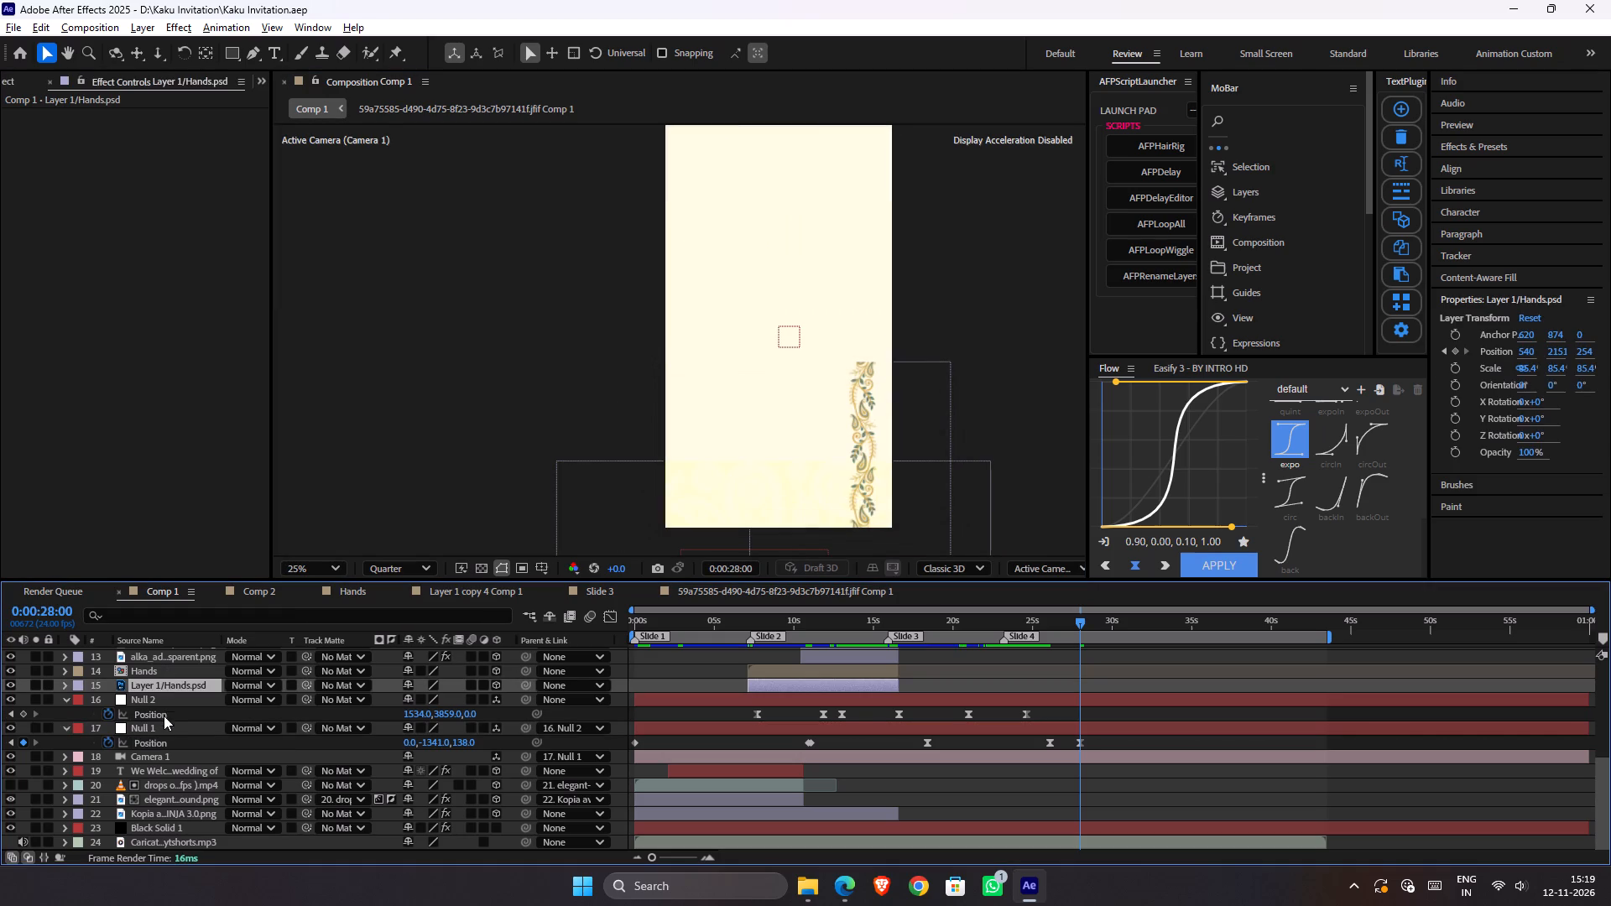
{"action": "scroll", "coordinate": [177, 669], "scroll_direction": "up", "scroll_amount": 1}
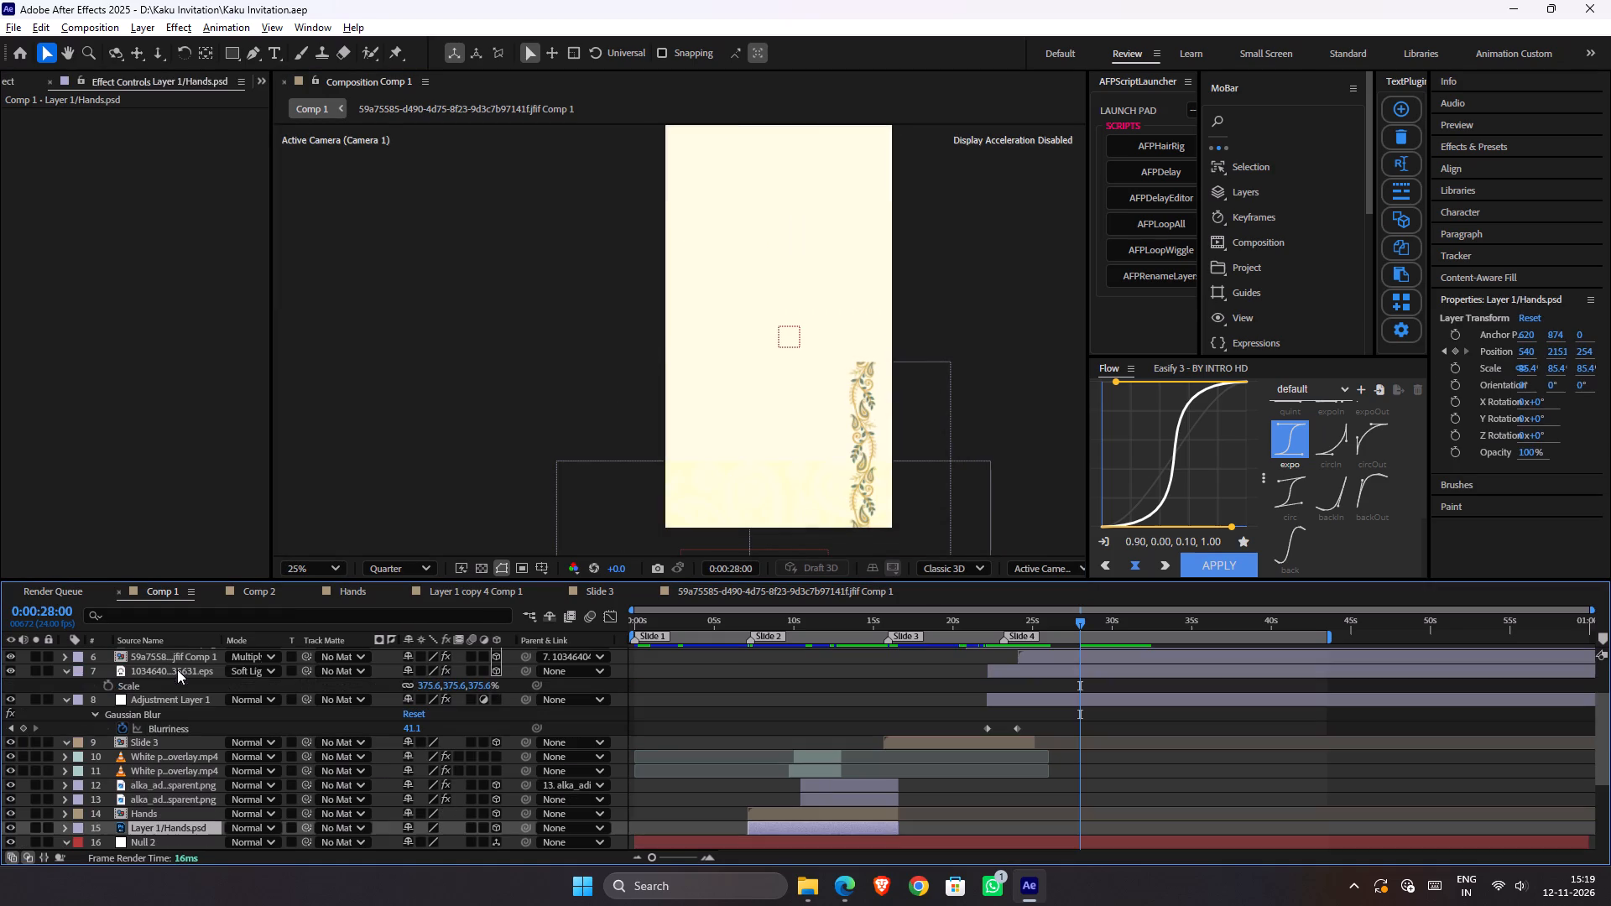
{"action": "scroll", "coordinate": [162, 721], "scroll_direction": "up", "scroll_amount": 1}
{"action": "left_click", "coordinate": [162, 737]}
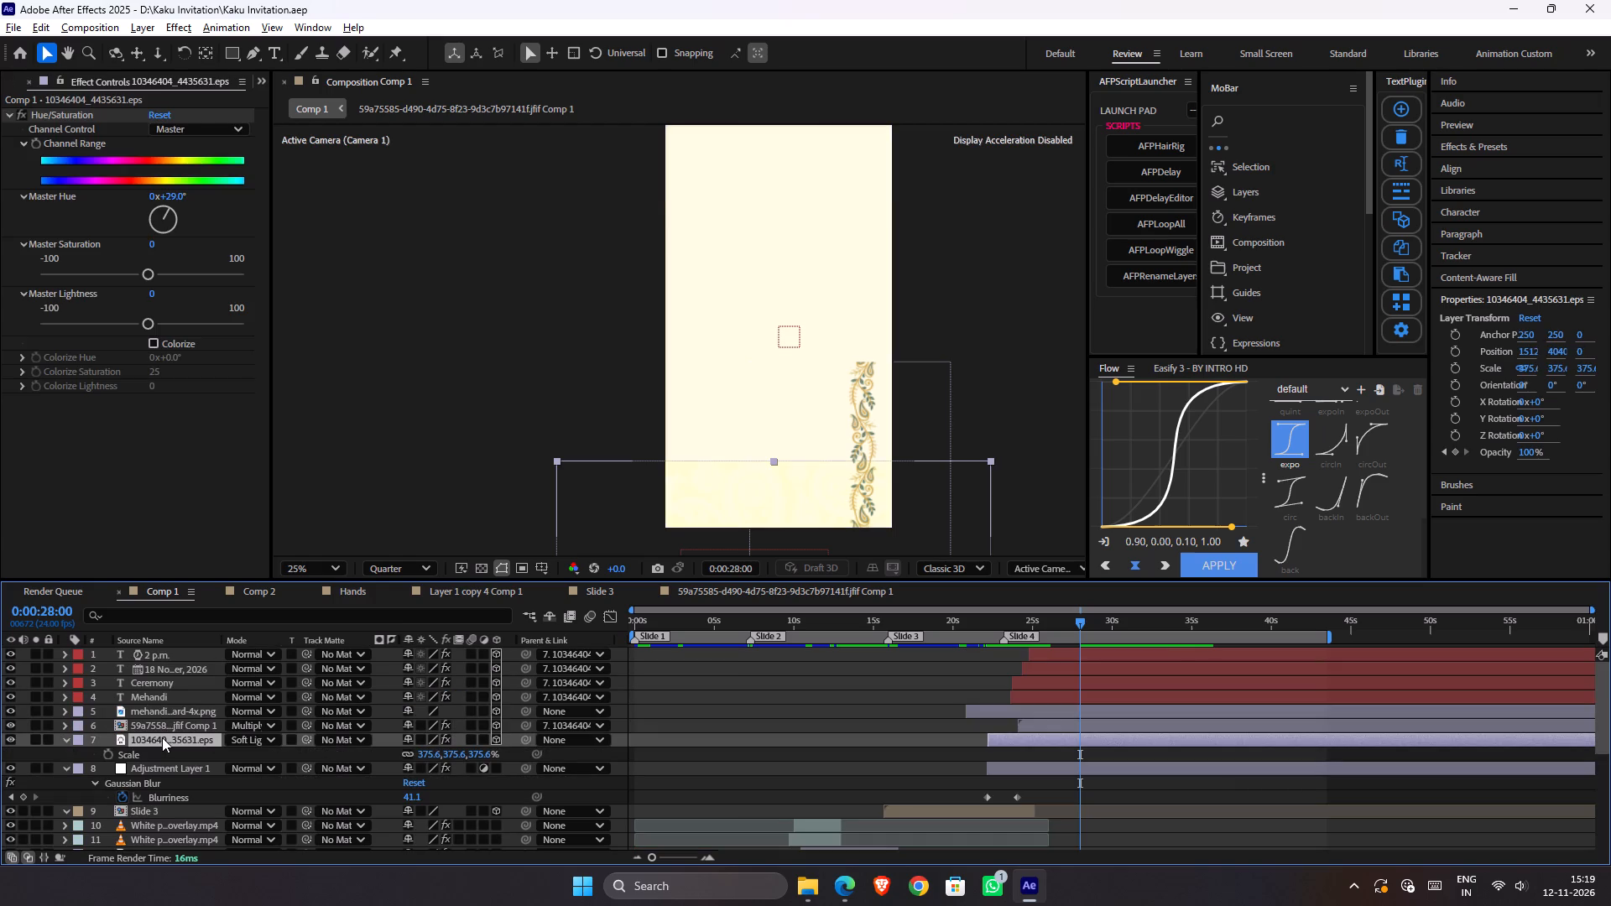
{"action": "scroll", "coordinate": [847, 390], "scroll_direction": "down", "scroll_amount": 1}
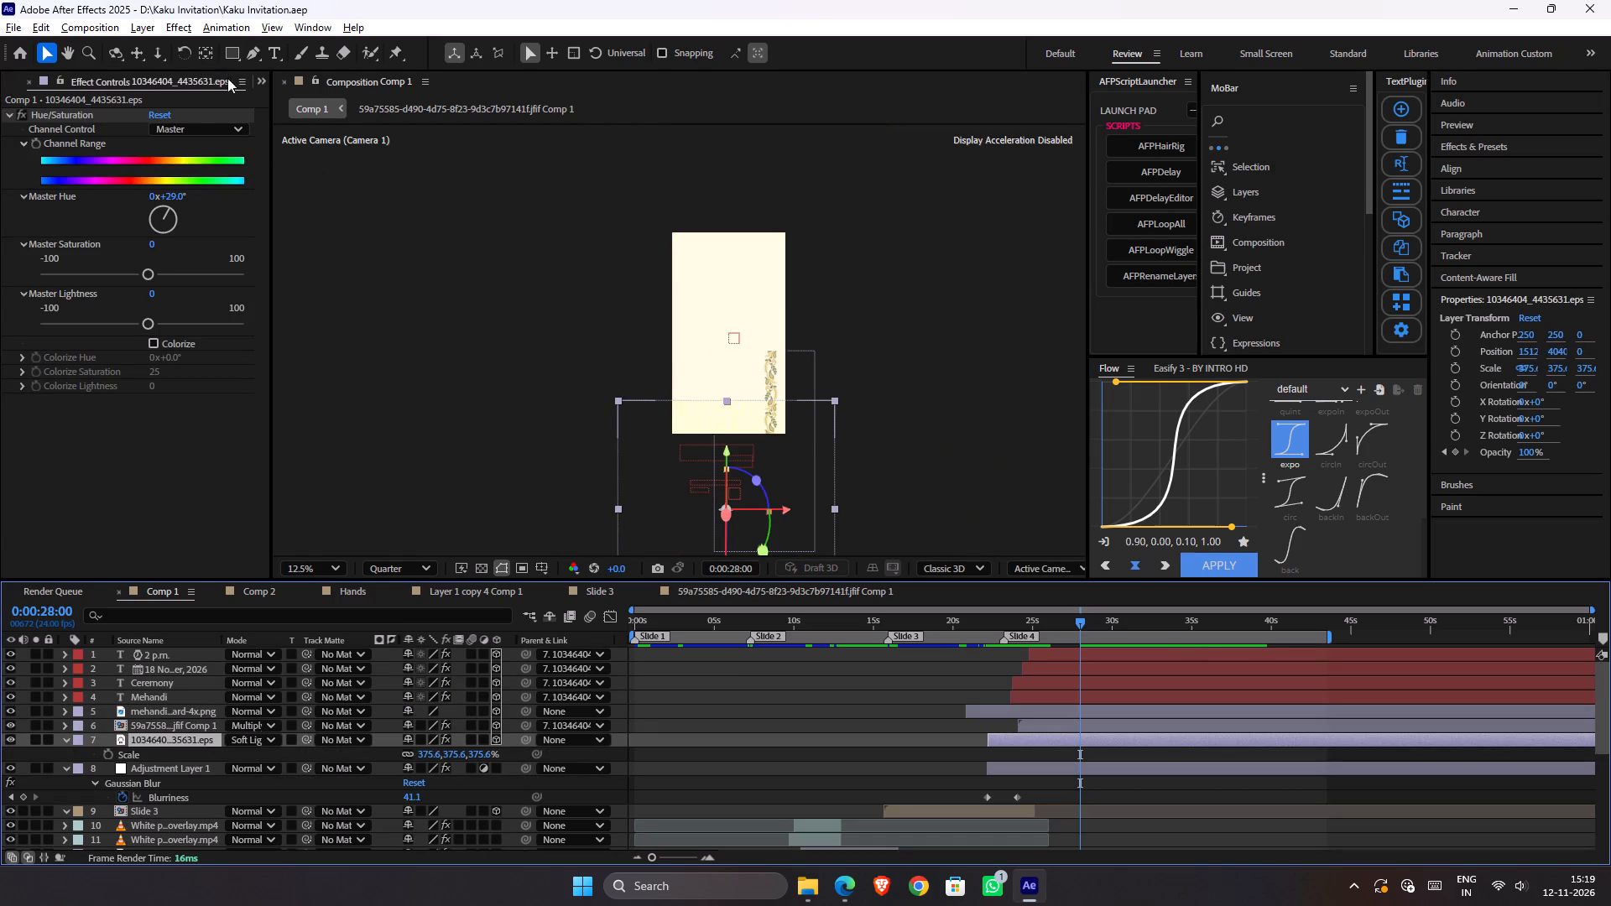
{"action": "left_click", "coordinate": [233, 55]}
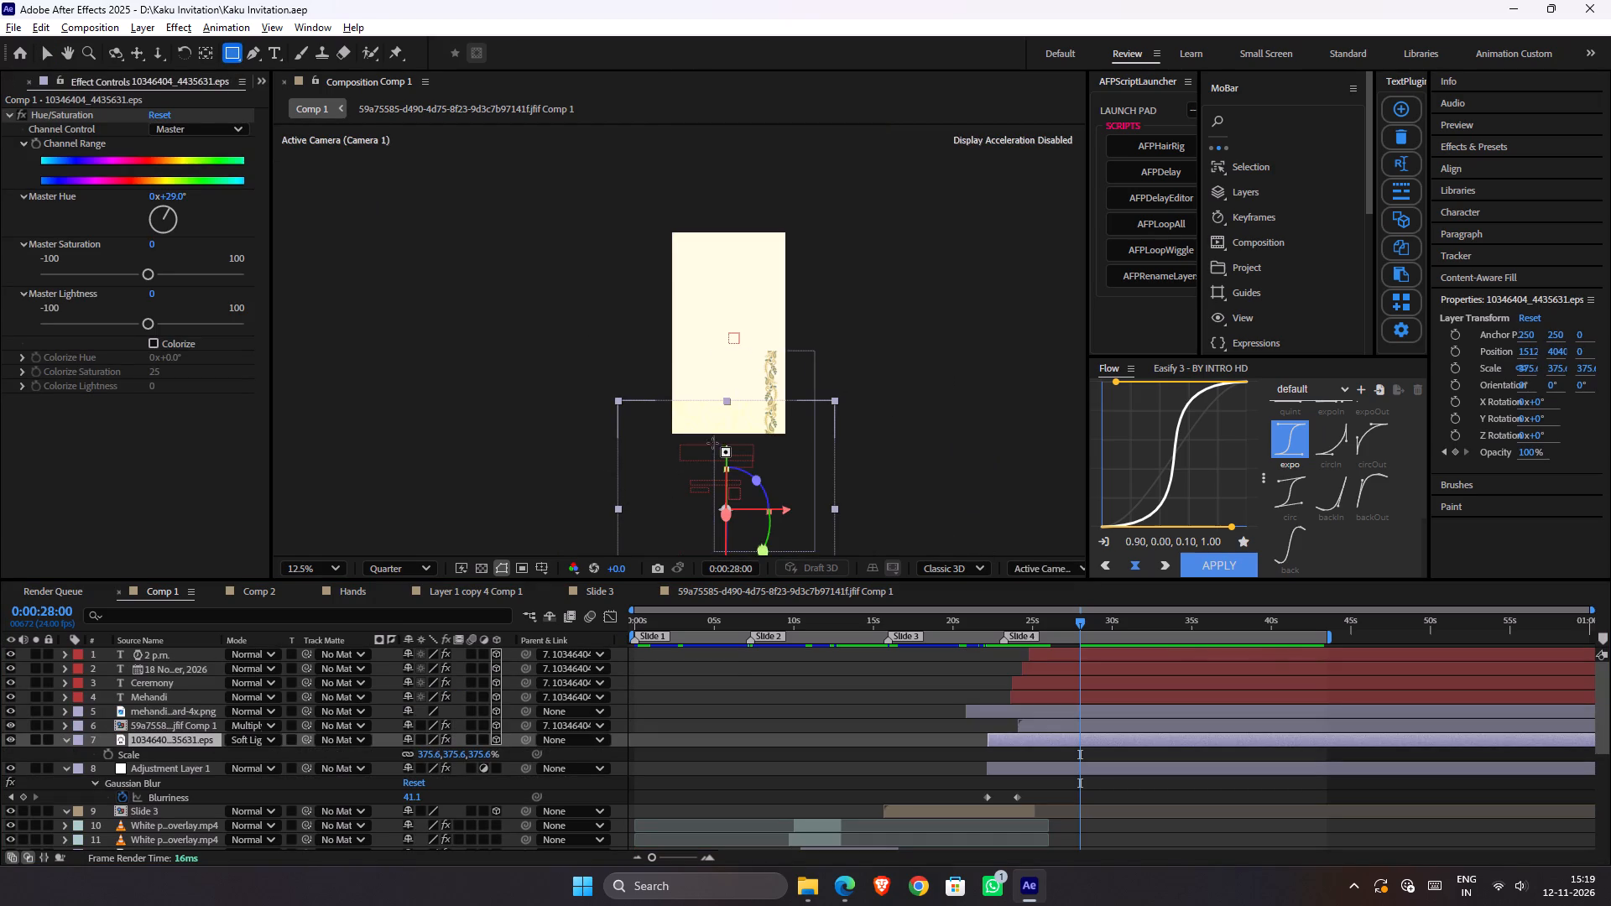
{"action": "key", "text": "ctrl+space"}
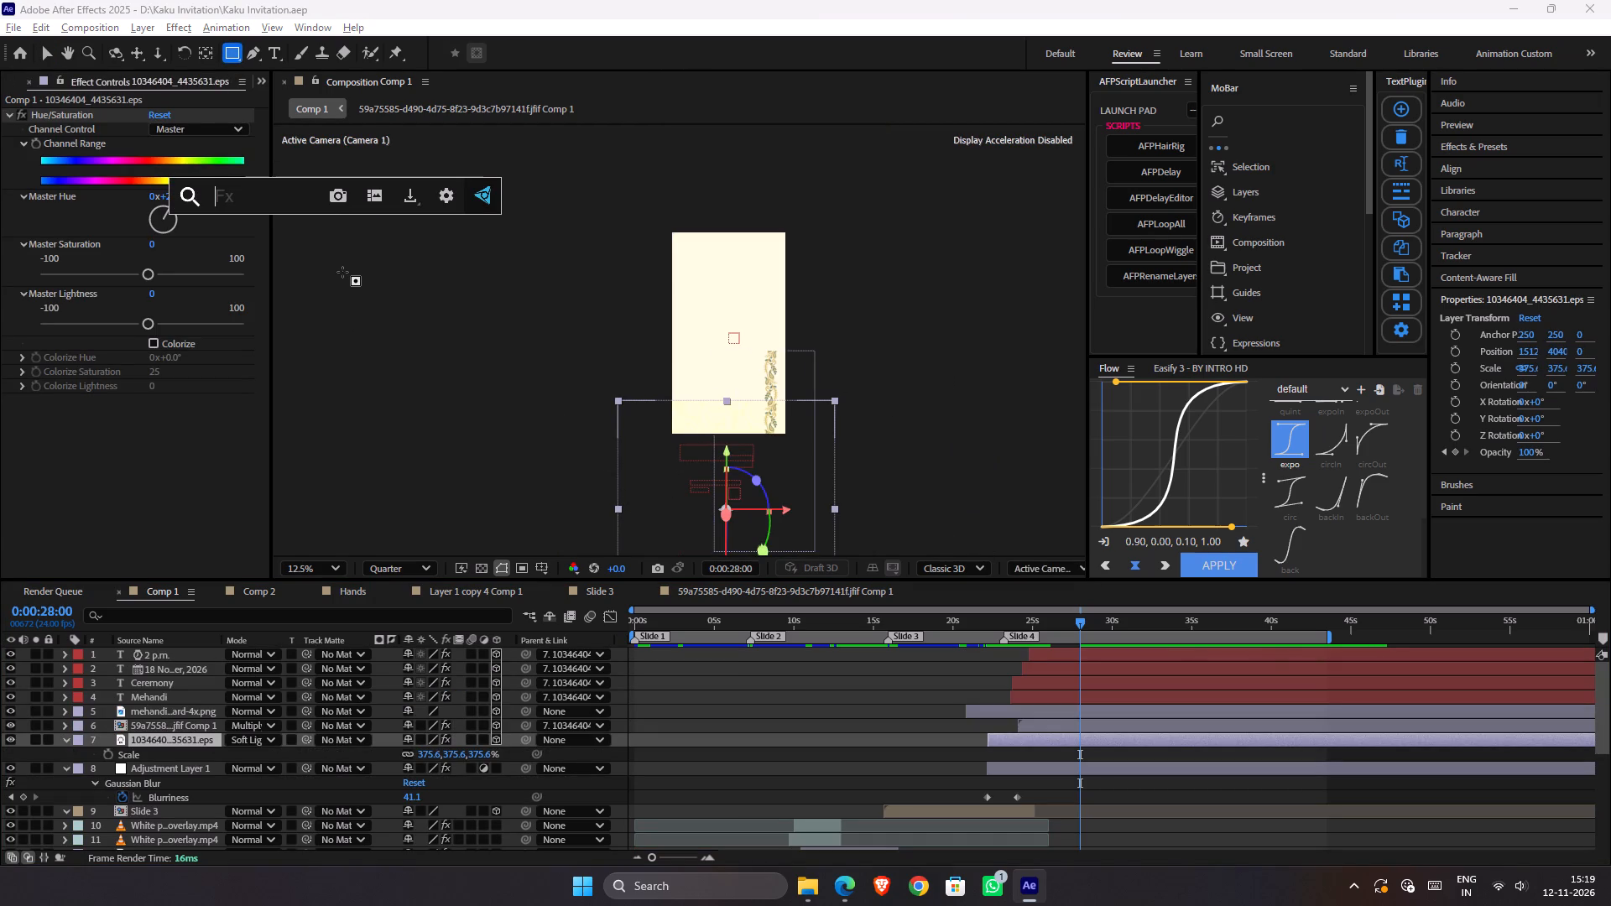
{"action": "key", "text": "m"}
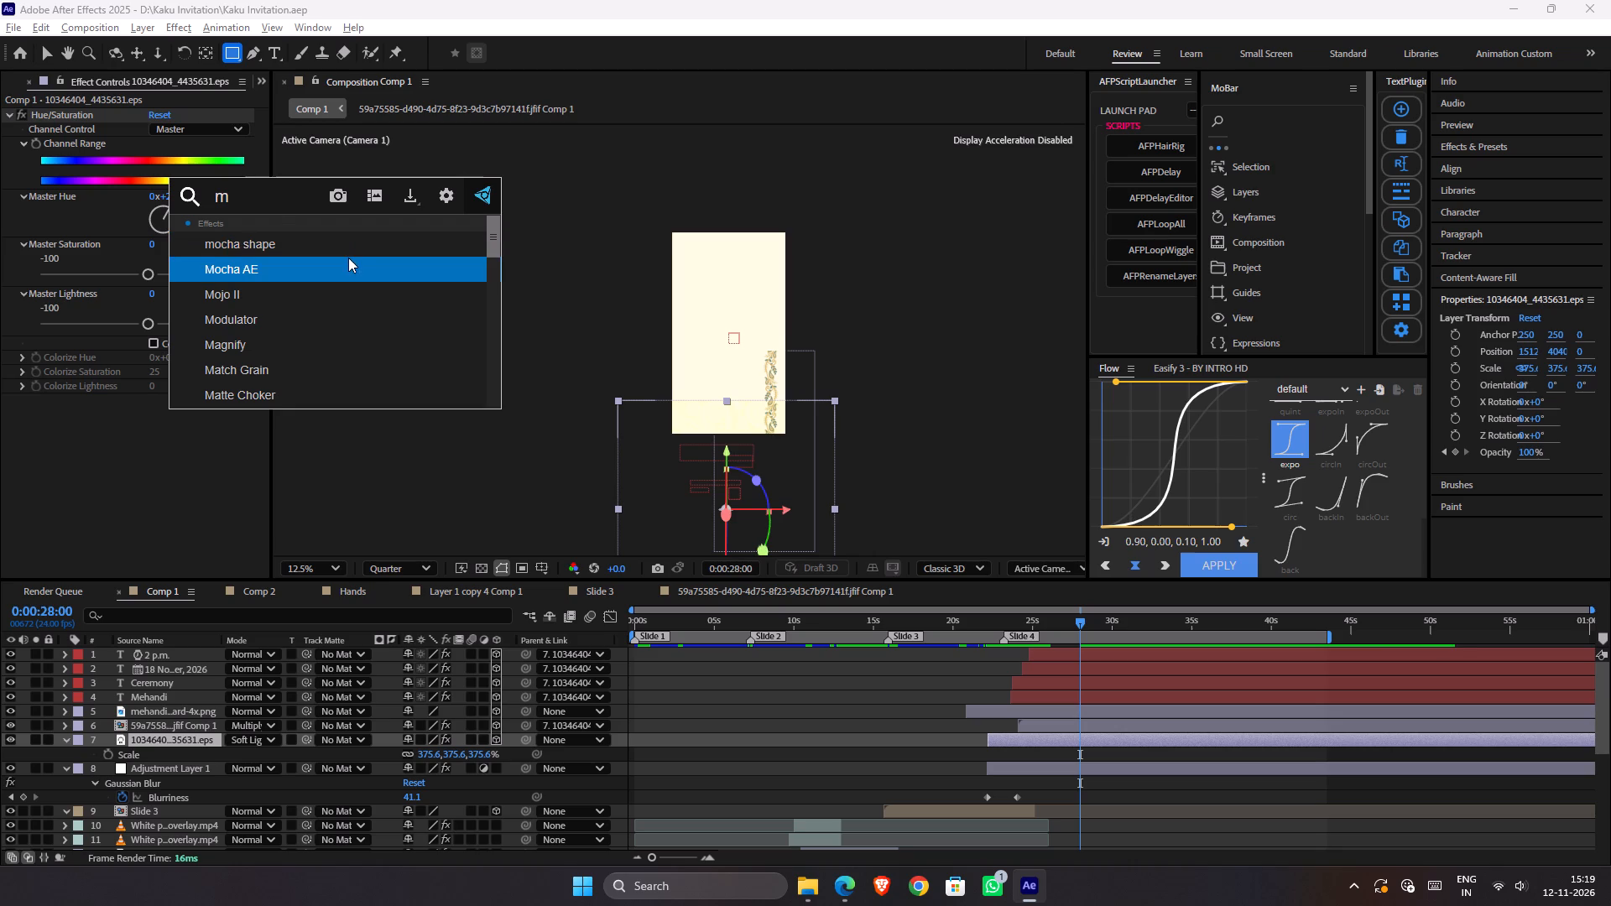
{"action": "key", "text": "BackSpace"}
{"action": "type", "text": "lin"}
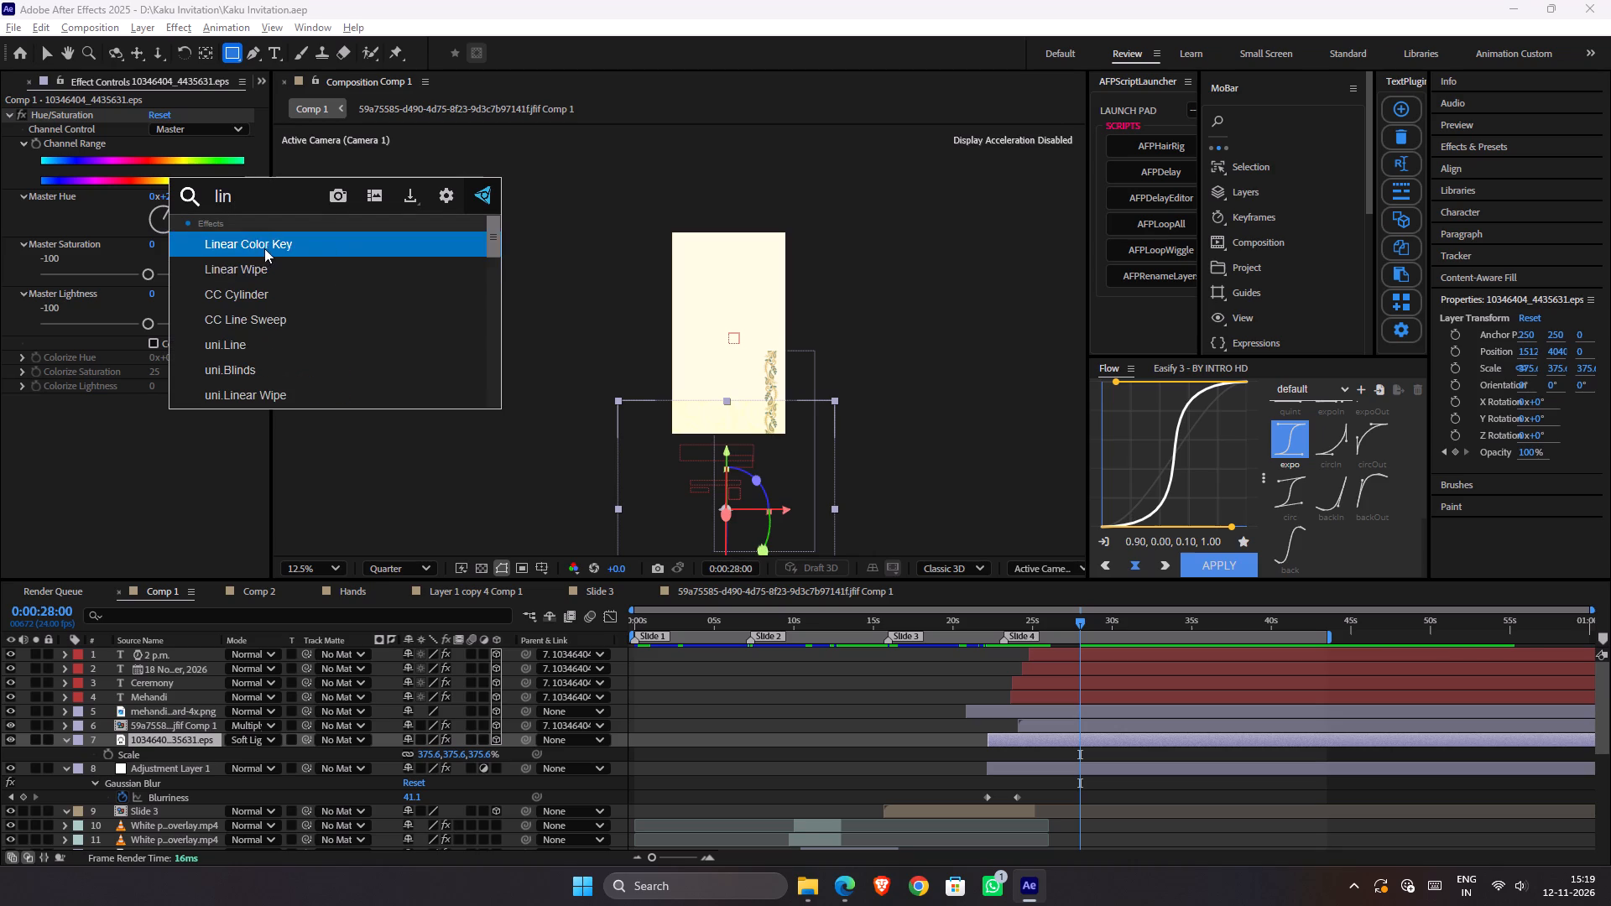
{"action": "left_click", "coordinate": [250, 264]}
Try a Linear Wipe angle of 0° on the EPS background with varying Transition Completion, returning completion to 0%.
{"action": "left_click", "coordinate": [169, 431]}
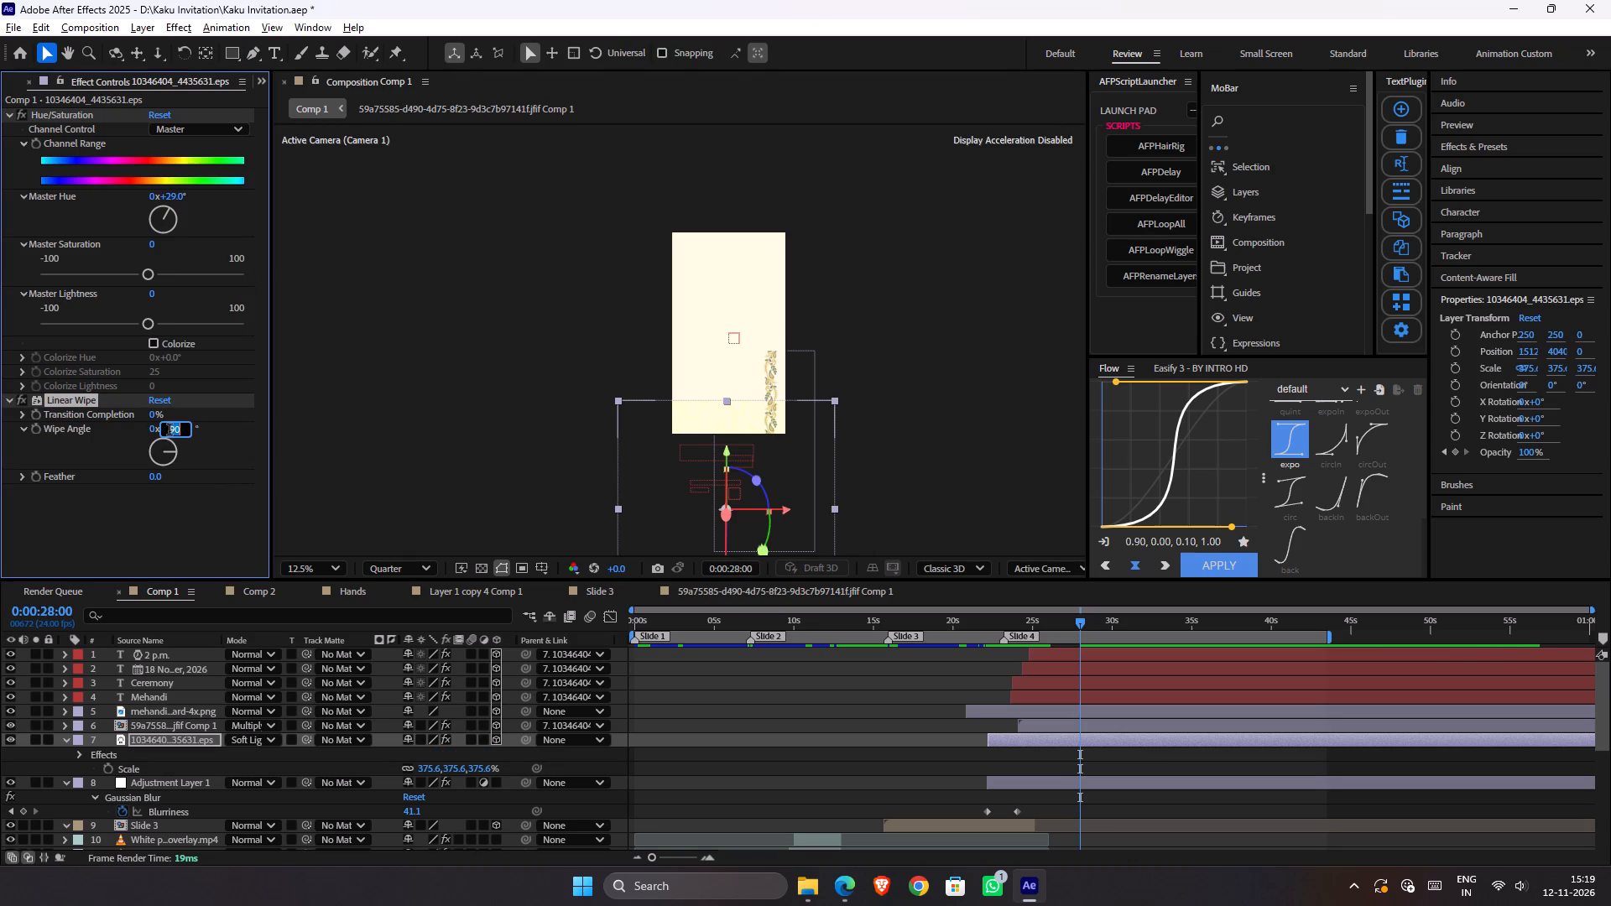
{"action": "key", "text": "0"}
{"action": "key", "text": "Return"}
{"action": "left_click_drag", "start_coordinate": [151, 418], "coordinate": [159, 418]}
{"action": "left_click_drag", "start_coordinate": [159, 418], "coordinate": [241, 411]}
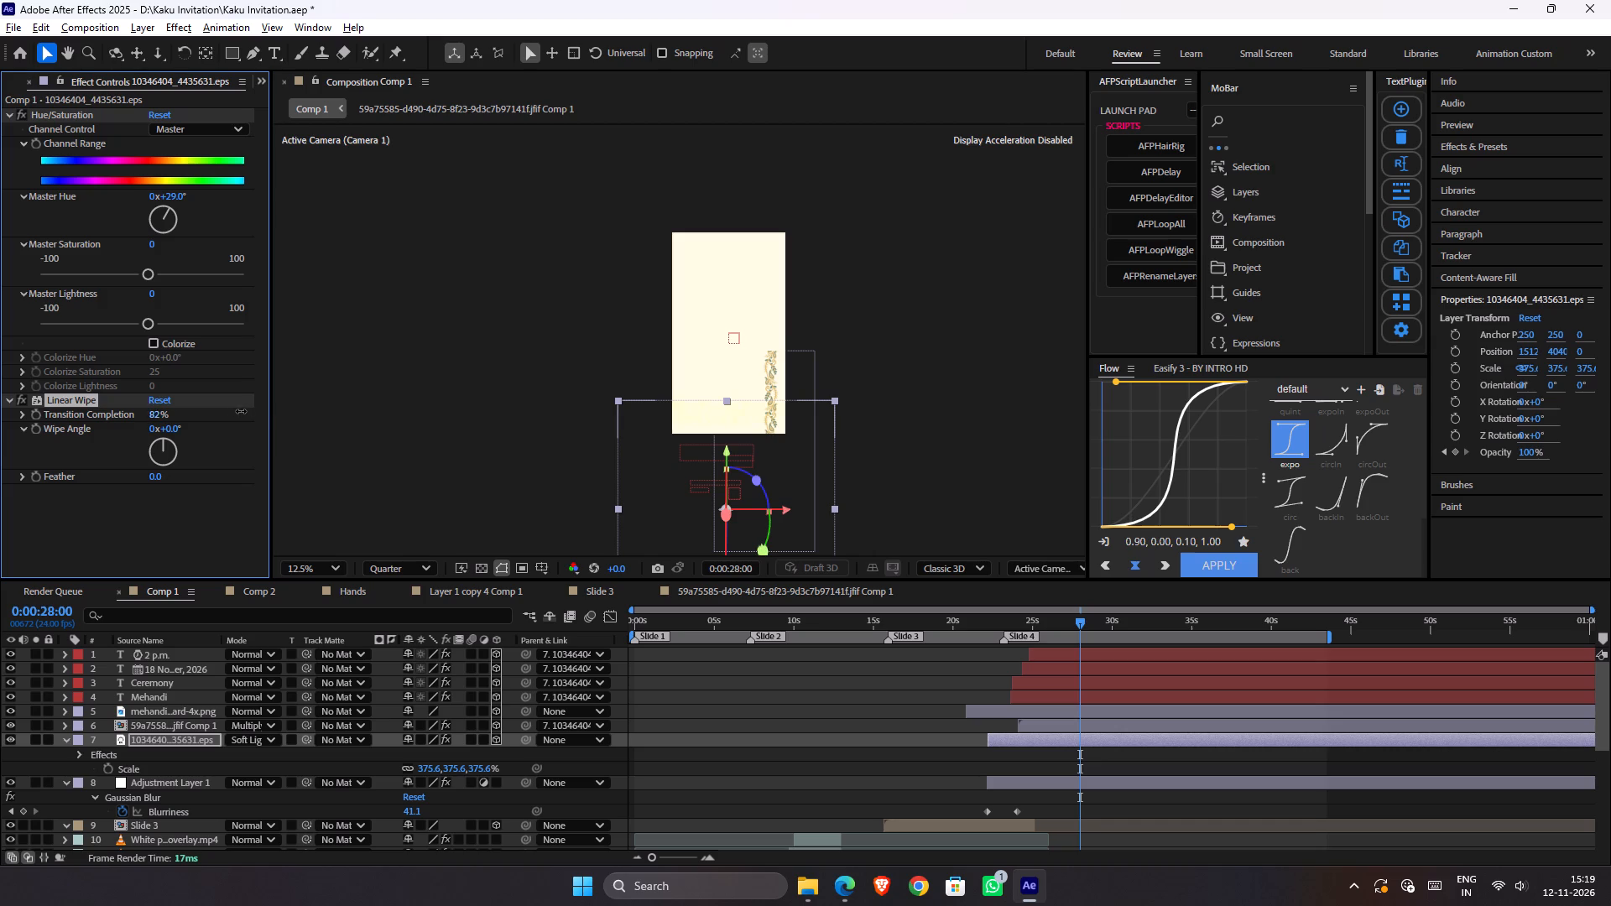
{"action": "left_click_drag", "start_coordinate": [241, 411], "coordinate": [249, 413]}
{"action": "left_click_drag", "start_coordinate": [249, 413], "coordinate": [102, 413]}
Set the EPS background's Linear Wipe to a 180° angle, 9% Transition Completion and a Feather of 119.
{"action": "left_click", "coordinate": [173, 428]}
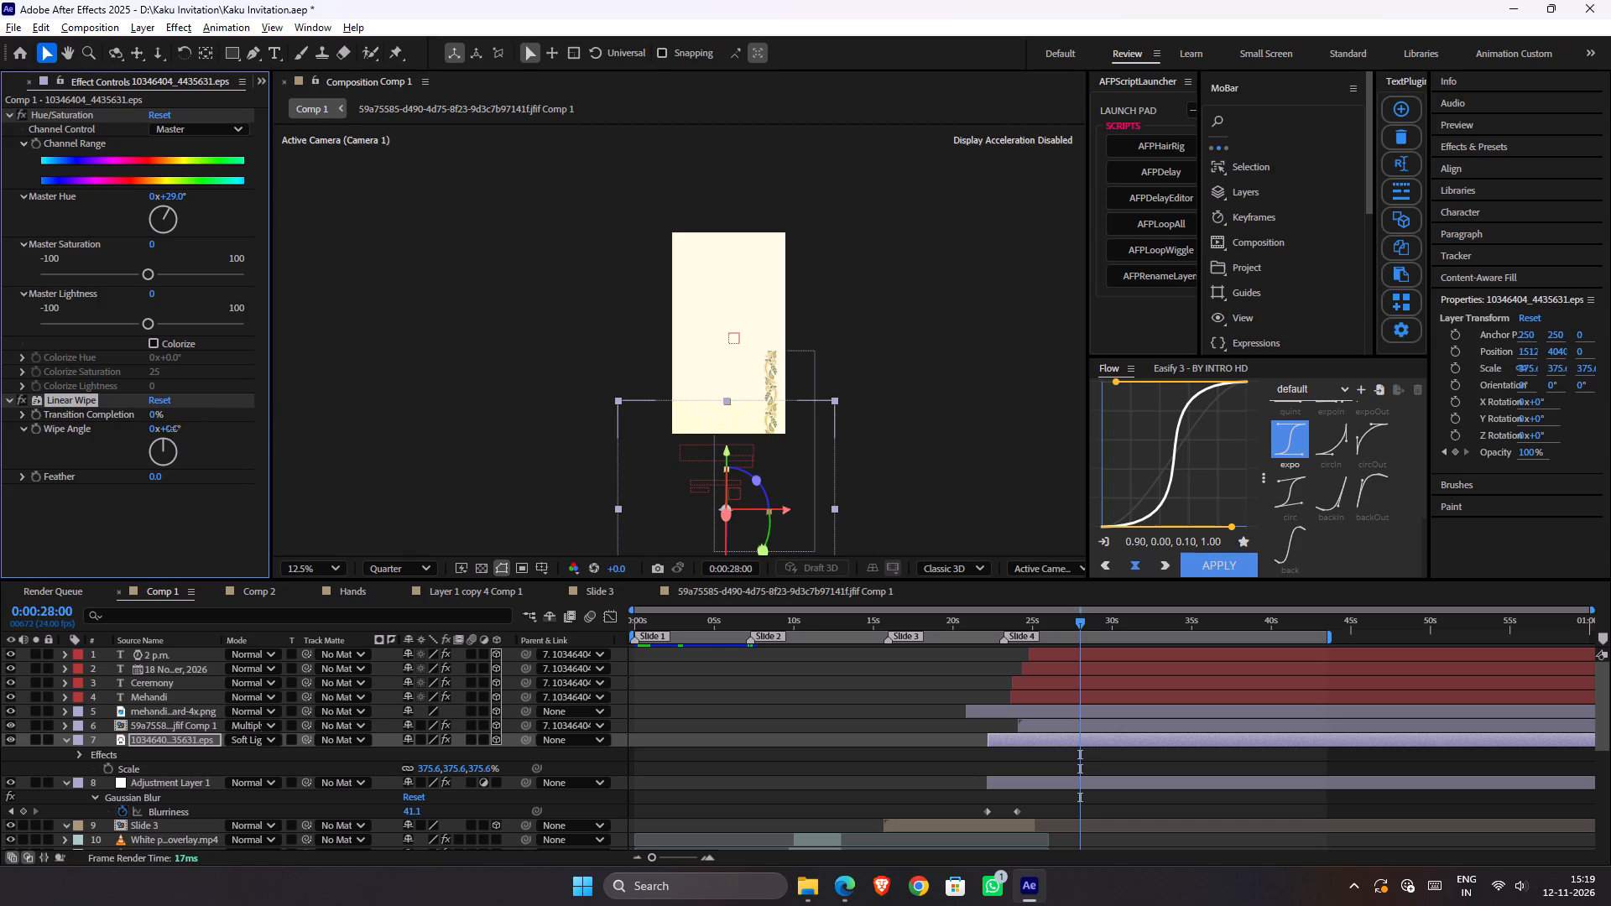
{"action": "type", "text": "180"}
{"action": "key", "text": "Return"}
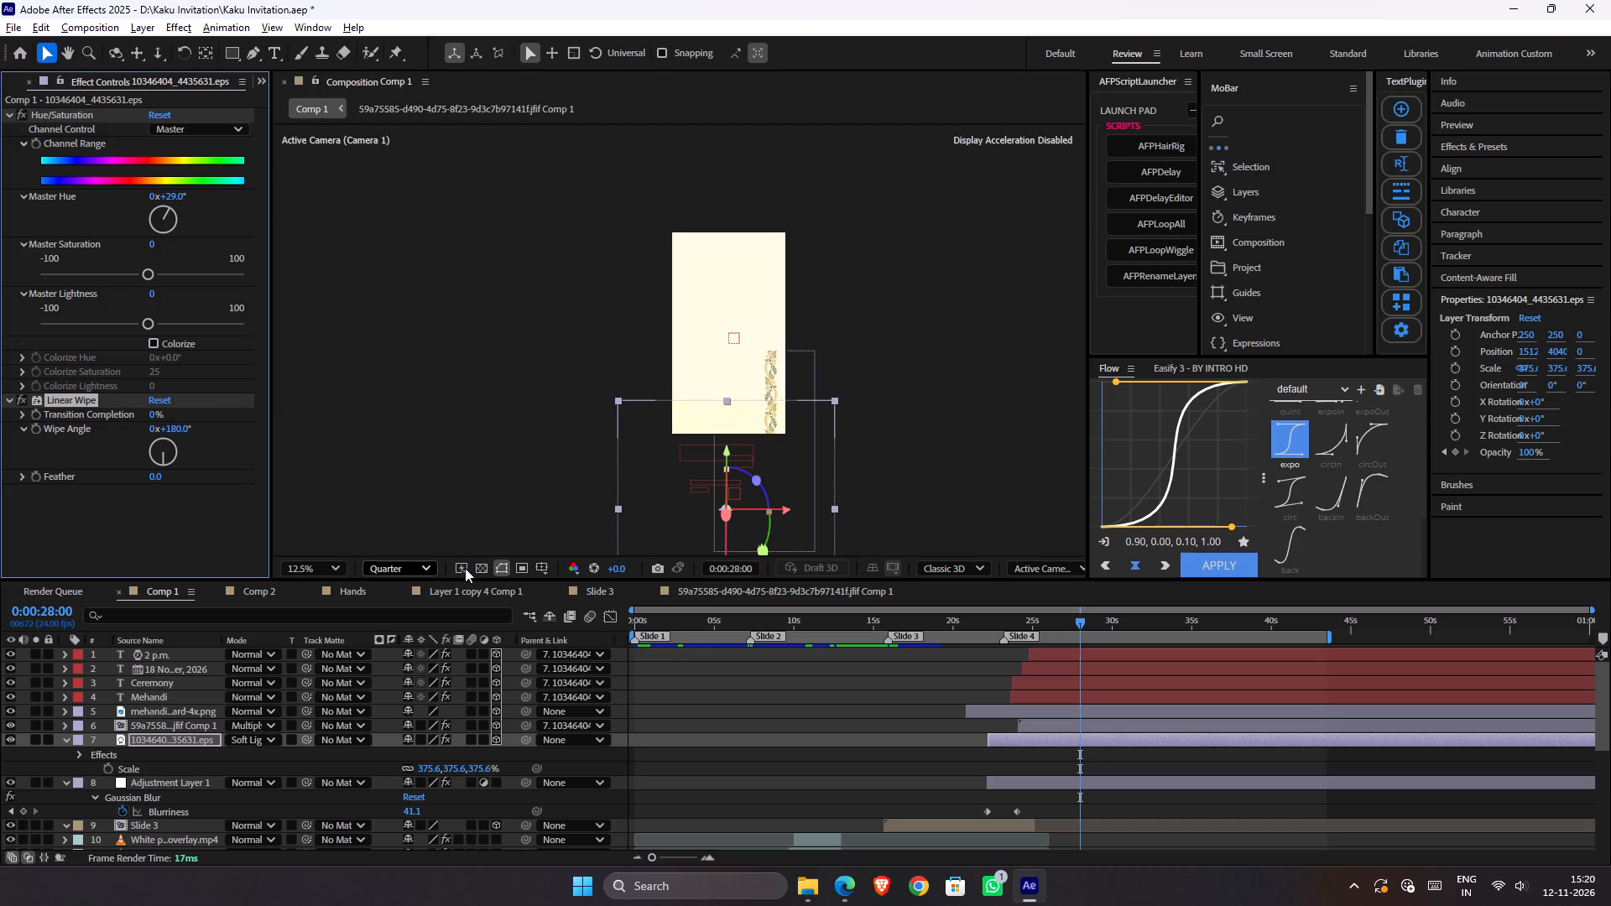
{"action": "scroll", "coordinate": [802, 488], "scroll_direction": "up", "scroll_amount": 1}
{"action": "key", "text": "space"}
{"action": "key", "text": "space"}
{"action": "key", "text": "space"}
{"action": "key", "text": "space"}
{"action": "key", "text": "space"}
{"action": "key", "text": "space"}
{"action": "key", "text": "space"}
{"action": "key", "text": "space"}
{"action": "key", "text": "space"}
{"action": "left_click_drag", "start_coordinate": [819, 461], "coordinate": [813, 224]}
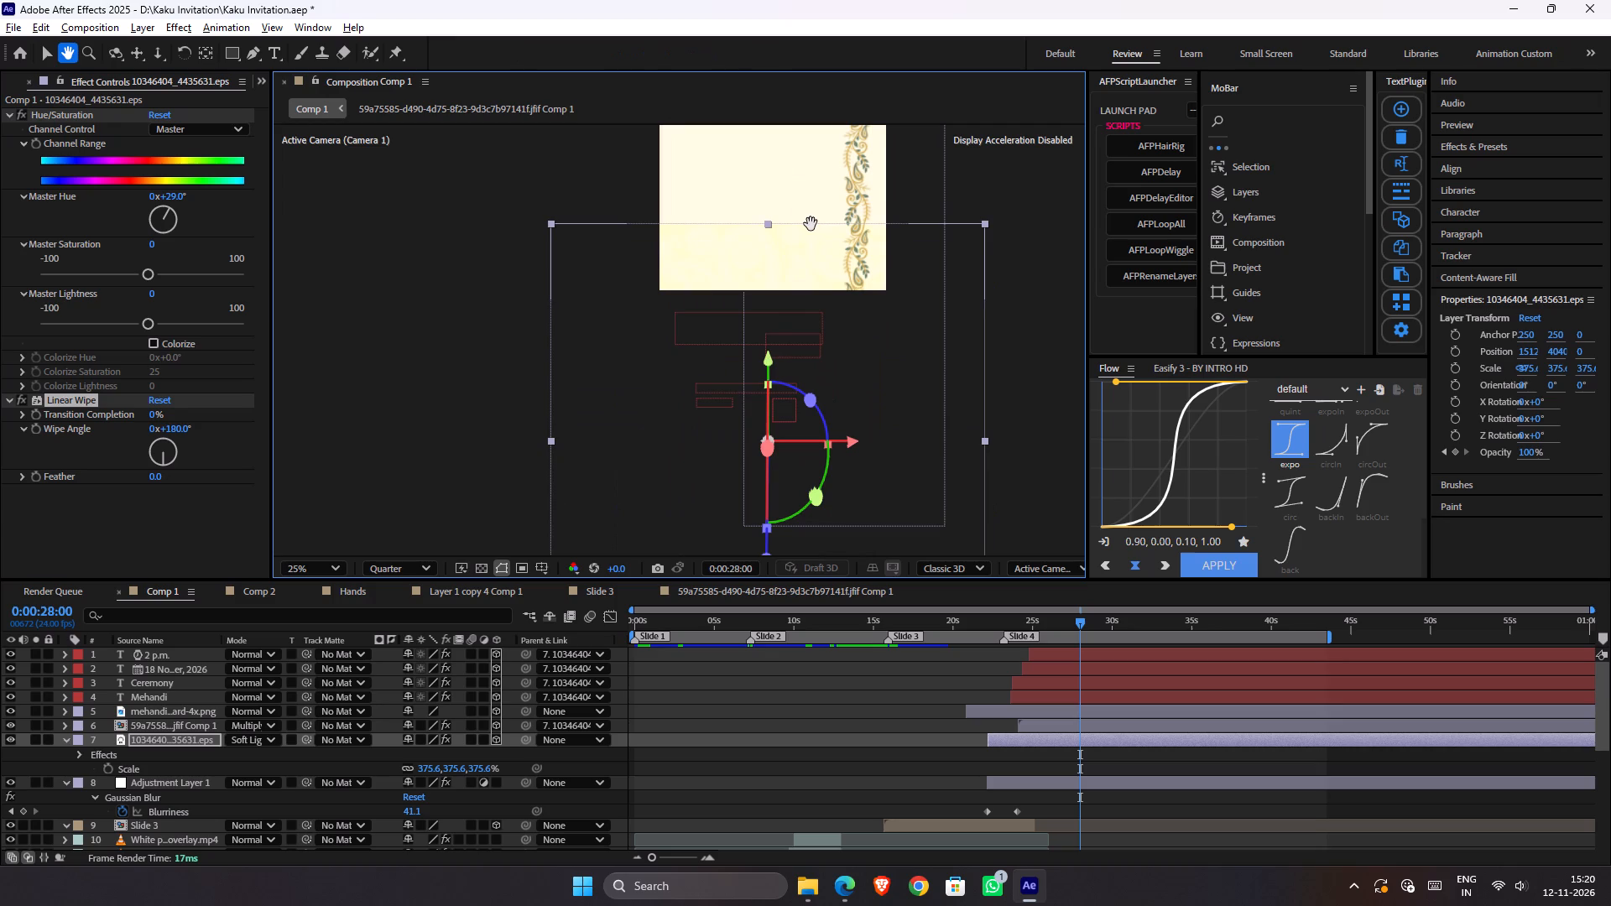
{"action": "left_click", "coordinate": [153, 418]}
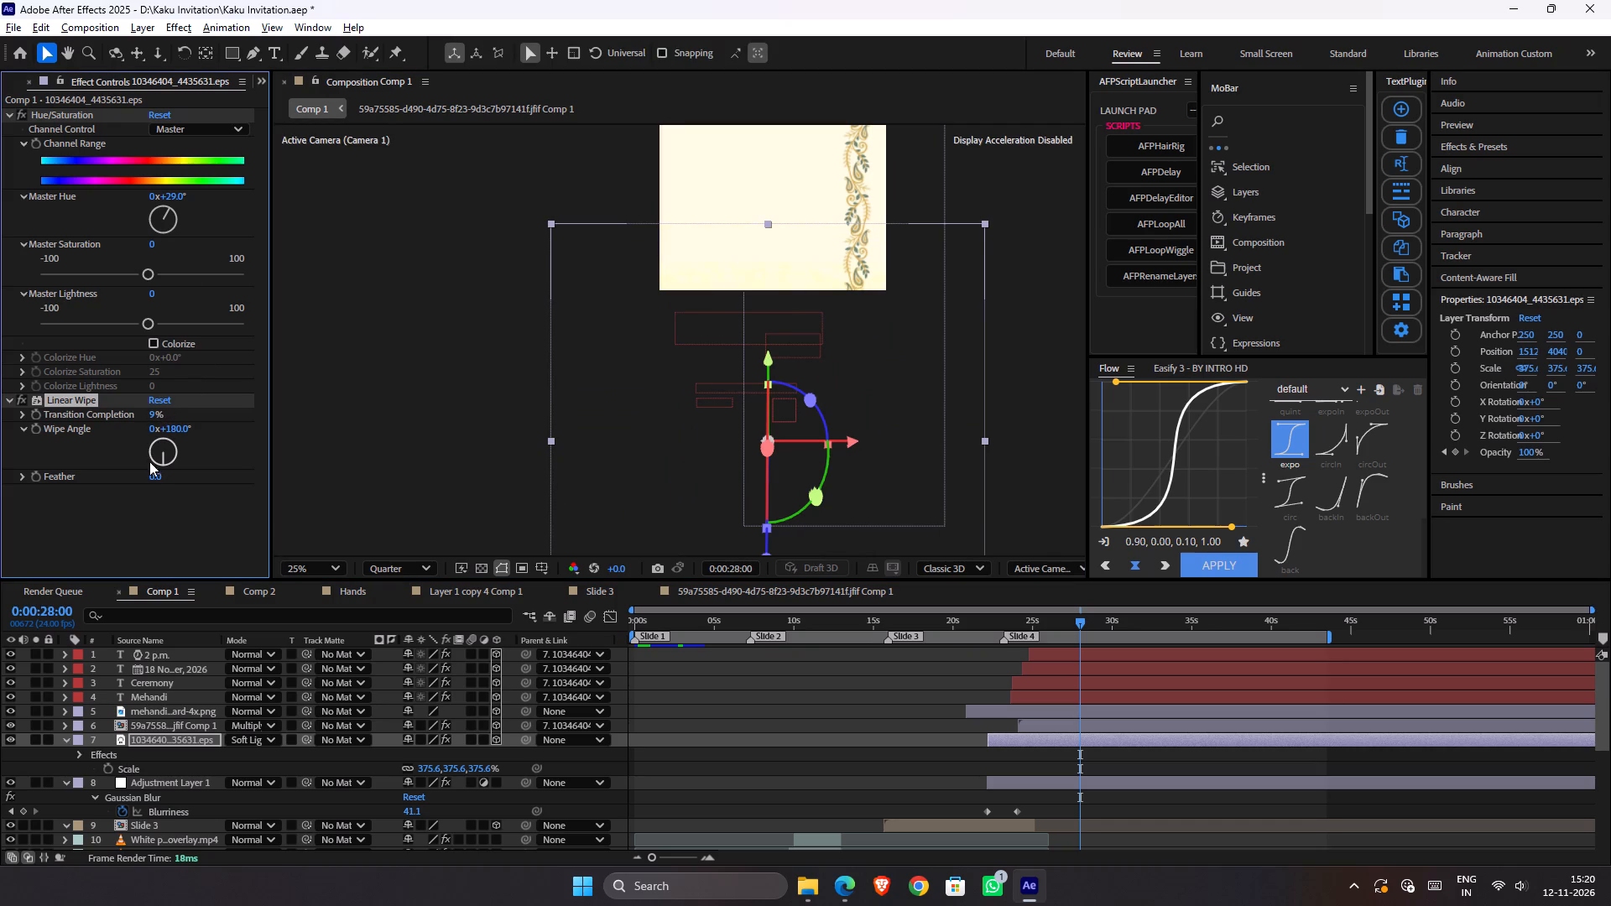
{"action": "left_click_drag", "start_coordinate": [155, 477], "coordinate": [237, 460]}
{"action": "left_click", "coordinate": [65, 406]}
{"action": "left_click", "coordinate": [66, 401]}
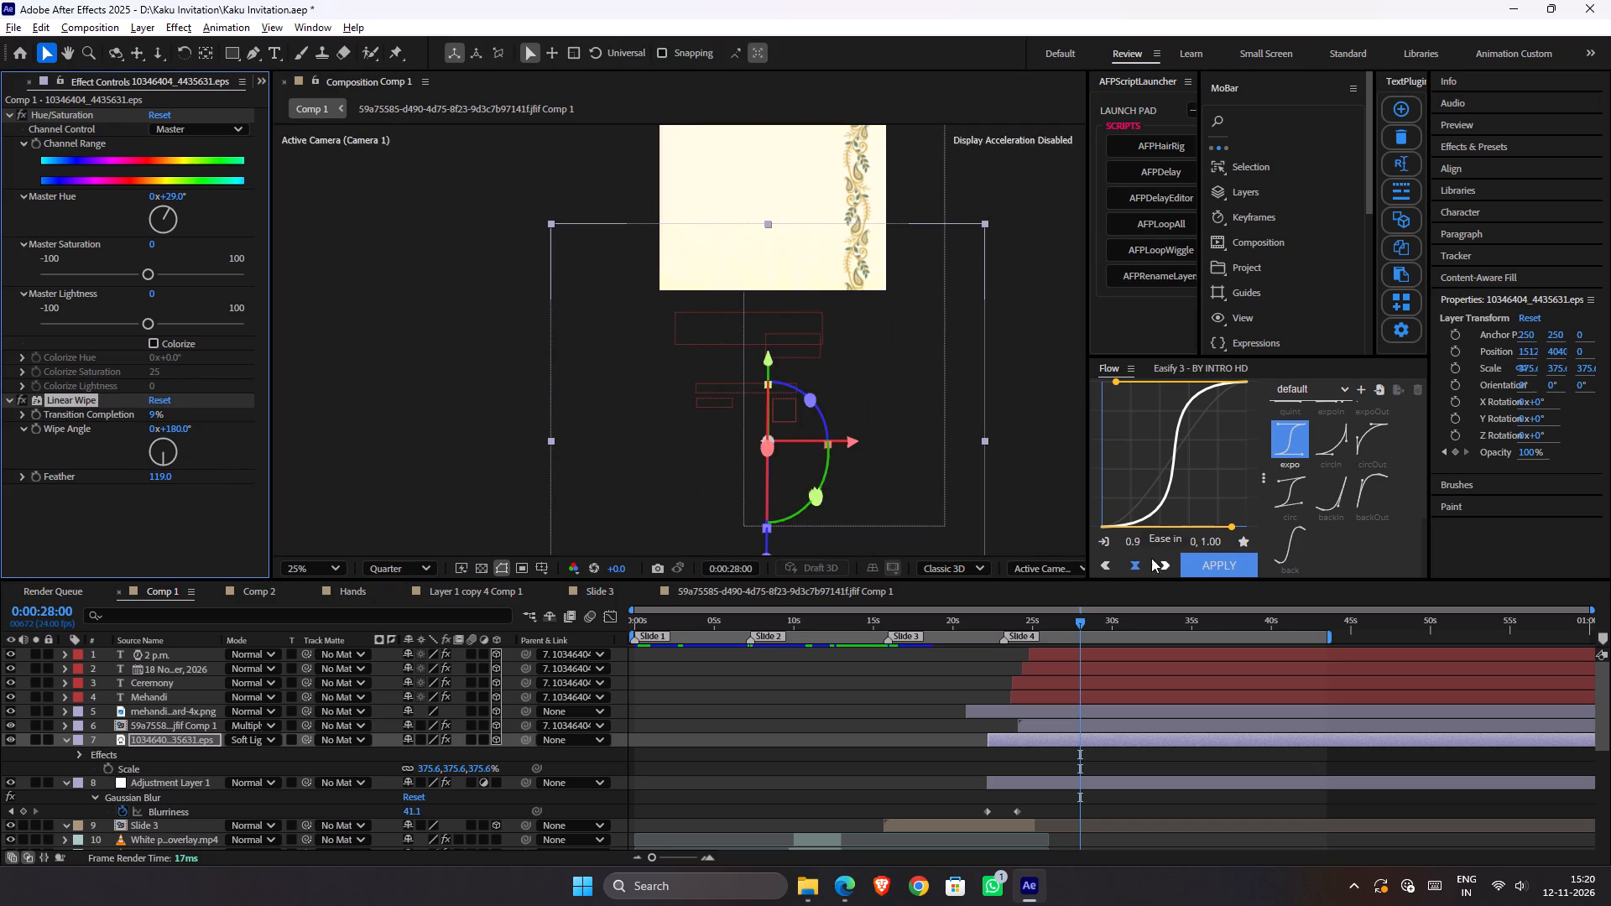
Preview the animation from 0:00:21:20 through the upward camera move and save the project.
{"action": "left_click_drag", "start_coordinate": [1034, 617], "coordinate": [982, 611]}
{"action": "scroll", "coordinate": [899, 334], "scroll_direction": "down", "scroll_amount": 1}
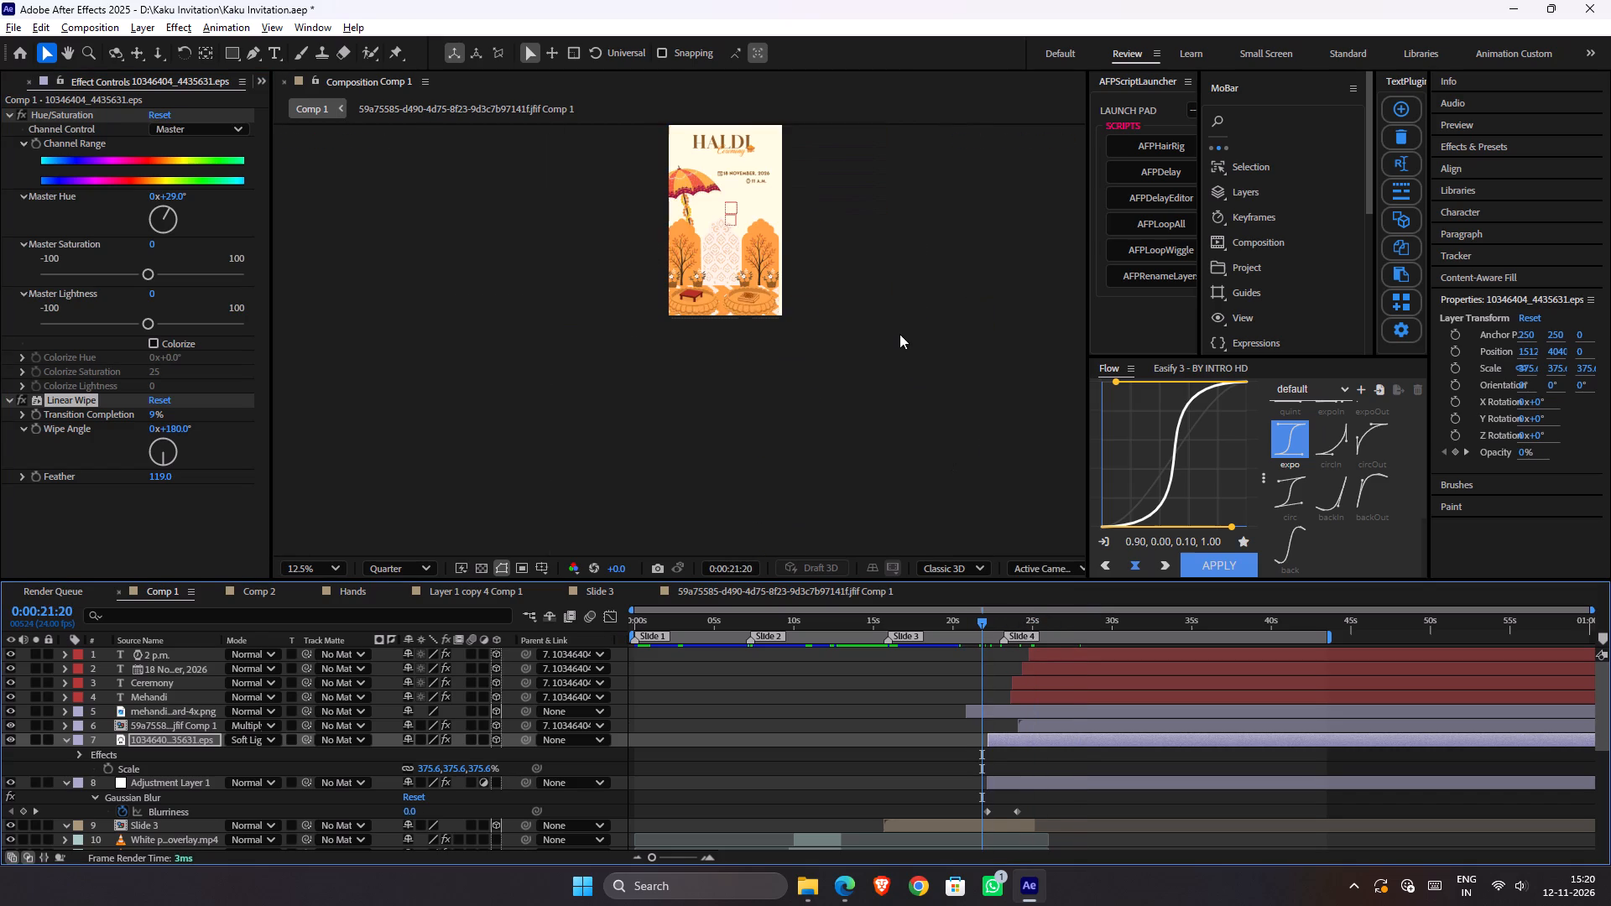
{"action": "key", "text": "space"}
{"action": "left_click_drag", "start_coordinate": [851, 305], "coordinate": [859, 351]}
{"action": "key", "text": "space"}
{"action": "key", "text": "ctrl+s"}
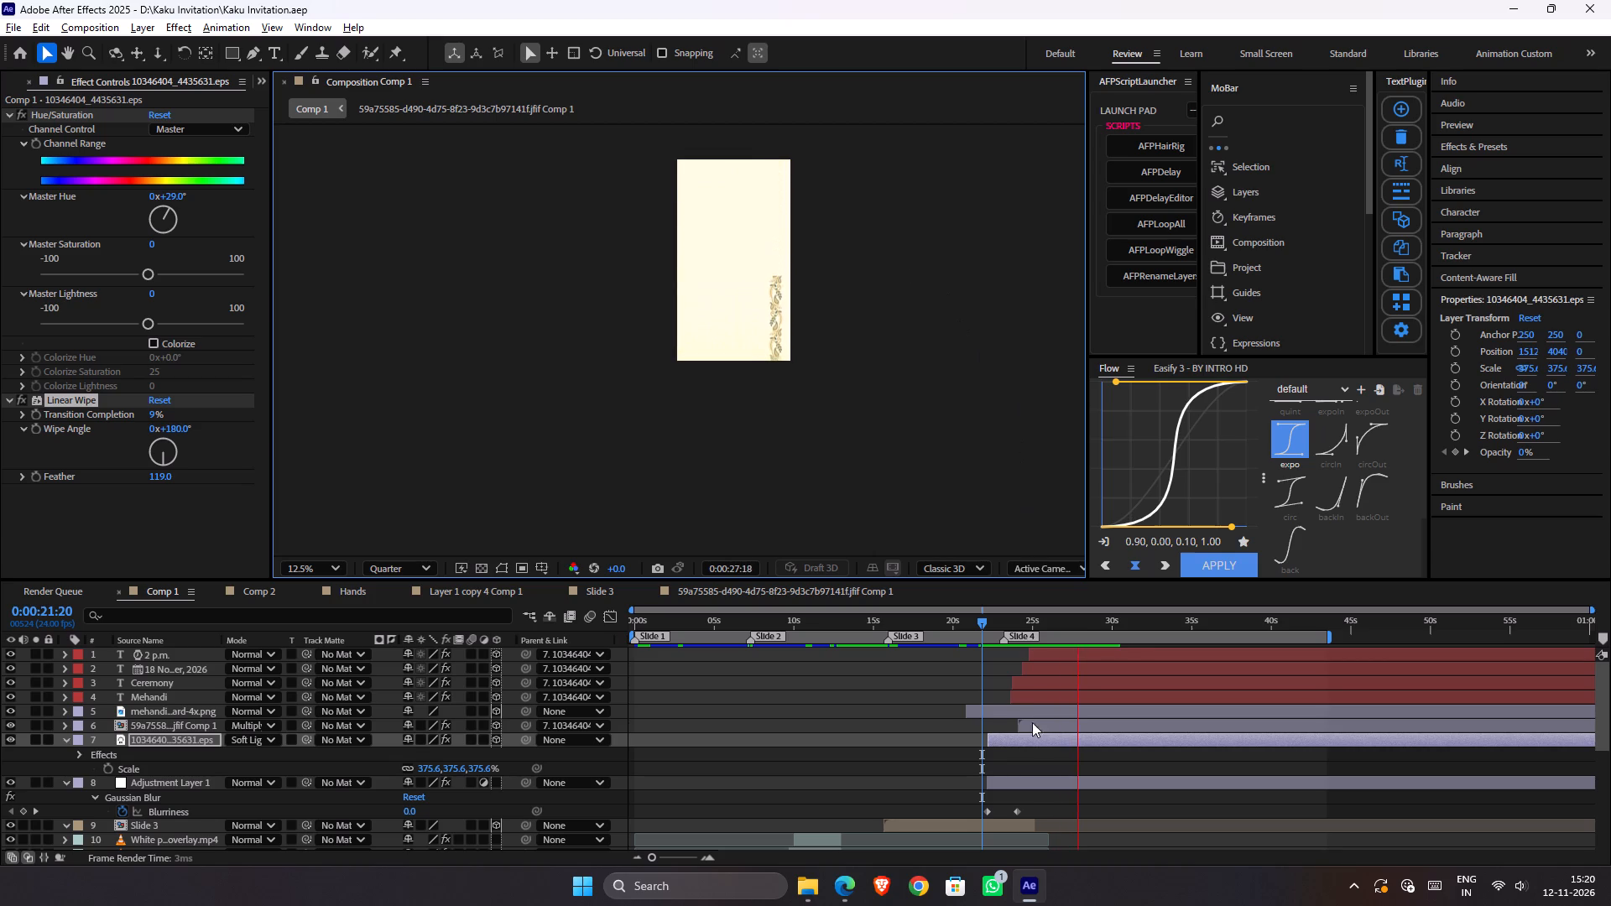
{"action": "key", "text": "space"}
Shift Null 1's last two Position keyframes together so the upward camera move starts at about 0:00:27:07.
{"action": "scroll", "coordinate": [1087, 772], "scroll_direction": "down", "scroll_amount": 2}
{"action": "left_click_drag", "start_coordinate": [1105, 742], "coordinate": [1044, 755]}
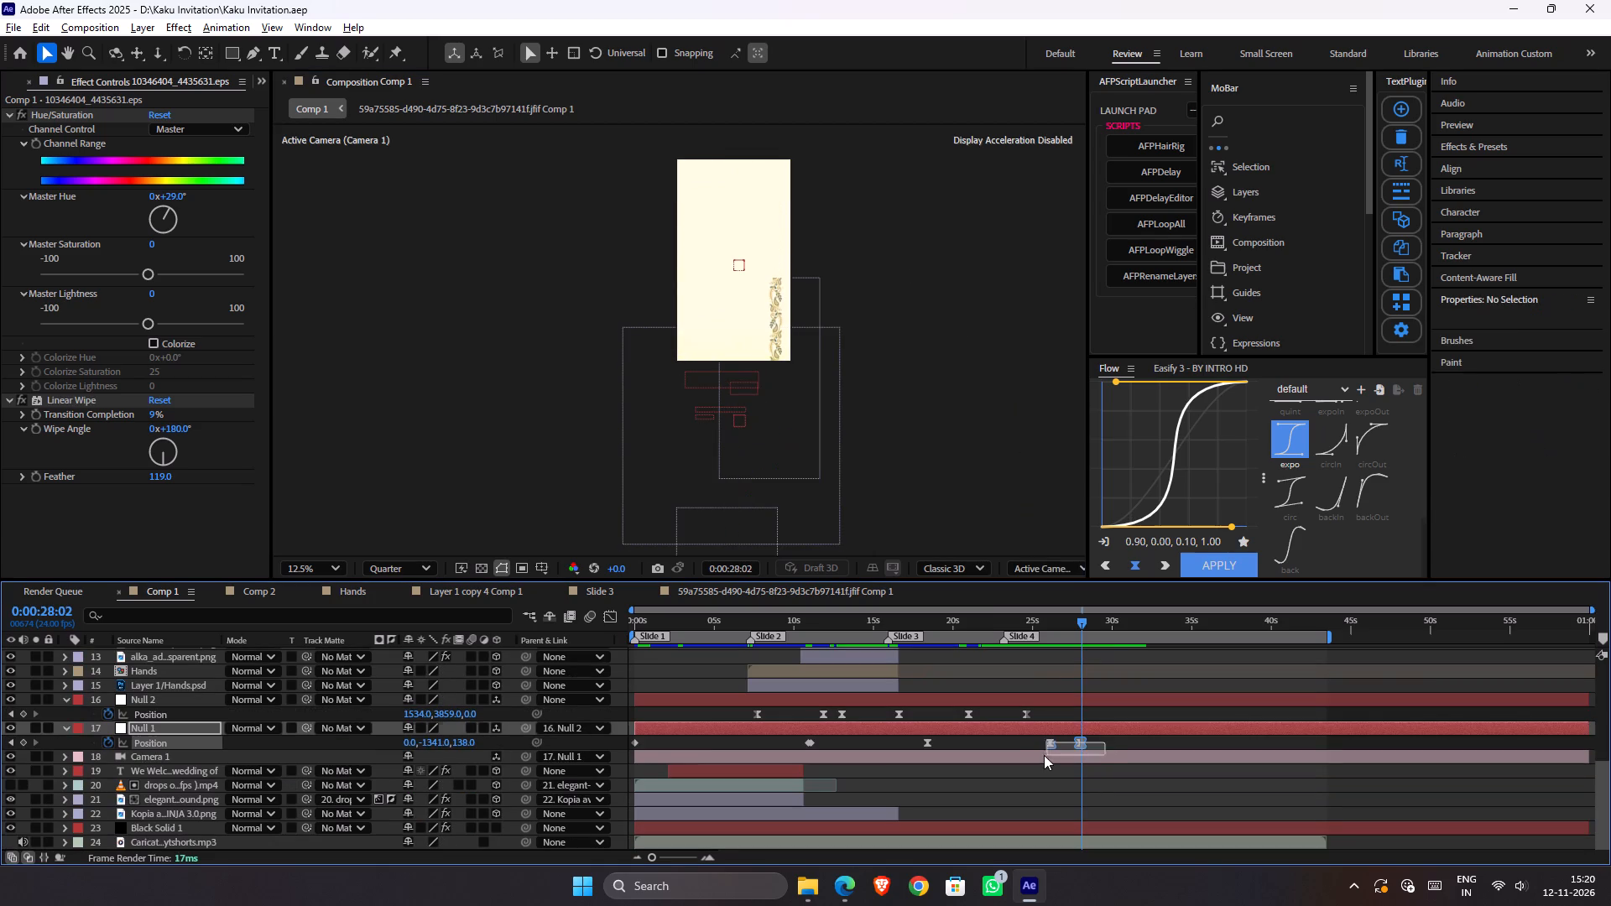
{"action": "left_click_drag", "start_coordinate": [1044, 755], "coordinate": [1035, 758]}
{"action": "scroll", "coordinate": [1047, 757], "scroll_direction": "down", "scroll_amount": 1}
{"action": "left_click_drag", "start_coordinate": [1053, 742], "coordinate": [1082, 747]}
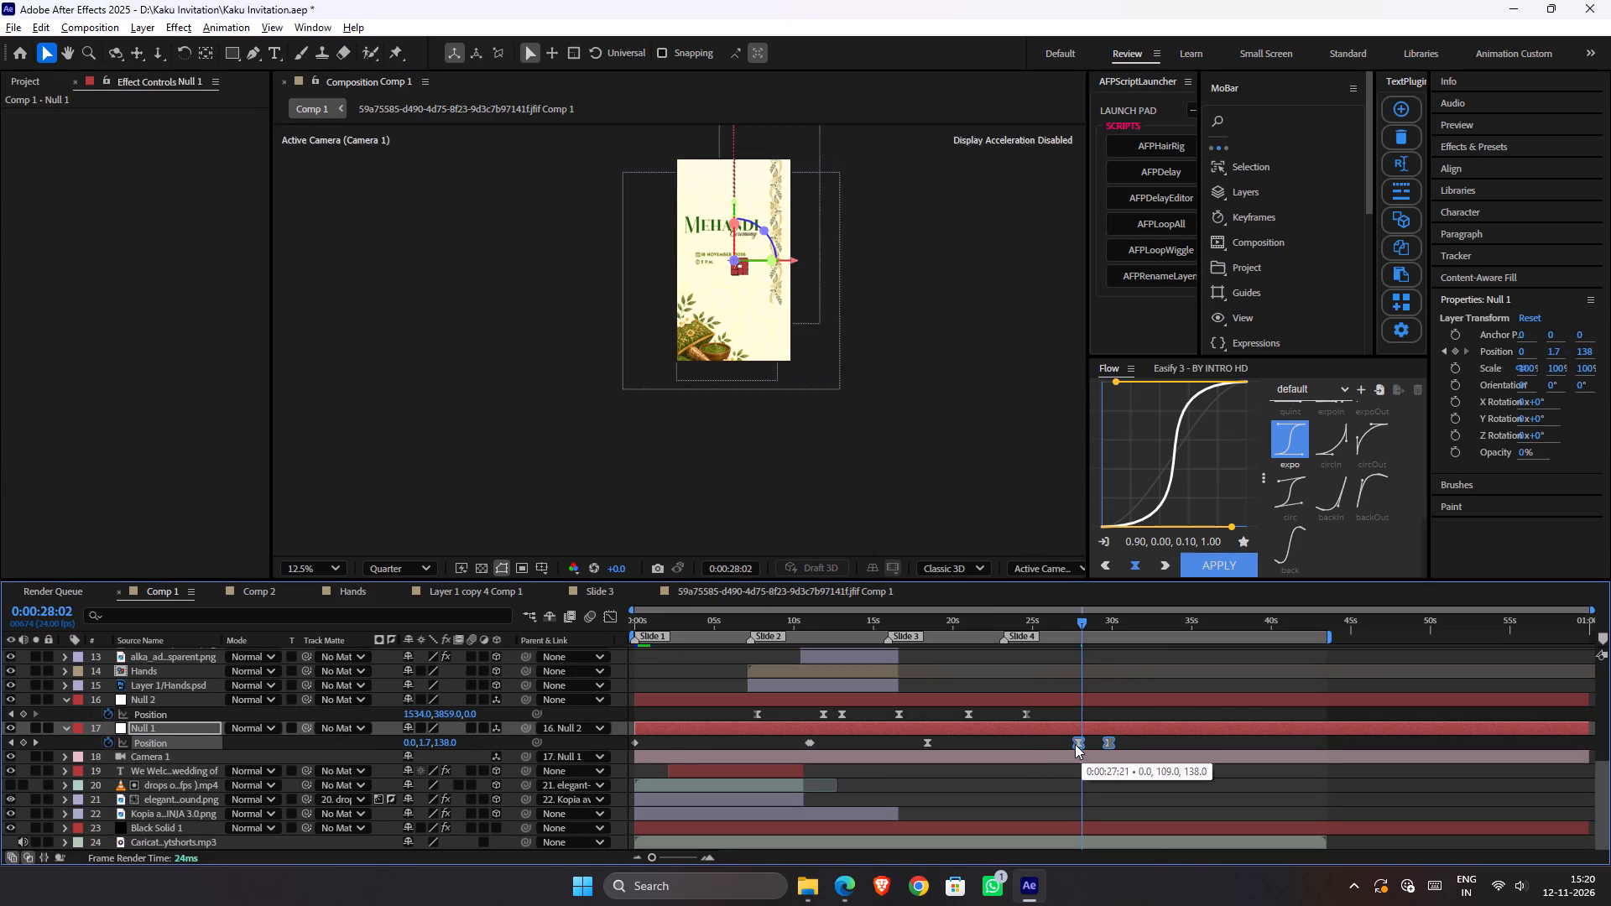
{"action": "left_click", "coordinate": [1038, 620]}
{"action": "key", "text": "space"}
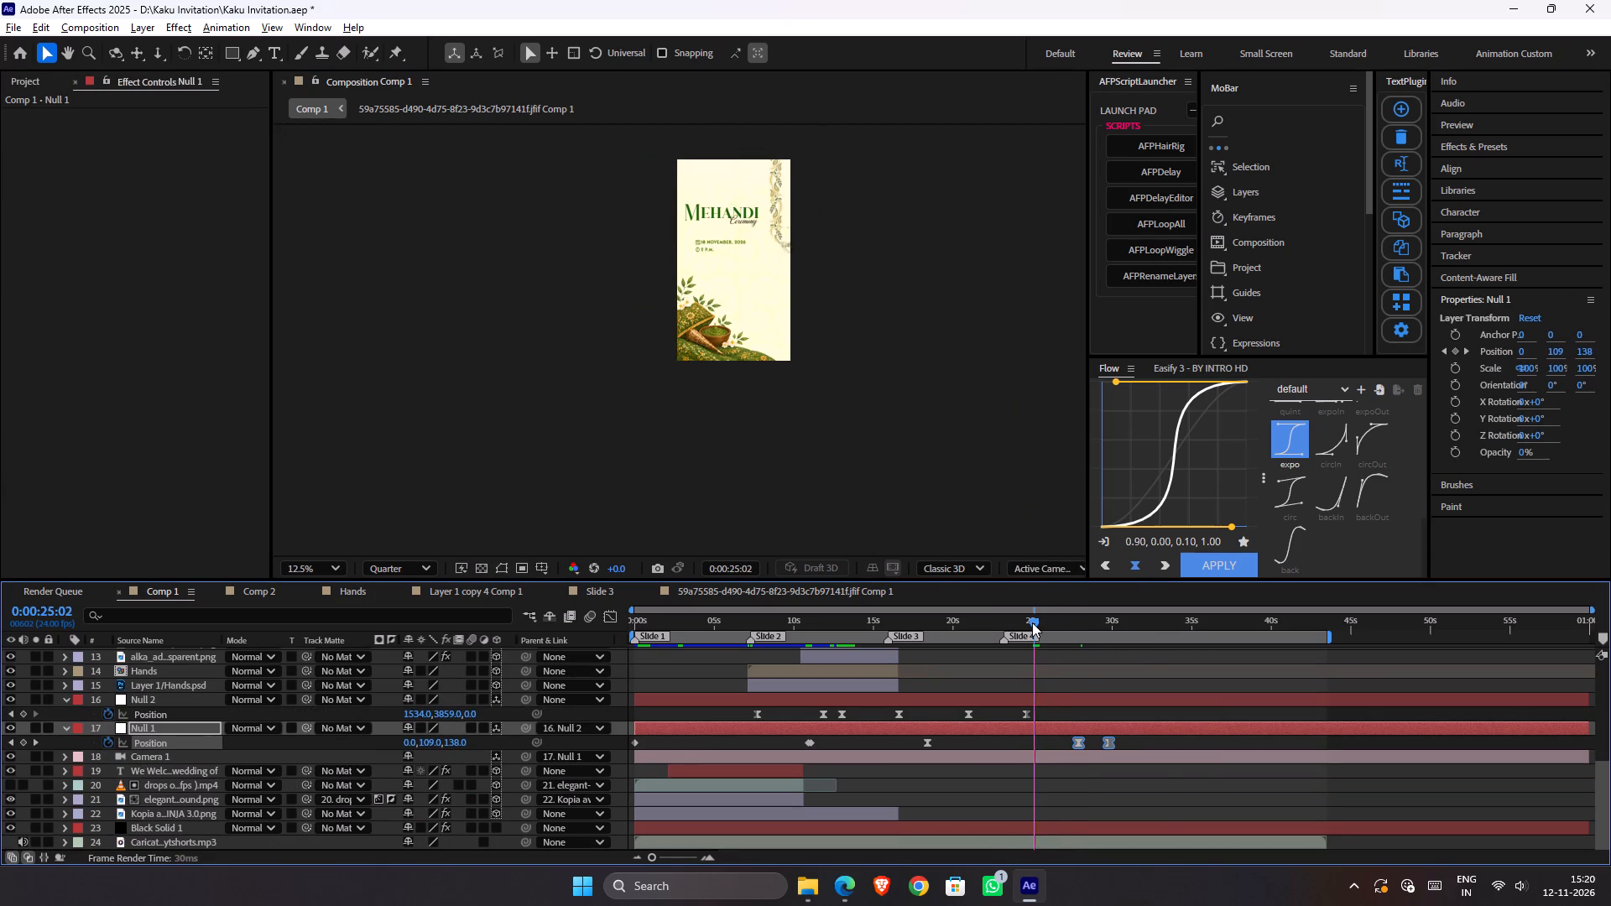
{"action": "key", "text": "space"}
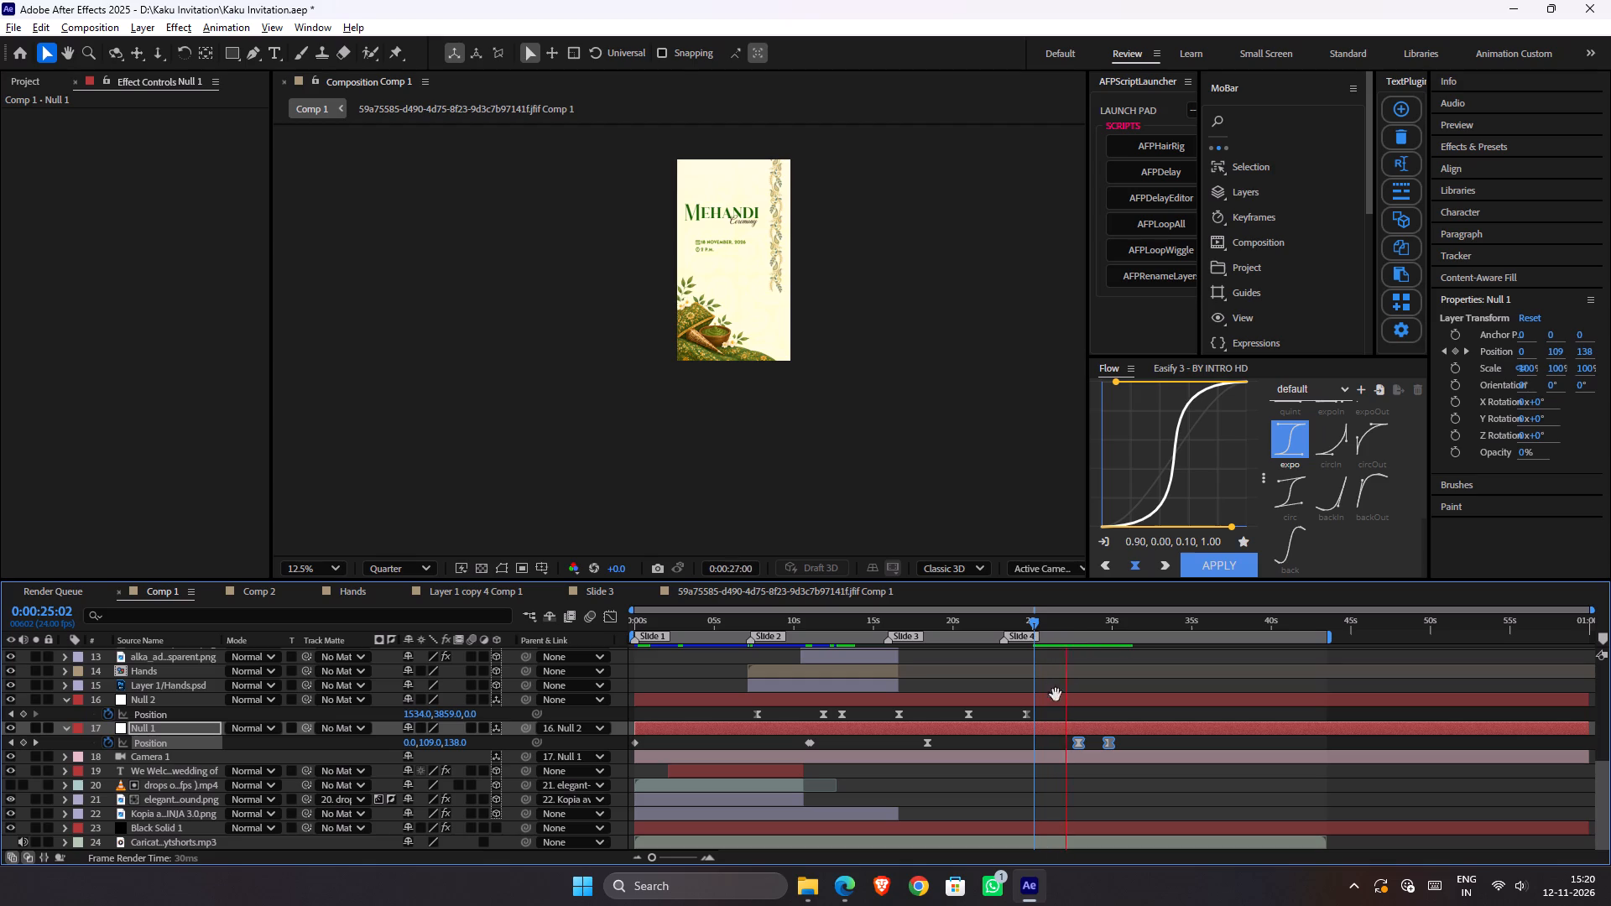
{"action": "left_click_drag", "start_coordinate": [1077, 744], "coordinate": [1067, 742]}
Preview the retimed camera move, including a run from 0:00:26:16, and save the project.
{"action": "key", "text": "space"}
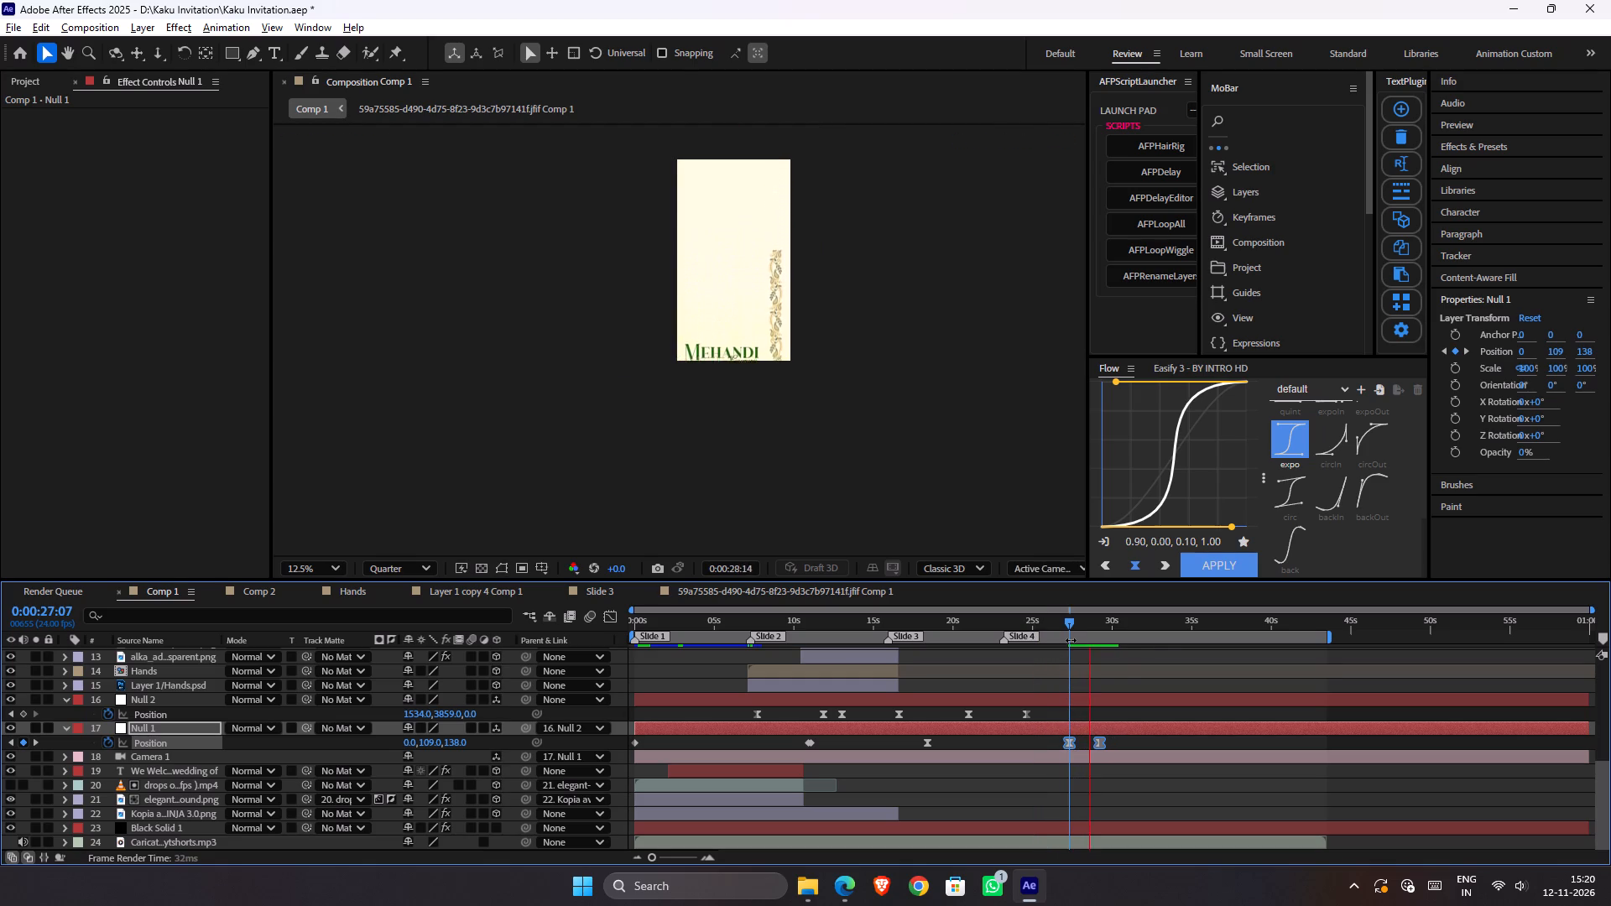
{"action": "key", "text": "space"}
{"action": "left_click_drag", "start_coordinate": [1075, 612], "coordinate": [1063, 612]}
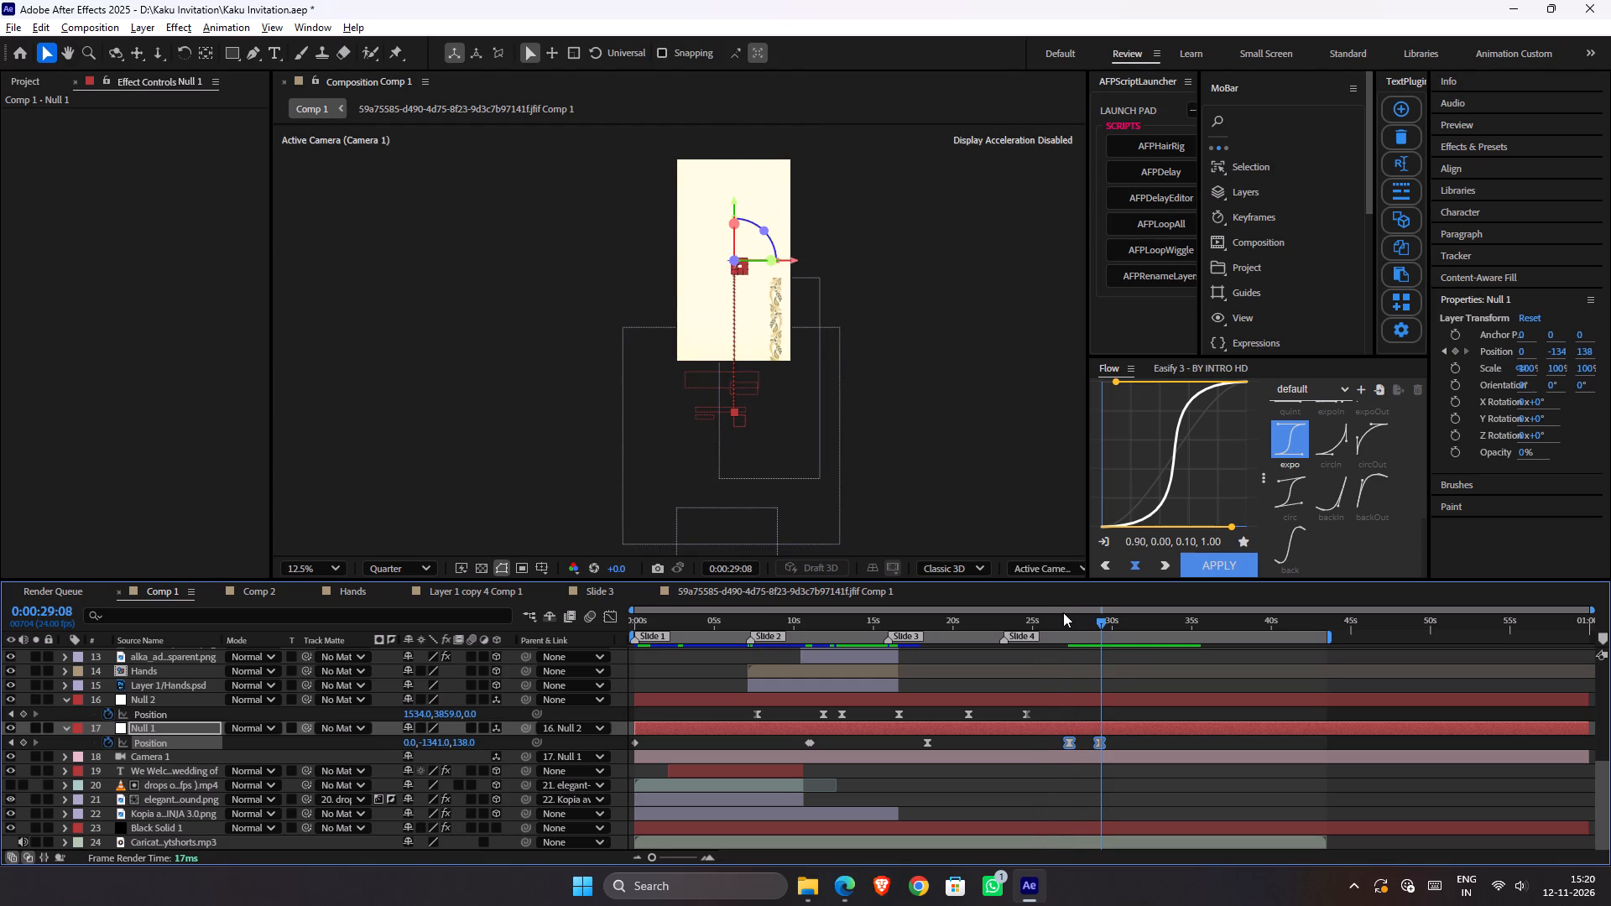
{"action": "left_click_drag", "start_coordinate": [1063, 612], "coordinate": [1059, 611]}
{"action": "left_click", "coordinate": [1059, 618]}
{"action": "key", "text": "space"}
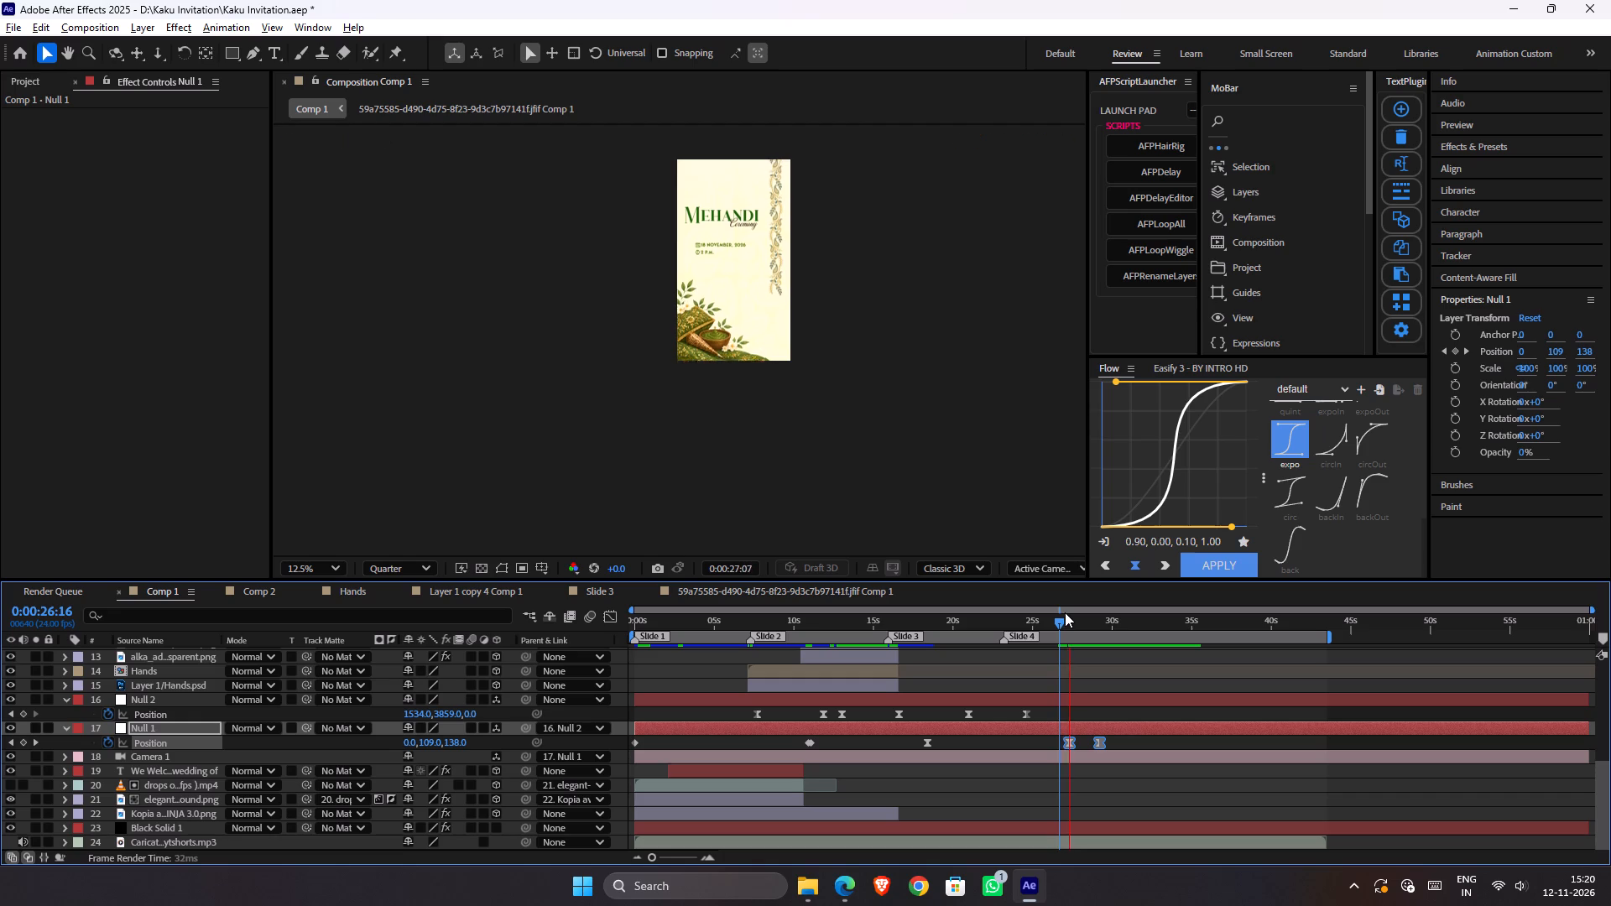
{"action": "key", "text": "space"}
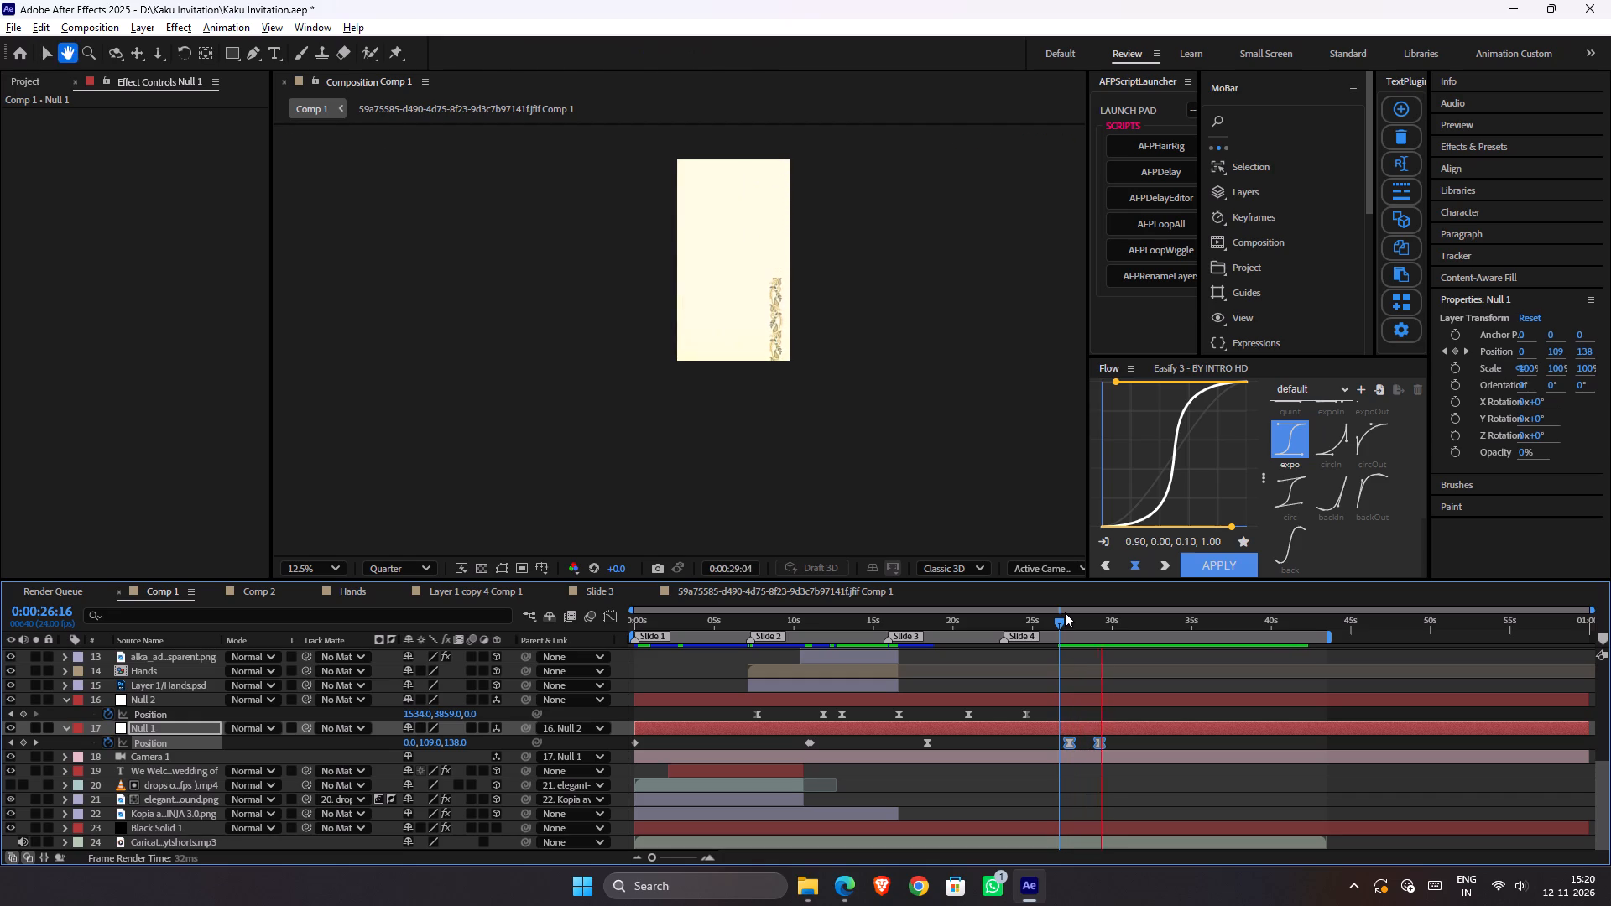
{"action": "key", "text": "ctrl+s"}
{"action": "scroll", "coordinate": [774, 357], "scroll_direction": "up", "scroll_amount": 2}
{"action": "scroll", "coordinate": [774, 357], "scroll_direction": "down", "scroll_amount": 1}
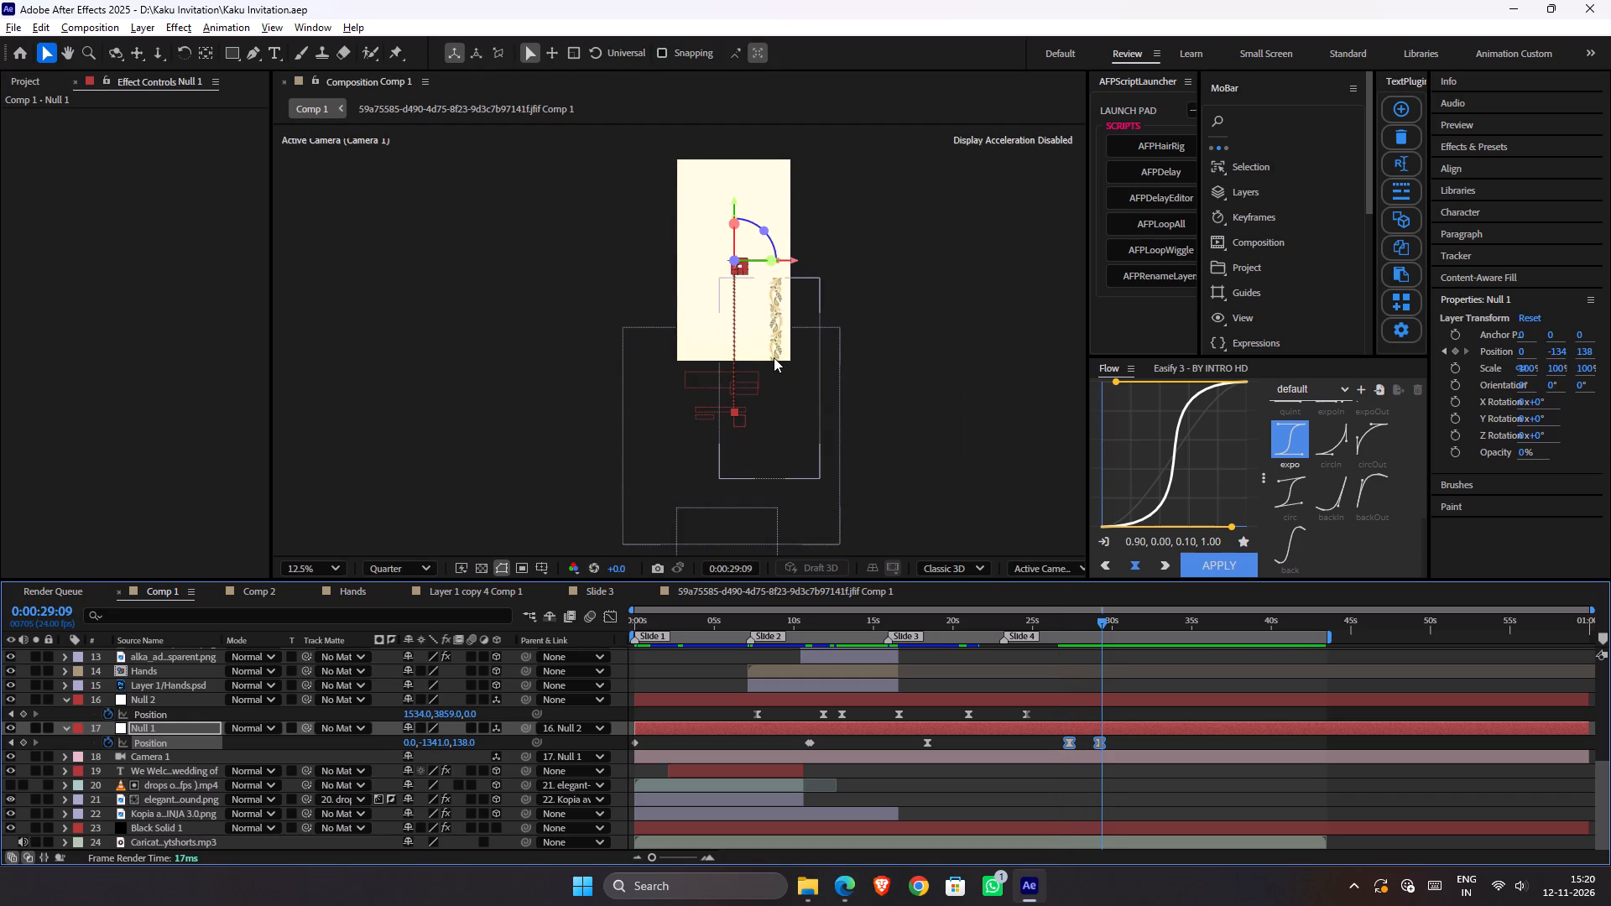
{"action": "scroll", "coordinate": [788, 347], "scroll_direction": "up", "scroll_amount": 1}
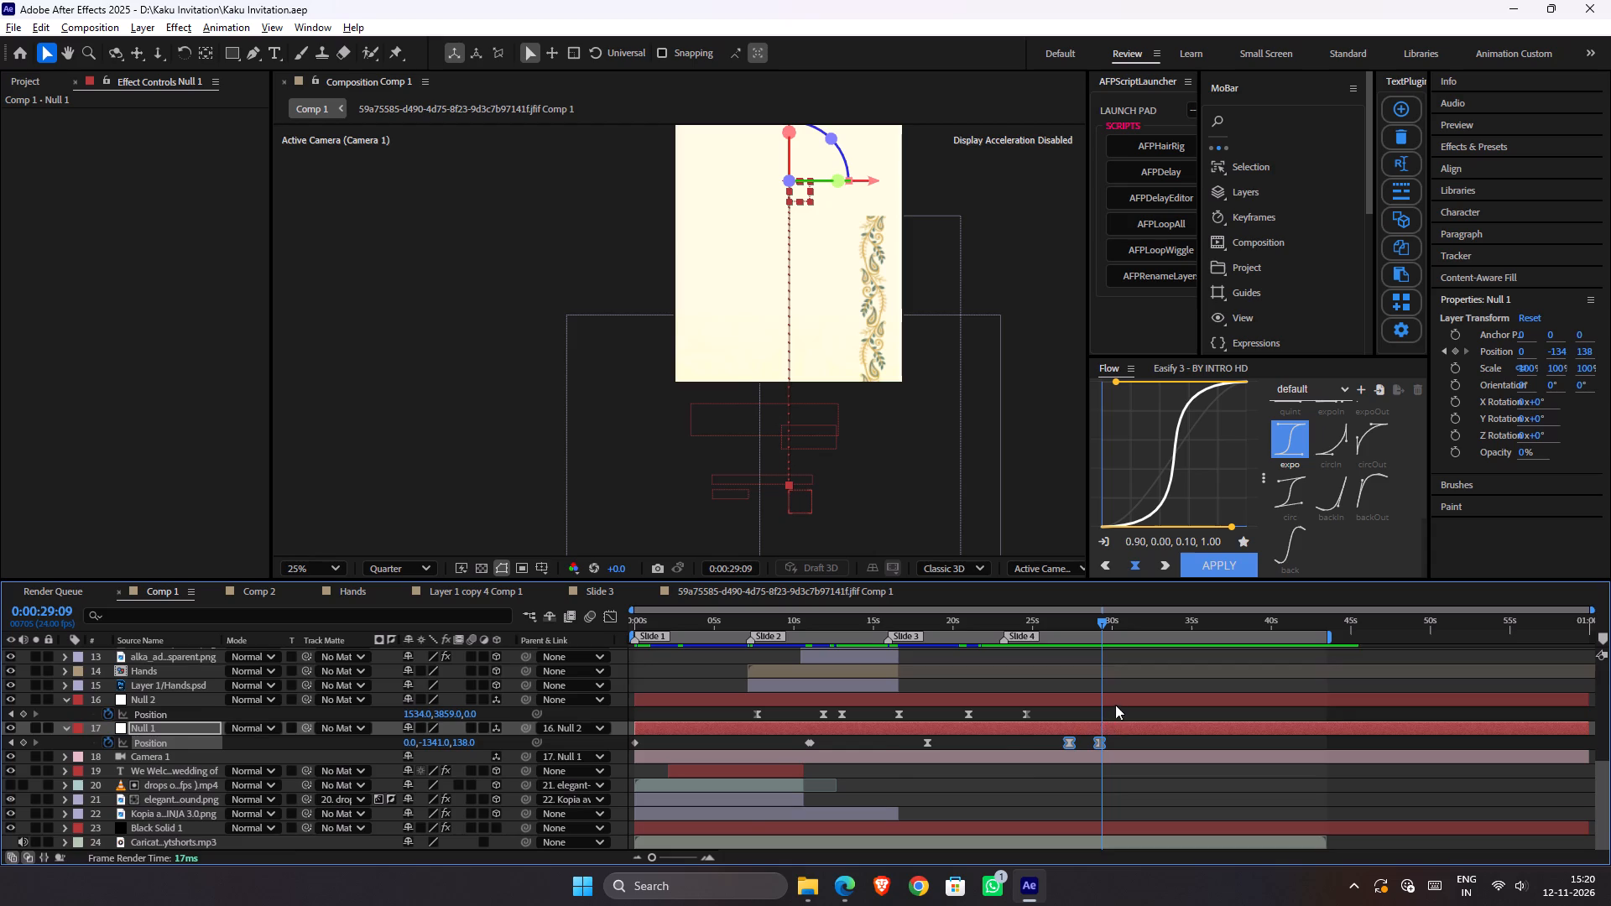
{"action": "scroll", "coordinate": [1115, 703], "scroll_direction": "up", "scroll_amount": 1}
{"action": "left_click", "coordinate": [196, 706]}
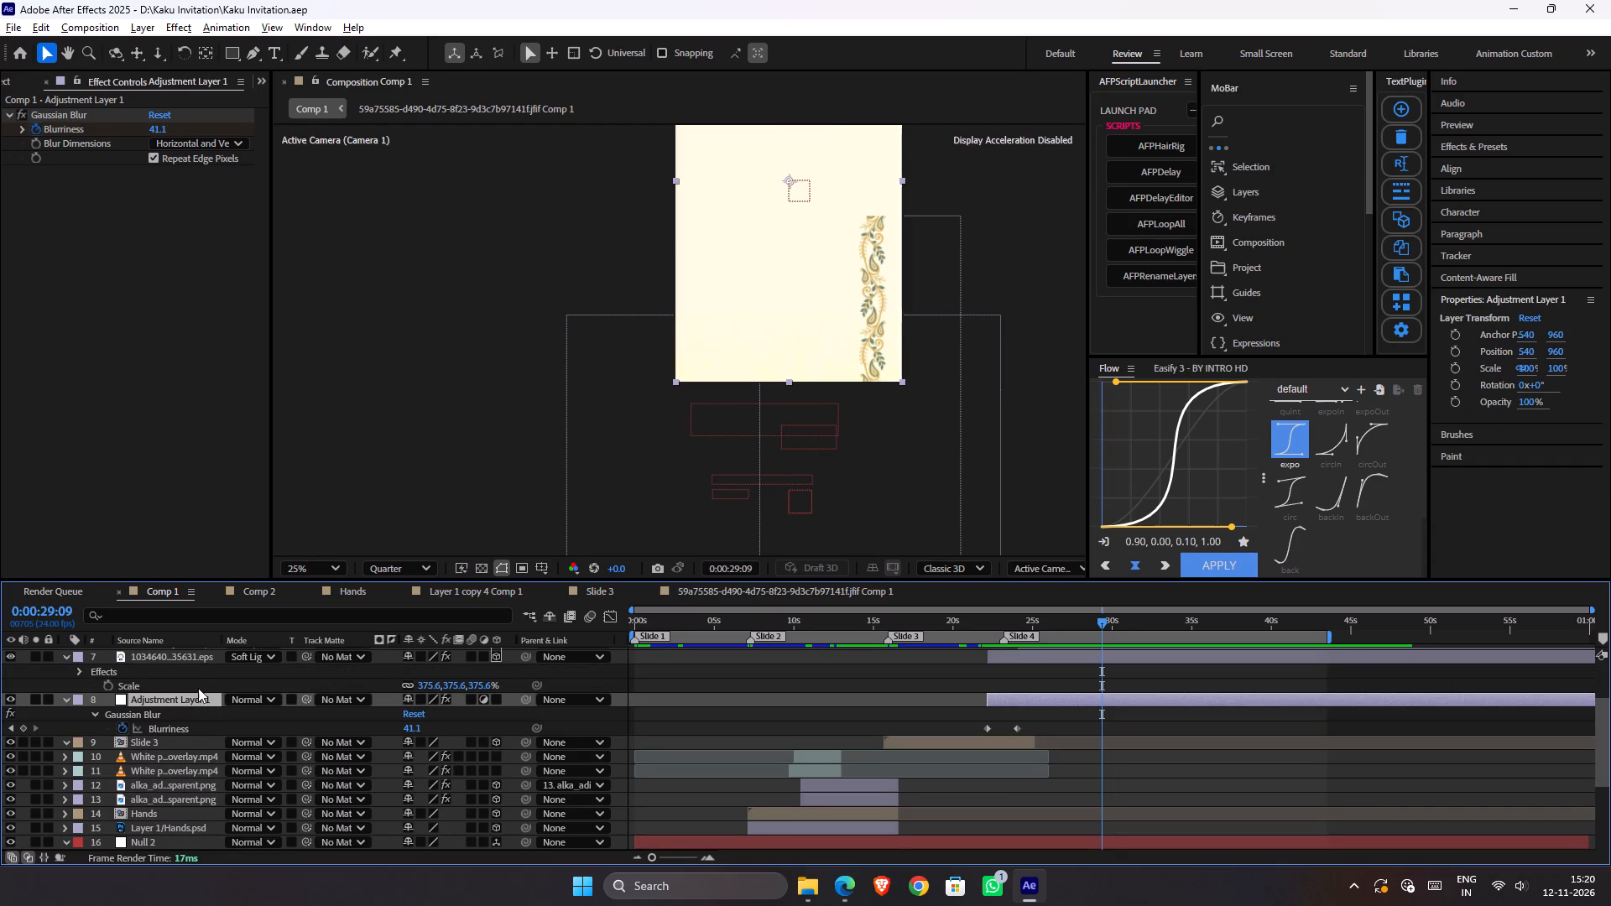
{"action": "key", "text": "ctrl+s"}
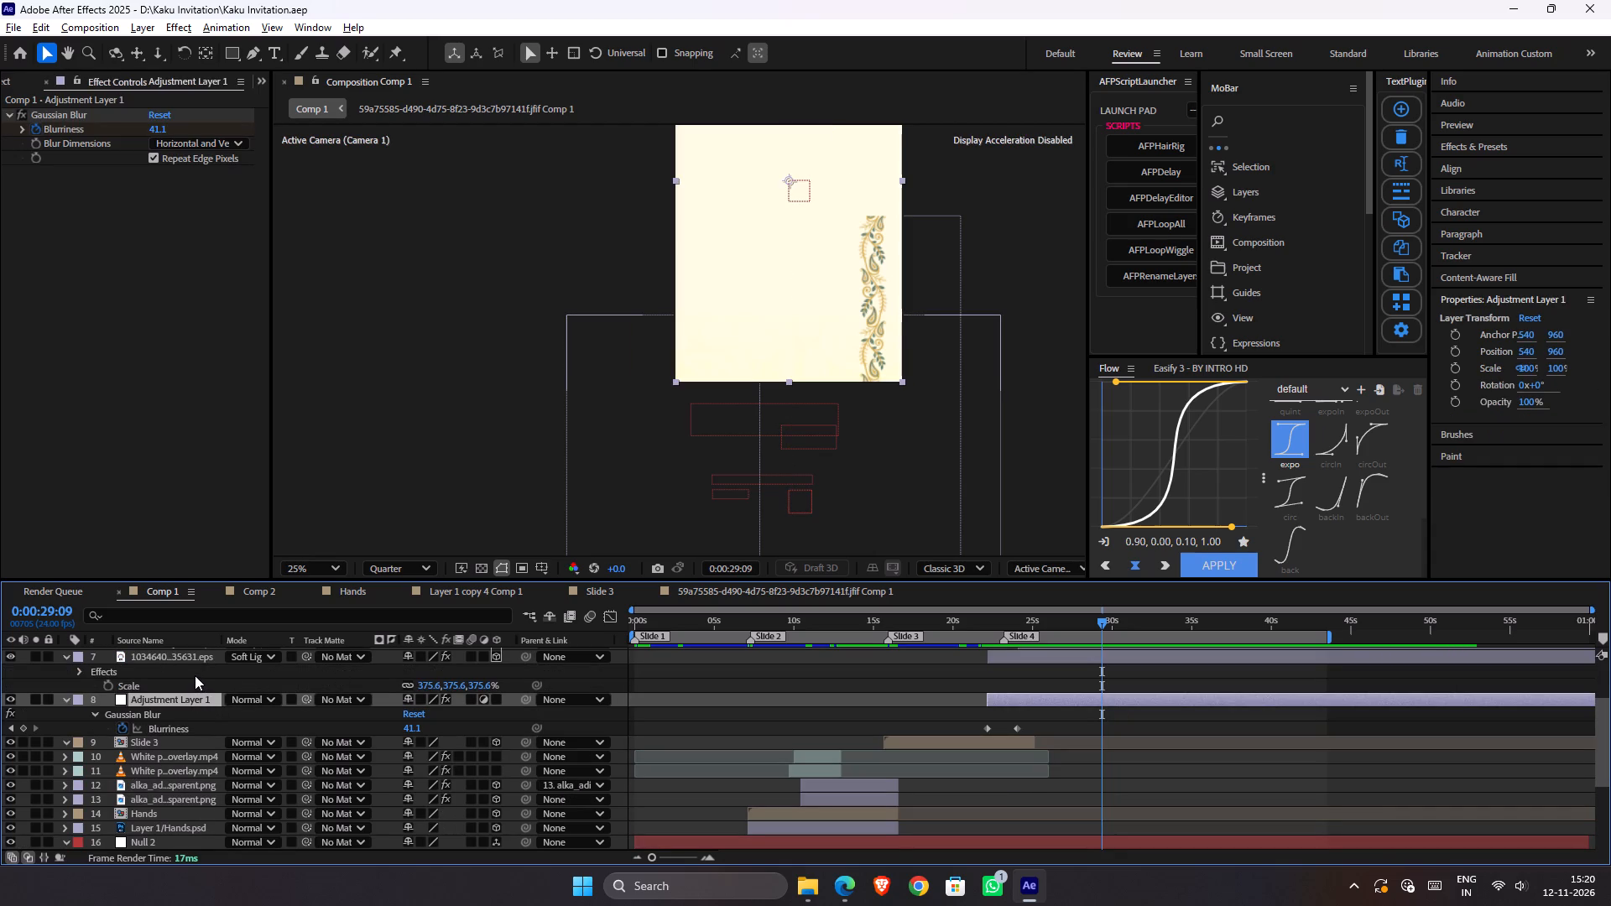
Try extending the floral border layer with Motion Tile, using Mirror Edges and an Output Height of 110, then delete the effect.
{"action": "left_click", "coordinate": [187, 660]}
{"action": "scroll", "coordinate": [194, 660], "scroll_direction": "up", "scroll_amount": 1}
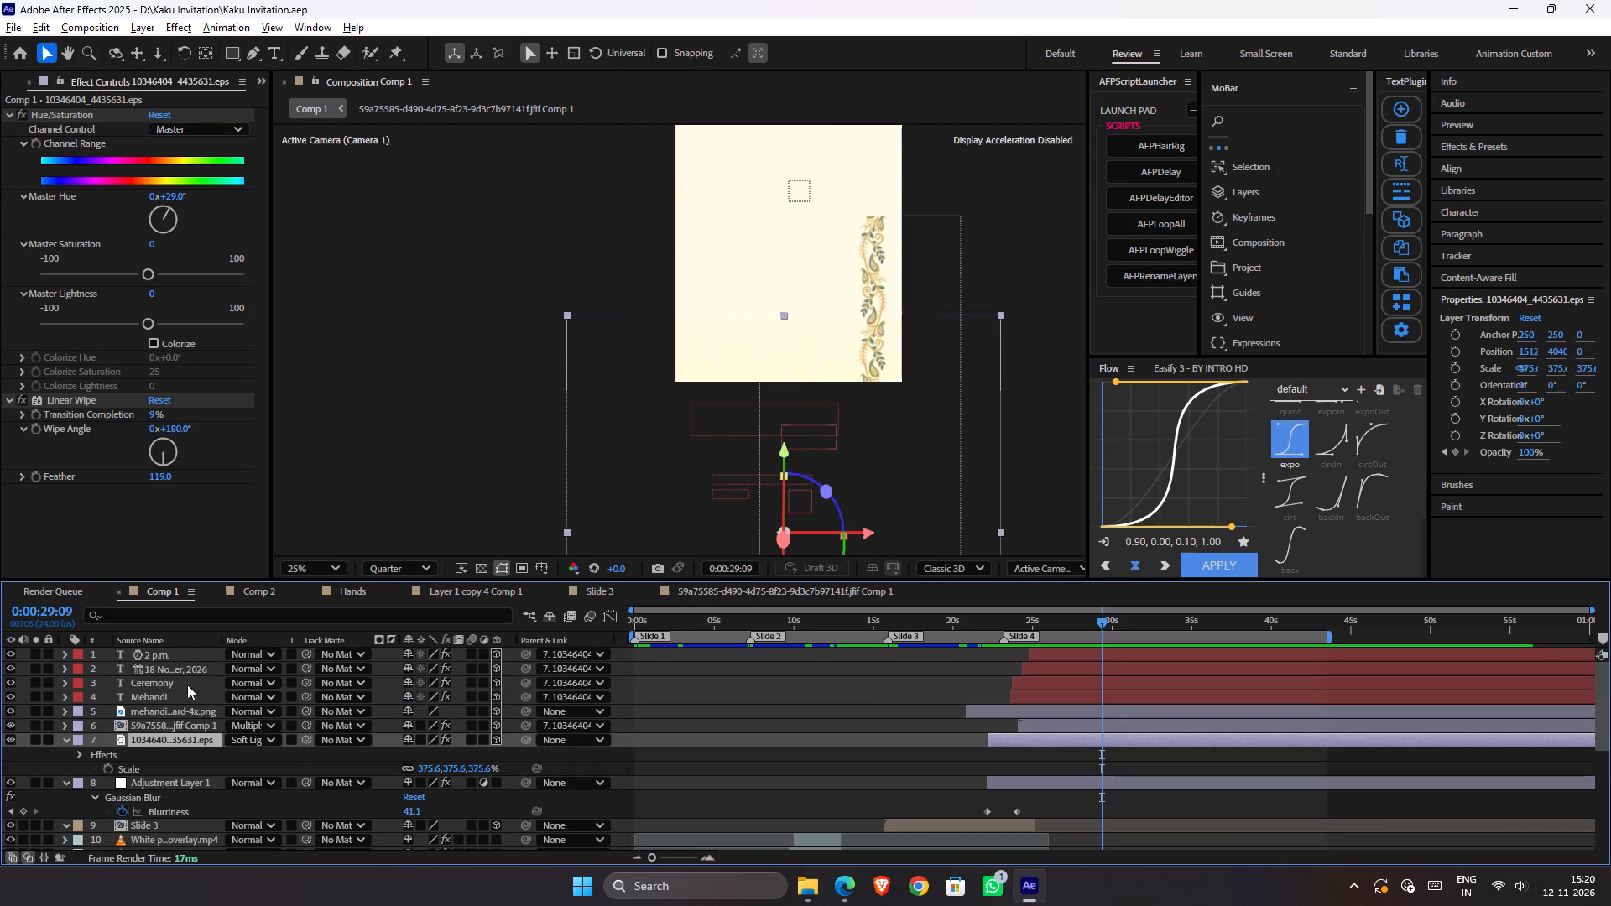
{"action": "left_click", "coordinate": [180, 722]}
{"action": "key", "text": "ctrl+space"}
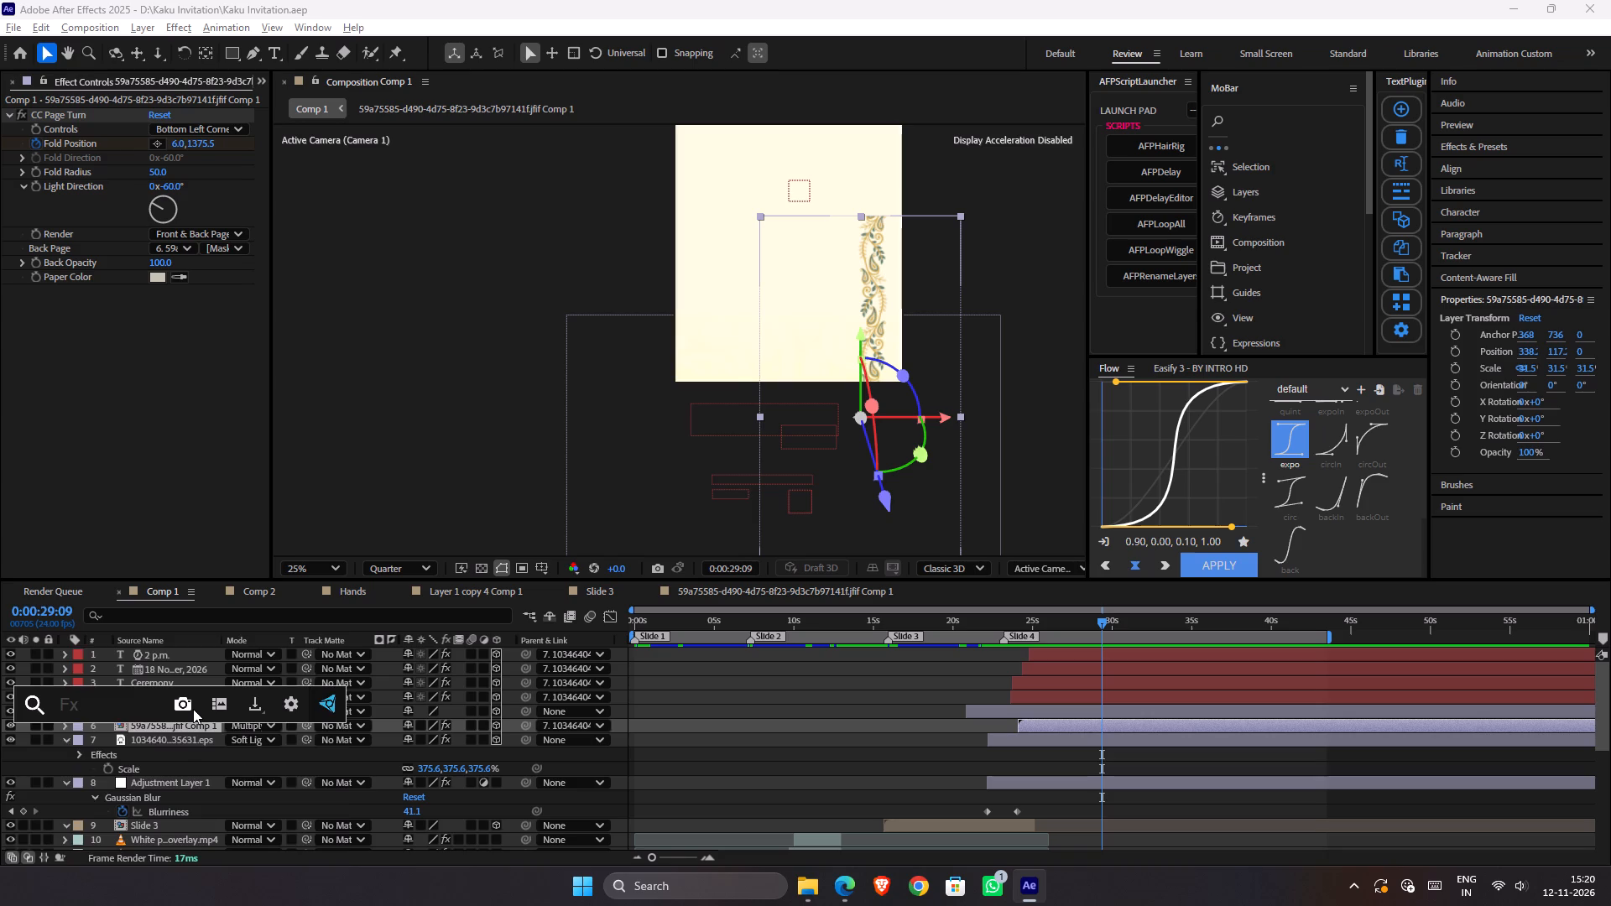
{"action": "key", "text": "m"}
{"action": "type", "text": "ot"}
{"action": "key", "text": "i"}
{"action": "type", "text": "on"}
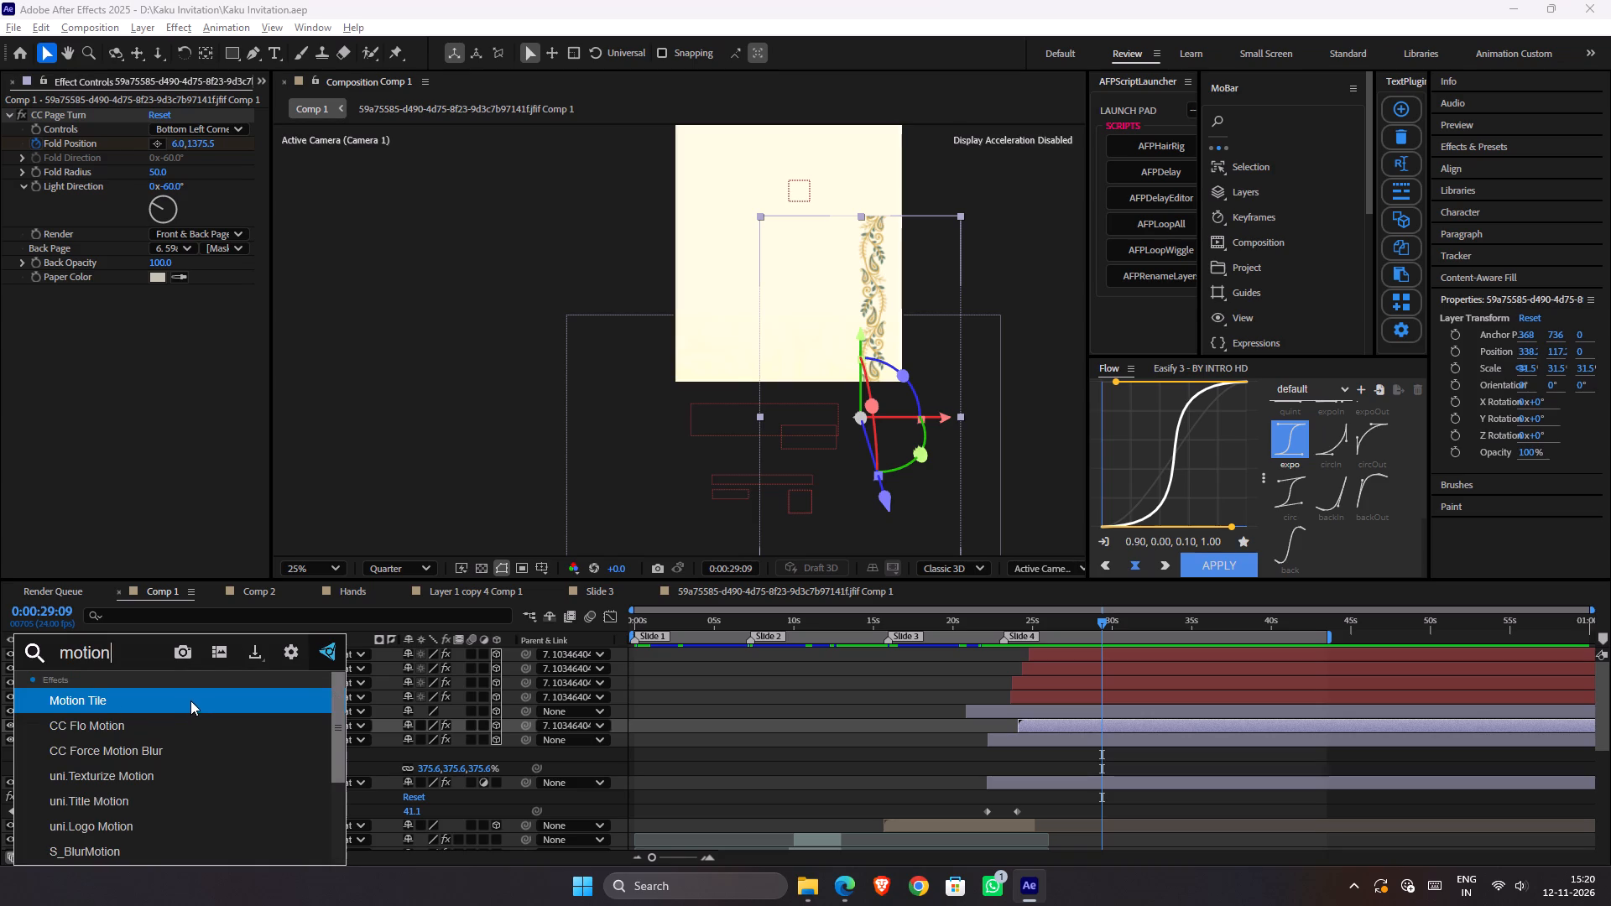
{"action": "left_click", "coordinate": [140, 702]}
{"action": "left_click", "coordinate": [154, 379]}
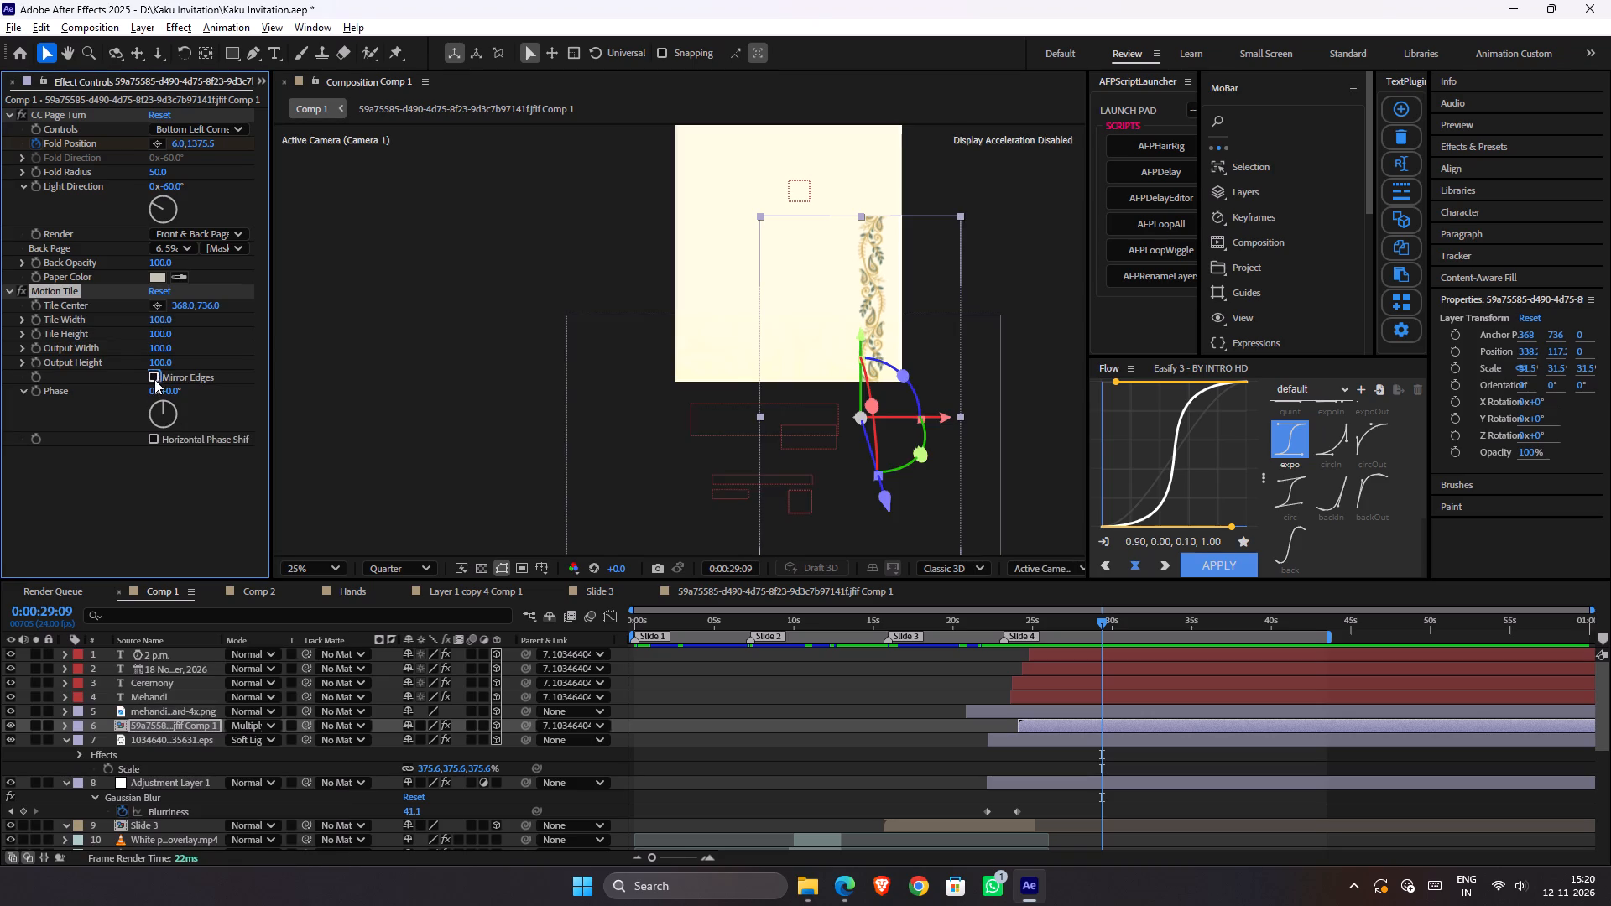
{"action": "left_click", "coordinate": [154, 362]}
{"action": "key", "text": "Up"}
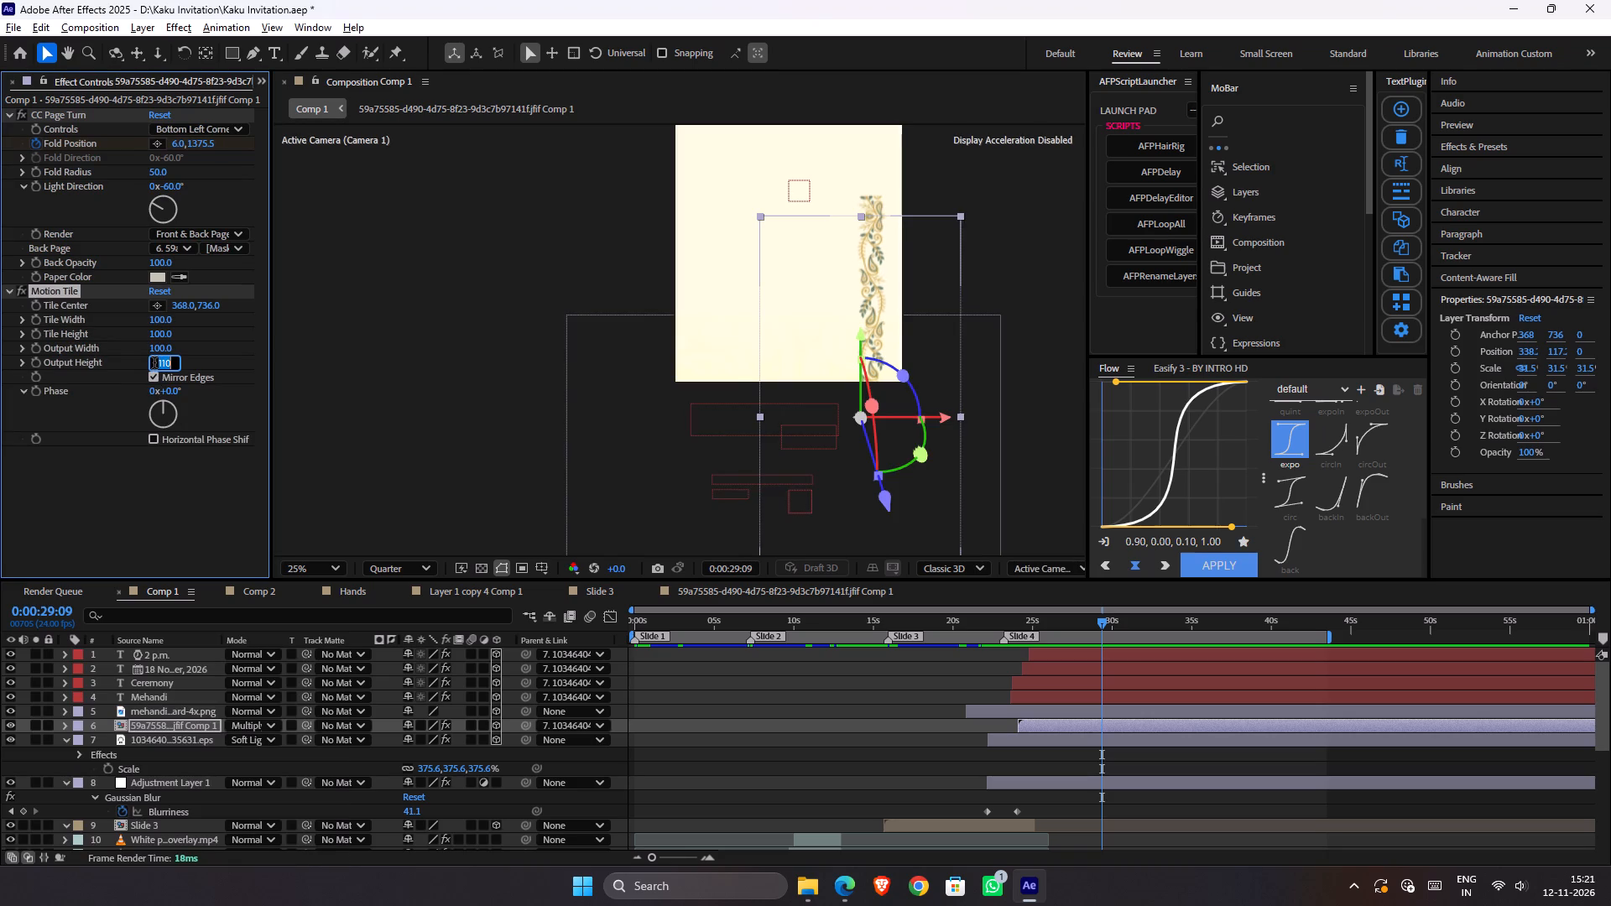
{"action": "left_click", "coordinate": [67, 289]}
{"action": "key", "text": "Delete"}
Apply CC RepeTile to the floral border layer with Checker Flip V tiling and Expand Up at 351.
{"action": "key", "text": "ctrl+space"}
{"action": "type", "text": "re"}
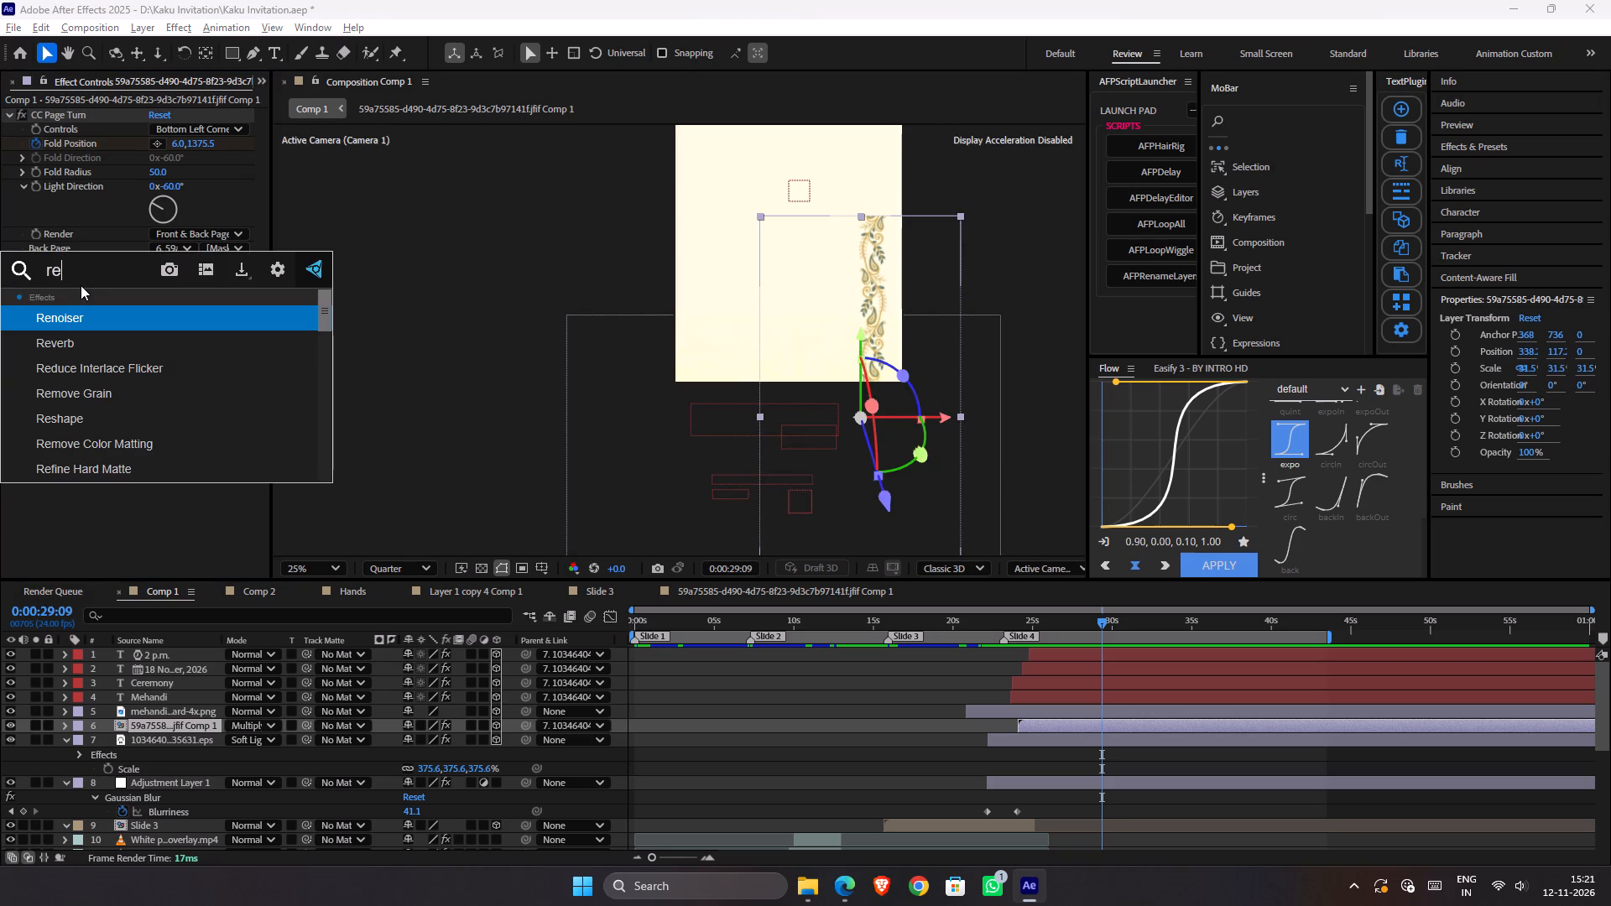
{"action": "key", "text": "p"}
{"action": "type", "text": "et"}
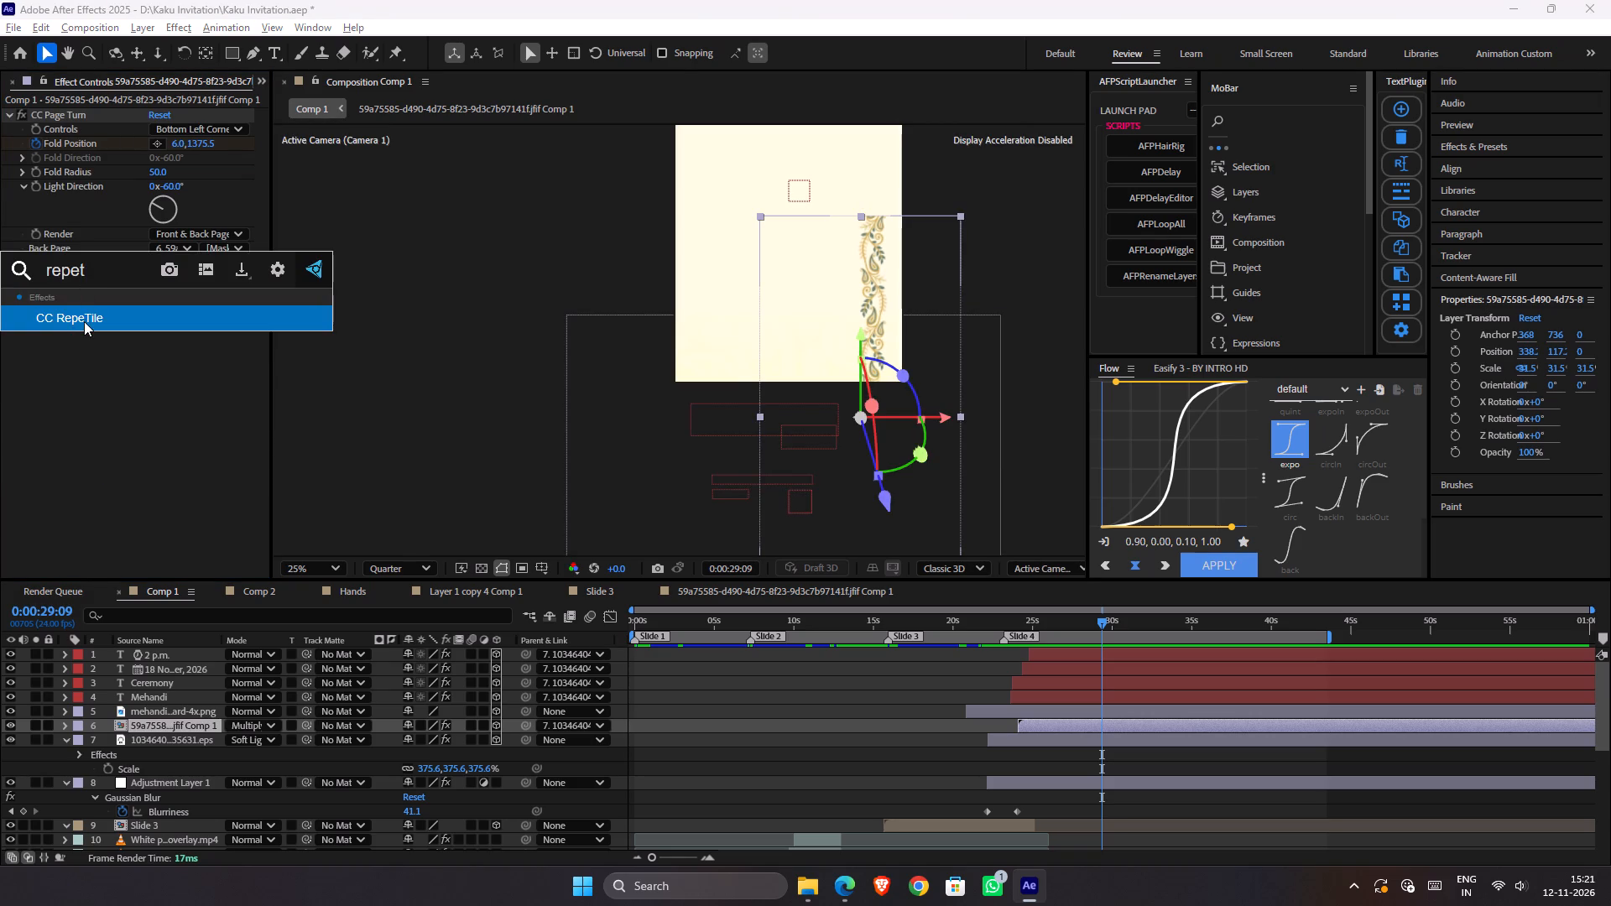
{"action": "left_click", "coordinate": [84, 321]}
{"action": "left_click_drag", "start_coordinate": [151, 346], "coordinate": [292, 355]}
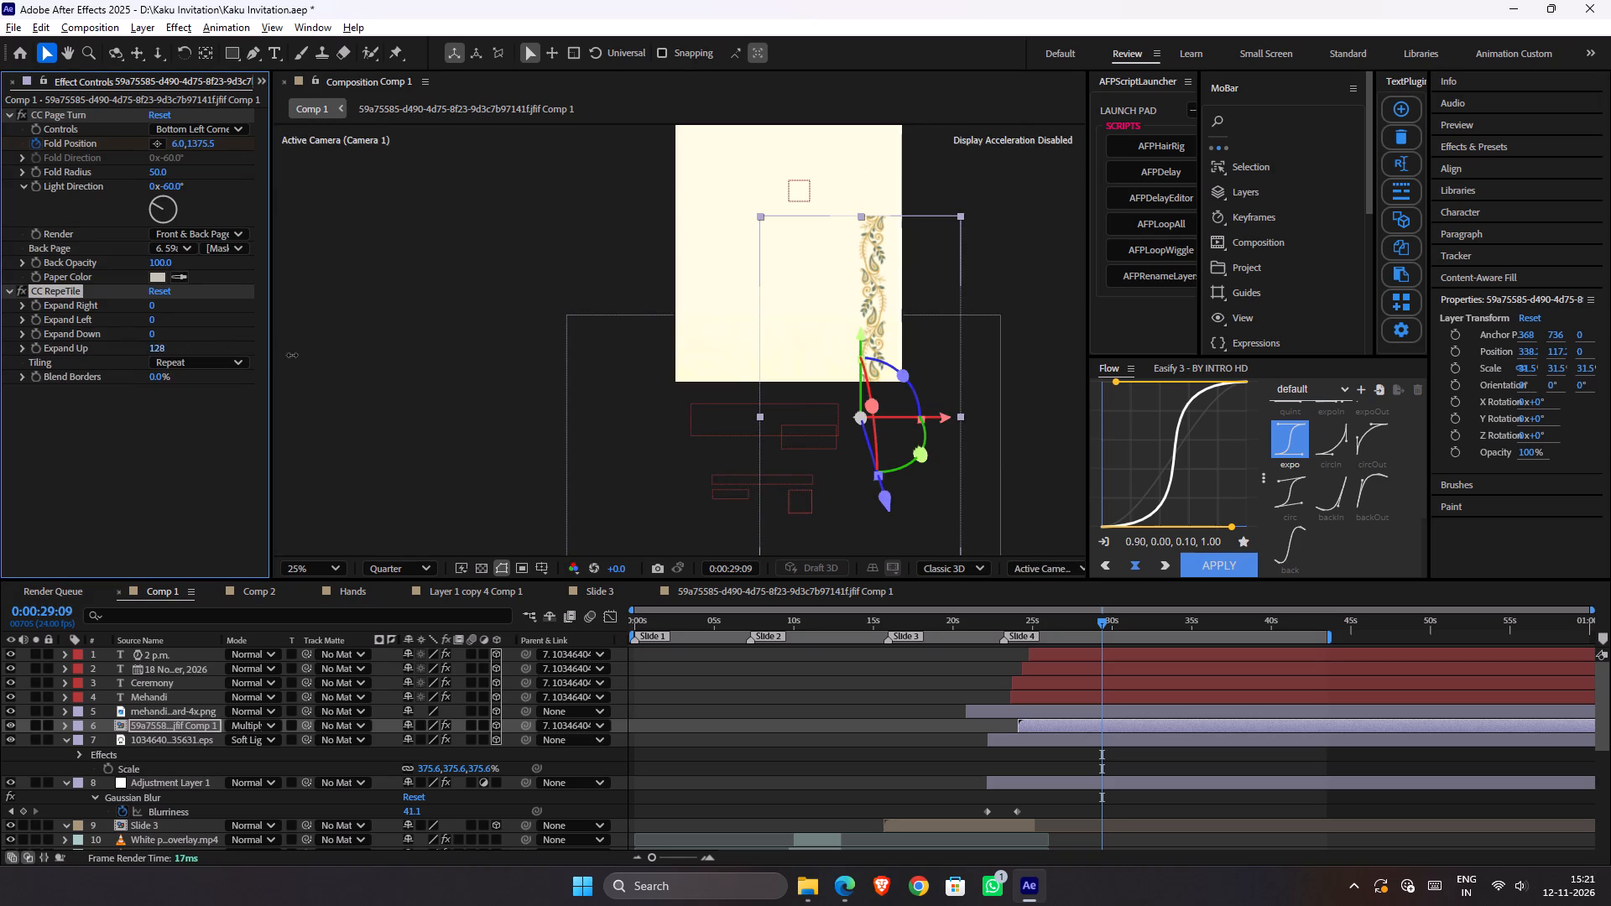
{"action": "left_click_drag", "start_coordinate": [292, 355], "coordinate": [377, 394]}
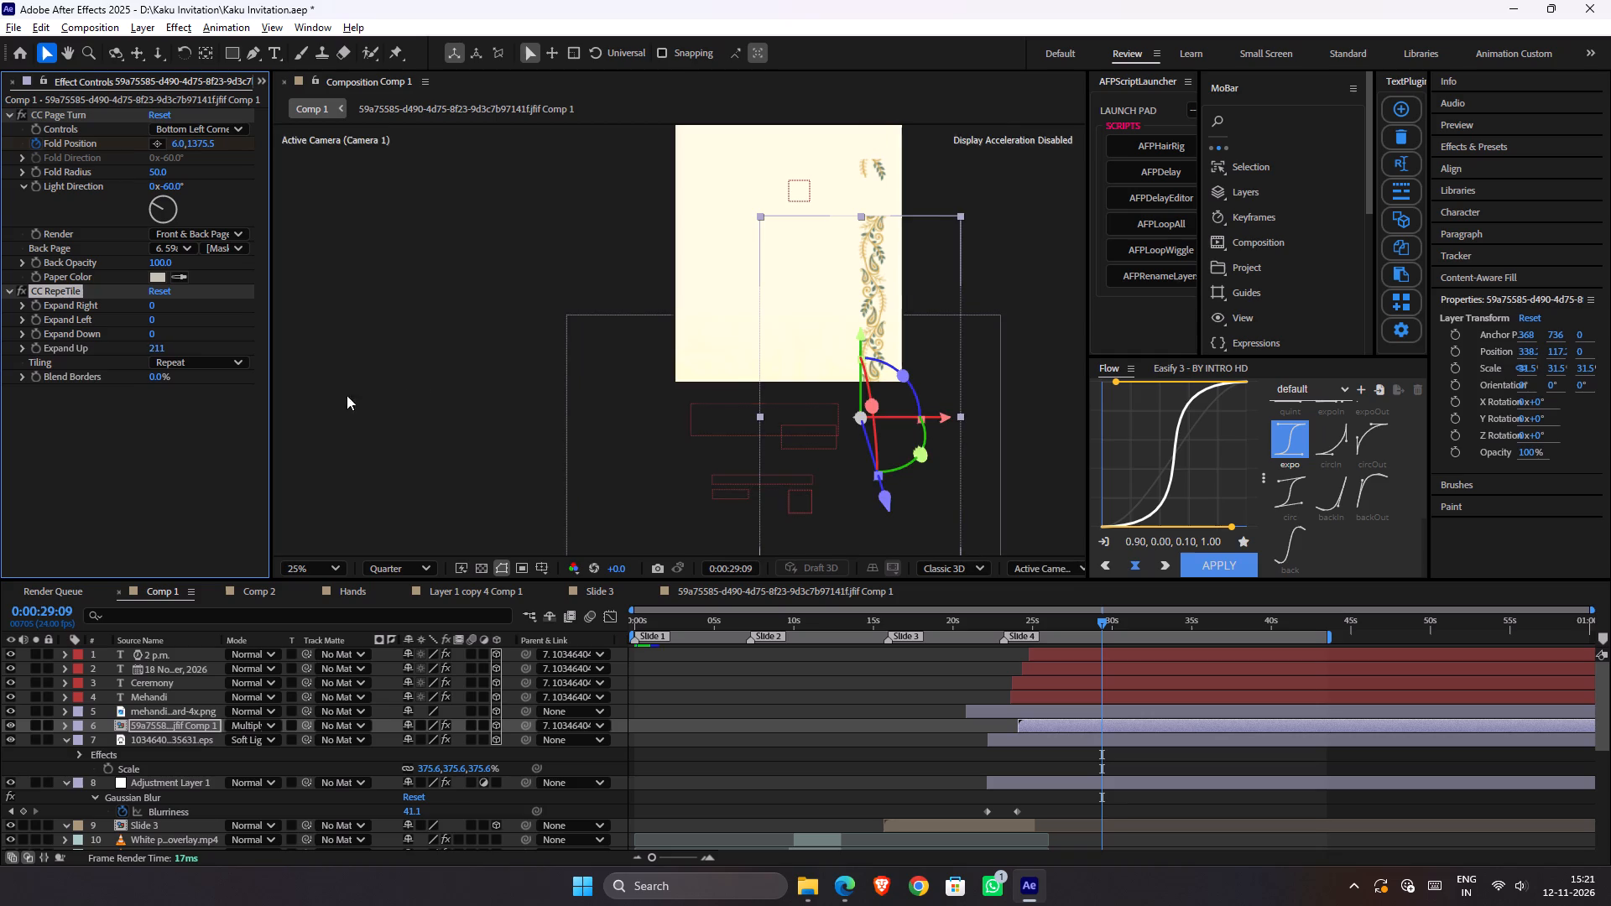
{"action": "left_click", "coordinate": [204, 358]}
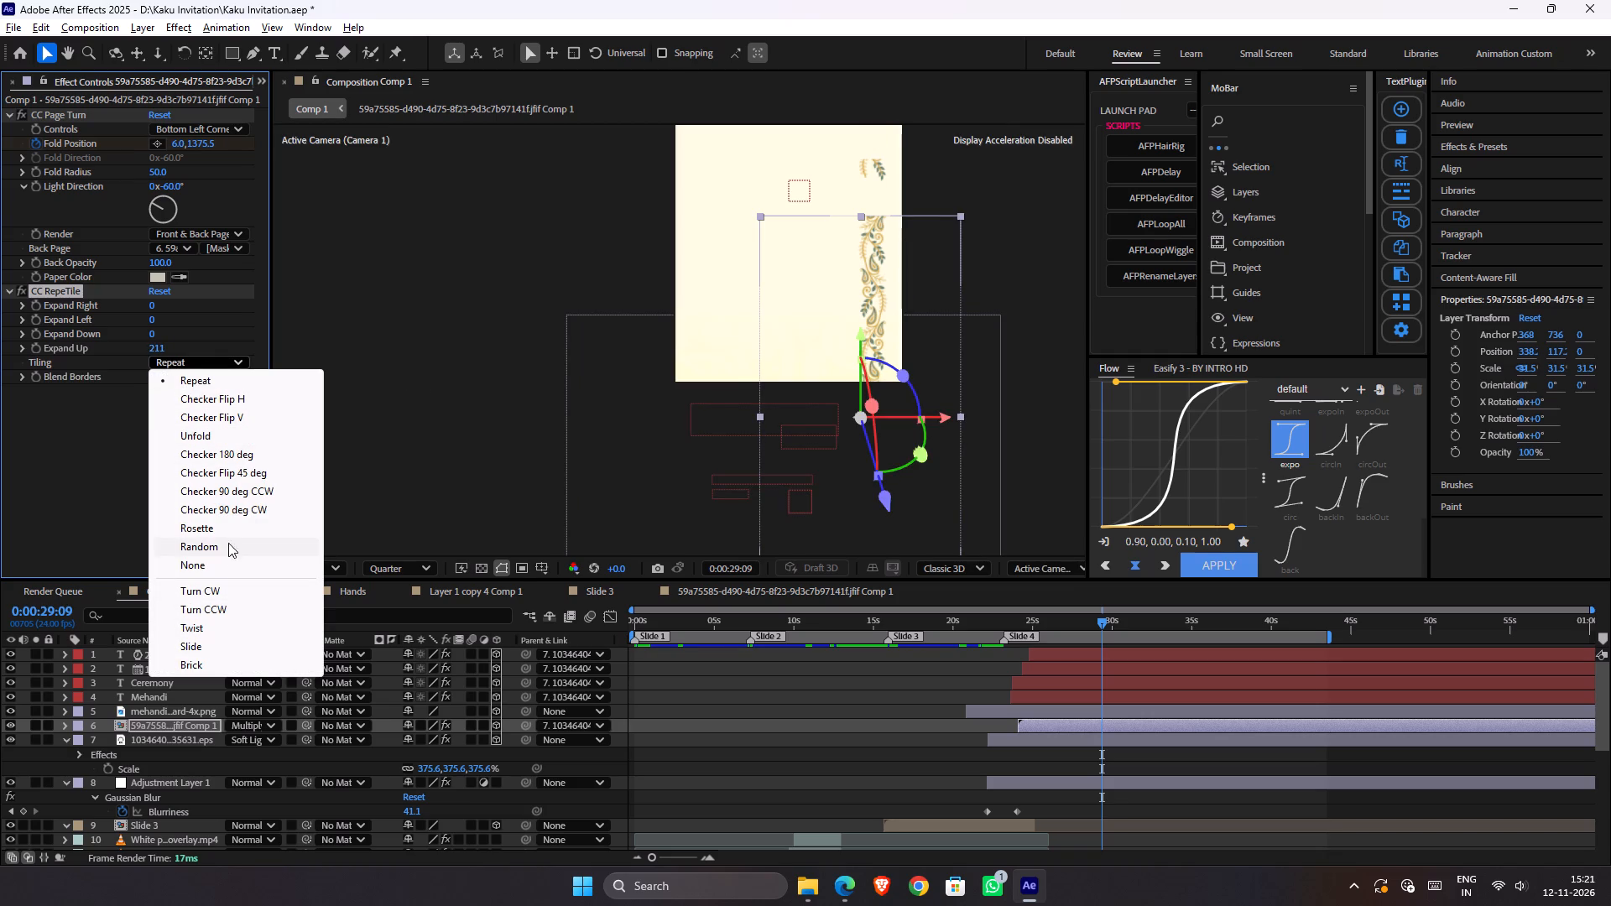
{"action": "left_click", "coordinate": [242, 423]}
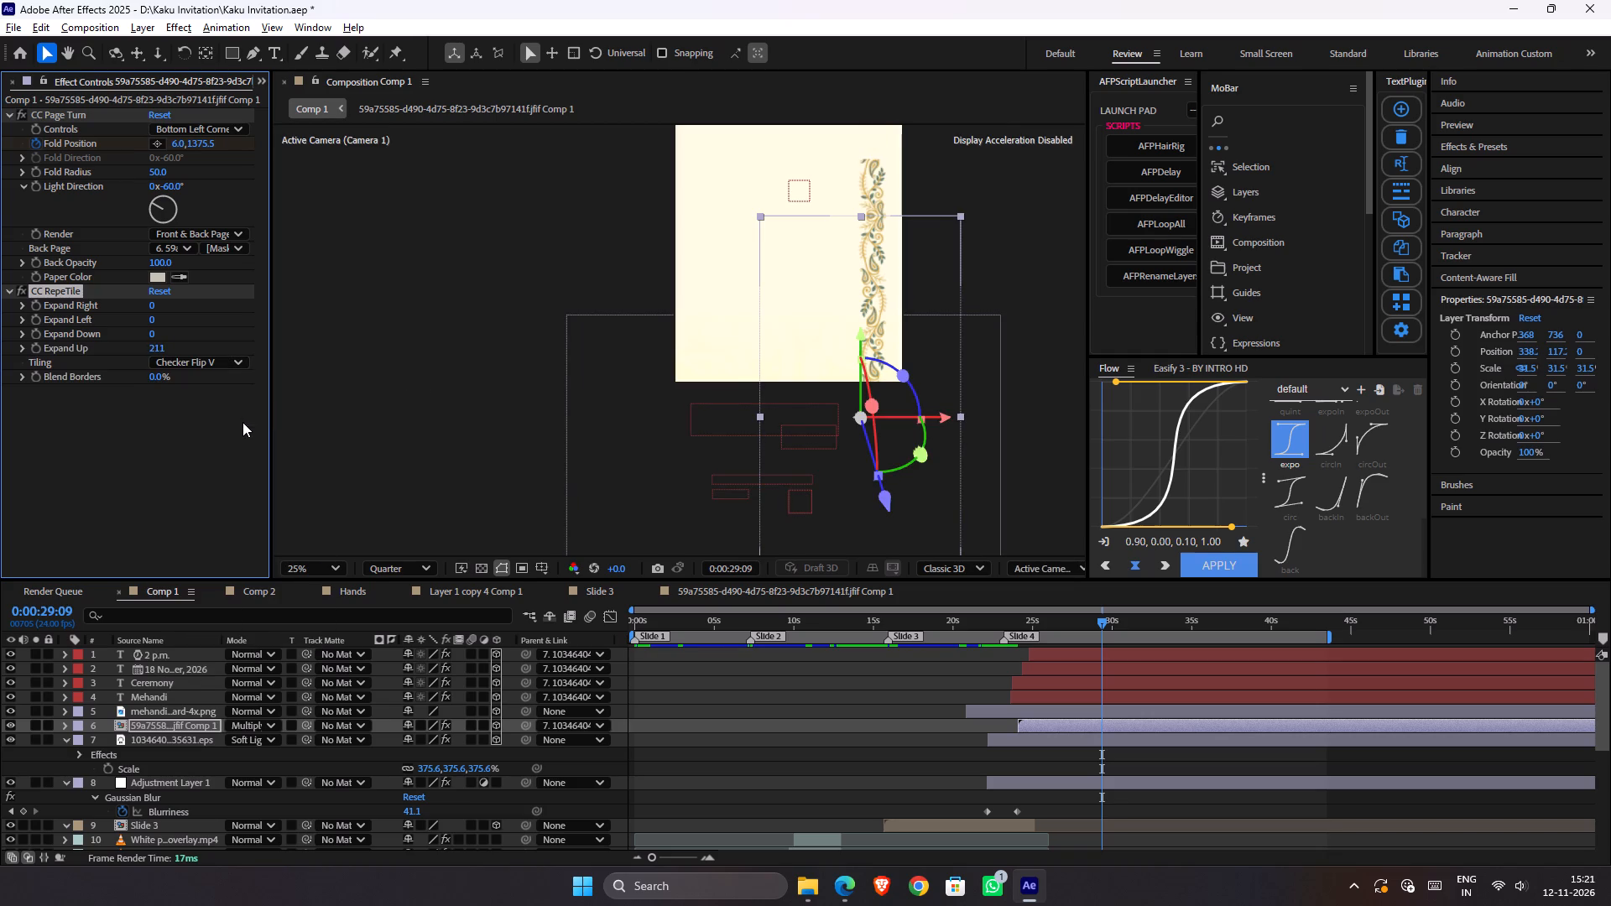
{"action": "left_click_drag", "start_coordinate": [151, 351], "coordinate": [182, 350]}
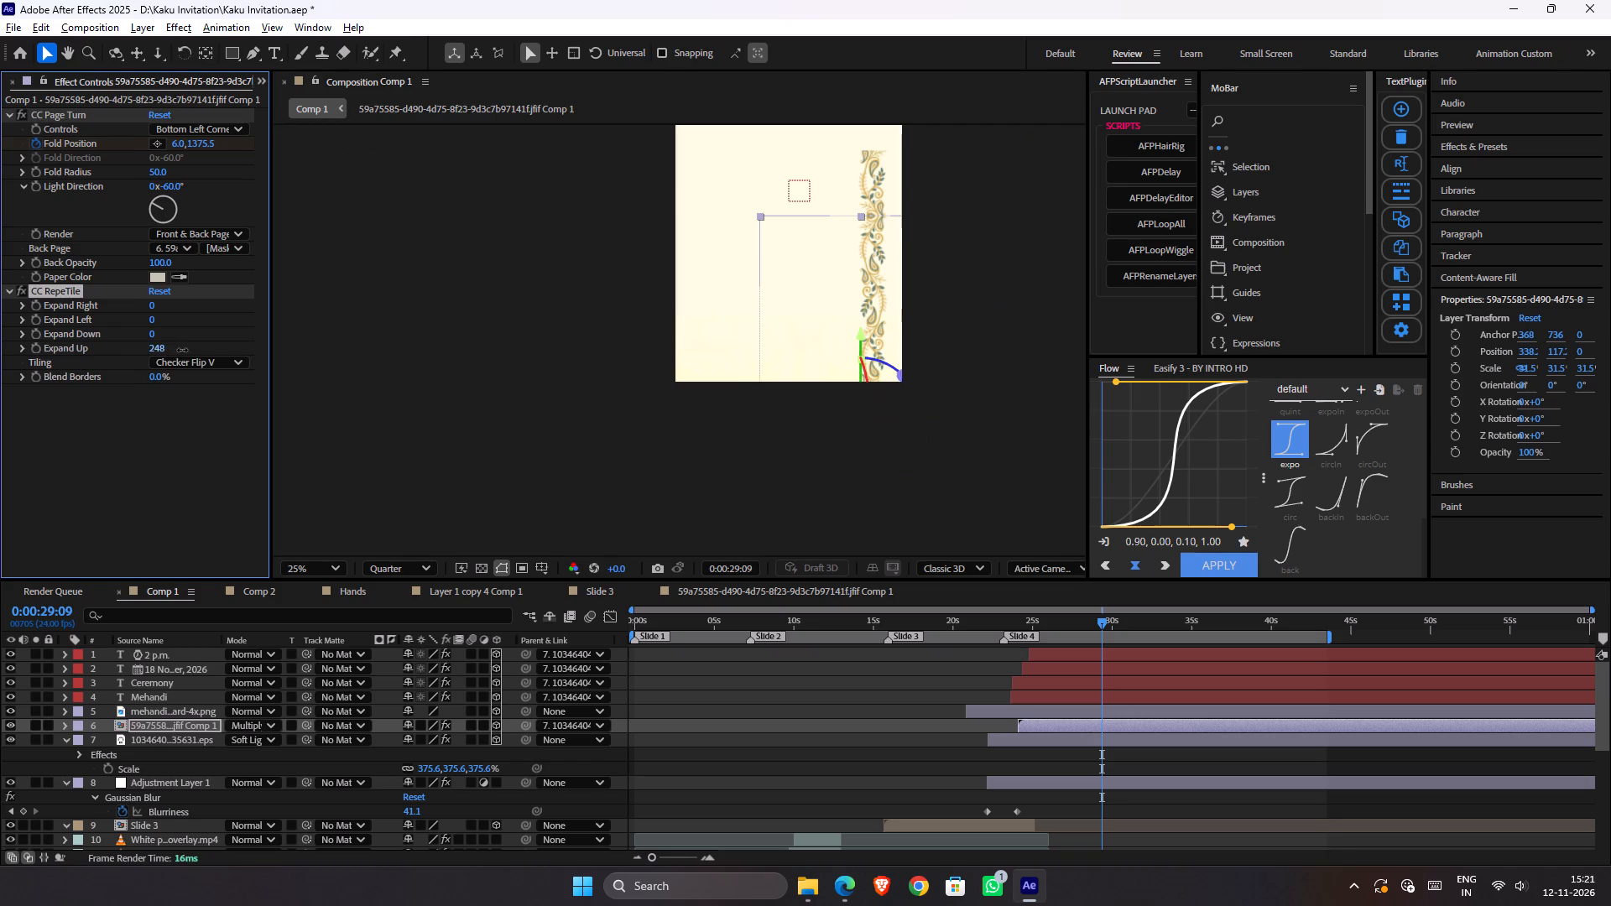
{"action": "left_click_drag", "start_coordinate": [182, 350], "coordinate": [268, 350]}
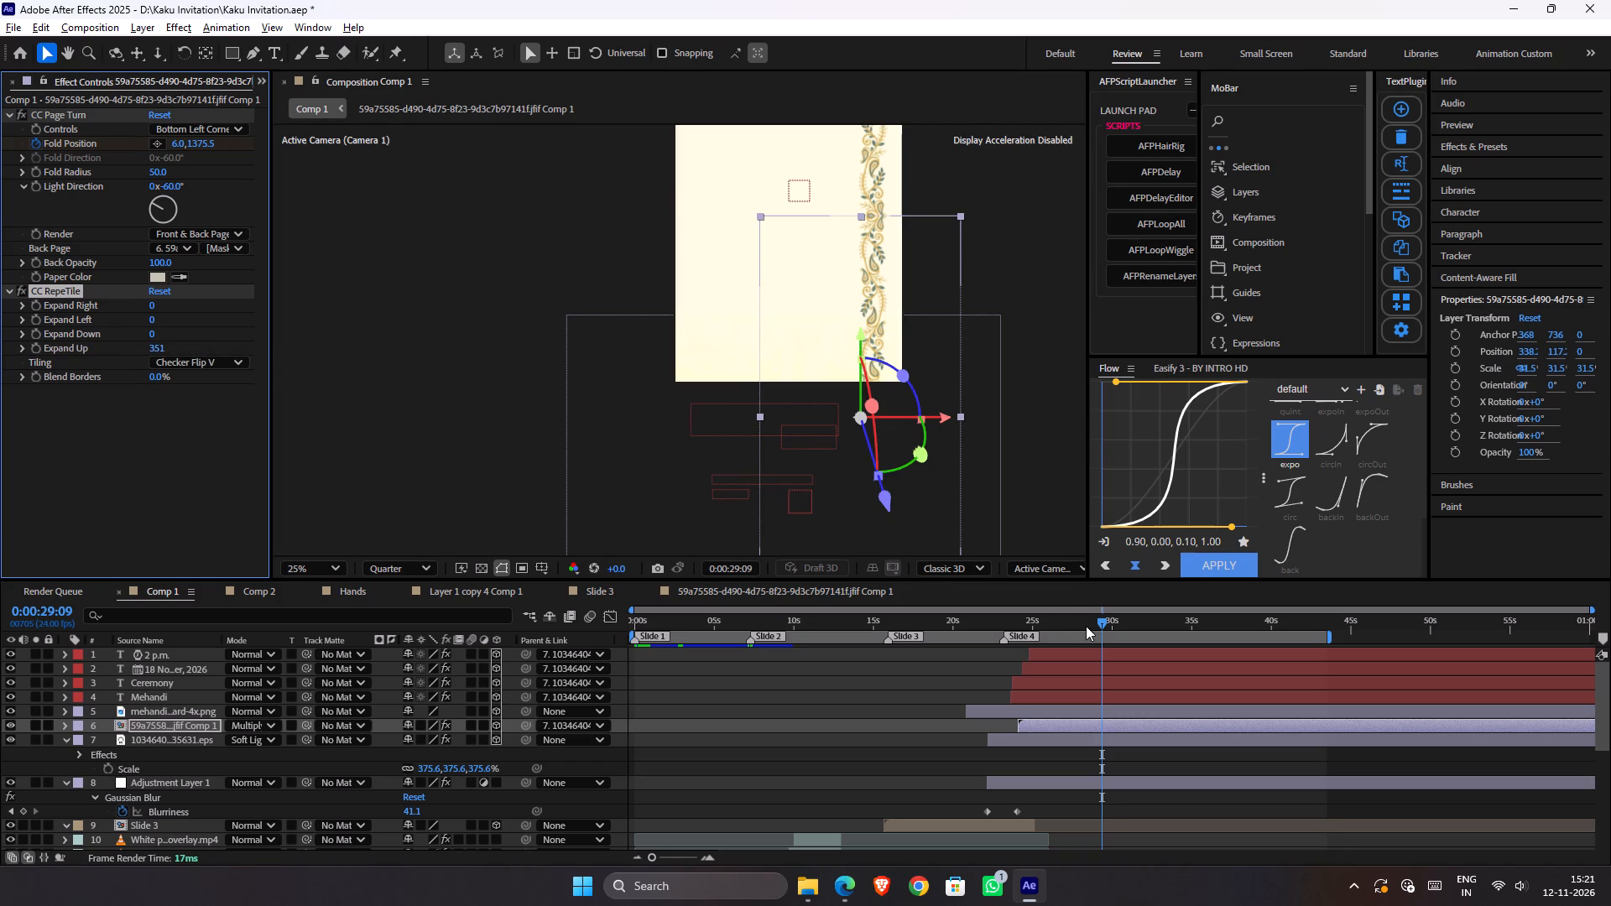
Set the border's CC RepeTile Blend Borders to 100% and Expand Up to 917, and save the project.
{"action": "key", "text": "space"}
{"action": "key", "text": "space"}
{"action": "key", "text": "space"}
{"action": "key", "text": "space"}
{"action": "key", "text": "space"}
{"action": "key", "text": "space"}
{"action": "key", "text": "space"}
{"action": "key", "text": "space"}
{"action": "key", "text": "space"}
{"action": "key", "text": "space"}
{"action": "key", "text": "space"}
{"action": "key", "text": "space"}
{"action": "key", "text": "space"}
{"action": "key", "text": "space"}
{"action": "key", "text": "space"}
{"action": "key", "text": "space"}
{"action": "key", "text": "space"}
{"action": "key", "text": "space"}
{"action": "key", "text": "space"}
{"action": "key", "text": "space"}
{"action": "left_click_drag", "start_coordinate": [883, 231], "coordinate": [849, 446]}
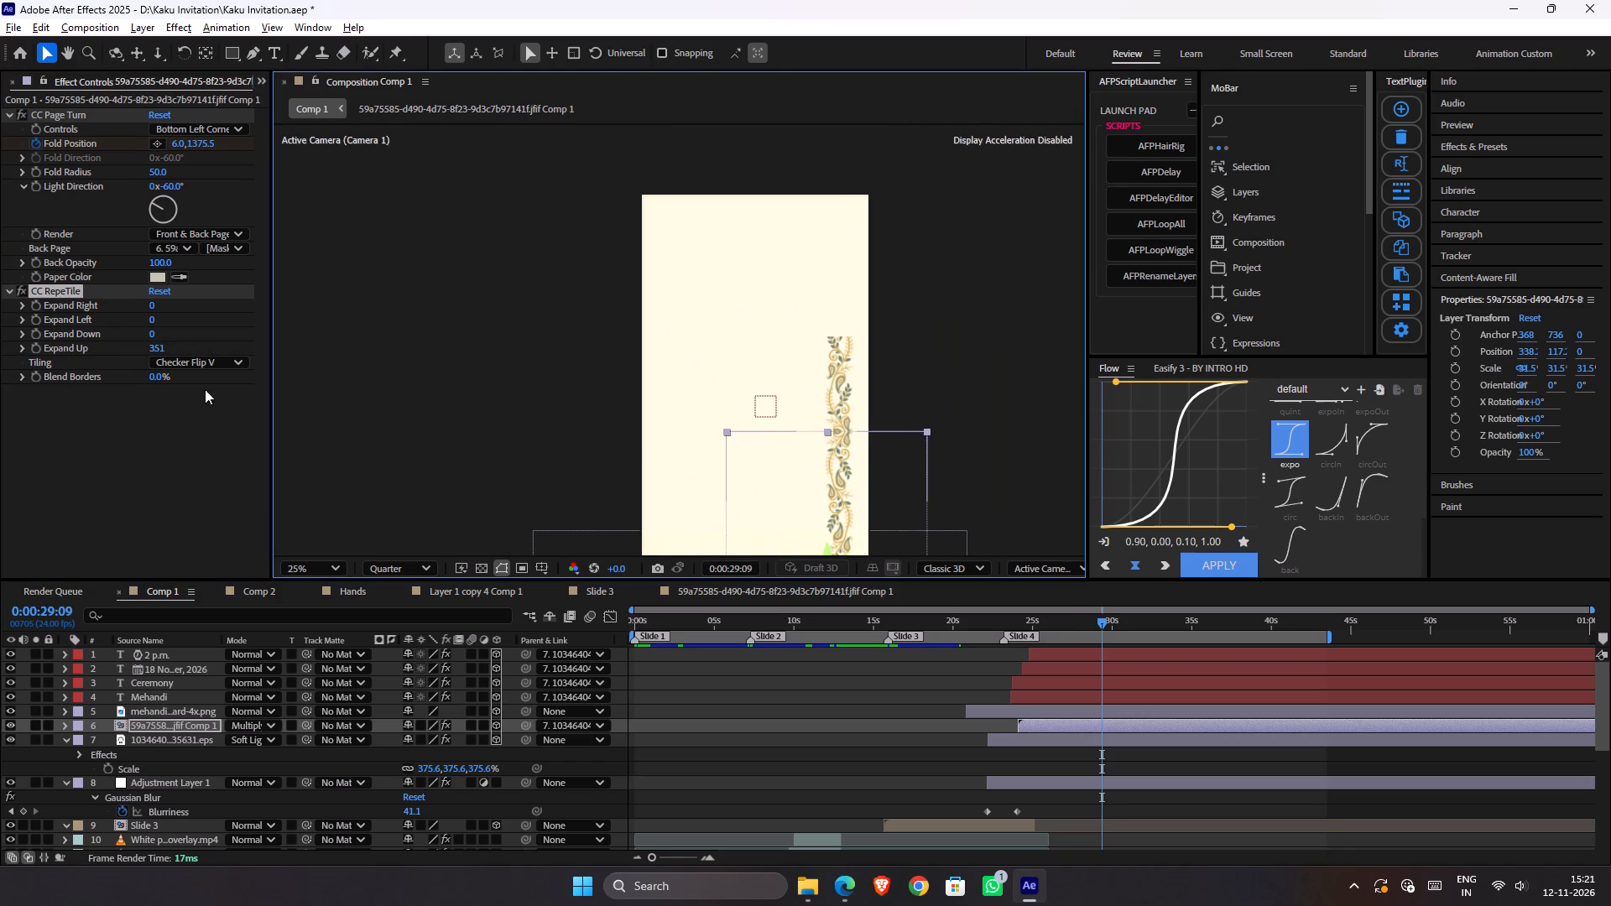
{"action": "left_click_drag", "start_coordinate": [161, 375], "coordinate": [374, 376]}
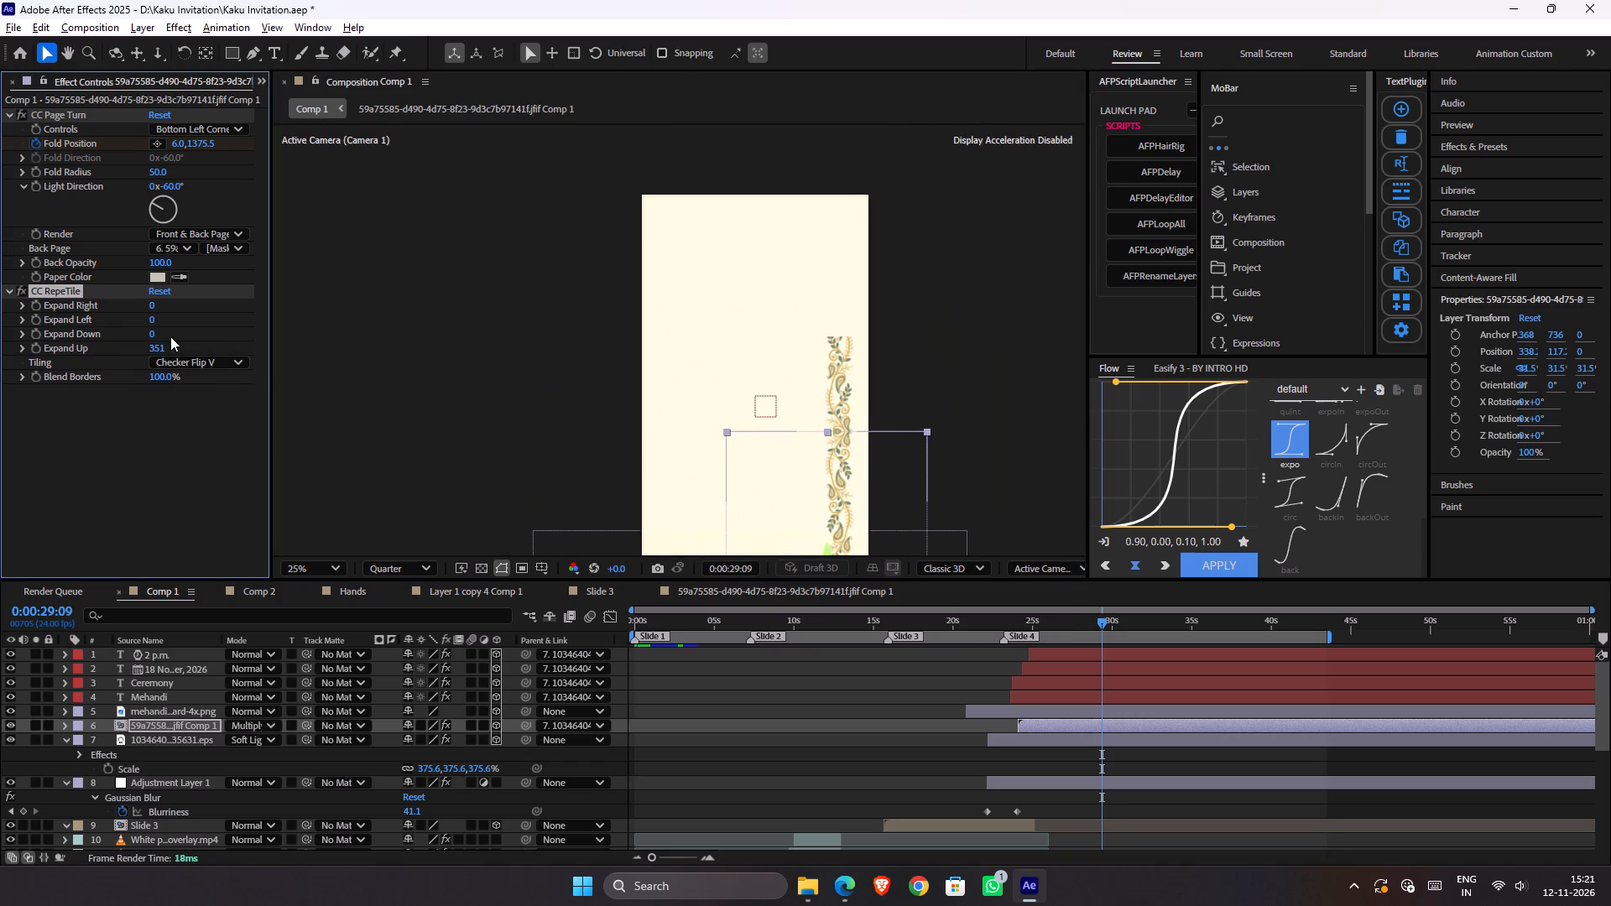
{"action": "key", "text": "ctrl+z"}
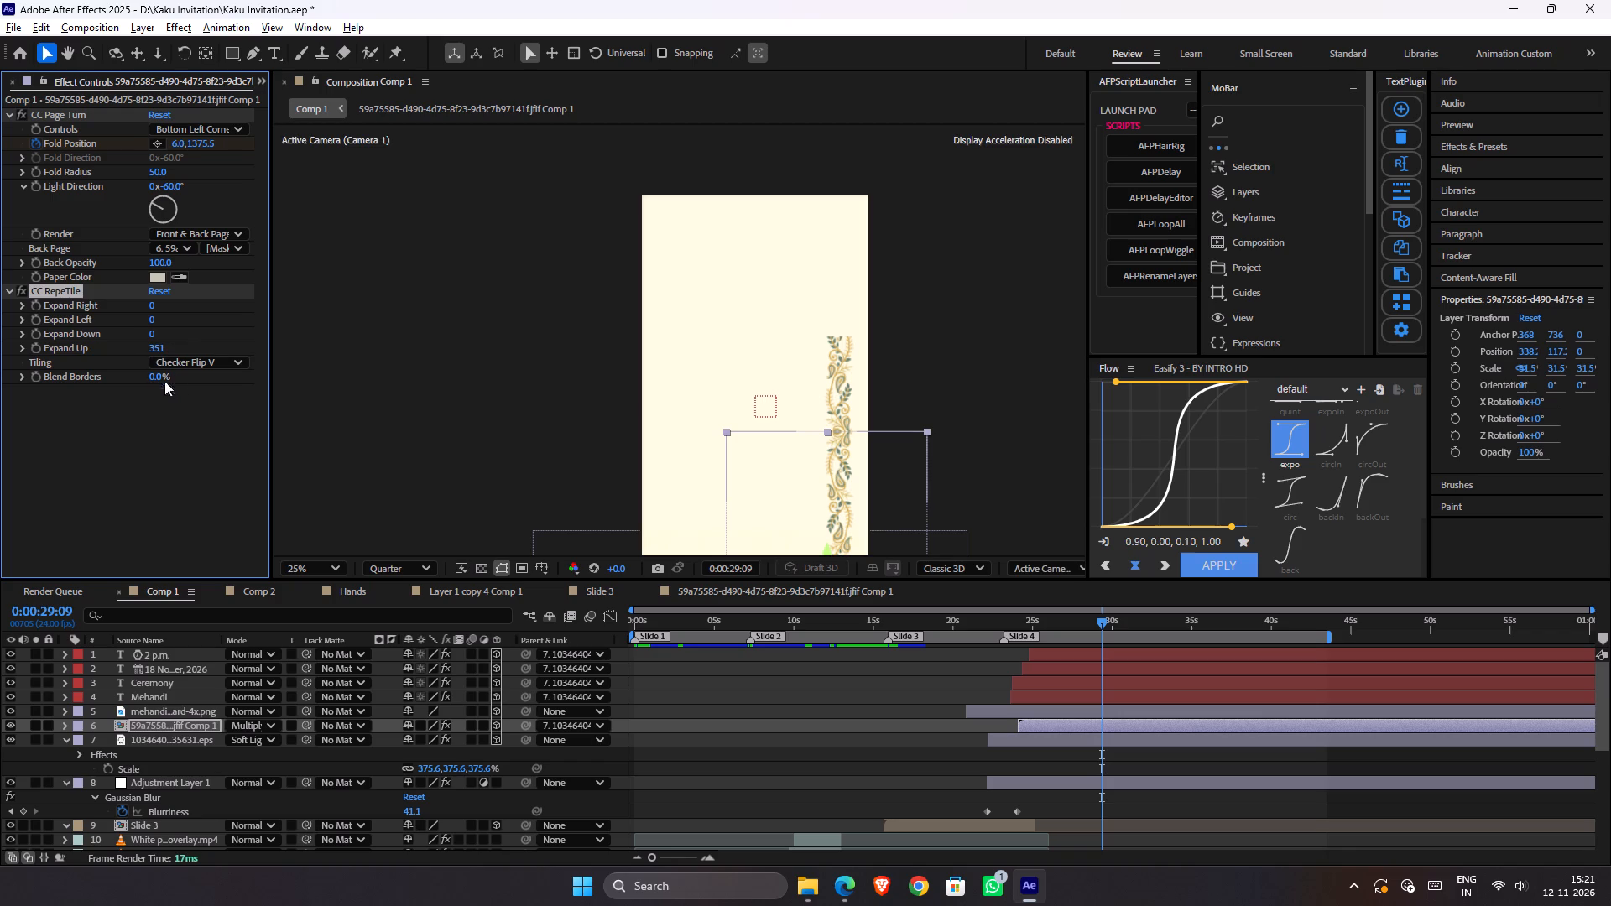
{"action": "left_click_drag", "start_coordinate": [159, 377], "coordinate": [501, 384]}
{"action": "left_click_drag", "start_coordinate": [157, 349], "coordinate": [273, 343]}
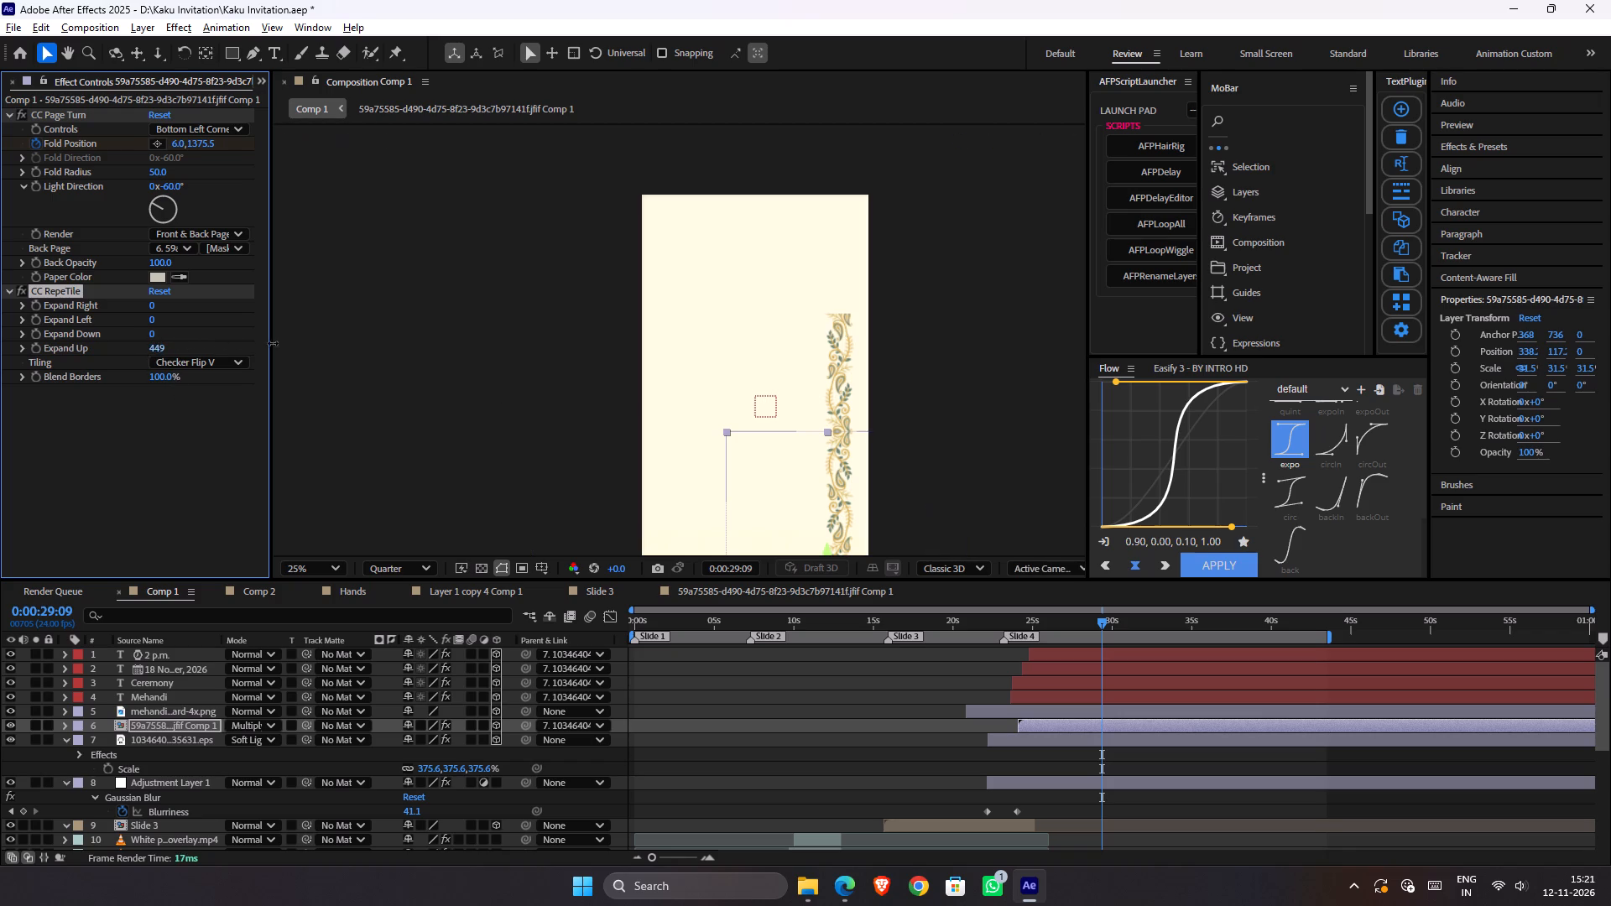
{"action": "left_click_drag", "start_coordinate": [273, 343], "coordinate": [632, 349]}
{"action": "scroll", "coordinate": [760, 404], "scroll_direction": "up", "scroll_amount": 1}
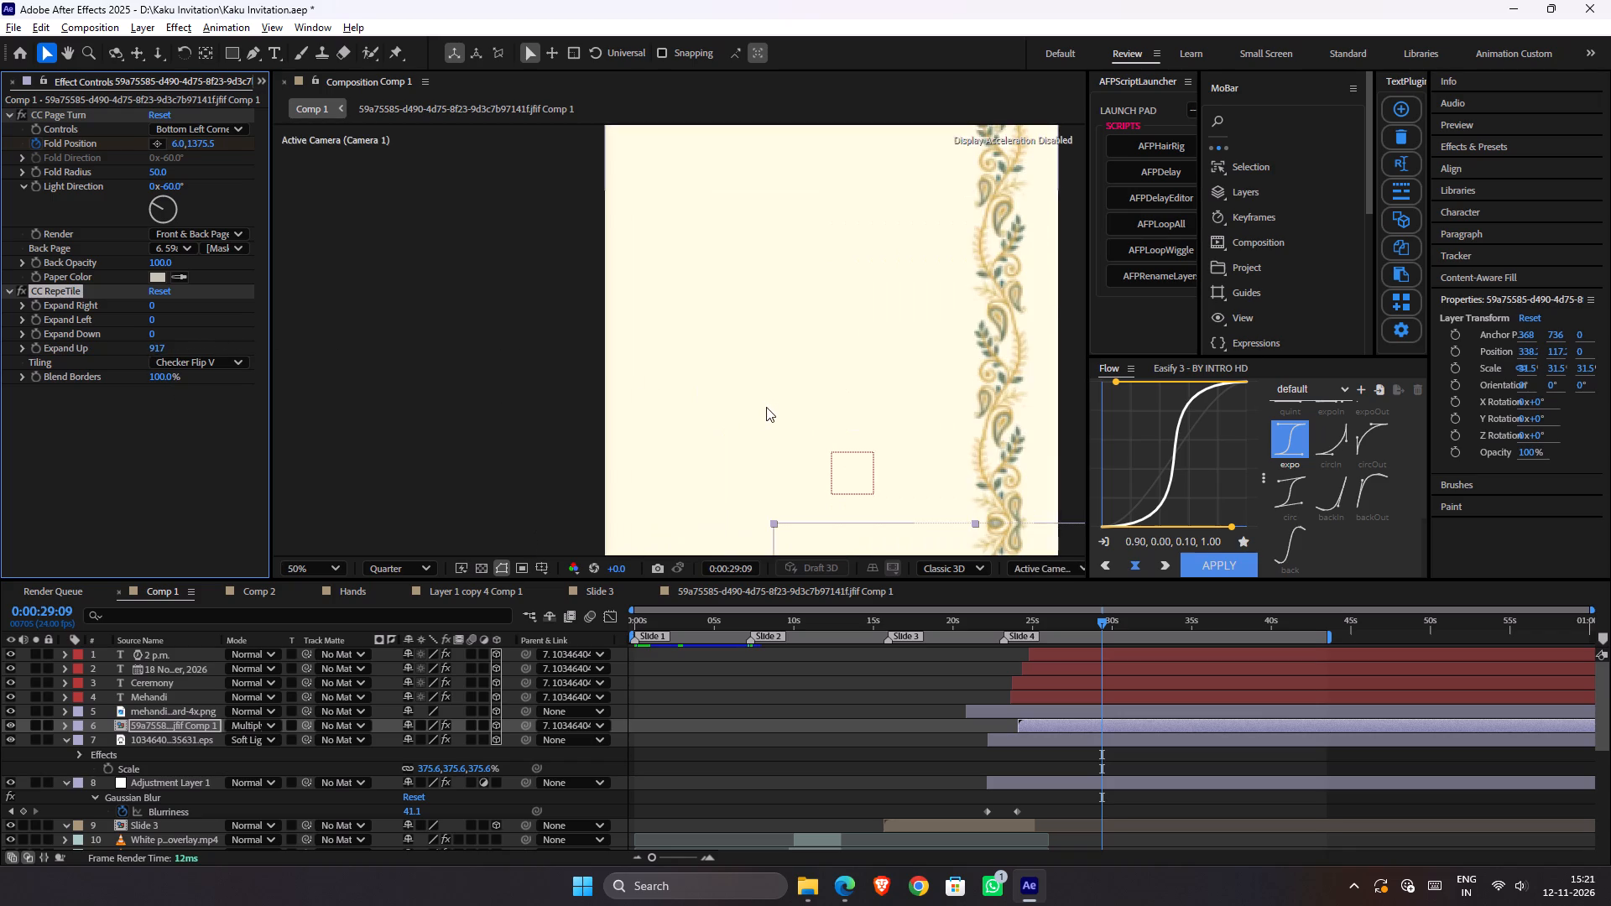
{"action": "scroll", "coordinate": [766, 407], "scroll_direction": "down", "scroll_amount": 2}
{"action": "key", "text": "ctrl+s"}
Preview the extended floral border from 0:00:24:19 to about 0:00:26:10.
{"action": "key", "text": "space"}
{"action": "left_click_drag", "start_coordinate": [756, 416], "coordinate": [784, 369]}
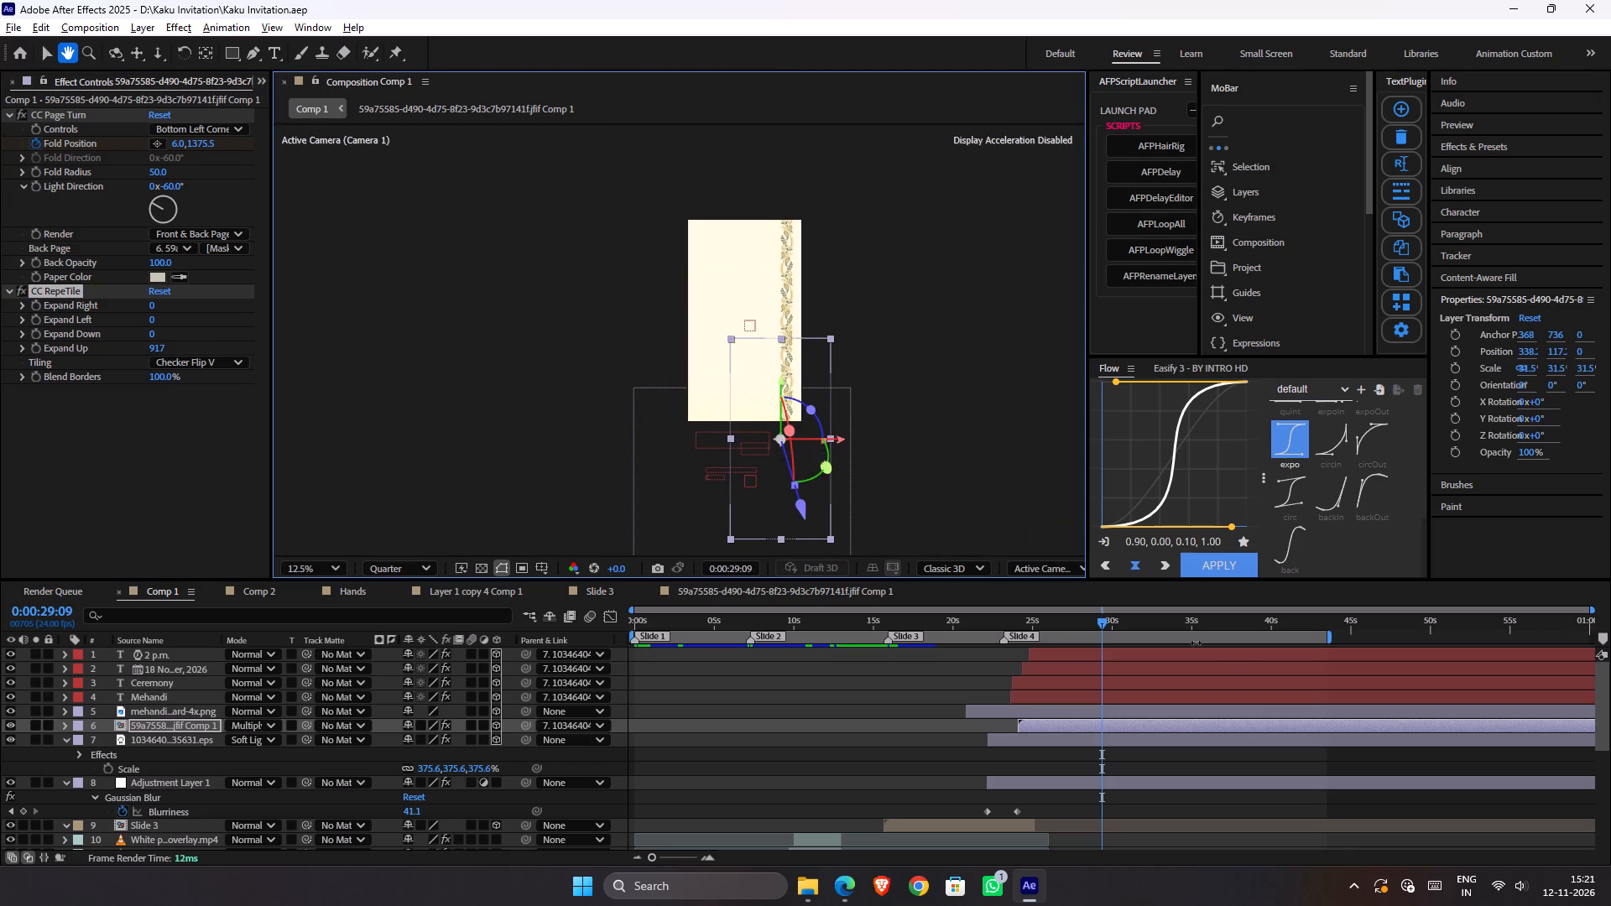
{"action": "left_click_drag", "start_coordinate": [1070, 627], "coordinate": [1029, 624]}
{"action": "key", "text": "space"}
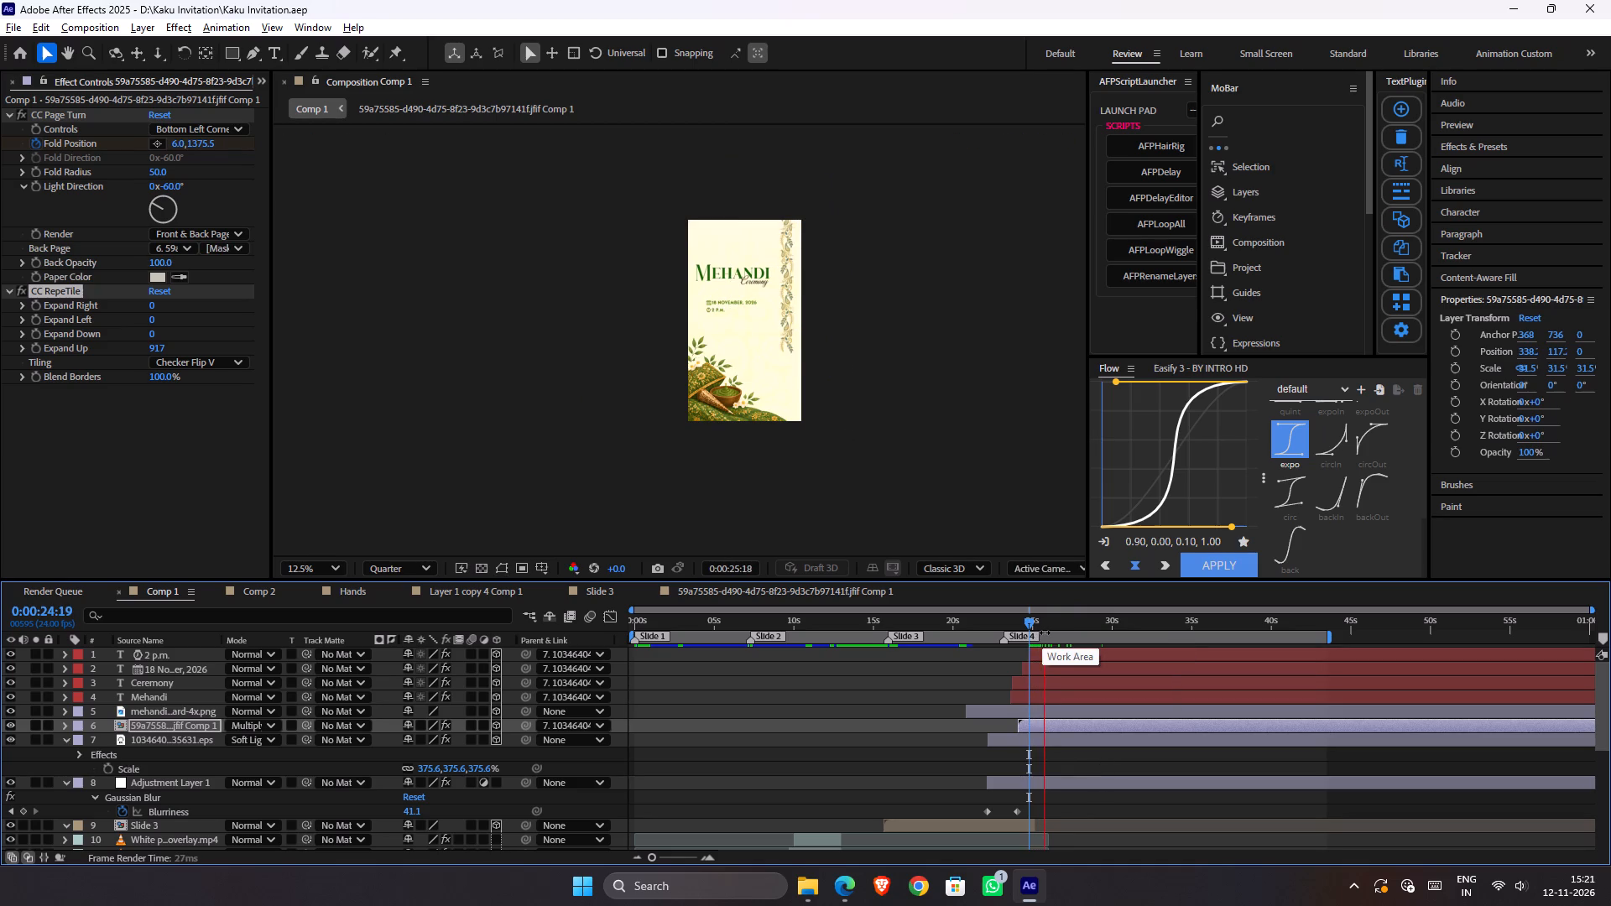
{"action": "key", "text": "space"}
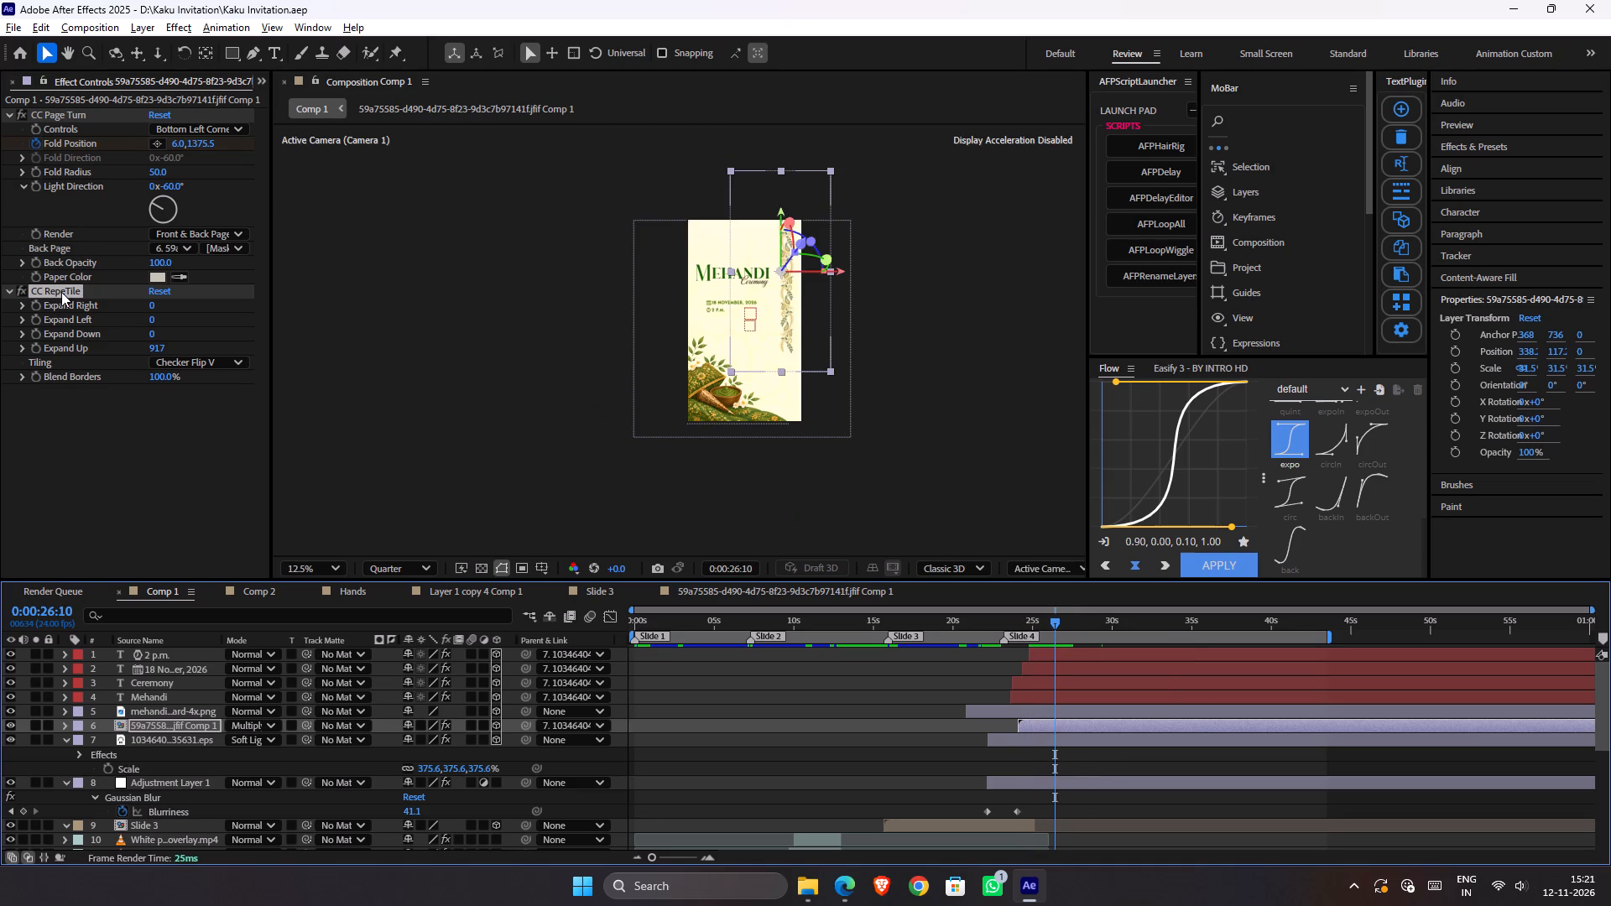
Split the floral border layer at 0:00:26:10.
{"action": "left_click", "coordinate": [1055, 722]}
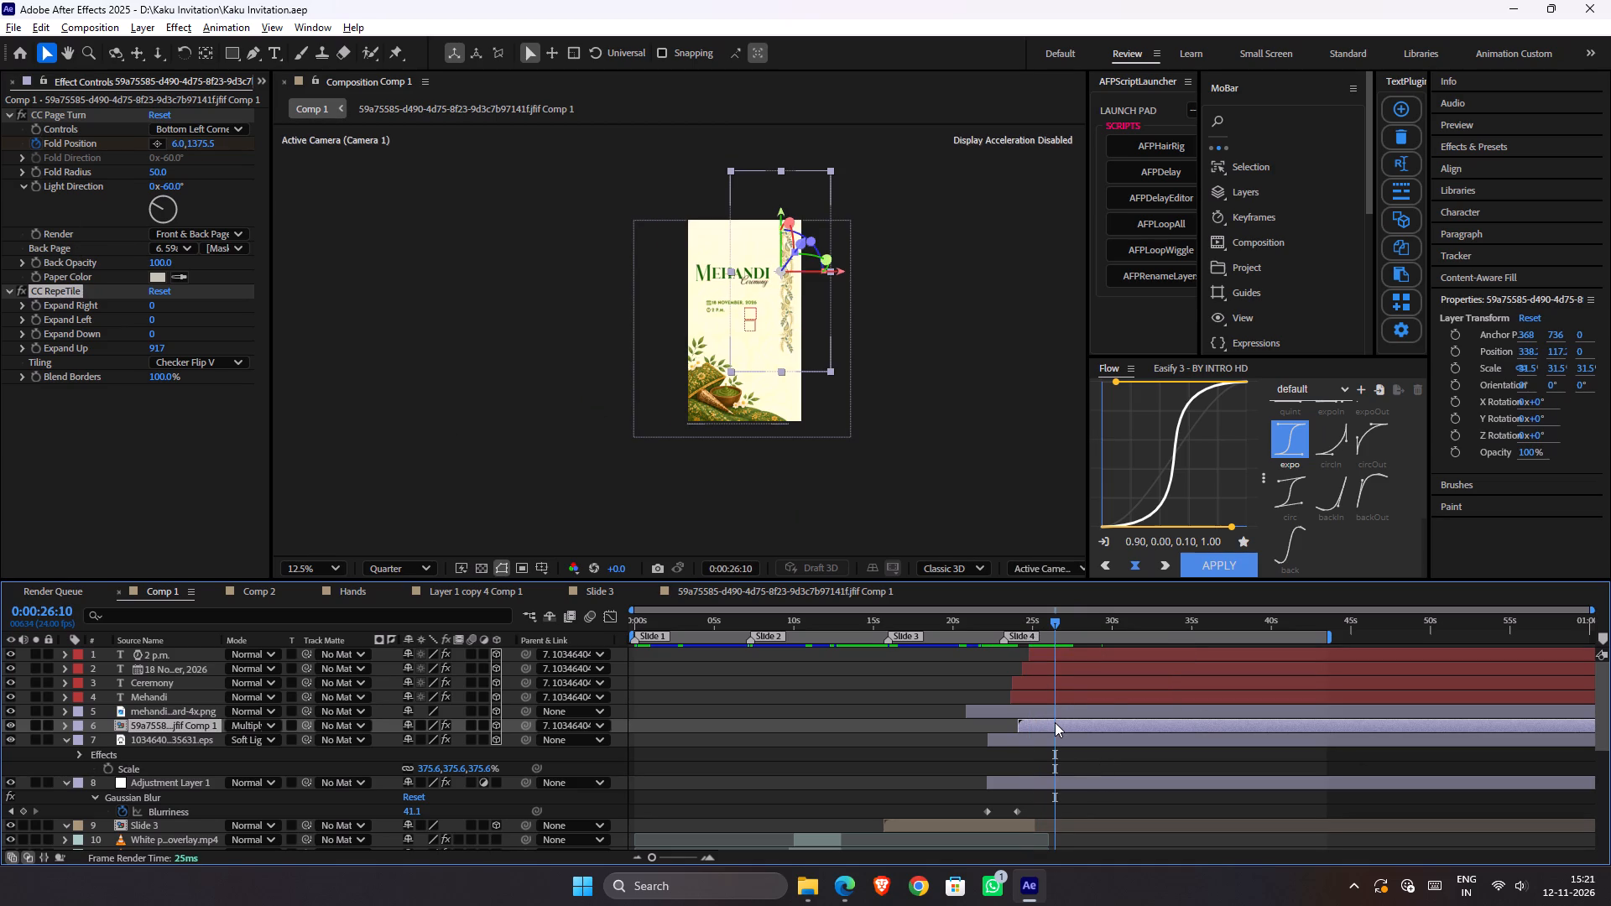
{"action": "key", "text": "ctrl+shift+d"}
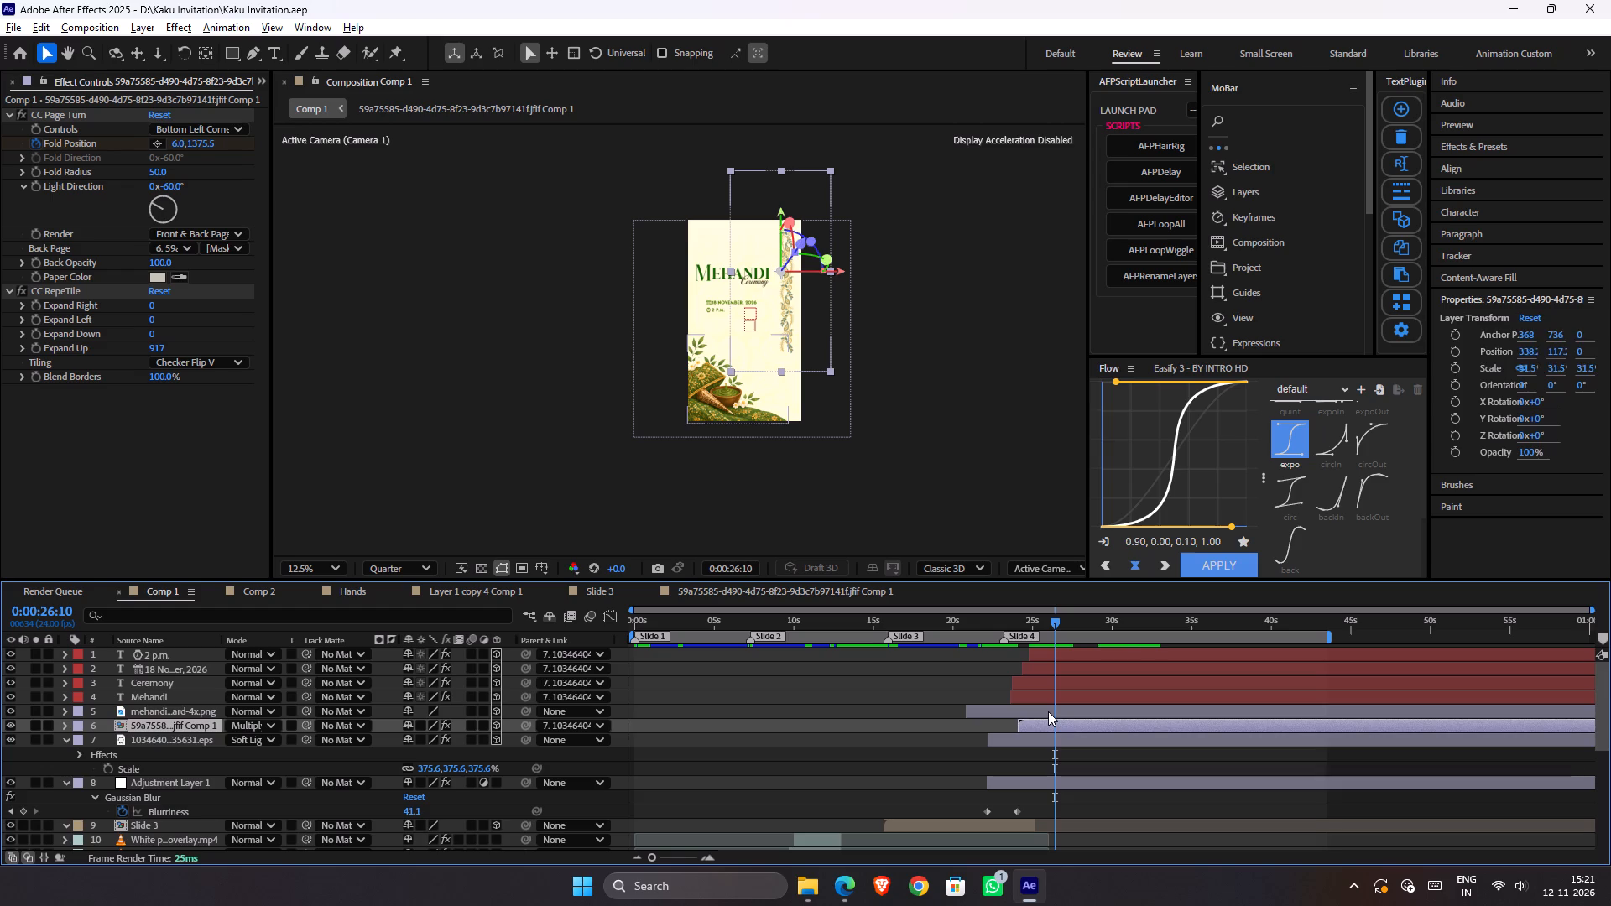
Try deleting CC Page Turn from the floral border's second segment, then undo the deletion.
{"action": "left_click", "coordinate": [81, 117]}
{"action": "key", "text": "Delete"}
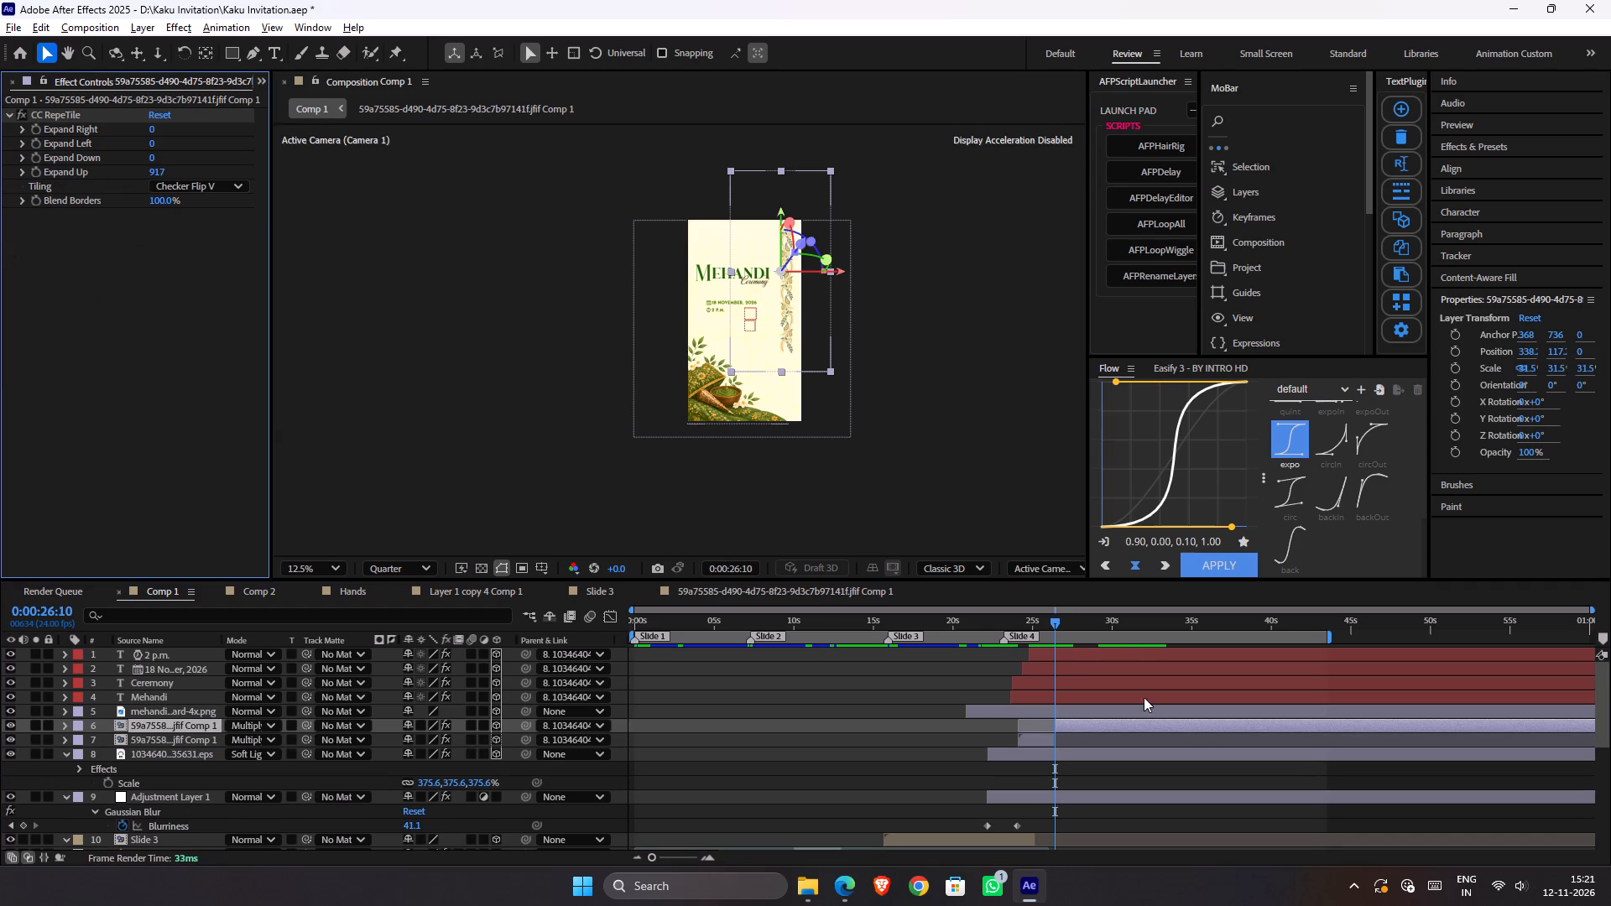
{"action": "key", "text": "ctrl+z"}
Delete the CC RepeTile effect from the floral border's first segment, before 0:00:26:10.
{"action": "left_click", "coordinate": [1035, 738]}
{"action": "left_click", "coordinate": [76, 294]}
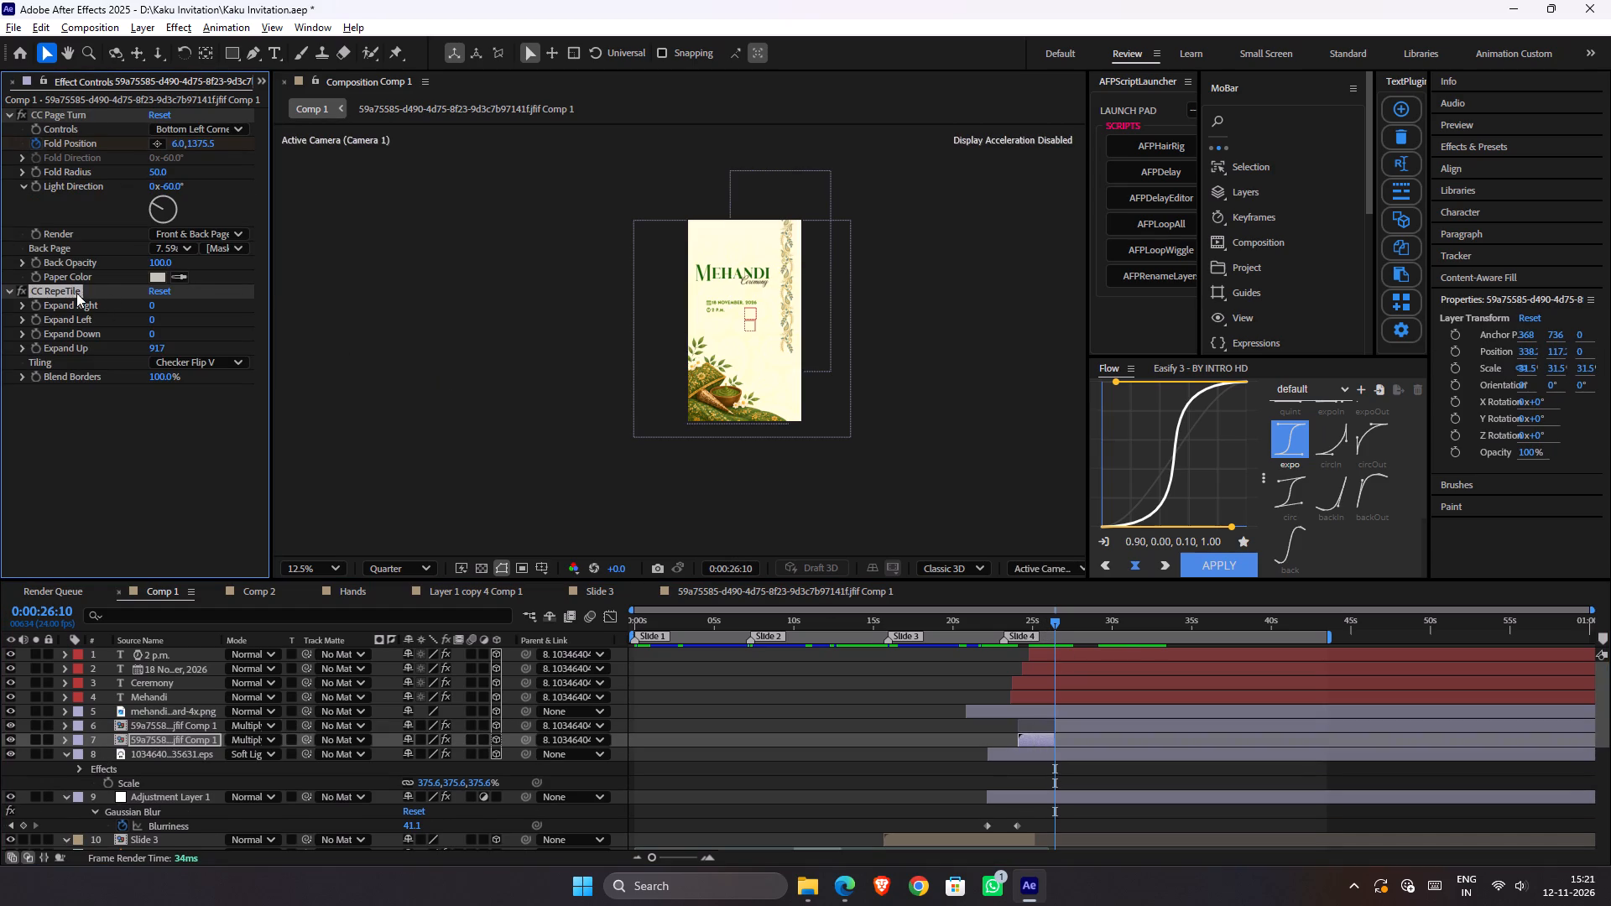
{"action": "key", "text": "Delete"}
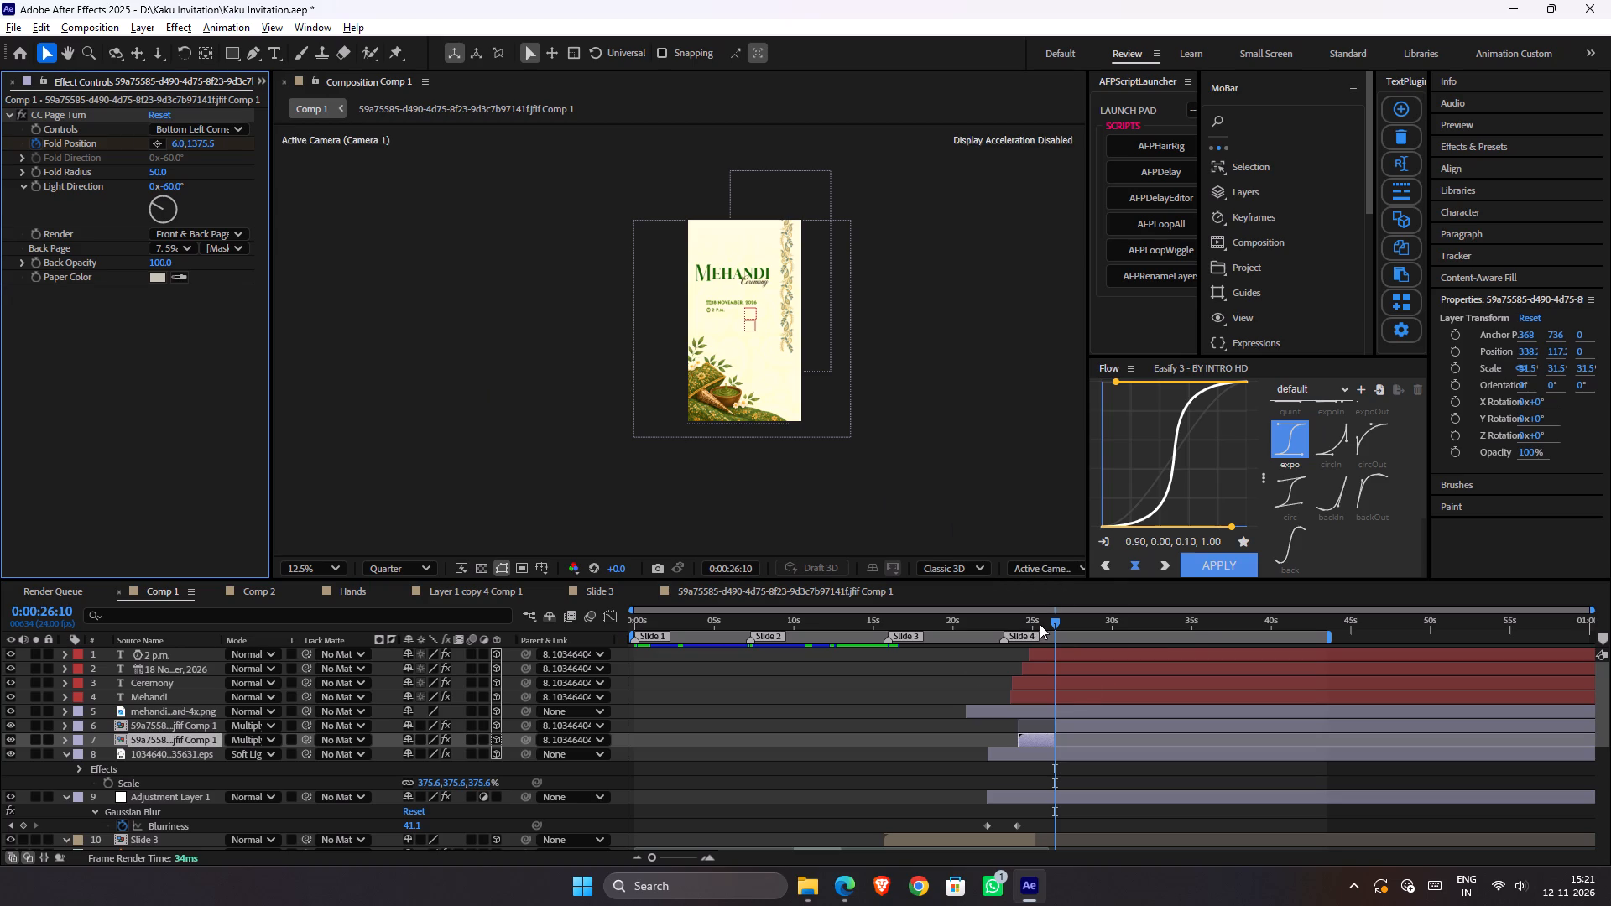
Preview the split floral border from 0:00:25:11 through the upward camera move and save the project.
{"action": "left_click", "coordinate": [1040, 623]}
{"action": "key", "text": "space"}
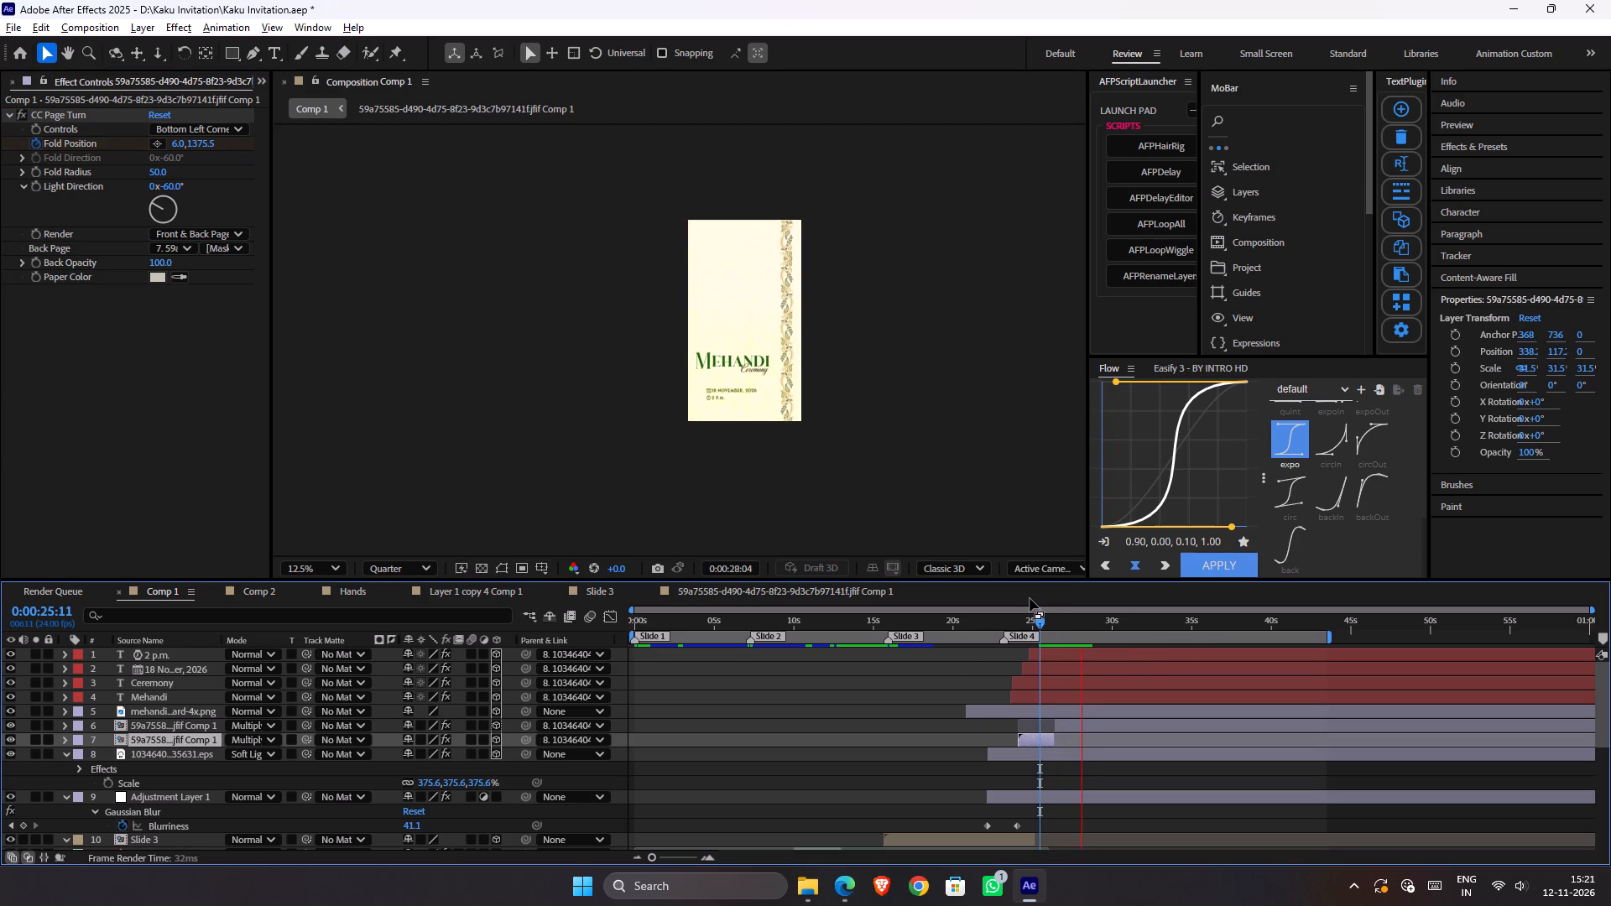
{"action": "key", "text": "space"}
{"action": "key", "text": "ctrl+s"}
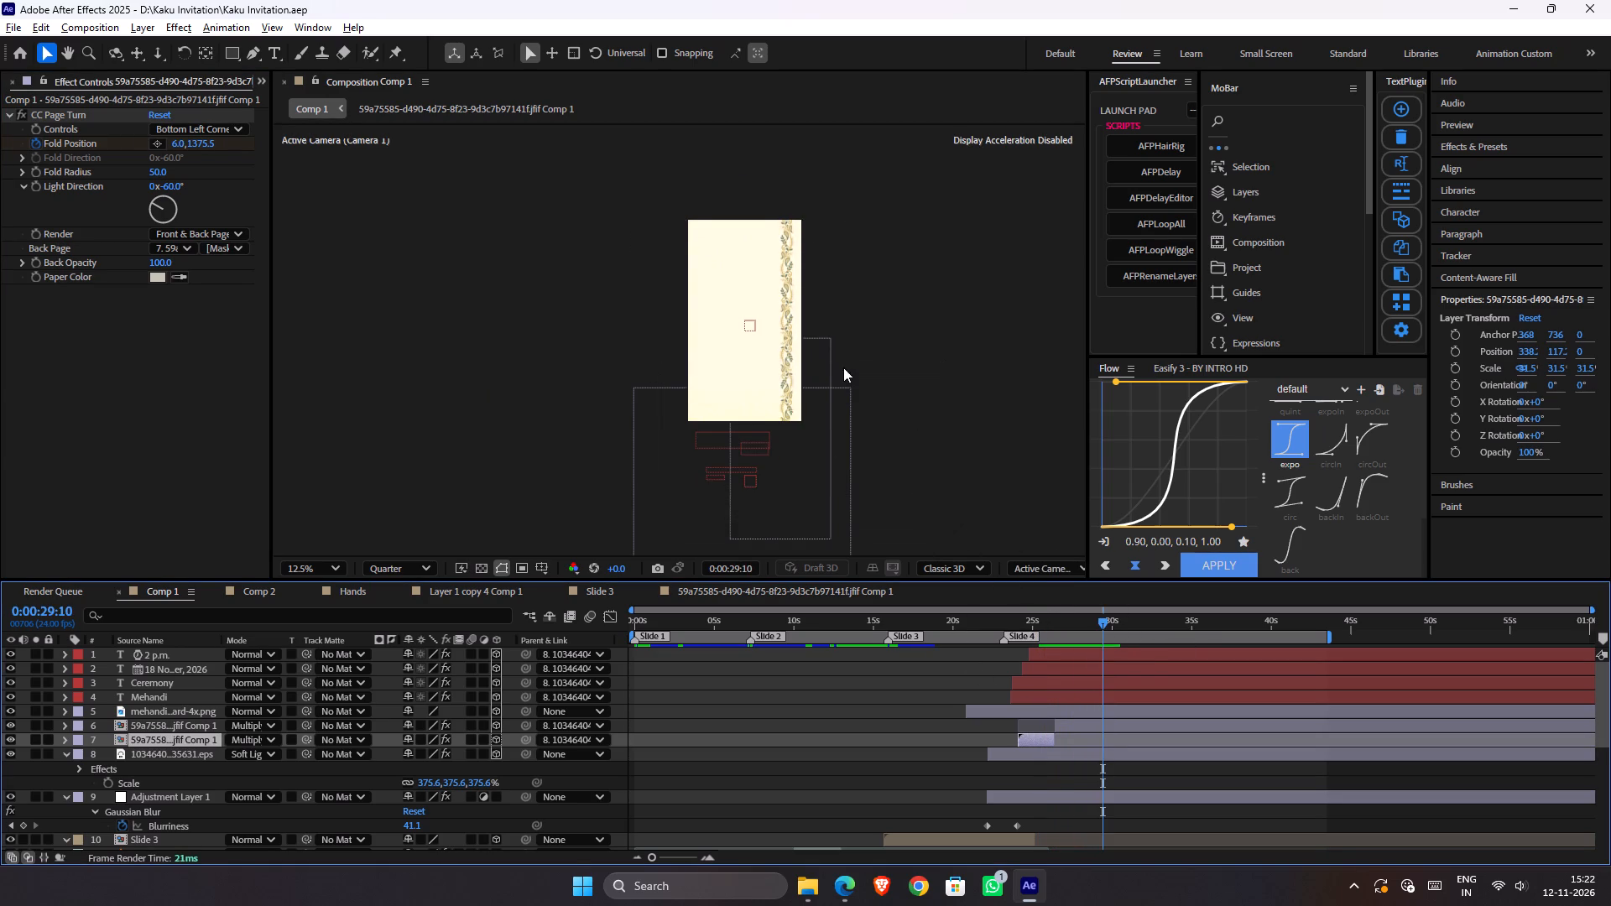
{"action": "scroll", "coordinate": [777, 377], "scroll_direction": "up", "scroll_amount": 1}
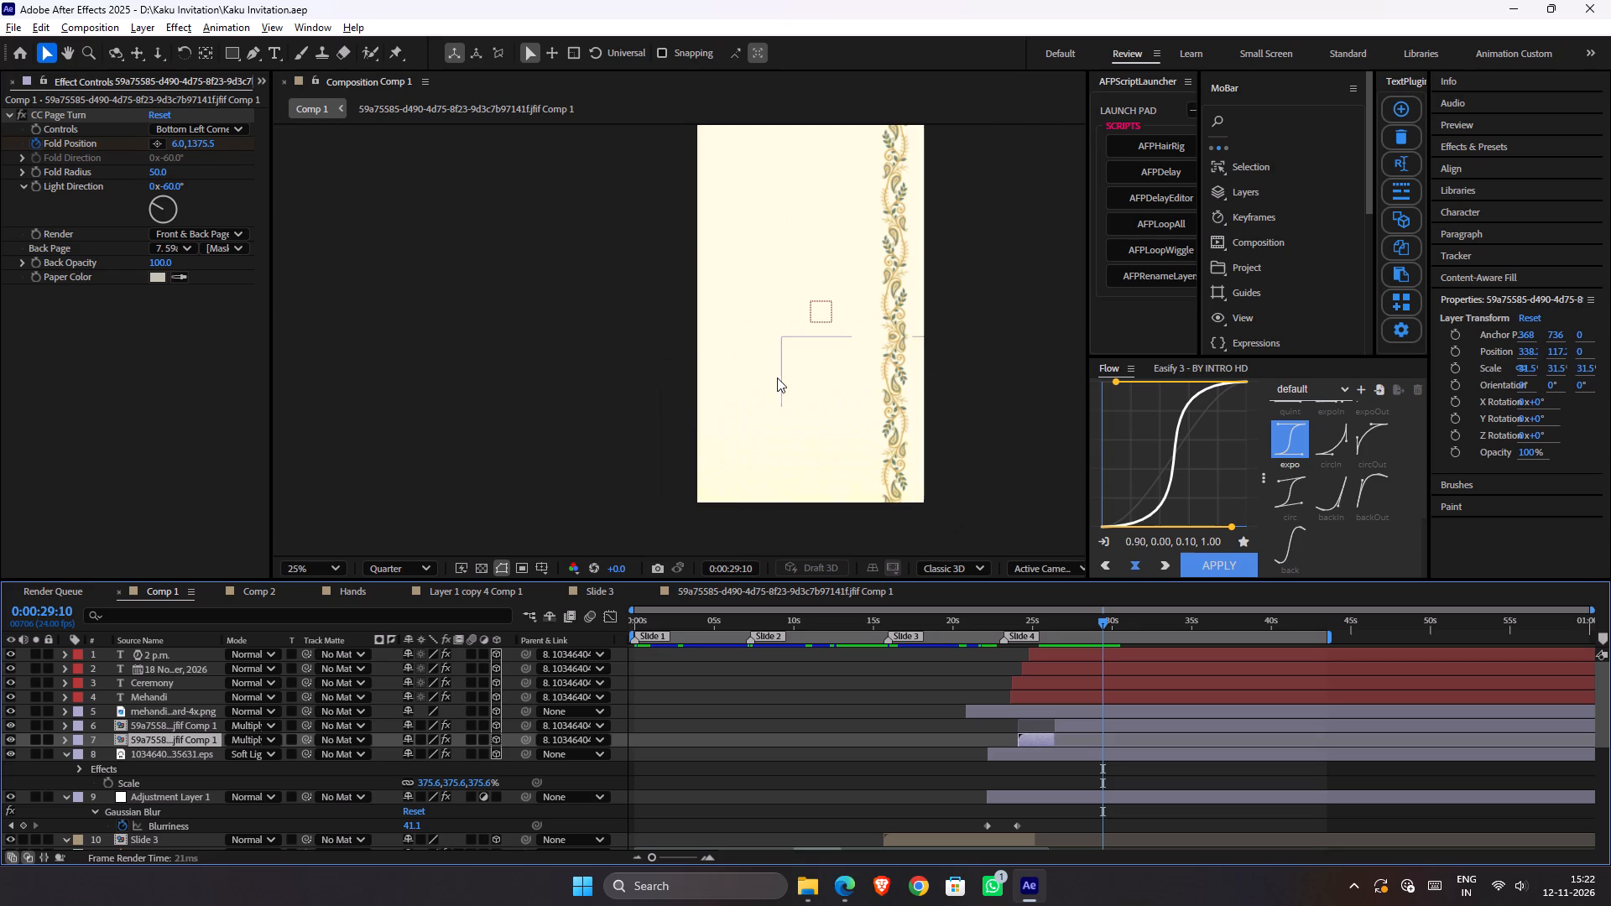
{"action": "key", "text": "ctrl+s"}
{"action": "key", "text": "alt+Tab"}
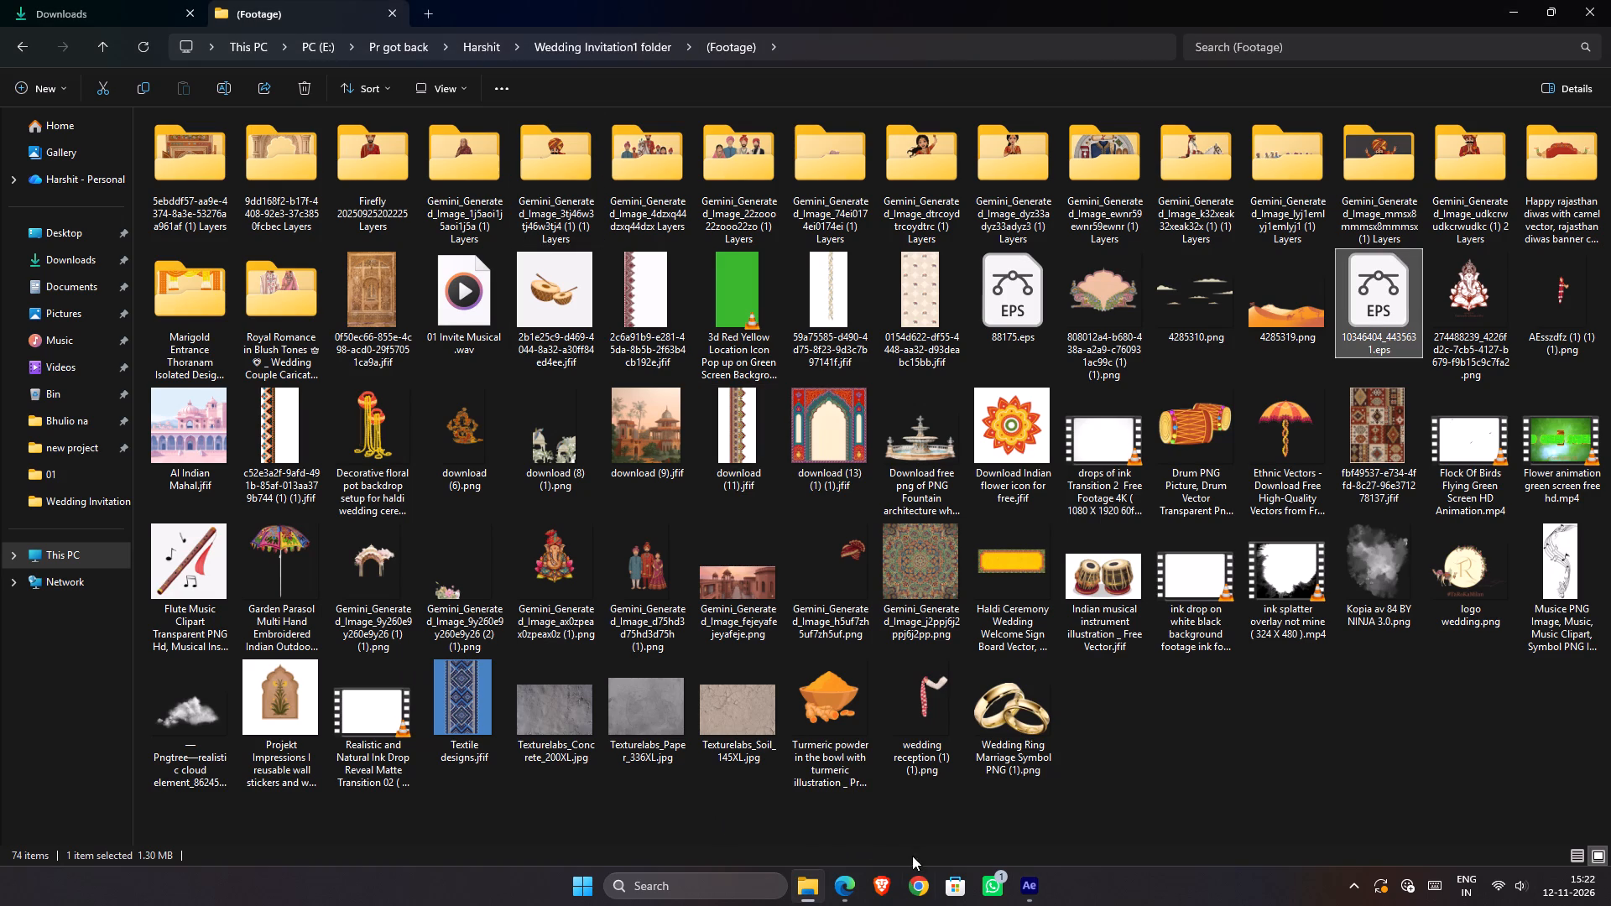
{"action": "left_click", "coordinate": [858, 888]}
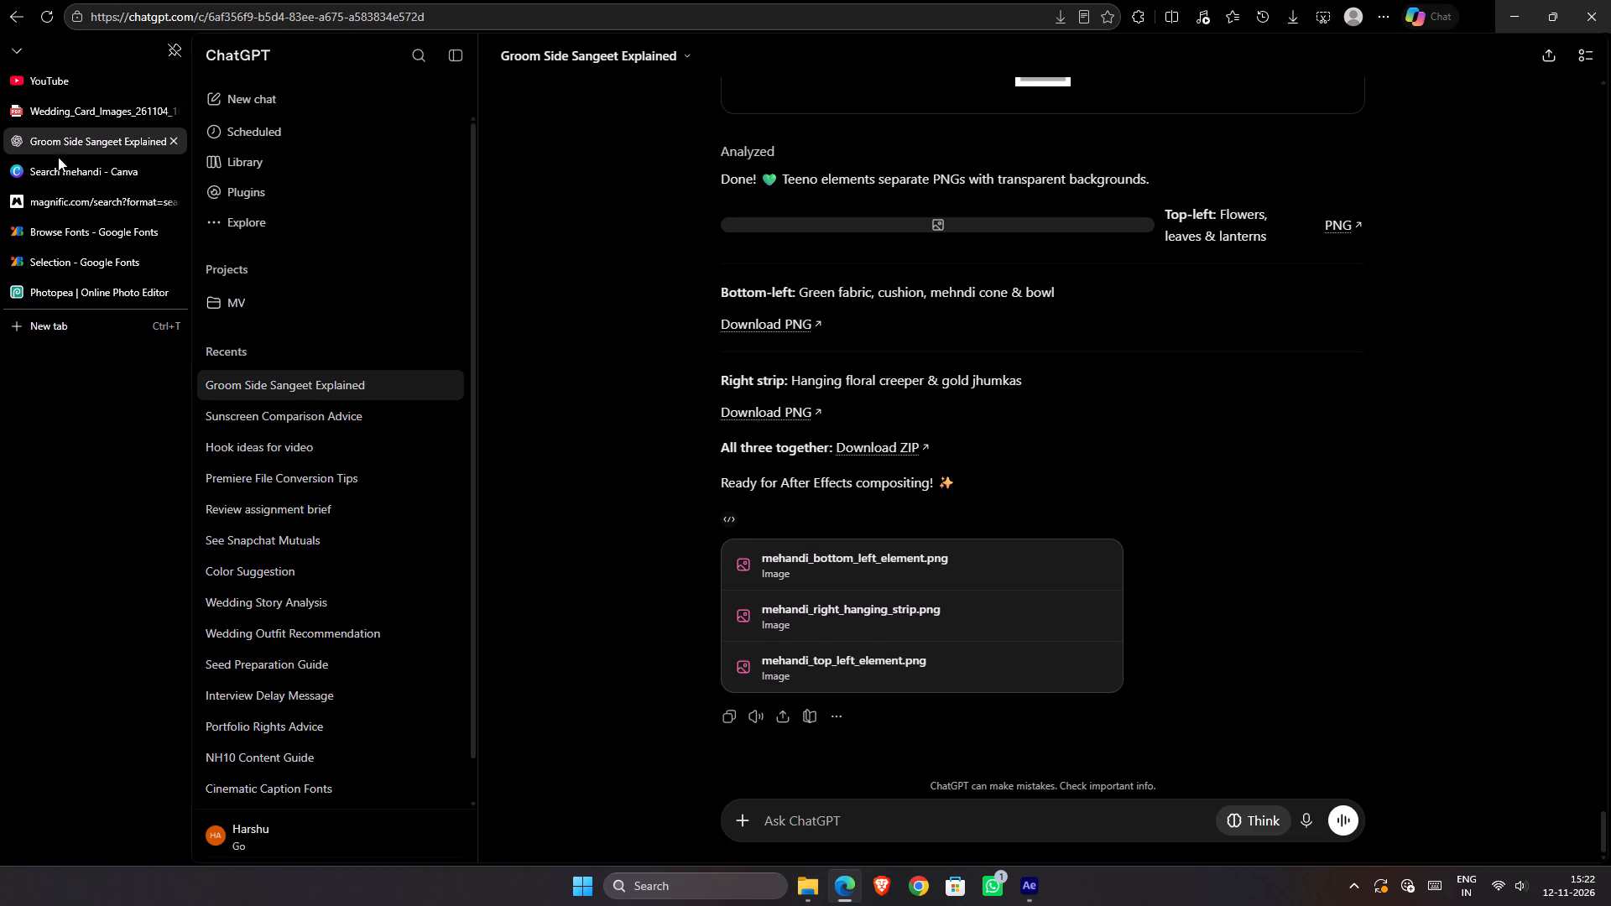